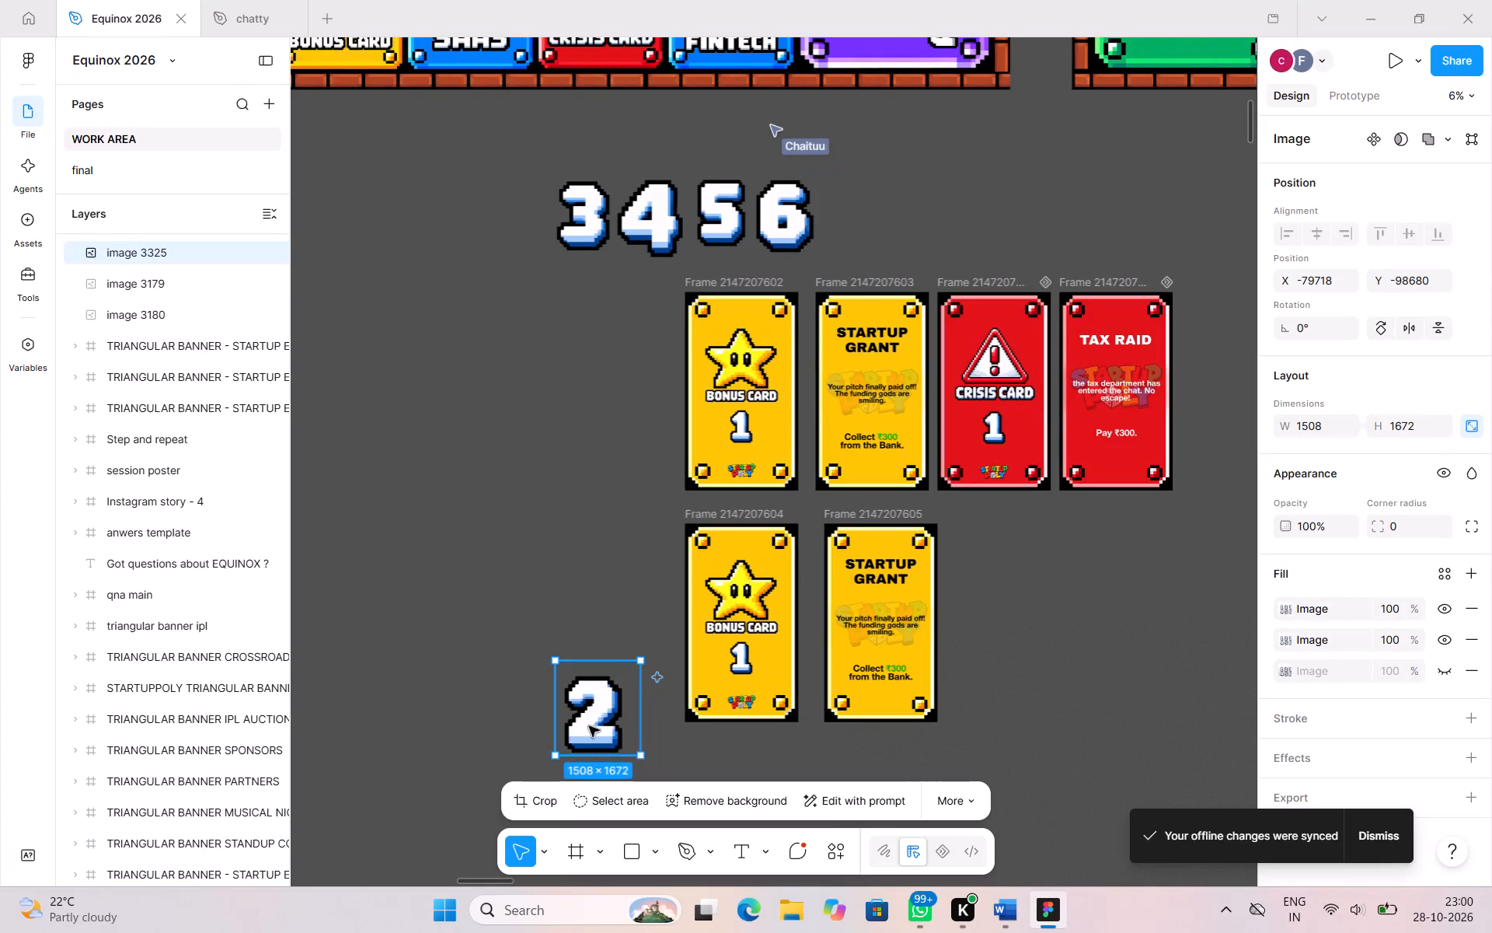
Move the loose numeral 2 closer to the lower bonus card and scale it down proportionally to about 840 × 931.
{"action": "left_click_drag", "start_coordinate": [591, 723], "coordinate": [619, 674]}
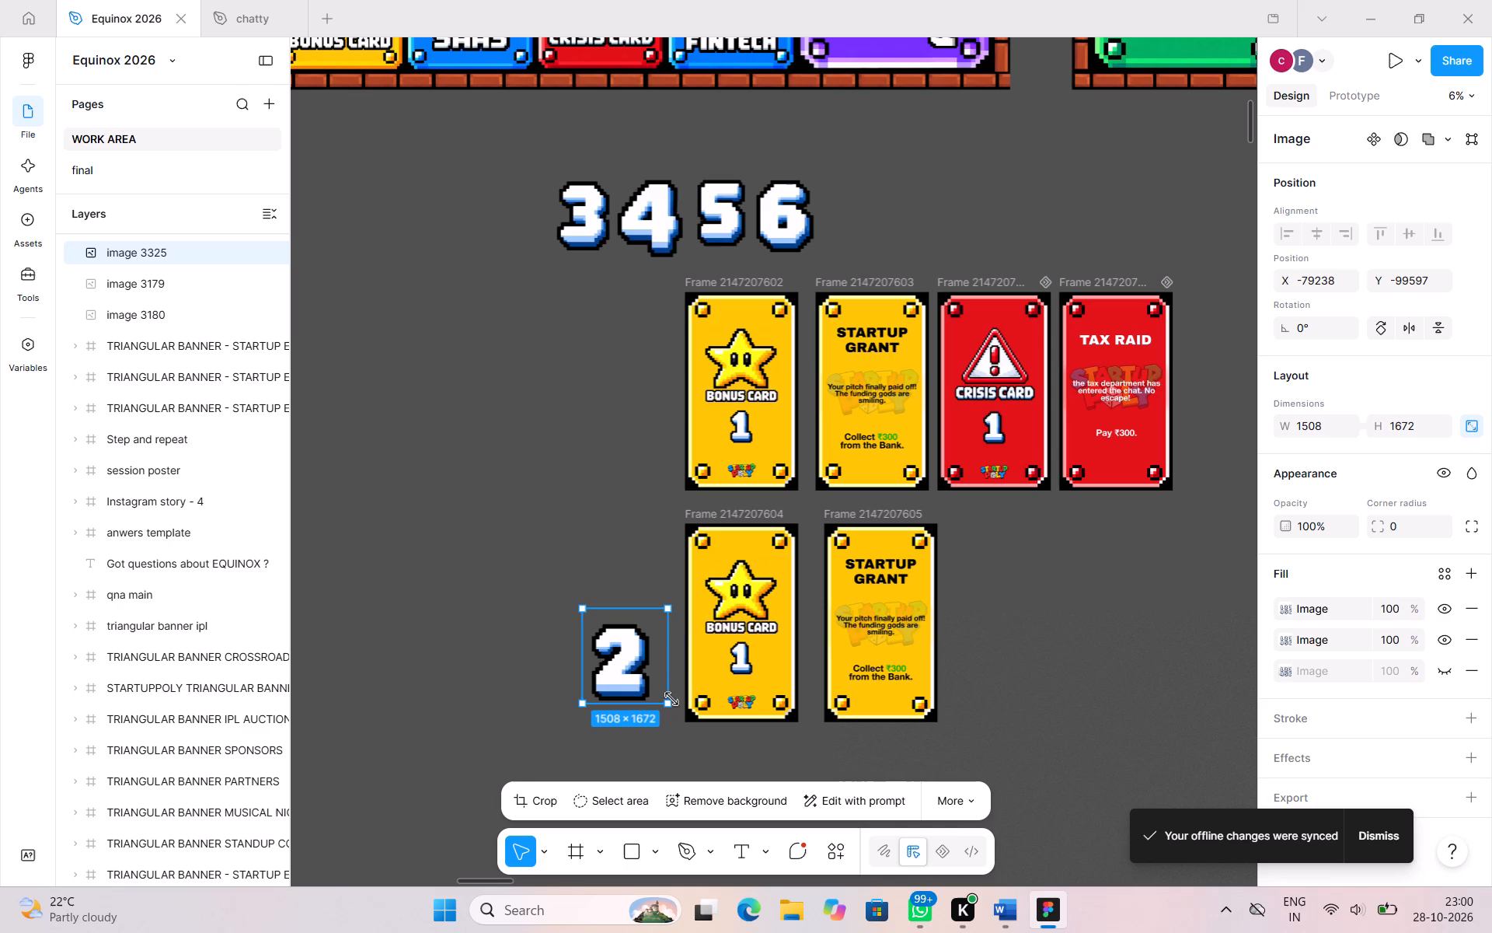
{"action": "left_click_drag", "start_coordinate": [668, 704], "coordinate": [636, 680]}
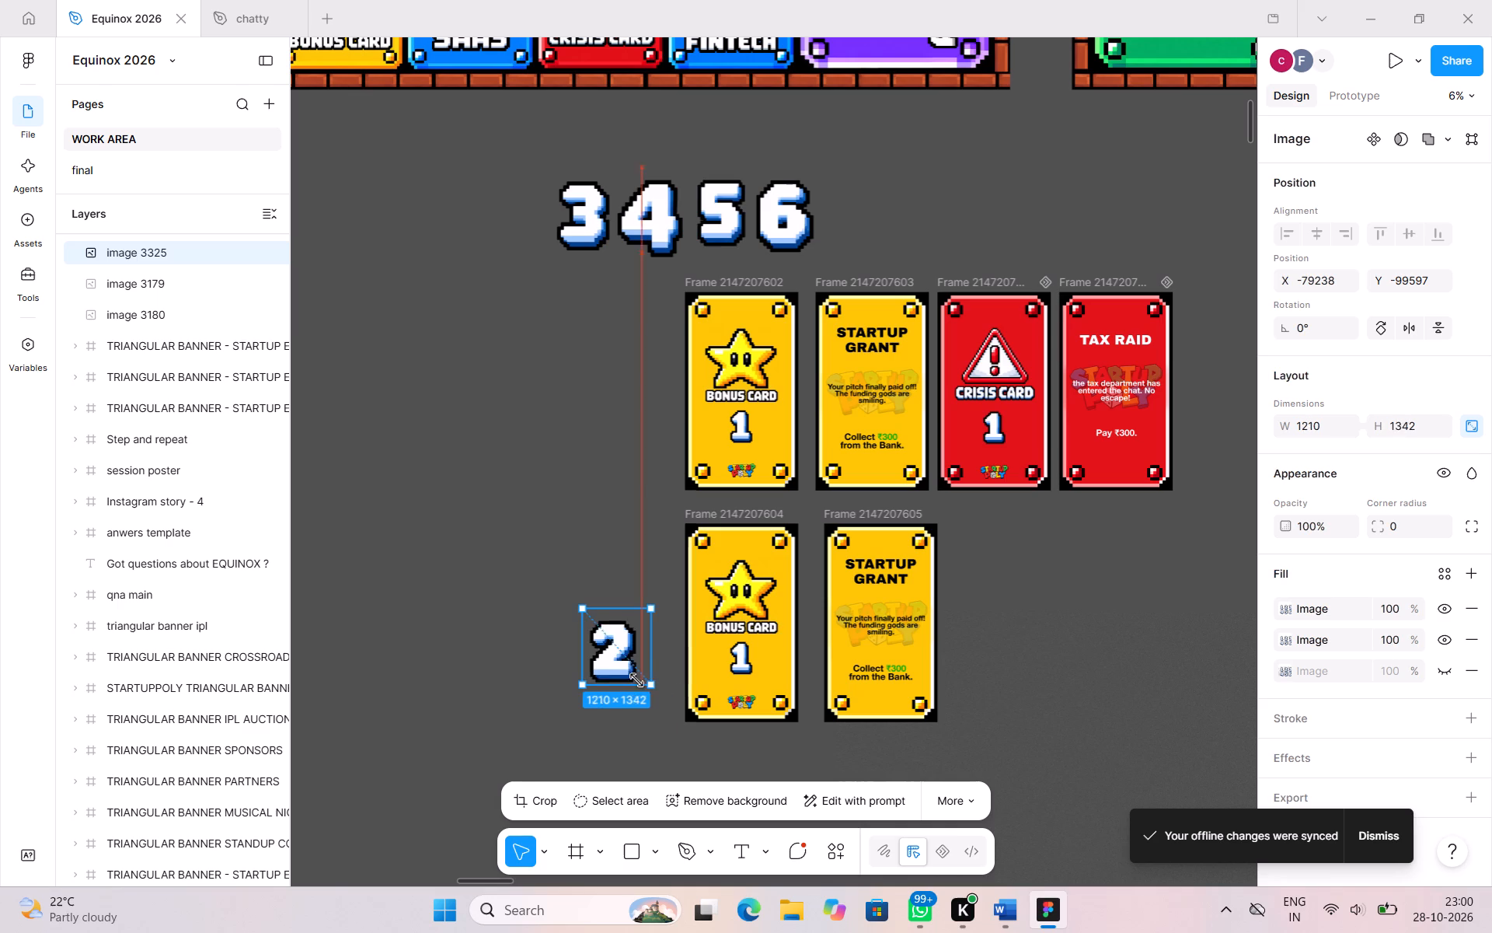
{"action": "left_click_drag", "start_coordinate": [636, 680], "coordinate": [615, 661]}
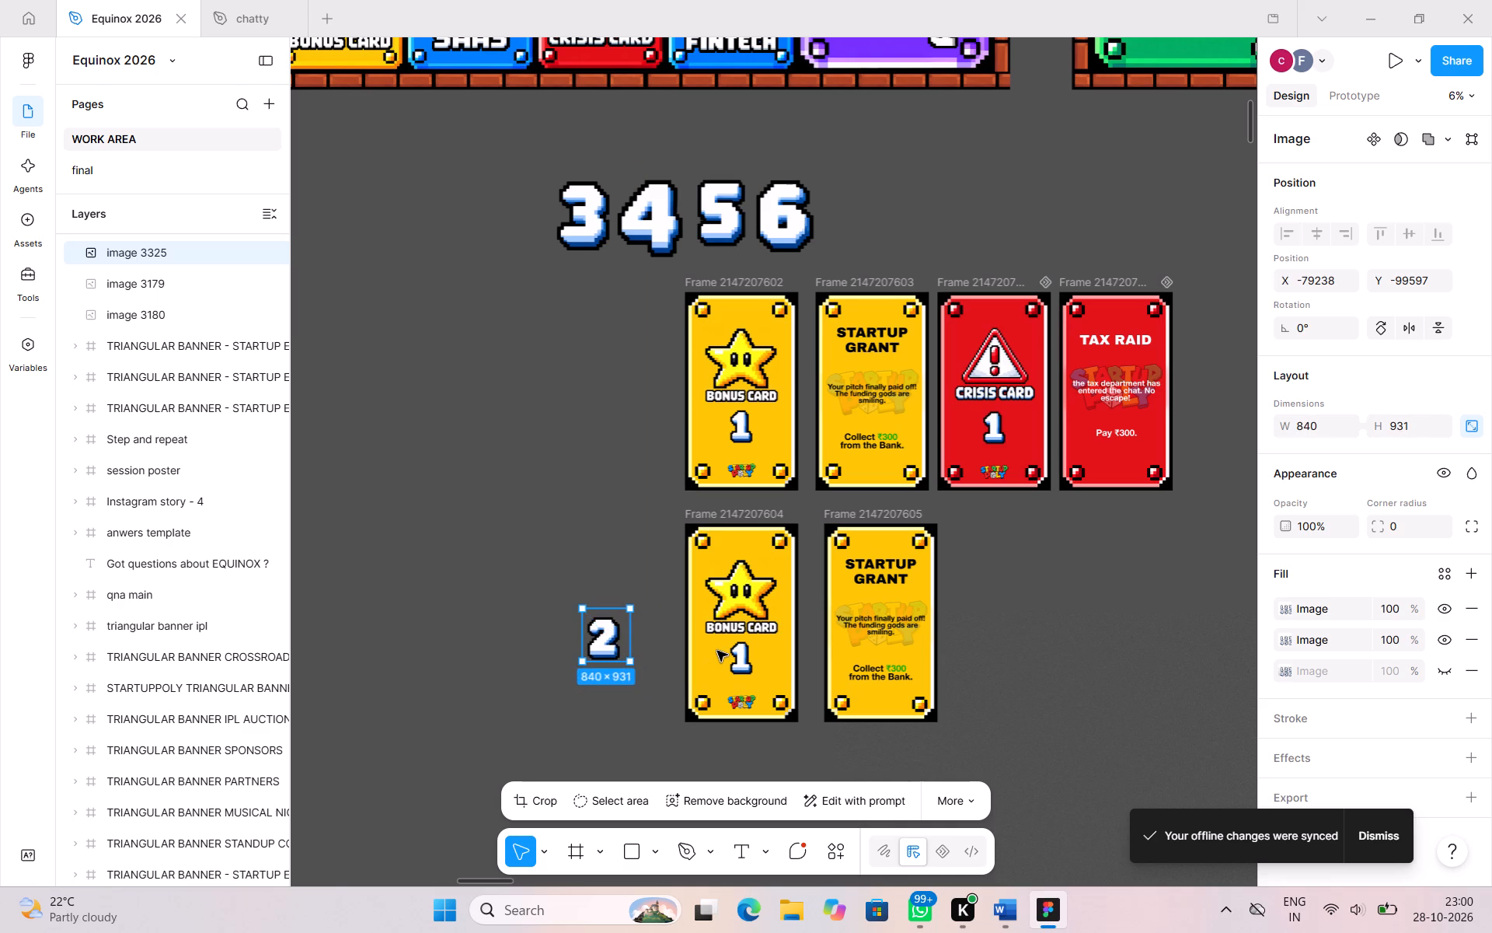
Move the numeral 2 into the lower bonus card, beside its numeral 1.
{"action": "scroll", "coordinate": [717, 651], "scroll_direction": "down", "scroll_amount": 1}
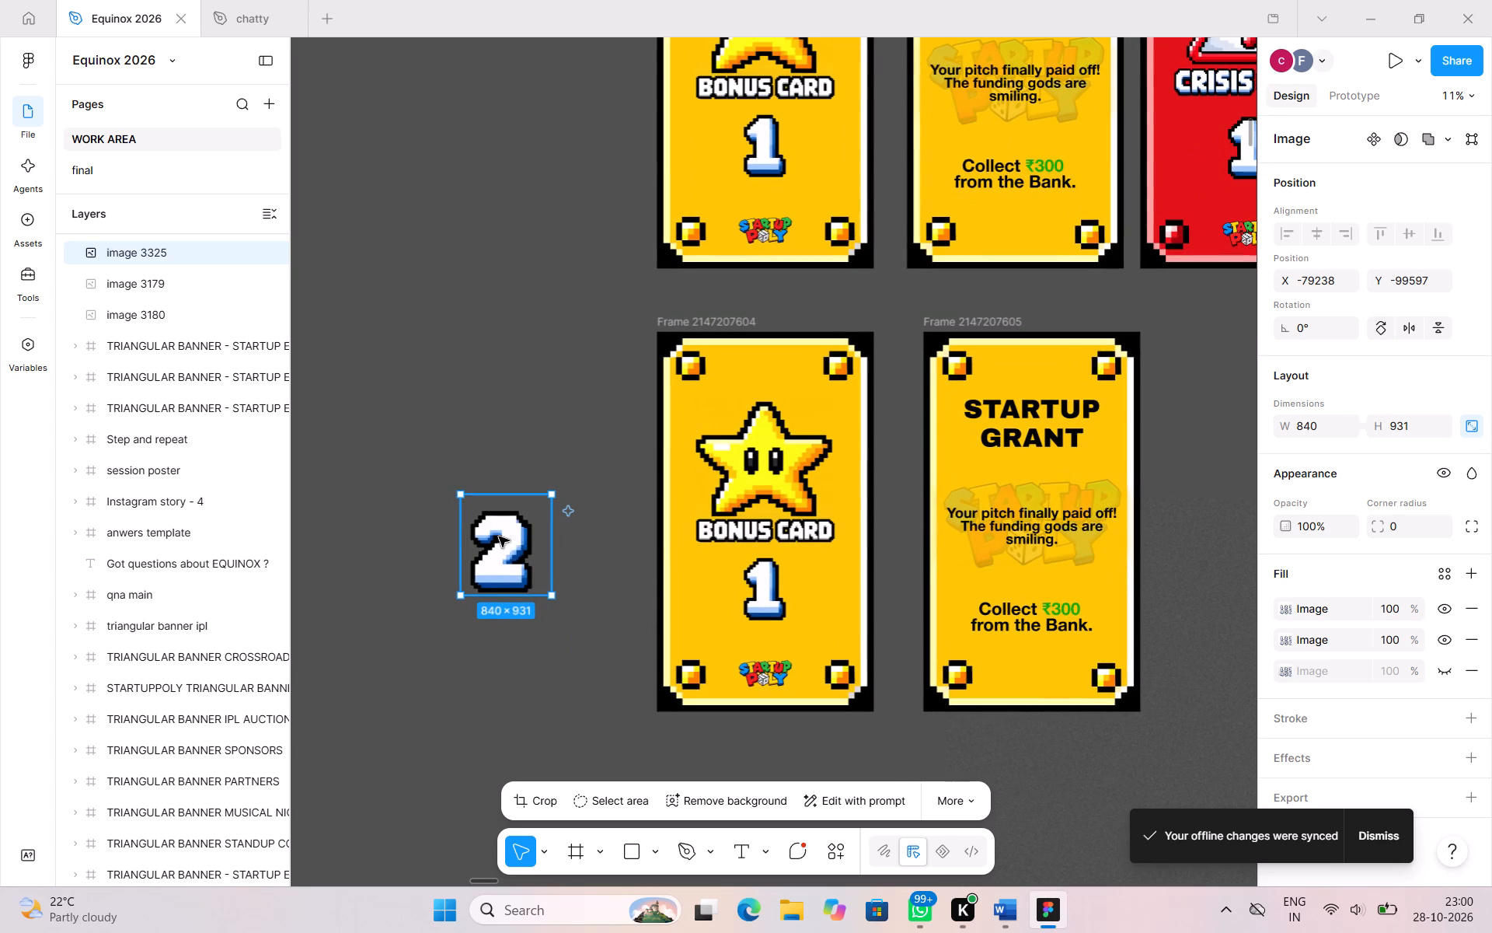
{"action": "left_click_drag", "start_coordinate": [499, 536], "coordinate": [705, 576]}
{"action": "left_click", "coordinate": [723, 589]}
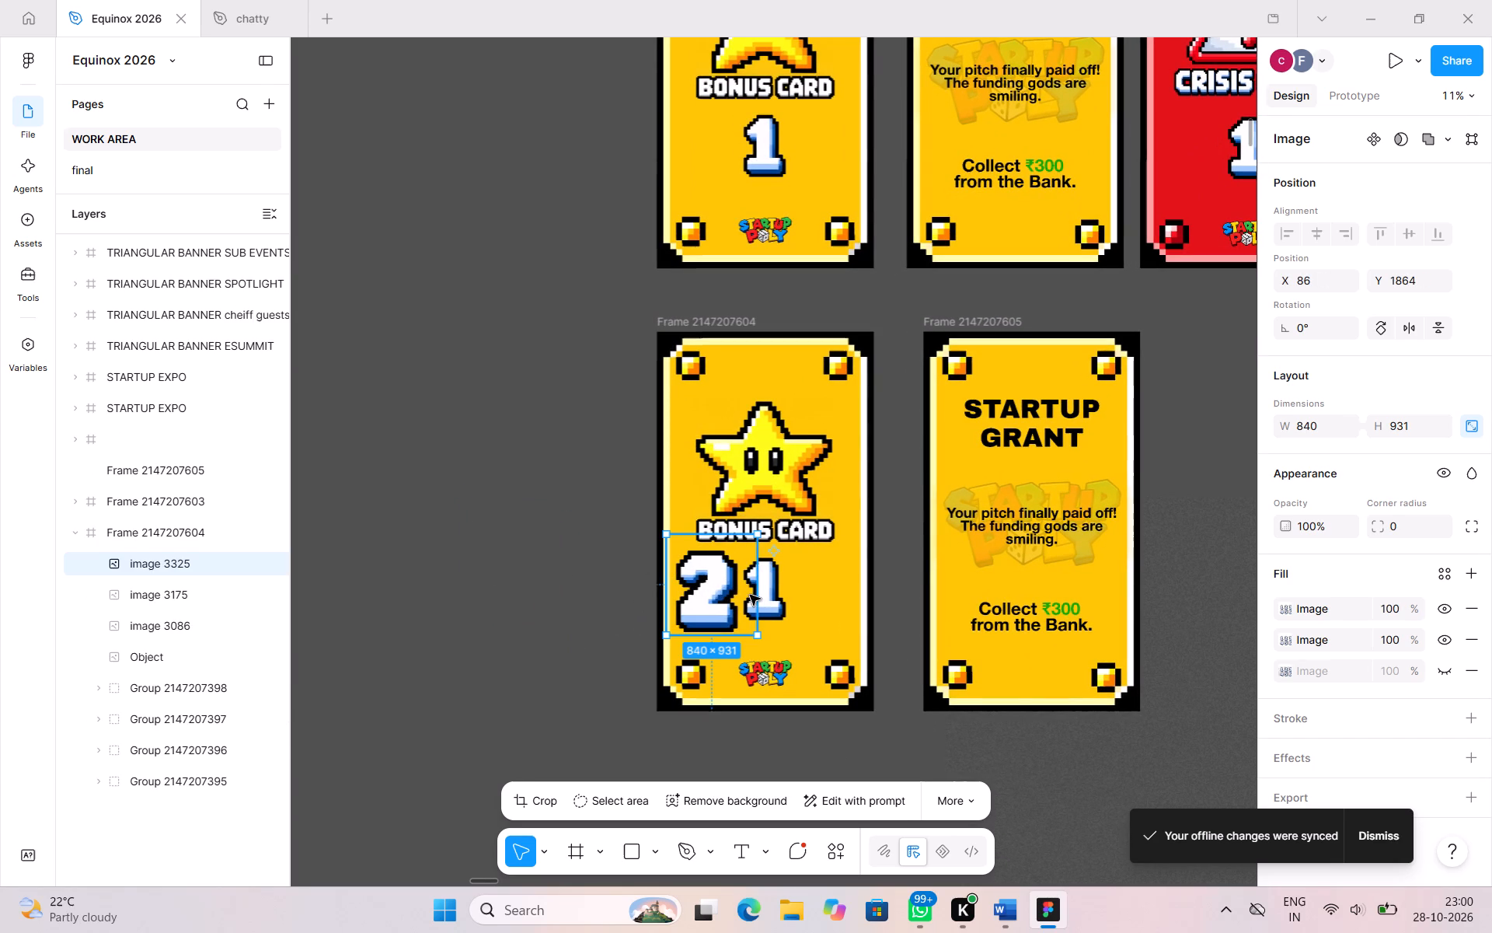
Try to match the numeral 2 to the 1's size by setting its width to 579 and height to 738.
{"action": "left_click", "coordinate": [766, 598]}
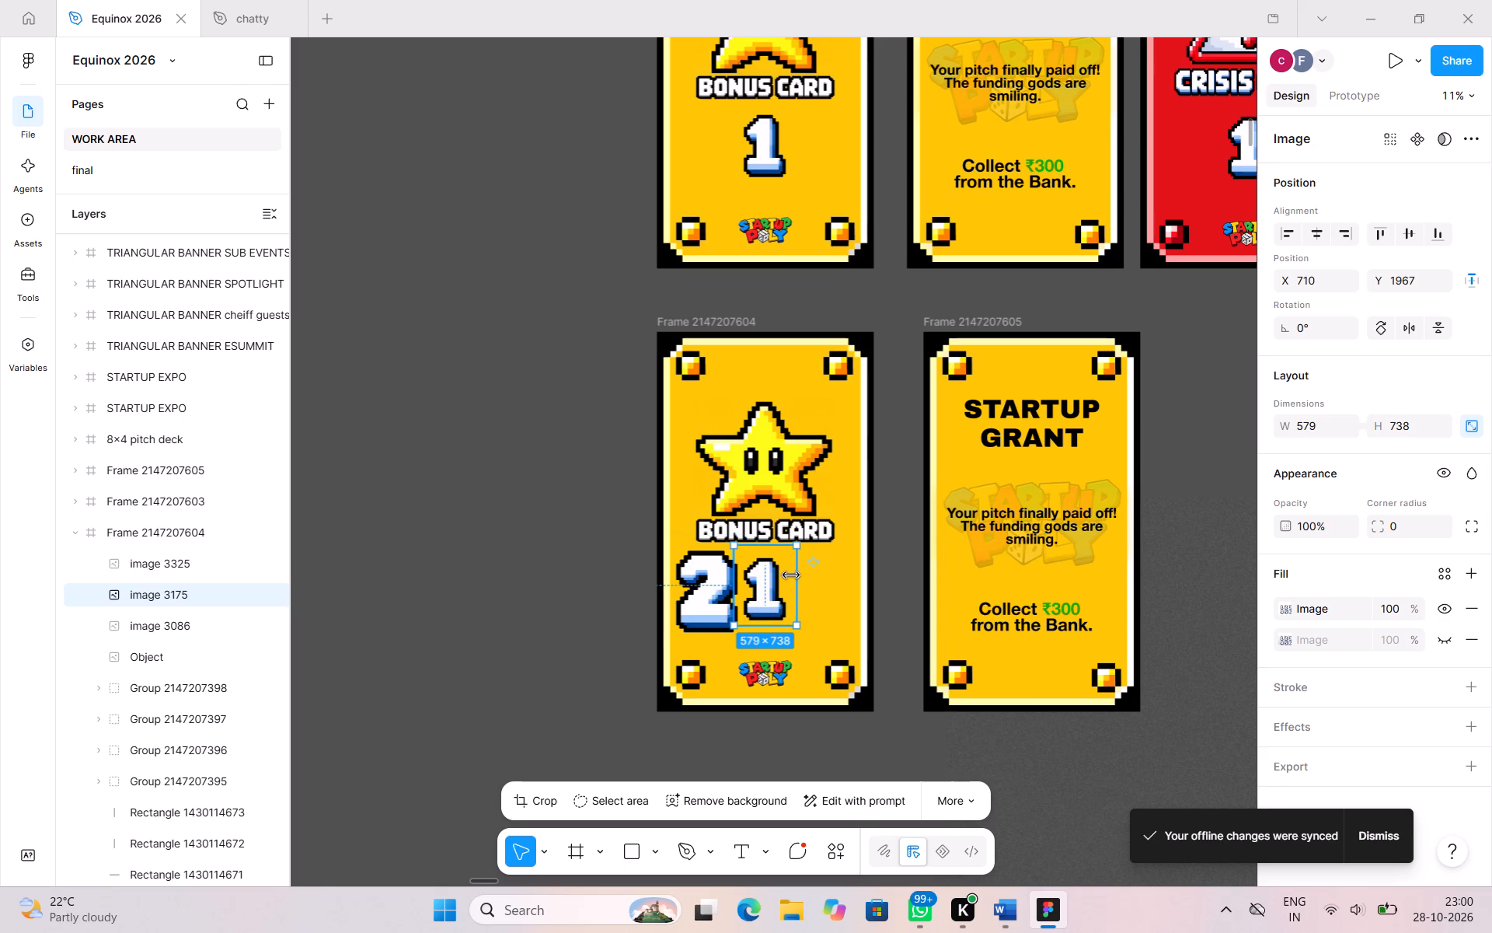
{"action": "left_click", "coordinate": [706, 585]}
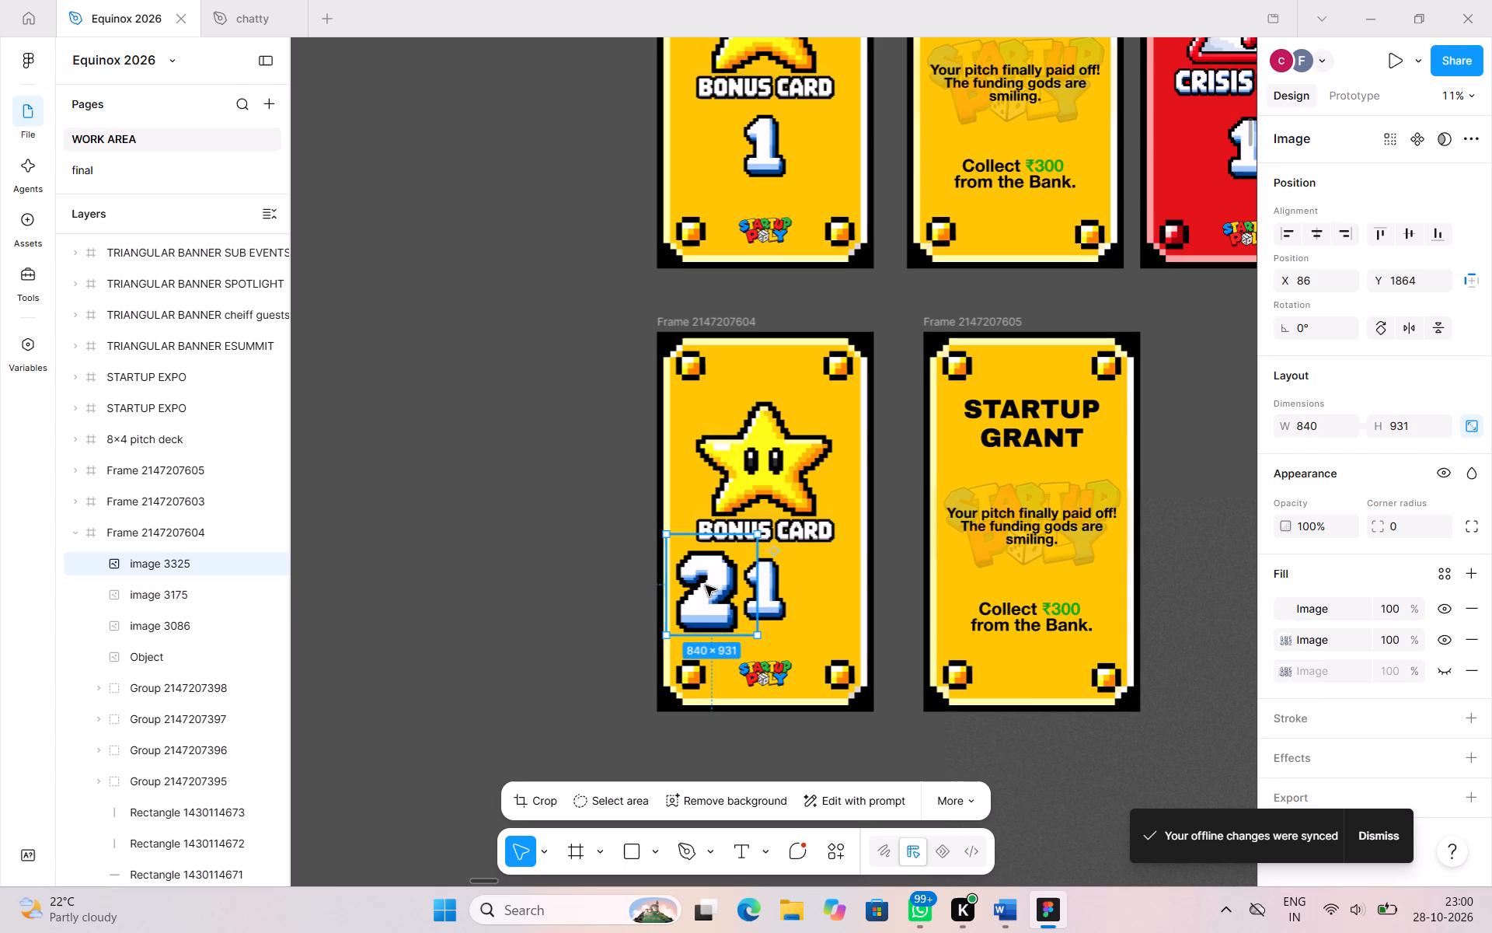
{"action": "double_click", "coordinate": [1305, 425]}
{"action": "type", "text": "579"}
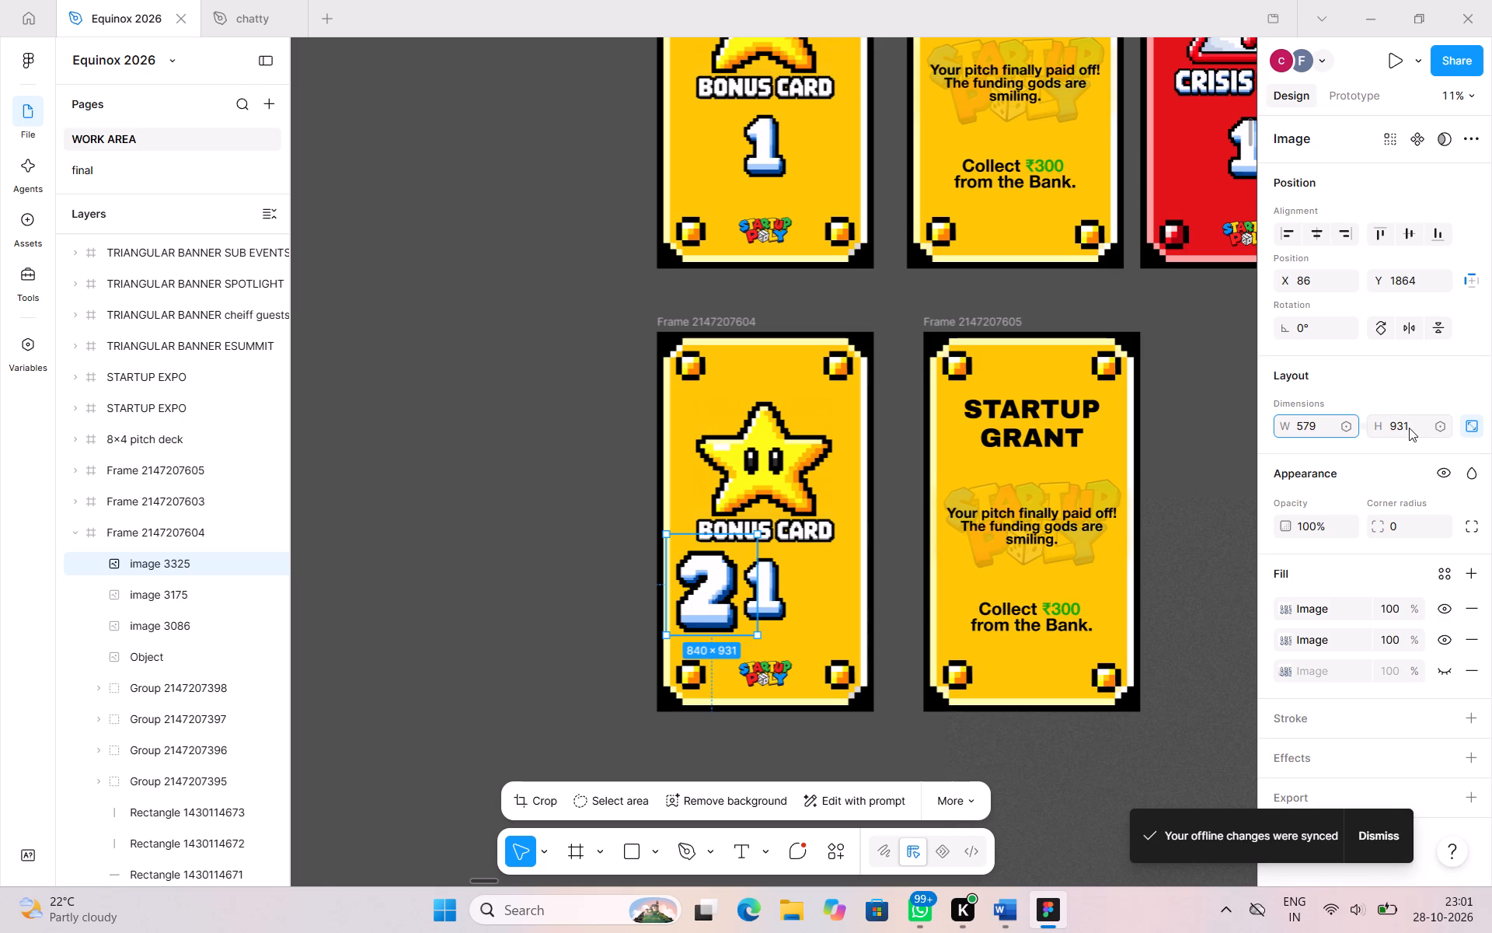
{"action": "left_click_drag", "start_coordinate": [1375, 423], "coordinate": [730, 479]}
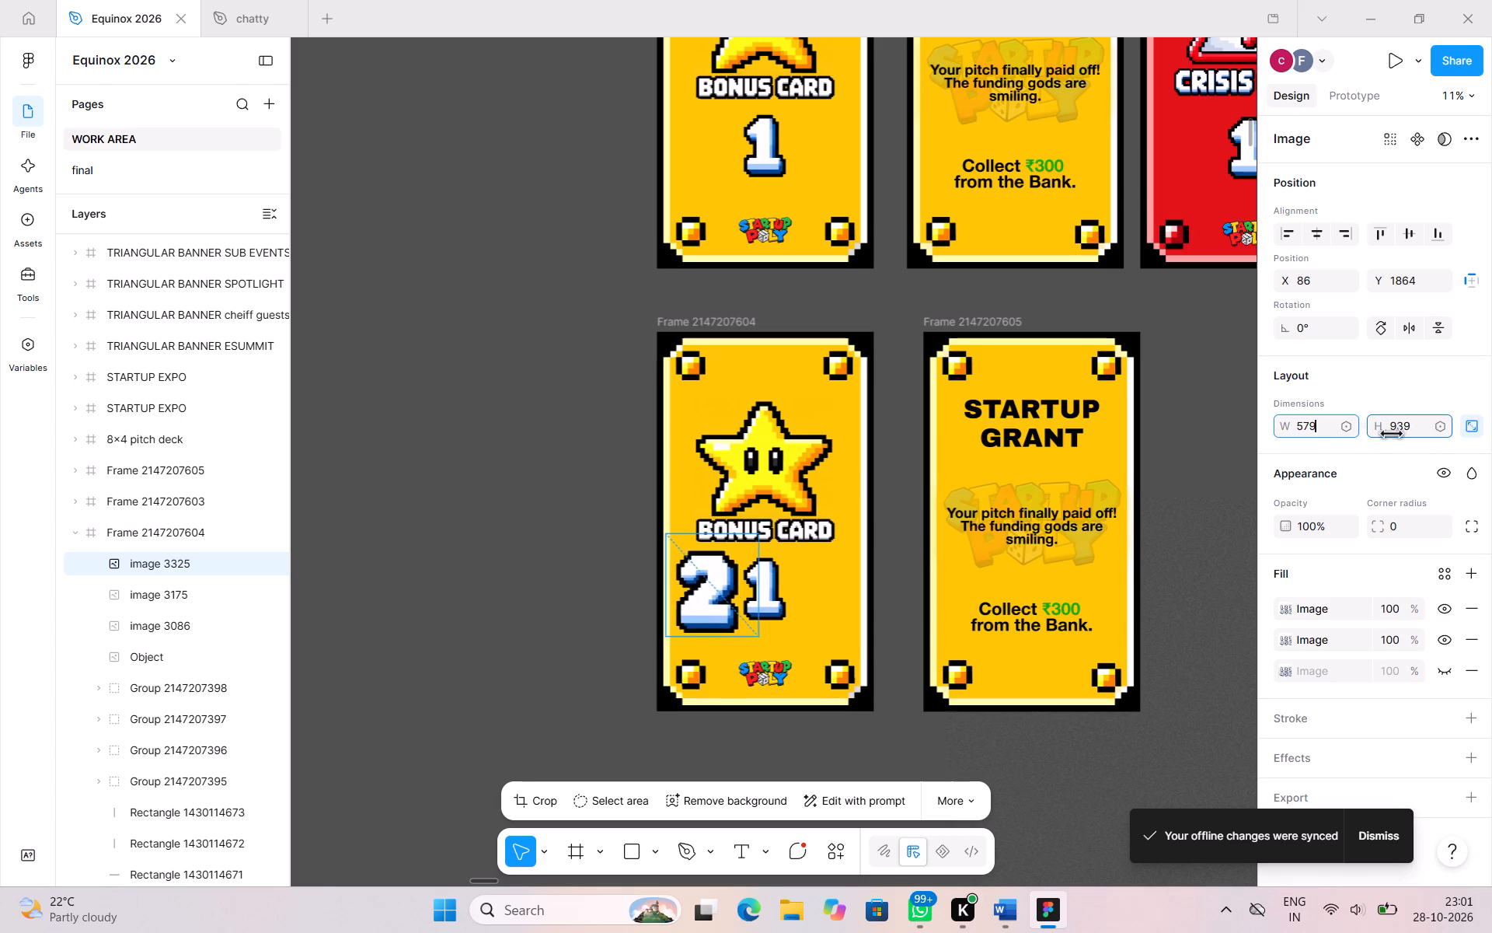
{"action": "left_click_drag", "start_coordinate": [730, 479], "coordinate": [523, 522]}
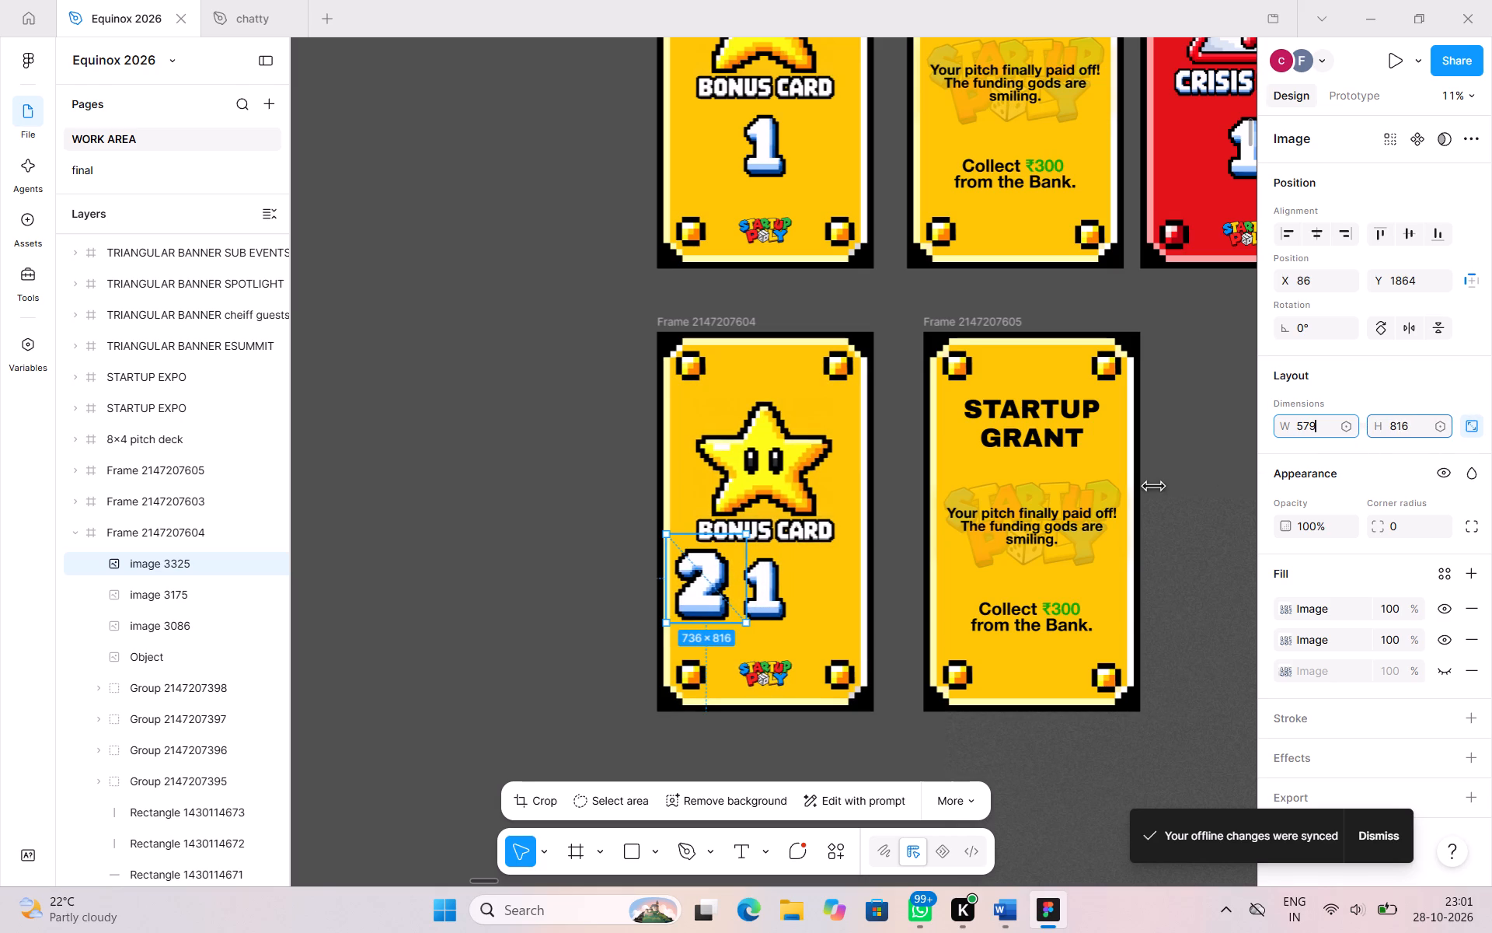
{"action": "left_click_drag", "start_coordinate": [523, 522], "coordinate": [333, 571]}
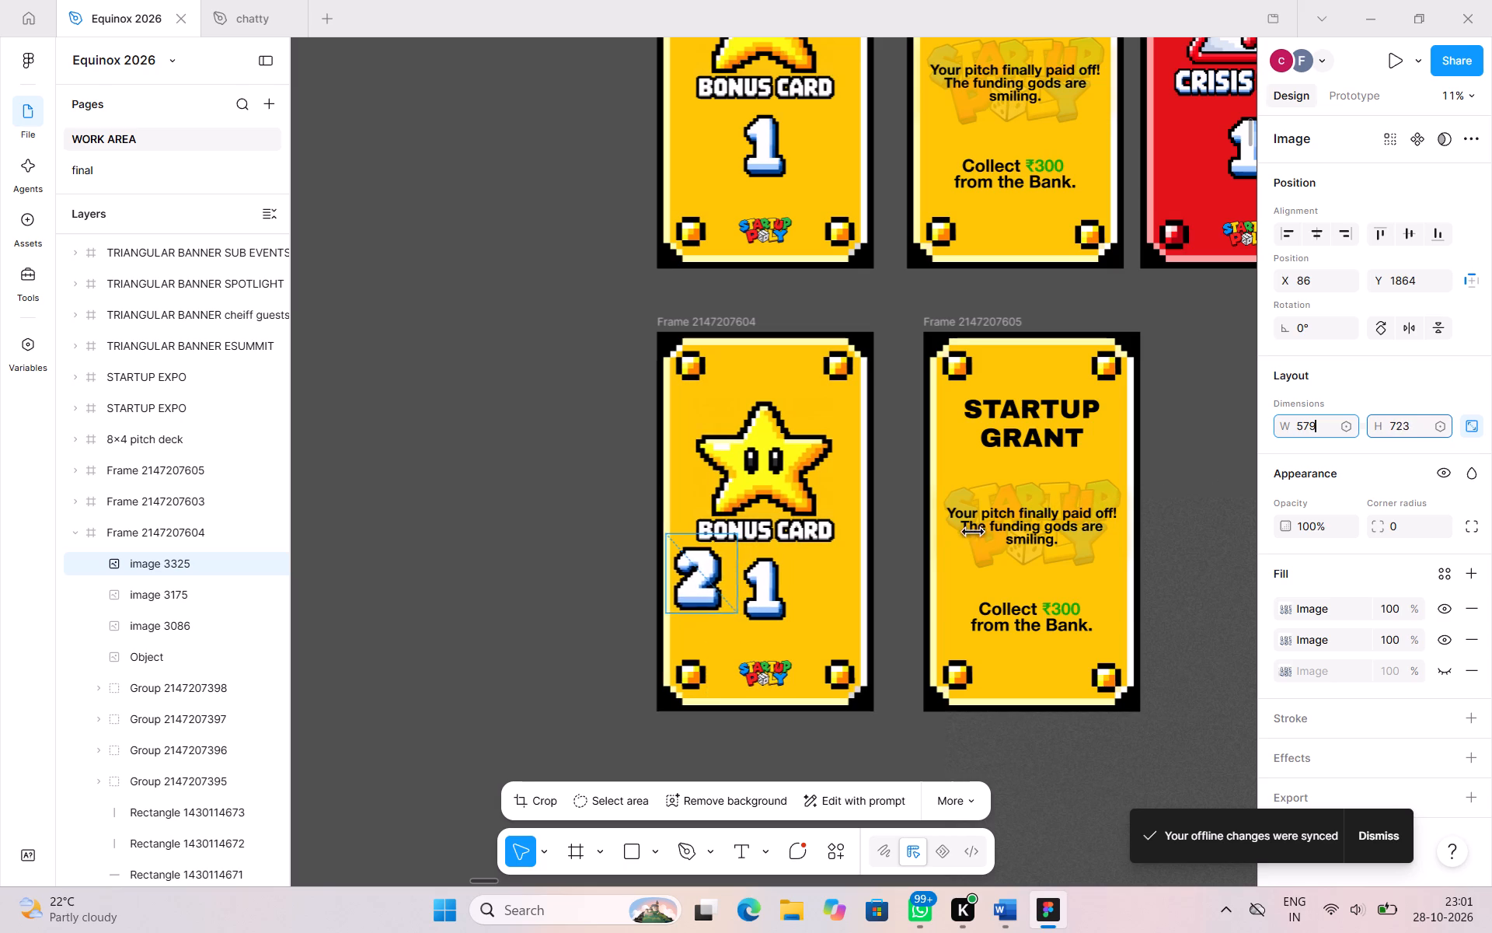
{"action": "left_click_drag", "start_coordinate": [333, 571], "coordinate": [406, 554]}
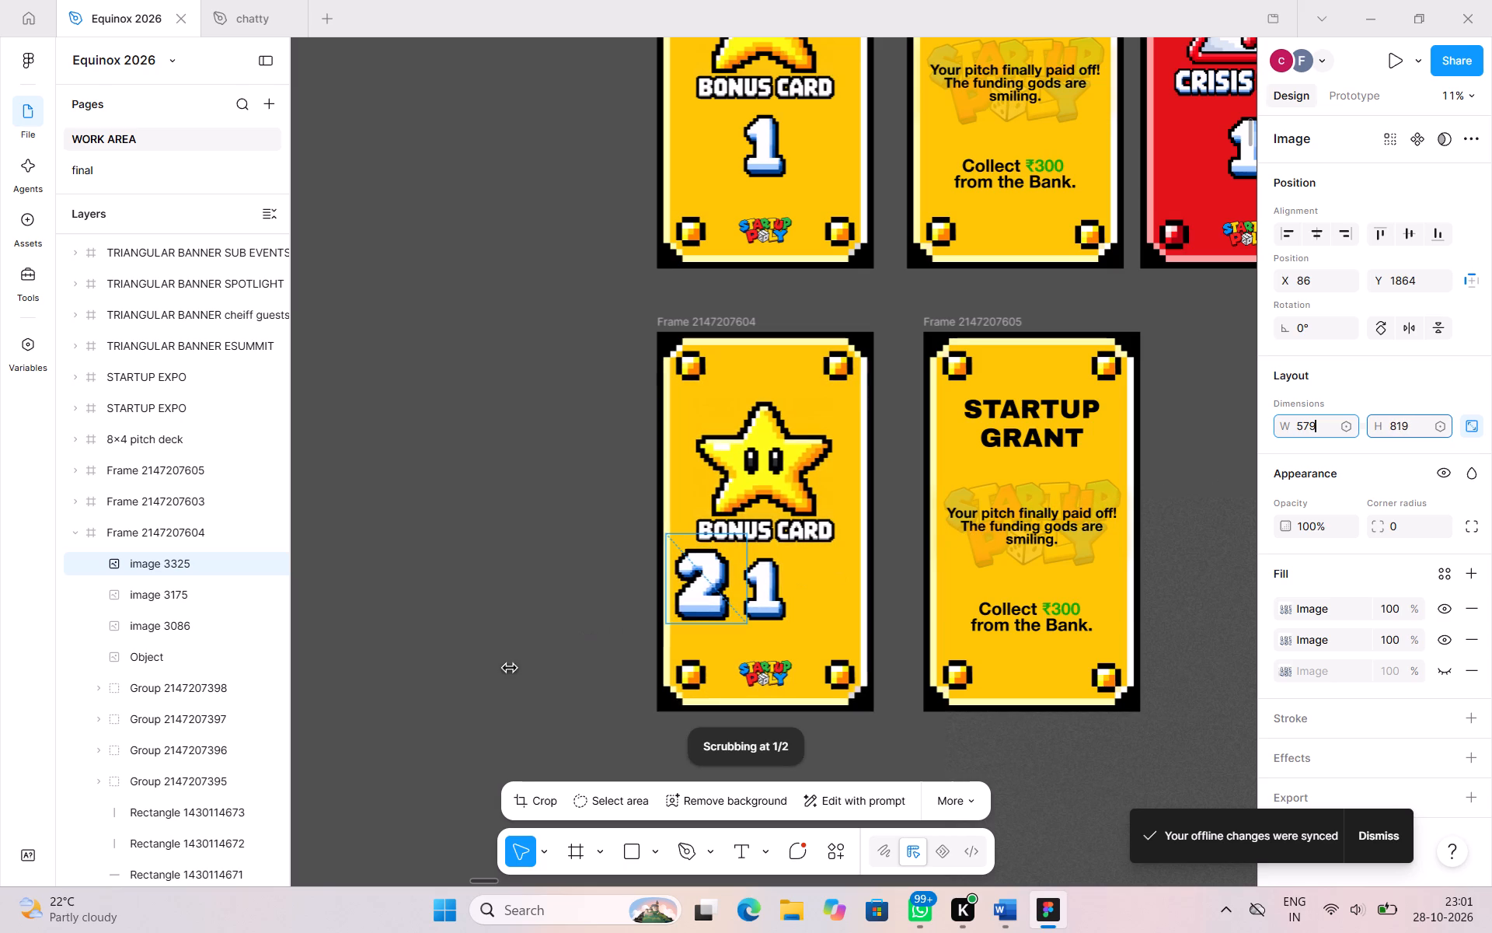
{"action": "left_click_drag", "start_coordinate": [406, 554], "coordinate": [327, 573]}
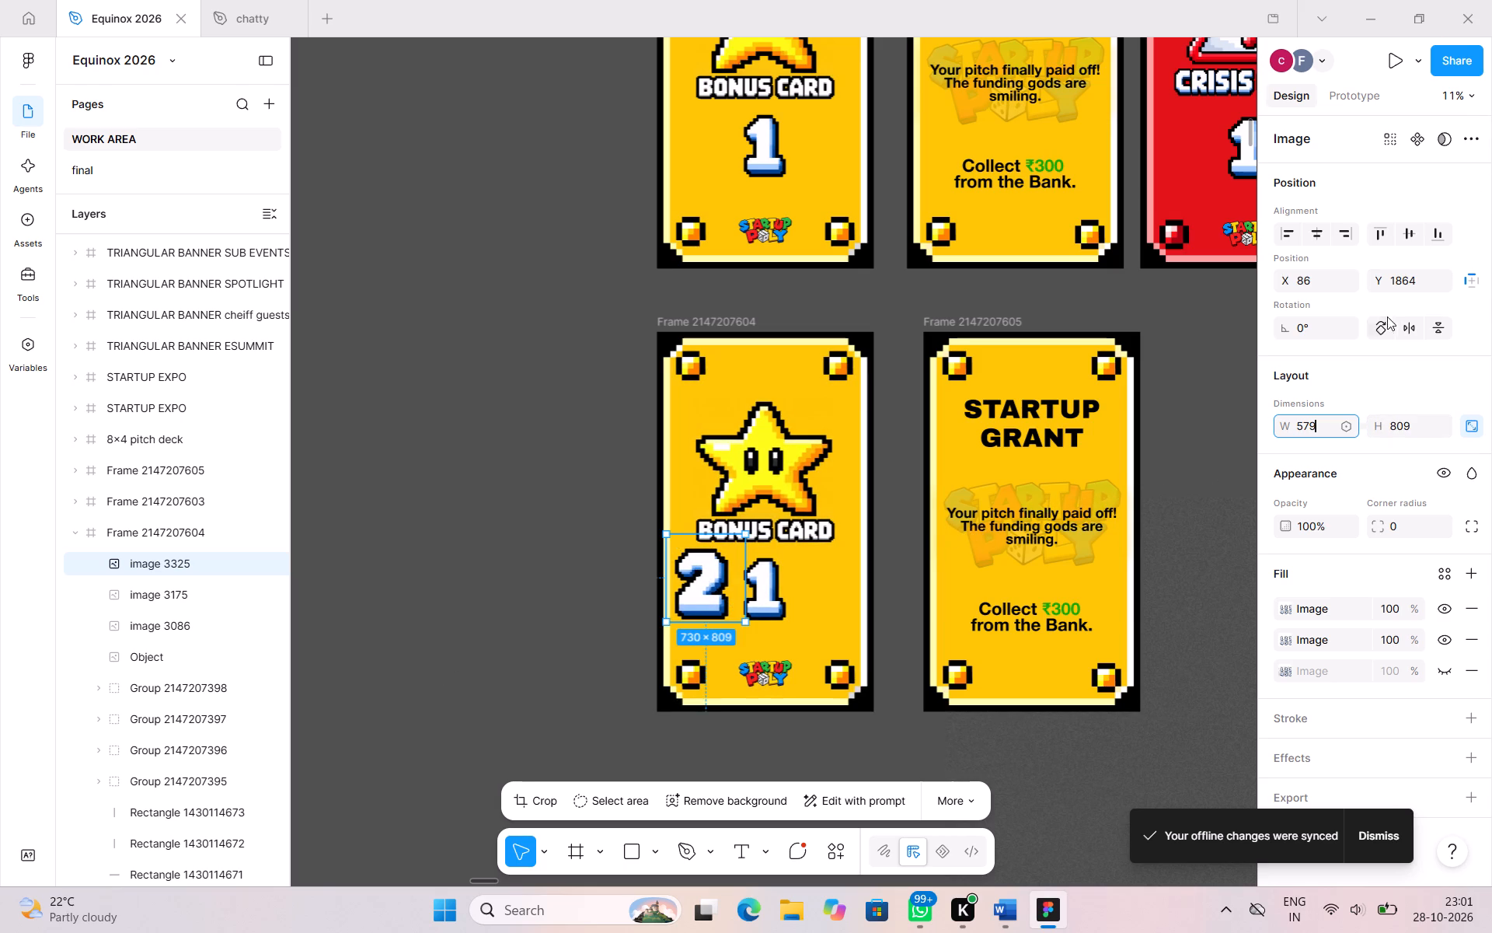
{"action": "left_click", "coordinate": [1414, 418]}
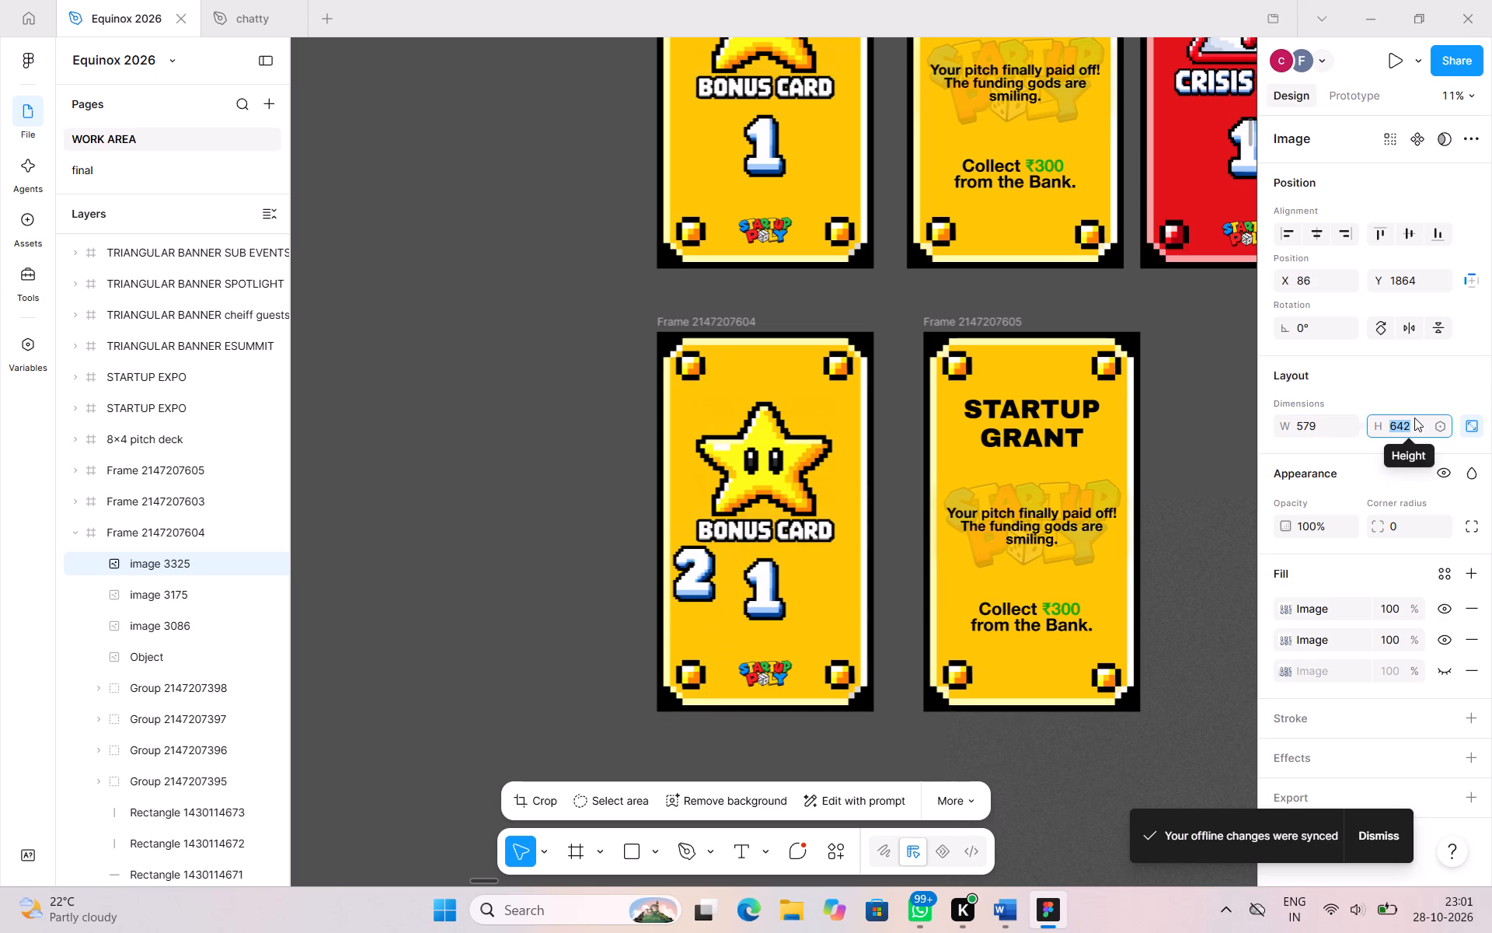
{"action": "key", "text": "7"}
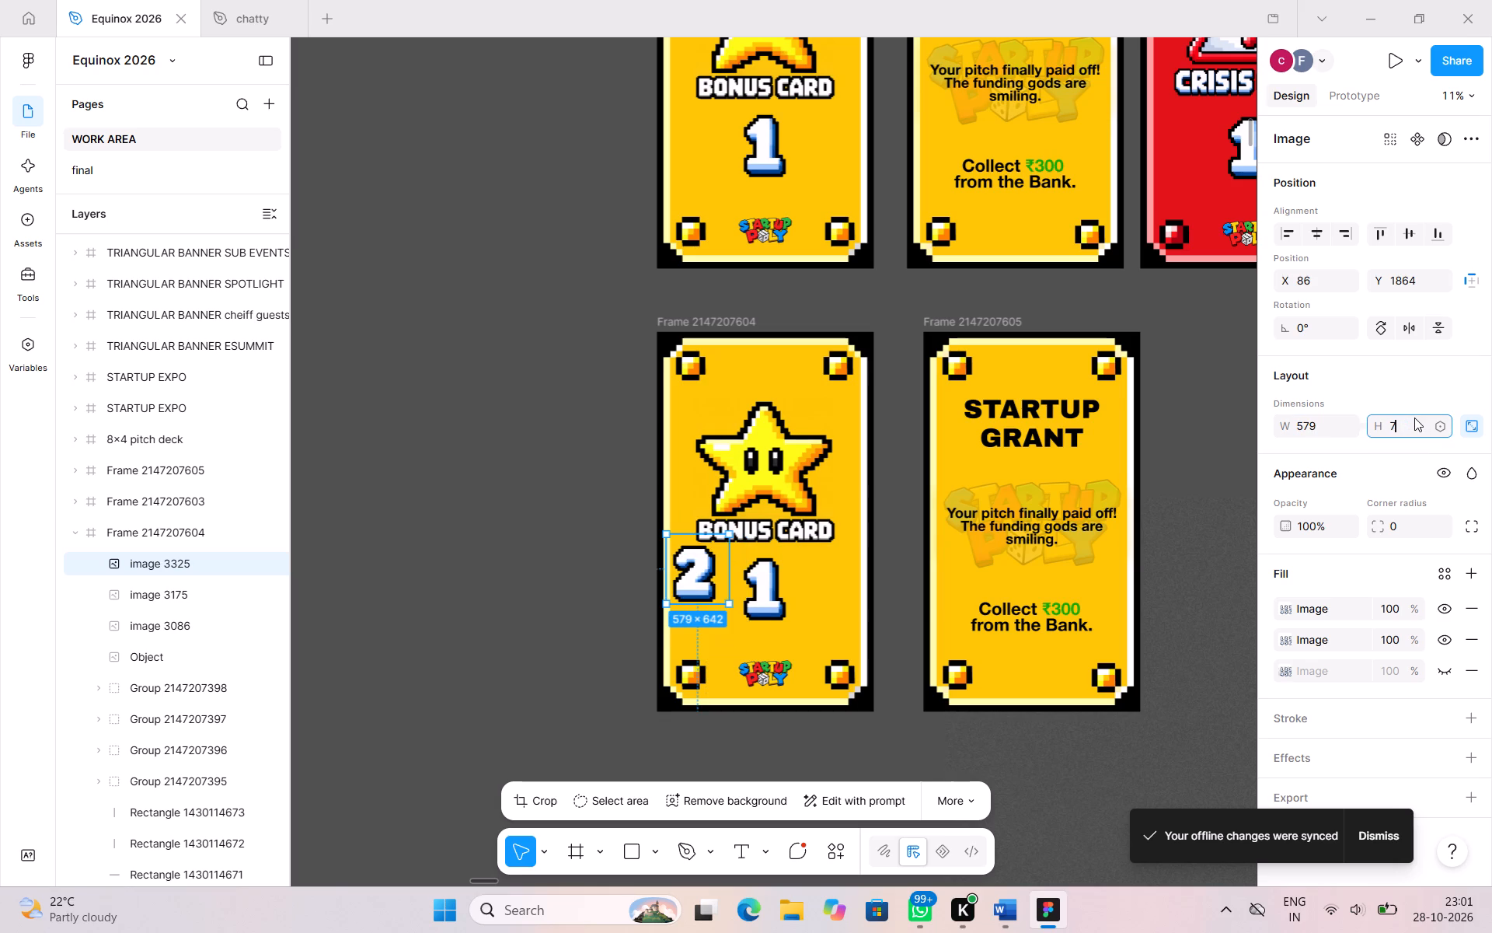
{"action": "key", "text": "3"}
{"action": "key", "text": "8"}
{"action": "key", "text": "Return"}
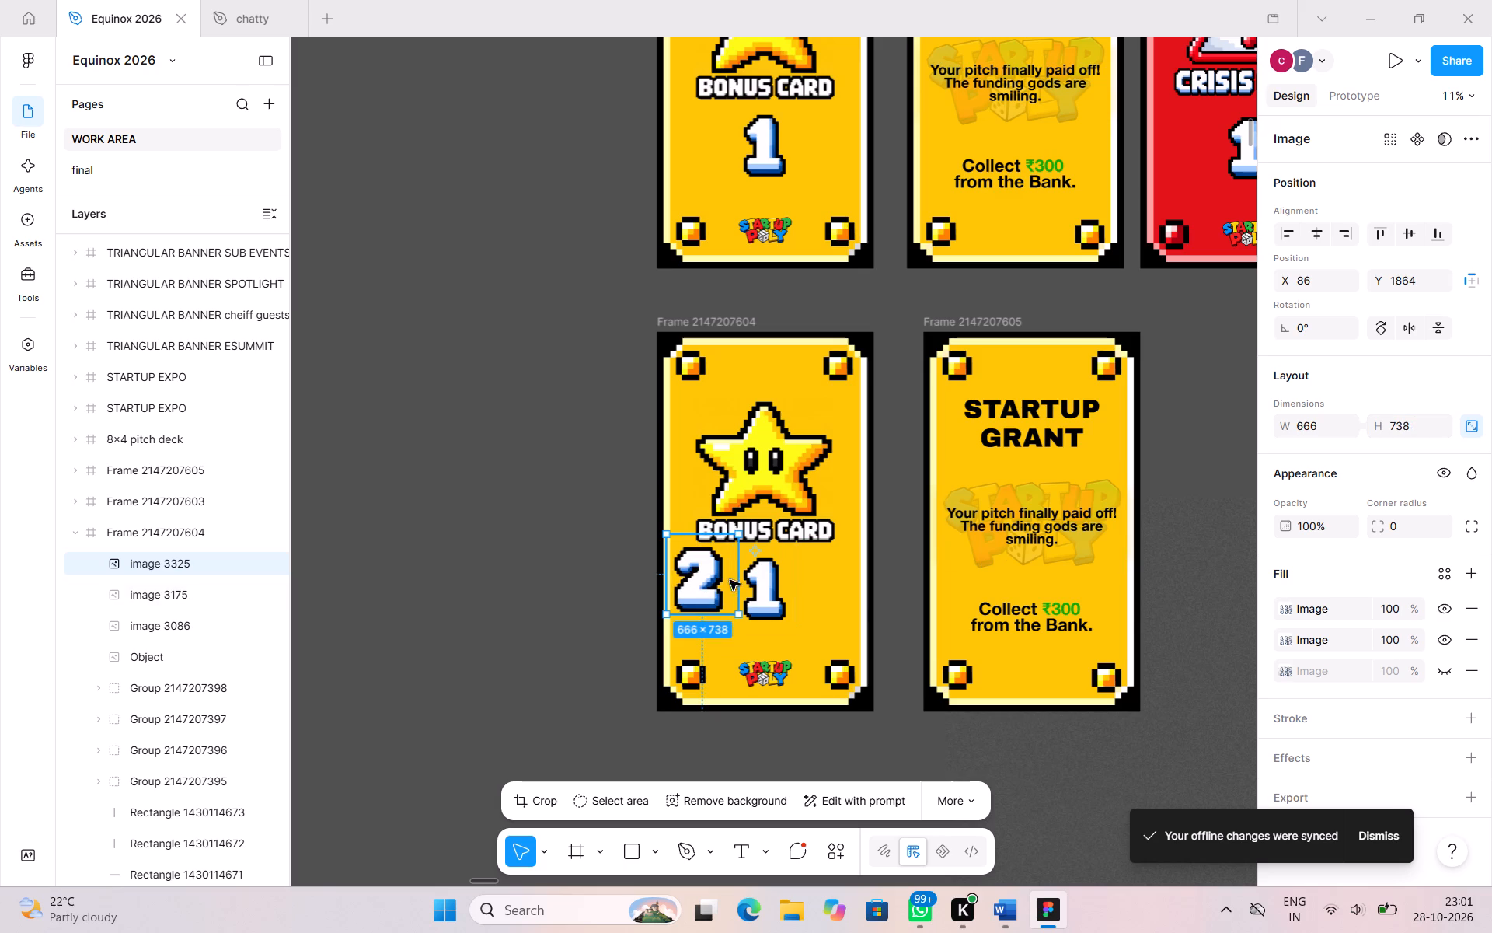
Compare the two numerals on the lower bonus card and set the 2's width to 579 with proportions locked.
{"action": "left_click", "coordinate": [754, 582]}
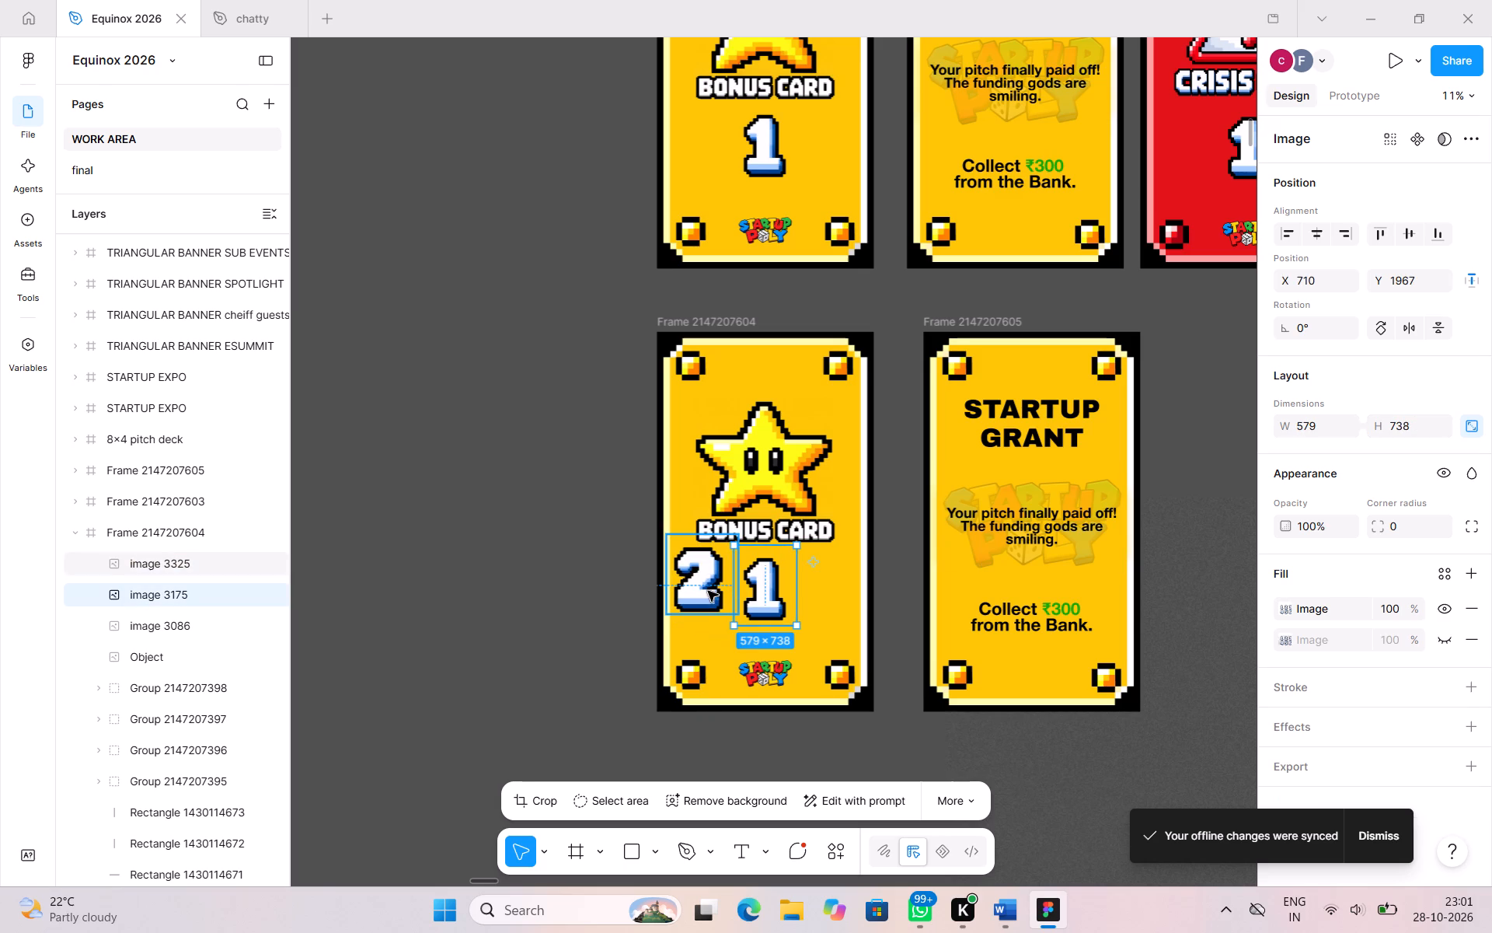
{"action": "left_click", "coordinate": [708, 591]}
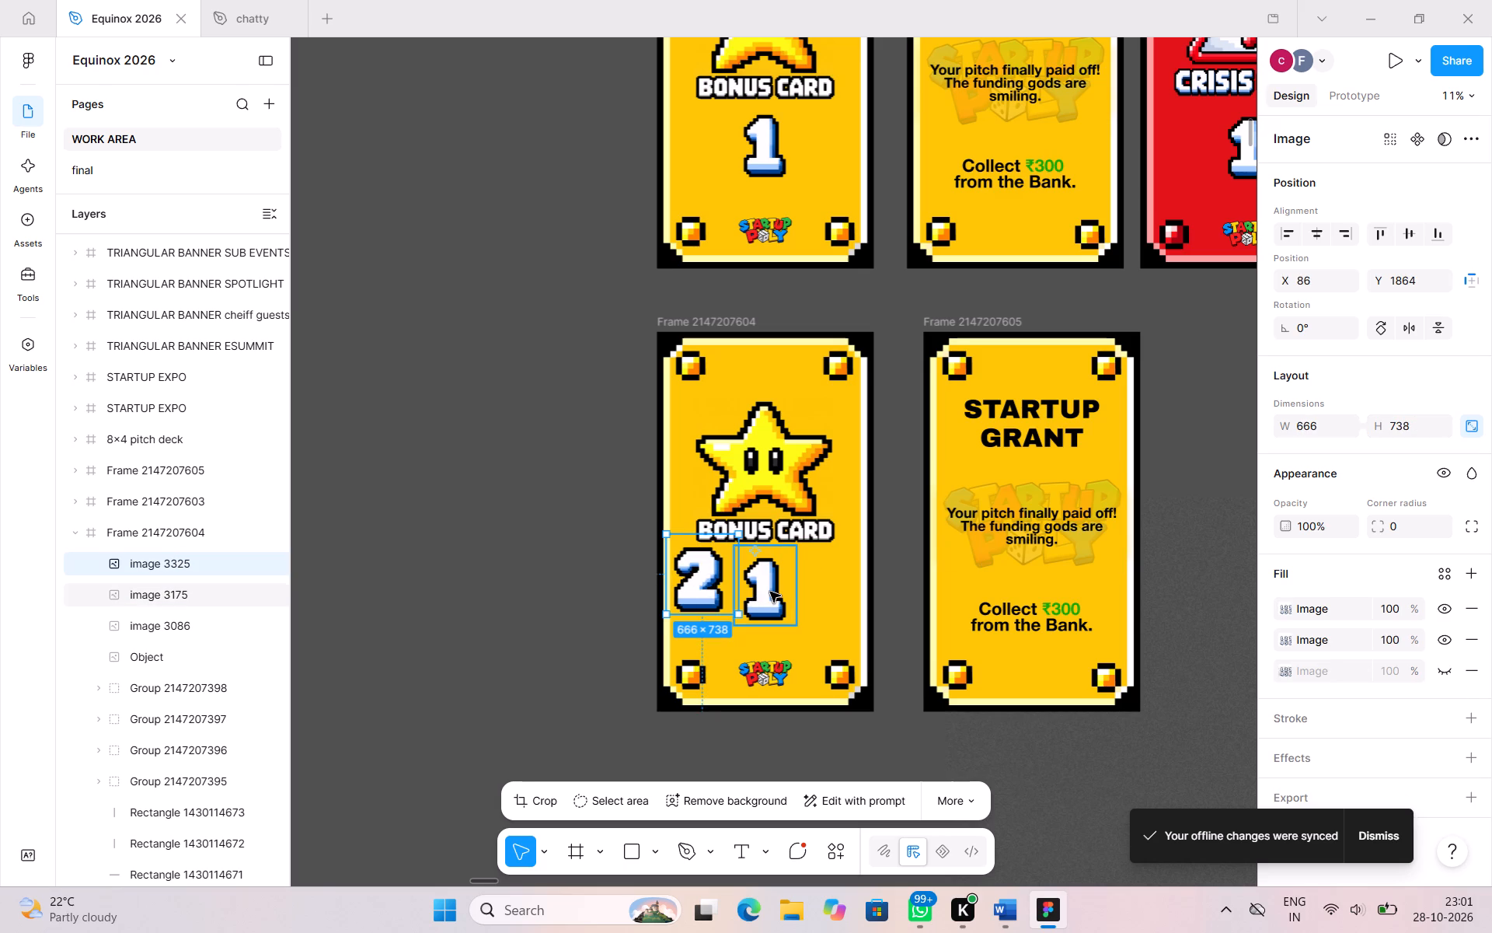
{"action": "left_click", "coordinate": [770, 592]}
{"action": "left_click", "coordinate": [706, 590]}
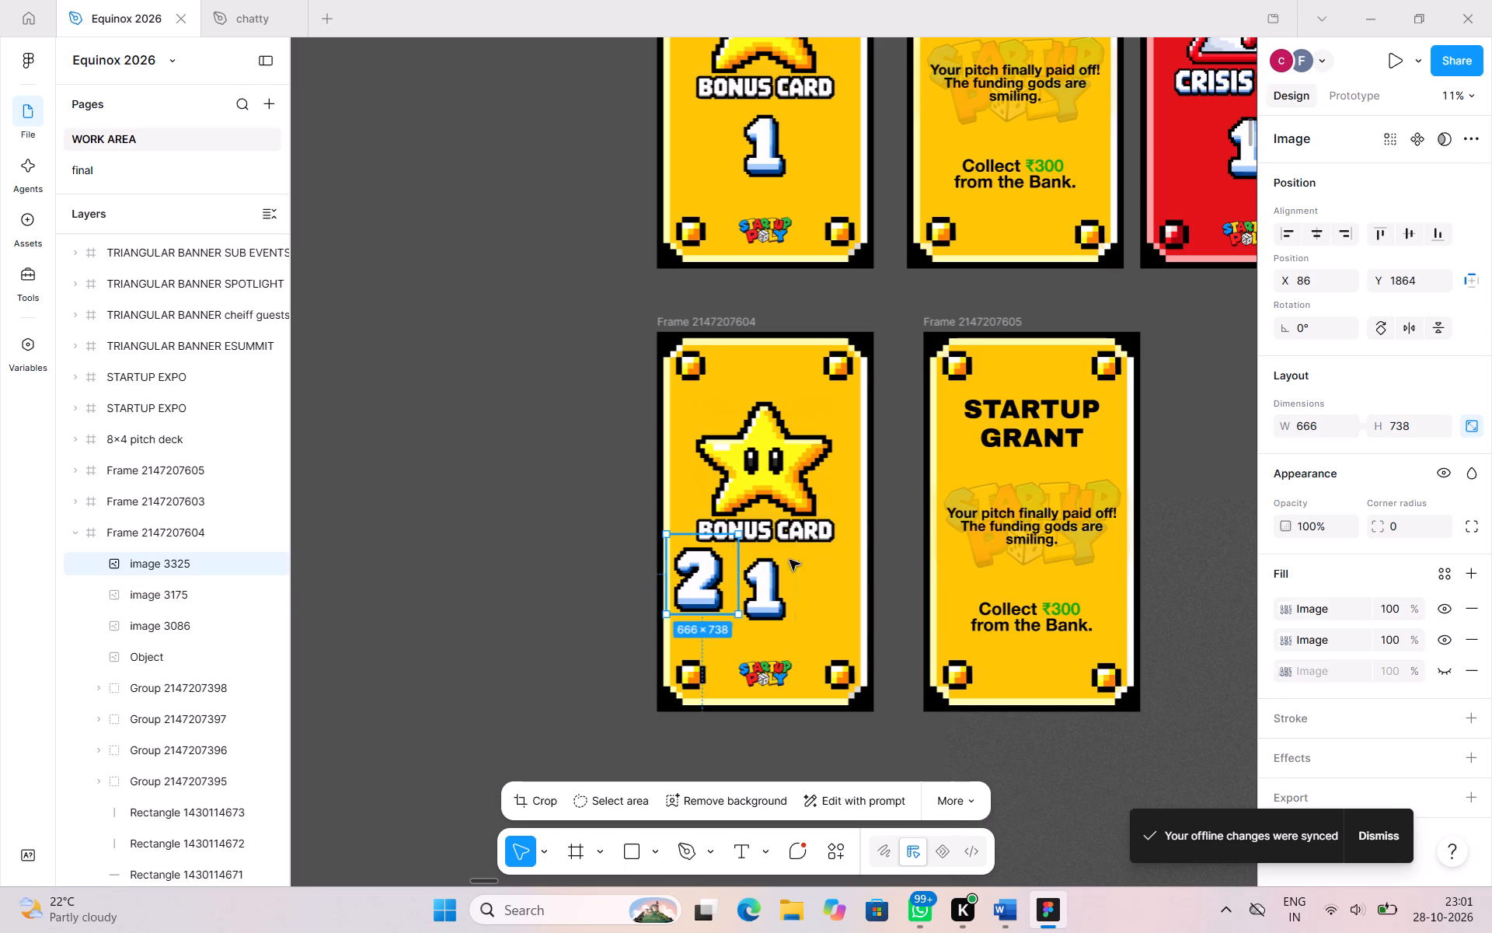
{"action": "double_click", "coordinate": [1308, 420]}
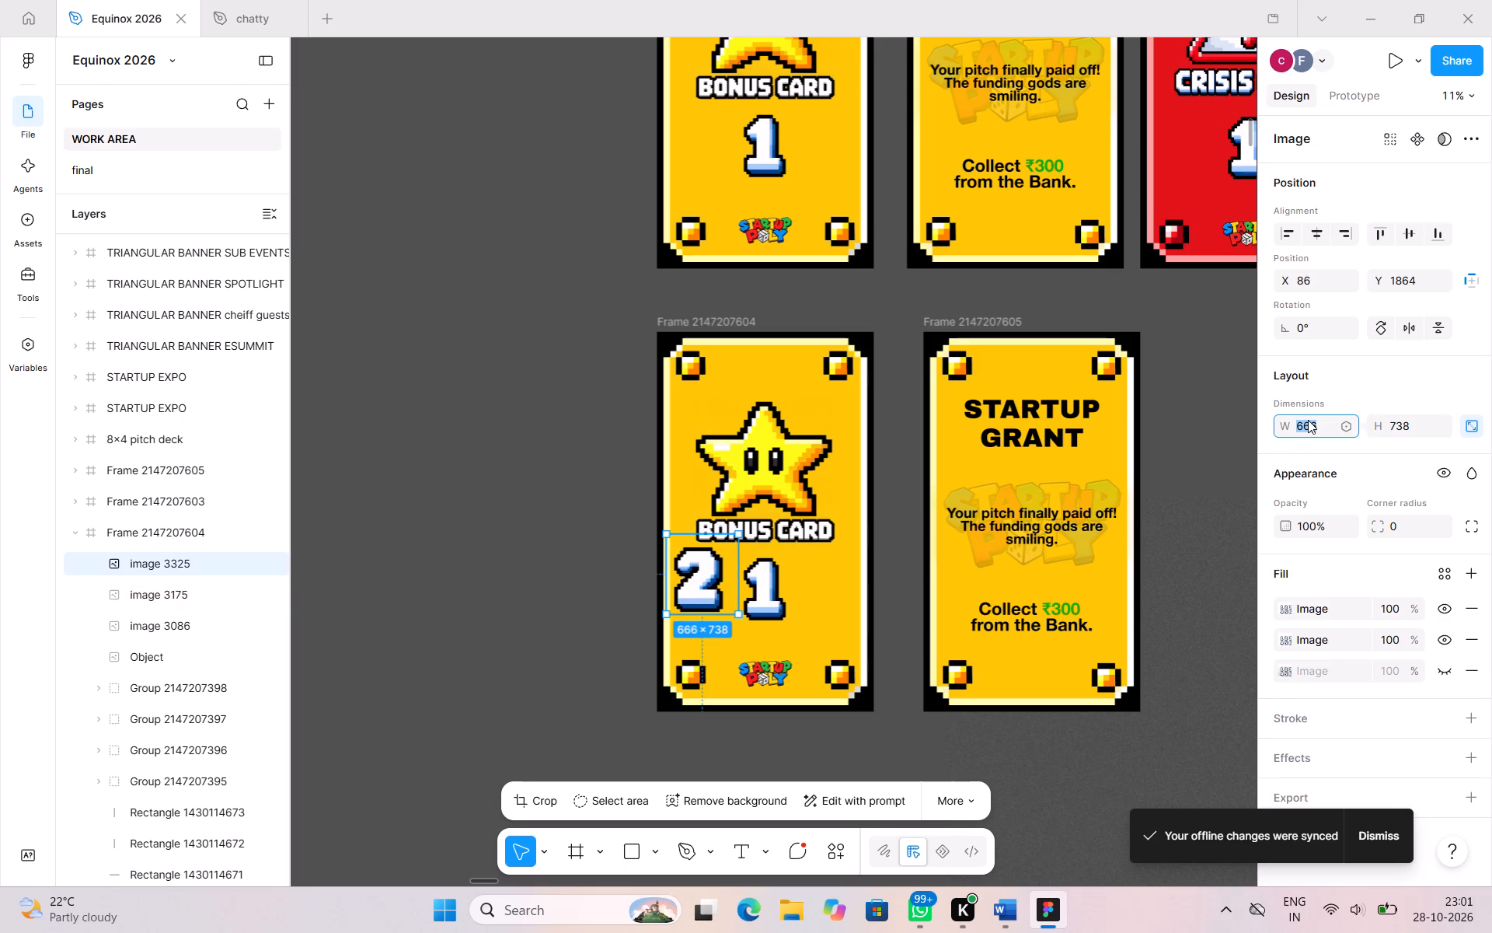
{"action": "type", "text": "579"}
{"action": "key", "text": "Return"}
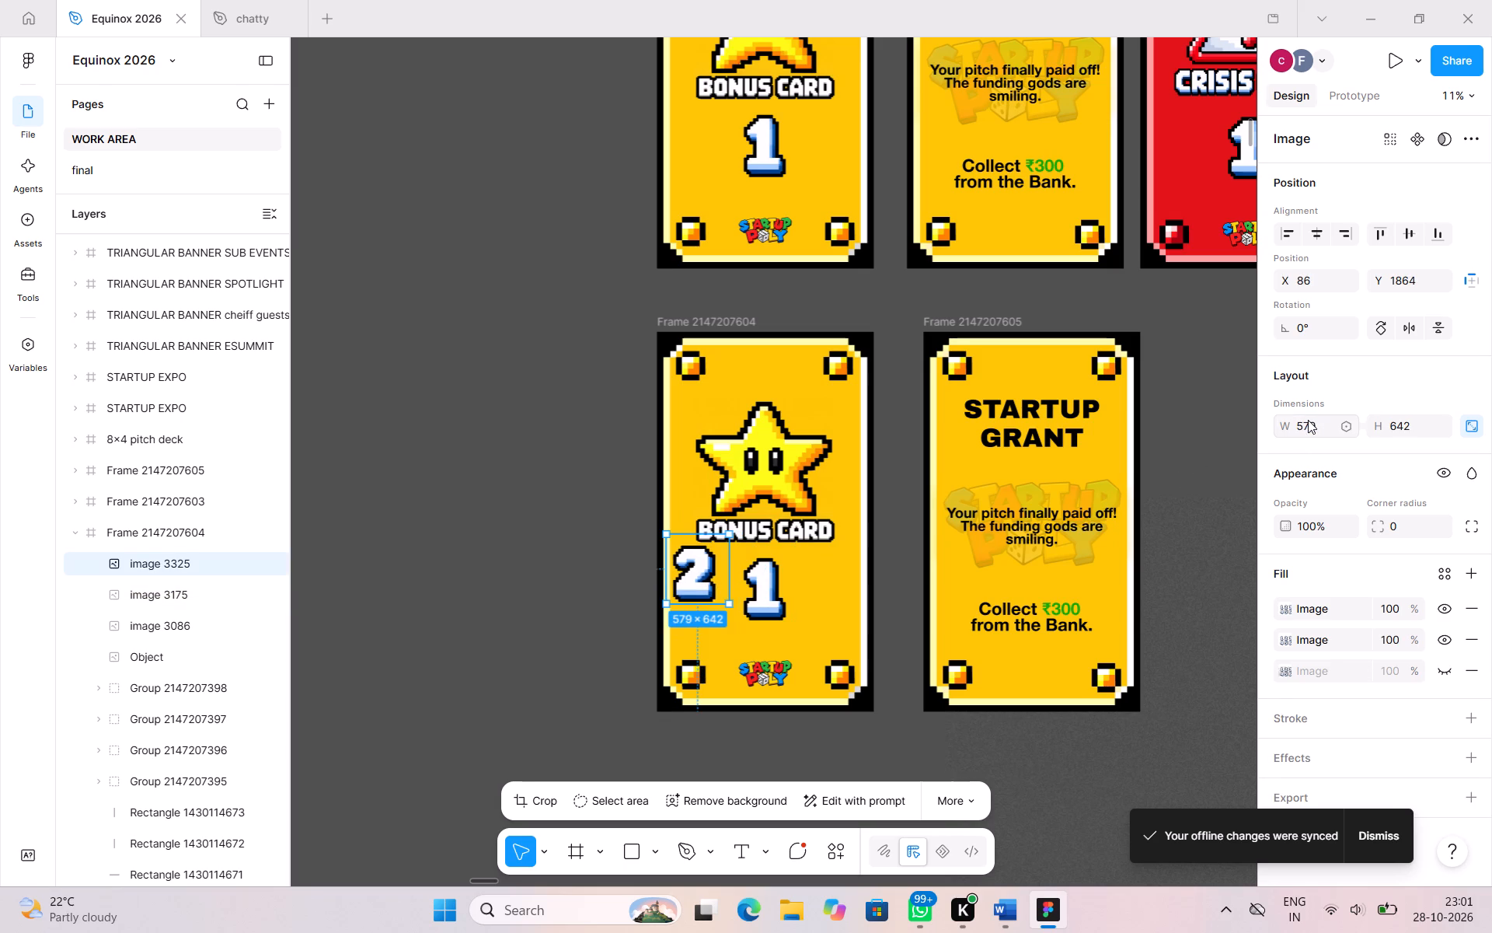
Cut the numeral 1 from the lower bonus card and move the numeral 2 into its place below the BONUS CARD title.
{"action": "left_click_drag", "start_coordinate": [692, 571], "coordinate": [695, 571]}
{"action": "left_click_drag", "start_coordinate": [695, 571], "coordinate": [758, 583]}
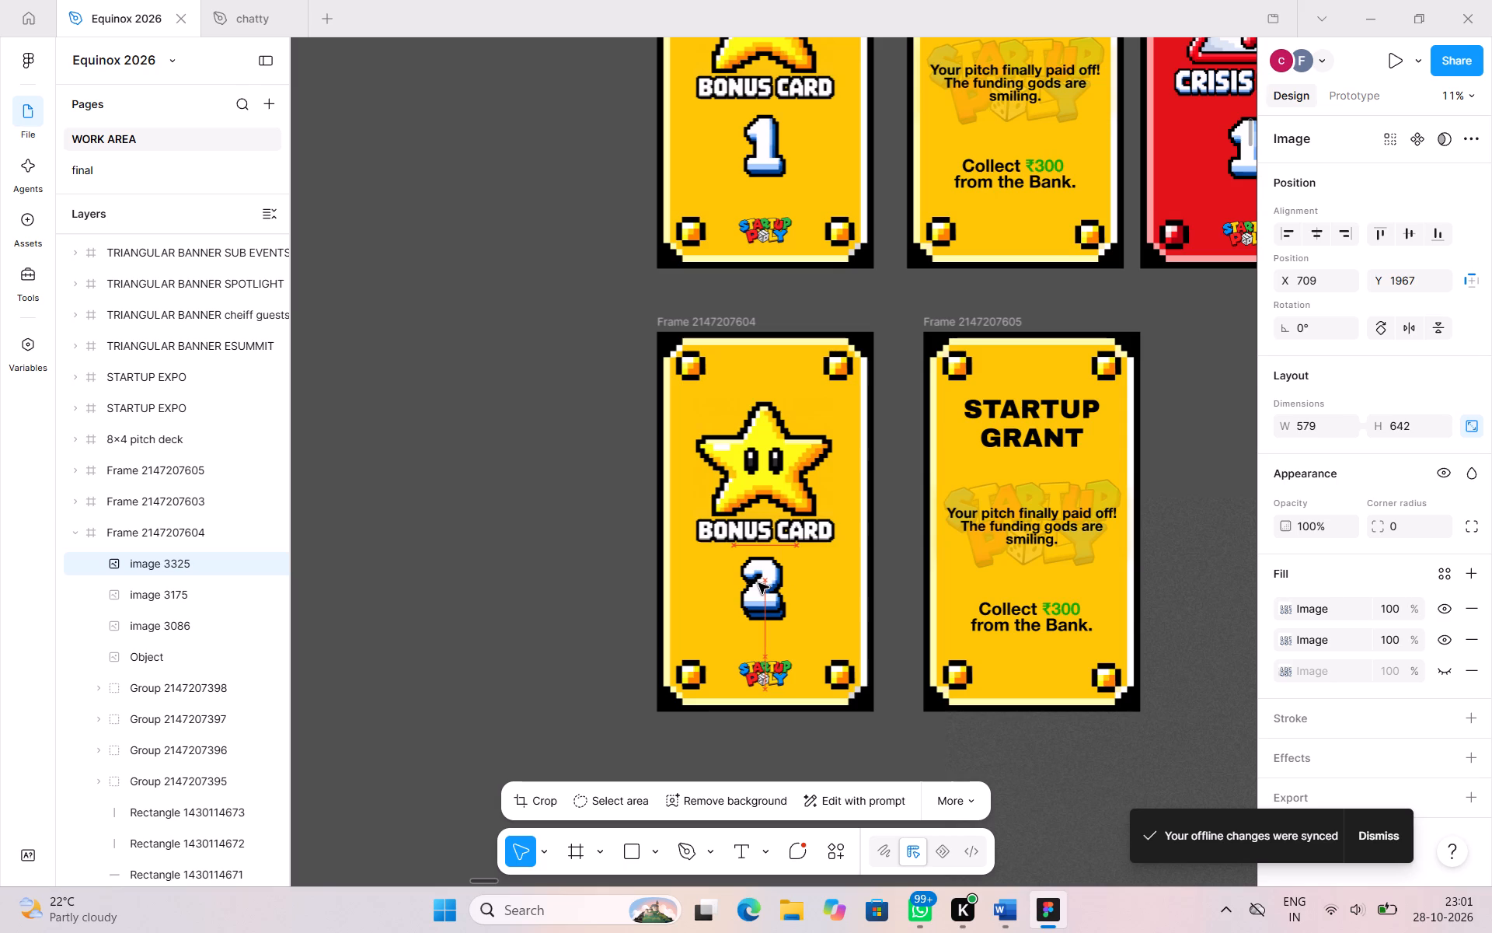
{"action": "left_click_drag", "start_coordinate": [758, 583], "coordinate": [803, 580]}
{"action": "left_click", "coordinate": [768, 585]}
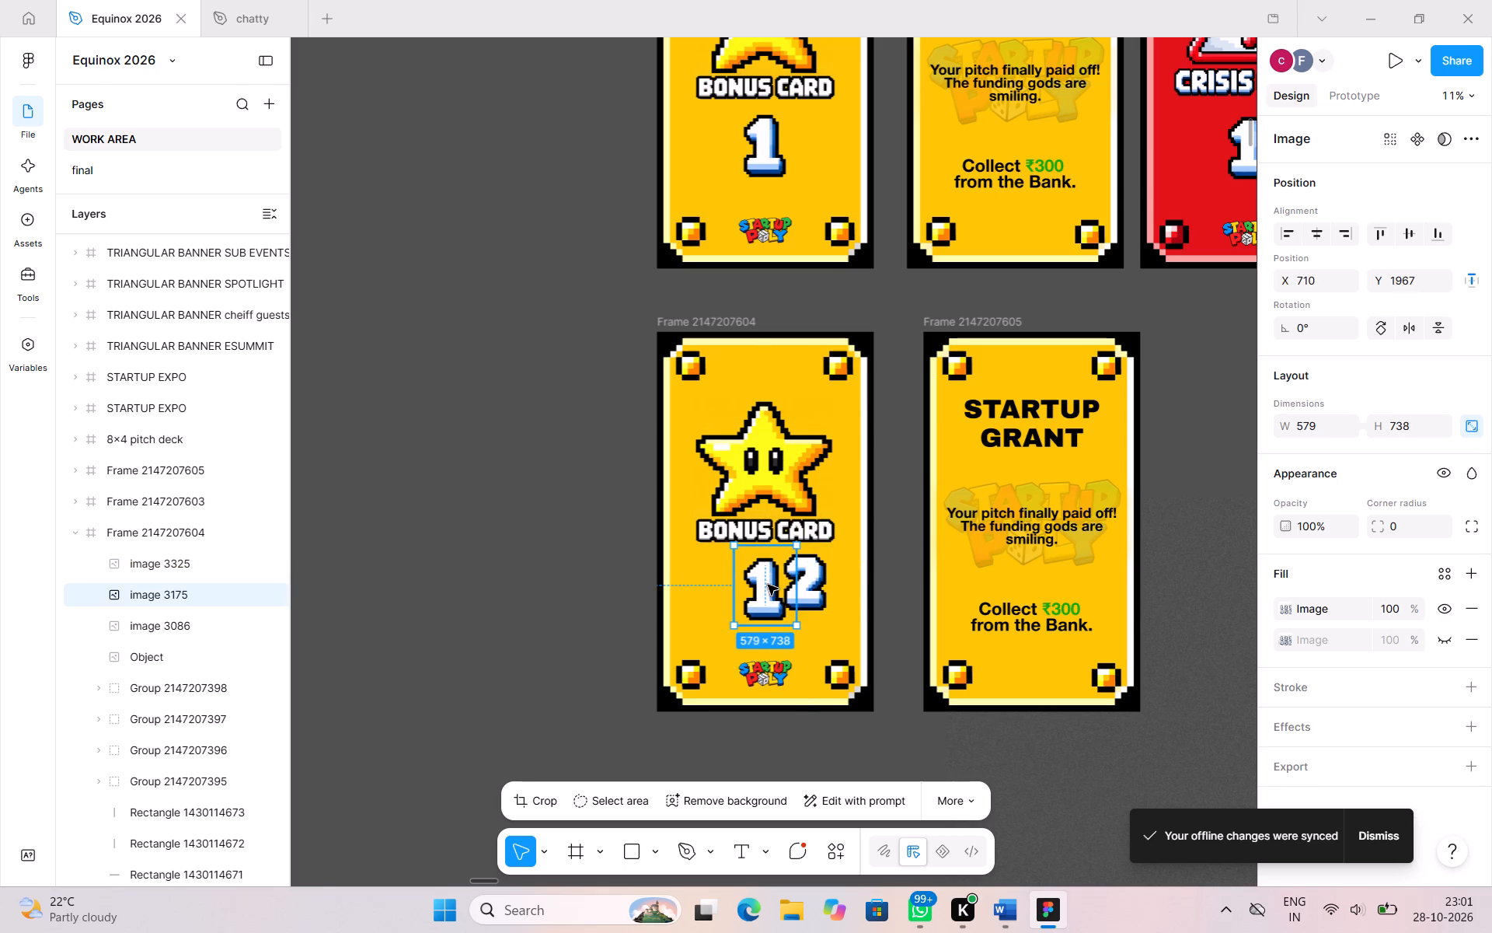
{"action": "key", "text": "ctrl+x"}
{"action": "left_click_drag", "start_coordinate": [824, 586], "coordinate": [786, 596]}
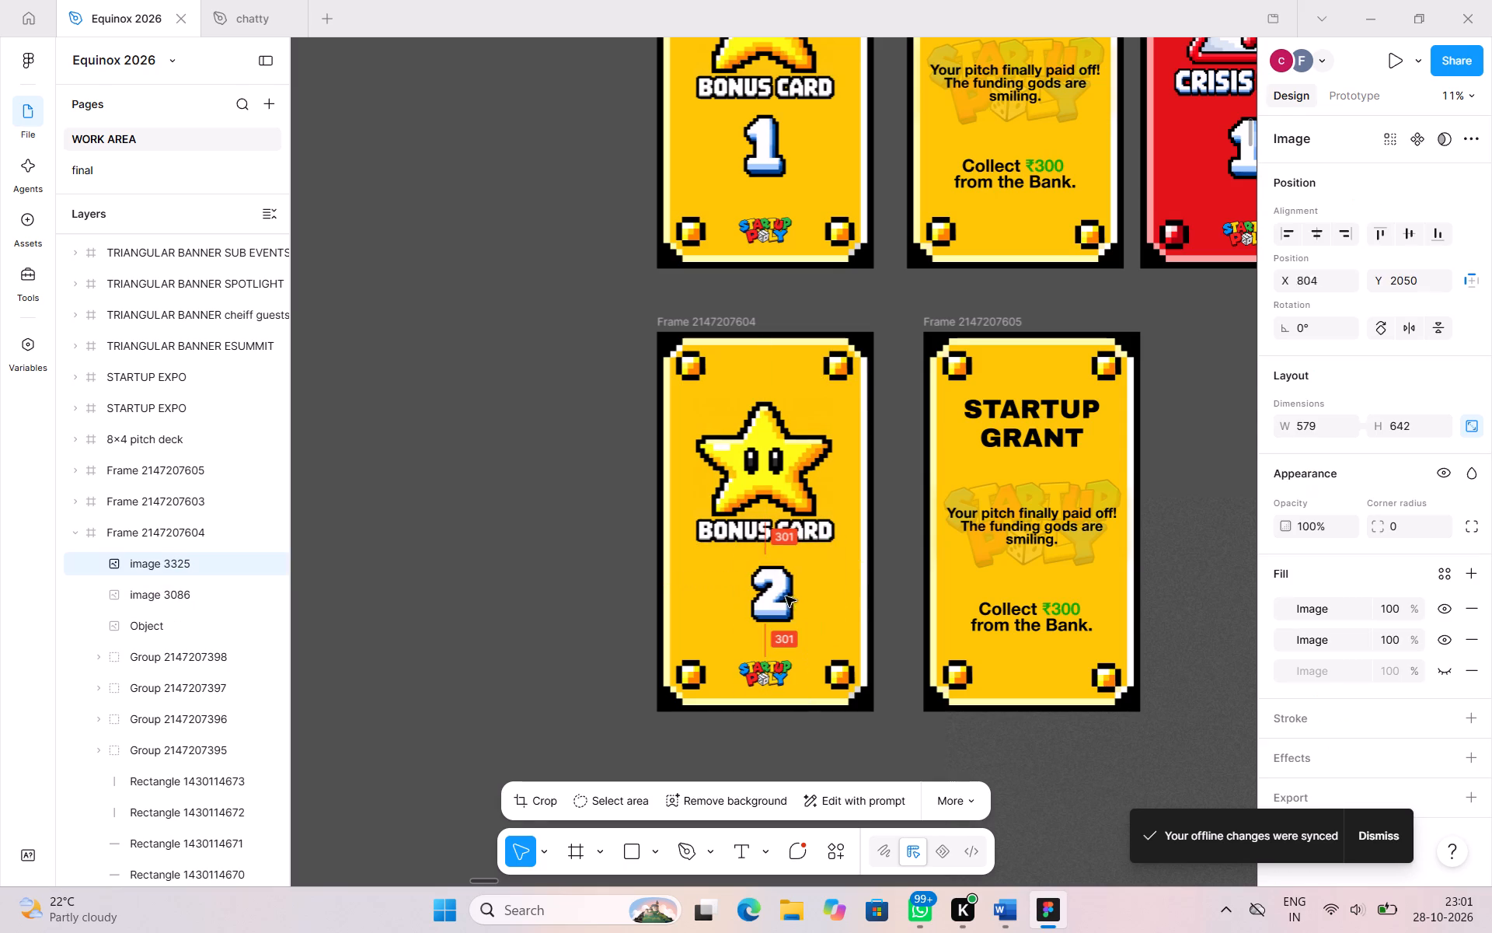
{"action": "left_click_drag", "start_coordinate": [786, 596], "coordinate": [780, 596]}
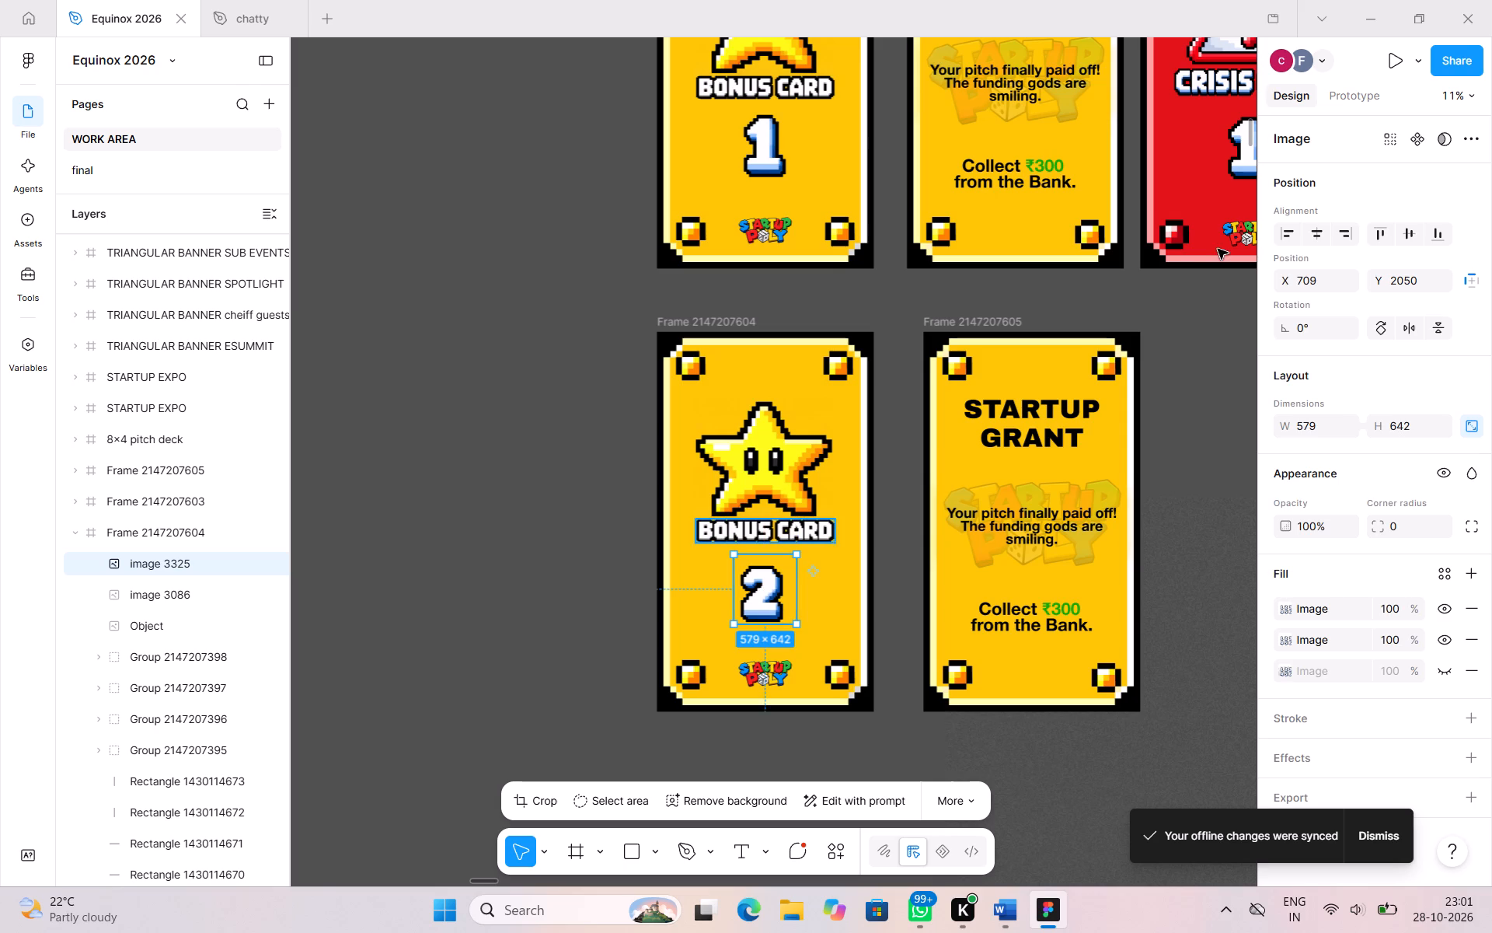
Align the numeral 2 to the card's horizontal centre and nudge it up to Y 1990.
{"action": "left_click", "coordinate": [1319, 233]}
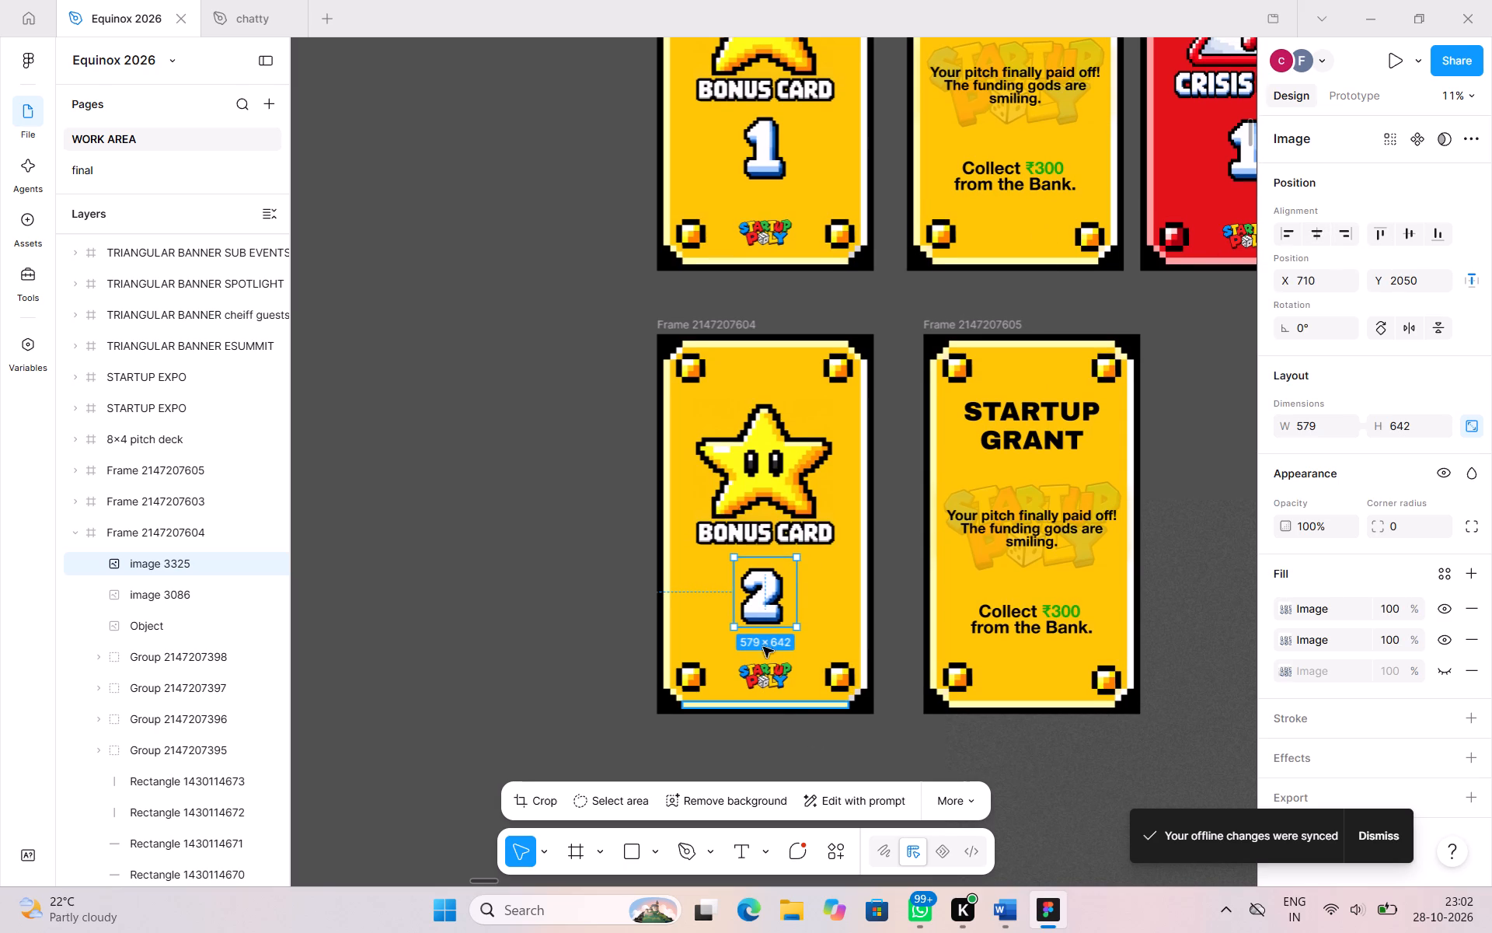
{"action": "key", "text": "Up"}
{"action": "key", "text": "Up"}
{"action": "key", "text": "Up"}
{"action": "key", "text": "Up"}
{"action": "key", "text": "Up"}
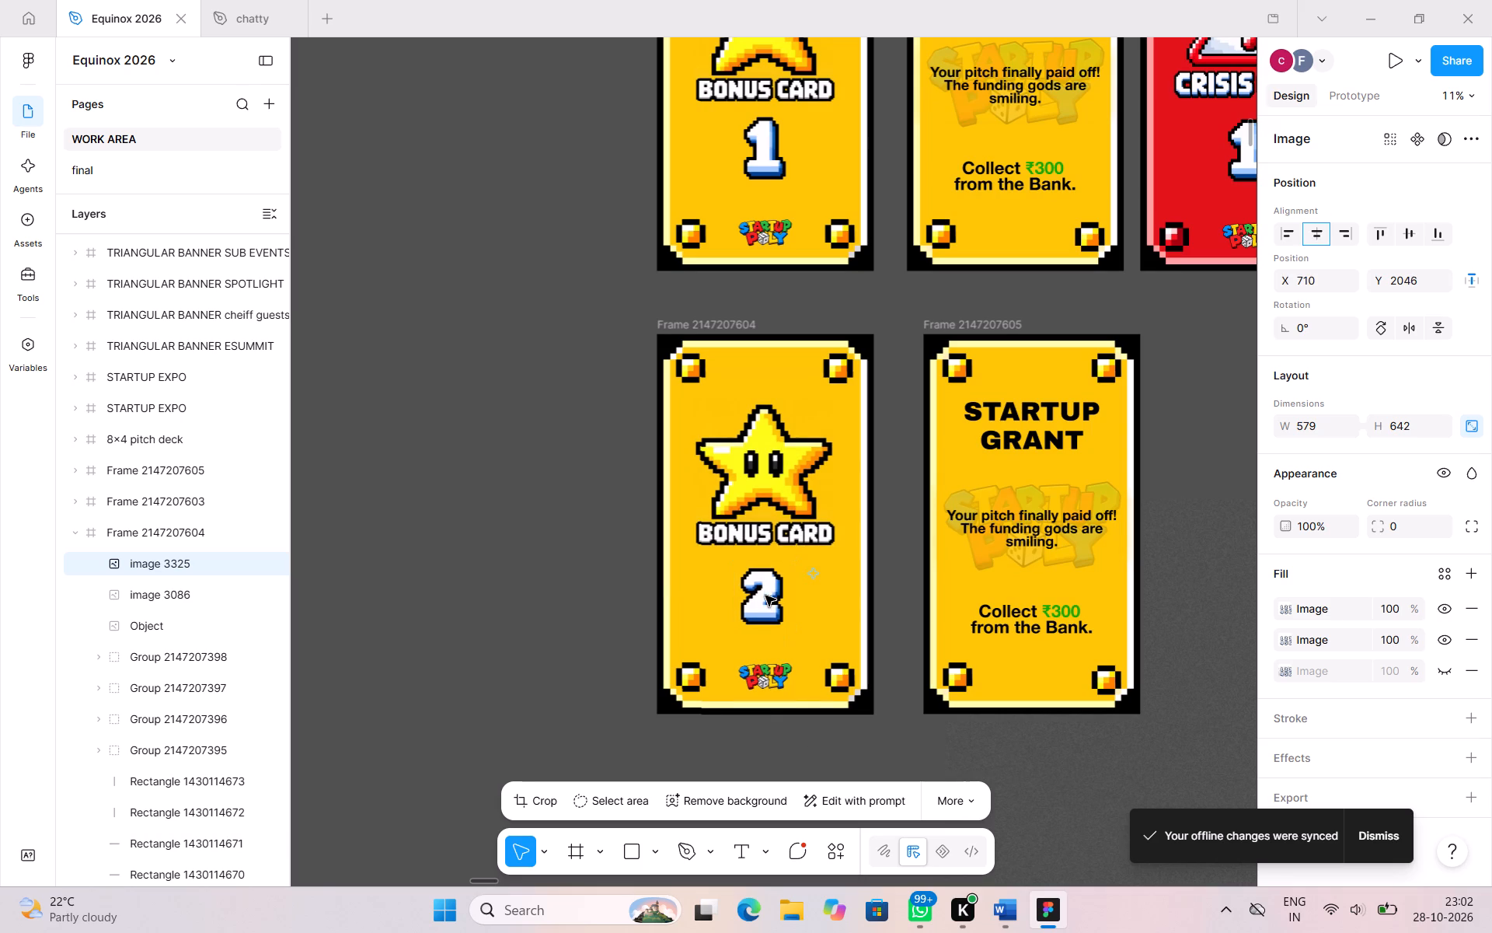
{"action": "key", "text": "Up"}
{"action": "key", "text": "Up"}
{"action": "key", "text": "Up"}
{"action": "key", "text": "Up"}
{"action": "key", "text": "Up"}
{"action": "key", "text": "Up"}
{"action": "key", "text": "Up"}
{"action": "key", "text": "Up"}
{"action": "key", "text": "Up"}
{"action": "key", "text": "Up"}
{"action": "key", "text": "Up"}
{"action": "key", "text": "Up"}
{"action": "key", "text": "Up"}
{"action": "key", "text": "Up"}
{"action": "key", "text": "Up"}
{"action": "key", "text": "Up"}
{"action": "key", "text": "Up"}
{"action": "key", "text": "Up"}
{"action": "key", "text": "Up"}
{"action": "key", "text": "Up"}
{"action": "key", "text": "Up"}
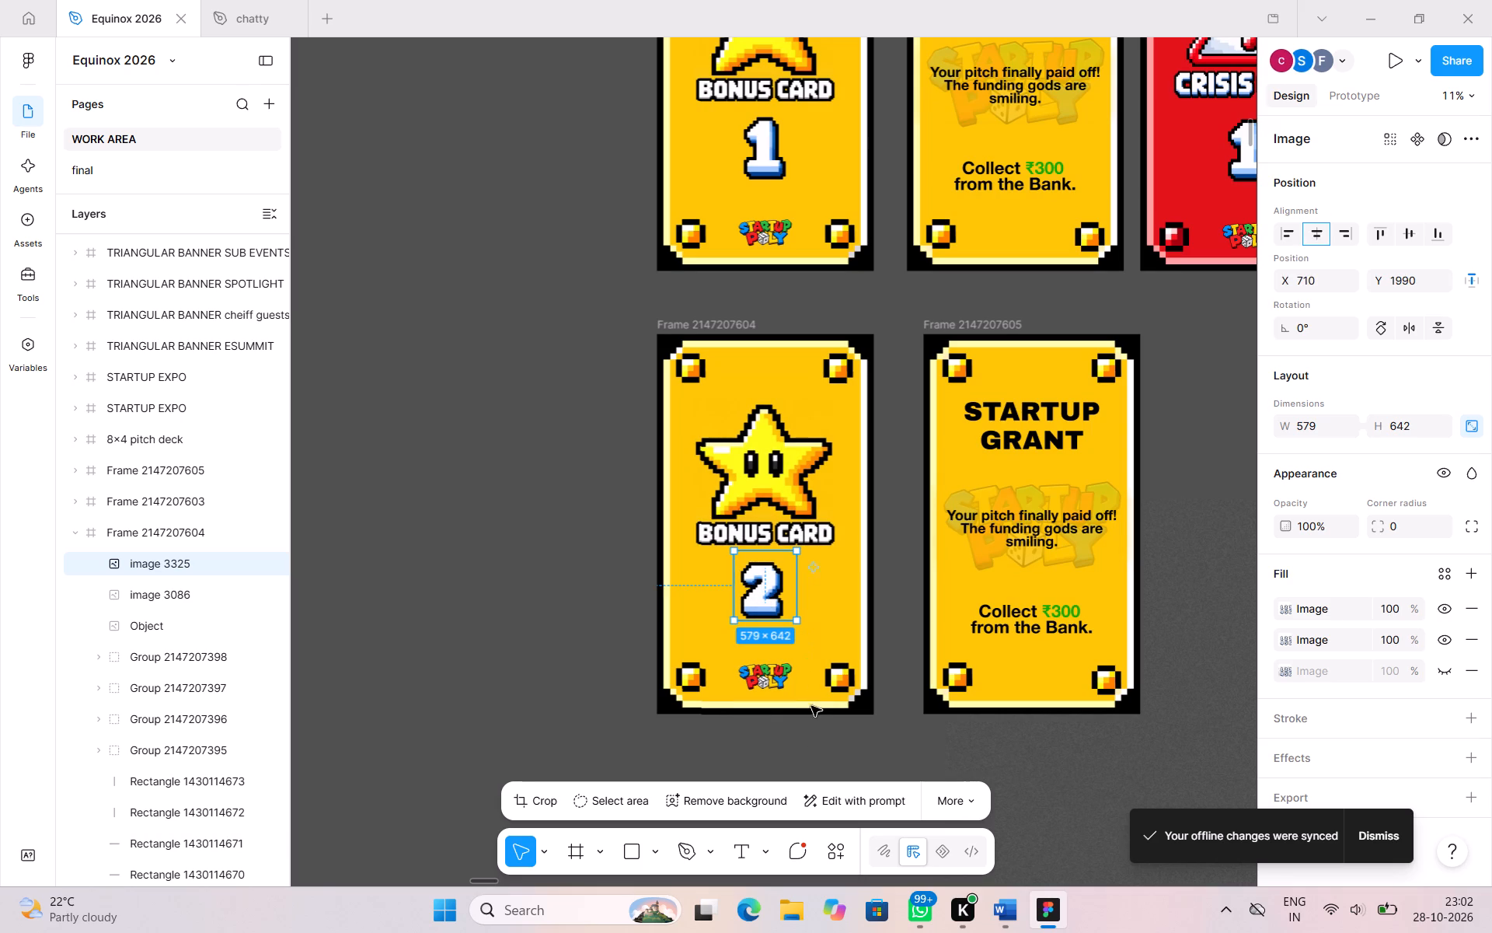
{"action": "left_click", "coordinate": [788, 729]}
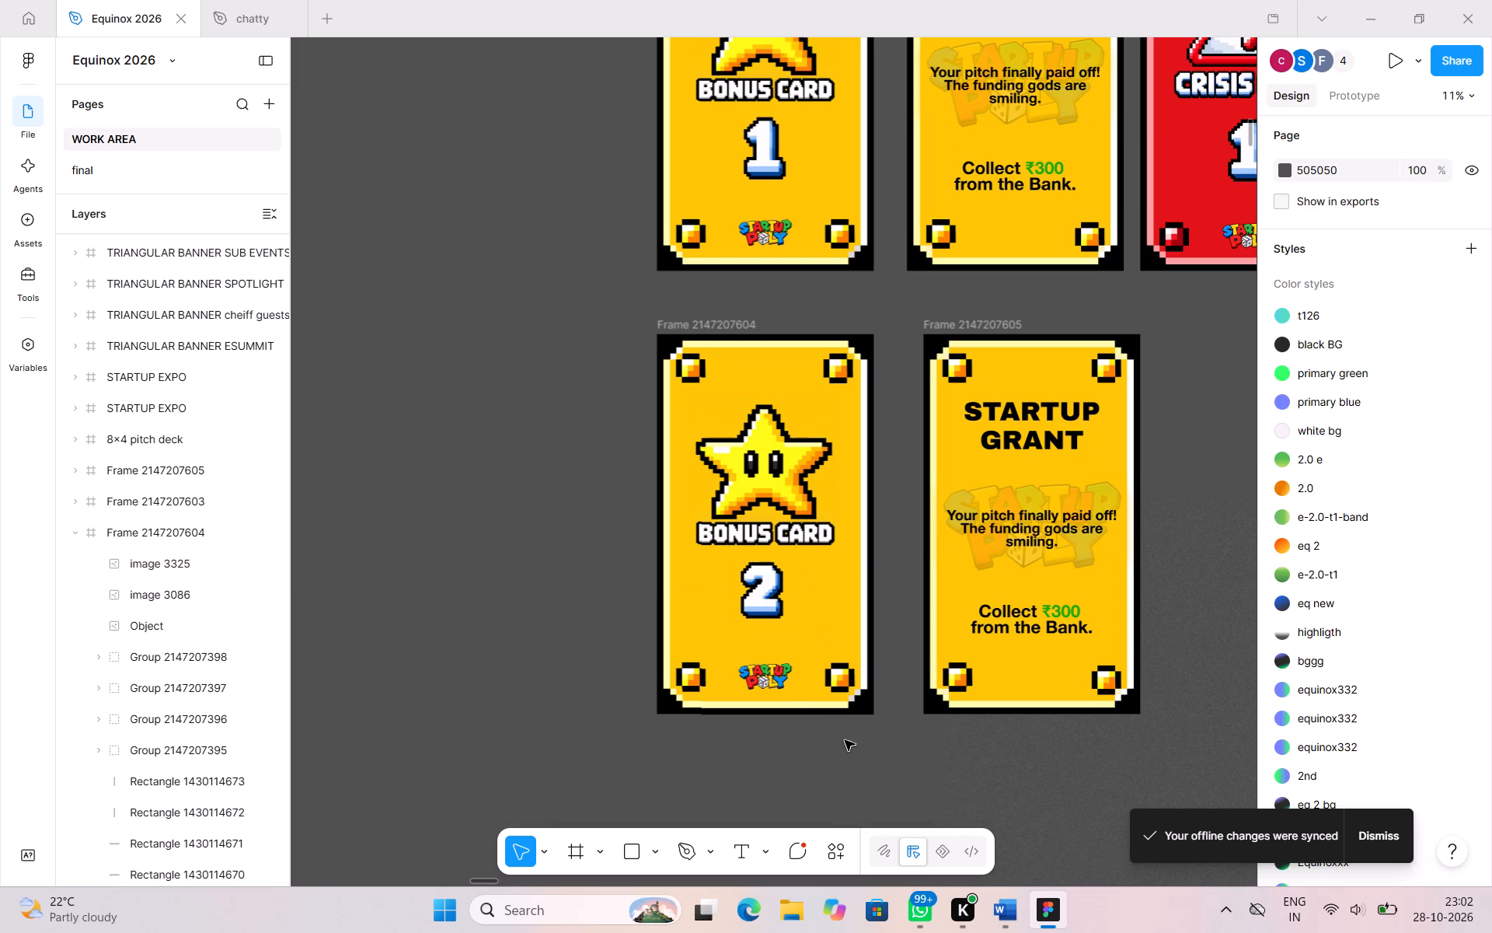
Duplicate the front of Crisis Card 1 from the upper row.
{"action": "scroll", "coordinate": [845, 740], "scroll_direction": "up", "scroll_amount": 1}
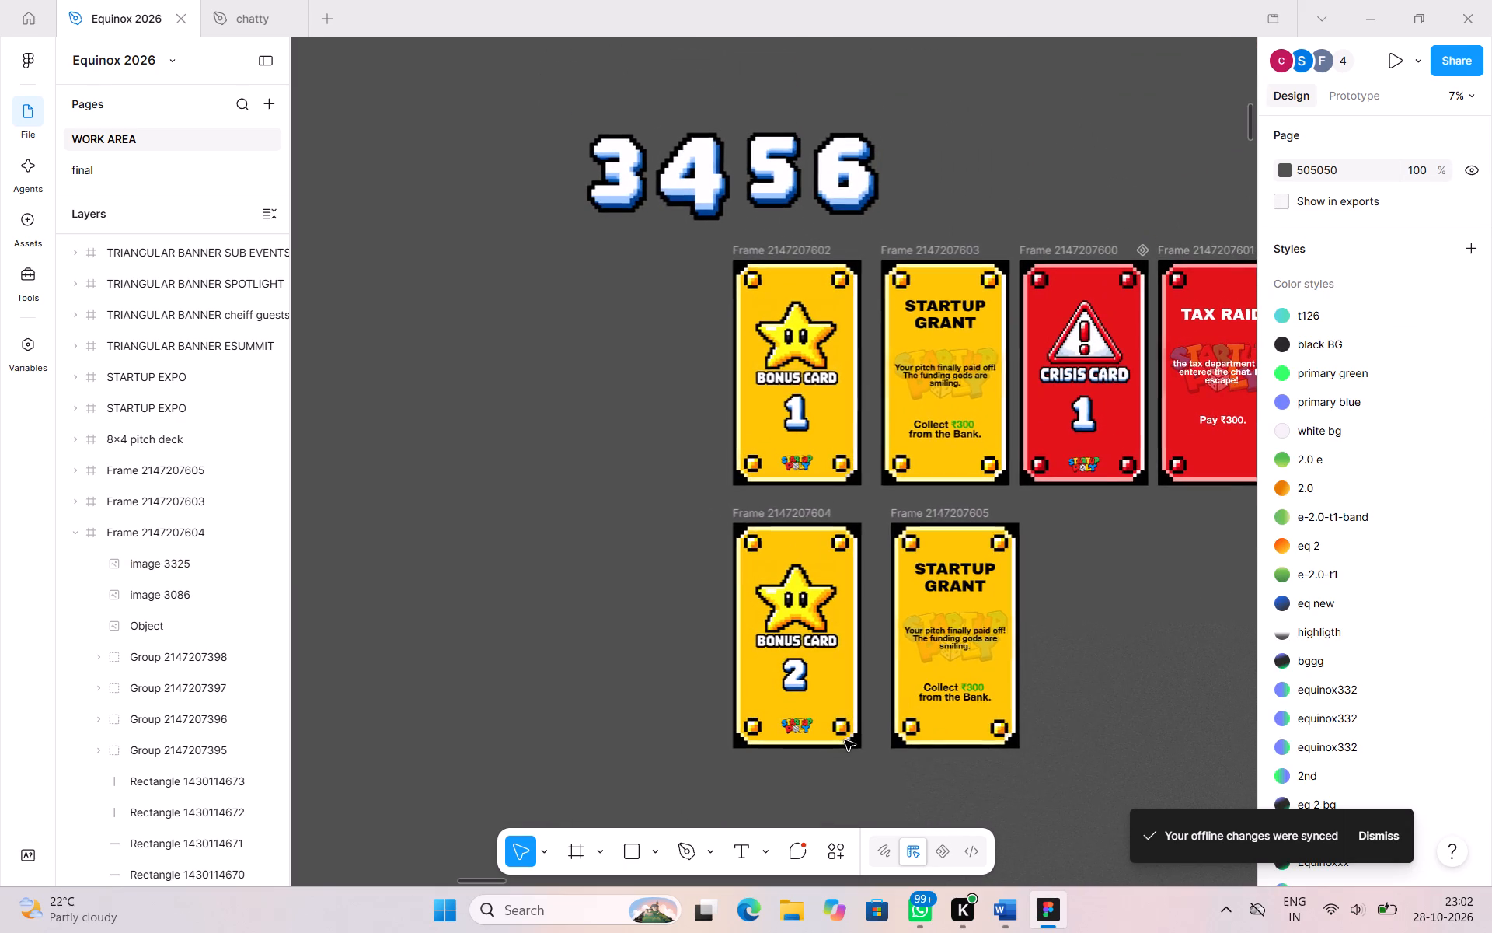
{"action": "scroll", "coordinate": [845, 740], "scroll_direction": "left", "scroll_amount": 1}
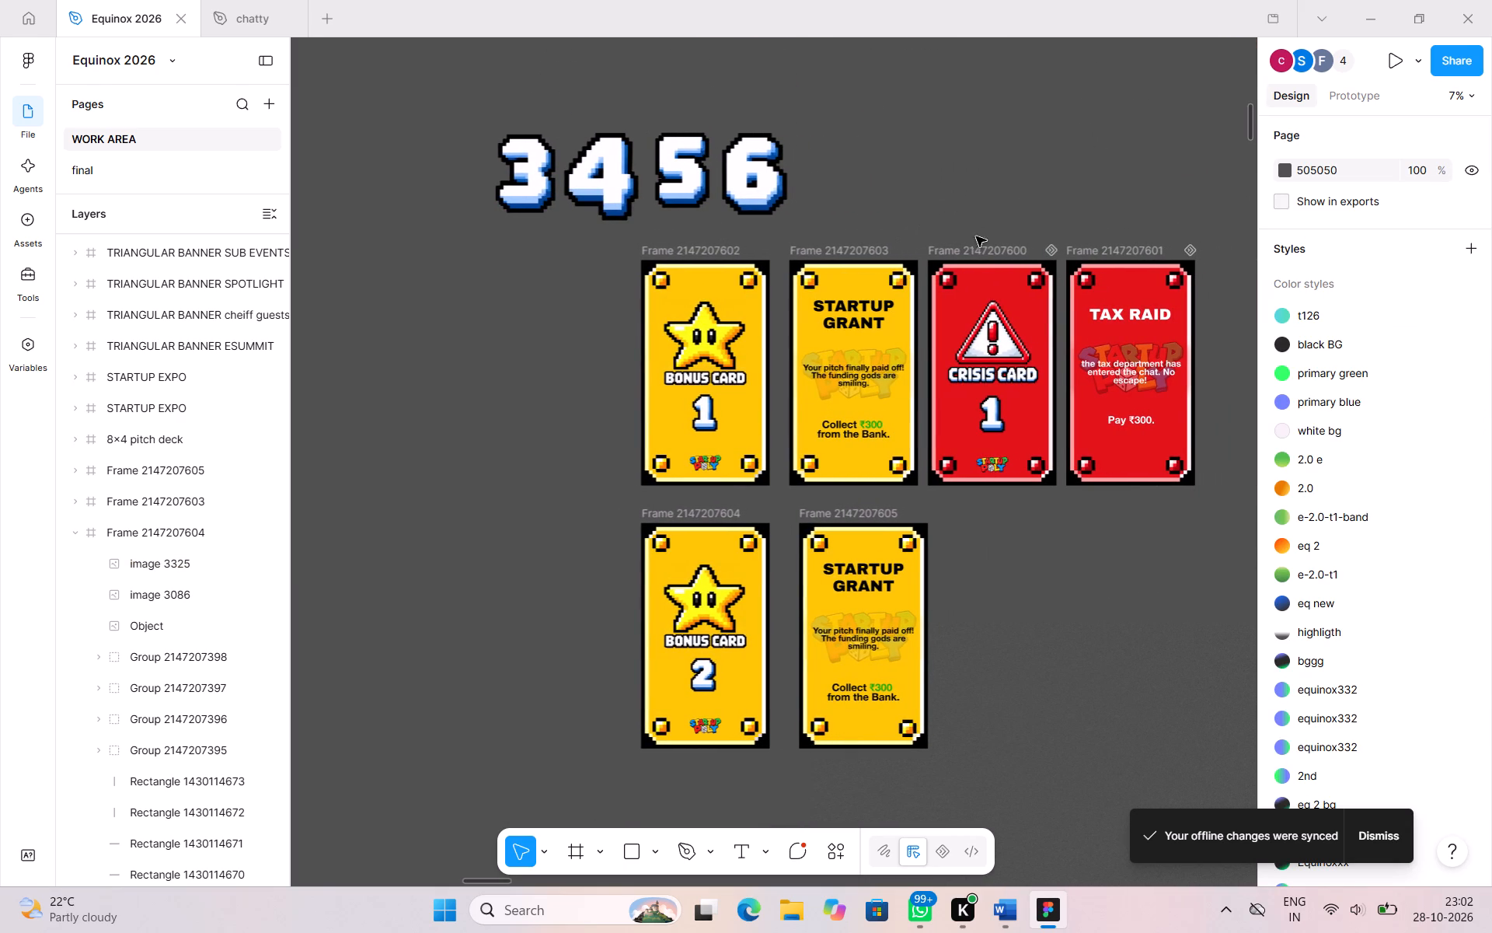
{"action": "left_click", "coordinate": [973, 249]}
{"action": "key", "text": "ctrl+c"}
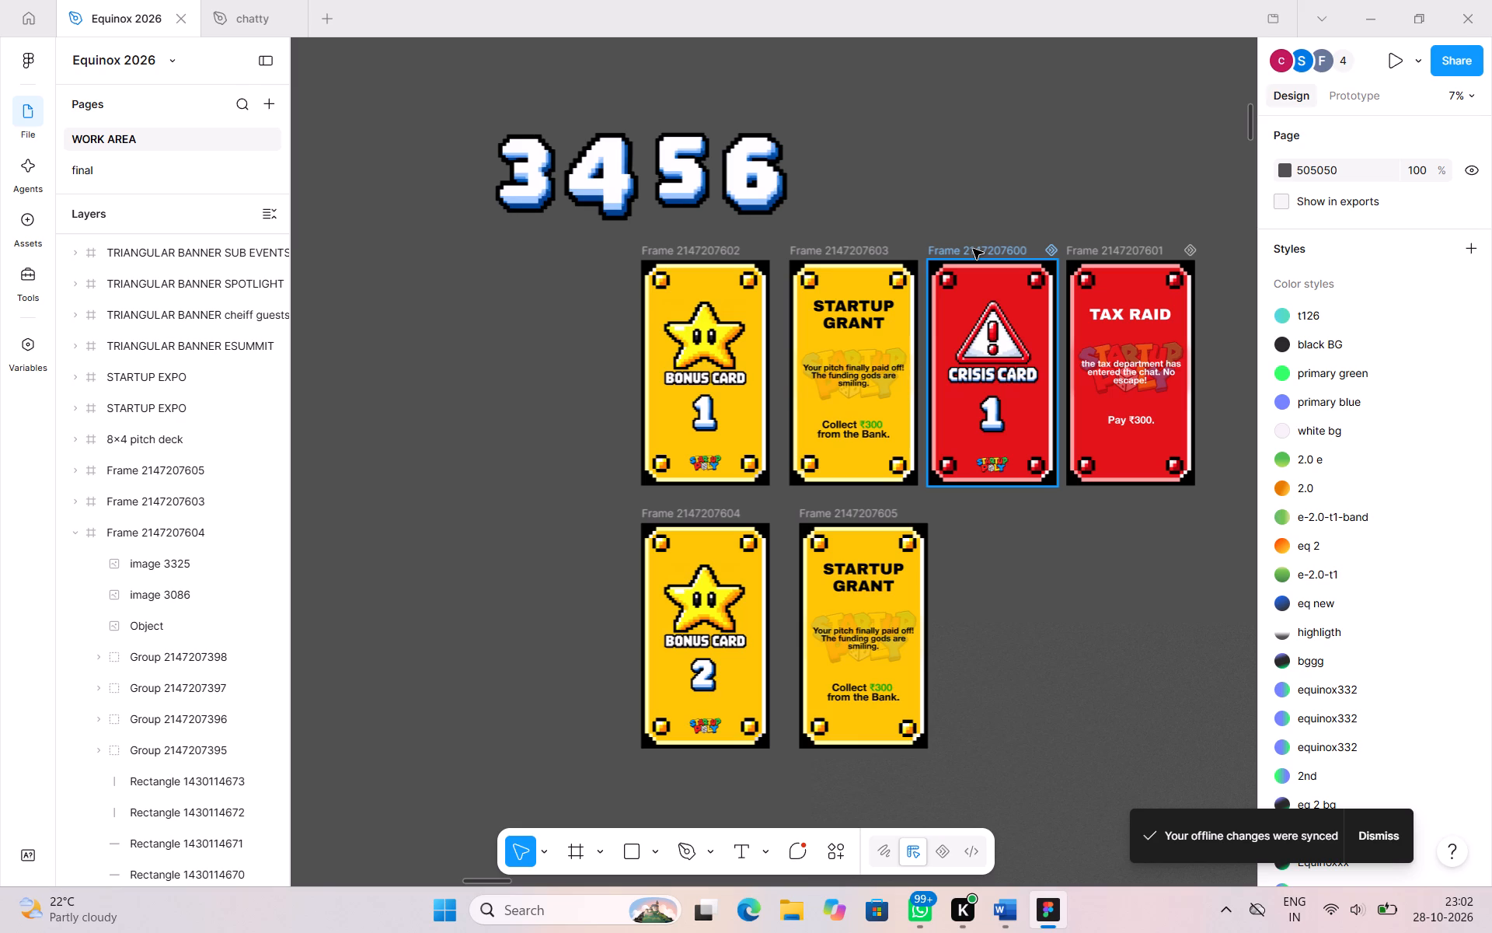
{"action": "key", "text": "ctrl+v"}
{"action": "scroll", "coordinate": [973, 249], "scroll_direction": "left", "scroll_amount": 1}
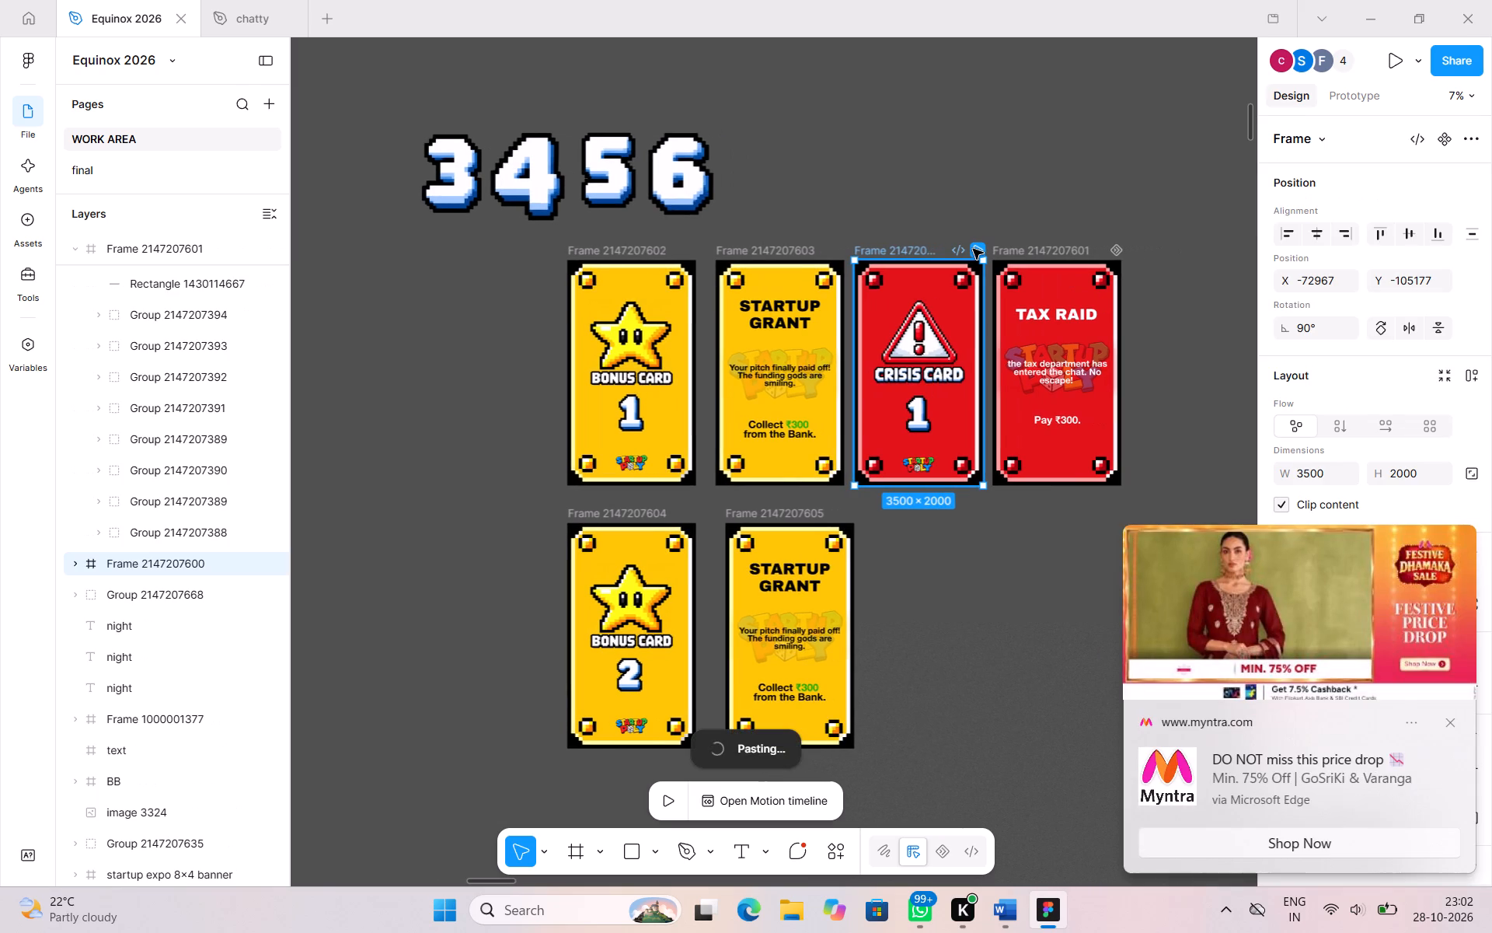
{"action": "scroll", "coordinate": [973, 249], "scroll_direction": "left", "scroll_amount": 1}
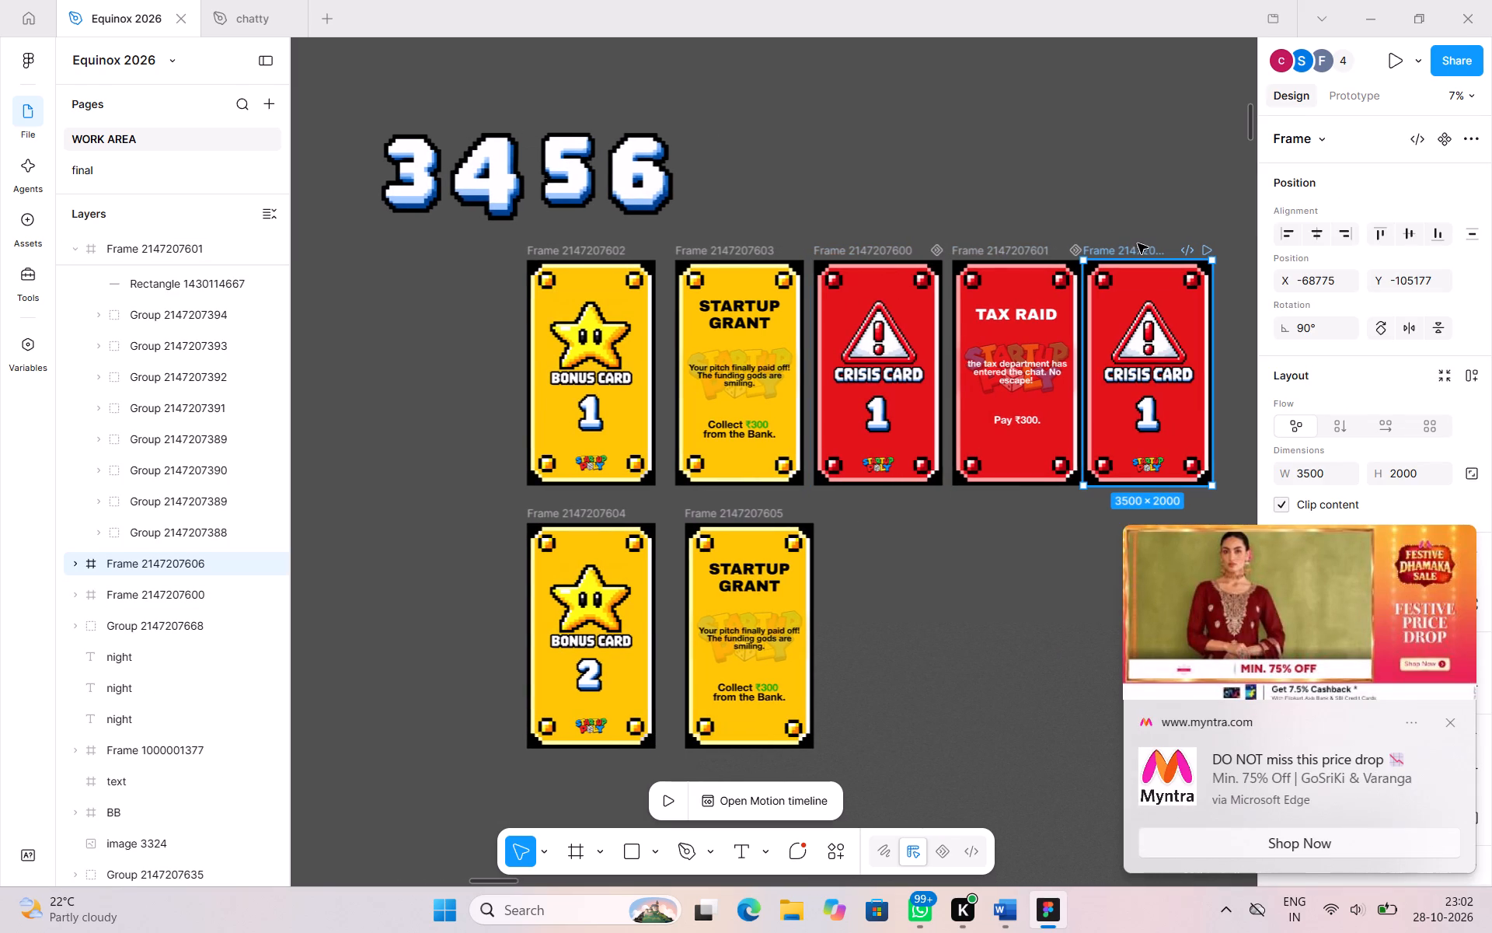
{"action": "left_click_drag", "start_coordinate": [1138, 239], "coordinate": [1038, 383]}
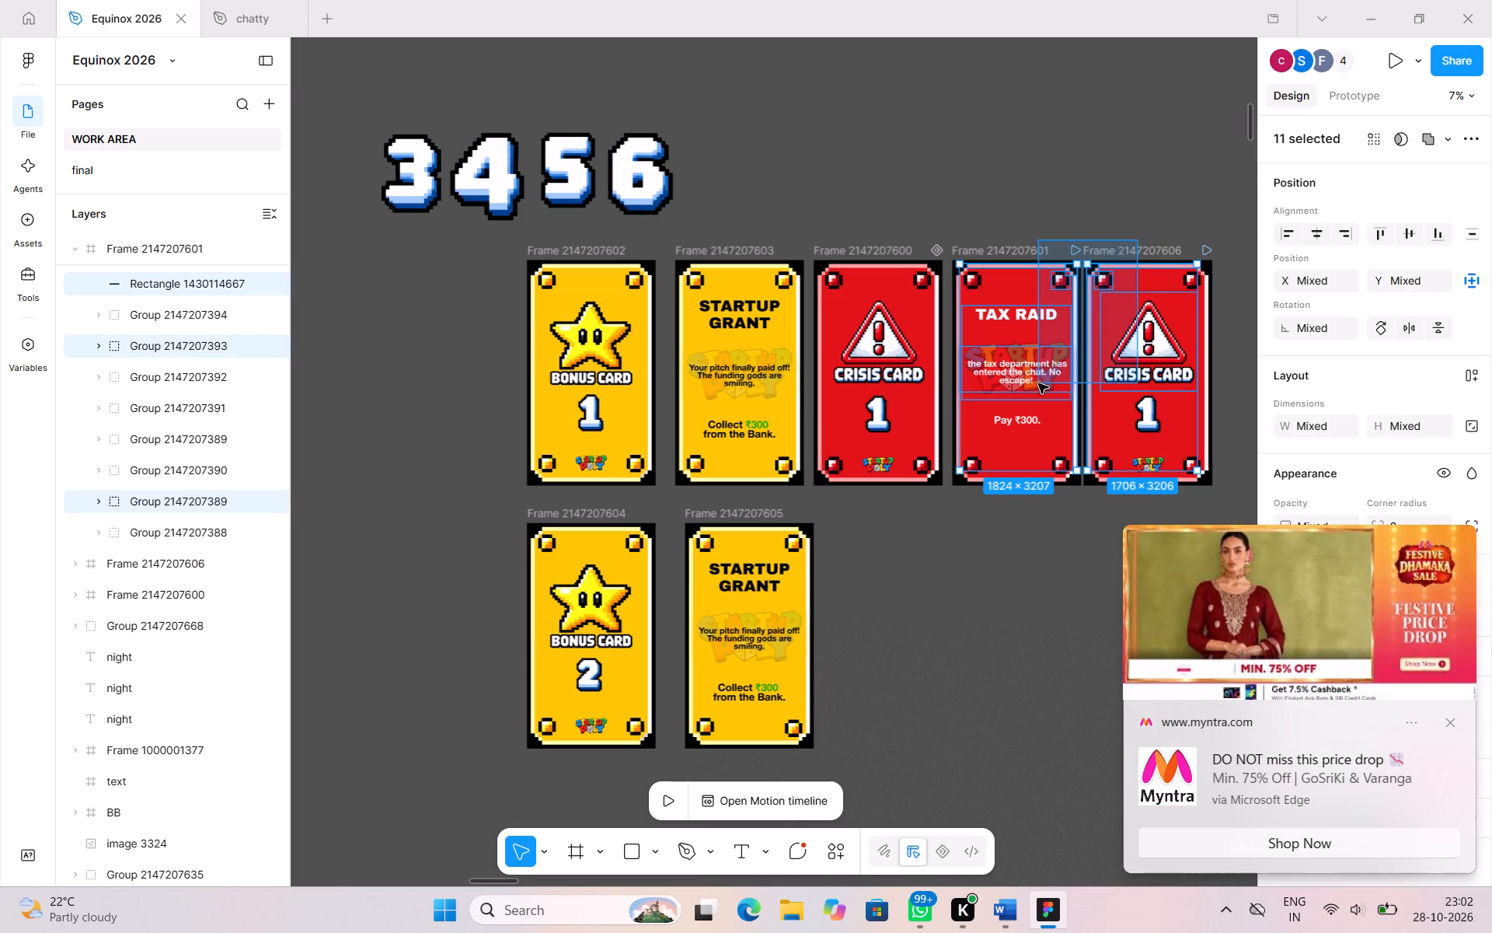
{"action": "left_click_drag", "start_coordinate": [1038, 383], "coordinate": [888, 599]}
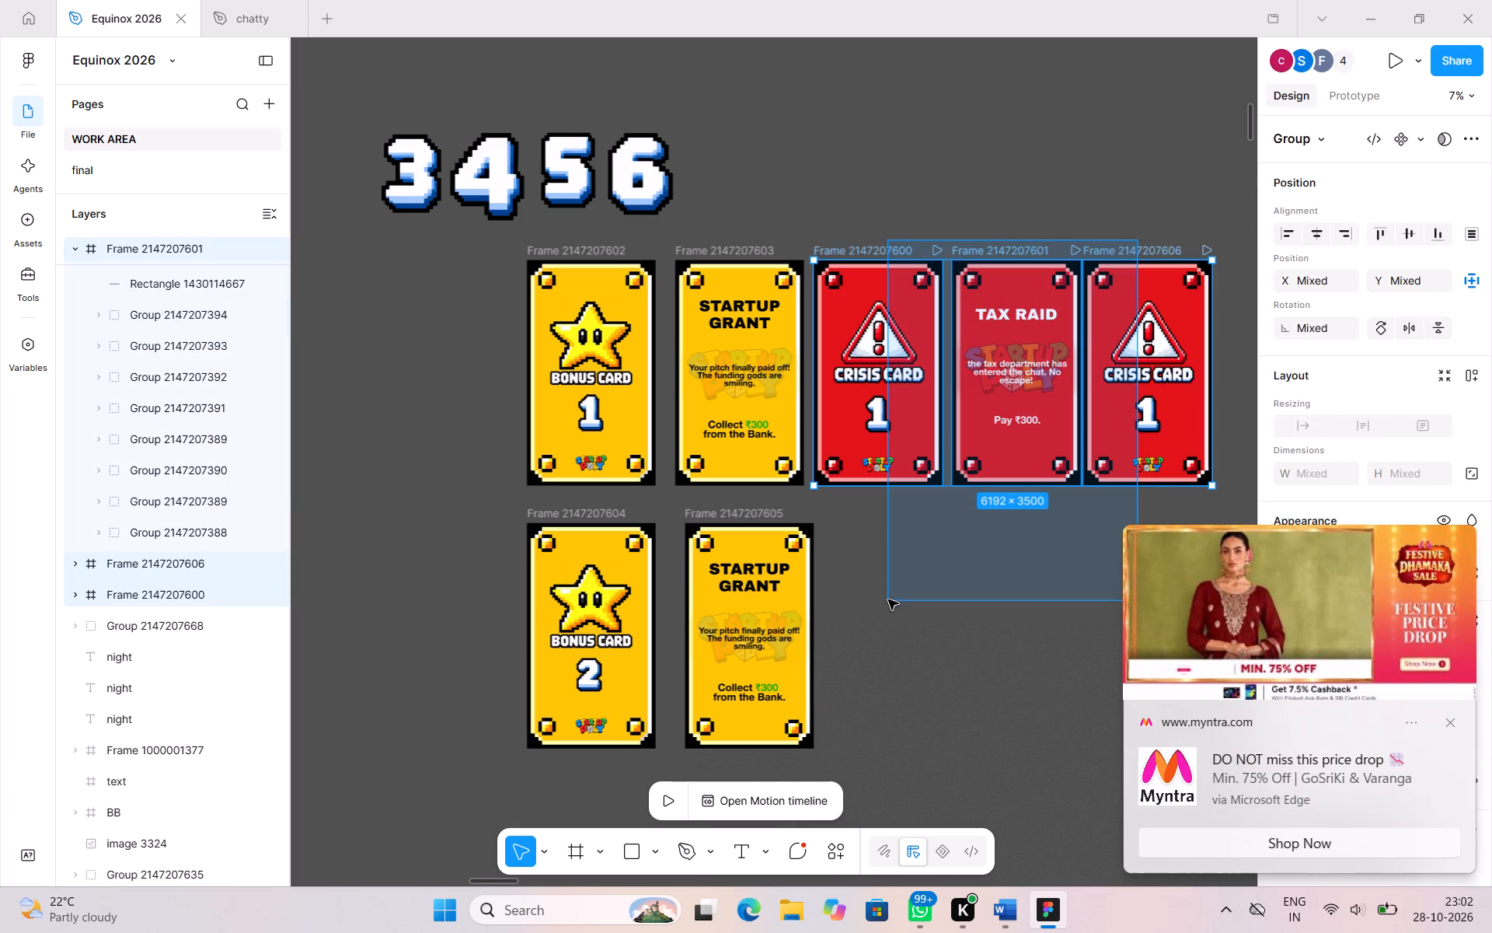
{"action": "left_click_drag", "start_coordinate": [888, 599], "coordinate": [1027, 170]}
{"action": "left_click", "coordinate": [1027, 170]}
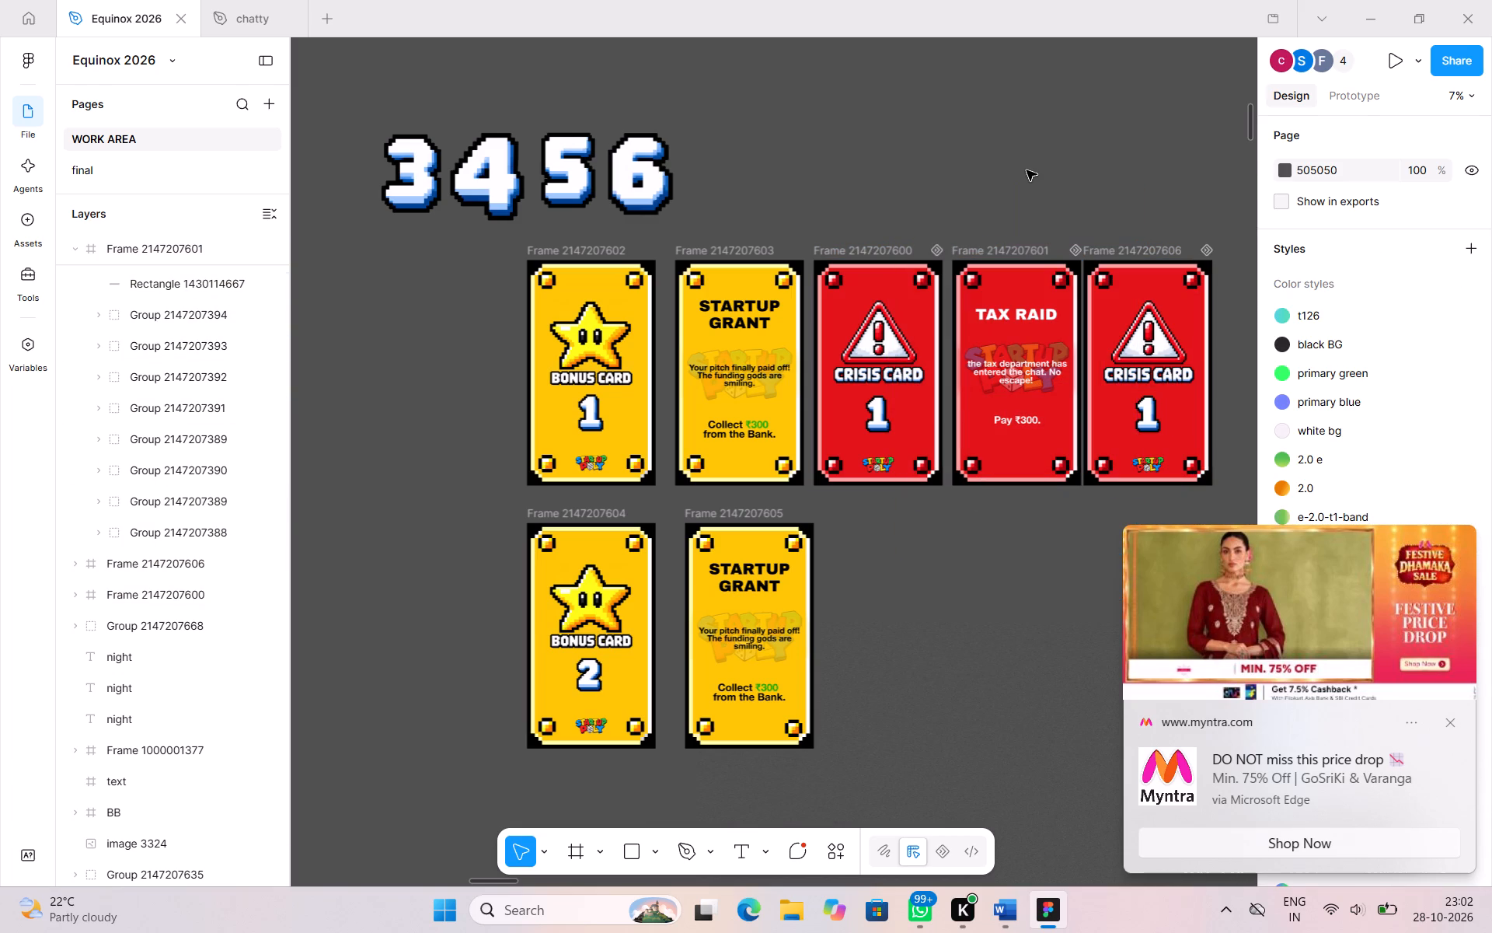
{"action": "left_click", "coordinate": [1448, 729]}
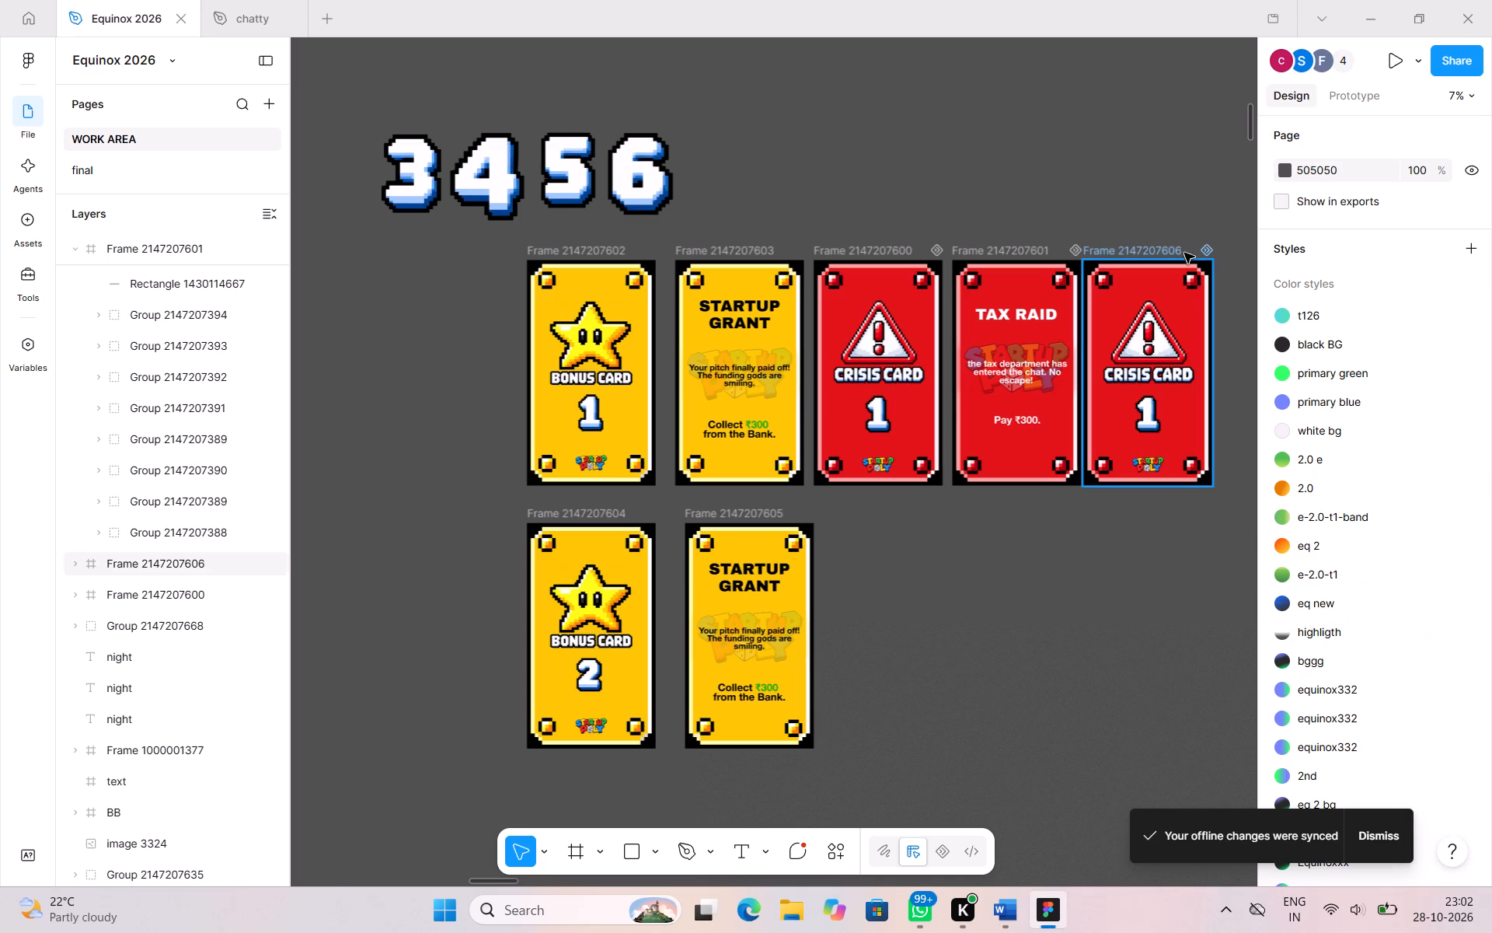
Move the duplicated crisis card into the lower row beside the STARTUP GRANT card, at X -72815, Y -101094.
{"action": "left_click_drag", "start_coordinate": [1149, 252], "coordinate": [1104, 364]}
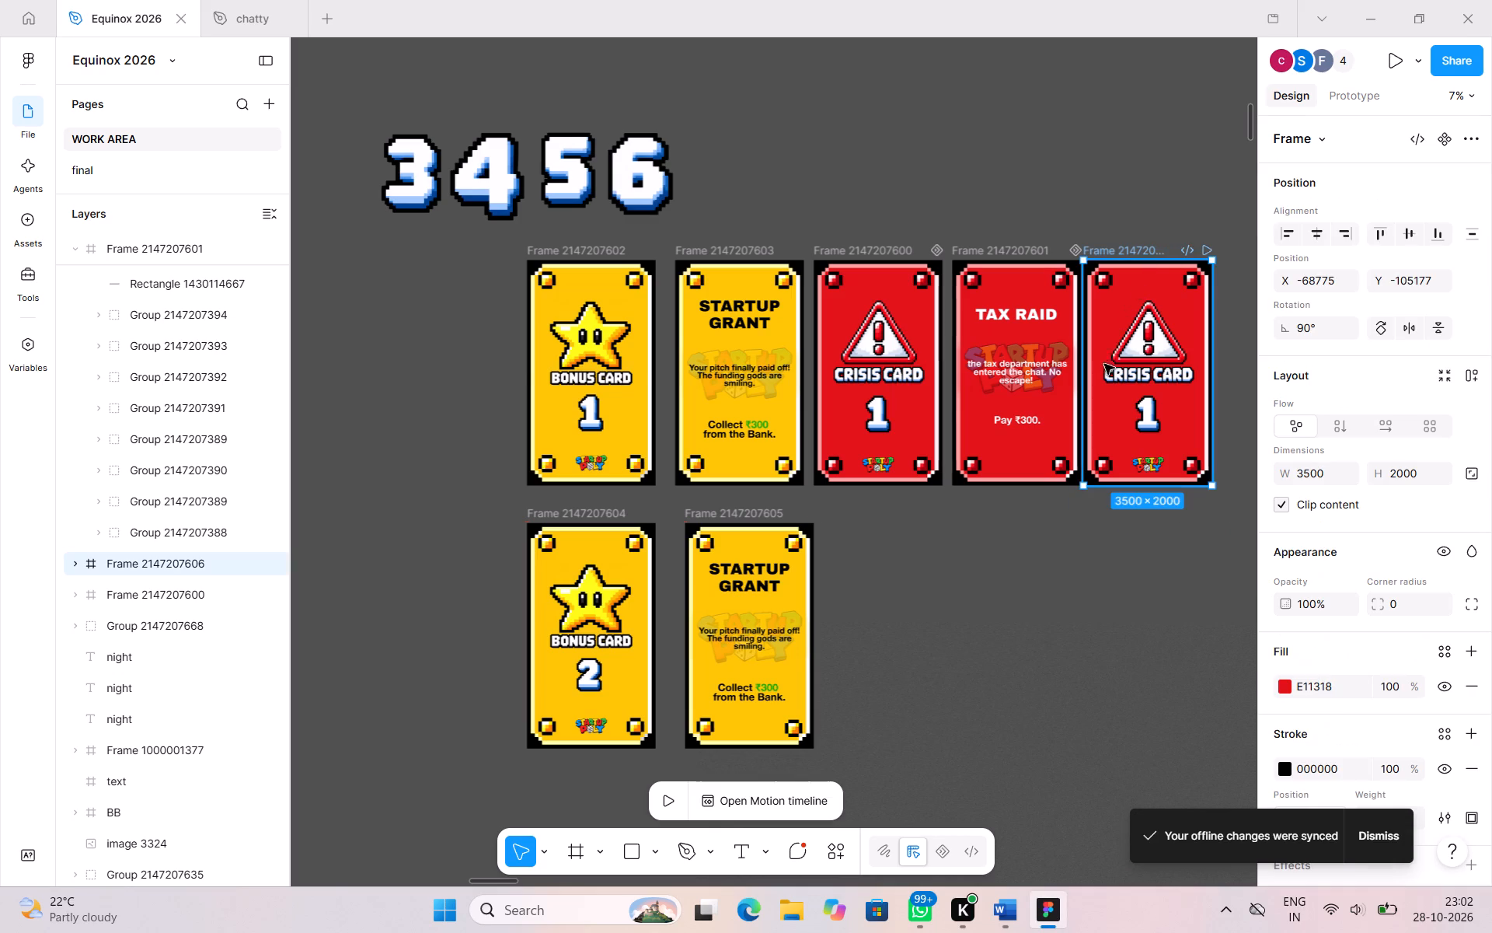
{"action": "left_click_drag", "start_coordinate": [1104, 364], "coordinate": [952, 504]}
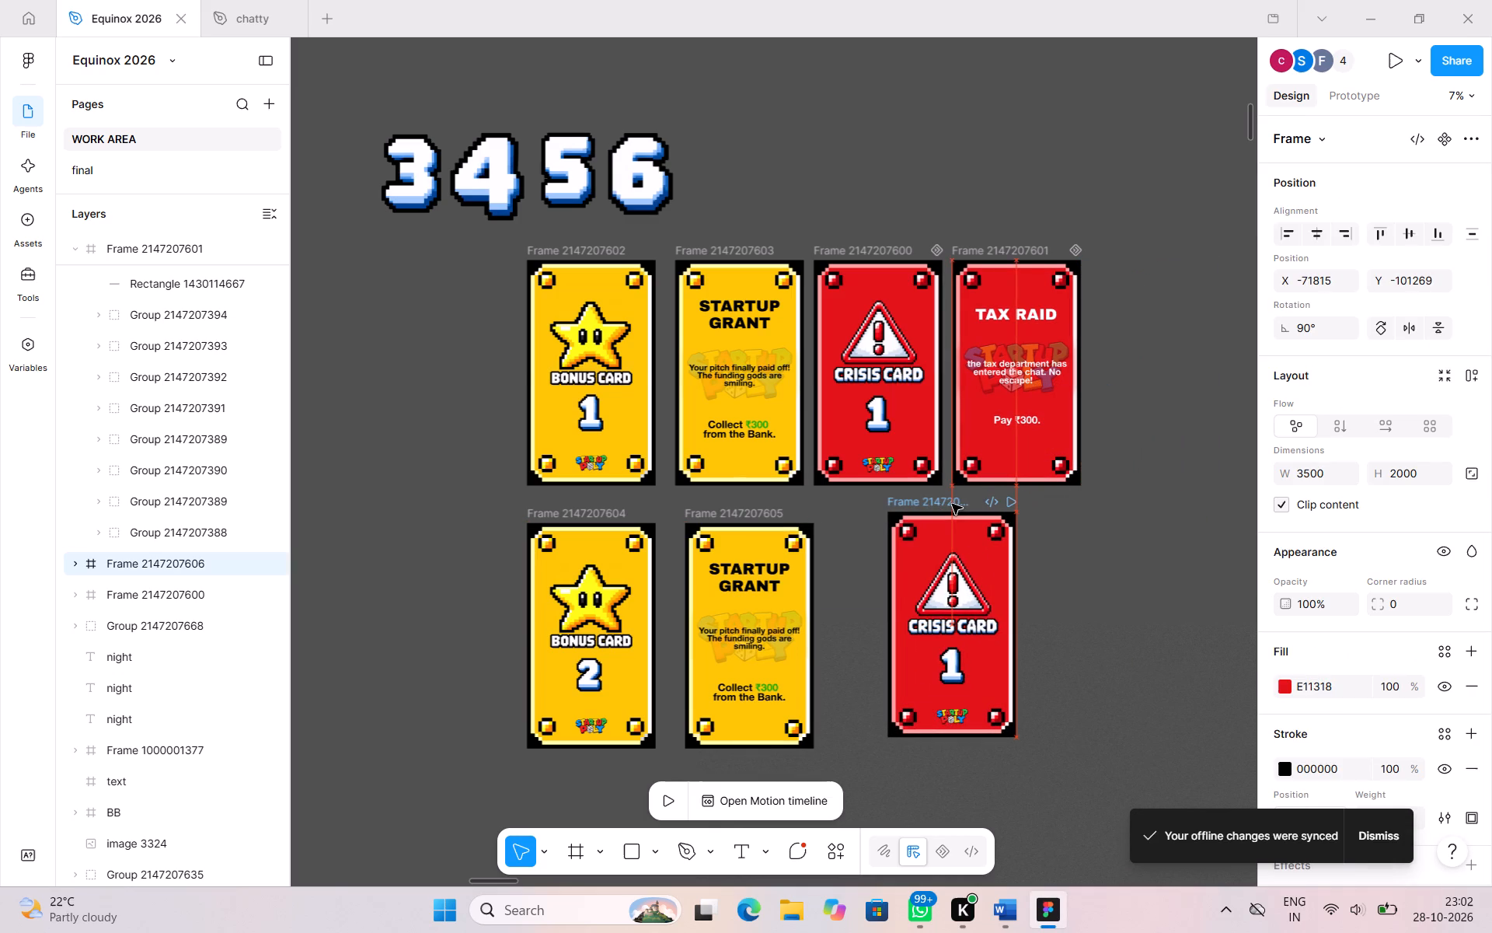
{"action": "left_click_drag", "start_coordinate": [952, 504], "coordinate": [895, 513]}
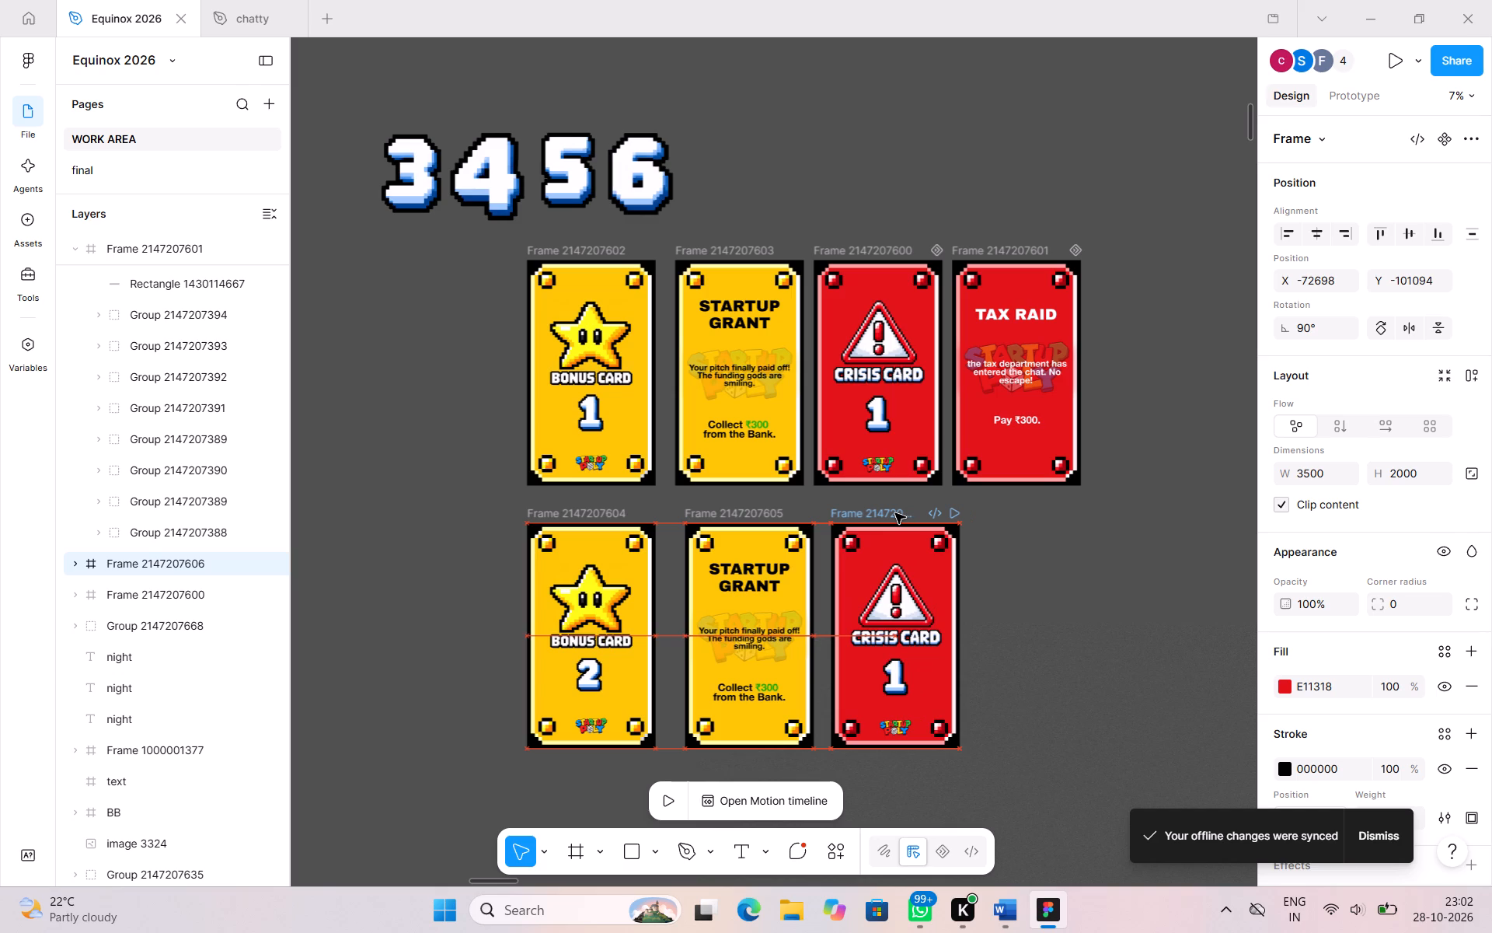
{"action": "left_click_drag", "start_coordinate": [895, 513], "coordinate": [884, 514]}
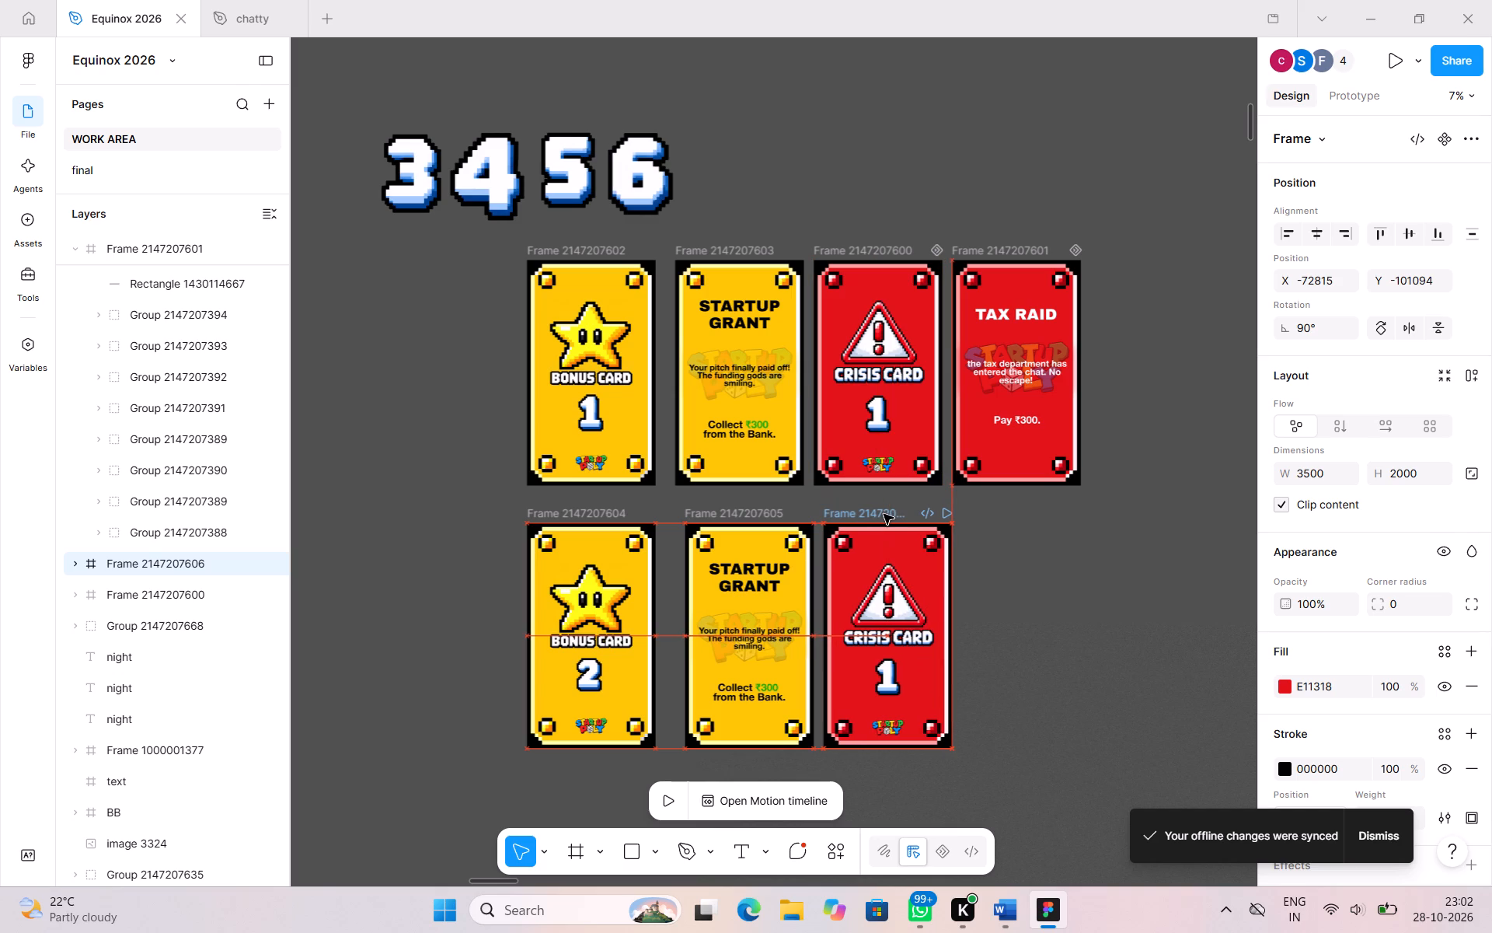
{"action": "left_click_drag", "start_coordinate": [884, 514], "coordinate": [892, 518]}
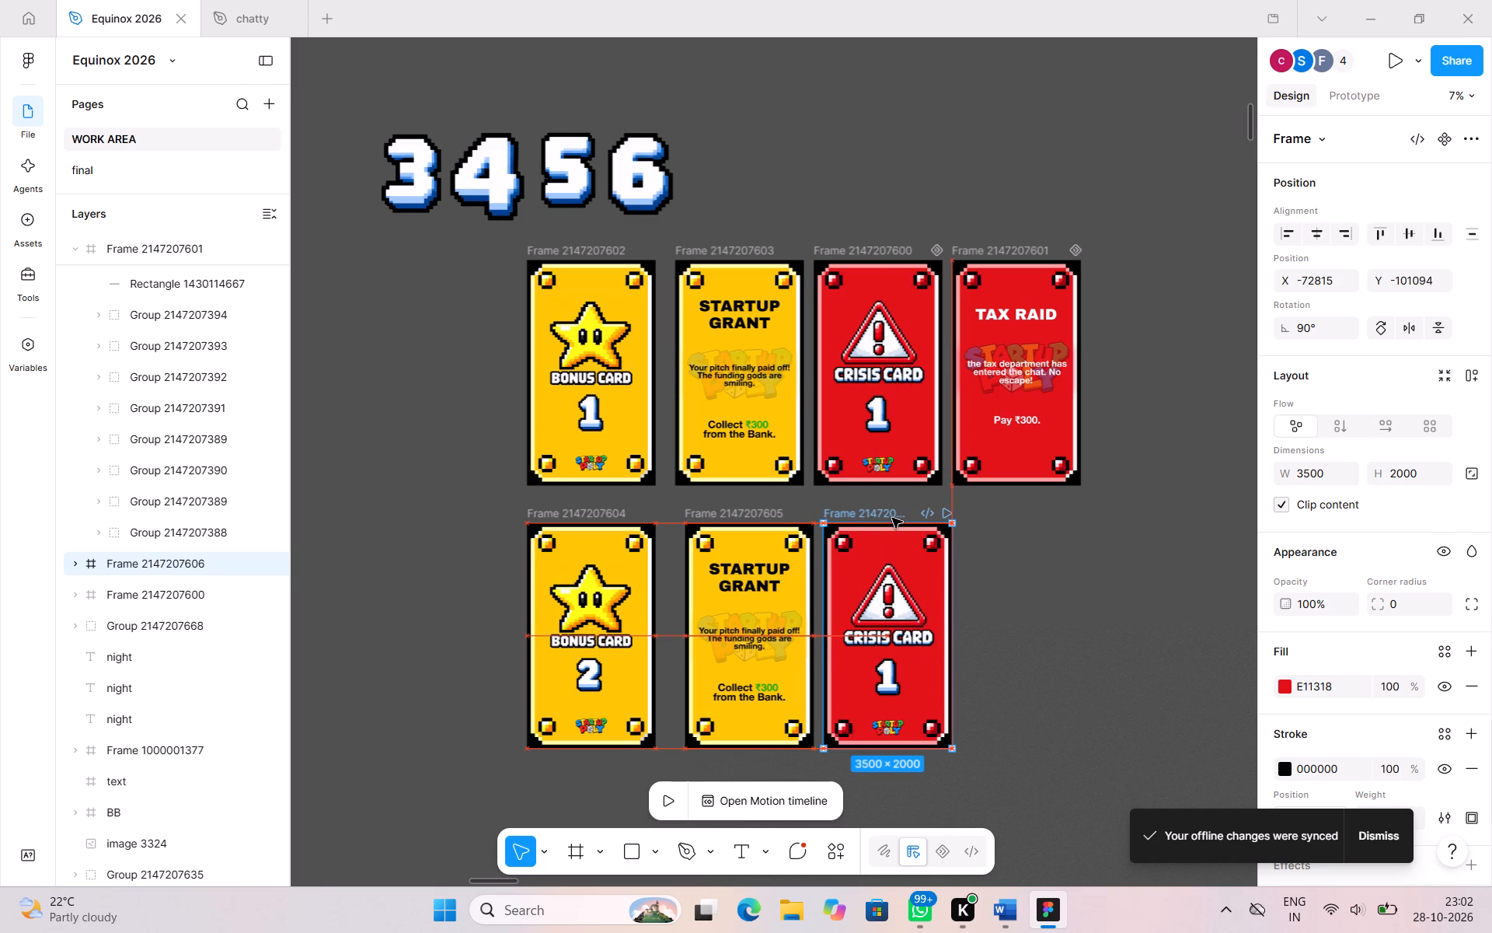
{"action": "left_click_drag", "start_coordinate": [892, 518], "coordinate": [893, 518]}
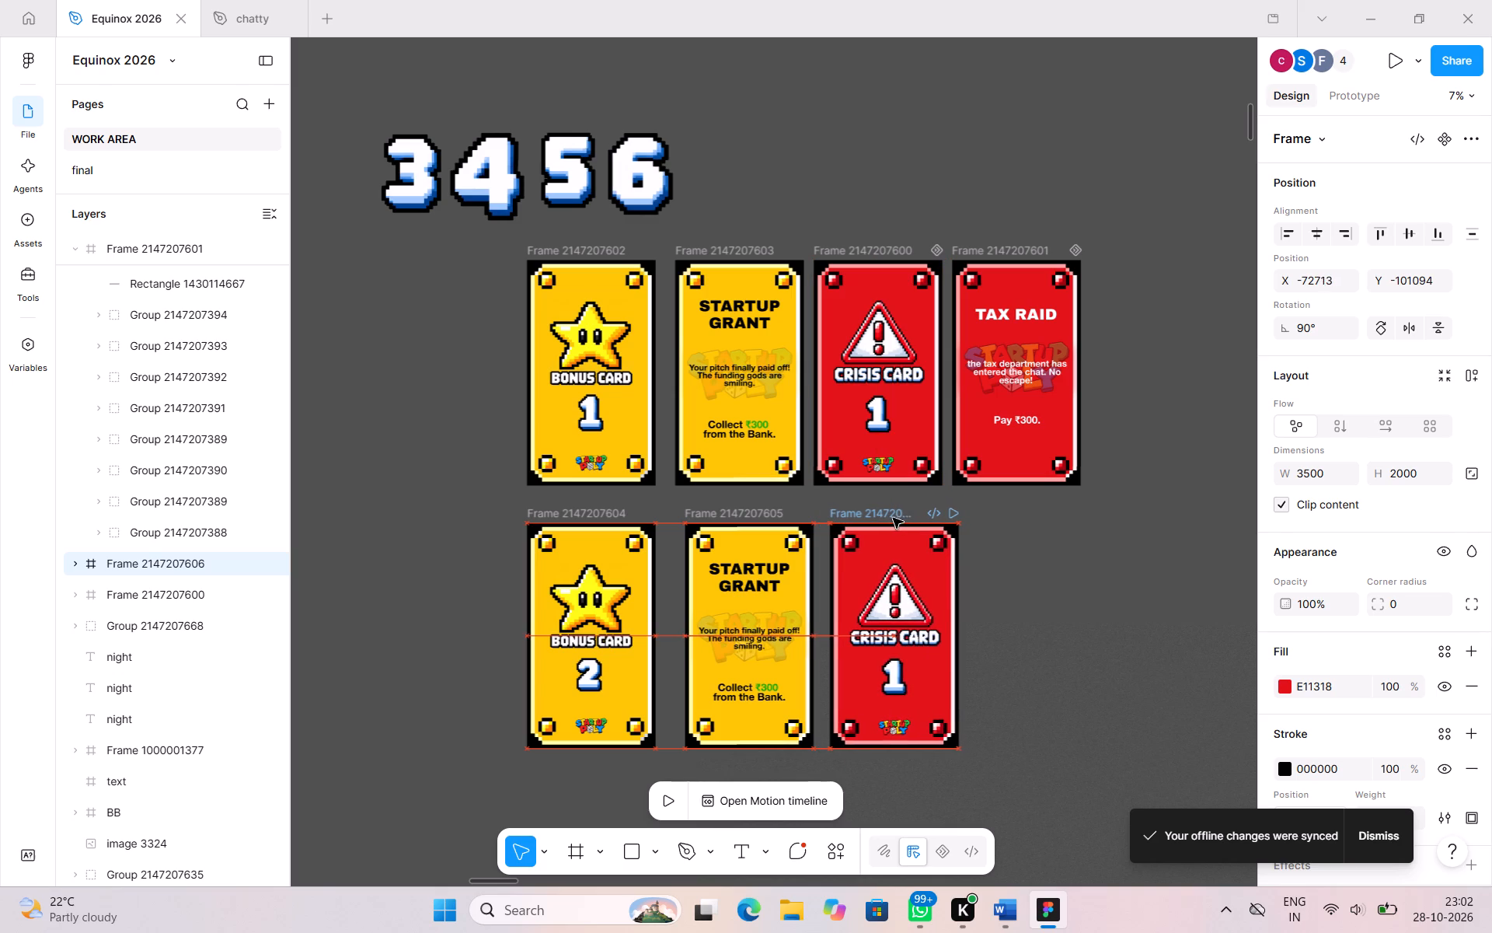
{"action": "left_click_drag", "start_coordinate": [893, 518], "coordinate": [891, 517]}
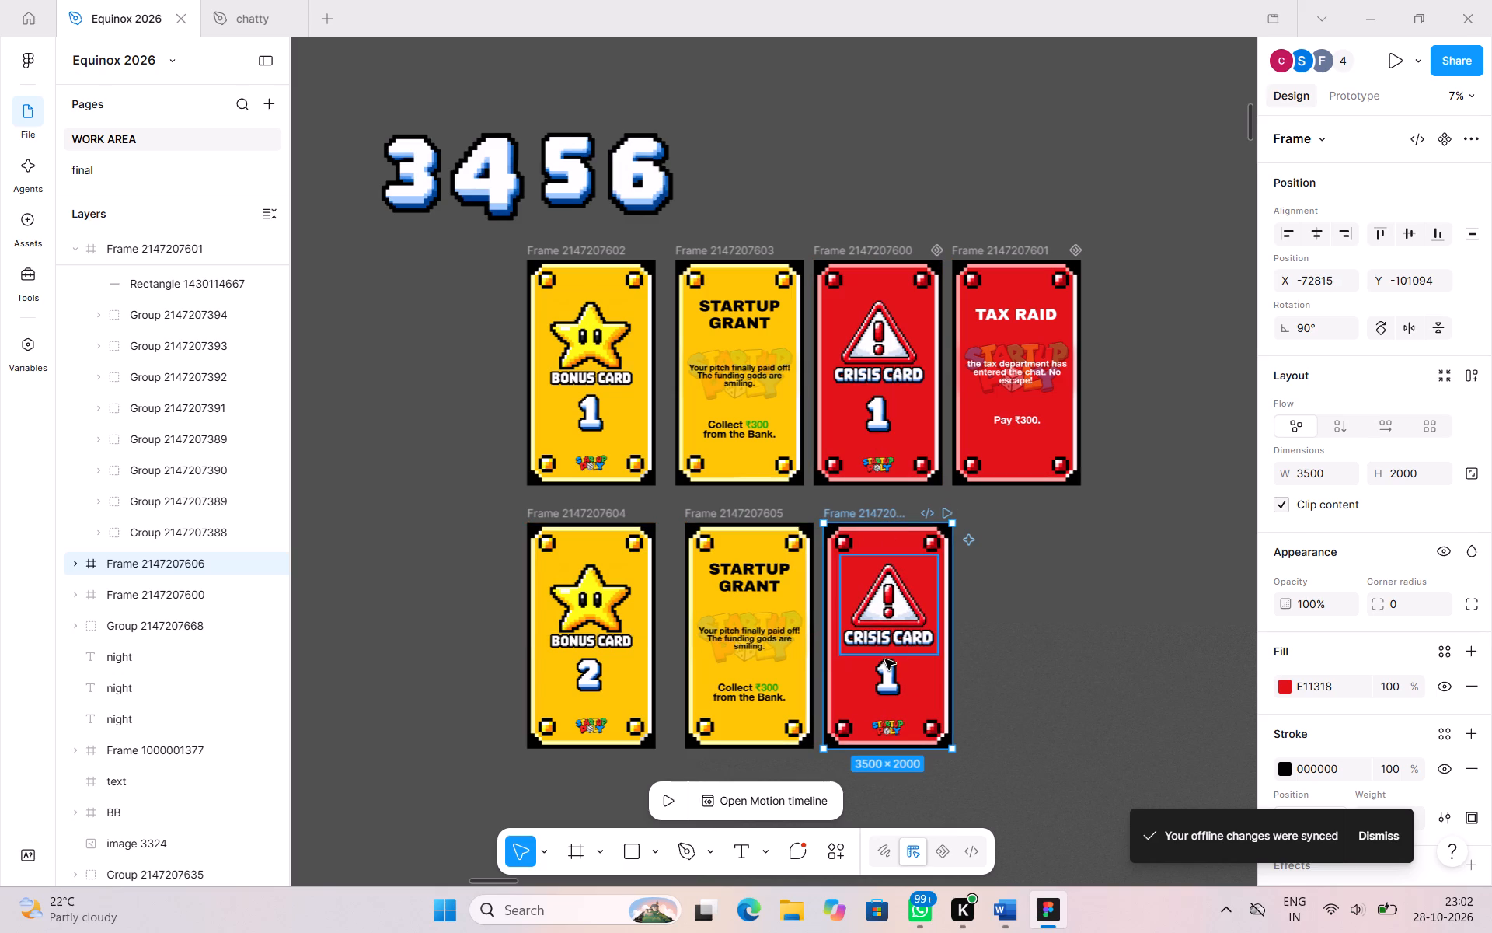
Copy the numeral 2 from the lower bonus card and place it beside the 1 on the duplicated crisis card, at X 235, Y 2034.
{"action": "left_click", "coordinate": [573, 668]}
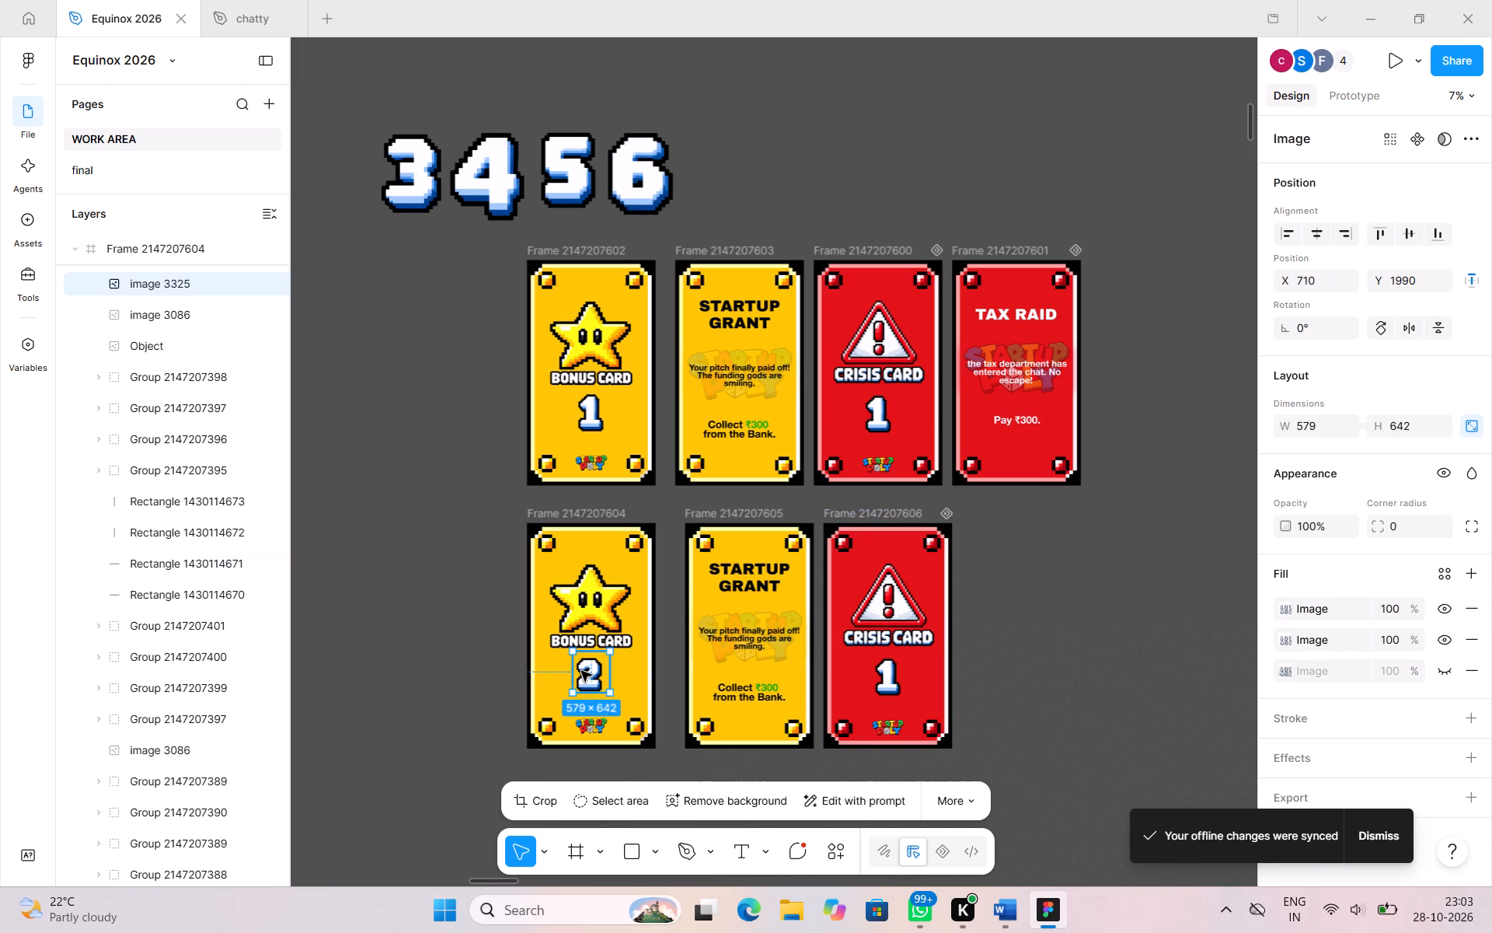
{"action": "key", "text": "ctrl+c"}
{"action": "key", "text": "ctrl+v"}
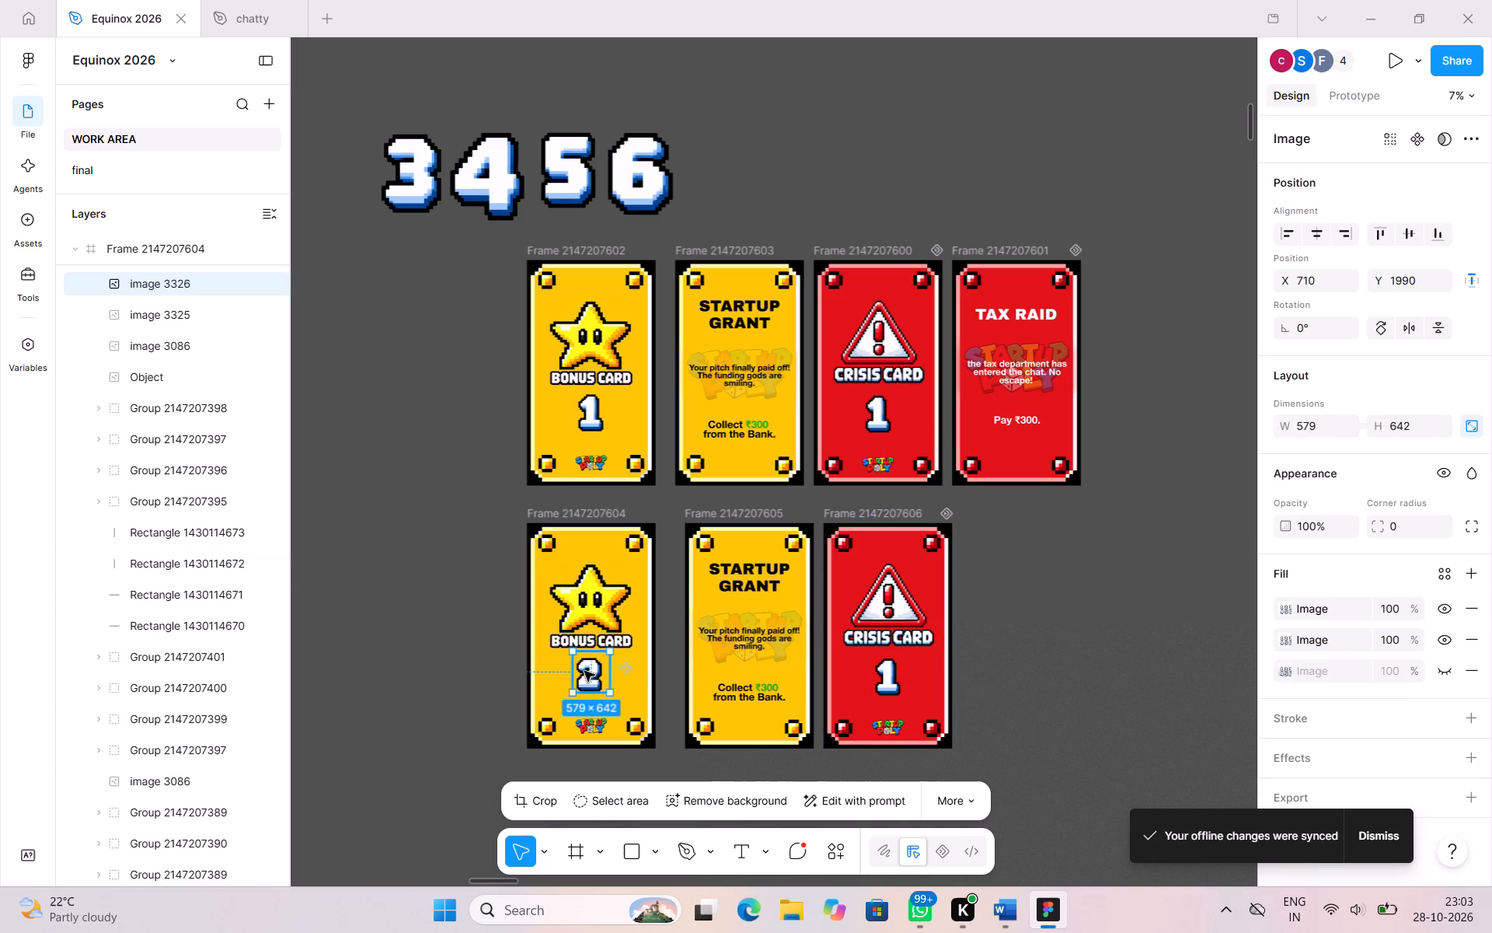
{"action": "left_click_drag", "start_coordinate": [586, 675], "coordinate": [881, 681]}
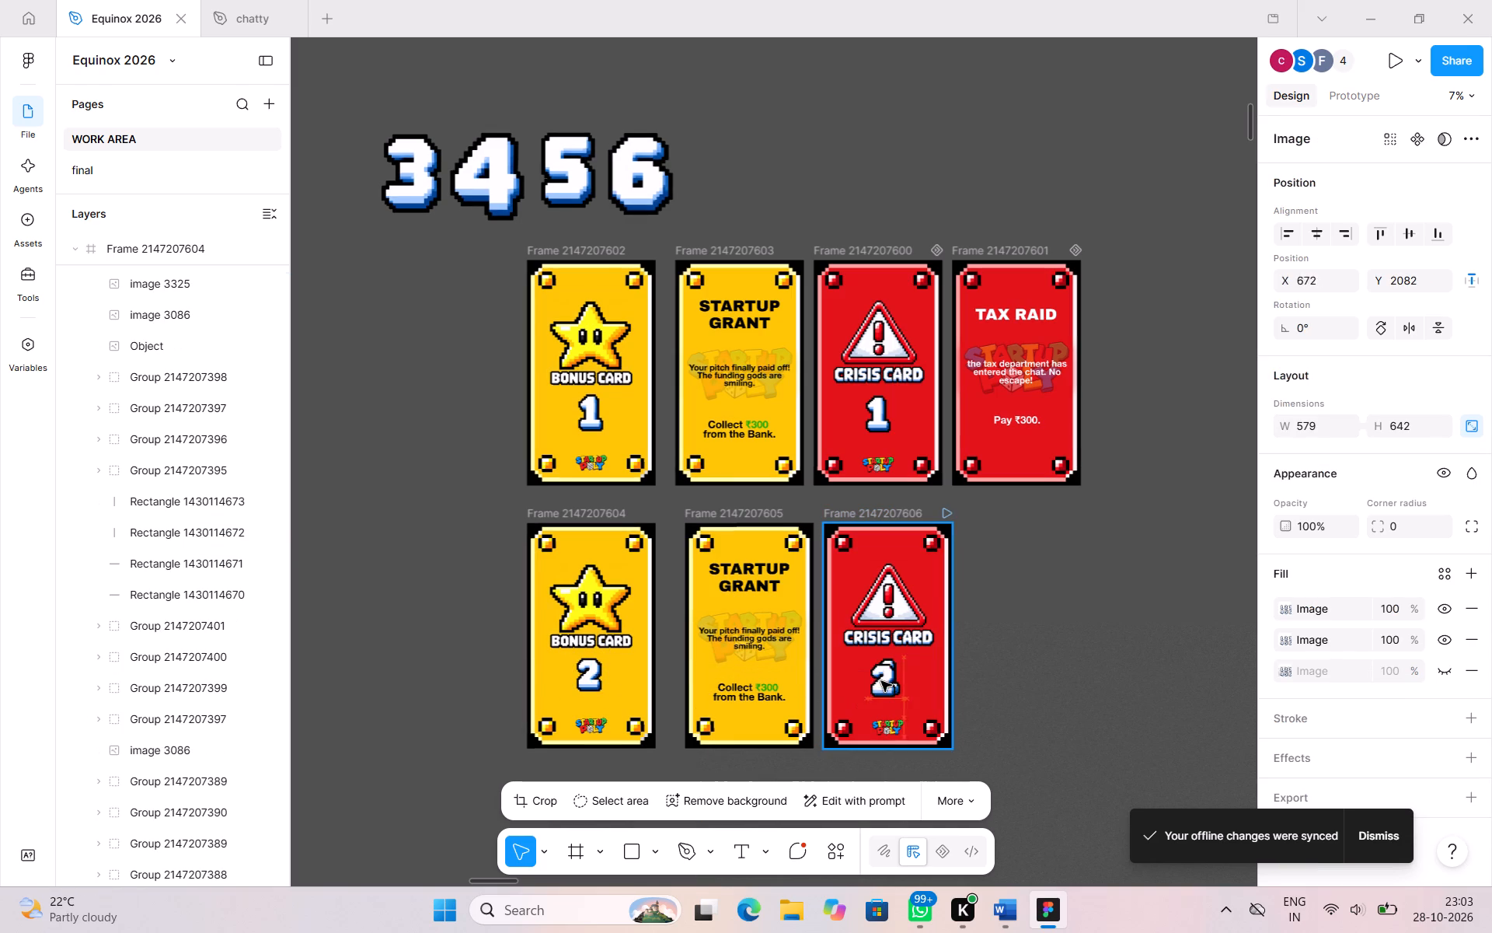
{"action": "left_click_drag", "start_coordinate": [881, 681], "coordinate": [885, 678]}
{"action": "left_click_drag", "start_coordinate": [885, 678], "coordinate": [886, 647]}
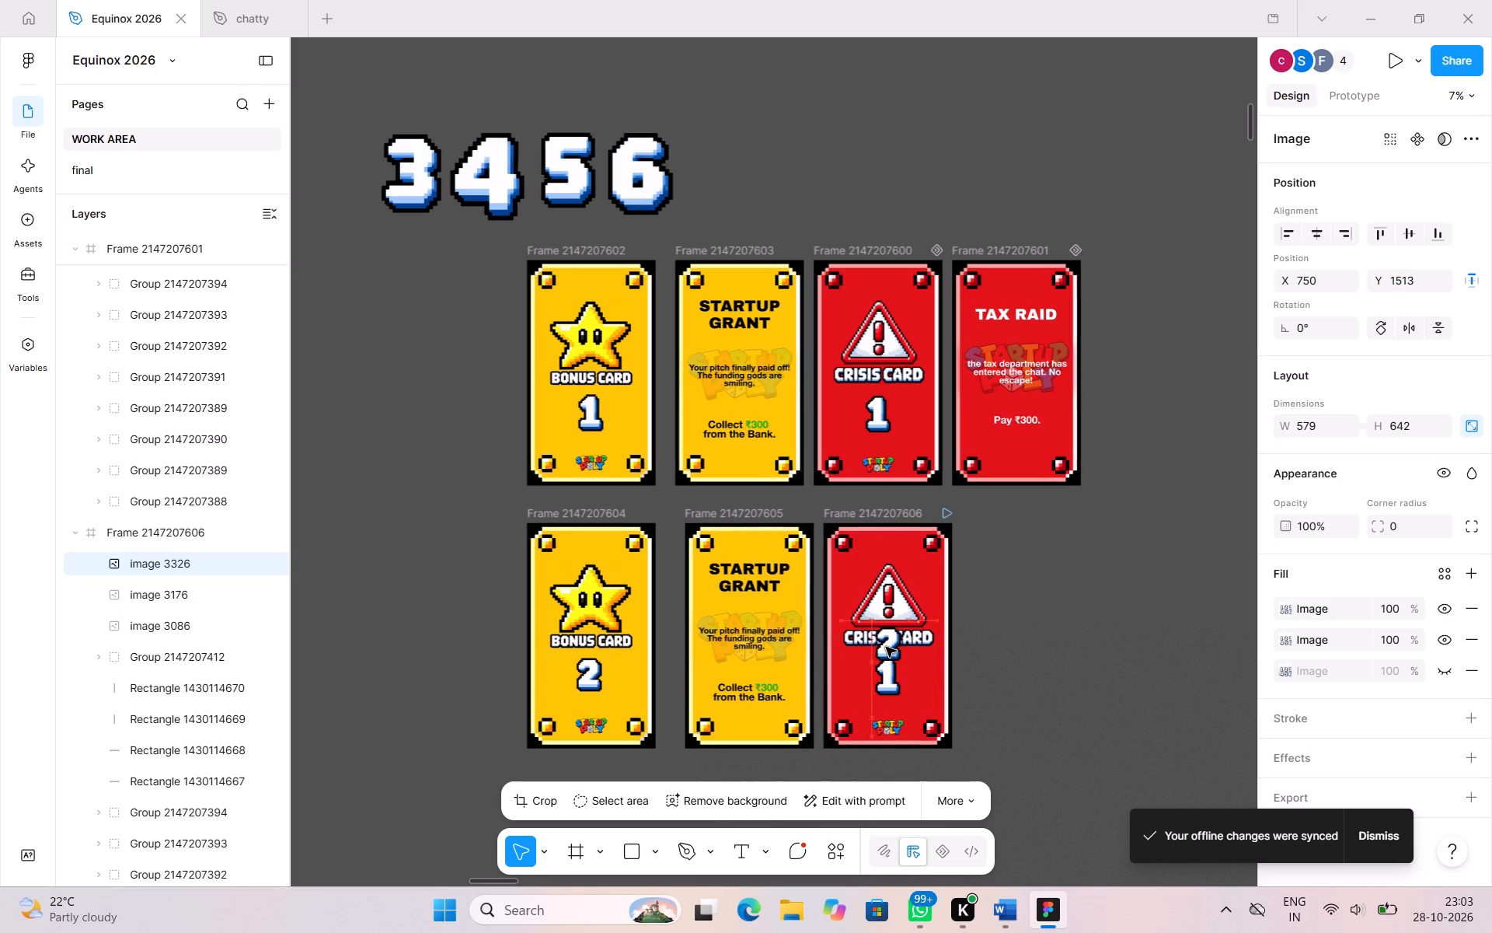
{"action": "left_click_drag", "start_coordinate": [886, 647], "coordinate": [852, 678]}
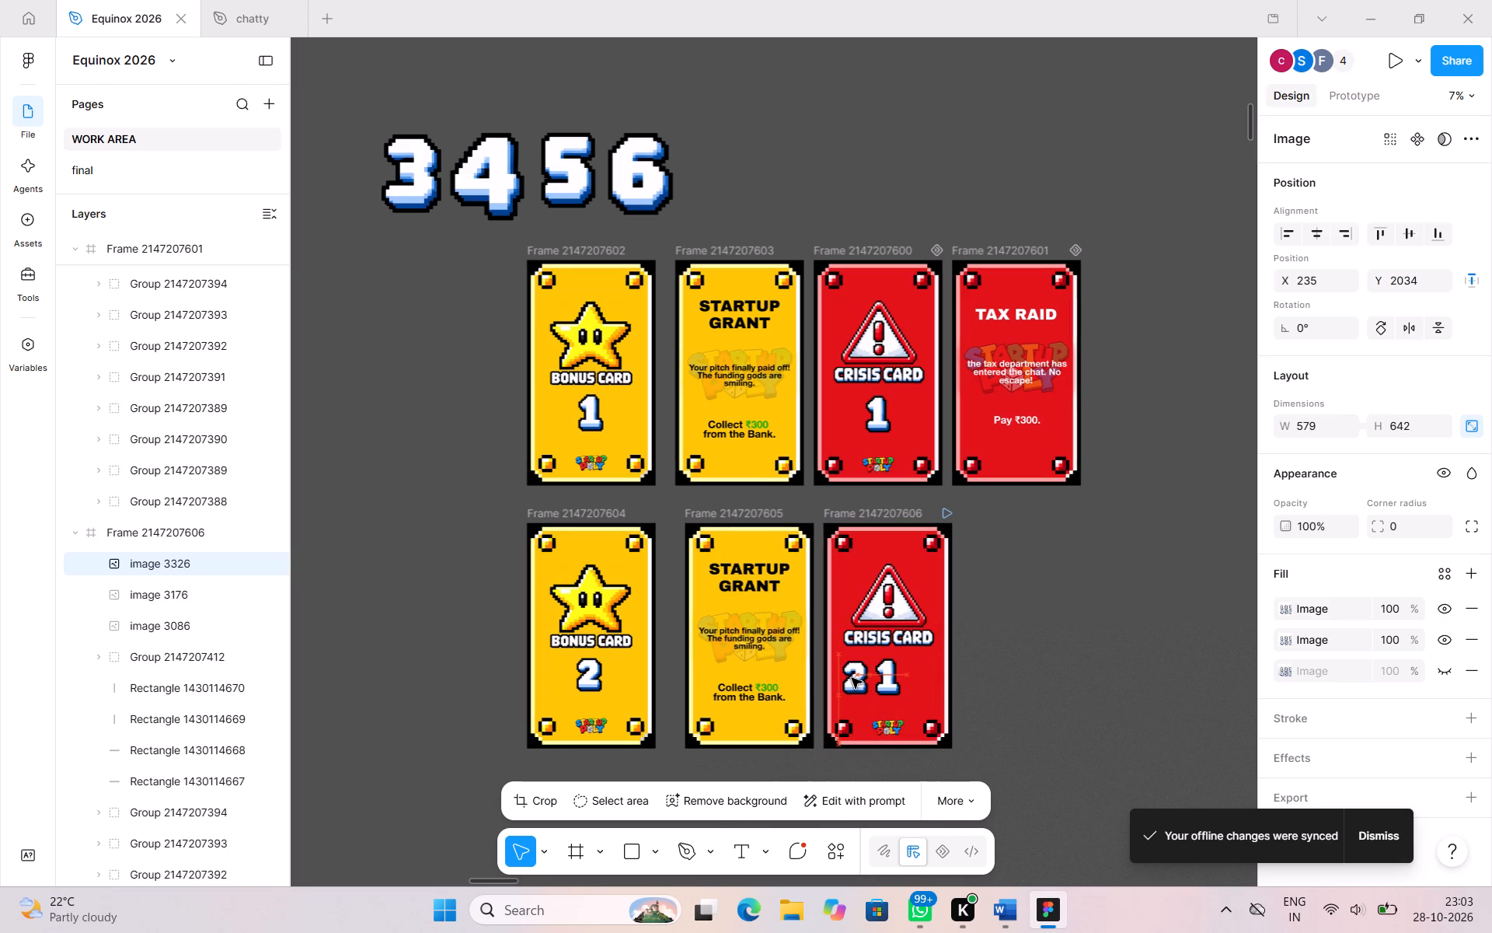
{"action": "left_click_drag", "start_coordinate": [852, 678], "coordinate": [852, 681]}
{"action": "left_click_drag", "start_coordinate": [852, 681], "coordinate": [852, 680]}
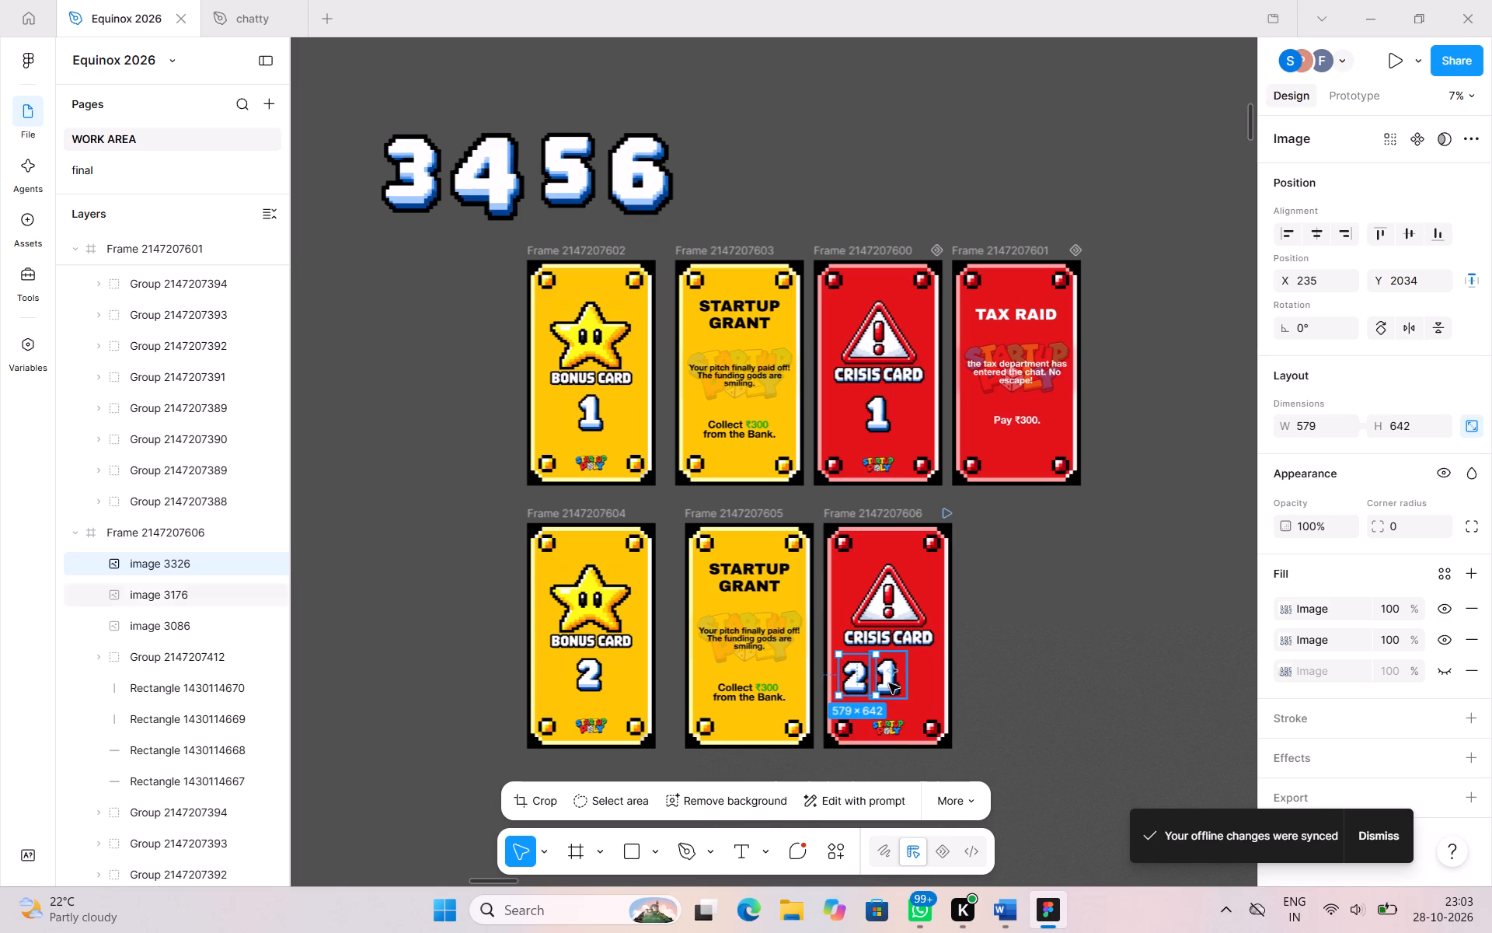
Cut the numeral 1 from the lower crisis card and centre the numeral 2 horizontally in its place.
{"action": "left_click", "coordinate": [889, 687]}
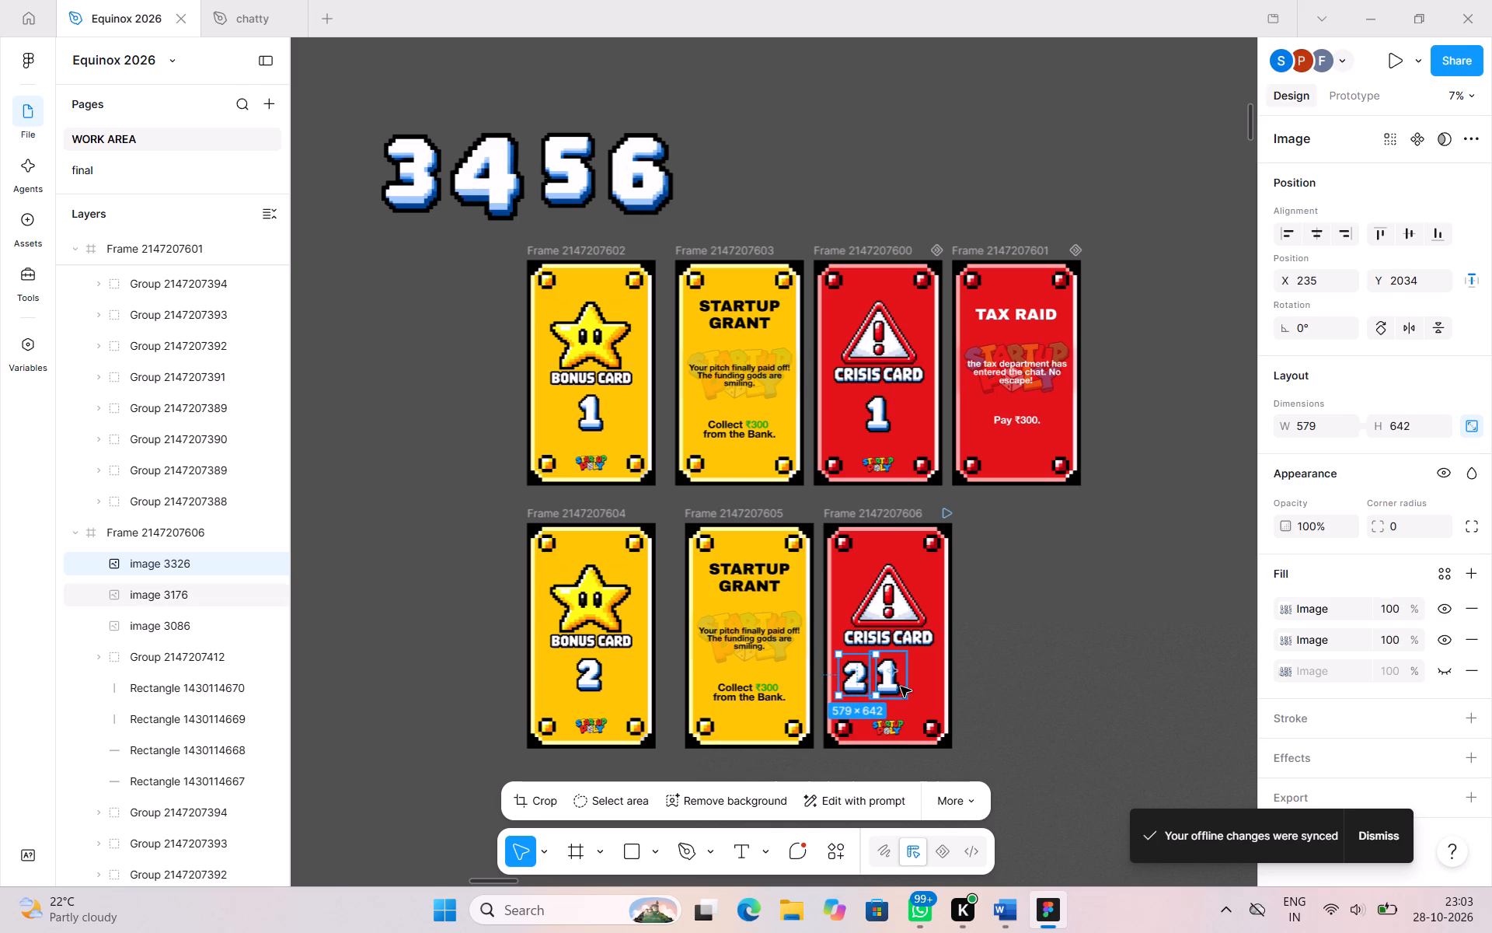
{"action": "left_click", "coordinate": [901, 687]}
{"action": "key", "text": "ctrl+x"}
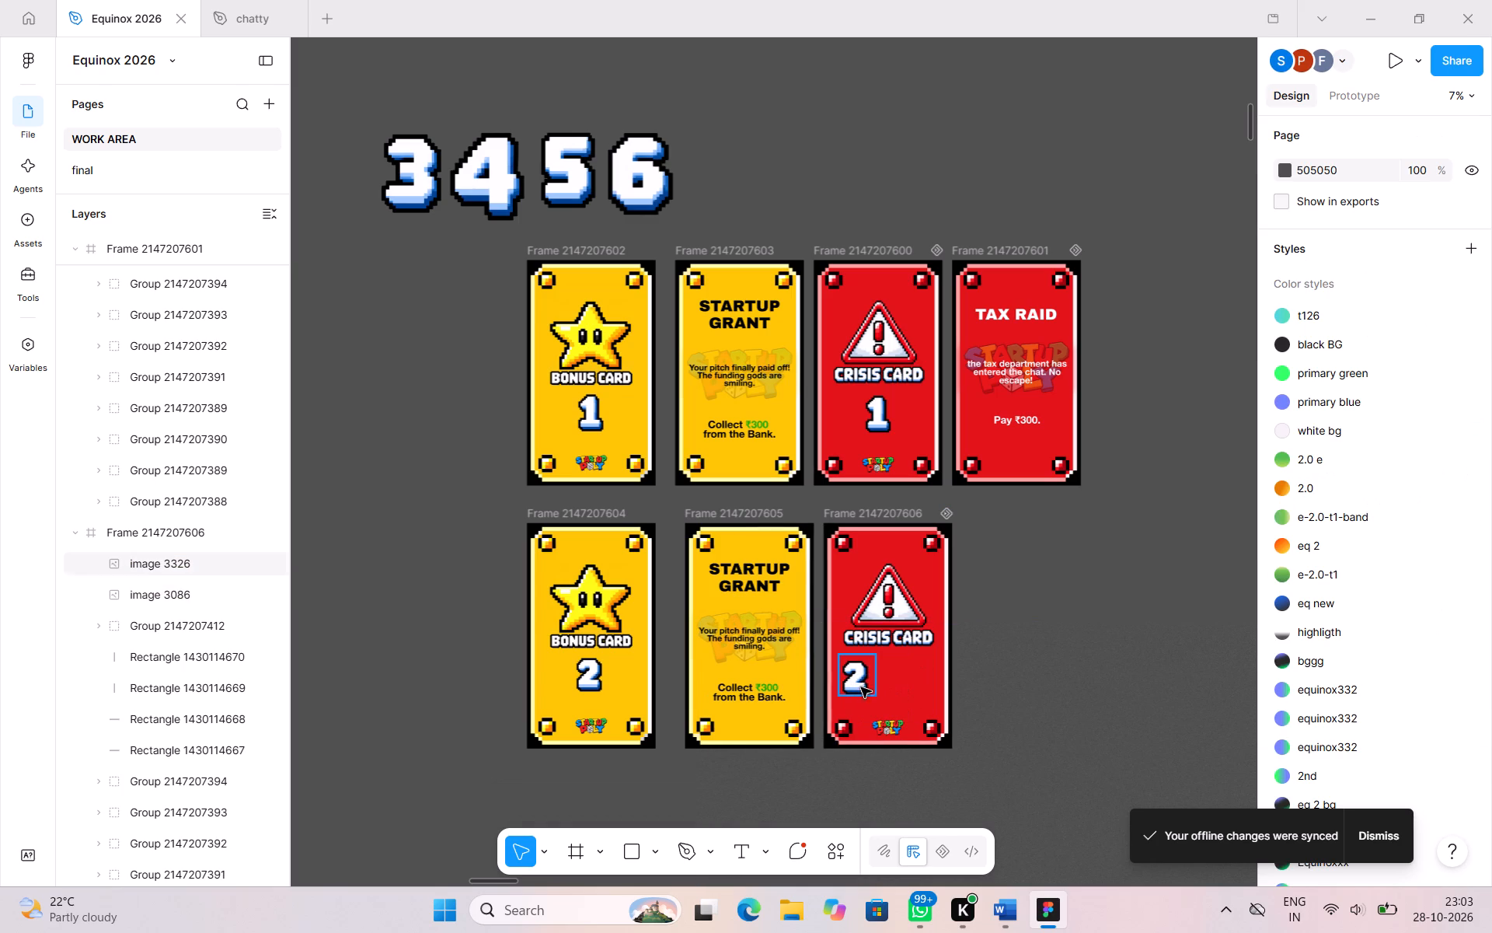
{"action": "left_click", "coordinate": [849, 687]}
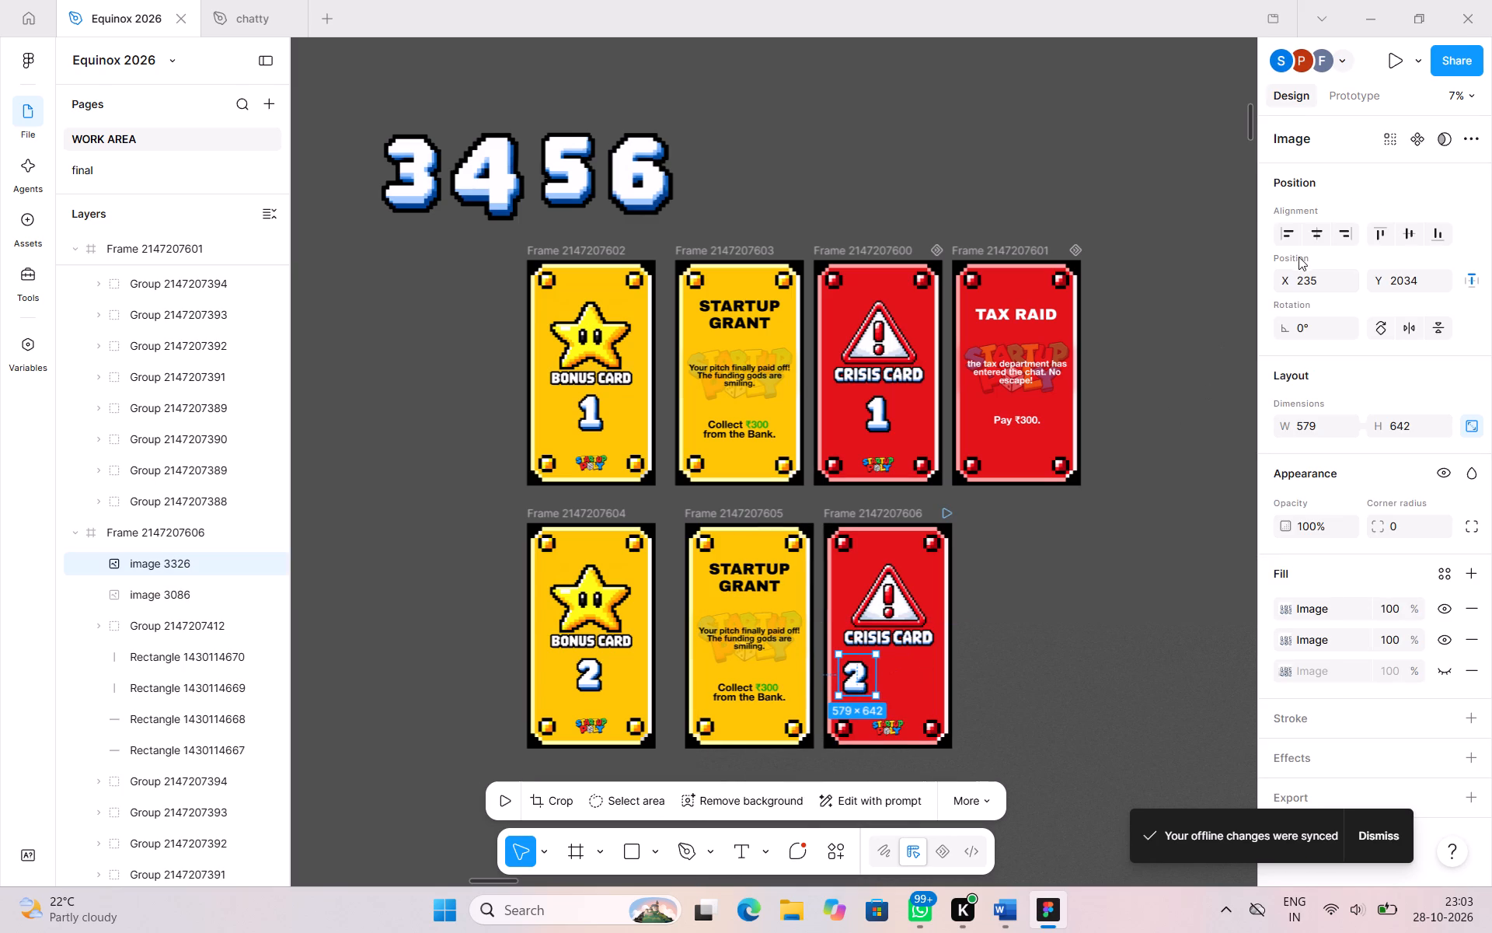
{"action": "left_click", "coordinate": [1317, 236]}
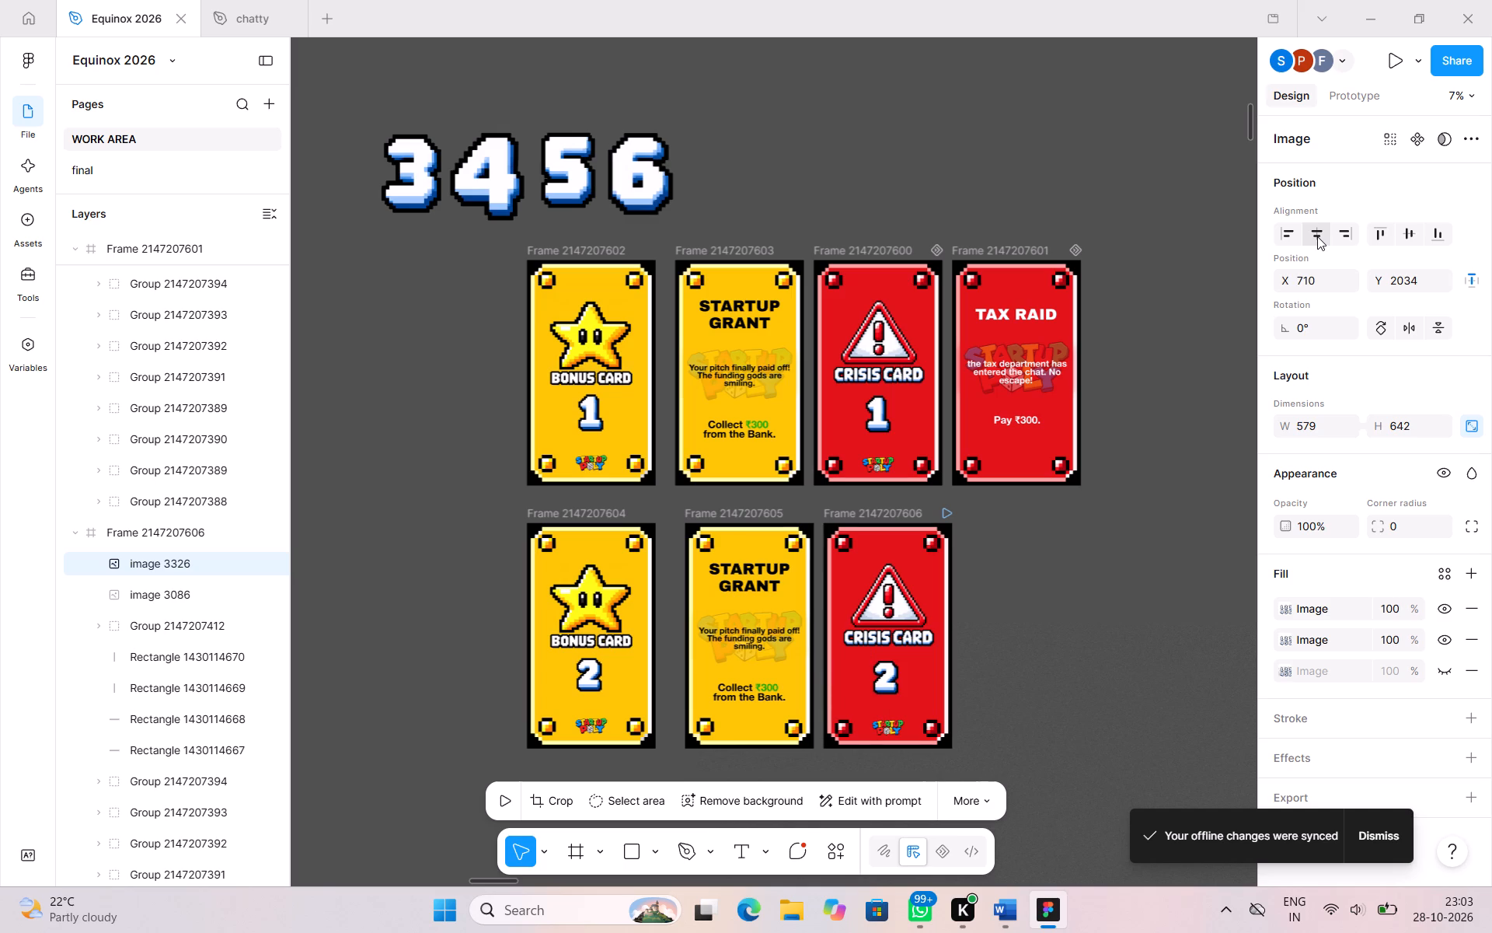
Resize the lower crisis card's numeral 2 with proportions locked, setting its height to 738 and then its width to 569.
{"action": "double_click", "coordinate": [1398, 424]}
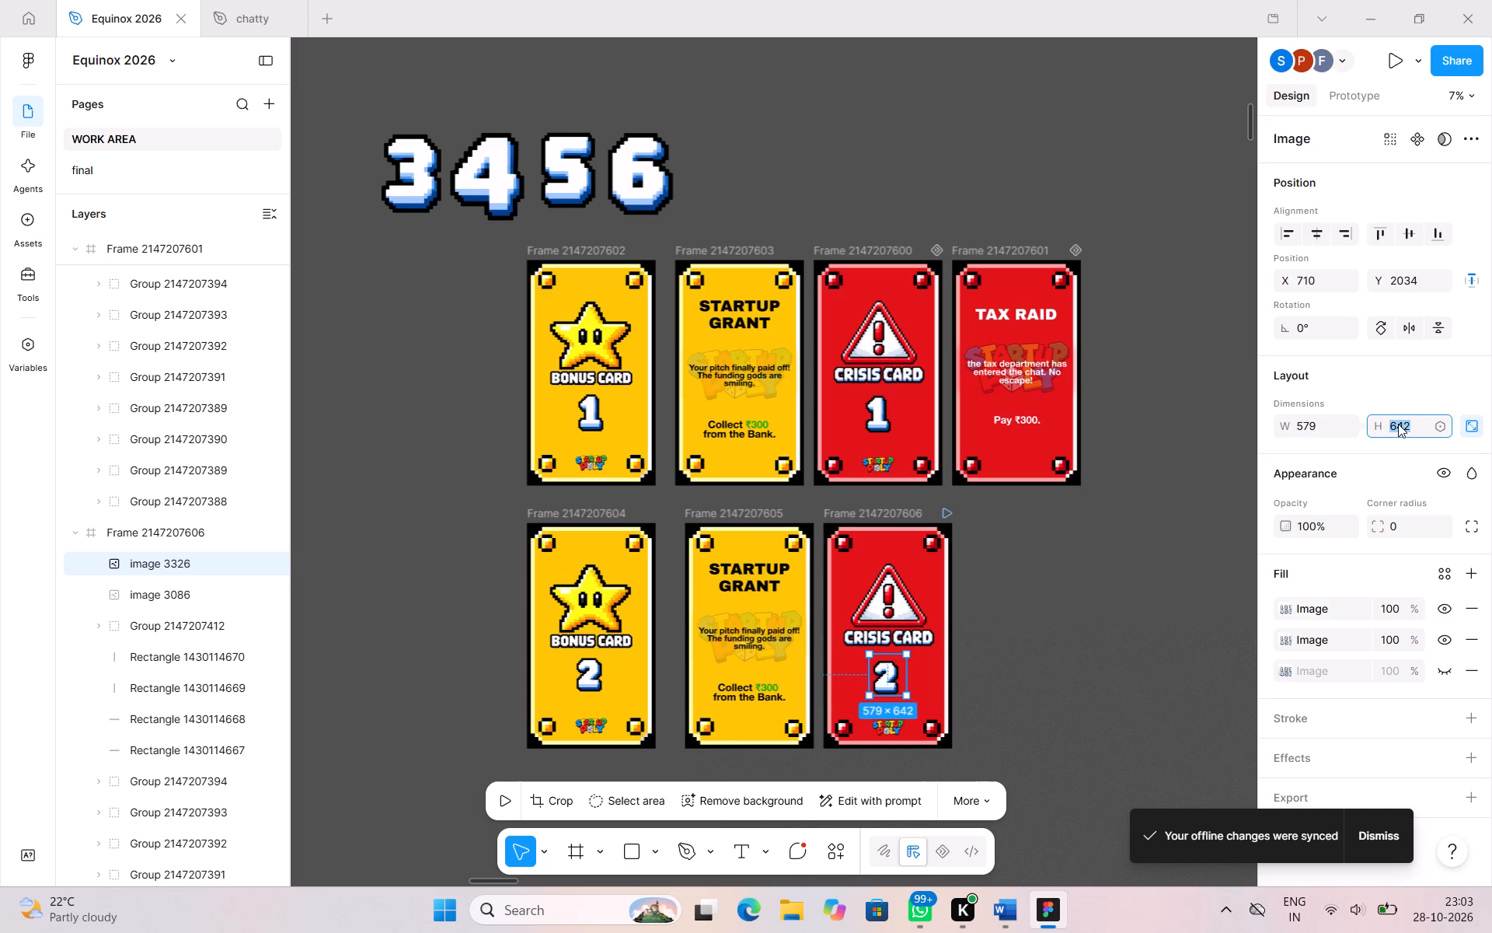
{"action": "type", "text": "738"}
{"action": "key", "text": "Return"}
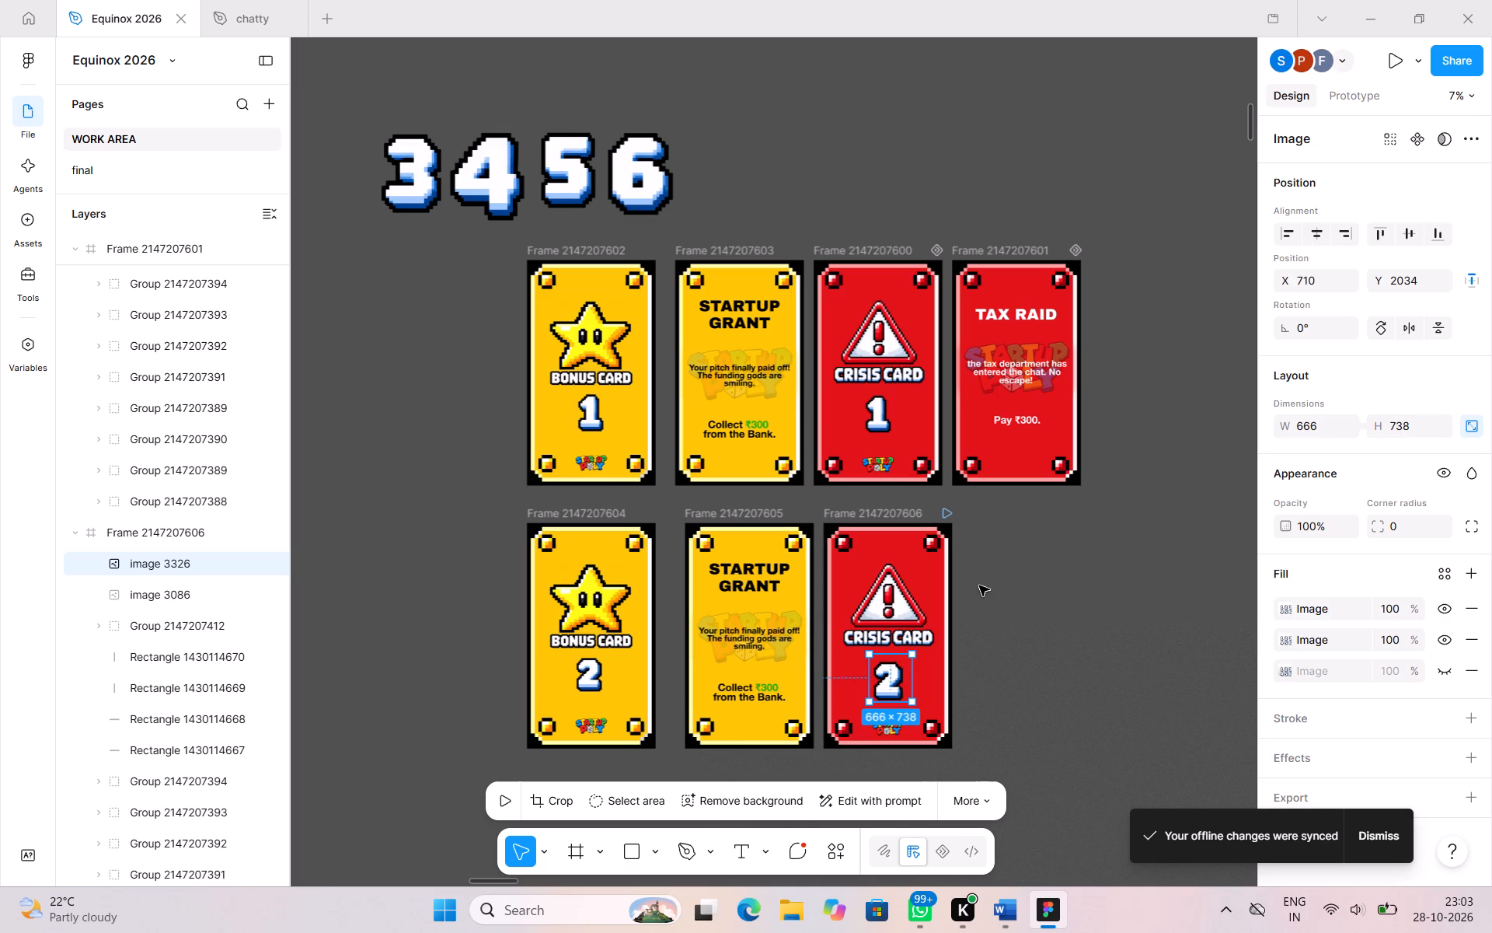
{"action": "double_click", "coordinate": [1302, 431]}
{"action": "type", "text": "569"}
{"action": "key", "text": "Return"}
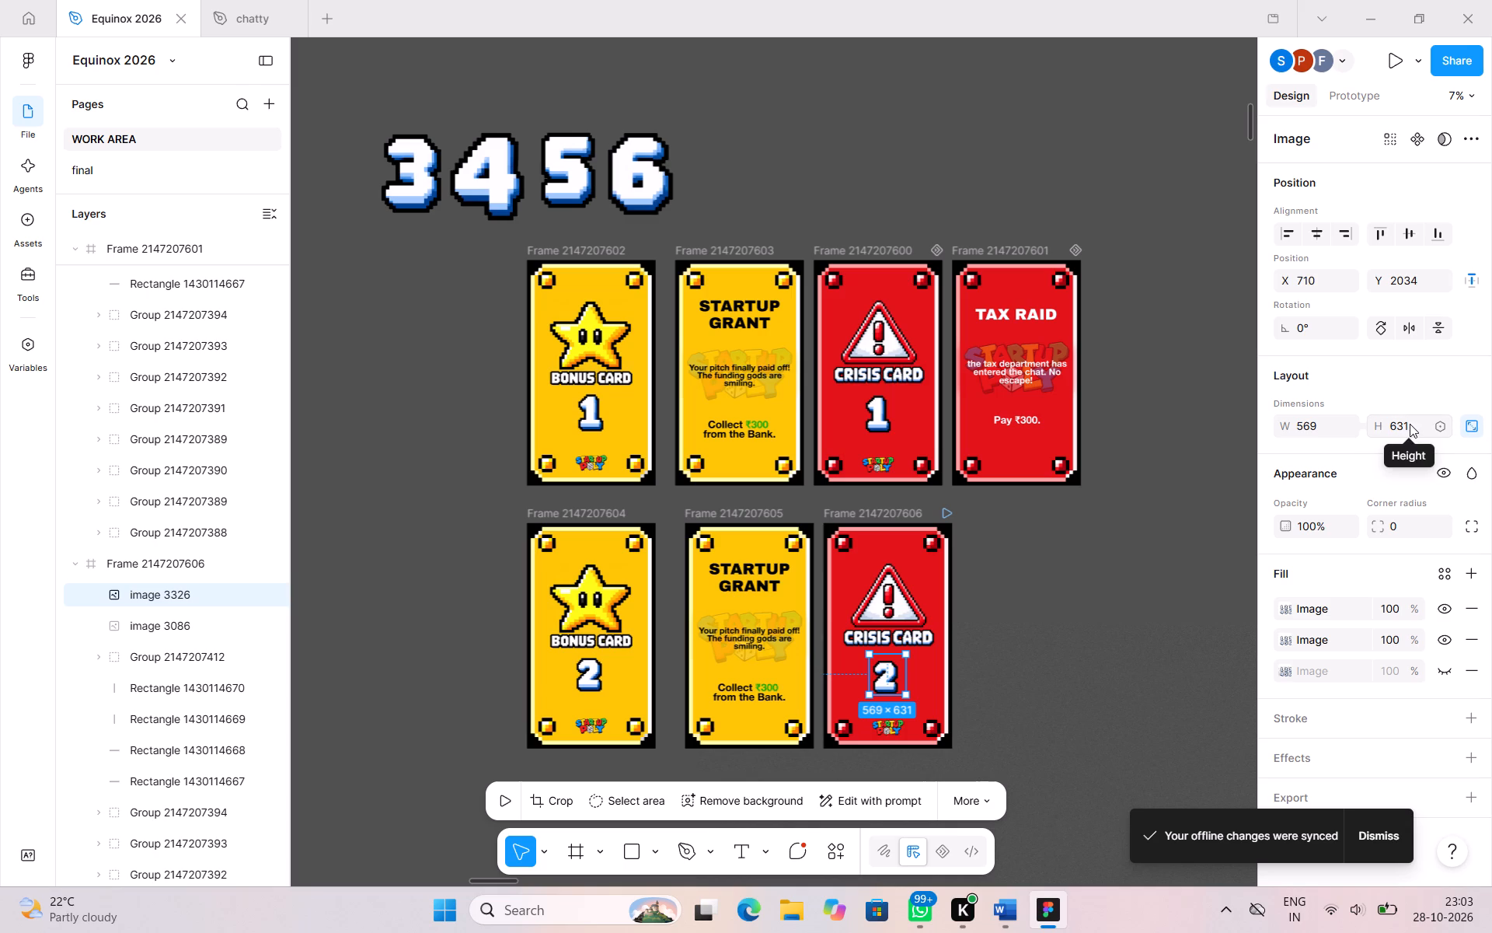
{"action": "left_click", "coordinate": [1170, 505]}
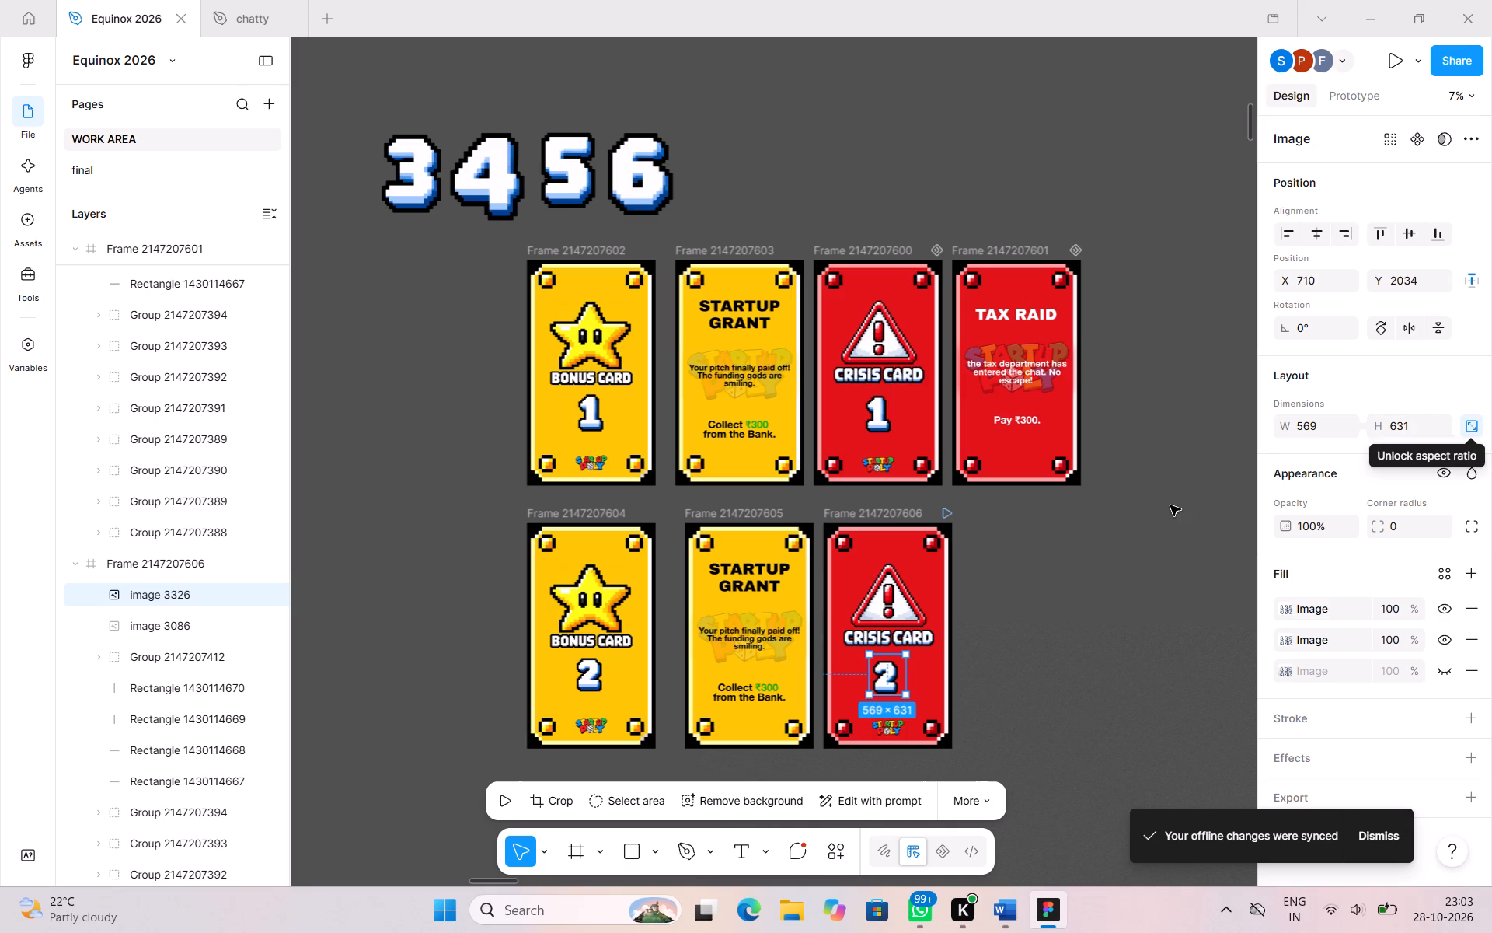
{"action": "left_click", "coordinate": [891, 666]}
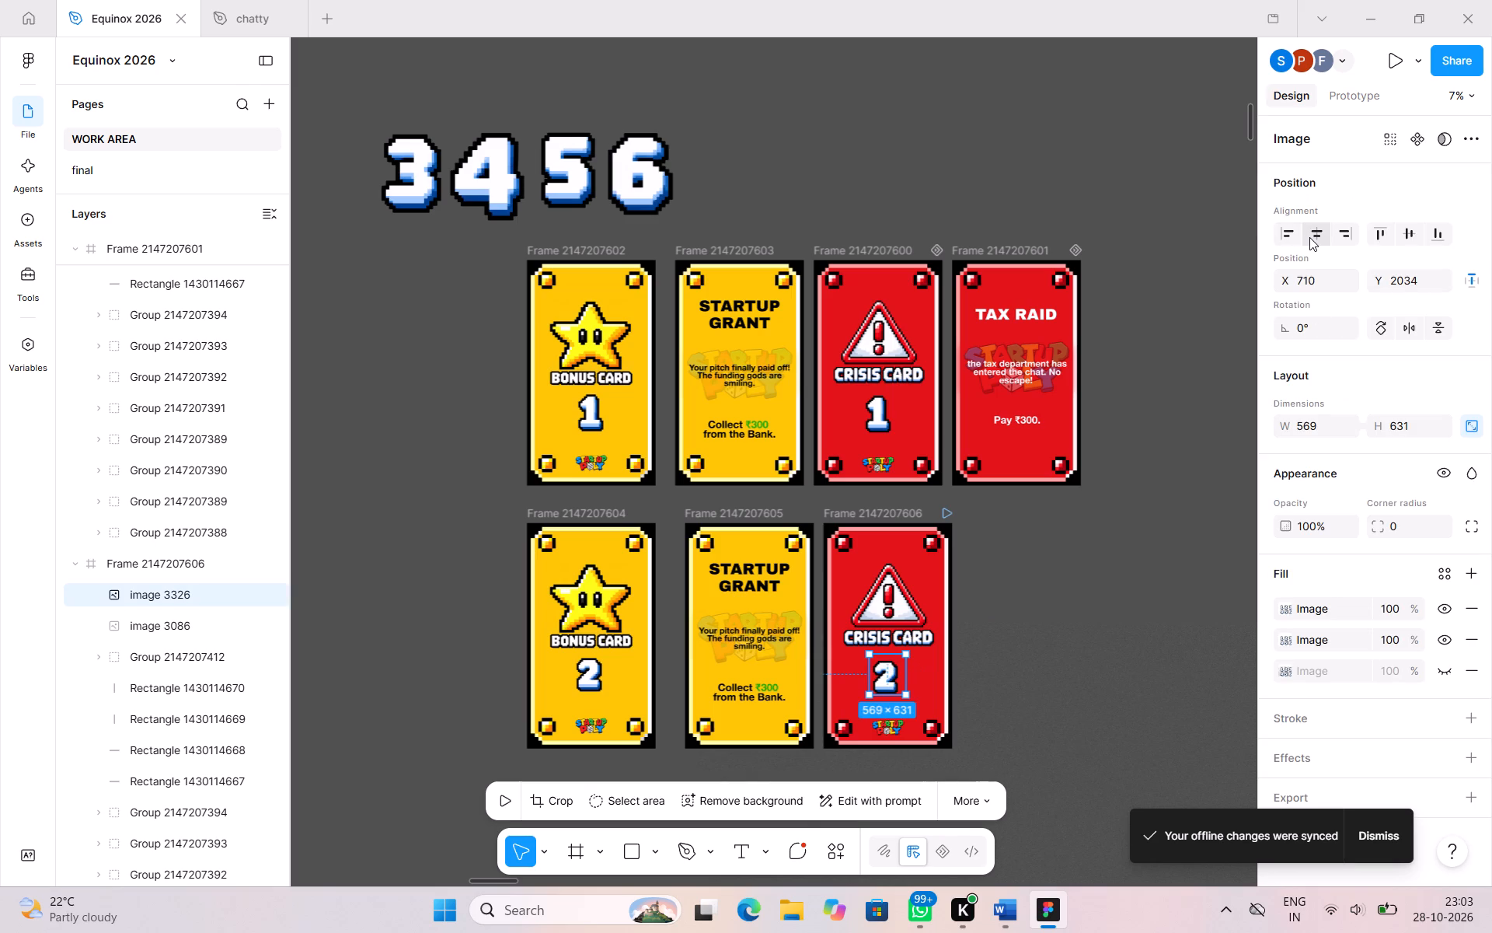
Lock the proportions of the noise texture overlay image behind the lower row of cards.
{"action": "left_click", "coordinate": [1007, 661]}
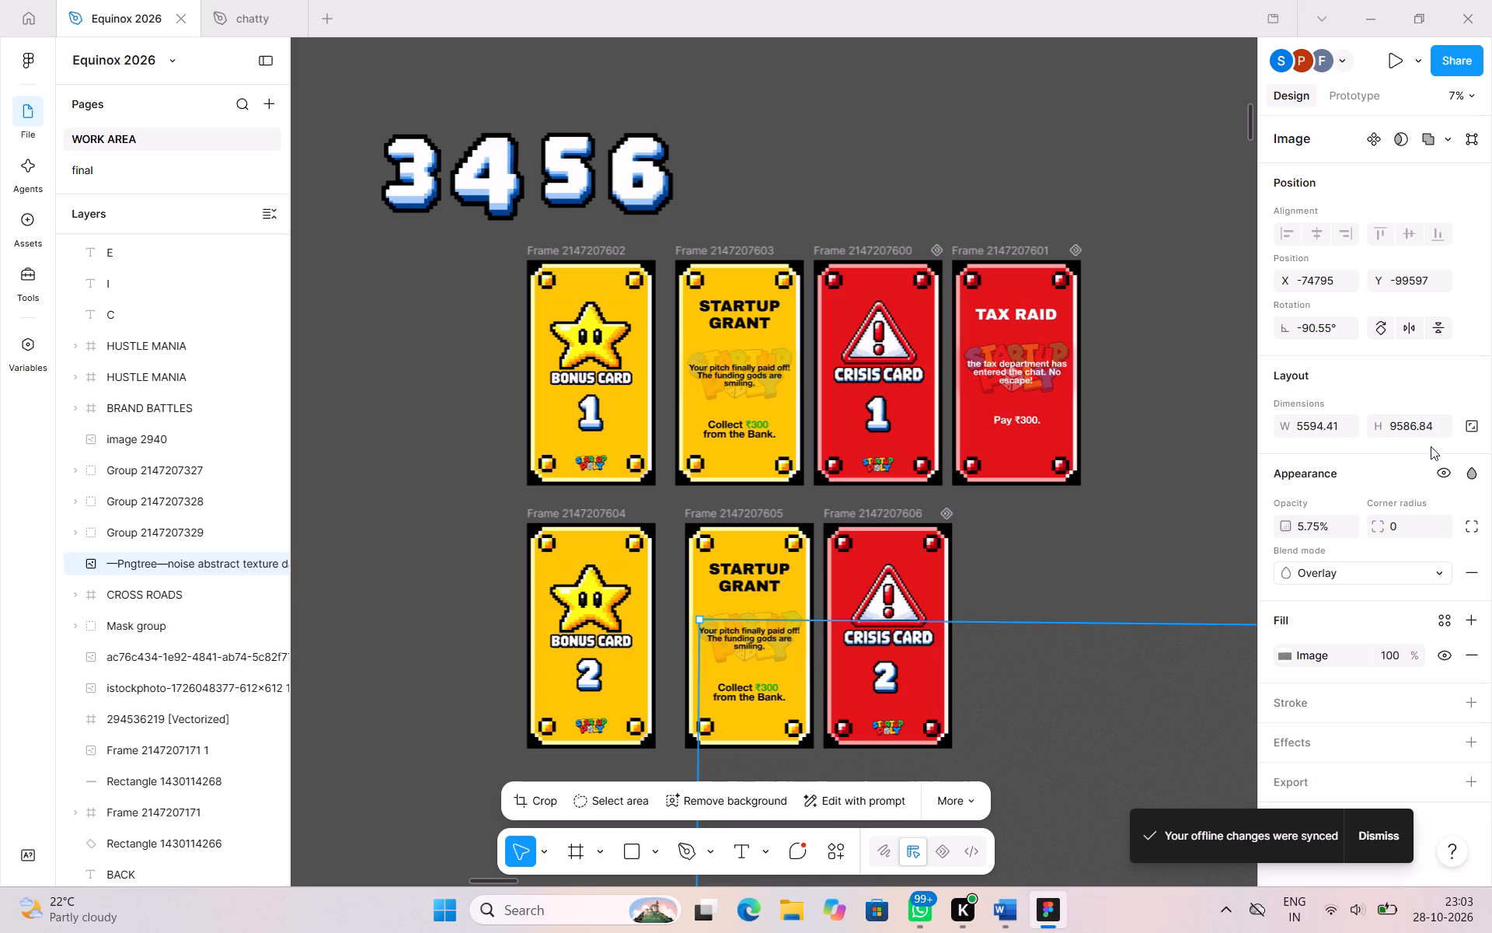
{"action": "left_click", "coordinate": [1470, 419]}
Set the height of the lower bonus card's numeral 2 to 738 with its proportions locked.
{"action": "left_click", "coordinate": [1211, 532]}
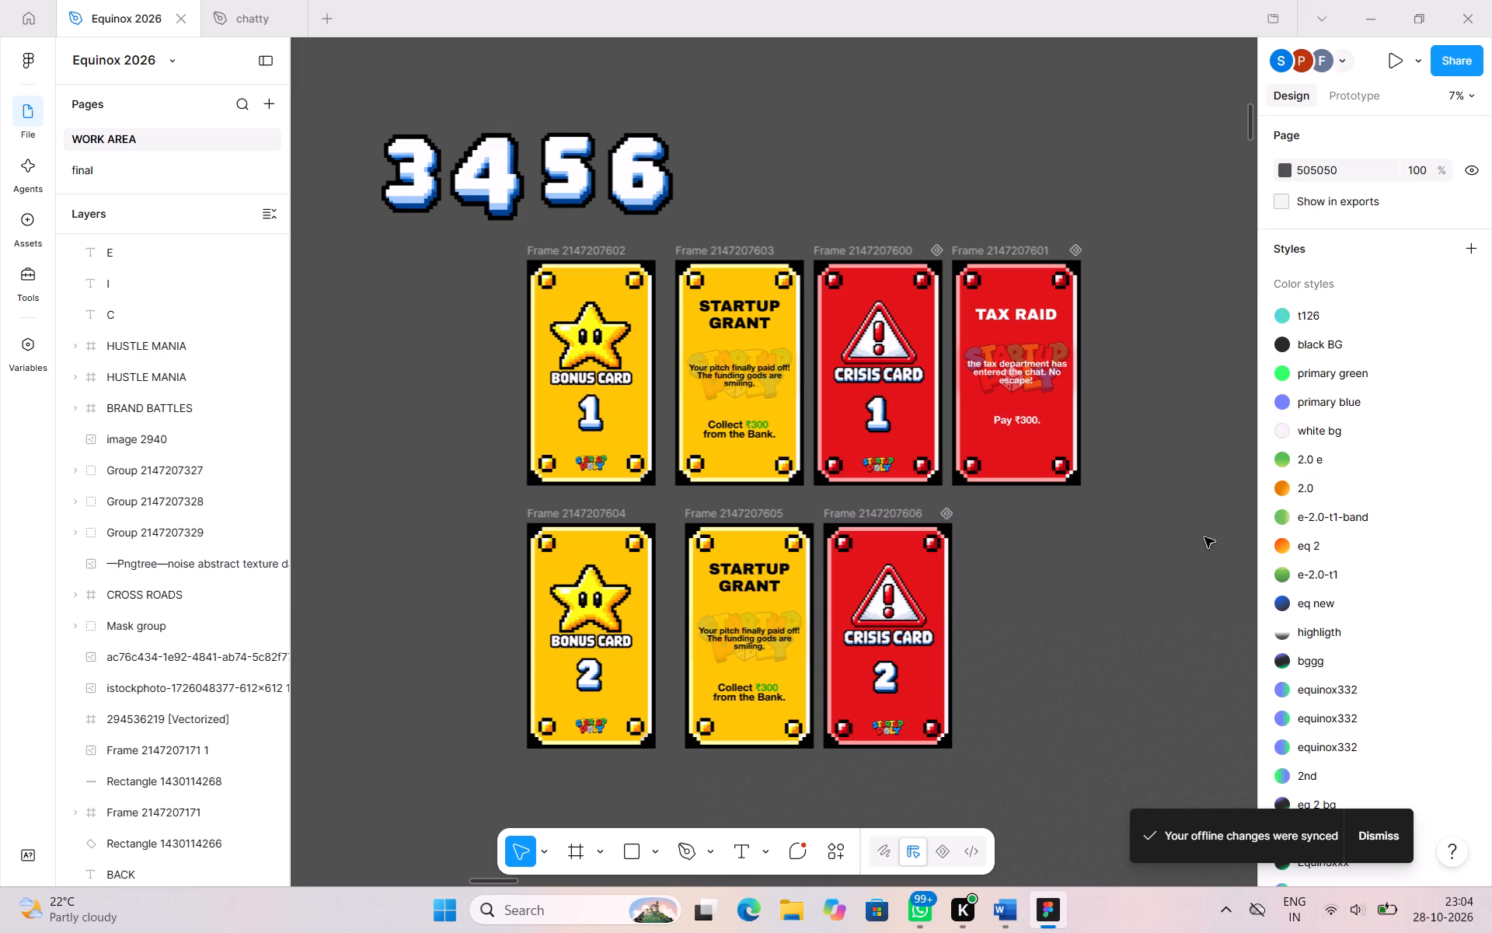
{"action": "left_click", "coordinate": [894, 691]}
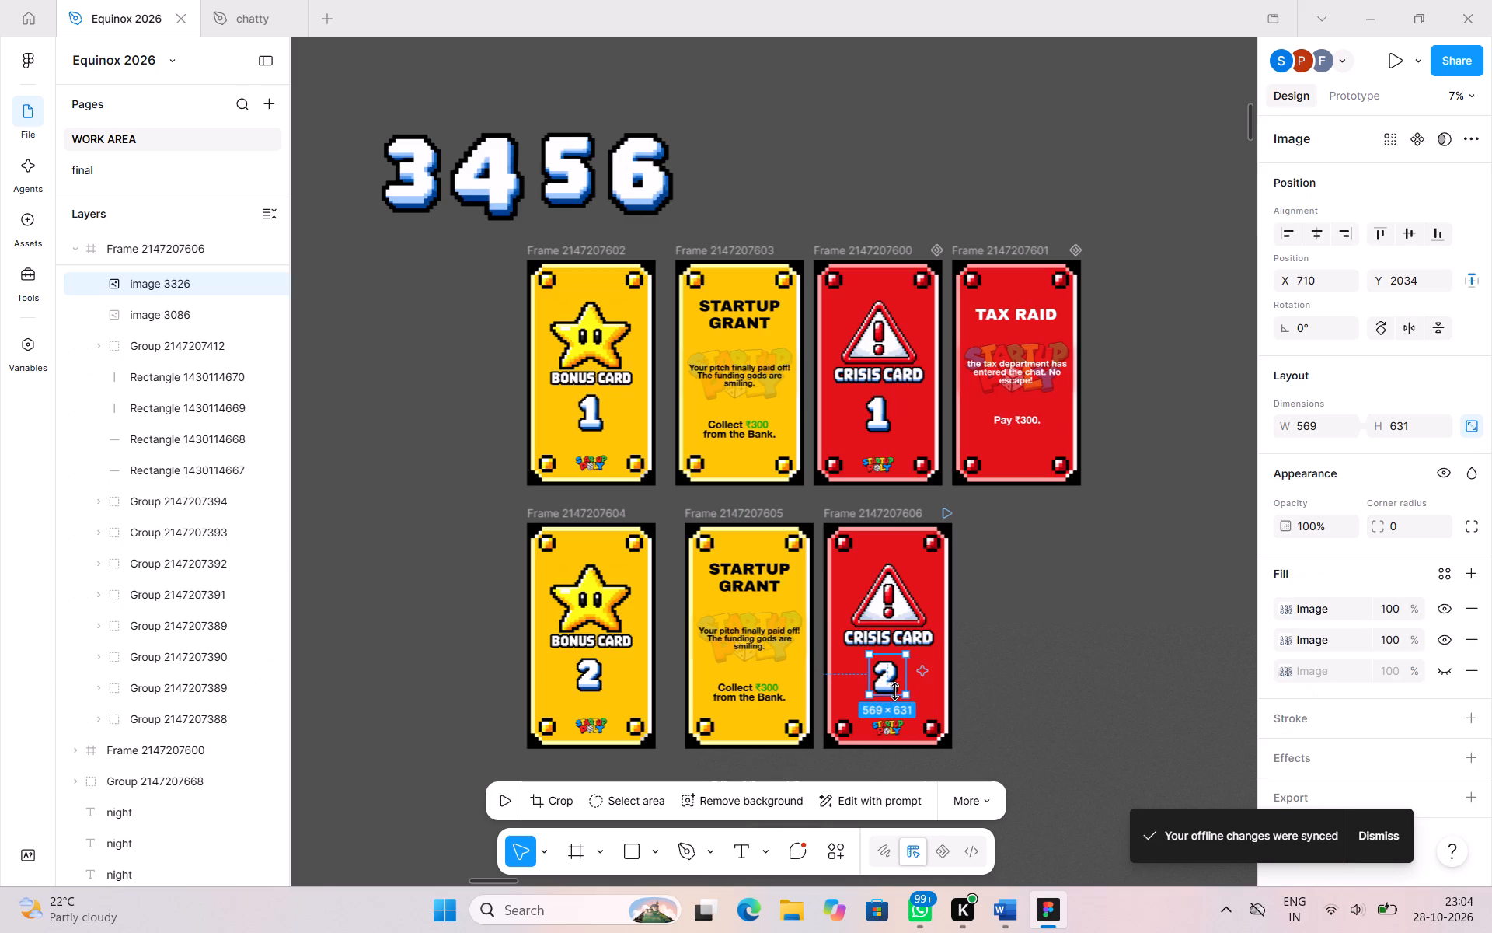
{"action": "left_click", "coordinate": [590, 688]}
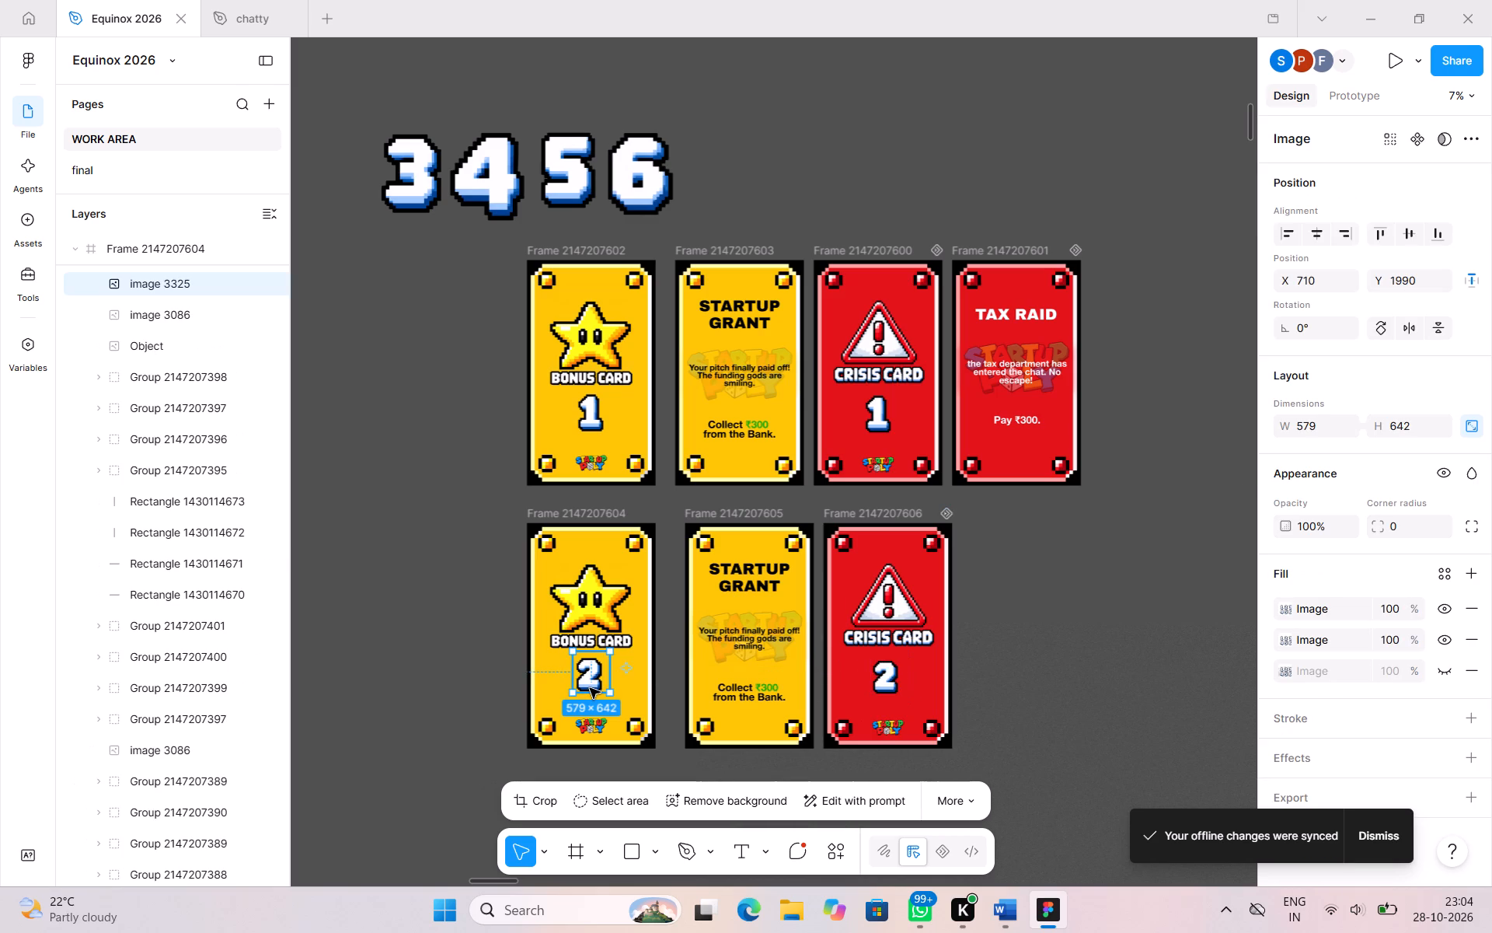
{"action": "left_click", "coordinate": [582, 423]}
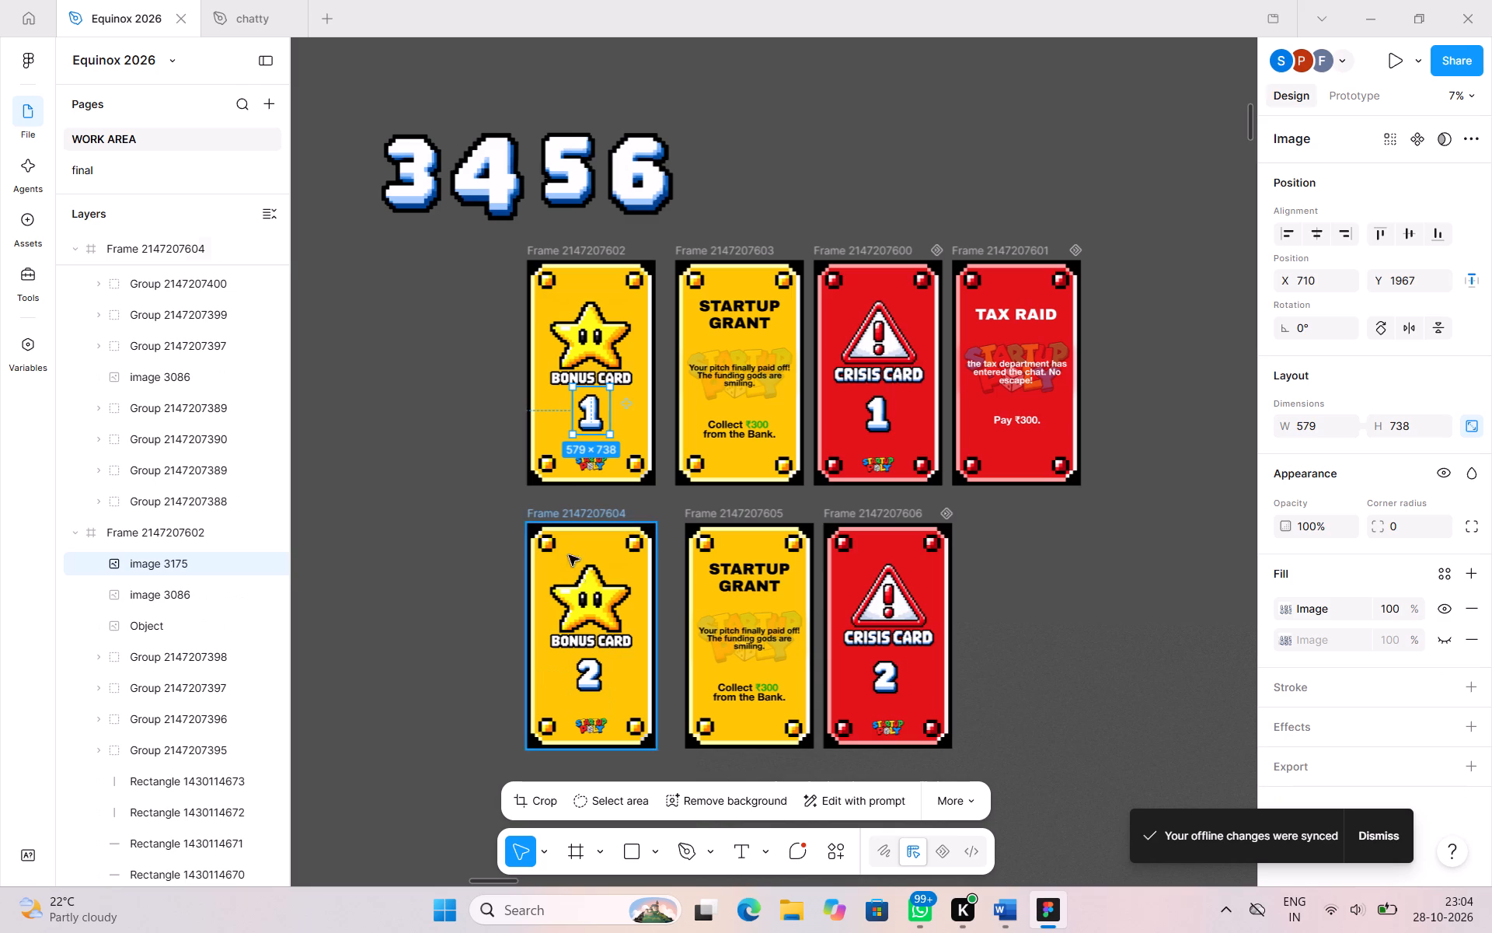
{"action": "left_click", "coordinate": [595, 673]}
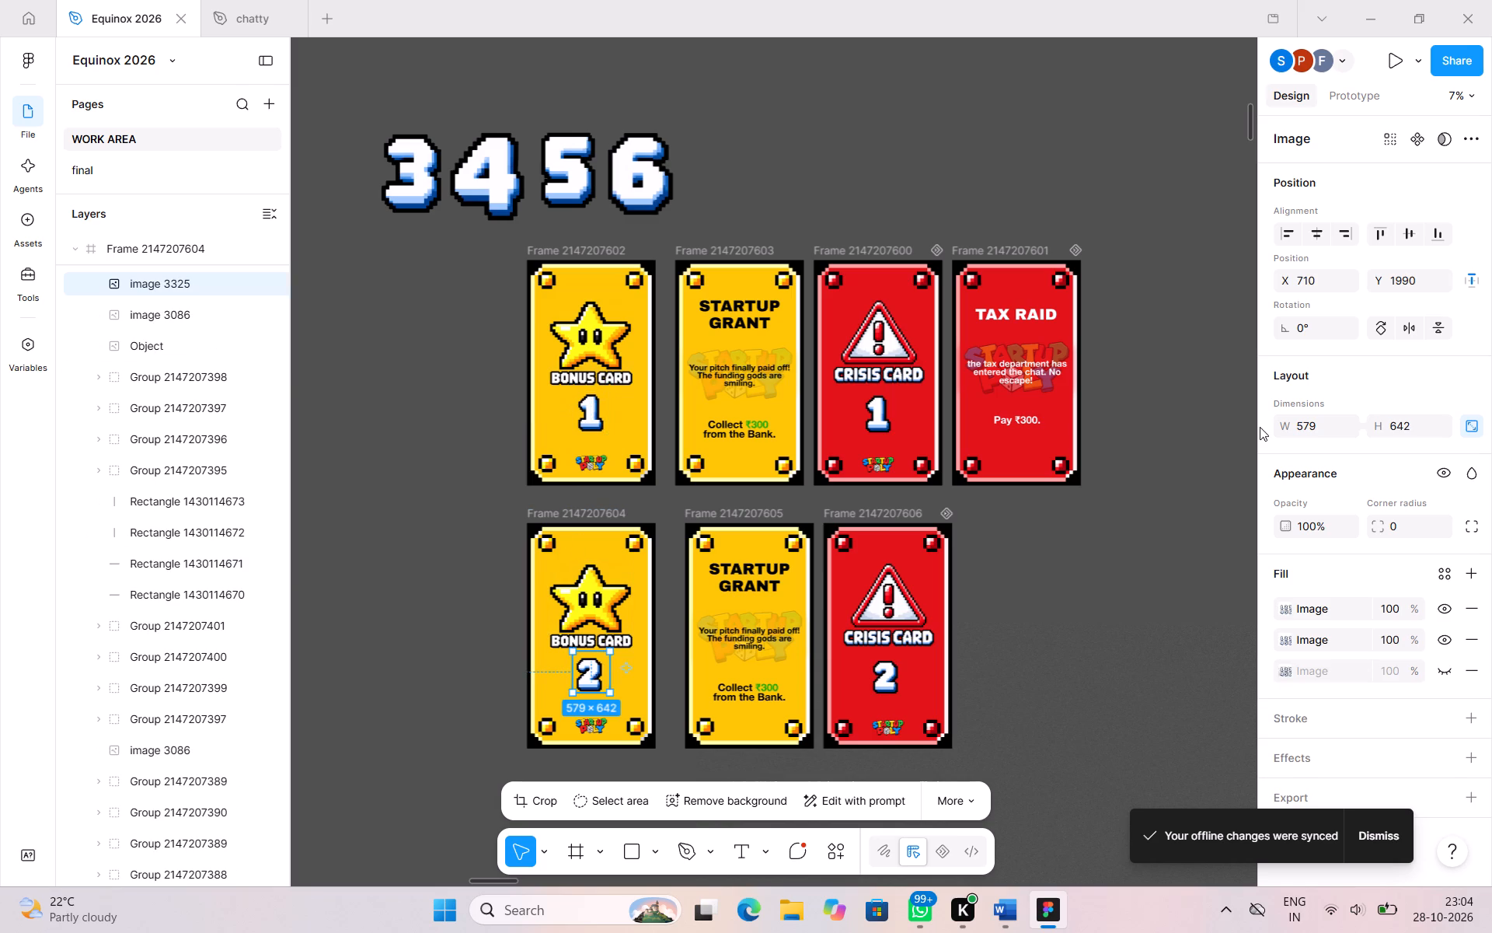
{"action": "double_click", "coordinate": [1404, 425]}
{"action": "type", "text": "738"}
{"action": "key", "text": "Return"}
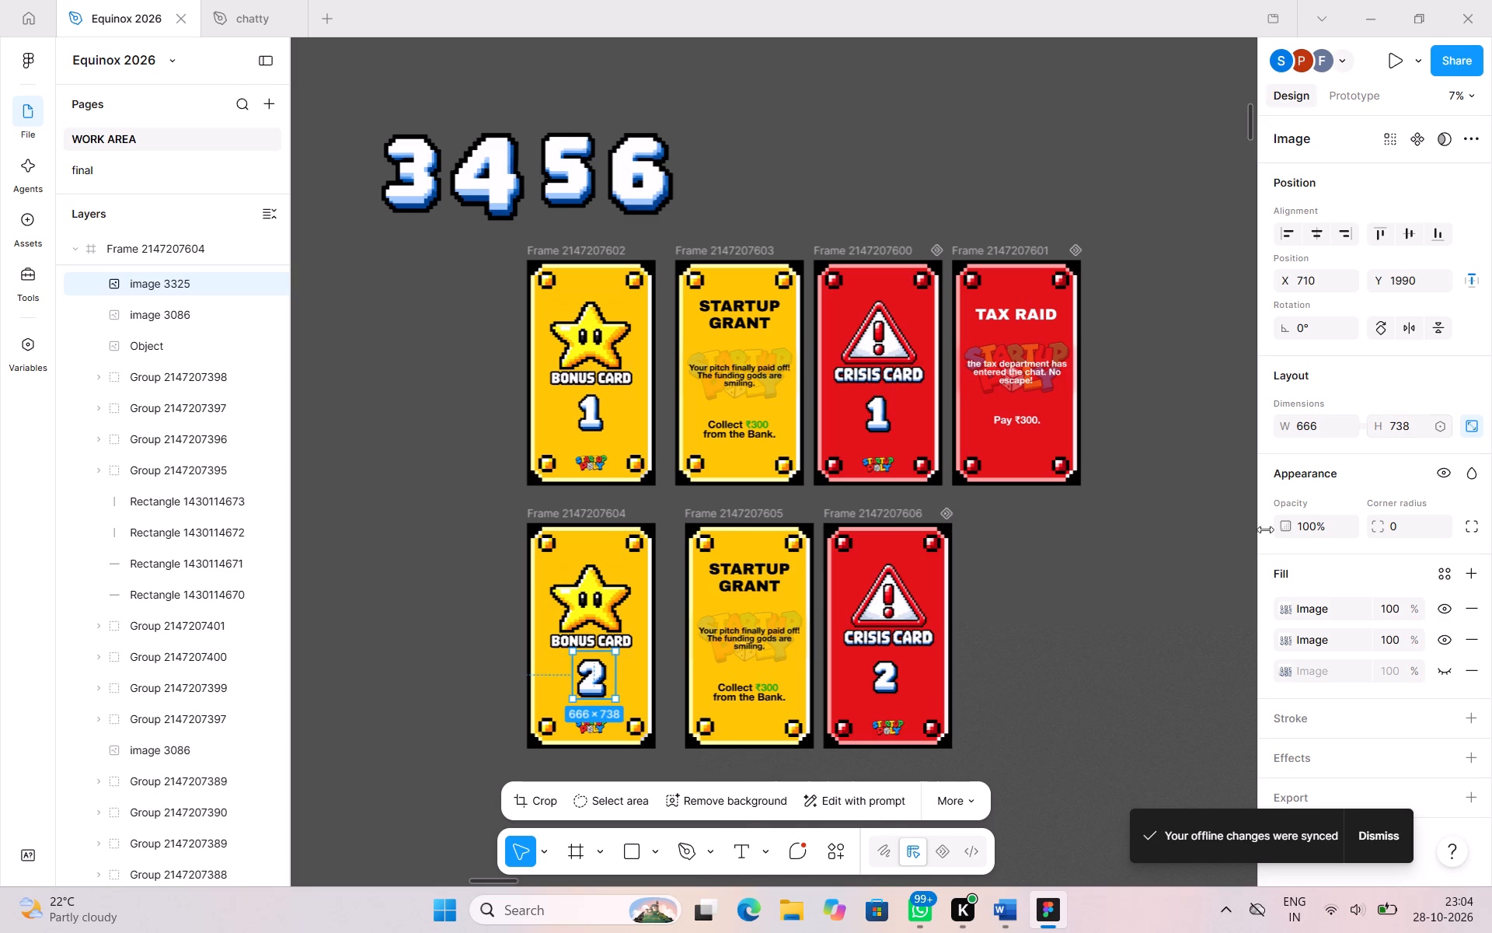
{"action": "left_click", "coordinate": [1143, 604]}
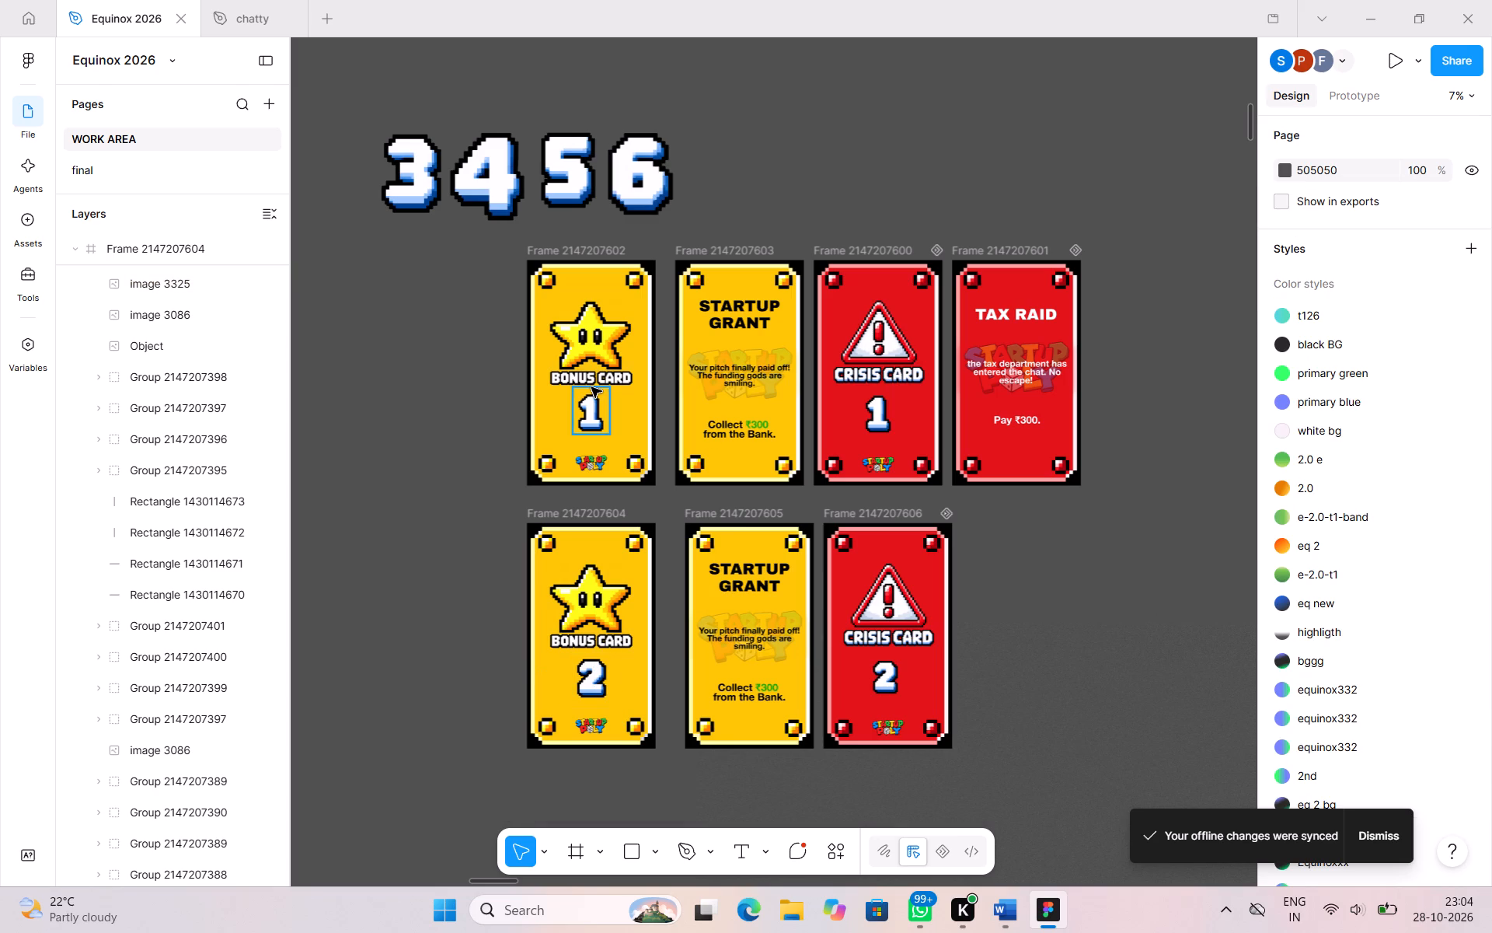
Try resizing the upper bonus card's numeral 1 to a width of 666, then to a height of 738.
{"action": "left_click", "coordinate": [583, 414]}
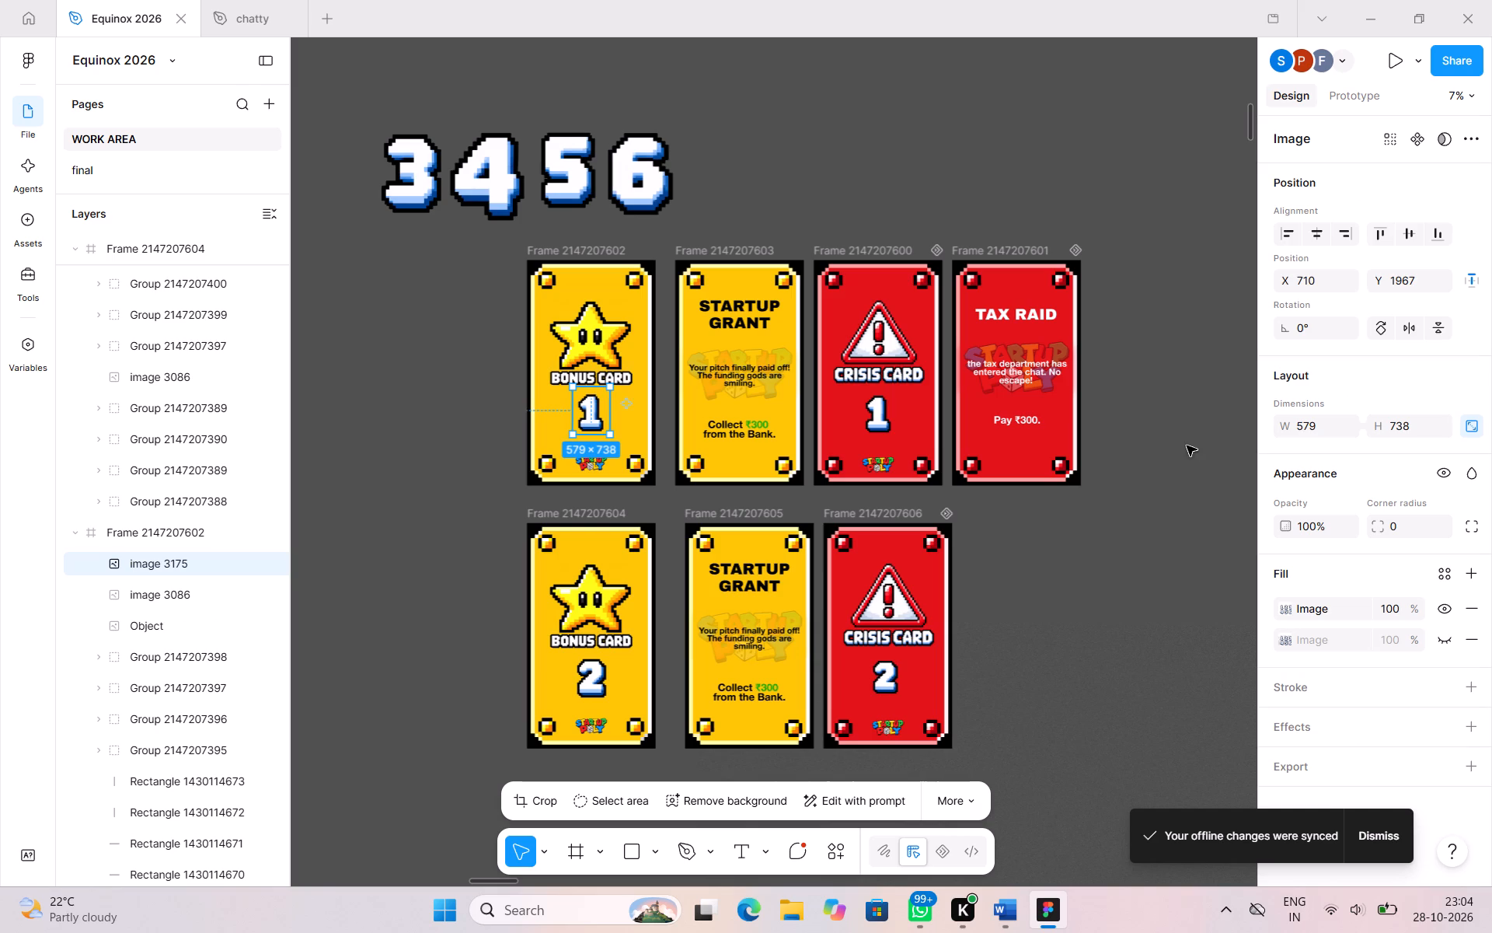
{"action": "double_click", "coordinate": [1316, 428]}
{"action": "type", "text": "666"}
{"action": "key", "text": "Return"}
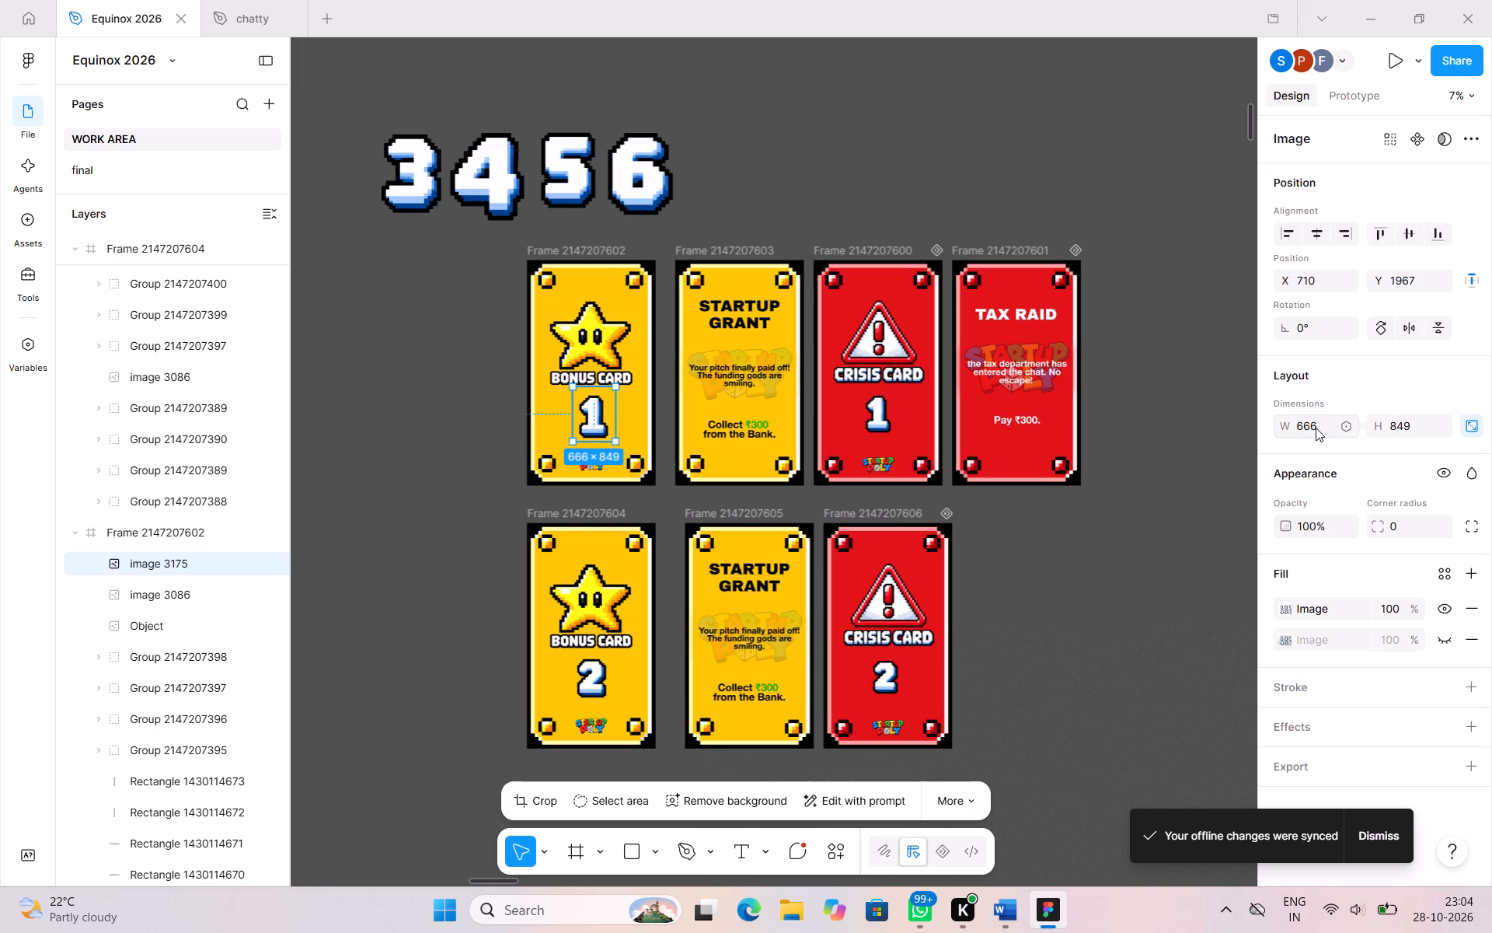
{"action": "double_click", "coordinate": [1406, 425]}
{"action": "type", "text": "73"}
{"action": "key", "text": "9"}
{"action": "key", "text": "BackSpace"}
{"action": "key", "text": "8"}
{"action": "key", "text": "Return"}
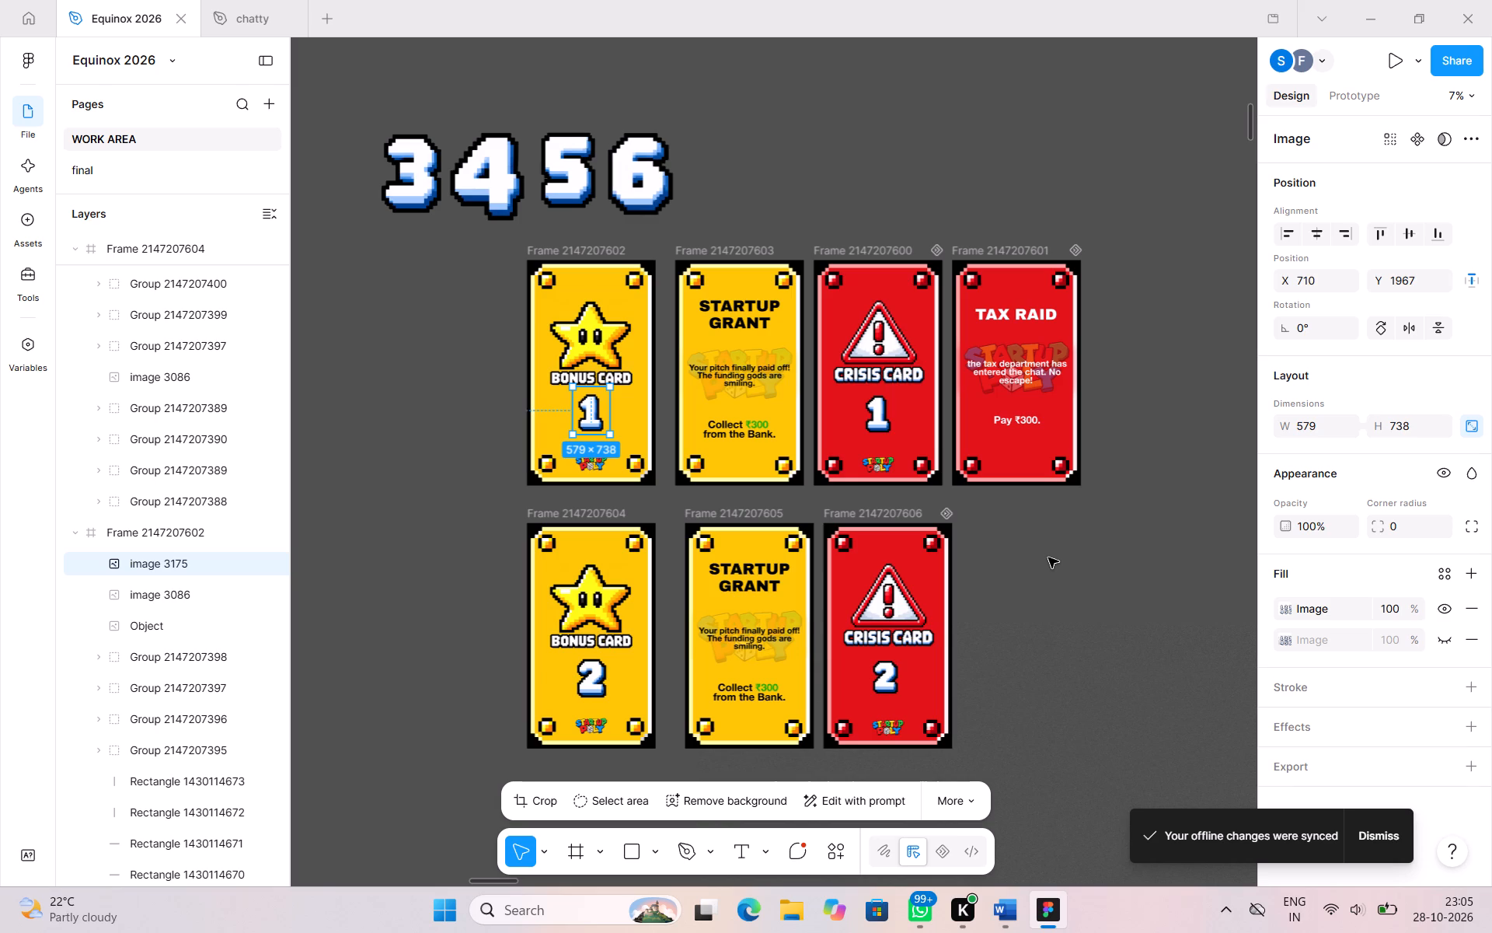
Set the height of the lower crisis card's numeral 2 to 738 with its proportions locked.
{"action": "left_click", "coordinate": [880, 678]}
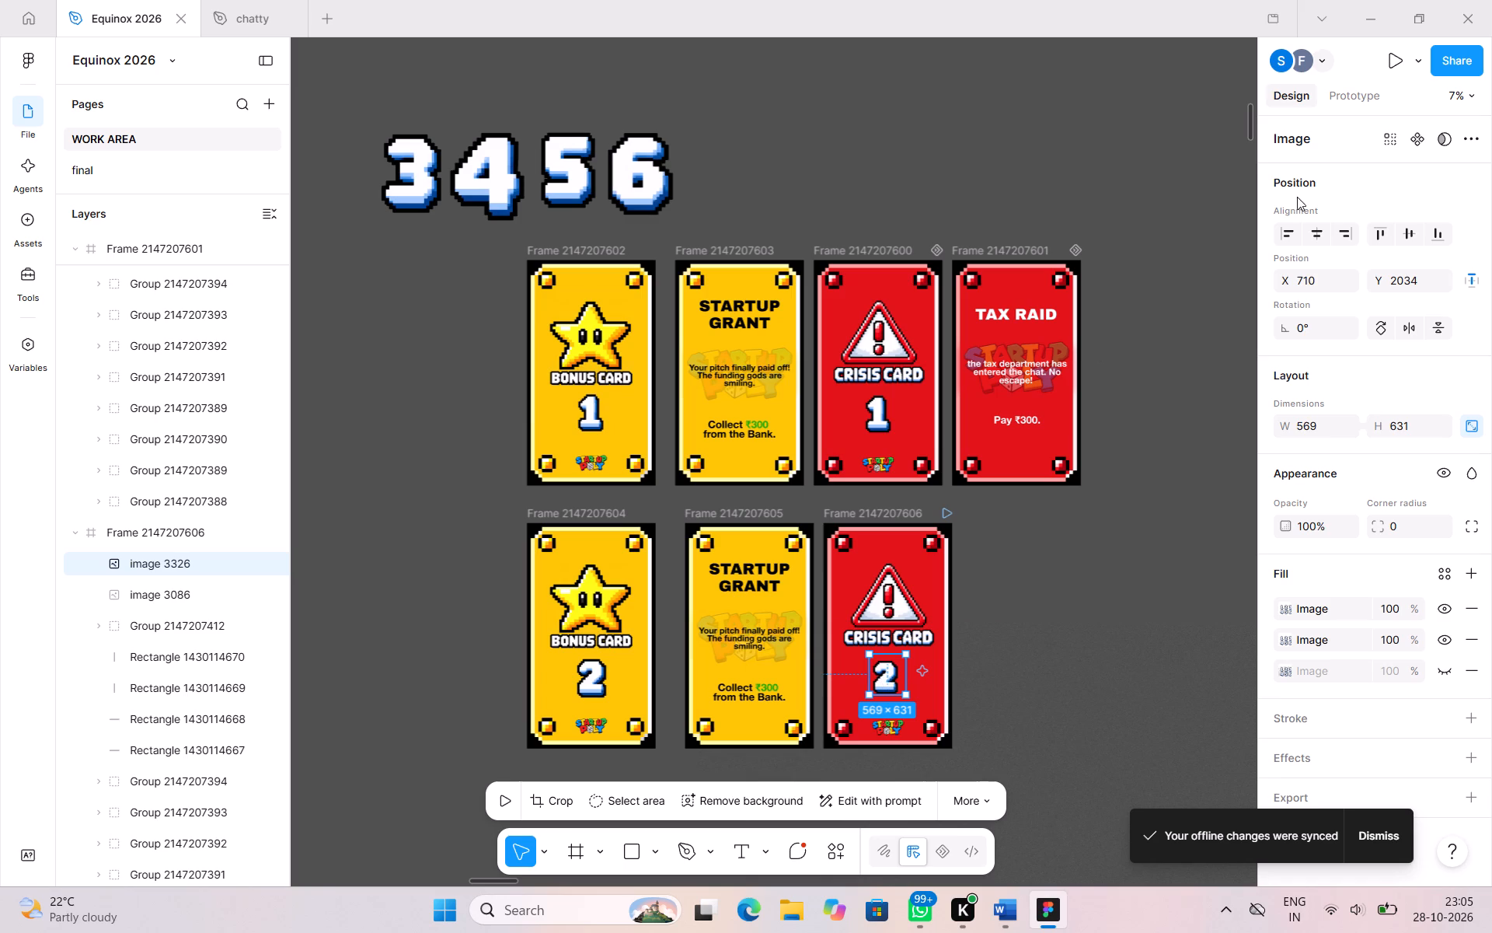
{"action": "double_click", "coordinate": [1398, 425]}
{"action": "type", "text": "738"}
{"action": "key", "text": "Return"}
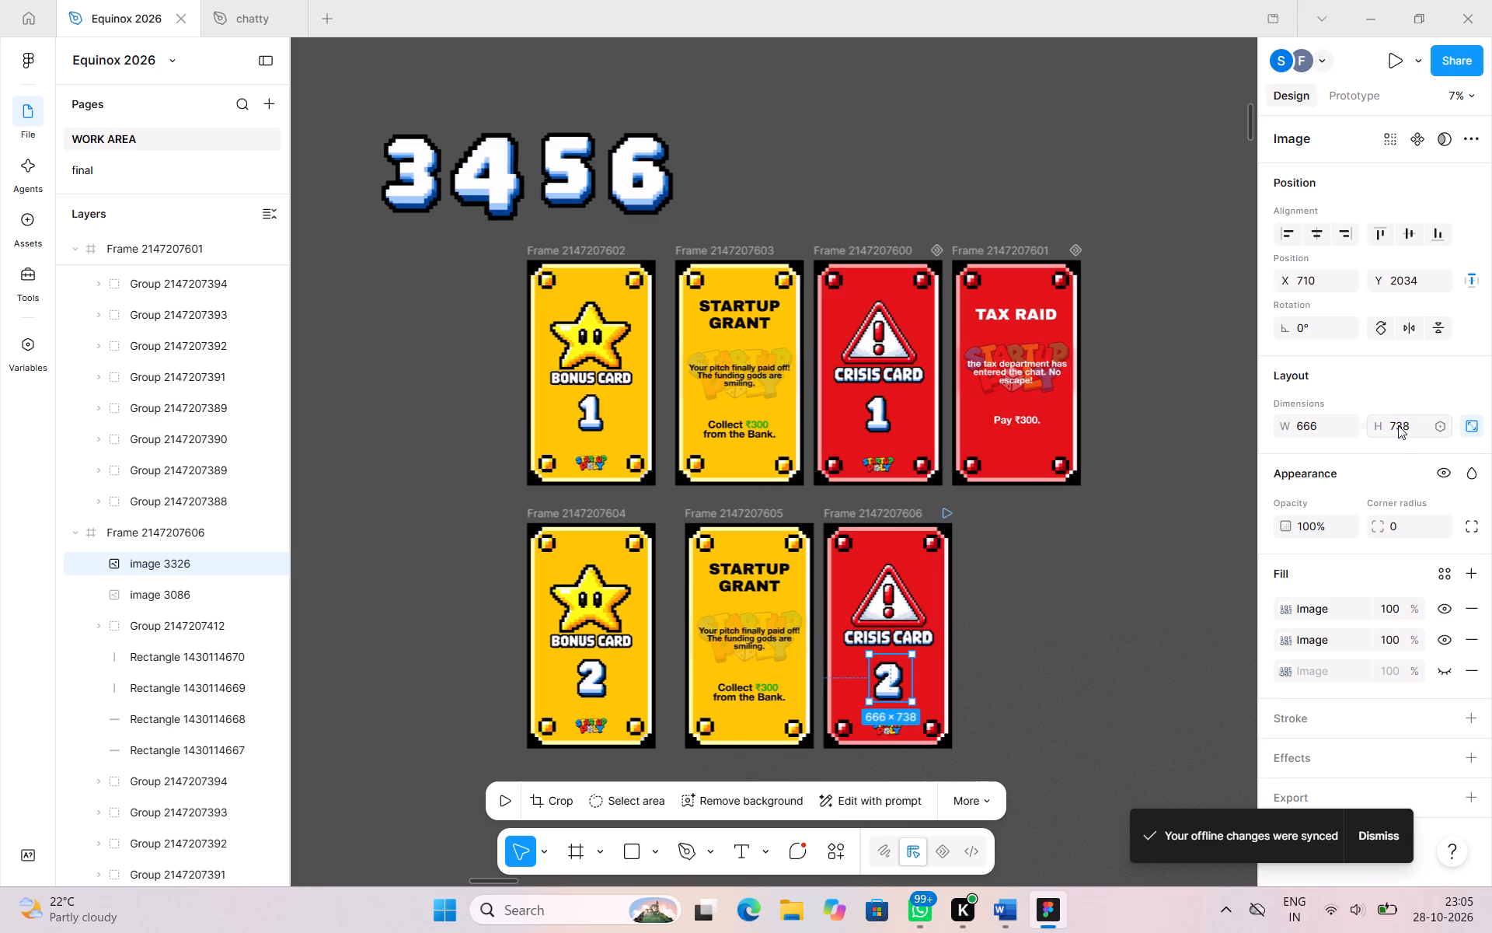
{"action": "left_click", "coordinate": [1040, 638]}
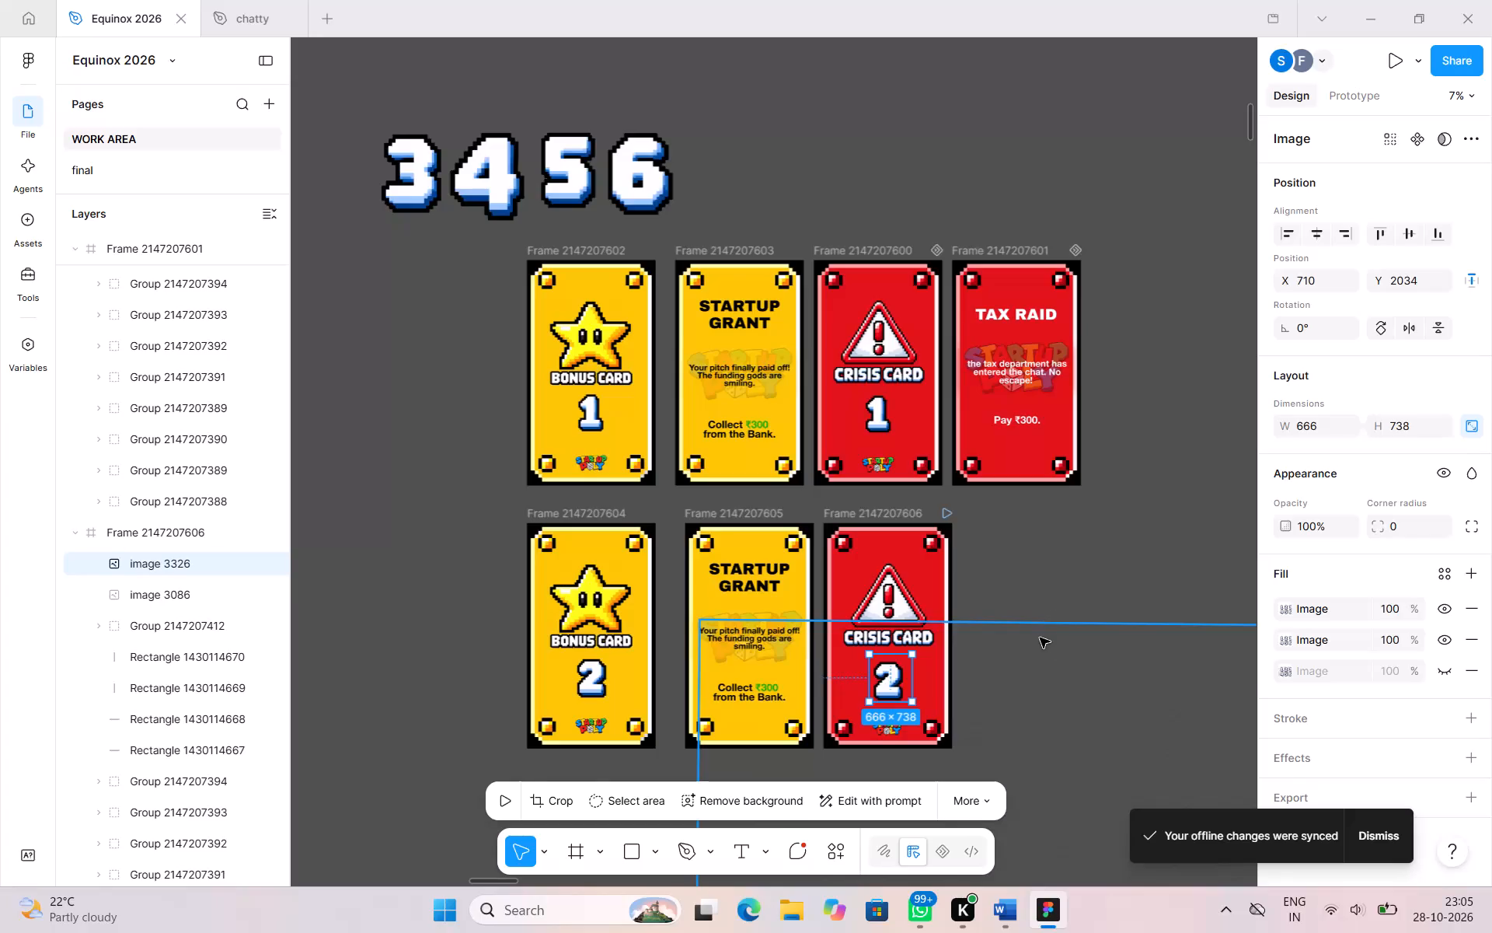
{"action": "left_click", "coordinate": [1058, 569]}
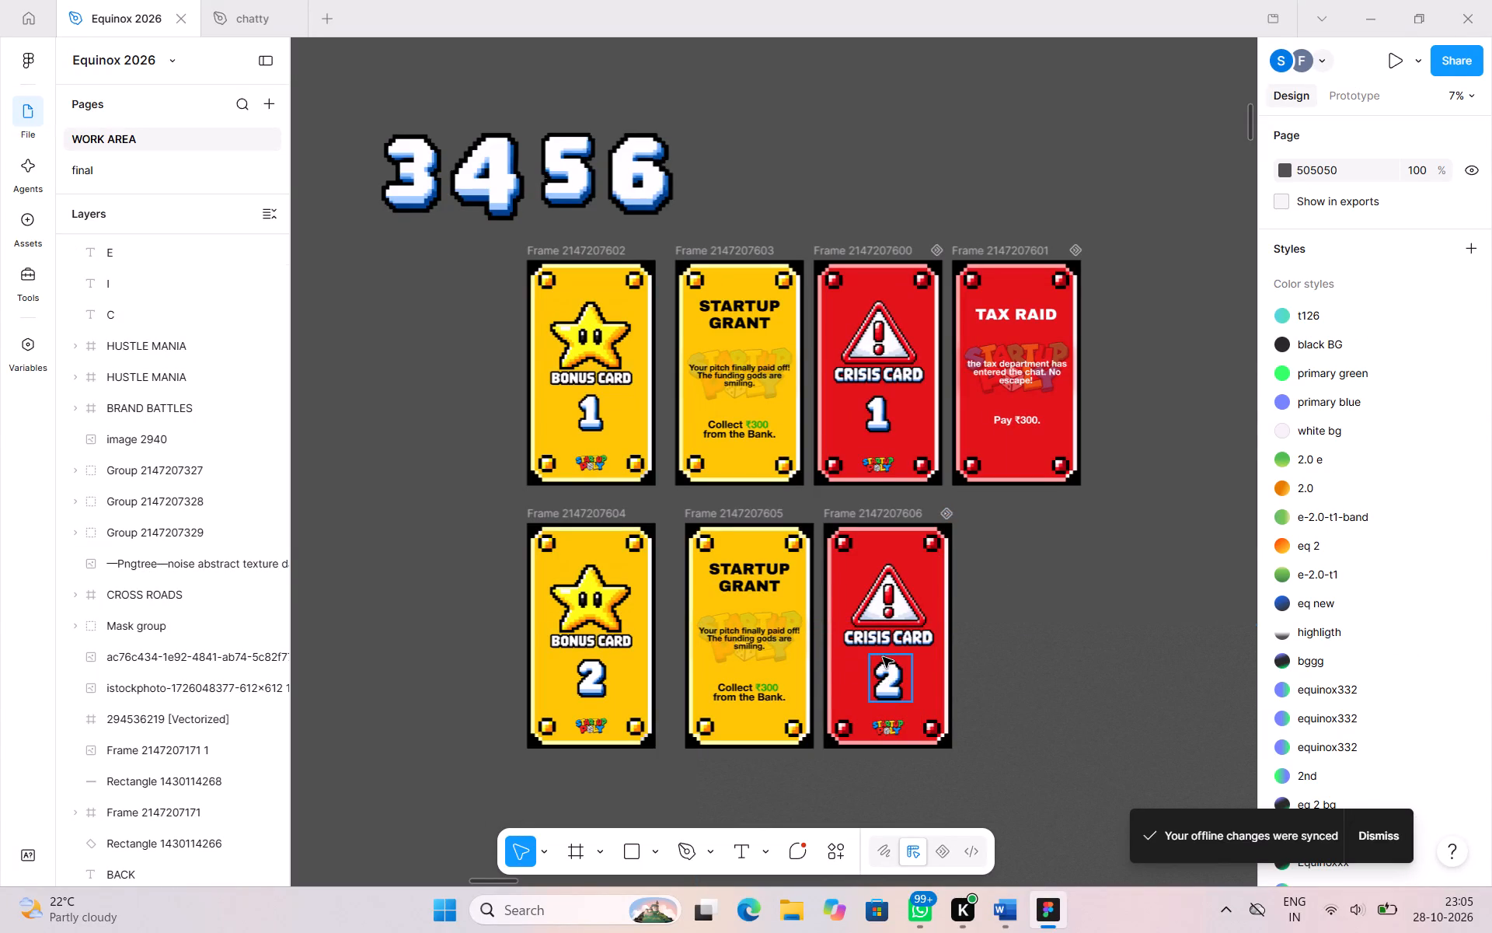
Nudge the numeral 2 on the lower crisis card slightly upward.
{"action": "left_click", "coordinate": [882, 672]}
{"action": "key", "text": "Up"}
{"action": "key", "text": "Up"}
{"action": "key", "text": "Up"}
{"action": "key", "text": "Up"}
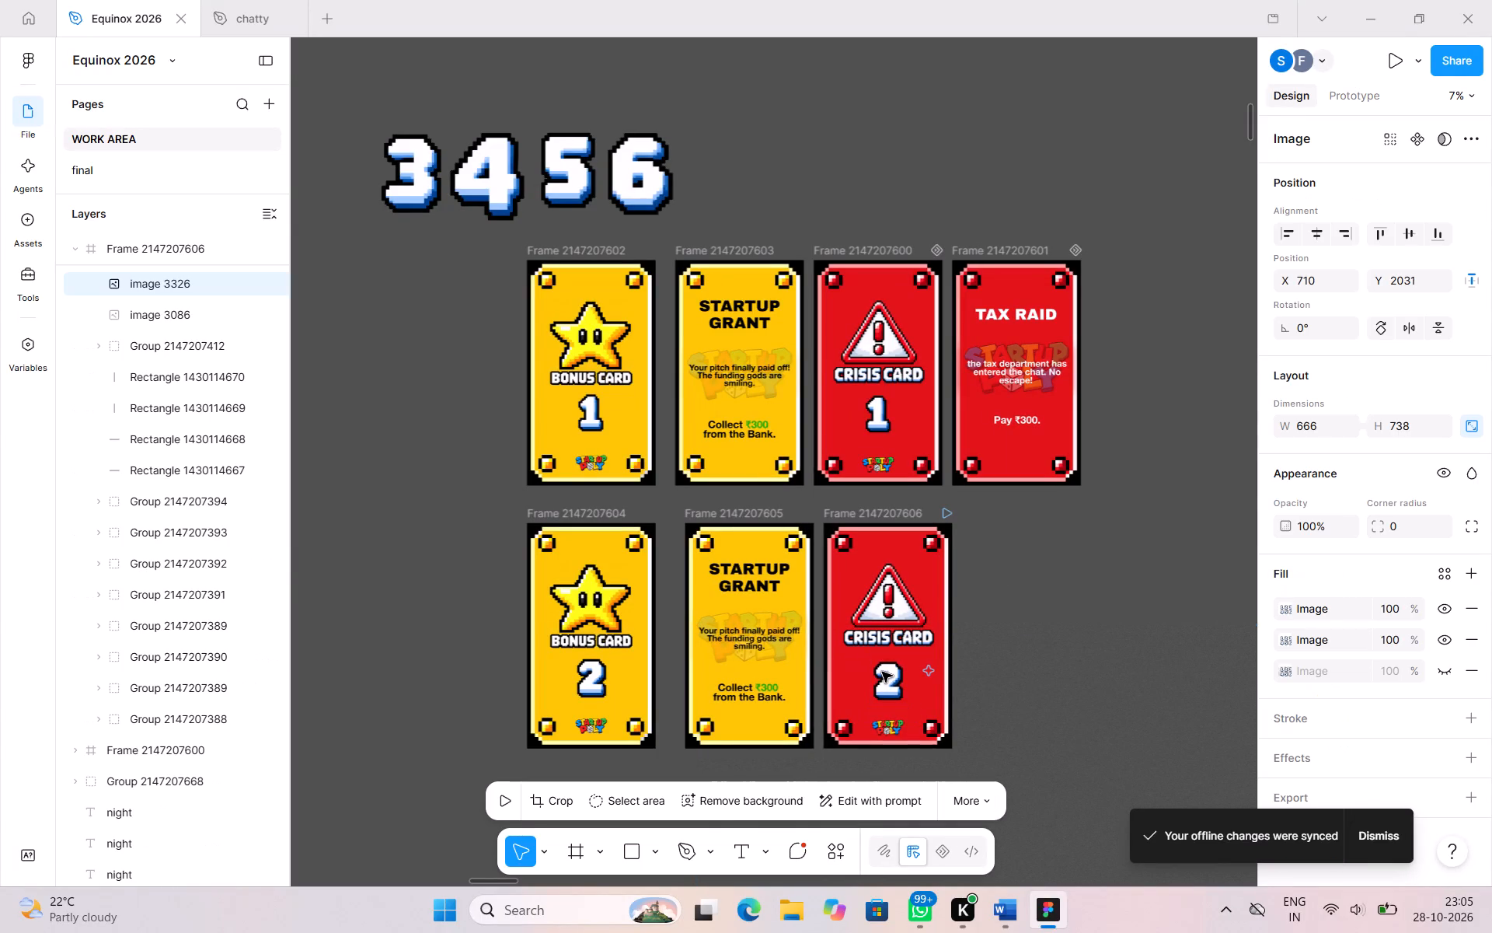
{"action": "key", "text": "Up"}
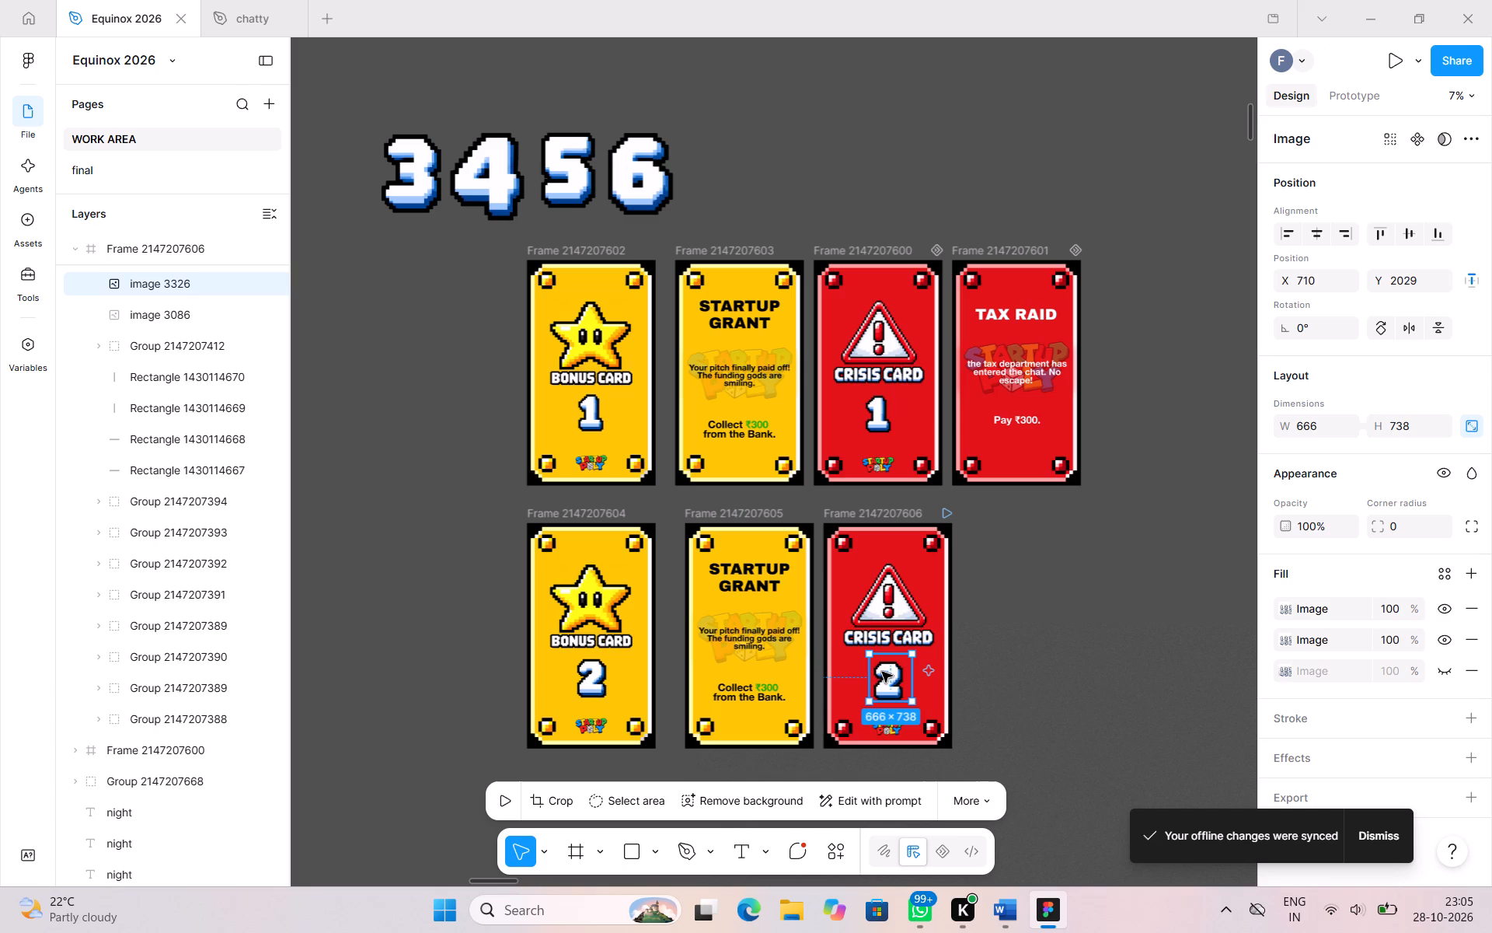
{"action": "key", "text": "Up"}
{"action": "key", "text": "Up"}
{"action": "key", "text": "Up"}
Cut the noise texture overlay image from behind the lower row of cards.
{"action": "left_click", "coordinate": [1008, 665]}
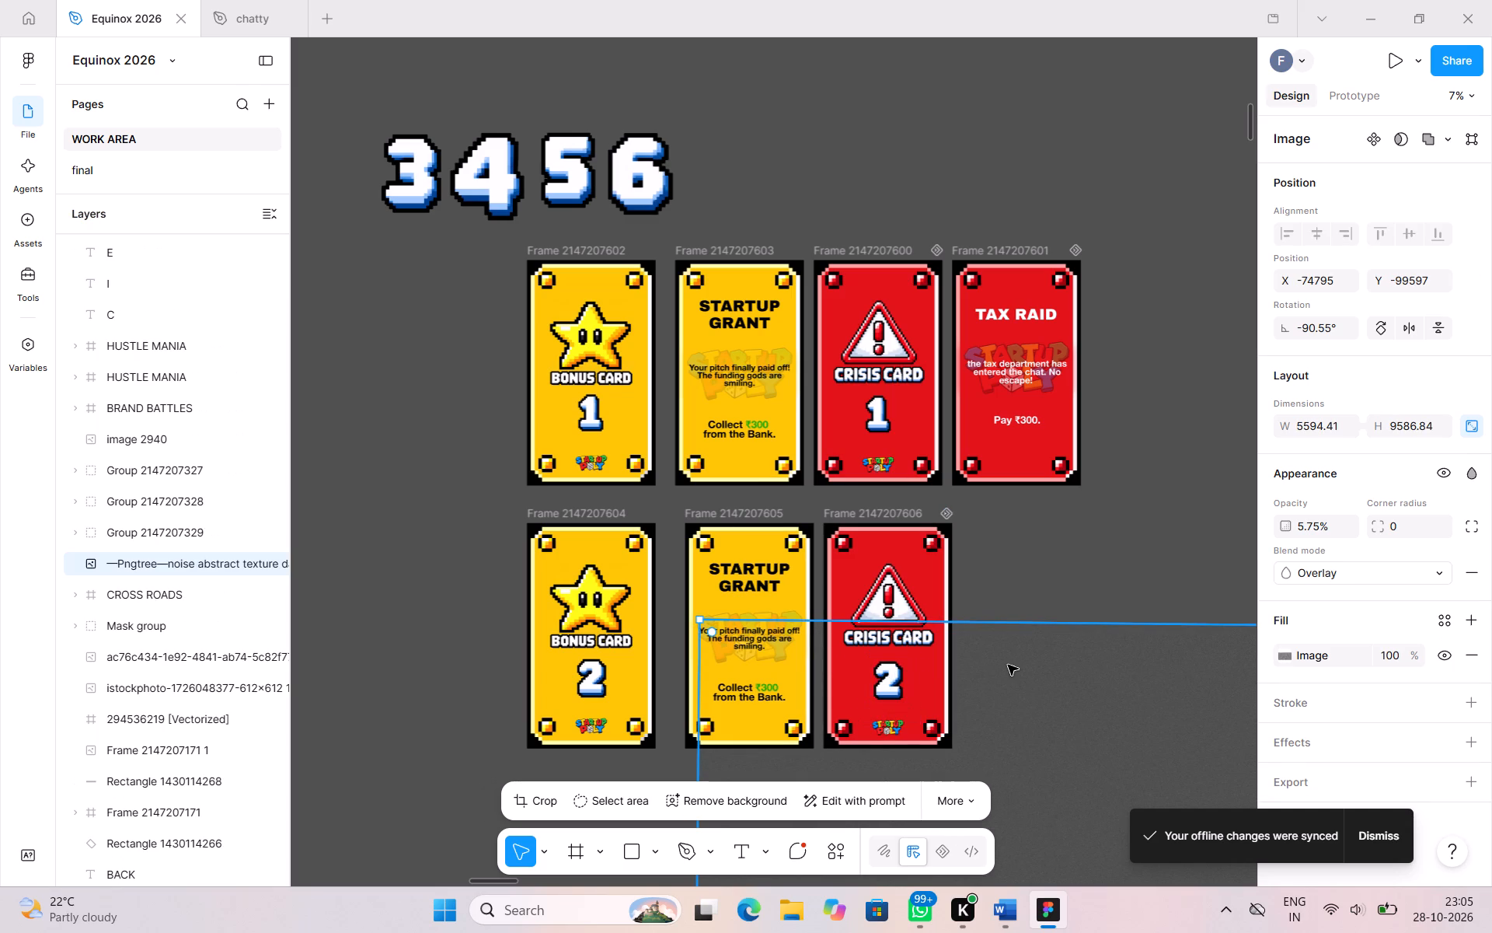
{"action": "left_click", "coordinate": [1061, 677]}
{"action": "left_click", "coordinate": [1065, 526]}
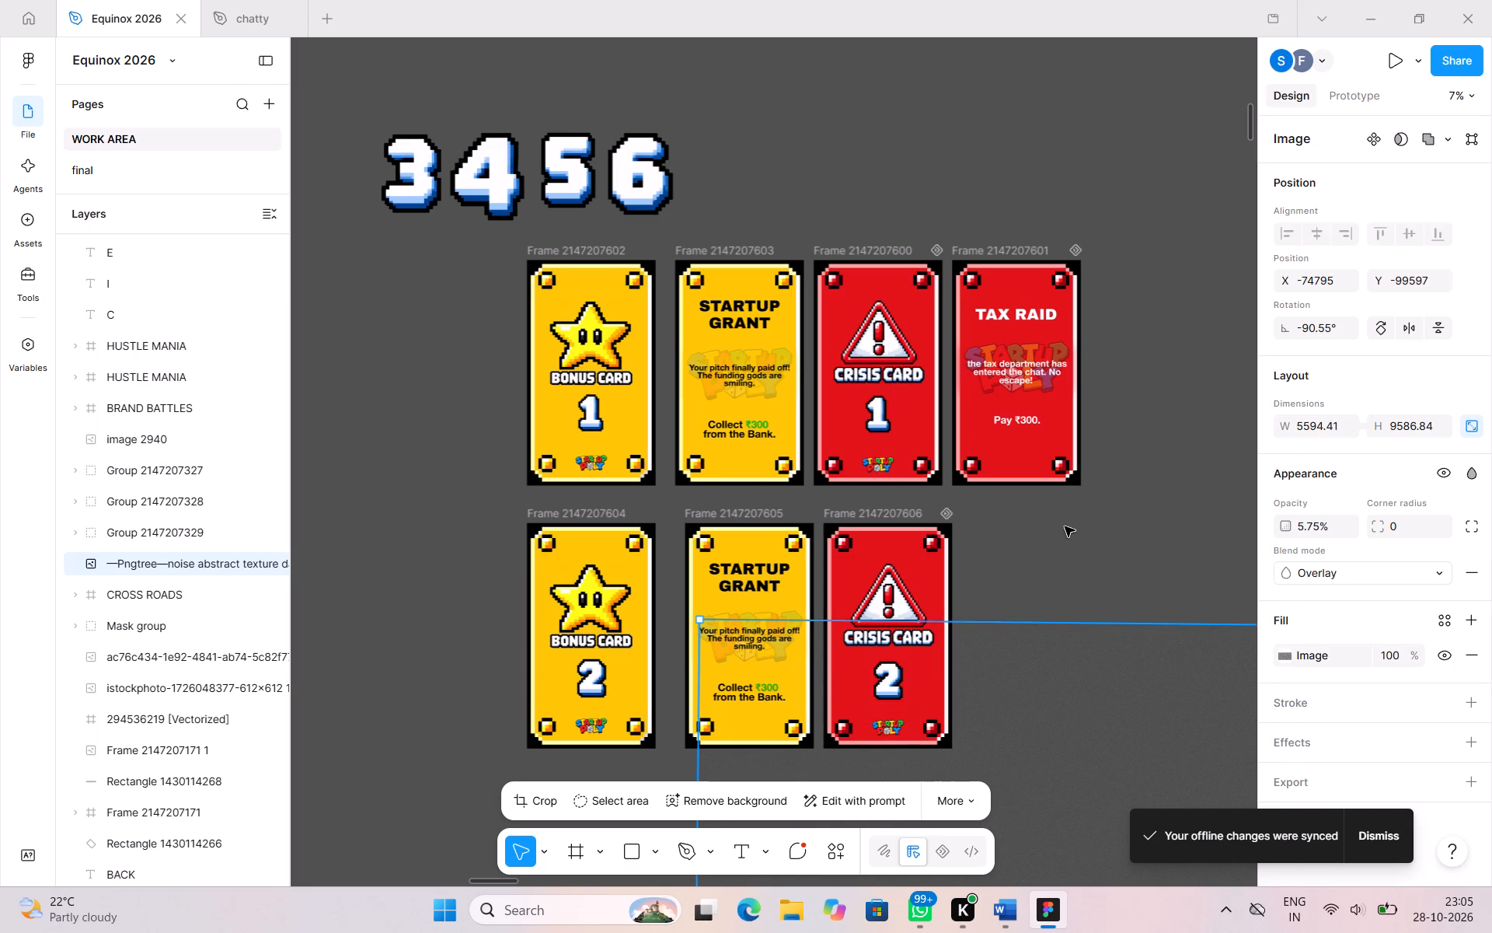
{"action": "scroll", "coordinate": [1065, 526], "scroll_direction": "left", "scroll_amount": 2}
{"action": "left_click", "coordinate": [953, 661]}
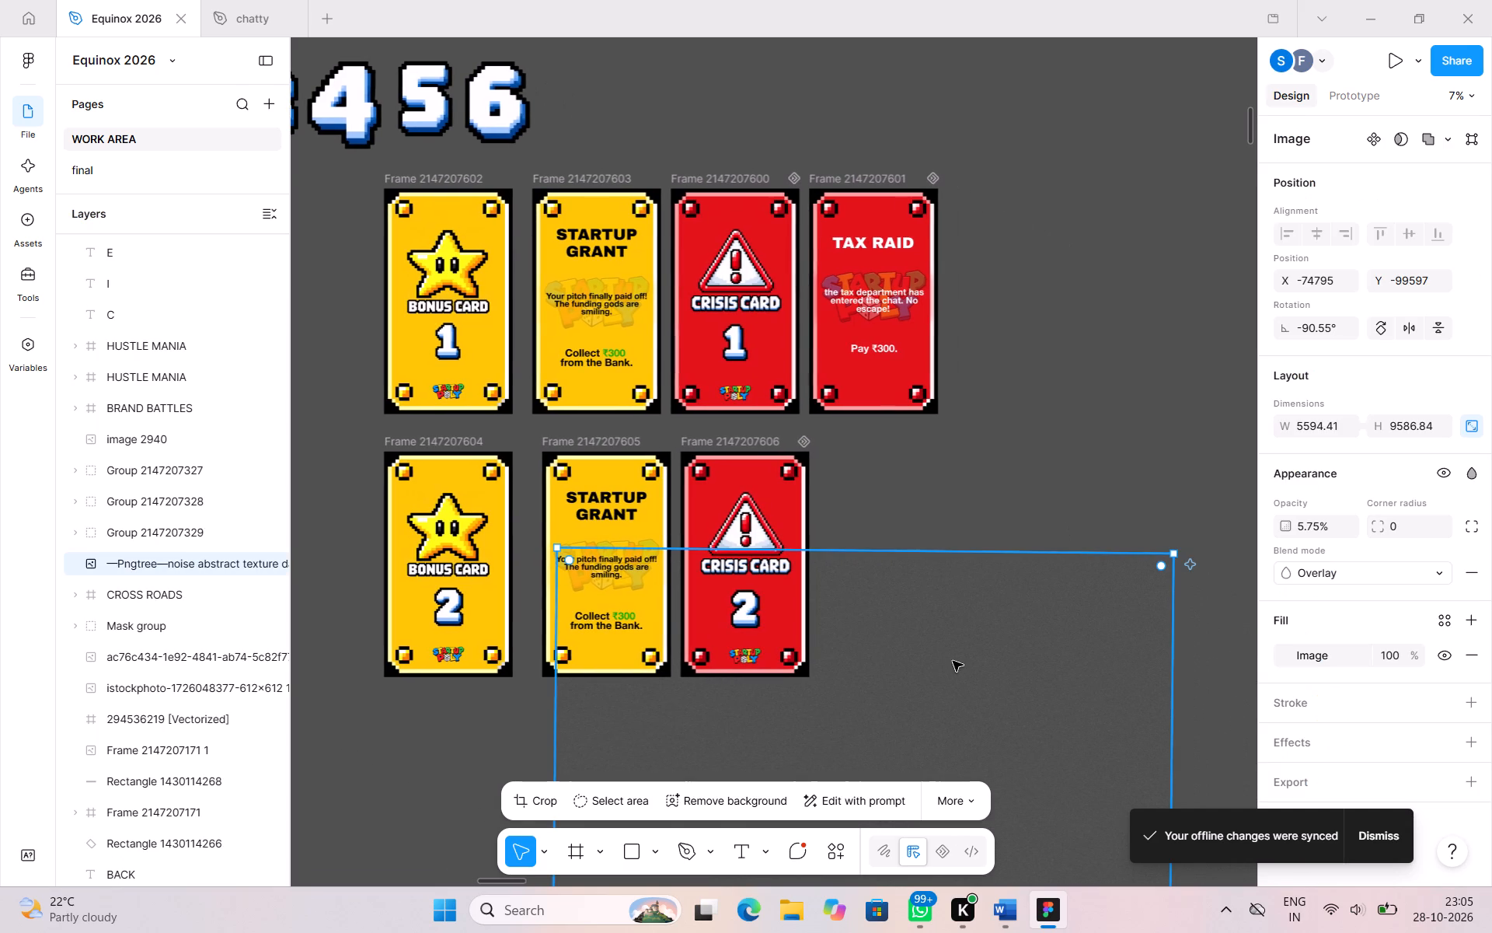
{"action": "key", "text": "ctrl+x"}
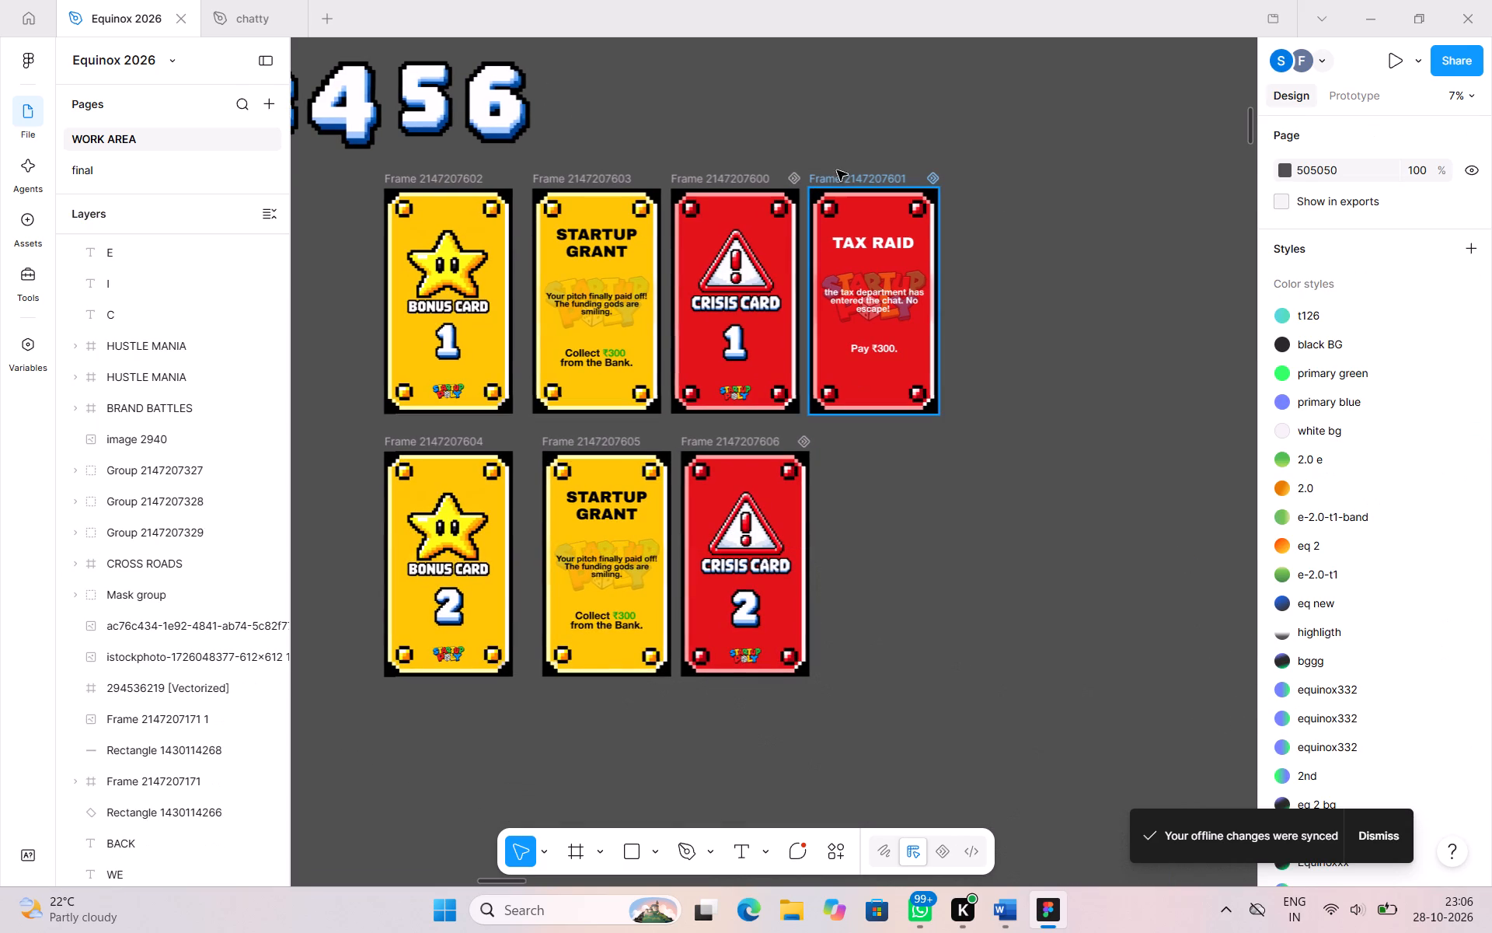
Duplicate the TAX RAID card frame and place the copy beside the lower crisis card, at X -70555, Y -101094.
{"action": "left_click", "coordinate": [838, 180]}
{"action": "key", "text": "ctrl+c"}
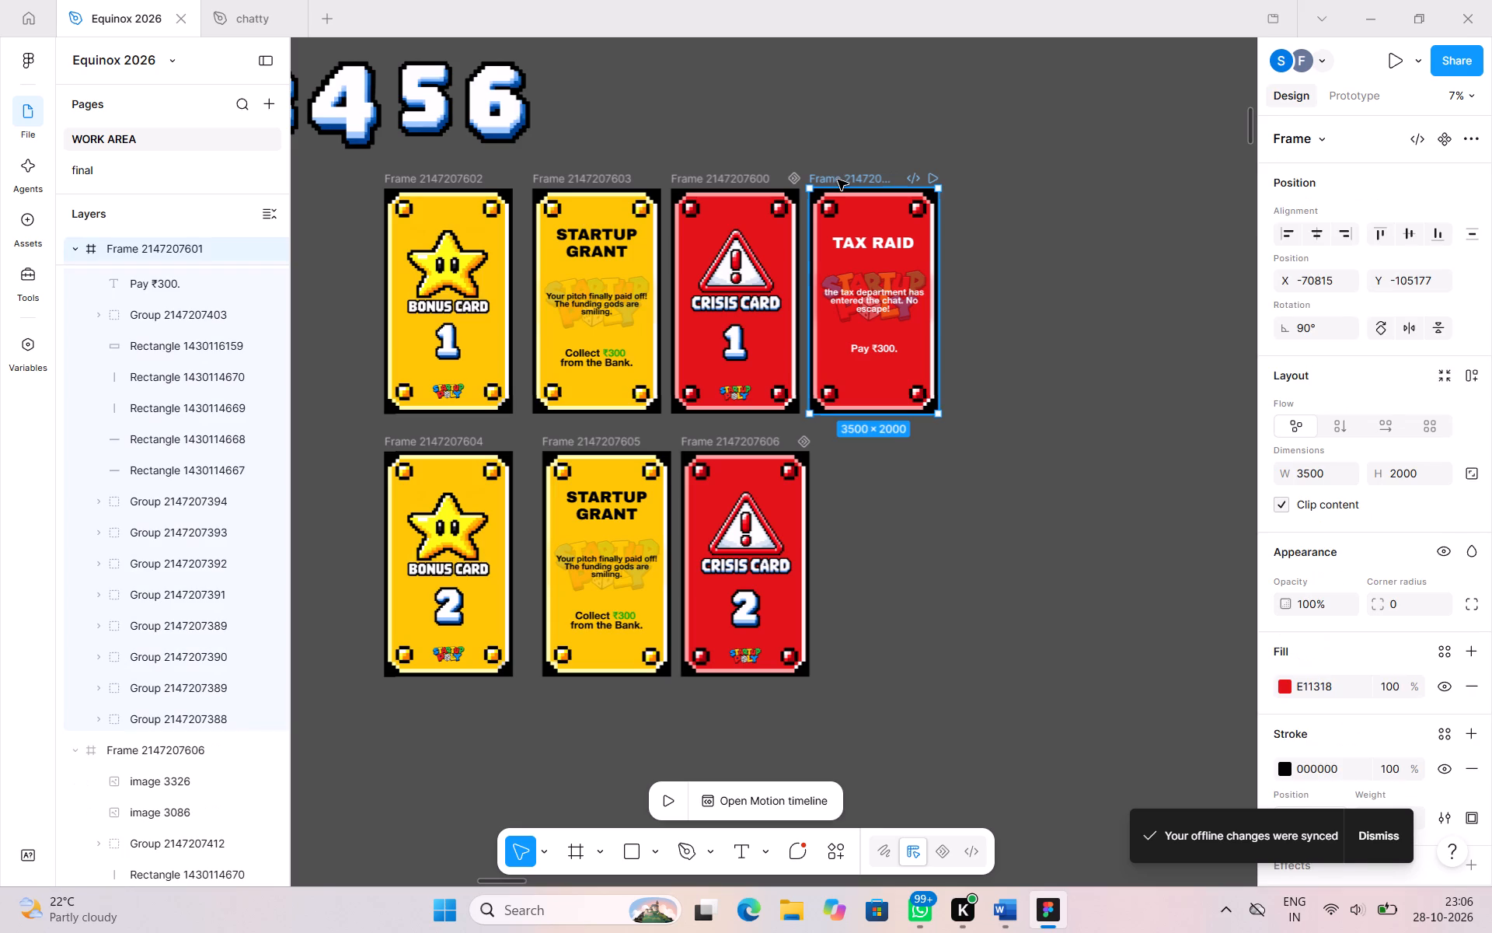
{"action": "key", "text": "ctrl+v"}
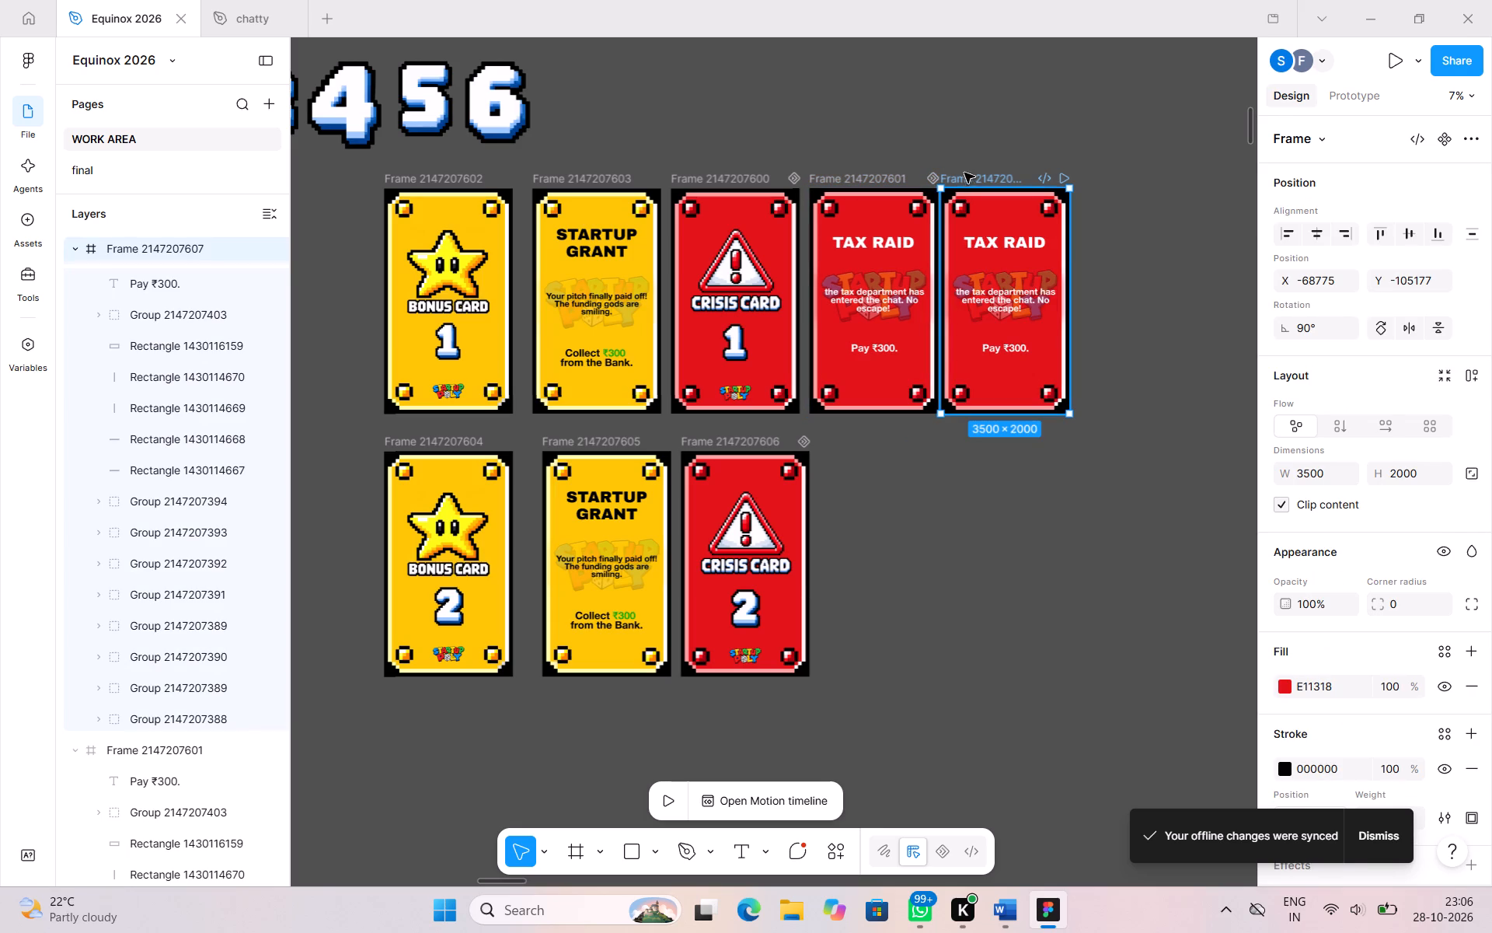
{"action": "left_click_drag", "start_coordinate": [967, 177], "coordinate": [873, 456]}
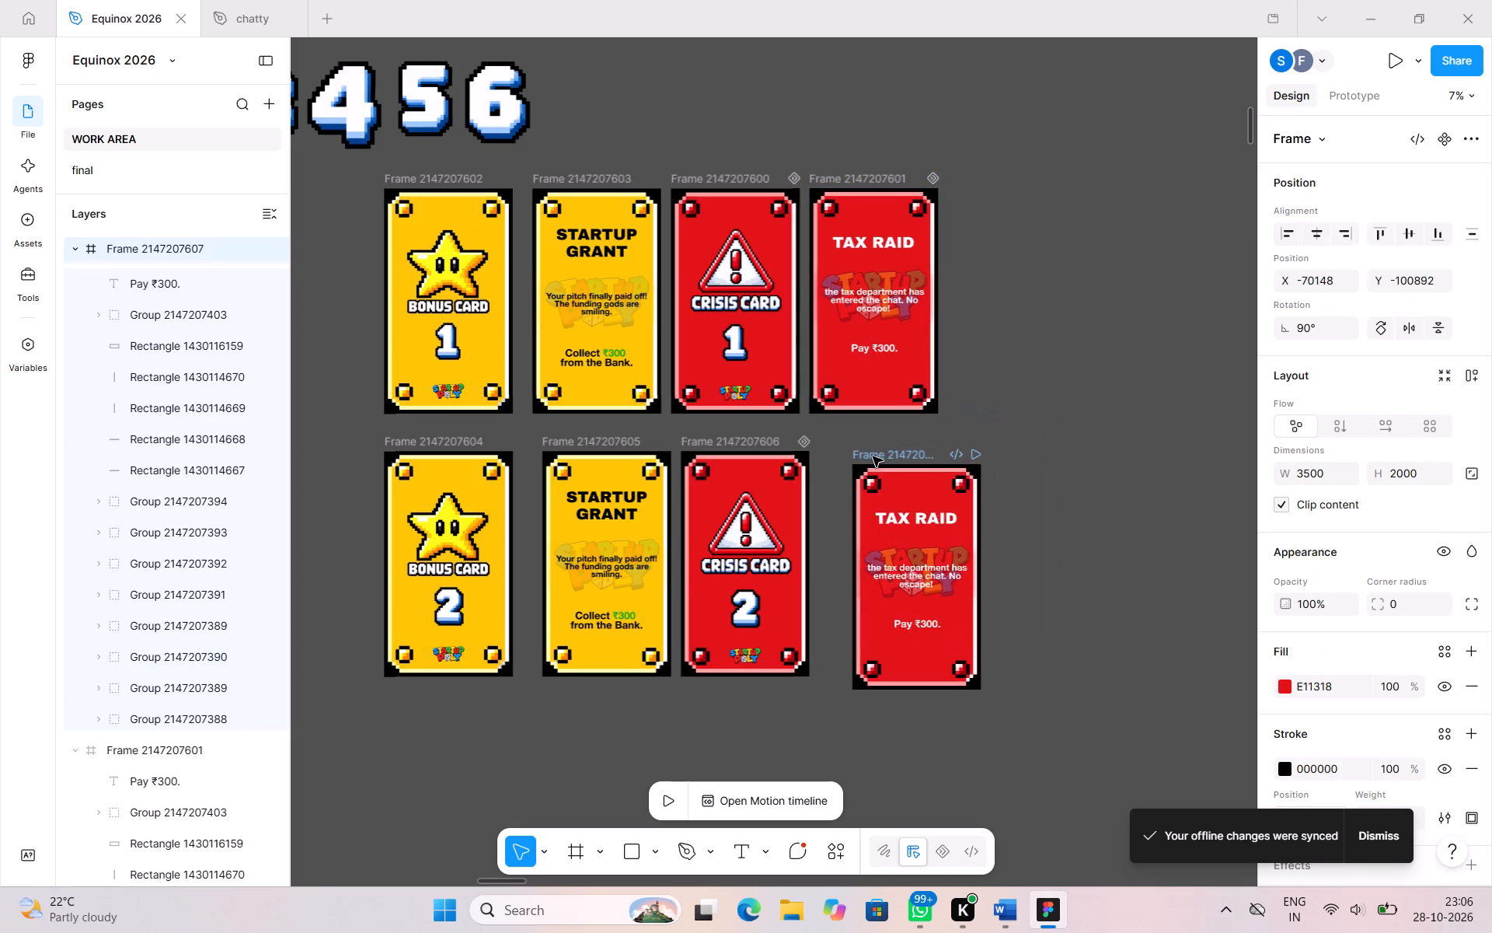
{"action": "left_click_drag", "start_coordinate": [873, 456], "coordinate": [851, 435]}
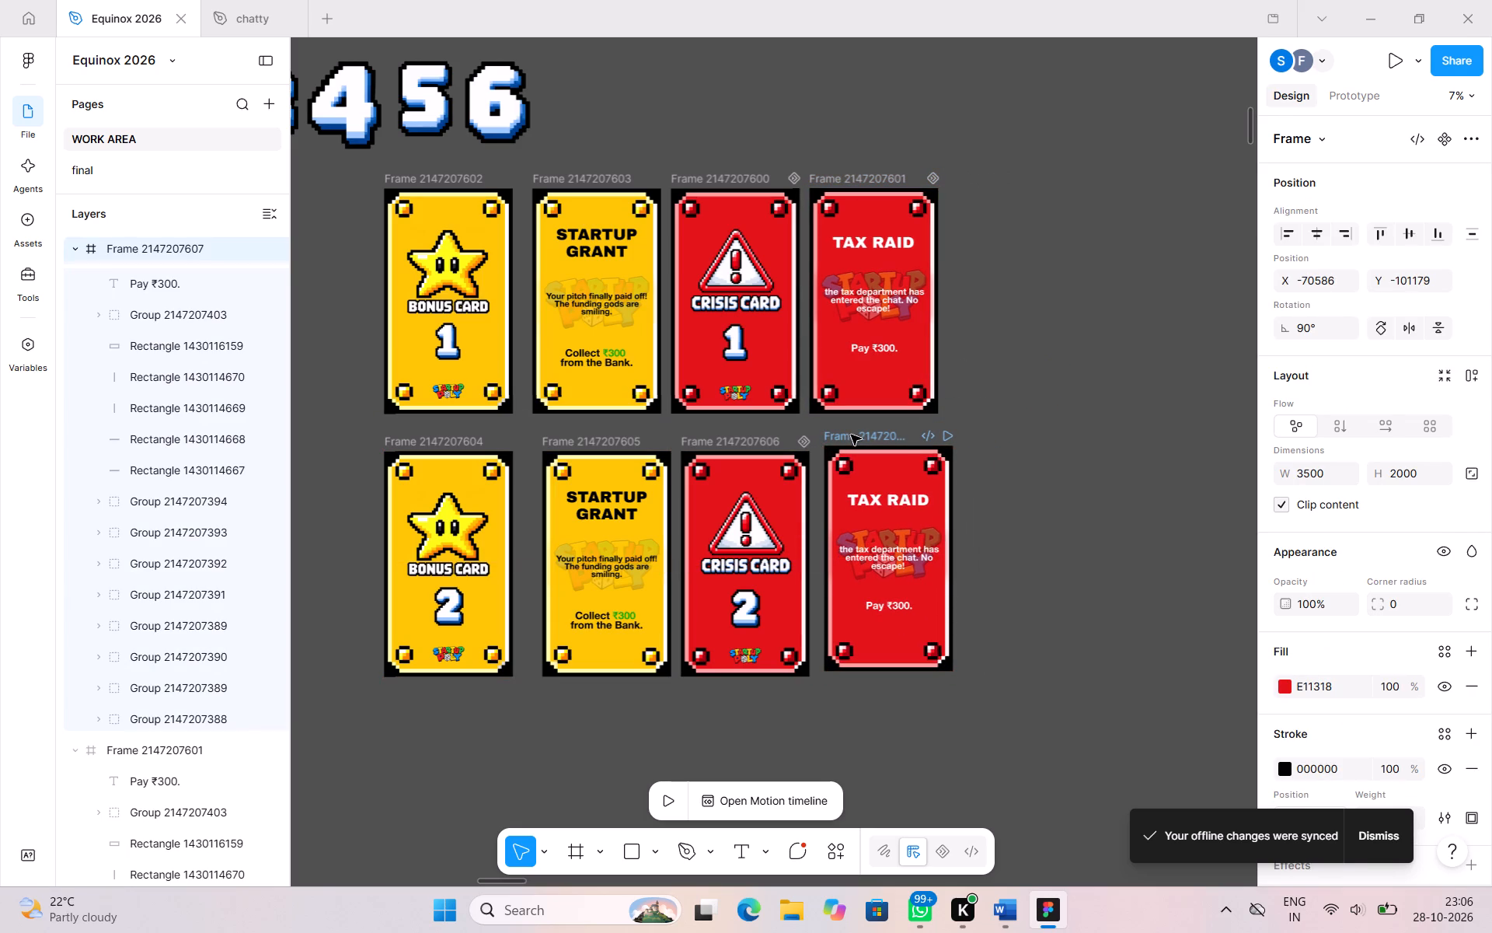
{"action": "left_click_drag", "start_coordinate": [851, 435], "coordinate": [852, 435]}
{"action": "scroll", "coordinate": [896, 669], "scroll_direction": "up", "scroll_amount": 1}
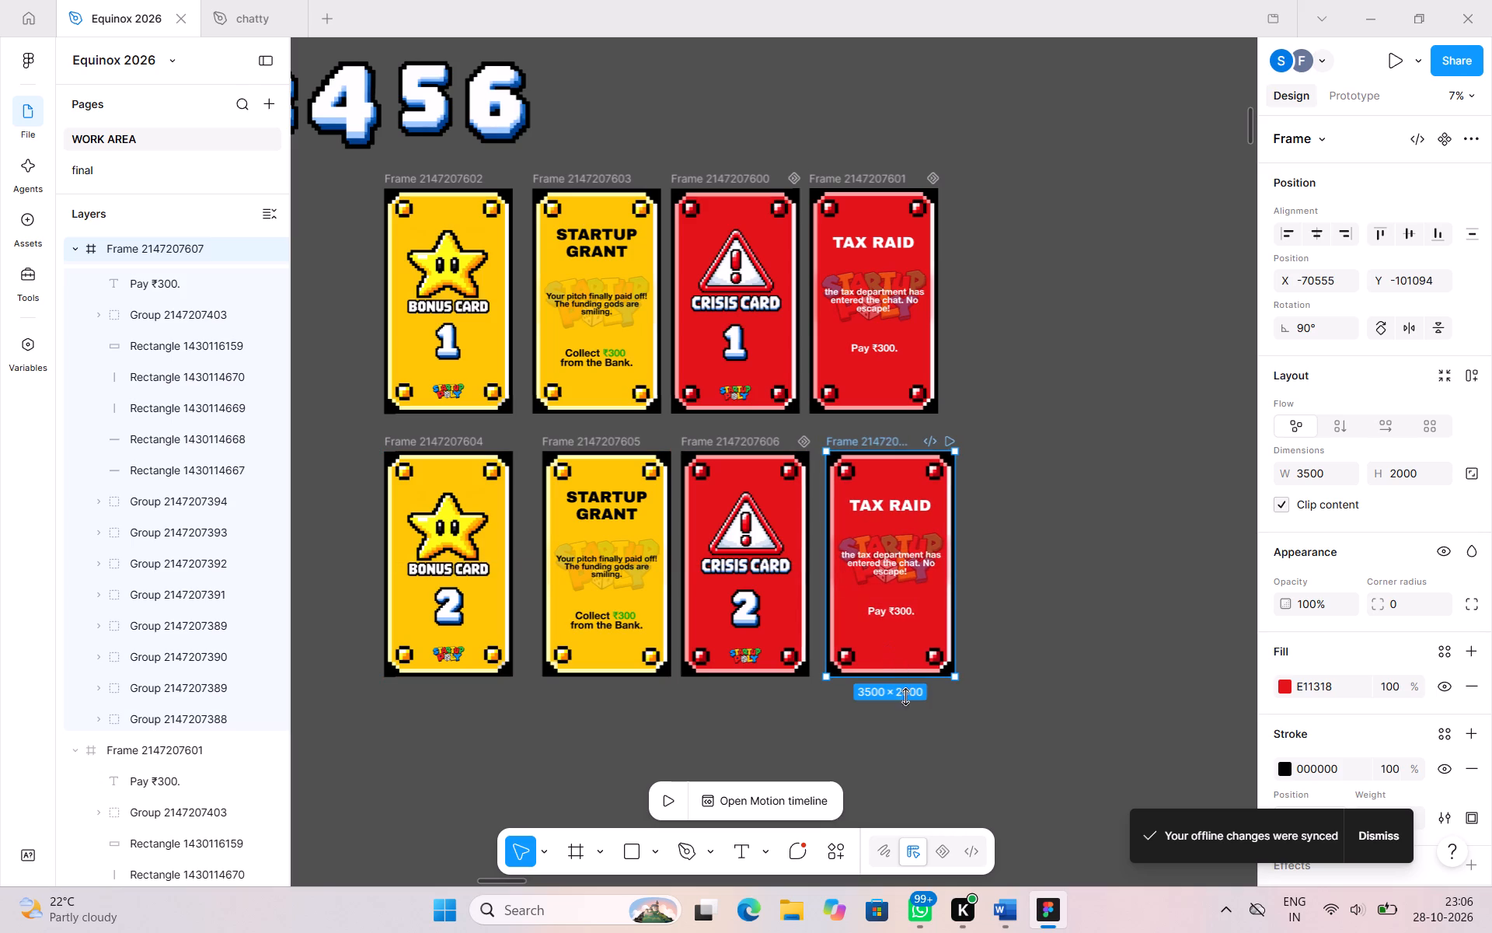
{"action": "scroll", "coordinate": [905, 697], "scroll_direction": "up", "scroll_amount": 1}
{"action": "left_click", "coordinate": [925, 745]}
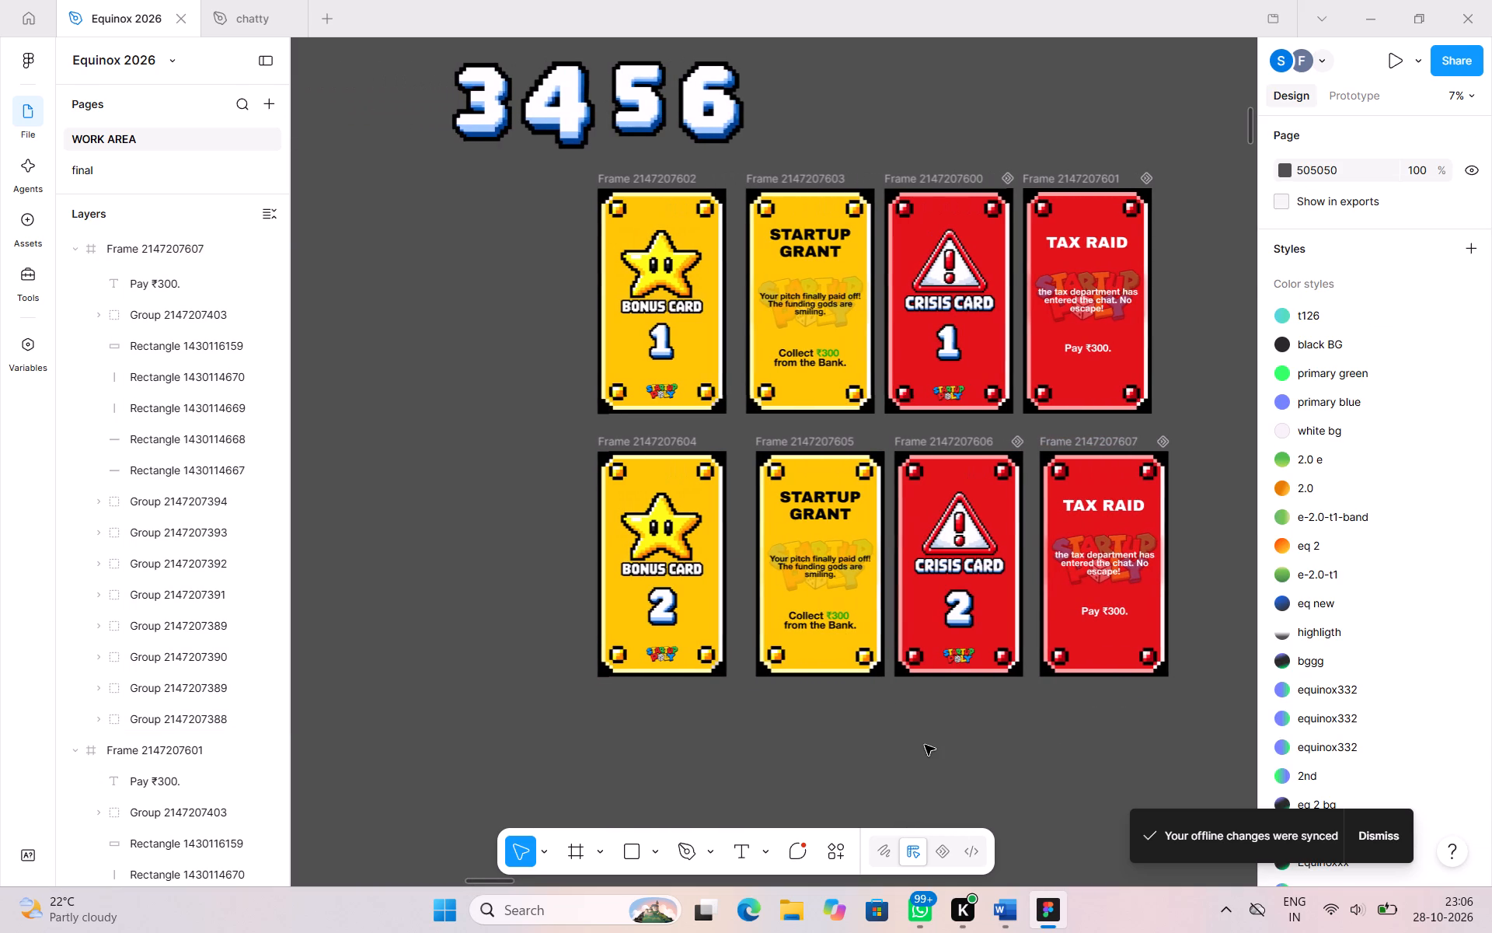
Switch to the Word document and copy the heading VIRAL GROWTH of bonus card 2, without its number.
{"action": "scroll", "coordinate": [954, 826], "scroll_direction": "up", "scroll_amount": 1}
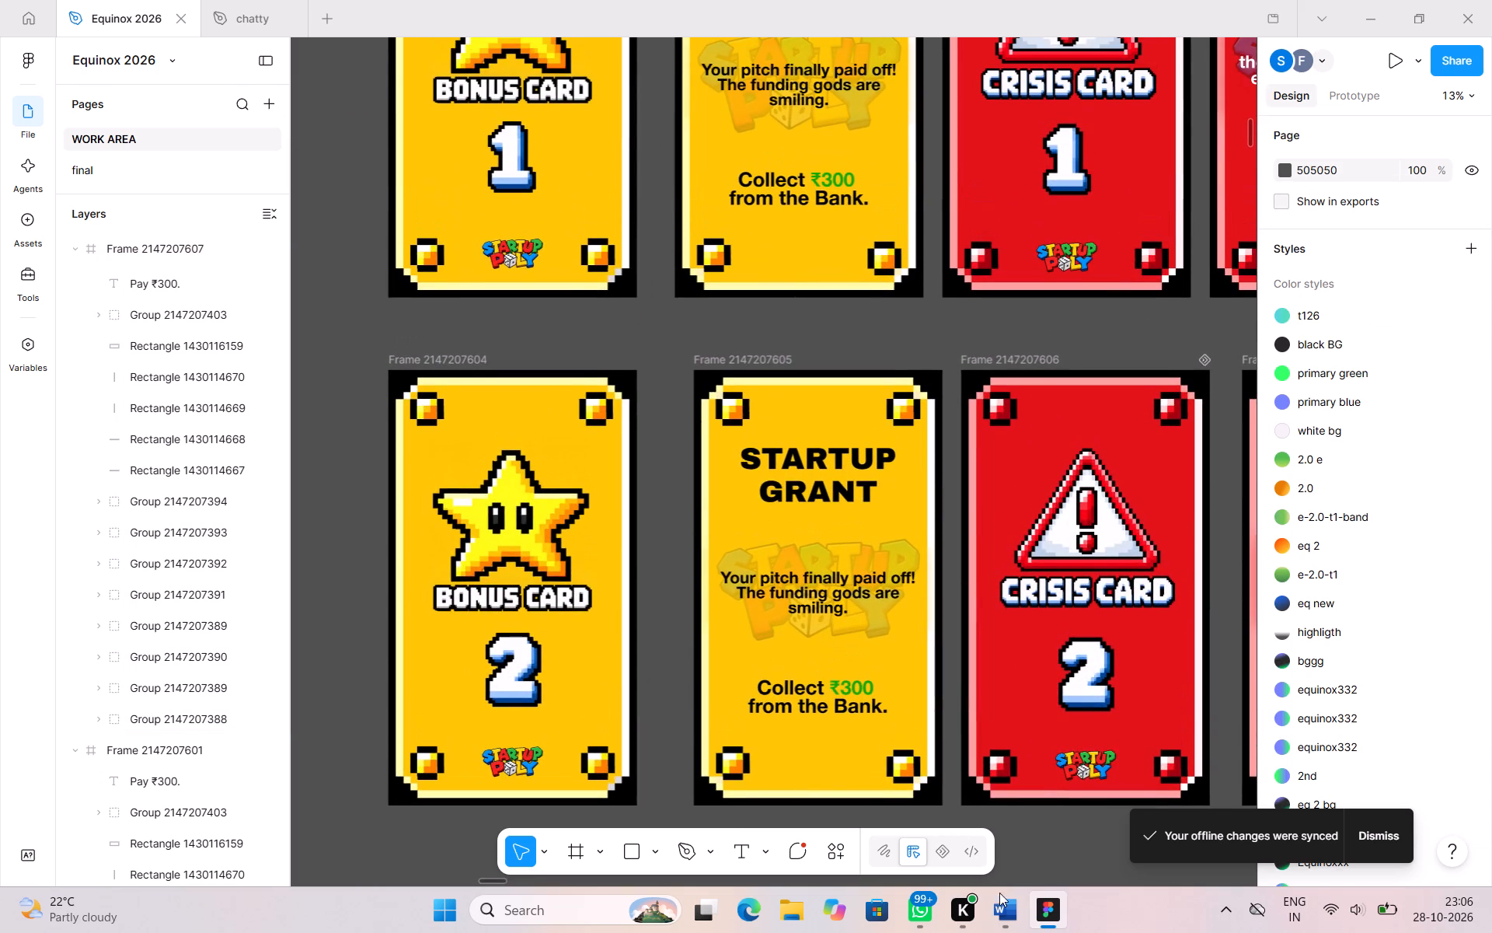
{"action": "scroll", "coordinate": [999, 893], "scroll_direction": "up", "scroll_amount": 1}
{"action": "left_click", "coordinate": [1012, 907]}
{"action": "scroll", "coordinate": [1001, 896], "scroll_direction": "down", "scroll_amount": 1}
{"action": "scroll", "coordinate": [679, 556], "scroll_direction": "right", "scroll_amount": 1}
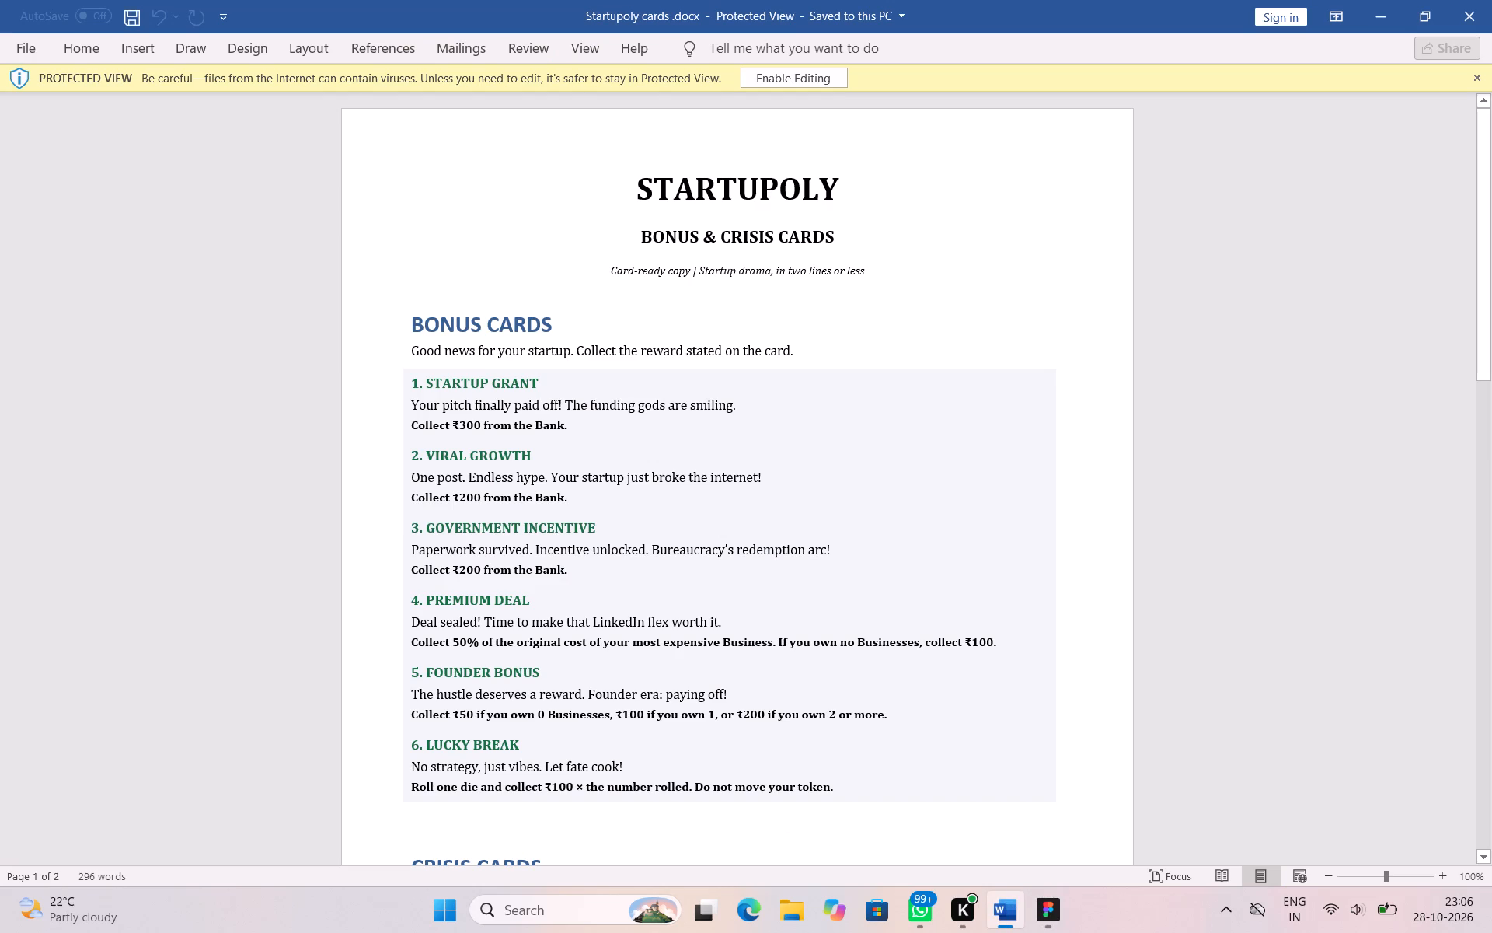
{"action": "triple_click", "coordinate": [518, 452]}
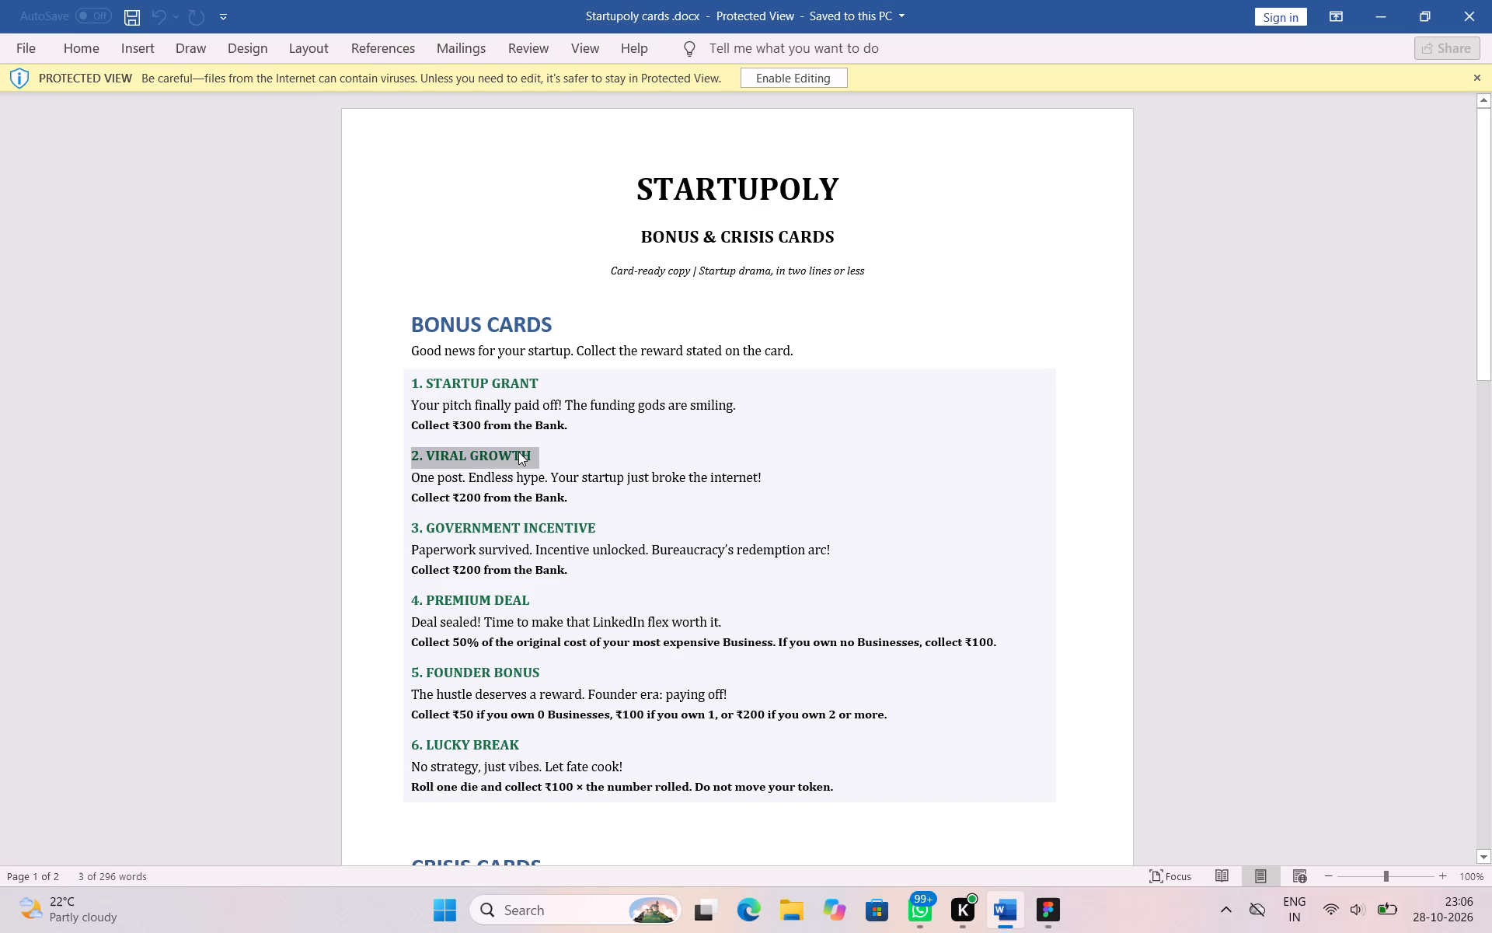
{"action": "left_click", "coordinate": [518, 452]}
{"action": "left_click_drag", "start_coordinate": [427, 456], "coordinate": [507, 456]}
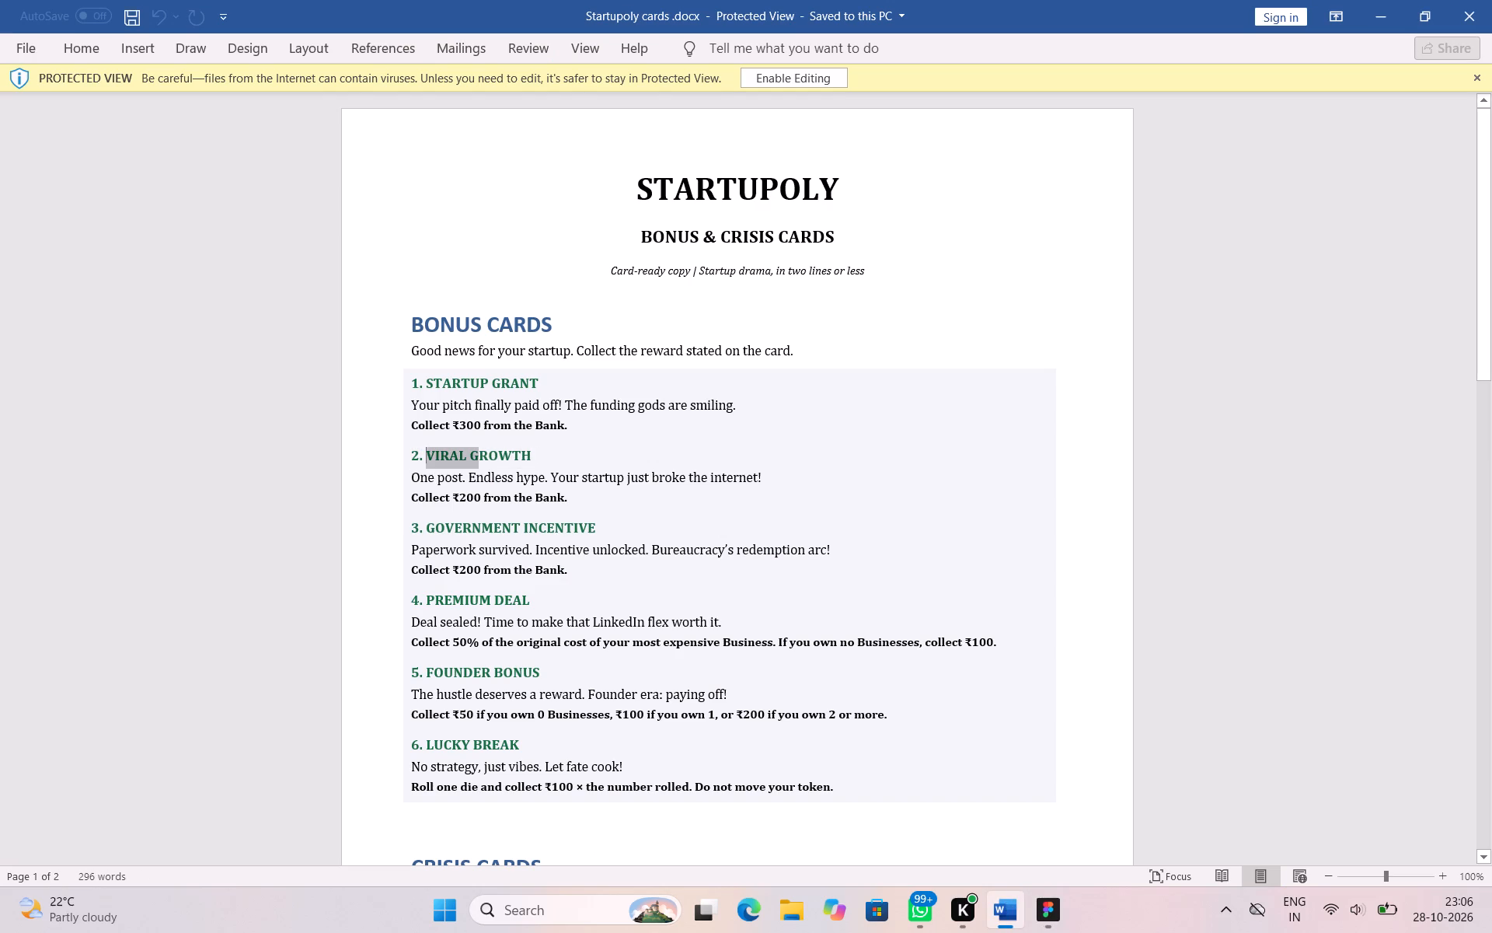
{"action": "left_click_drag", "start_coordinate": [507, 456], "coordinate": [528, 456]}
{"action": "key", "text": "ctrl+c"}
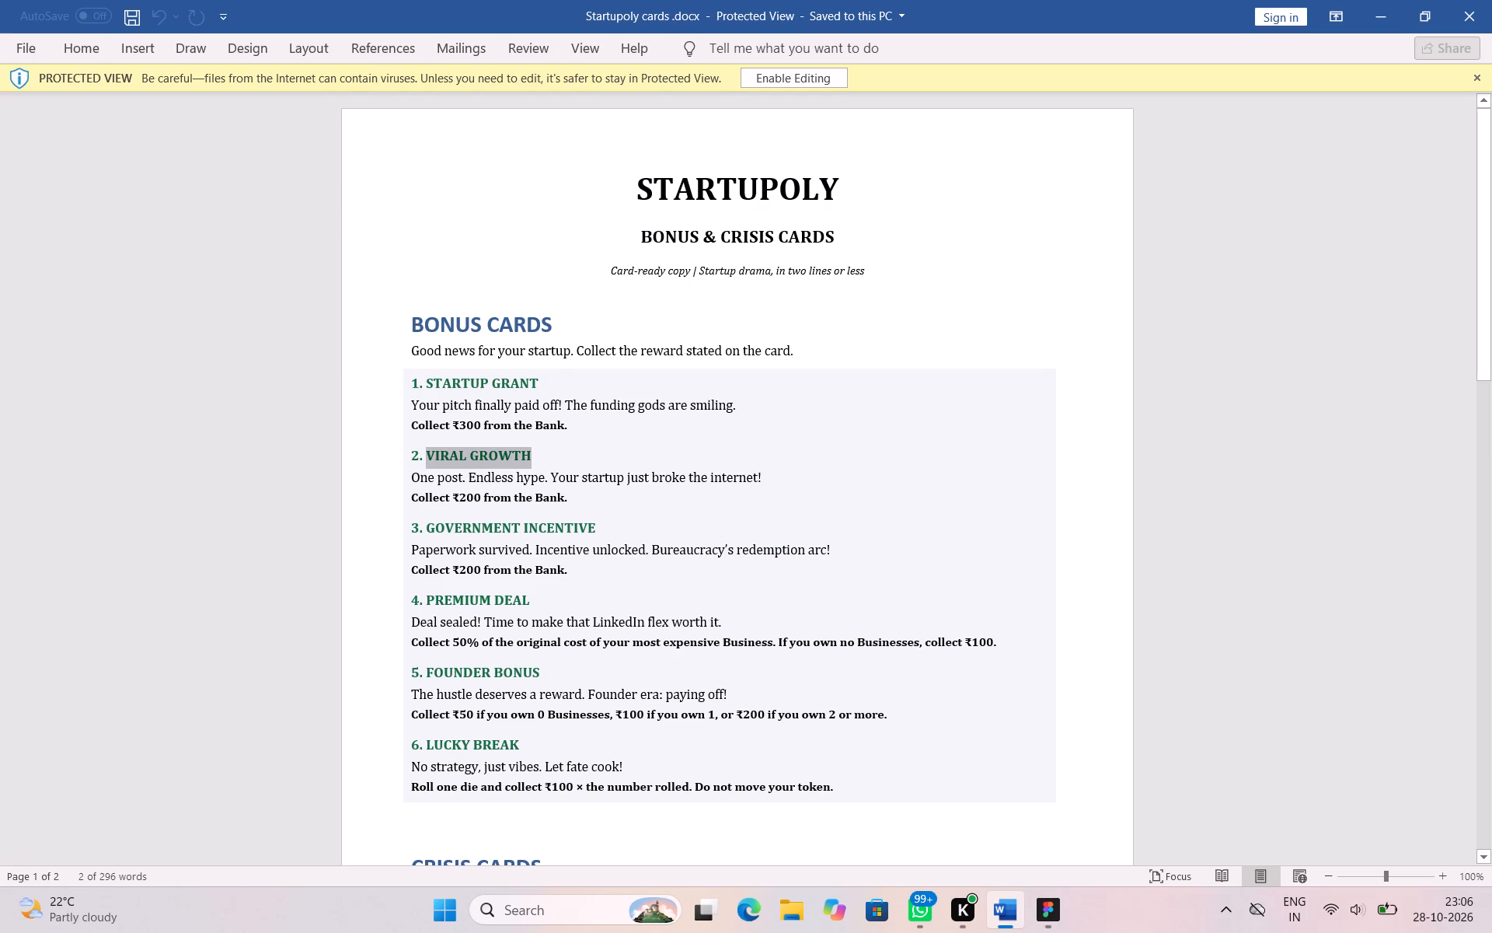
Replace the title of the lower STARTUP GRANT card with VIRAL GROWTH in Figma.
{"action": "left_click", "coordinate": [999, 899]}
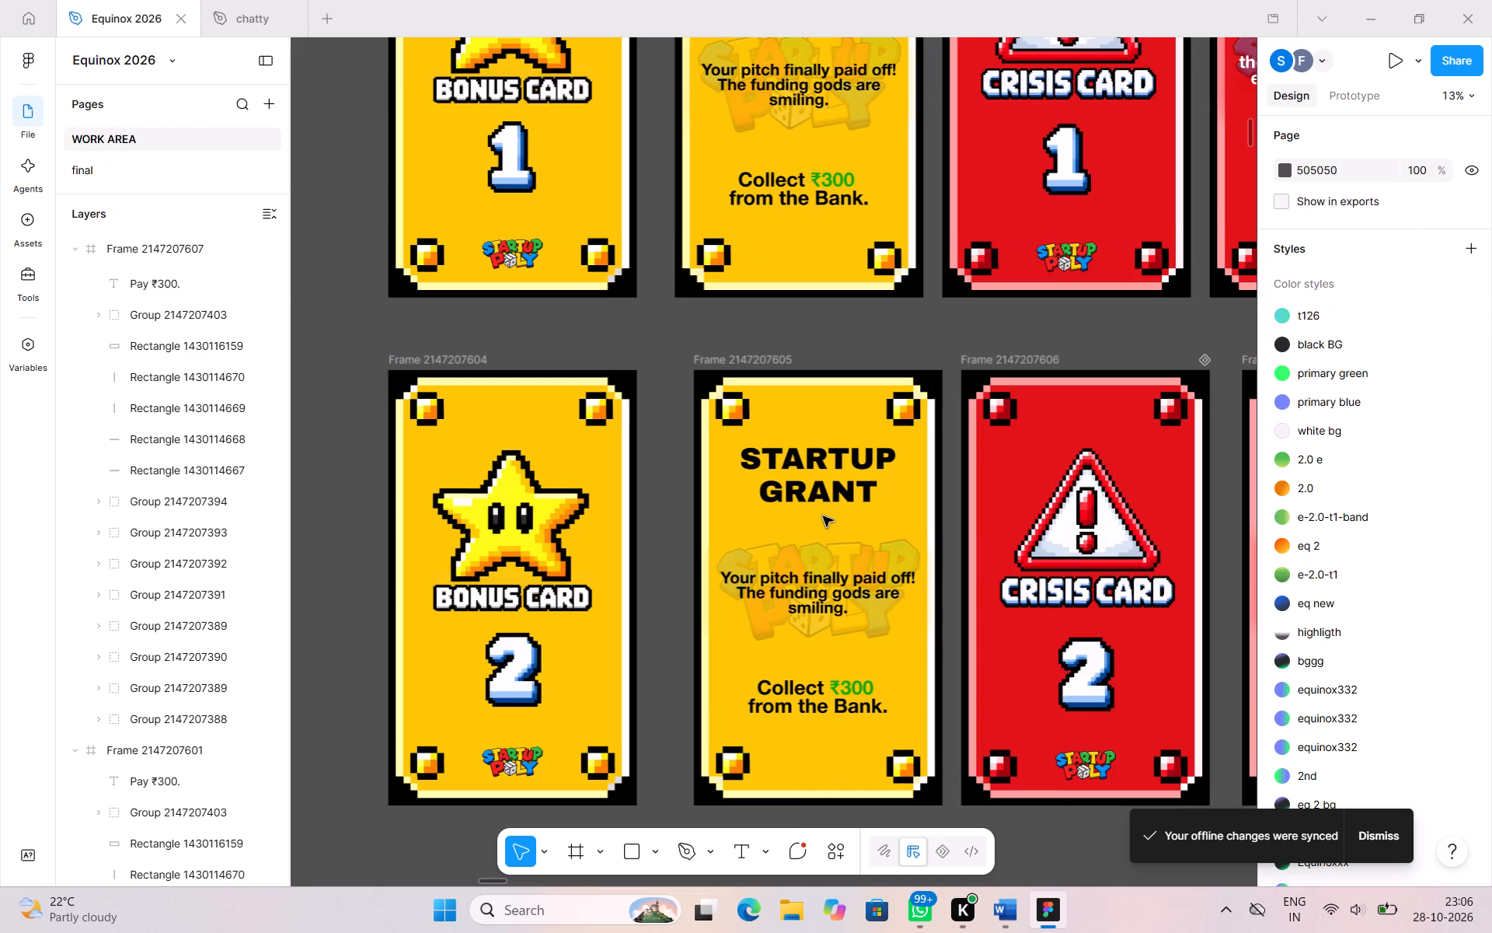
{"action": "double_click", "coordinate": [811, 481]}
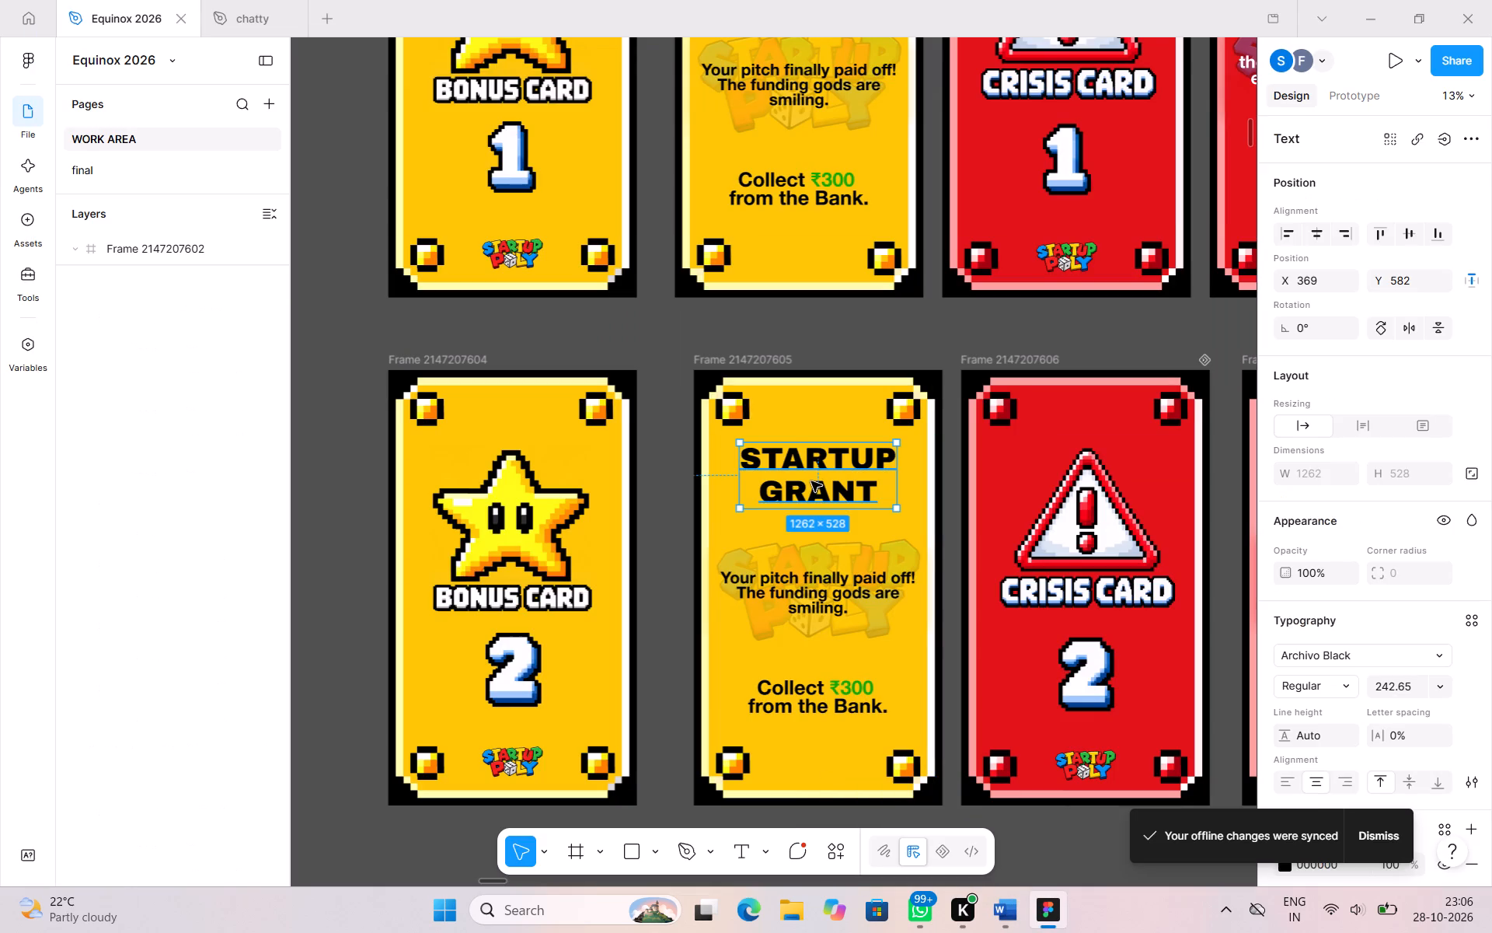
{"action": "double_click", "coordinate": [811, 481]}
{"action": "double_click", "coordinate": [805, 460]}
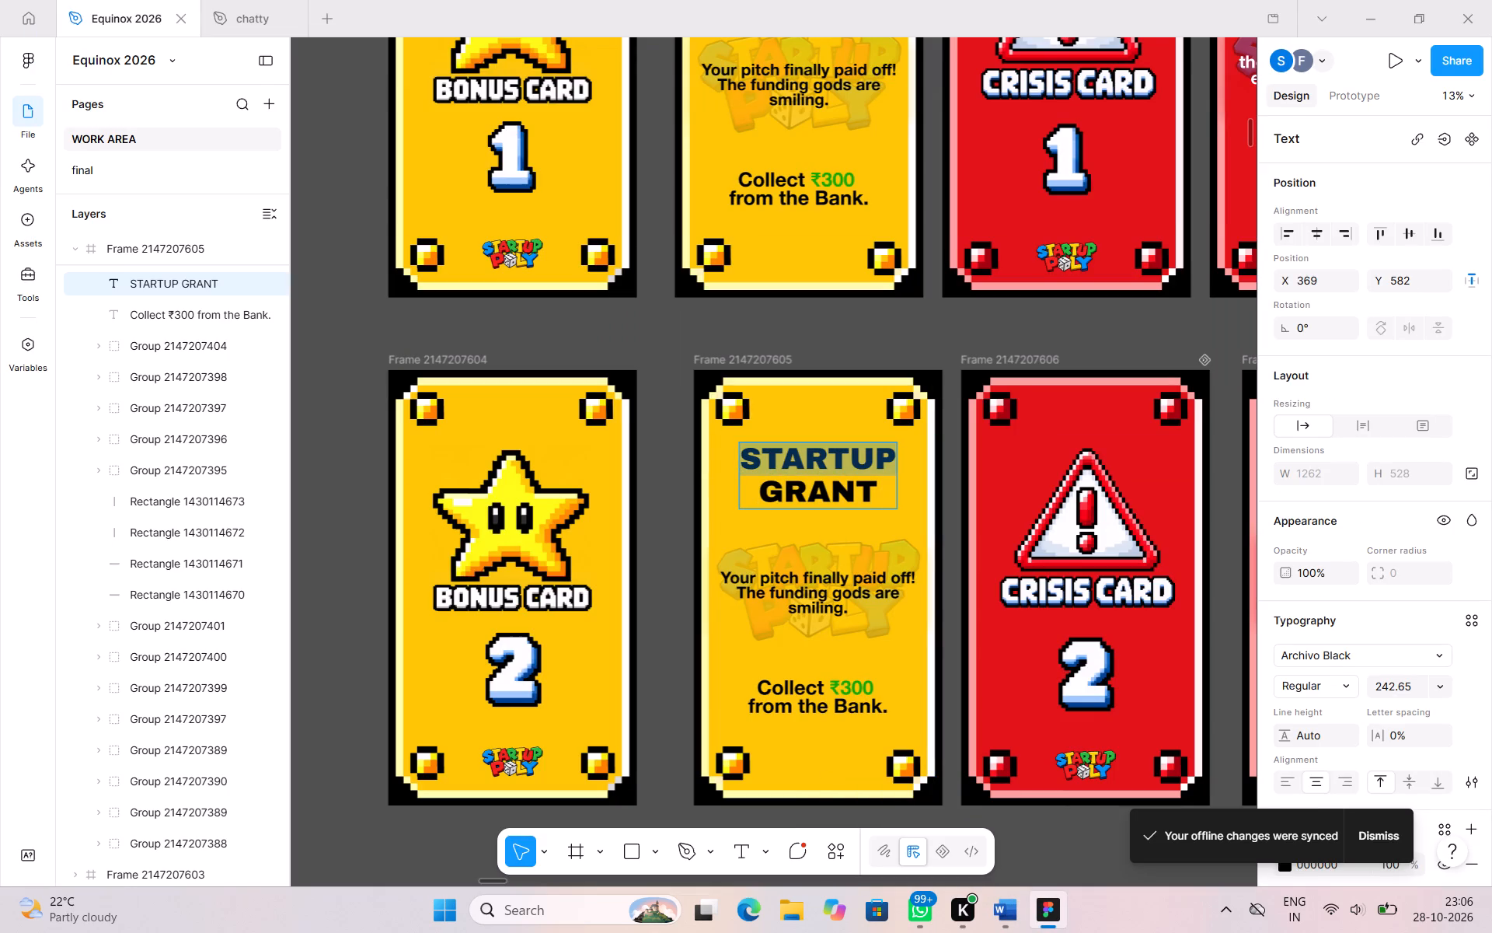
{"action": "key", "text": "ctrl+v"}
{"action": "left_click_drag", "start_coordinate": [805, 460], "coordinate": [884, 508]}
{"action": "left_click", "coordinate": [884, 508]}
{"action": "left_click", "coordinate": [887, 492]}
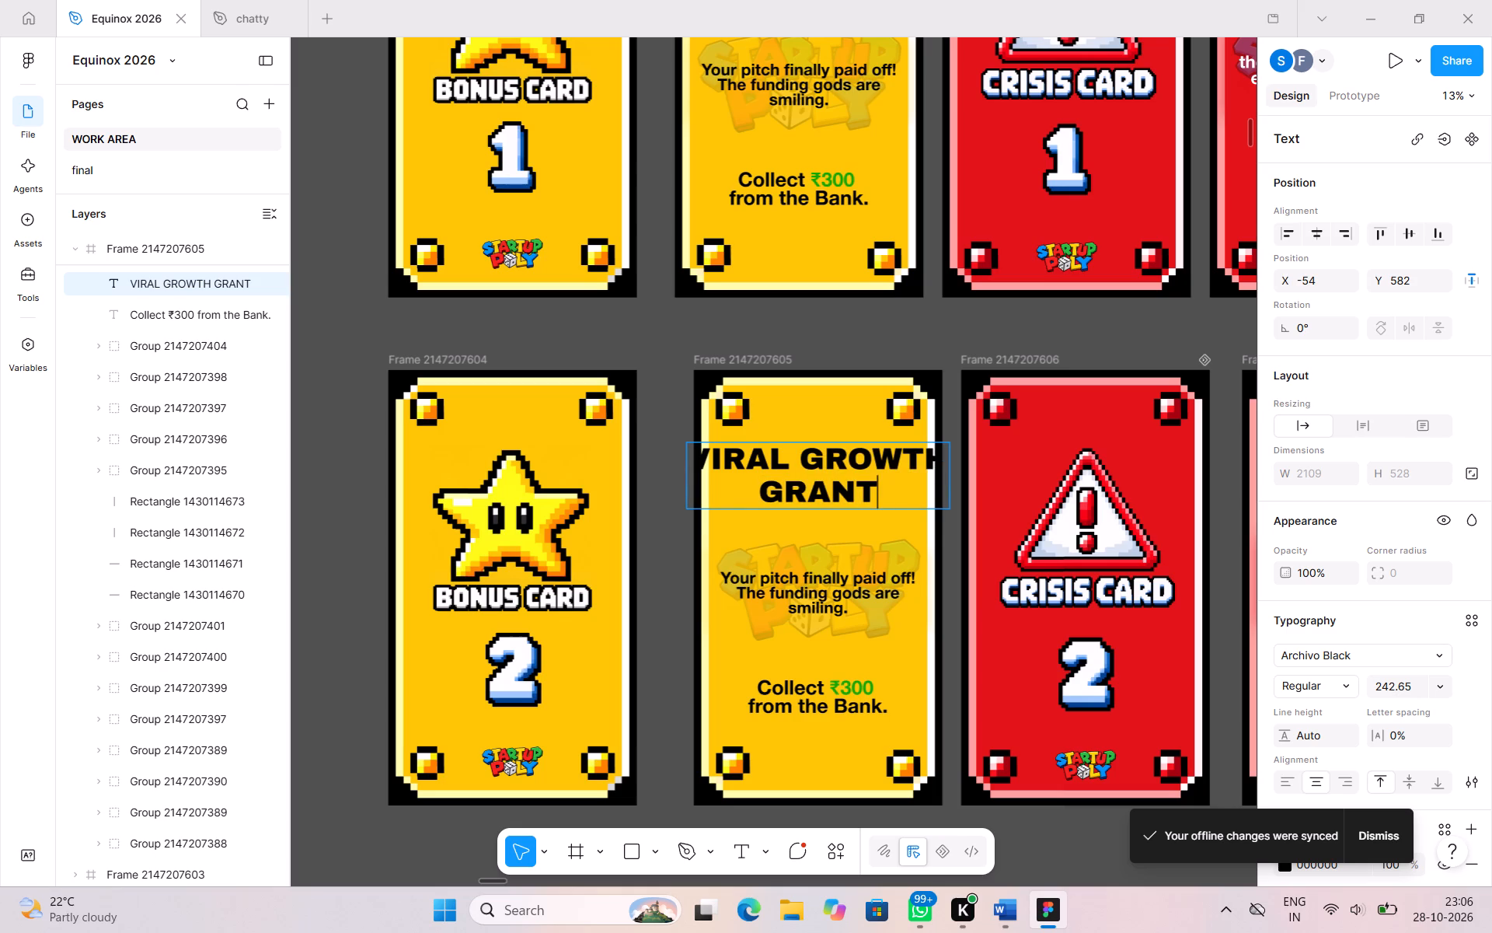
{"action": "key", "text": "BackSpace"}
{"action": "key", "text": "BackSpace"}
{"action": "key", "text": "BackSpace"}
{"action": "key", "text": "BackSpace"}
{"action": "key", "text": "BackSpace"}
{"action": "key", "text": "BackSpace"}
{"action": "key", "text": "BackSpace"}
{"action": "key", "text": "BackSpace"}
{"action": "key", "text": "BackSpace"}
{"action": "key", "text": "BackSpace"}
{"action": "key", "text": "BackSpace"}
{"action": "key", "text": "BackSpace"}
{"action": "key", "text": "BackSpace"}
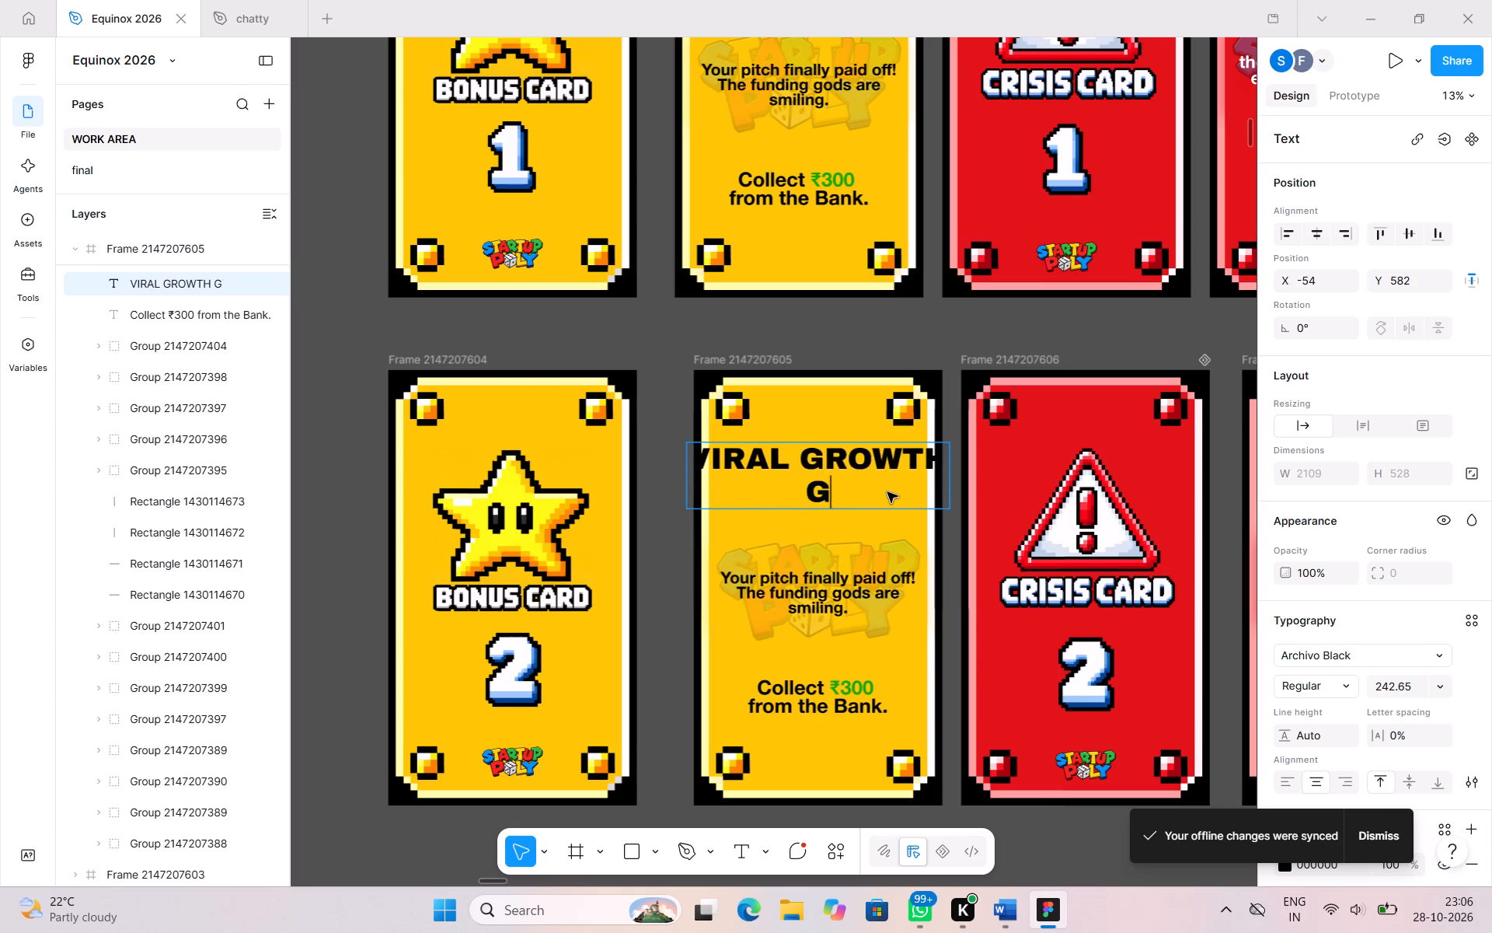
{"action": "key", "text": "BackSpace"}
{"action": "key", "text": "l"}
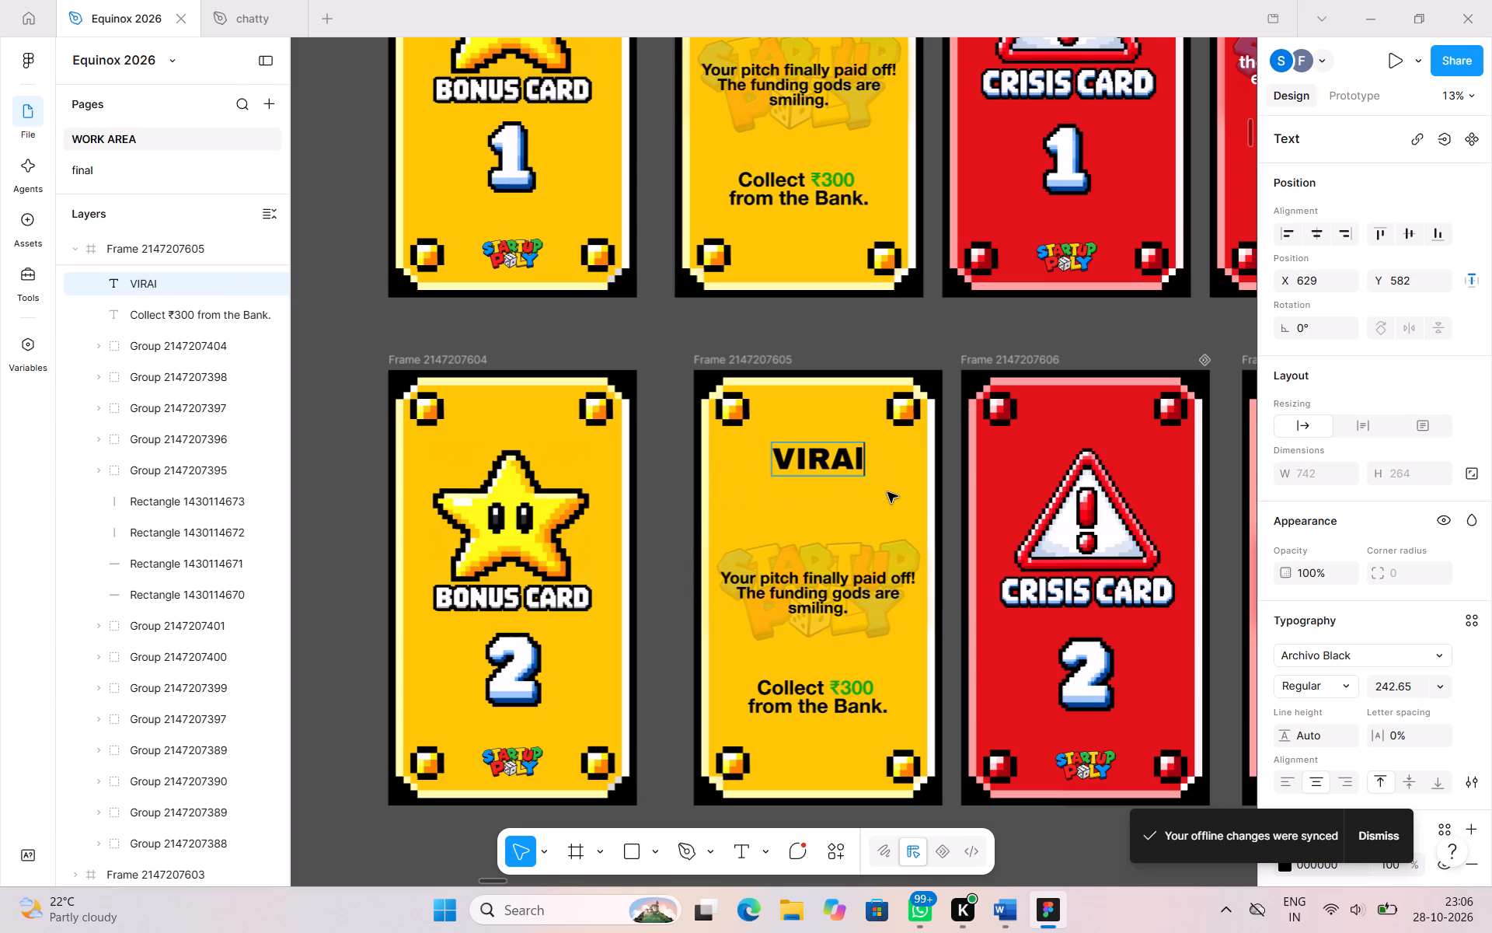
{"action": "key", "text": "BackSpace"}
{"action": "type", "text": "L GR"}
{"action": "type", "text": "OWTH"}
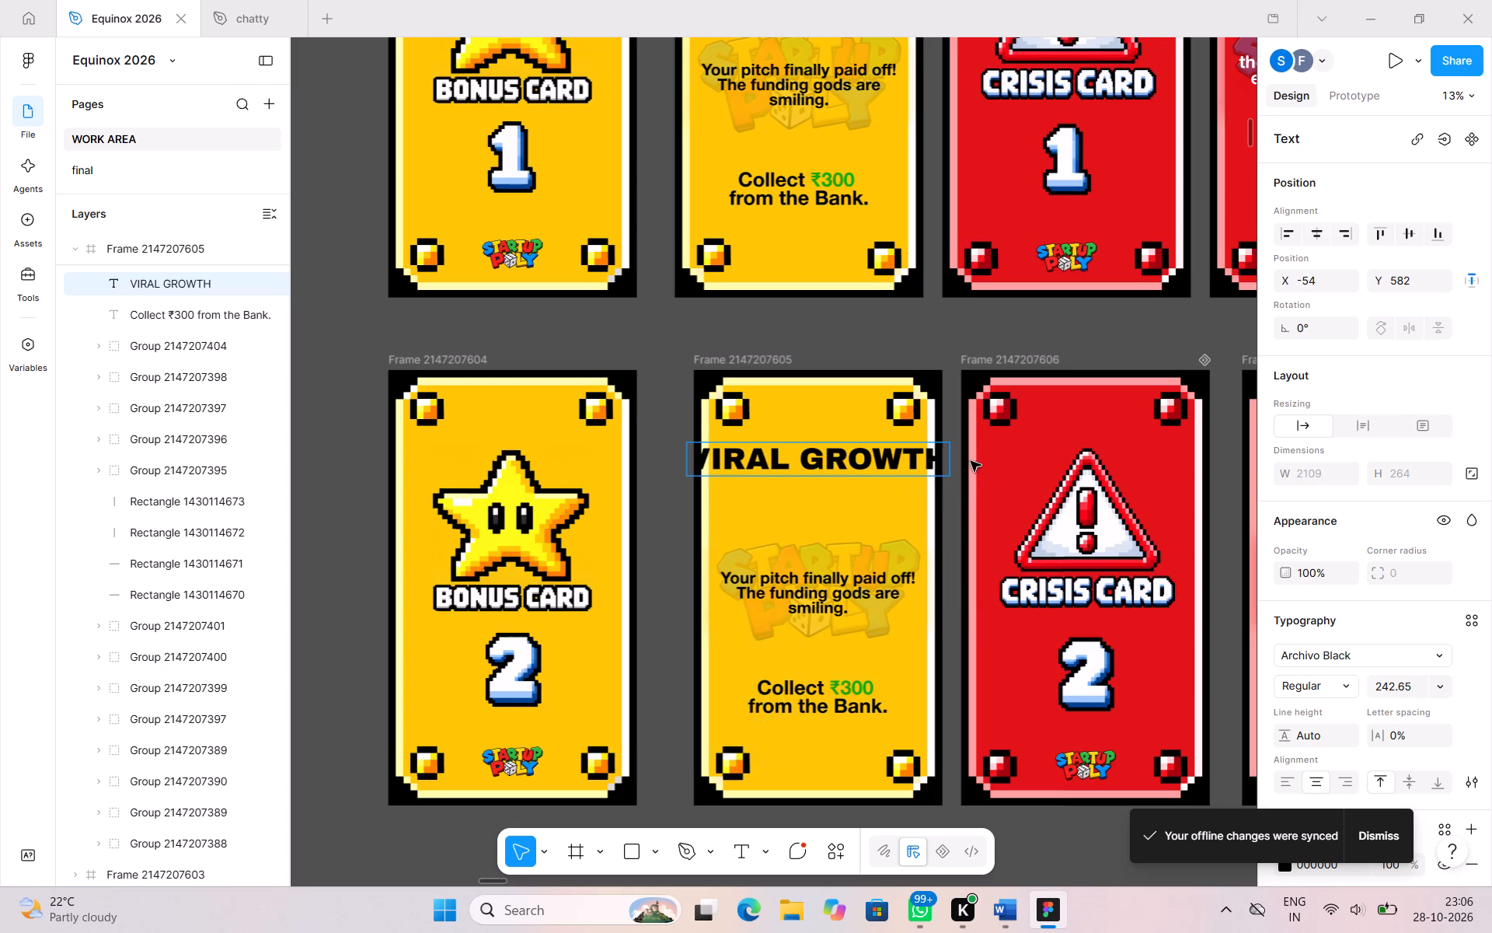
{"action": "left_click", "coordinate": [932, 323]}
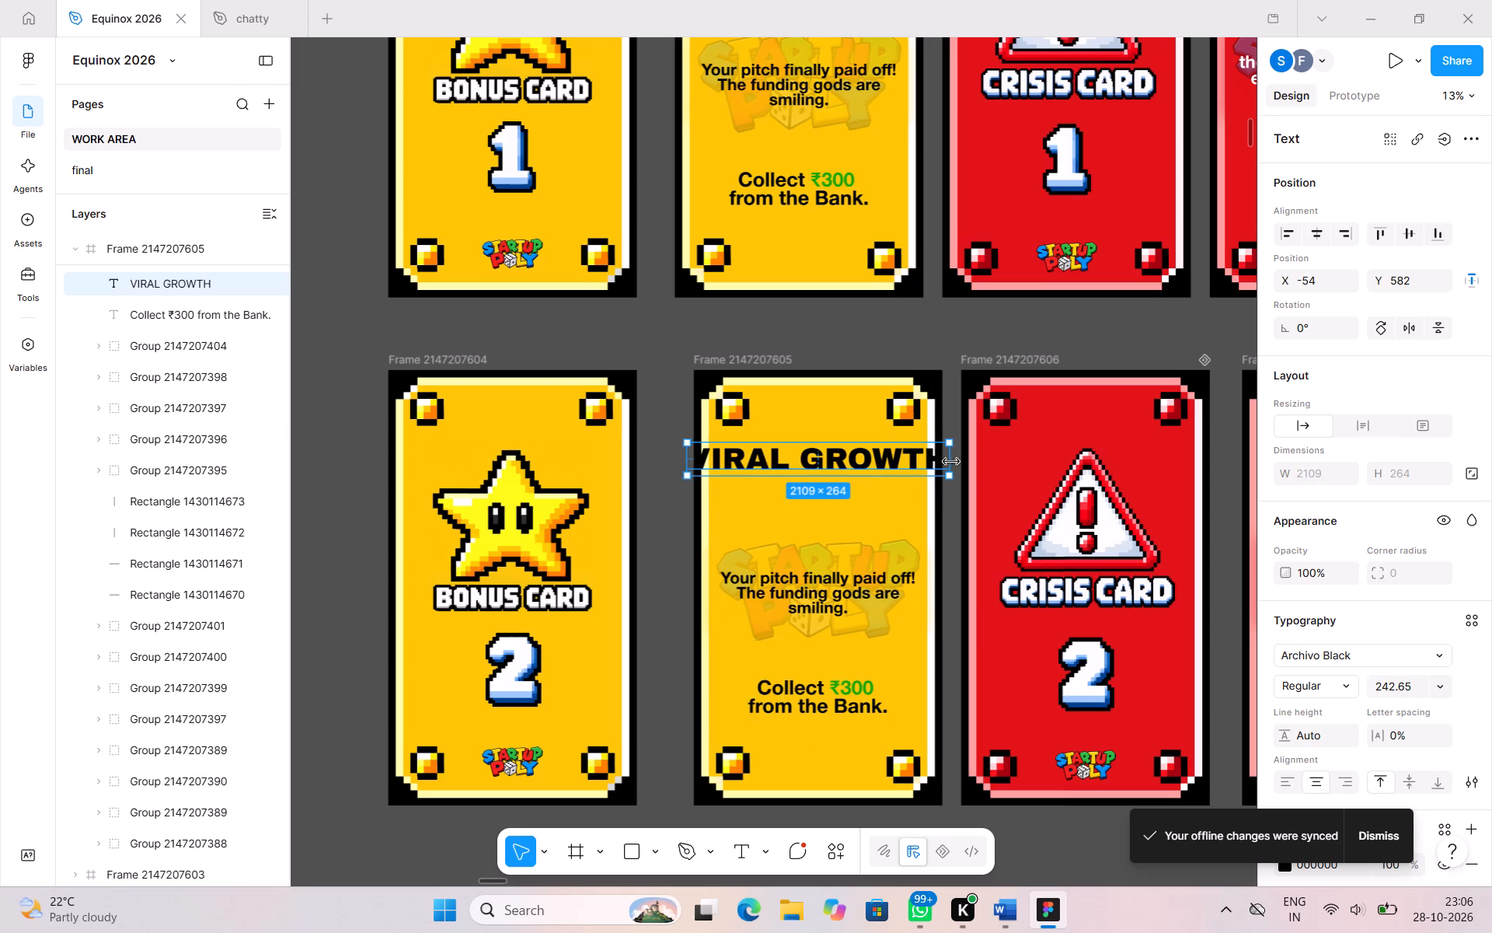
Narrow the VIRAL GROWTH title's text box to about 1294 so it wraps onto two lines, and centre it horizontally on the card.
{"action": "left_click_drag", "start_coordinate": [950, 461], "coordinate": [908, 466]}
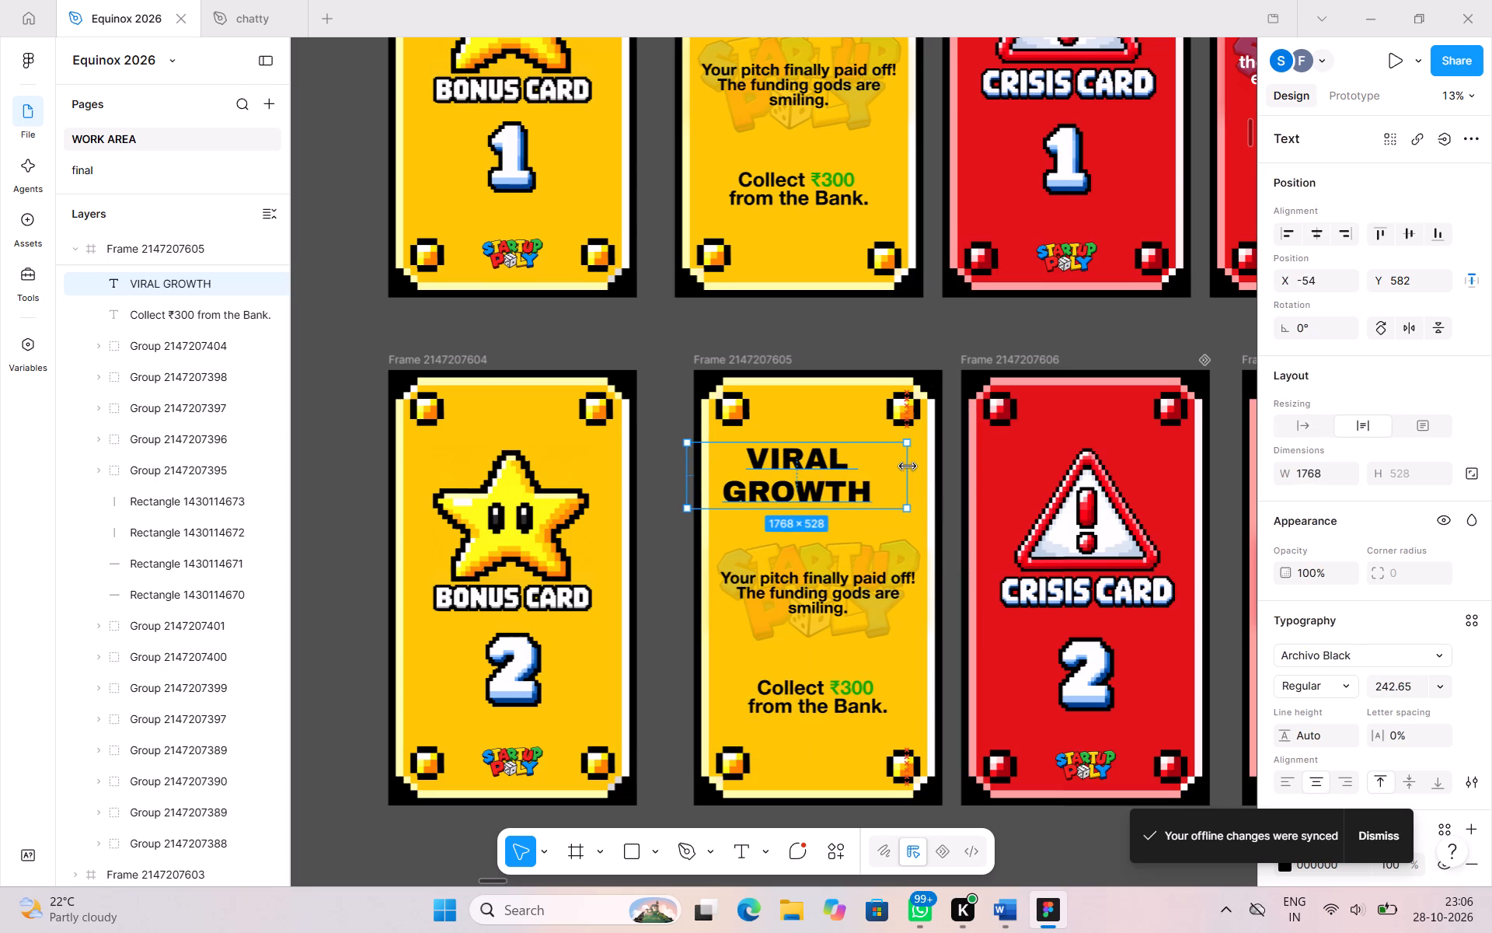
{"action": "scroll", "coordinate": [878, 390], "scroll_direction": "up", "scroll_amount": 2}
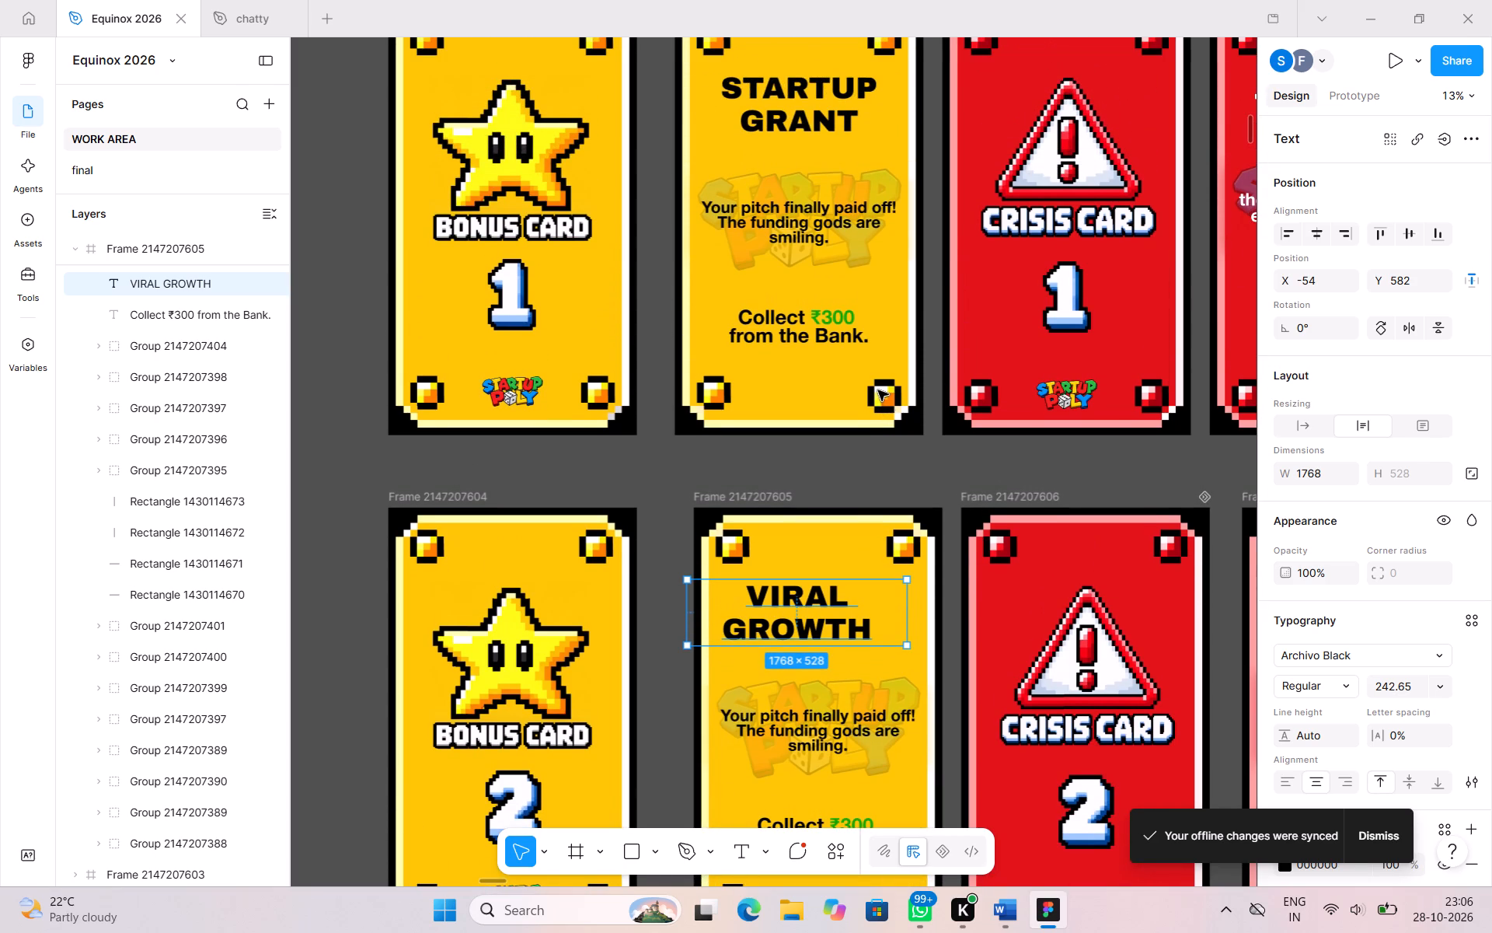
{"action": "left_click_drag", "start_coordinate": [900, 614], "coordinate": [899, 614]}
{"action": "left_click_drag", "start_coordinate": [899, 614], "coordinate": [848, 626]}
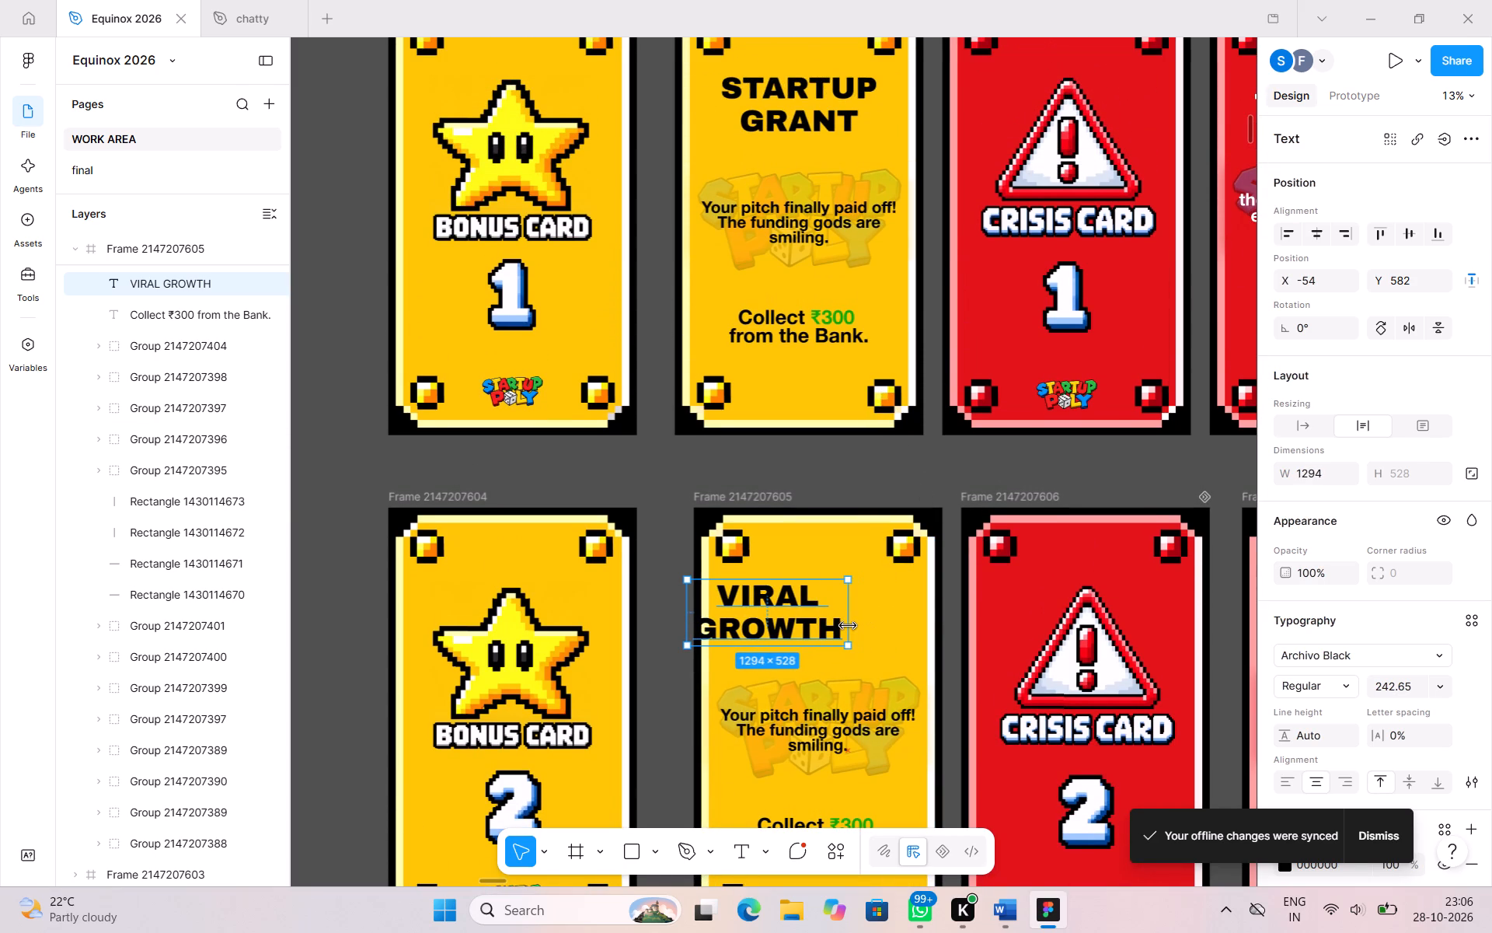
{"action": "left_click_drag", "start_coordinate": [848, 626], "coordinate": [849, 626]}
{"action": "left_click", "coordinate": [1317, 240]}
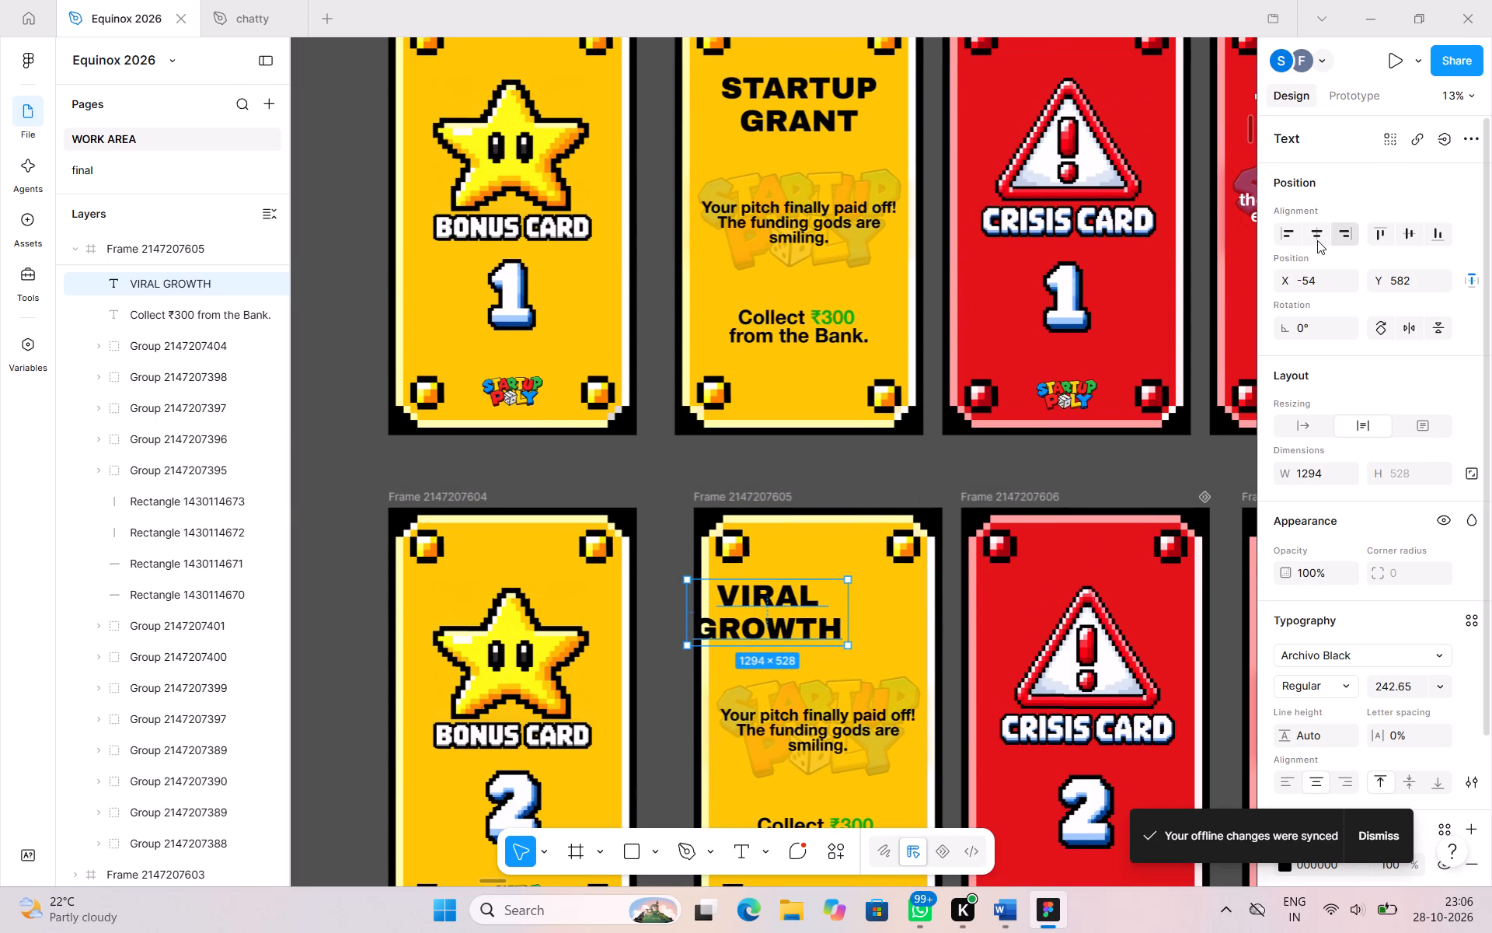
Copy the sentence "One post. Endless hype. Your startup just broke the internet!" from the Word document.
{"action": "left_click", "coordinate": [1009, 914]}
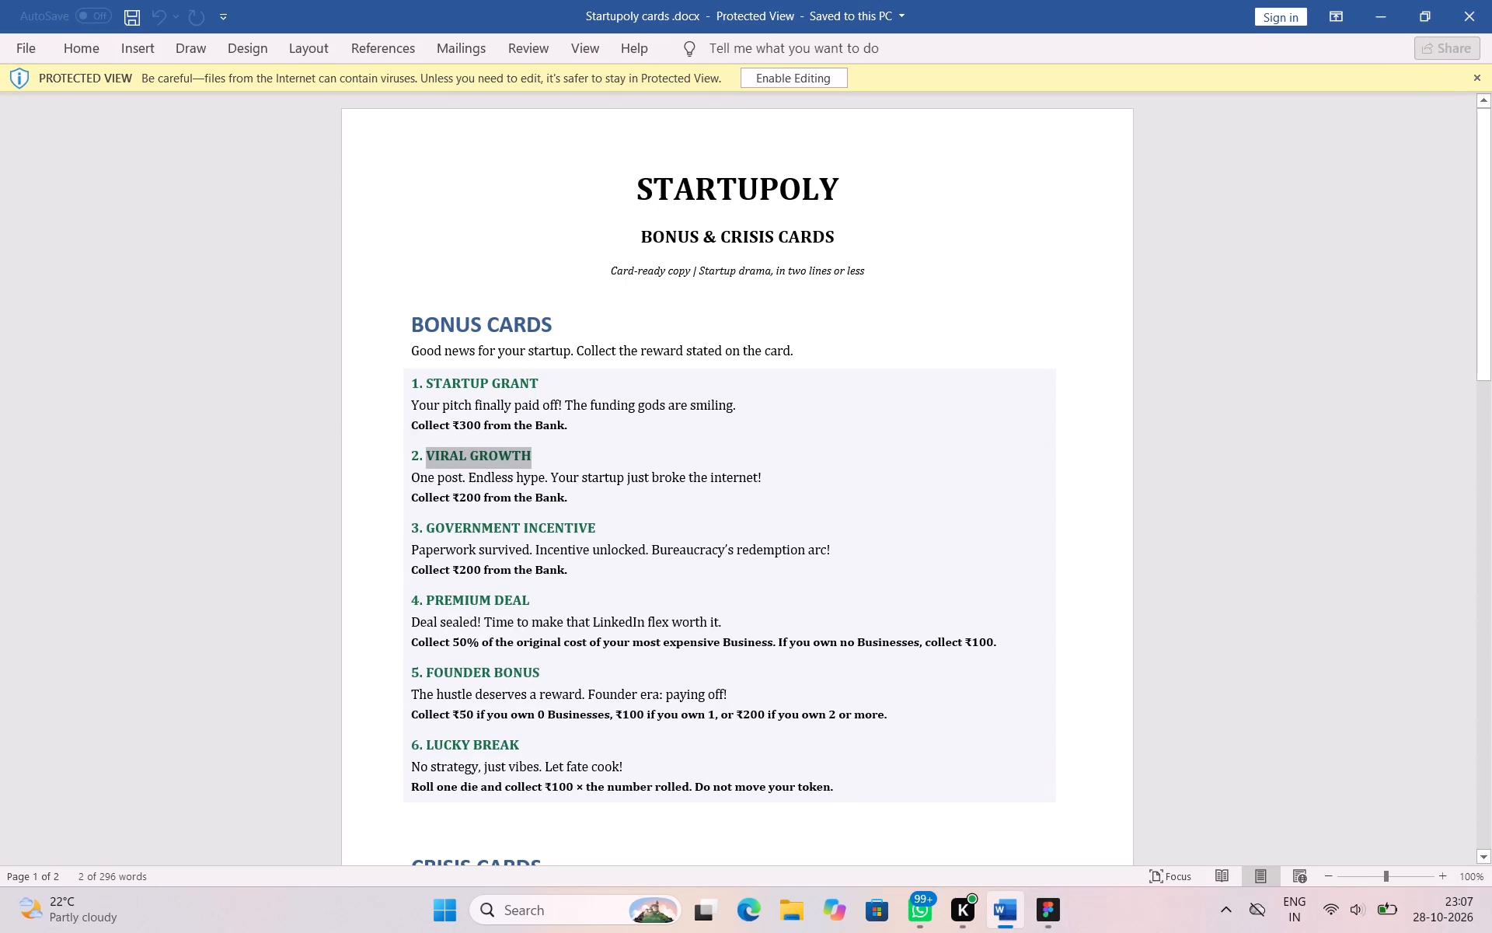
{"action": "left_click_drag", "start_coordinate": [412, 473], "coordinate": [707, 459]}
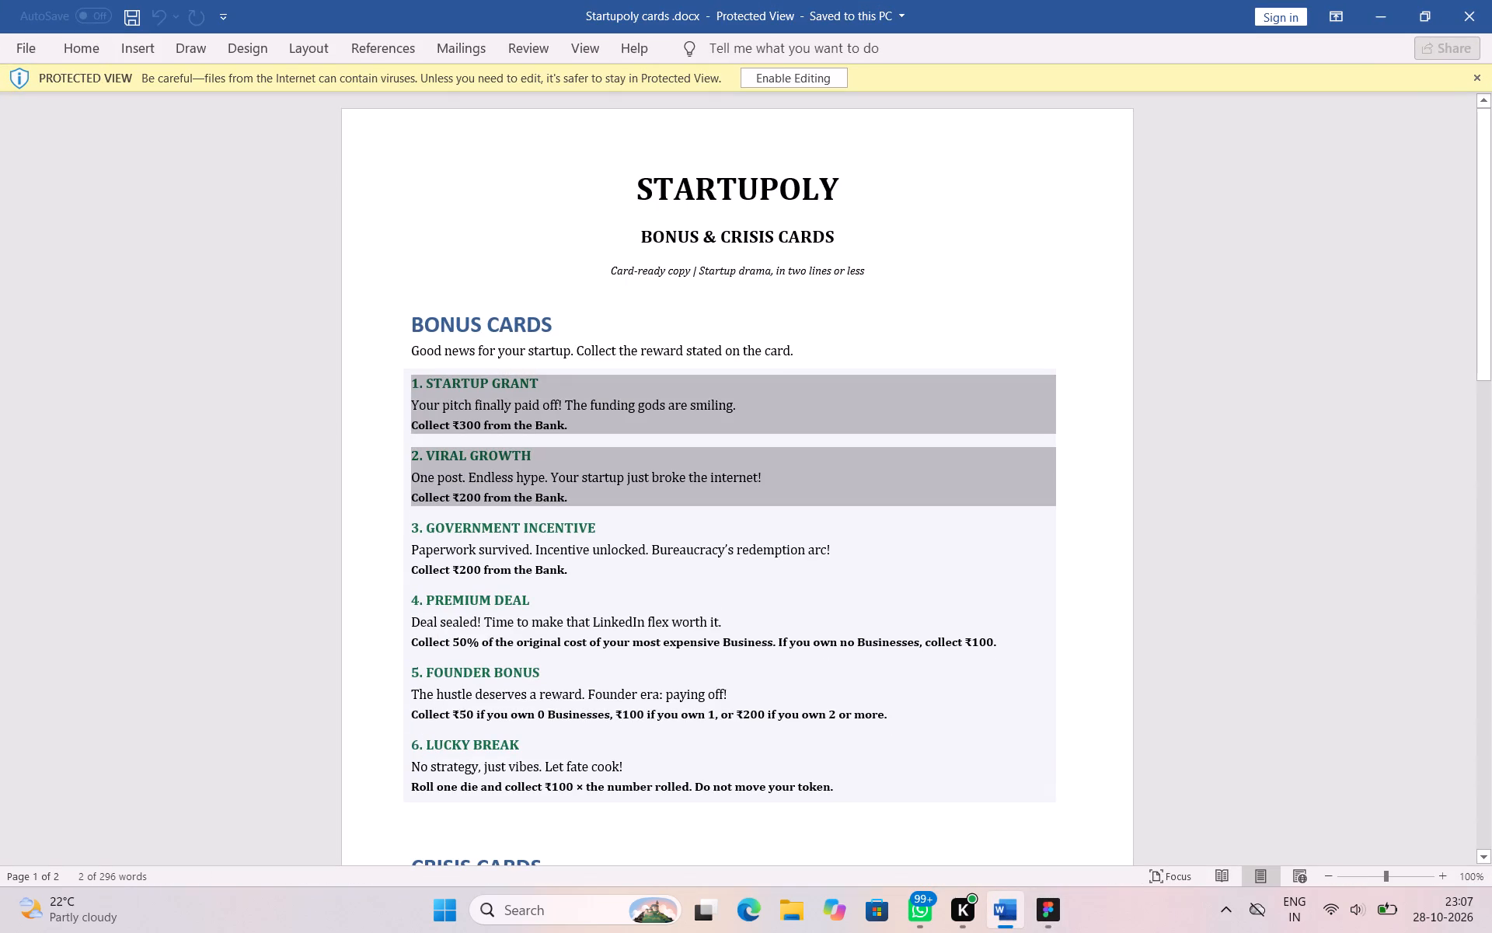
{"action": "left_click_drag", "start_coordinate": [707, 459], "coordinate": [800, 561]}
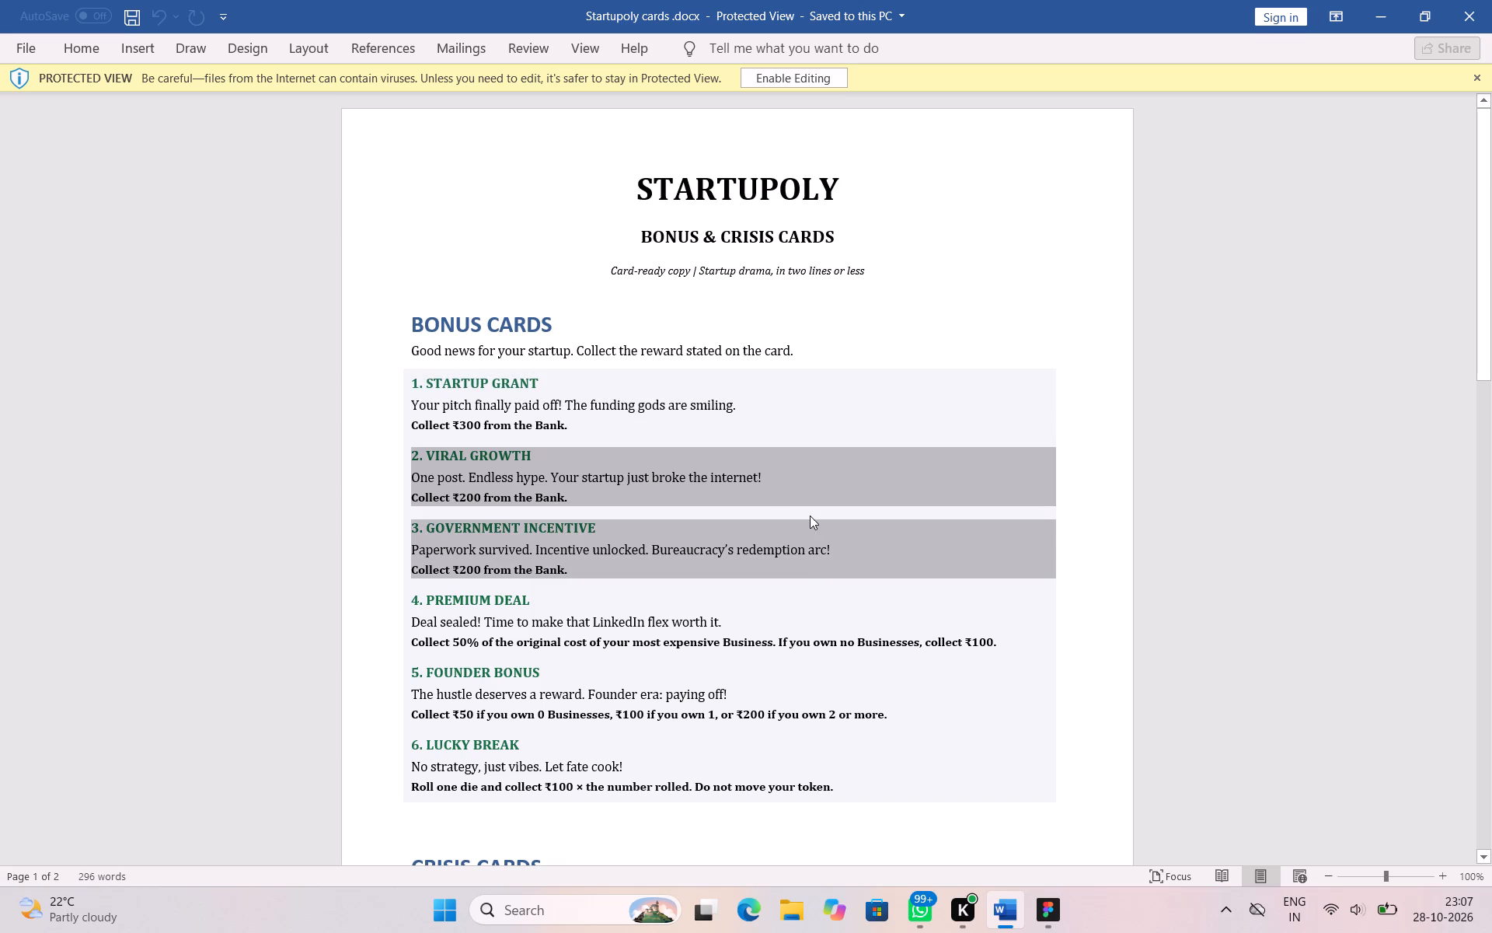
{"action": "left_click", "coordinate": [810, 515]}
{"action": "left_click", "coordinate": [1219, 463]}
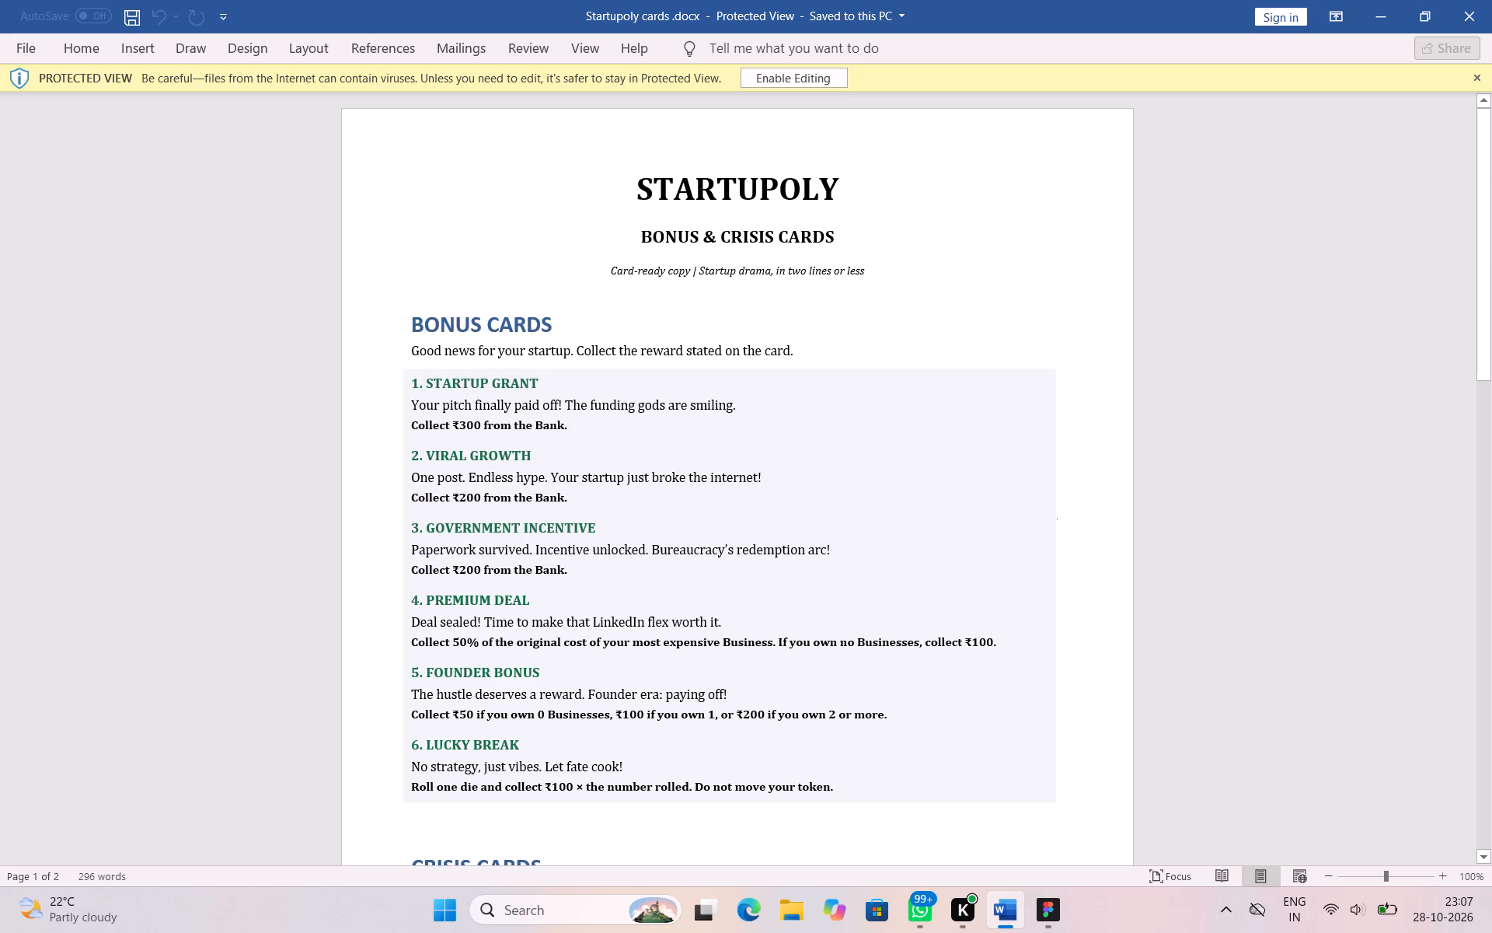
{"action": "left_click_drag", "start_coordinate": [762, 477], "coordinate": [642, 470]}
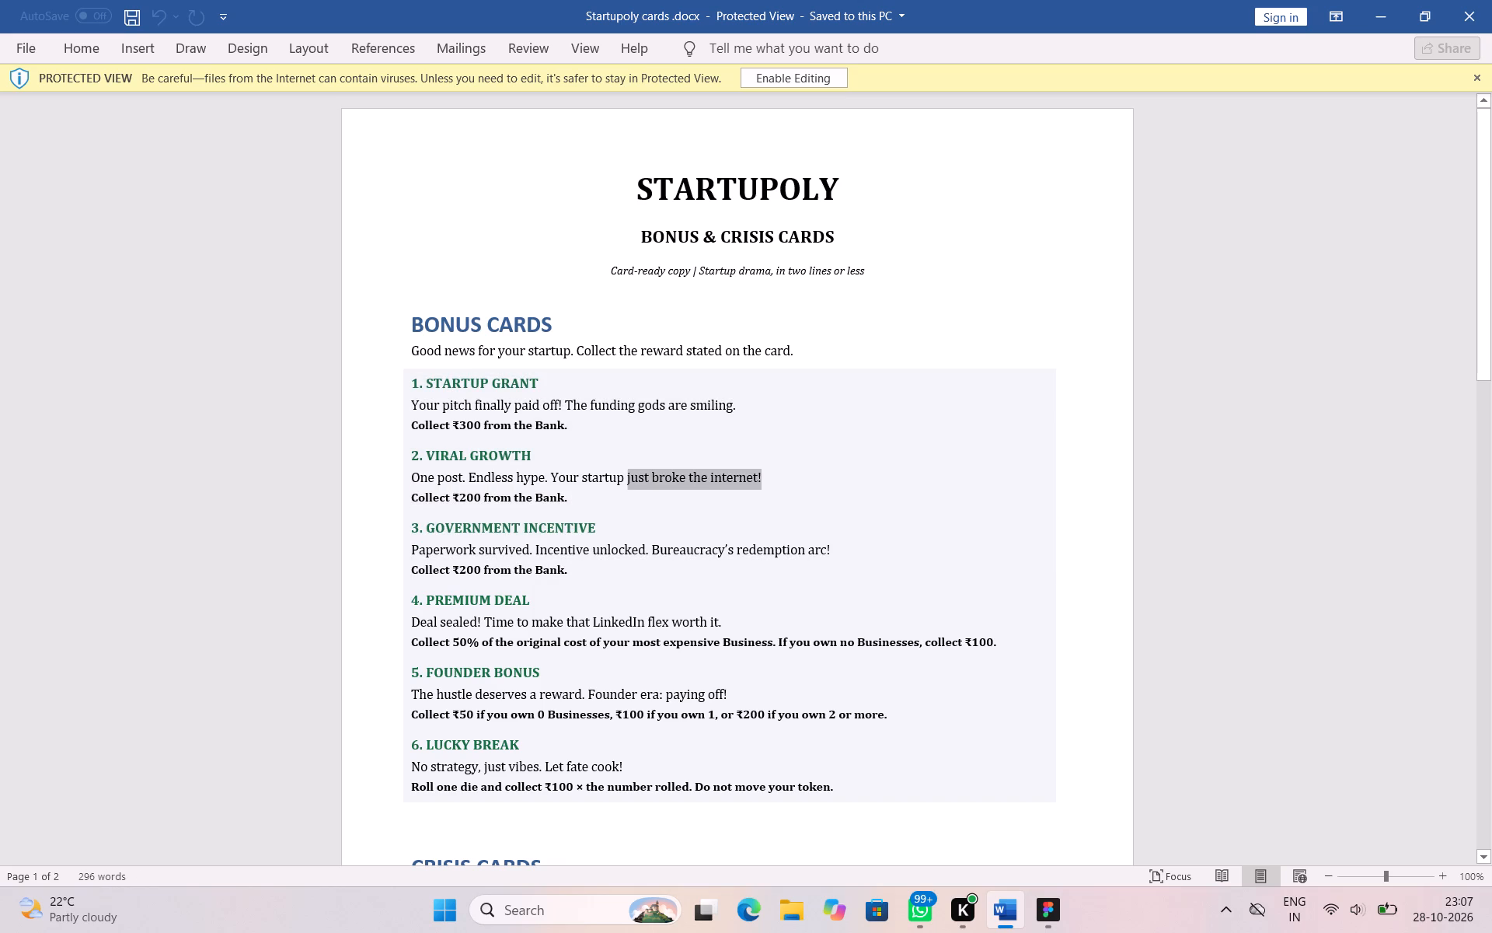
{"action": "left_click_drag", "start_coordinate": [642, 470], "coordinate": [411, 479]}
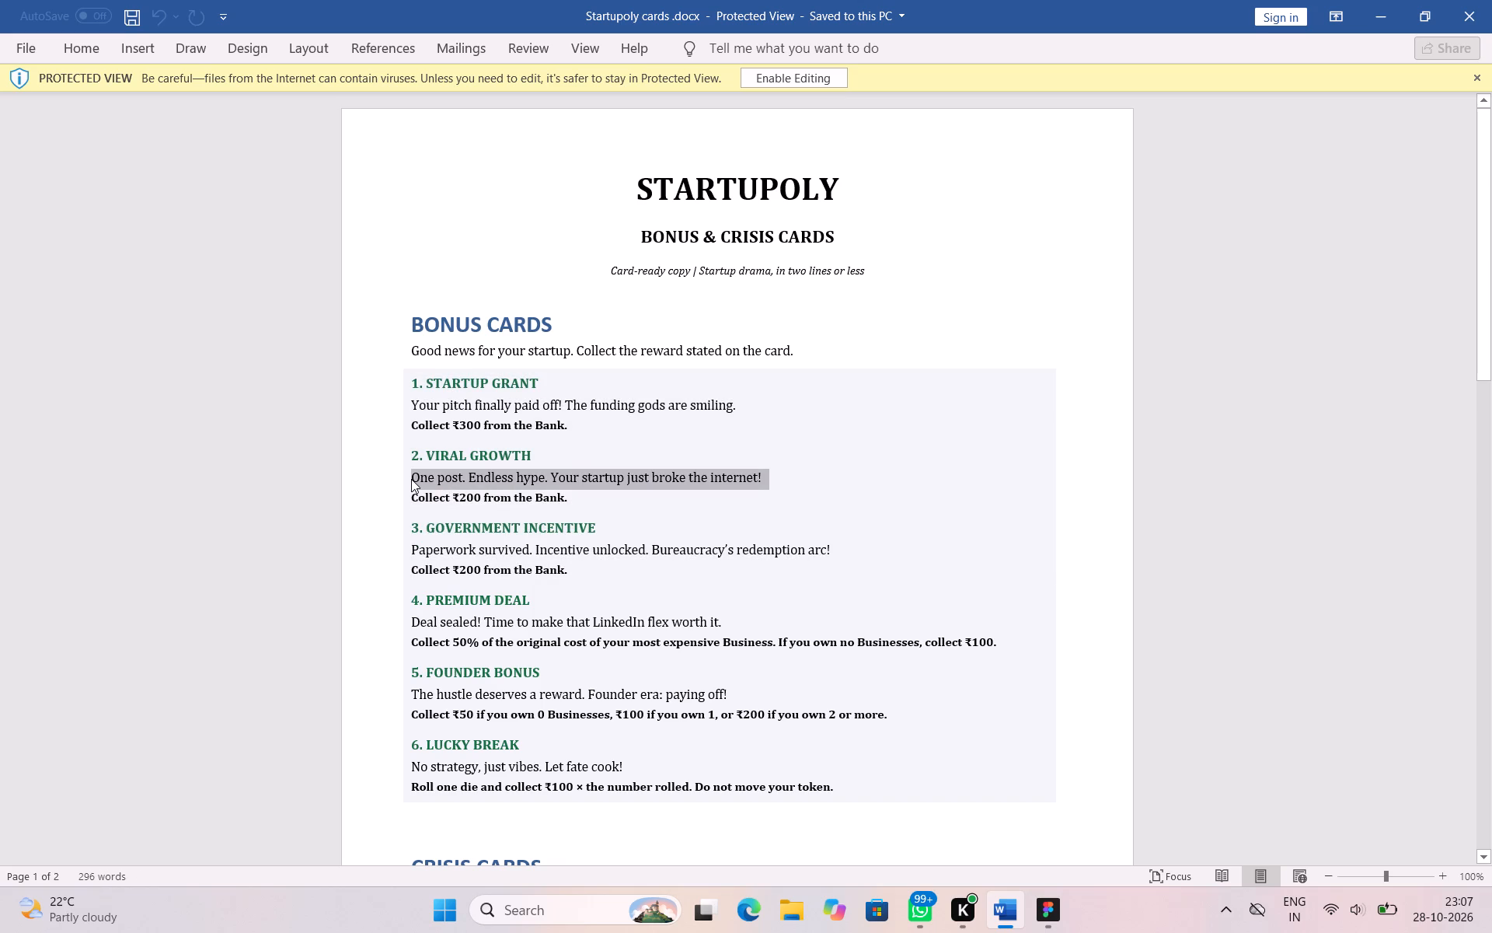
{"action": "key", "text": "ctrl+c"}
In Figma, select the description text on the VIRAL GROWTH card and copy its font name, Helvetica Neue.
{"action": "left_click", "coordinate": [1050, 912]}
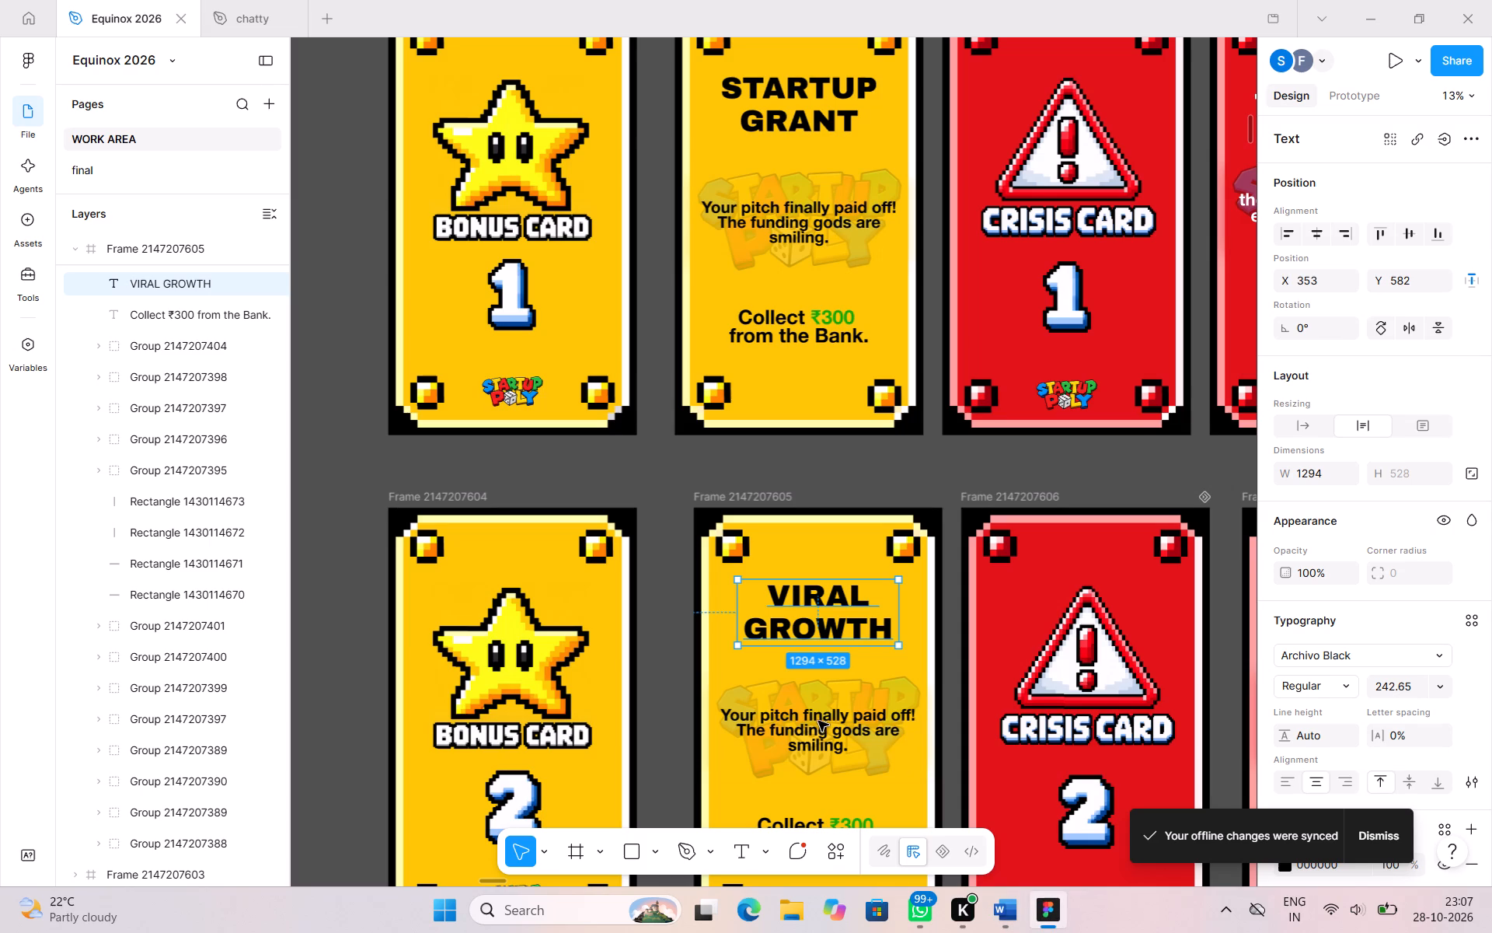
{"action": "triple_click", "coordinate": [818, 721]}
{"action": "double_click", "coordinate": [818, 721]}
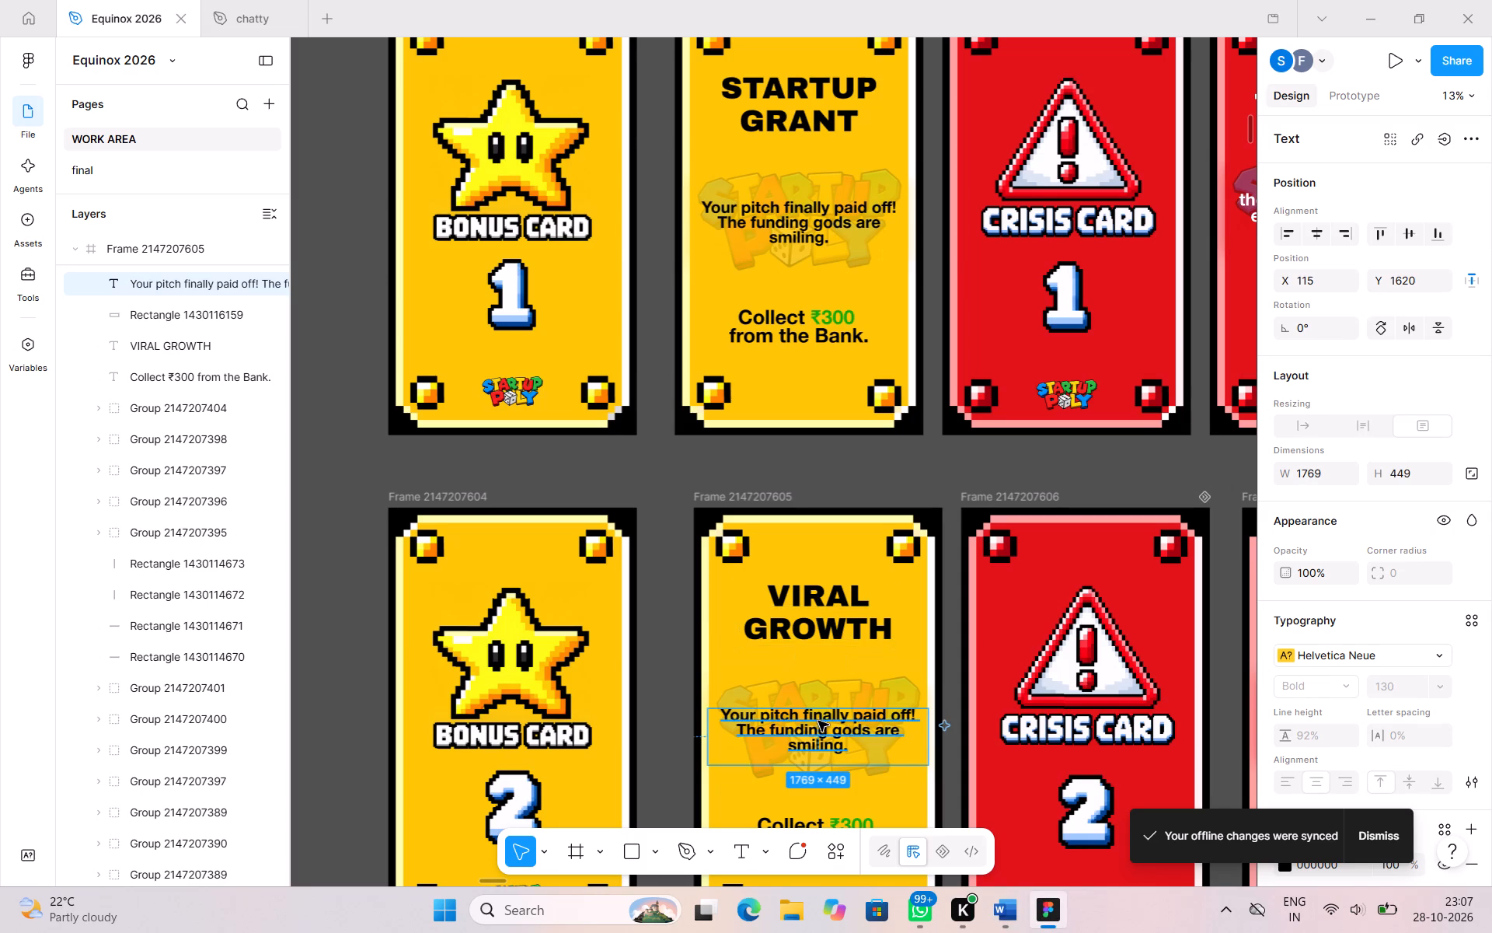
{"action": "triple_click", "coordinate": [827, 743]}
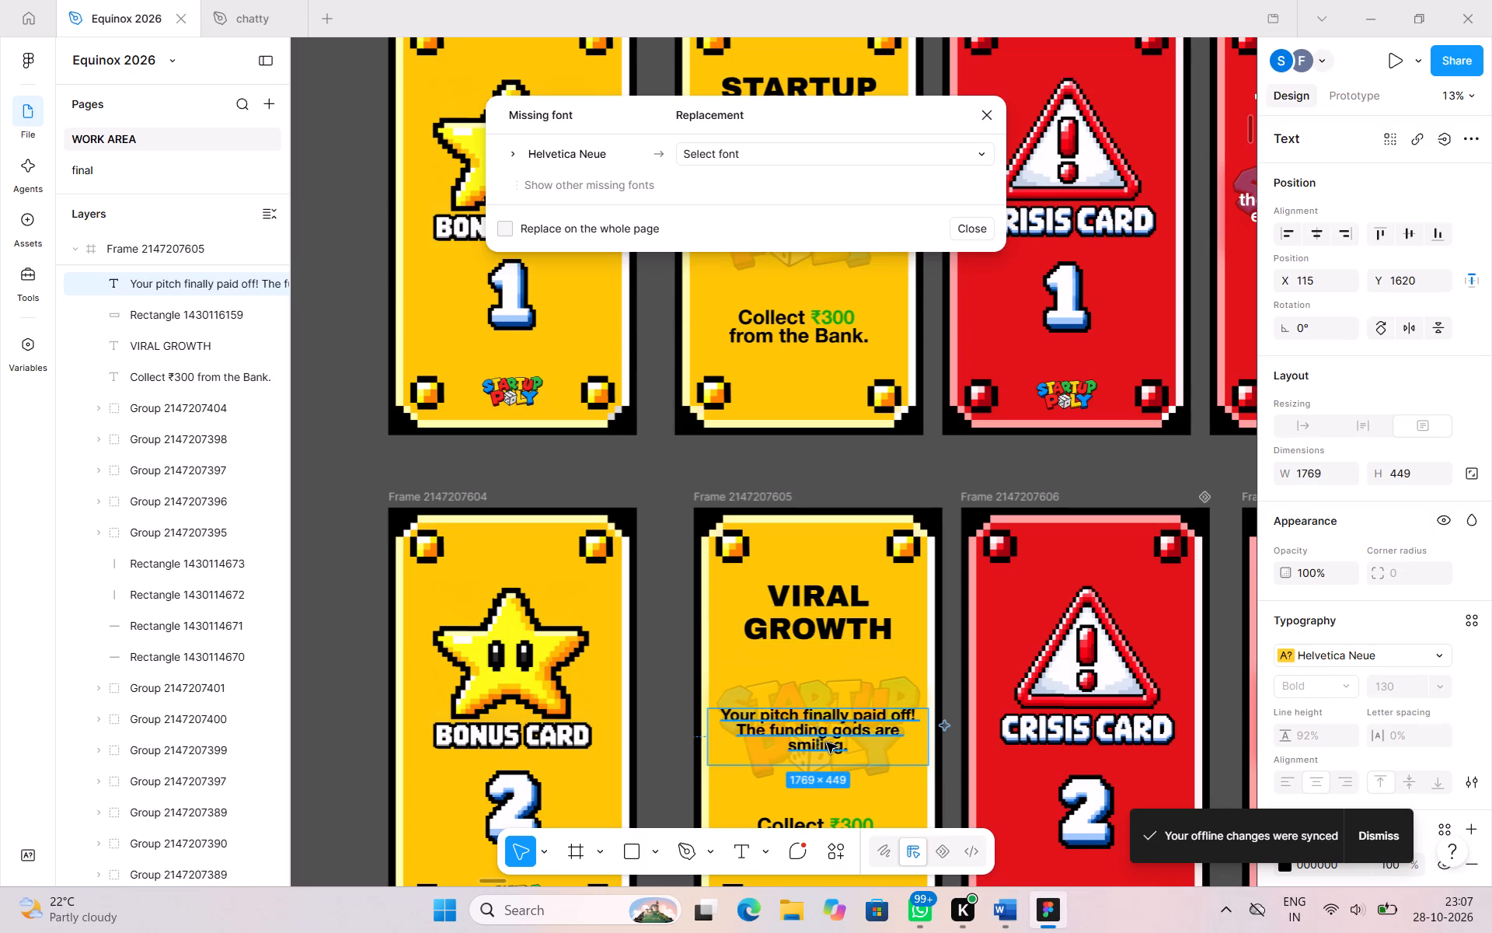
{"action": "scroll", "coordinate": [827, 743], "scroll_direction": "down", "scroll_amount": 2}
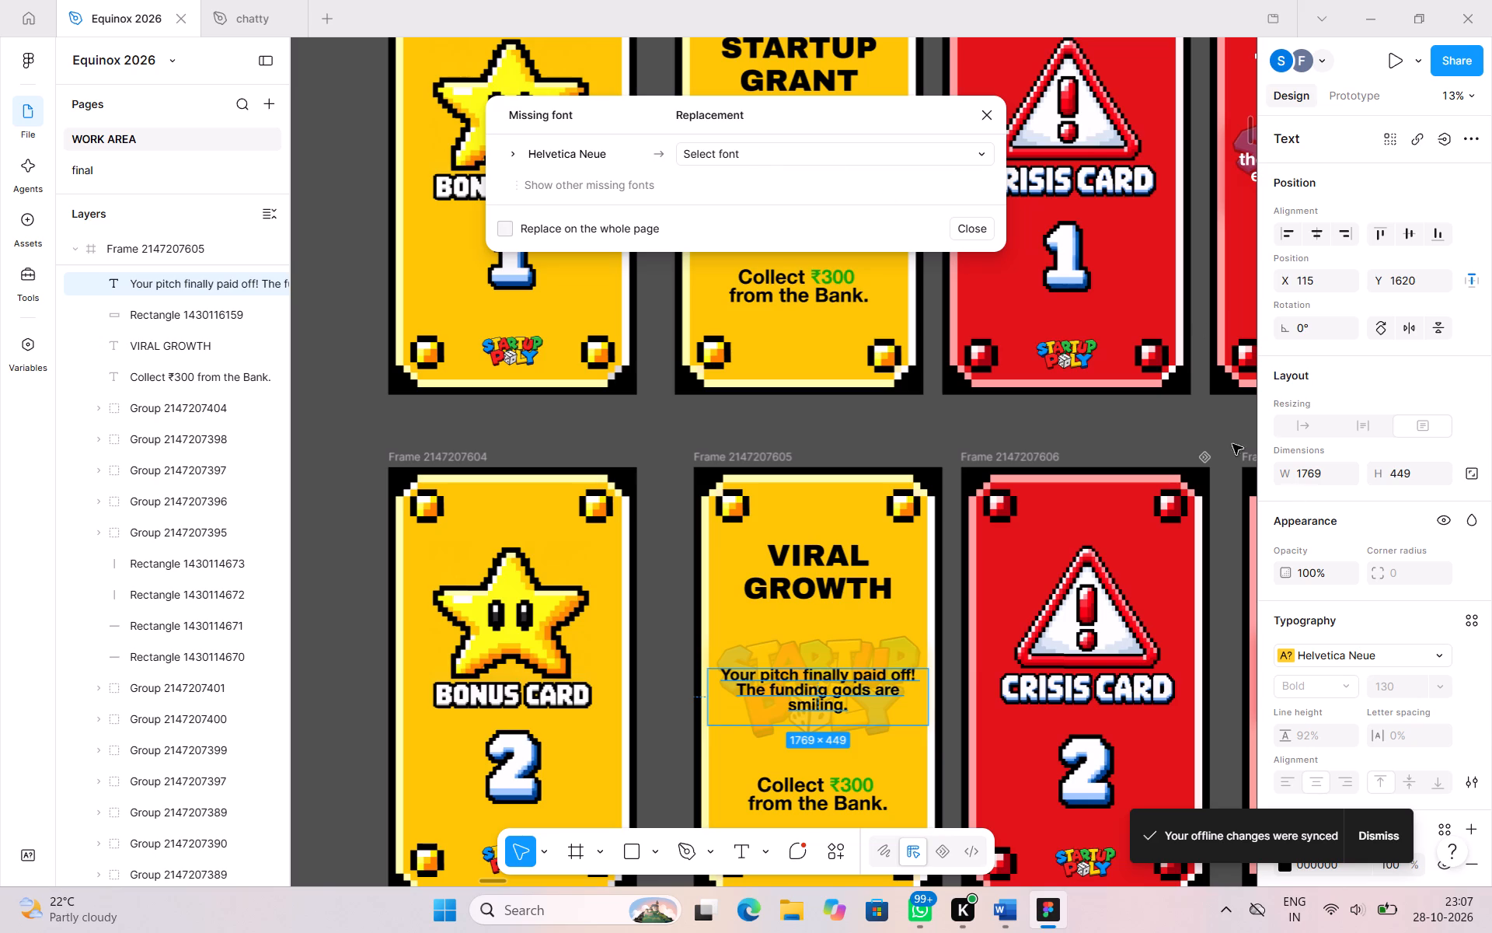
{"action": "left_click", "coordinate": [1448, 655]}
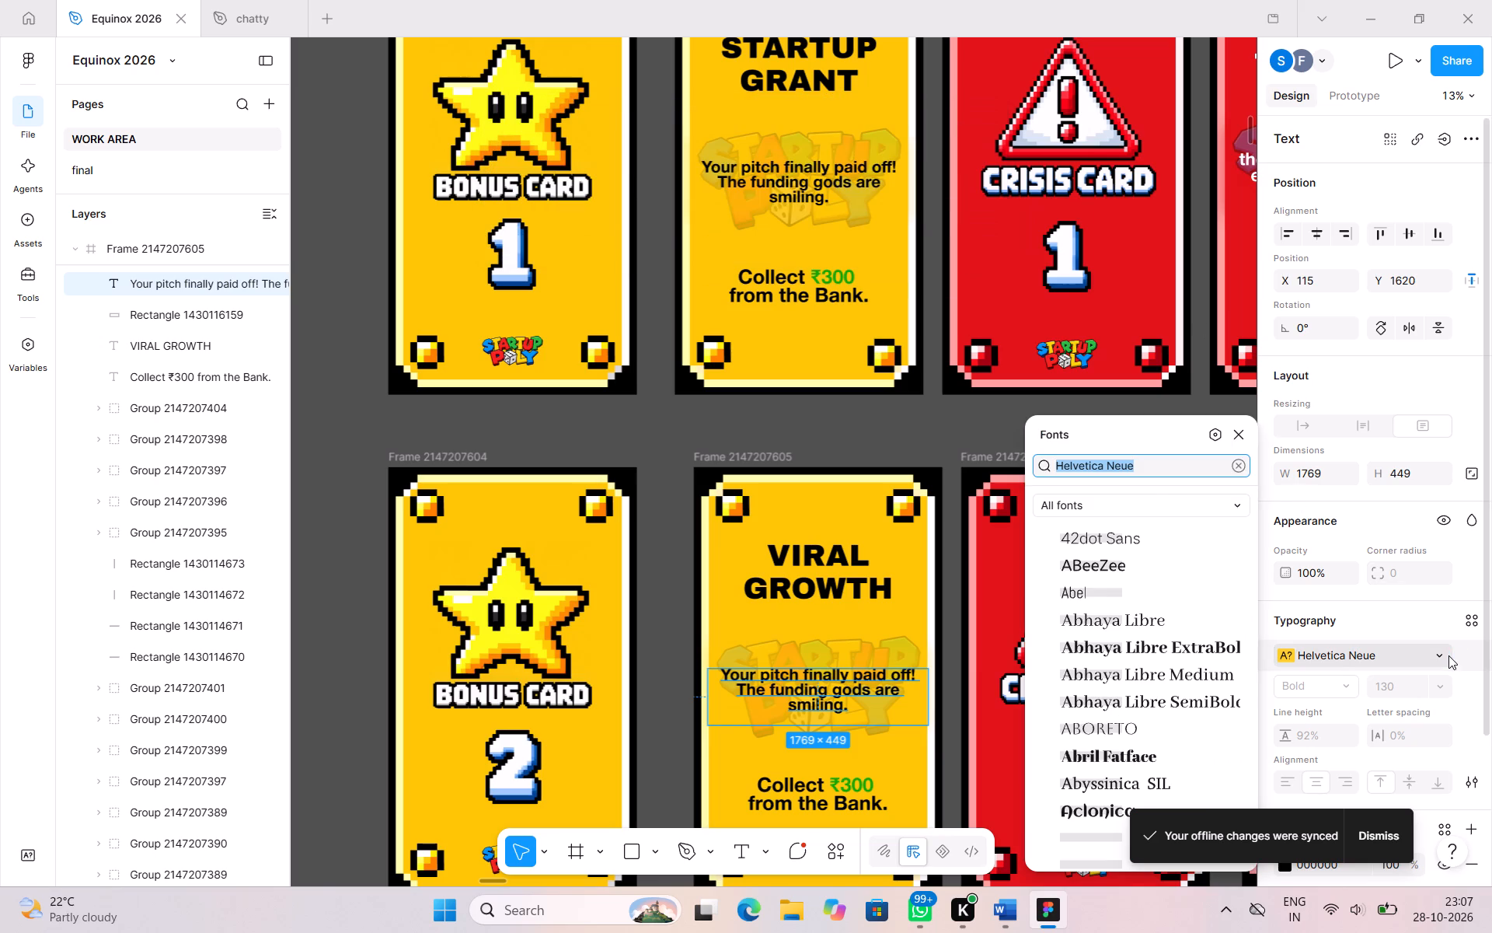
{"action": "key", "text": "ctrl+c"}
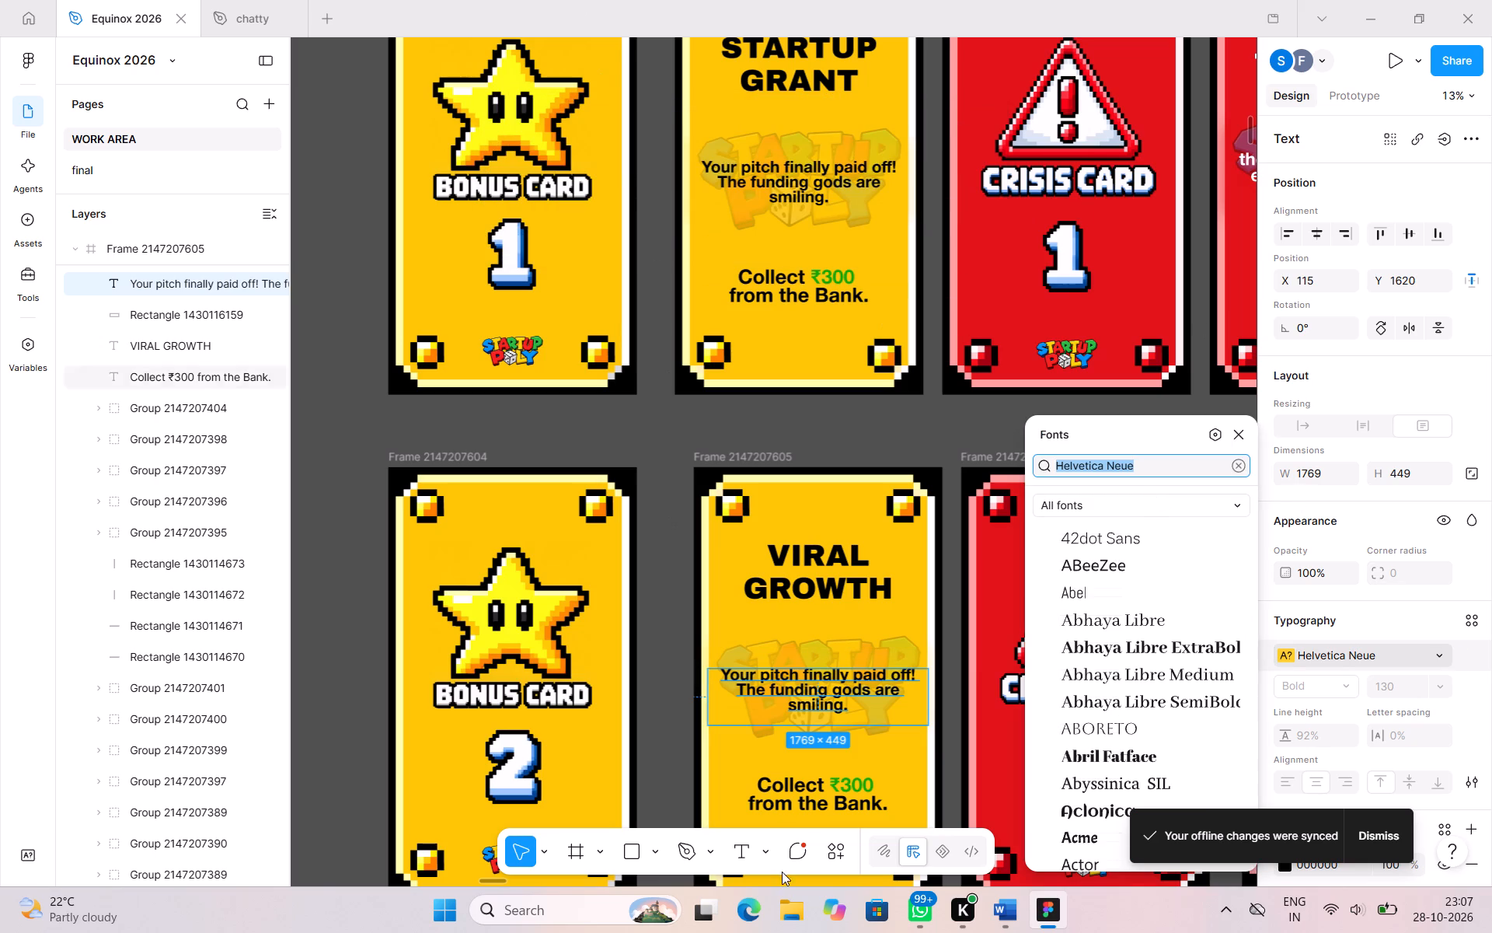
Switch to Microsoft Edge, search the web for FONTS and open the DaFont site in a maximised window.
{"action": "left_click", "coordinate": [760, 914]}
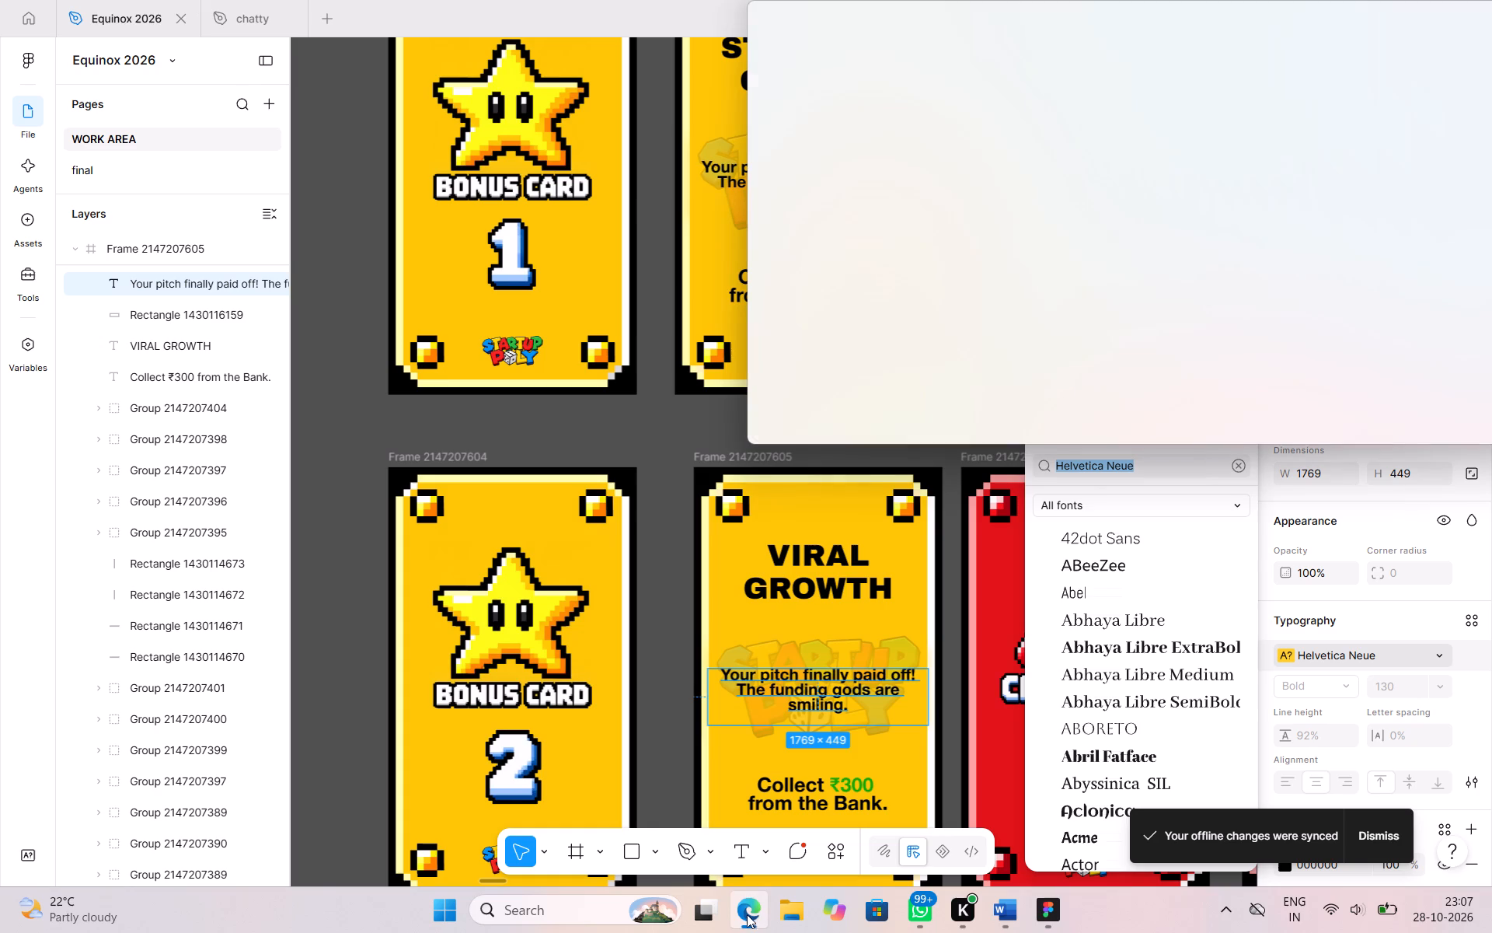
{"action": "type", "text": "FONTS"}
{"action": "key", "text": "Return"}
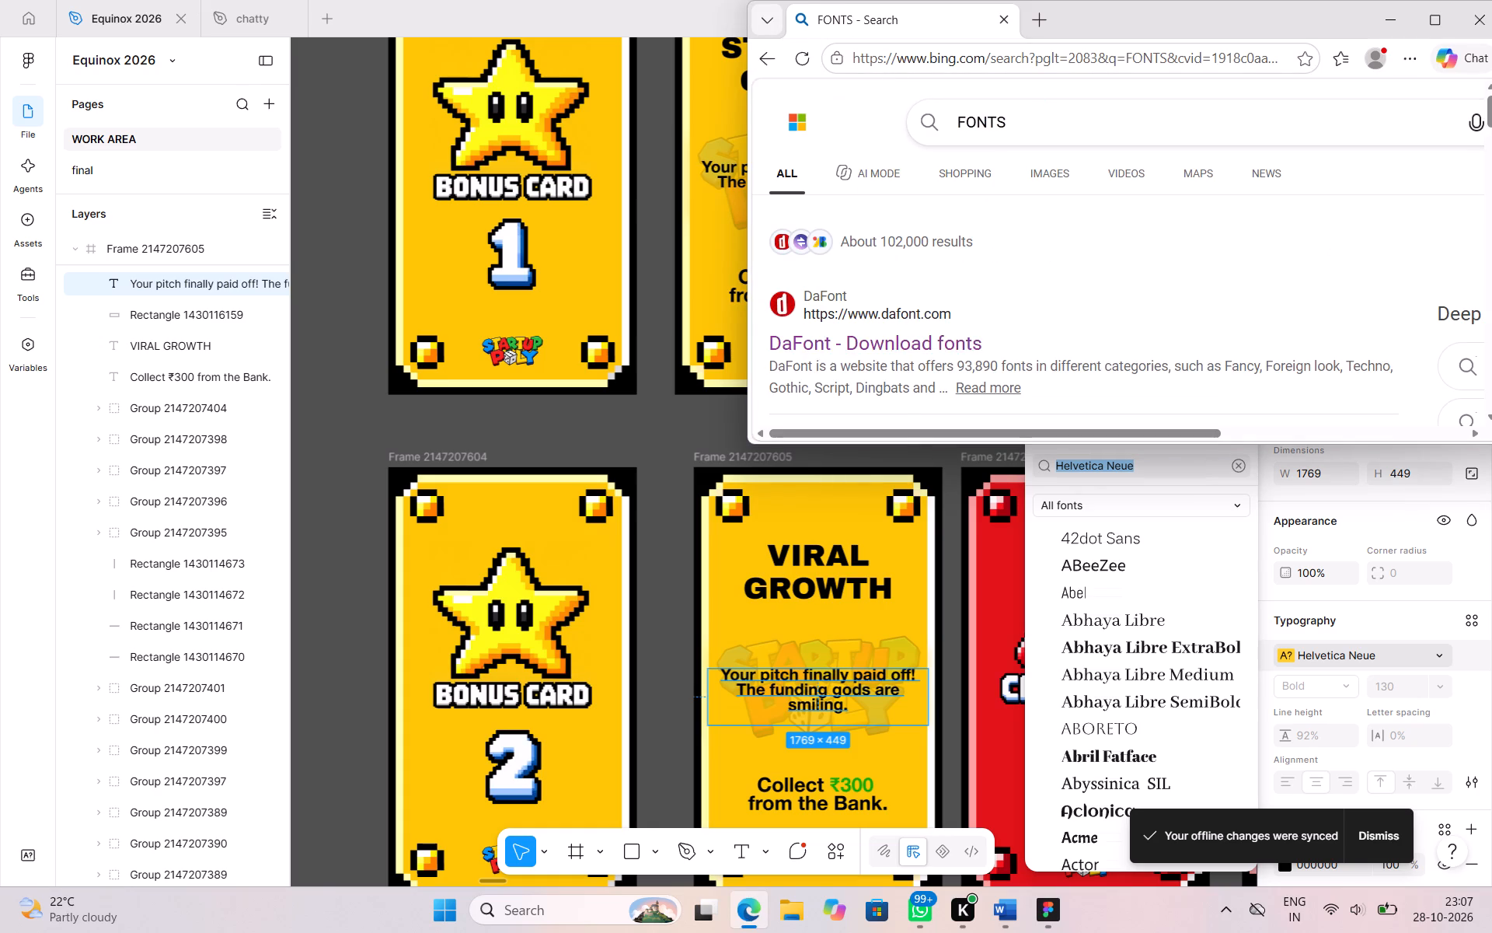
{"action": "left_click", "coordinate": [895, 335]}
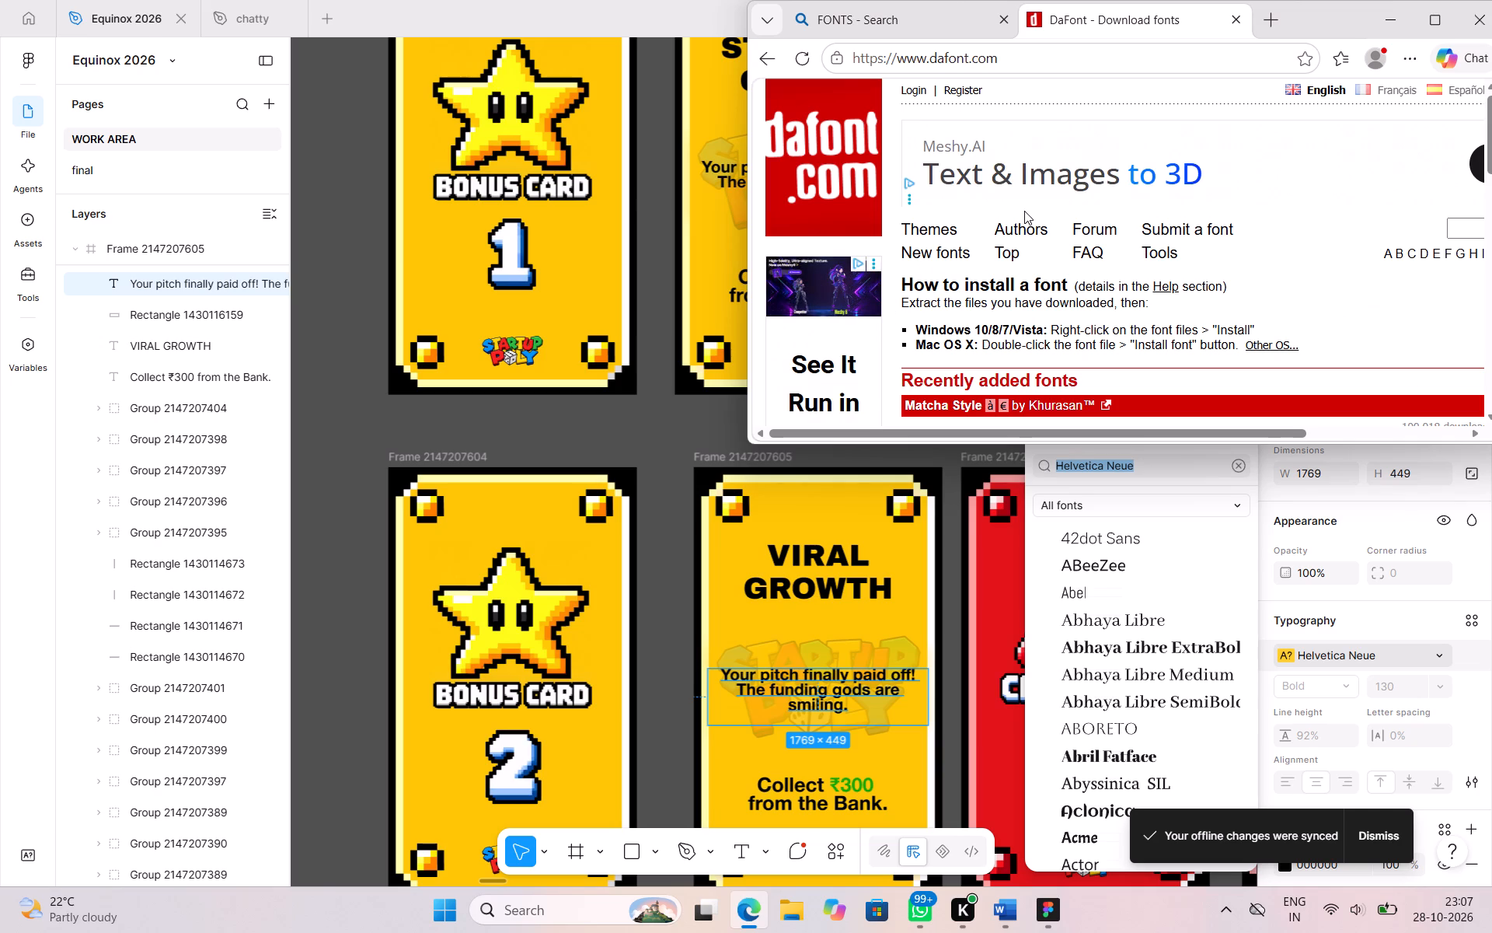
{"action": "left_click", "coordinate": [1441, 12]}
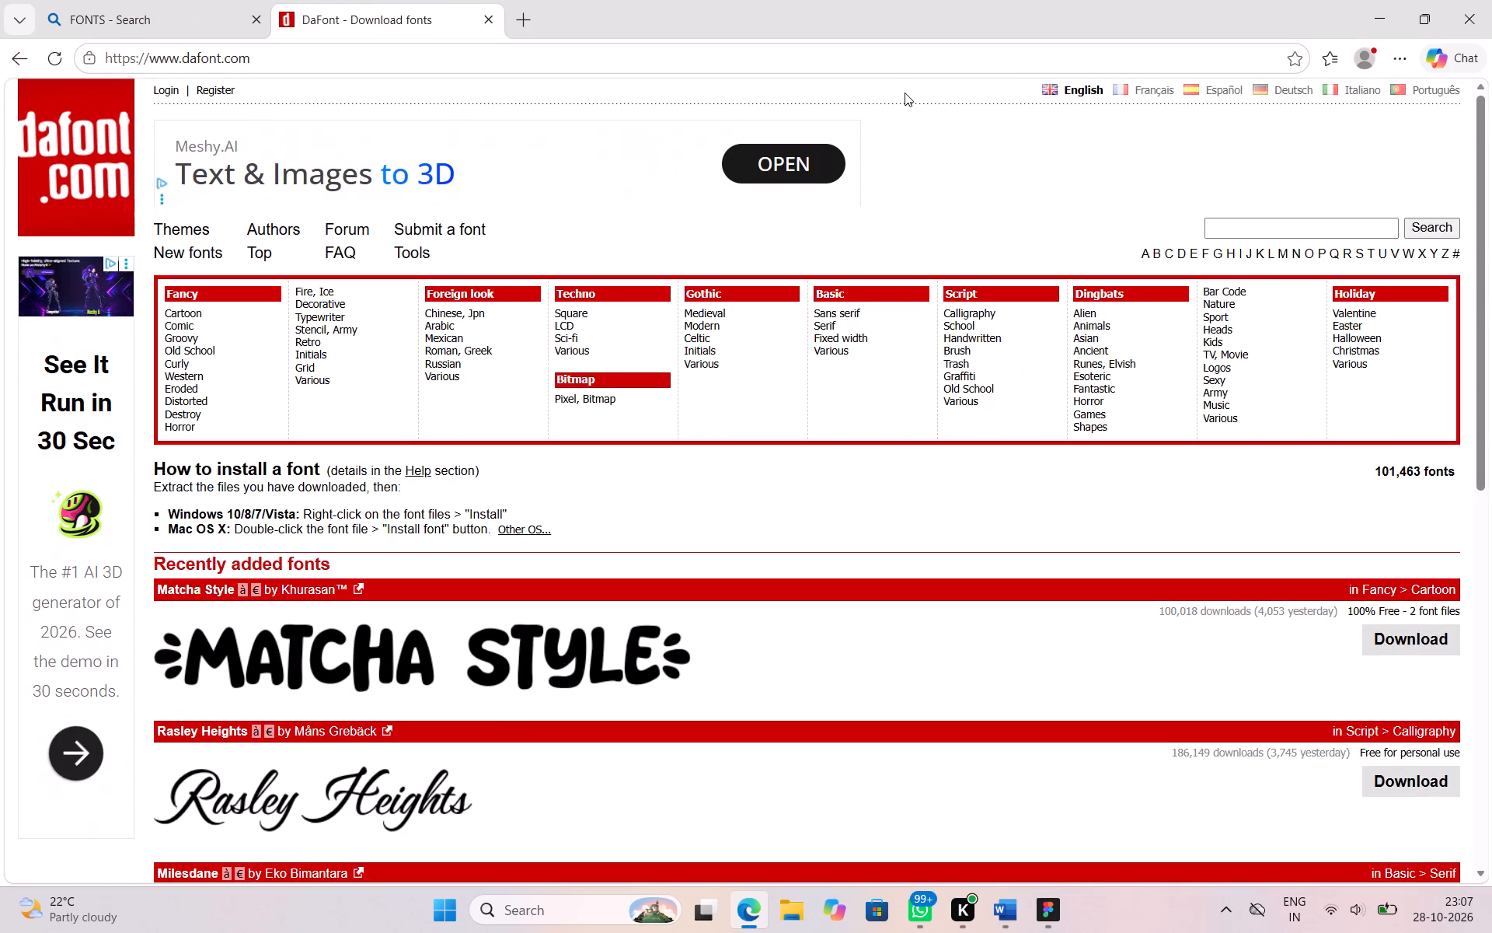
Search the DaFont site for the Helvetica Neue font, check the results and close the site.
{"action": "left_click", "coordinate": [1289, 229]}
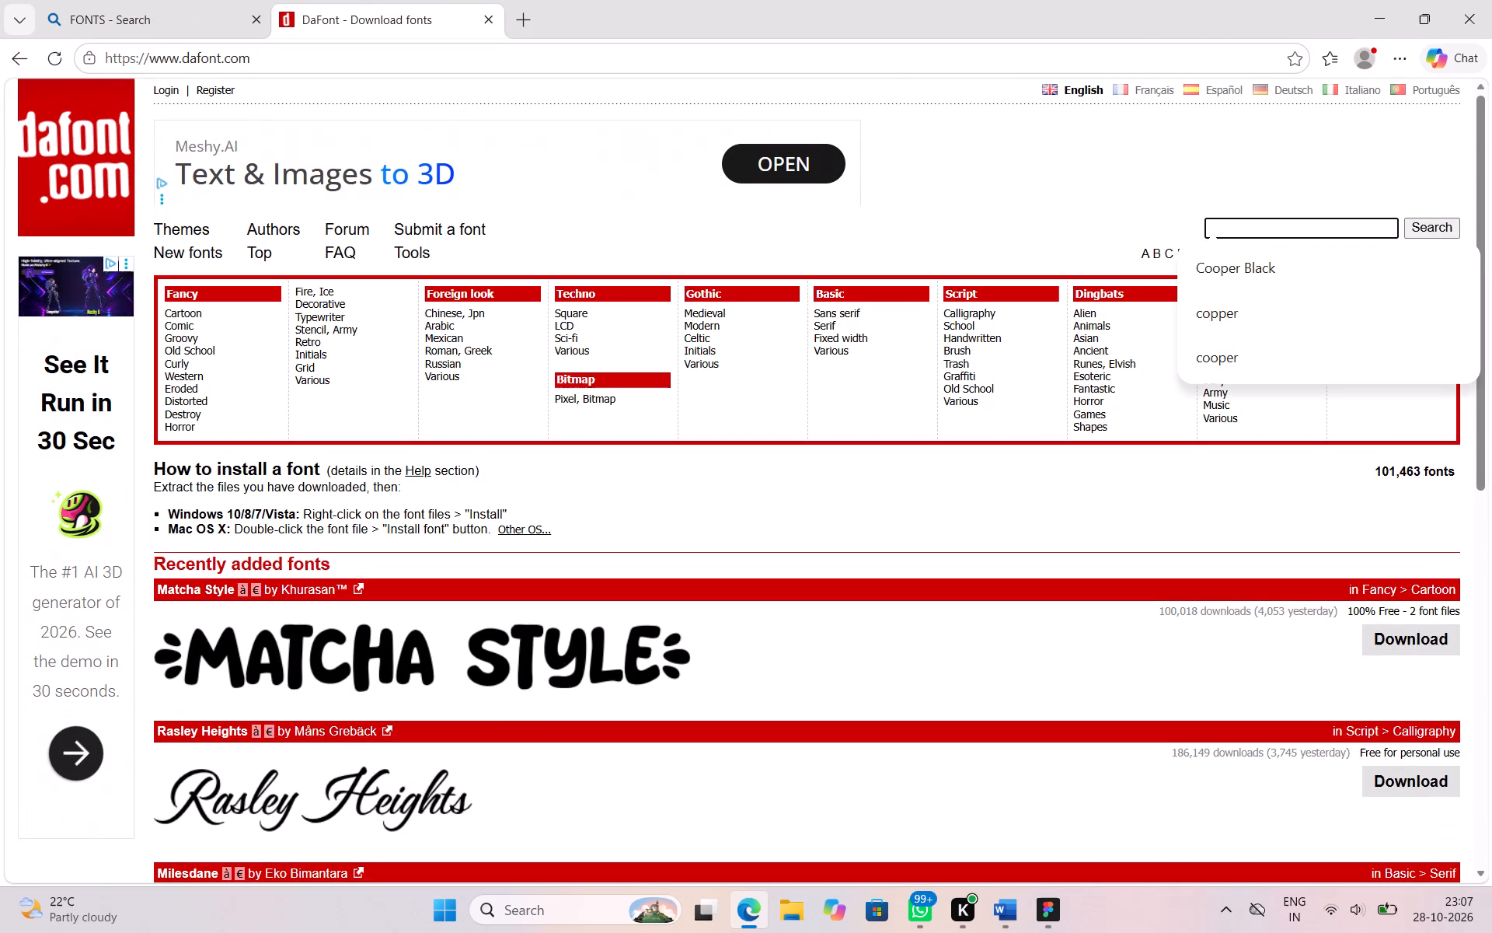
{"action": "key", "text": "ctrl+v"}
{"action": "key", "text": "Return"}
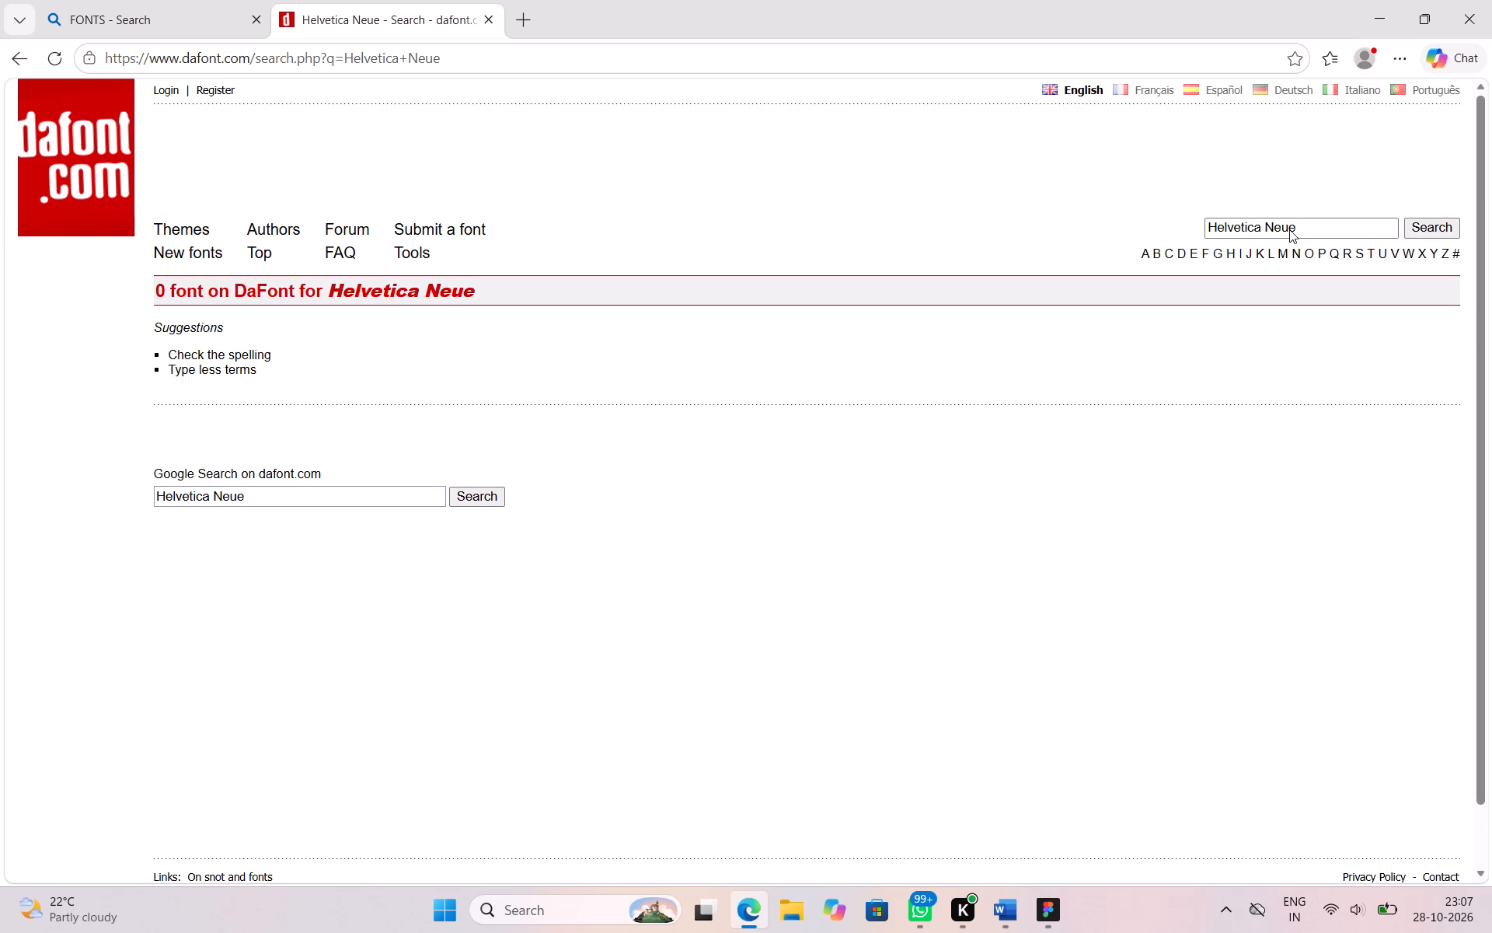
{"action": "left_click", "coordinate": [494, 21]}
Find the 1001 Fonts site in the FONTS web search results and open it.
{"action": "scroll", "coordinate": [535, 383], "scroll_direction": "down", "scroll_amount": 2}
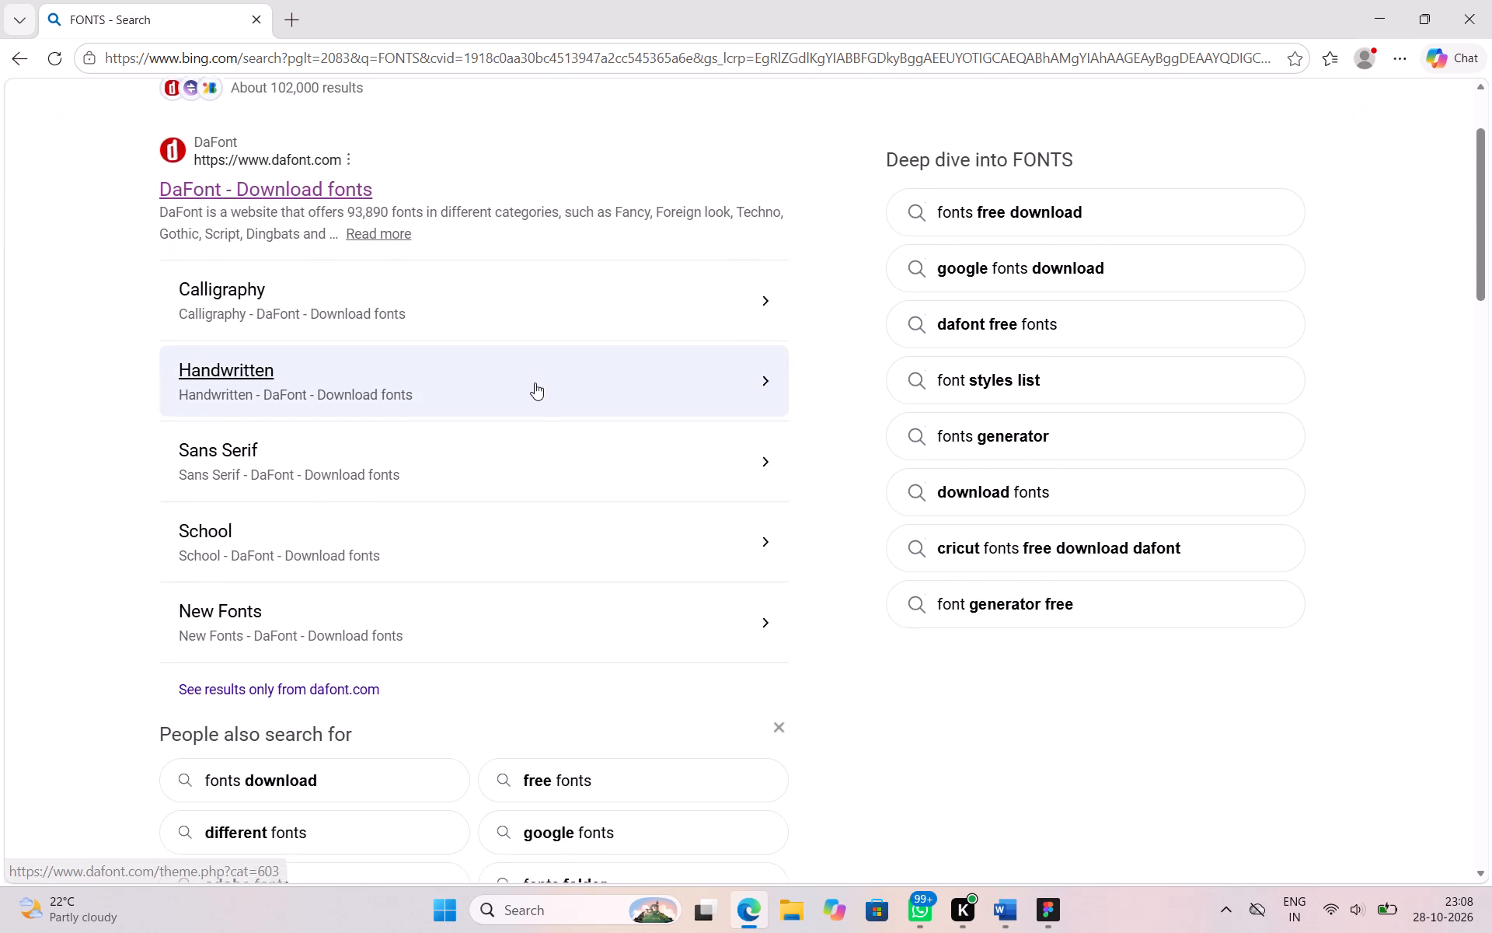
{"action": "scroll", "coordinate": [535, 383], "scroll_direction": "down", "scroll_amount": 4}
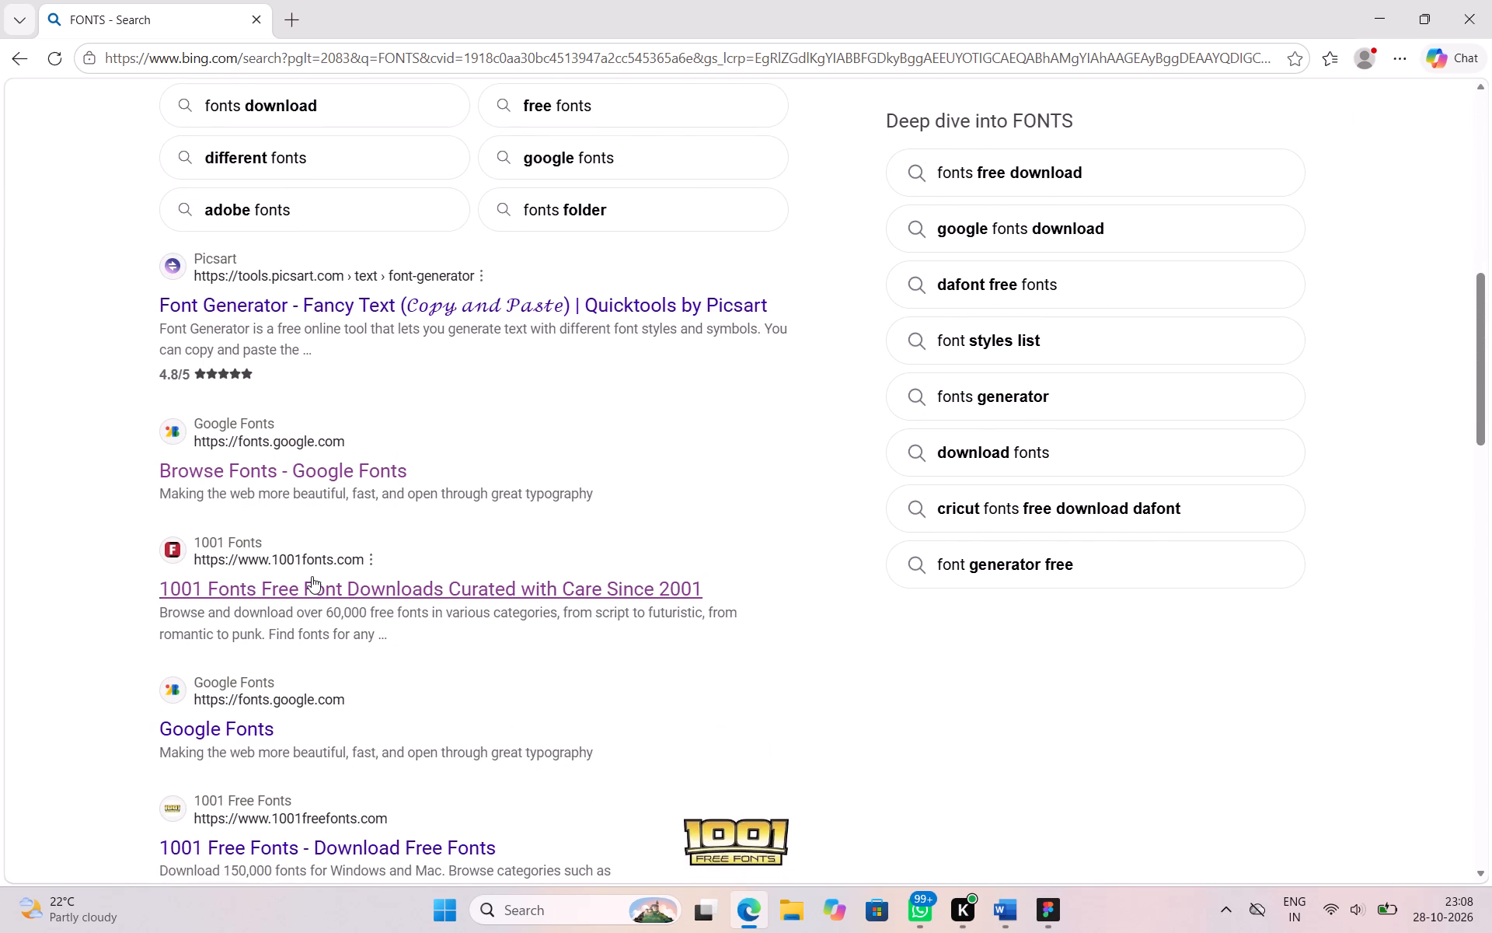
{"action": "left_click", "coordinate": [312, 576]}
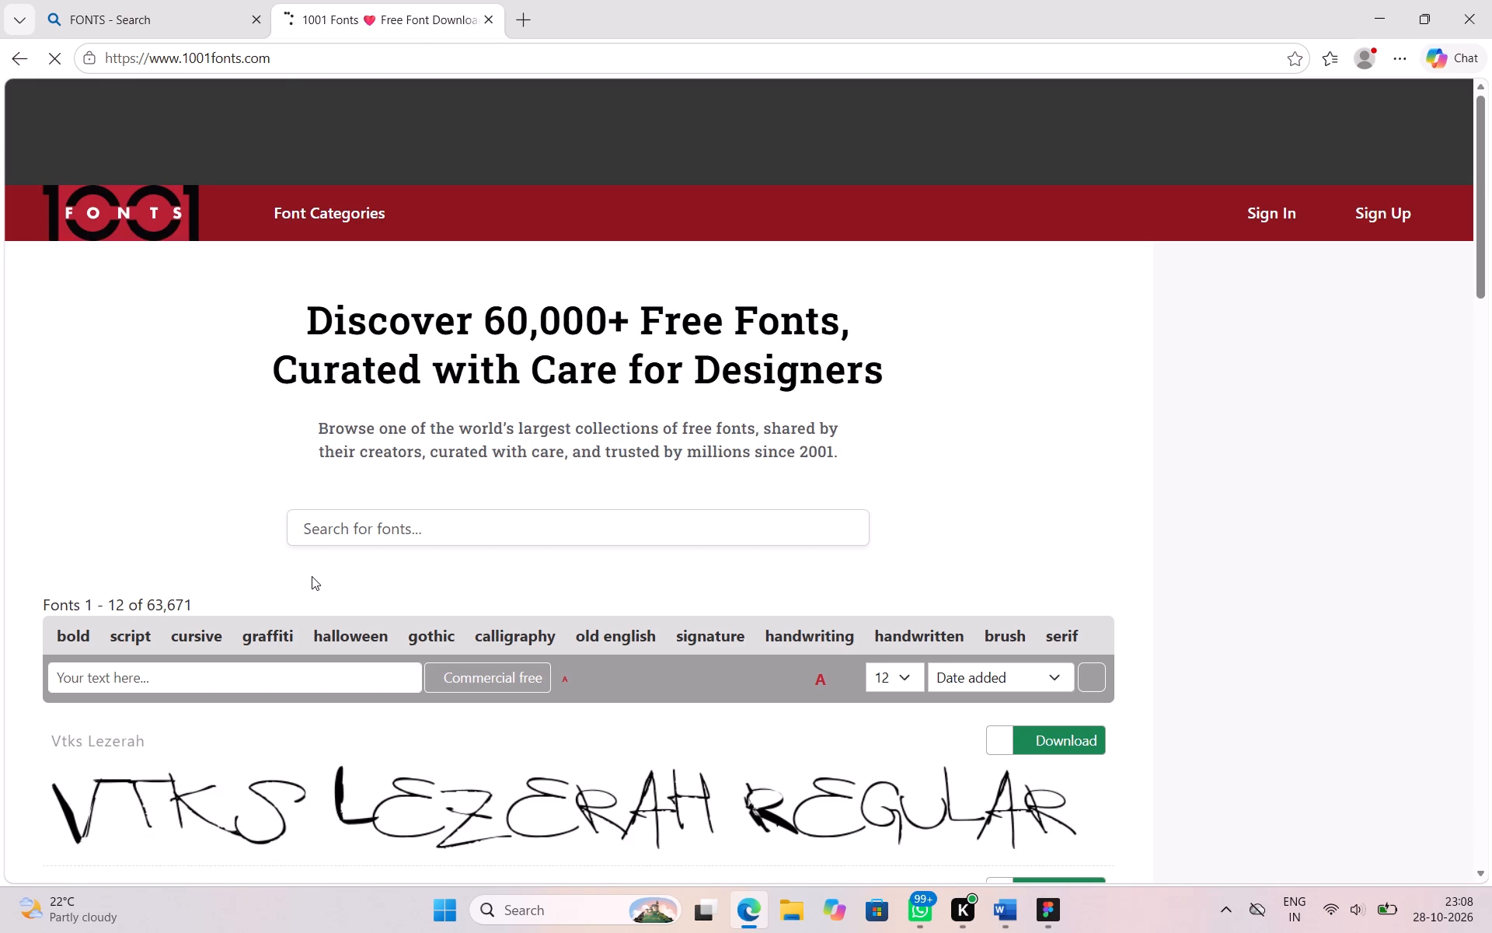
Search 1001 Fonts for Helvetica Neue and look through the first page of results for a matching font.
{"action": "left_click", "coordinate": [450, 536]}
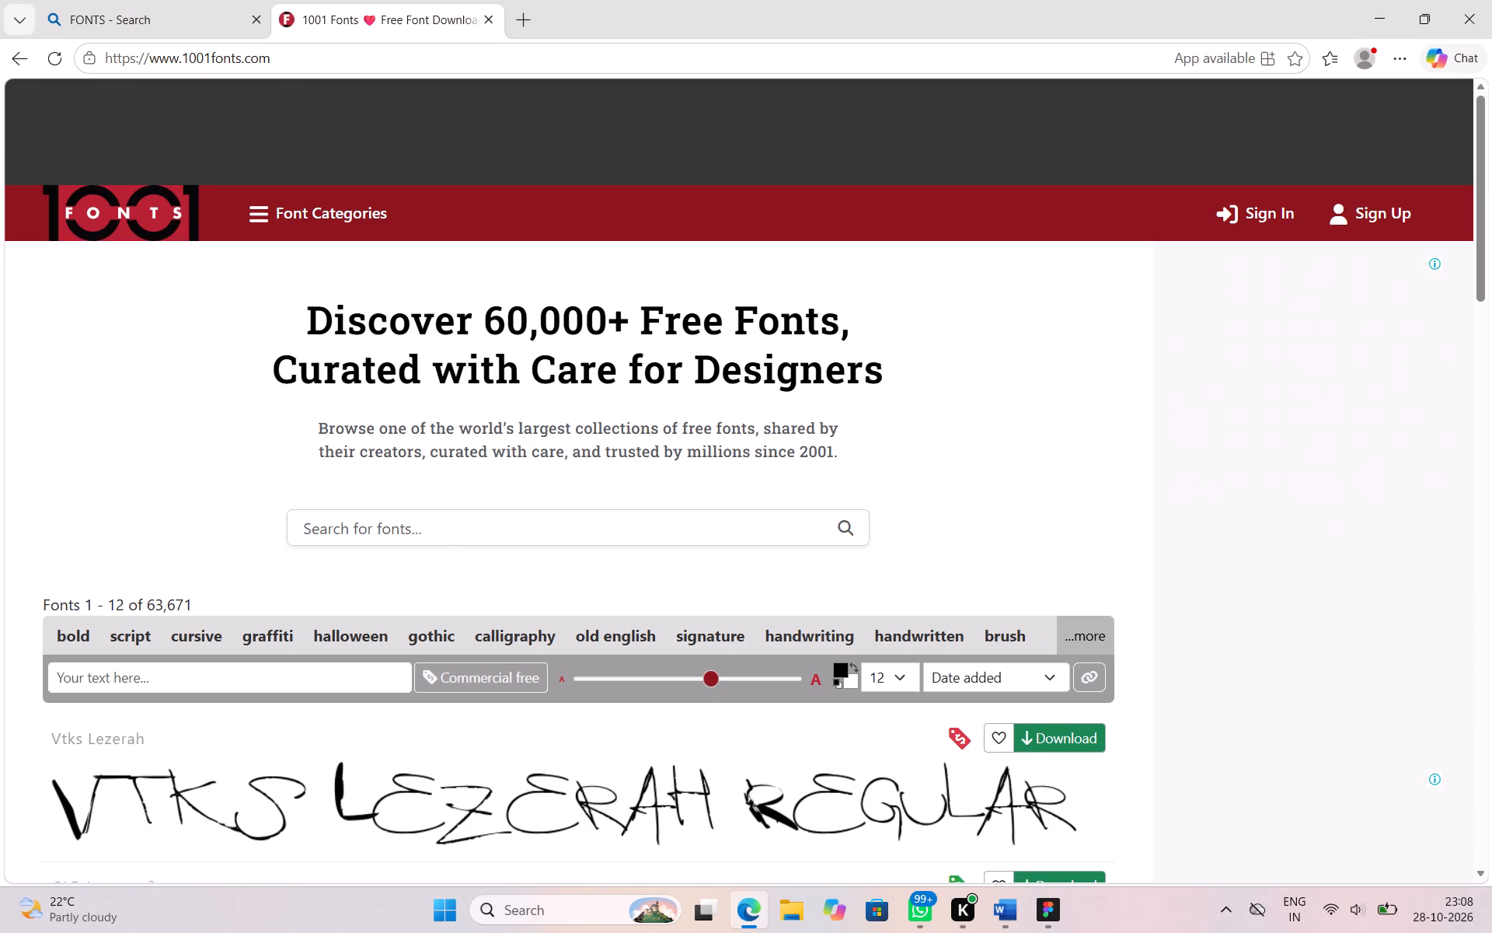
{"action": "key", "text": "ctrl+v"}
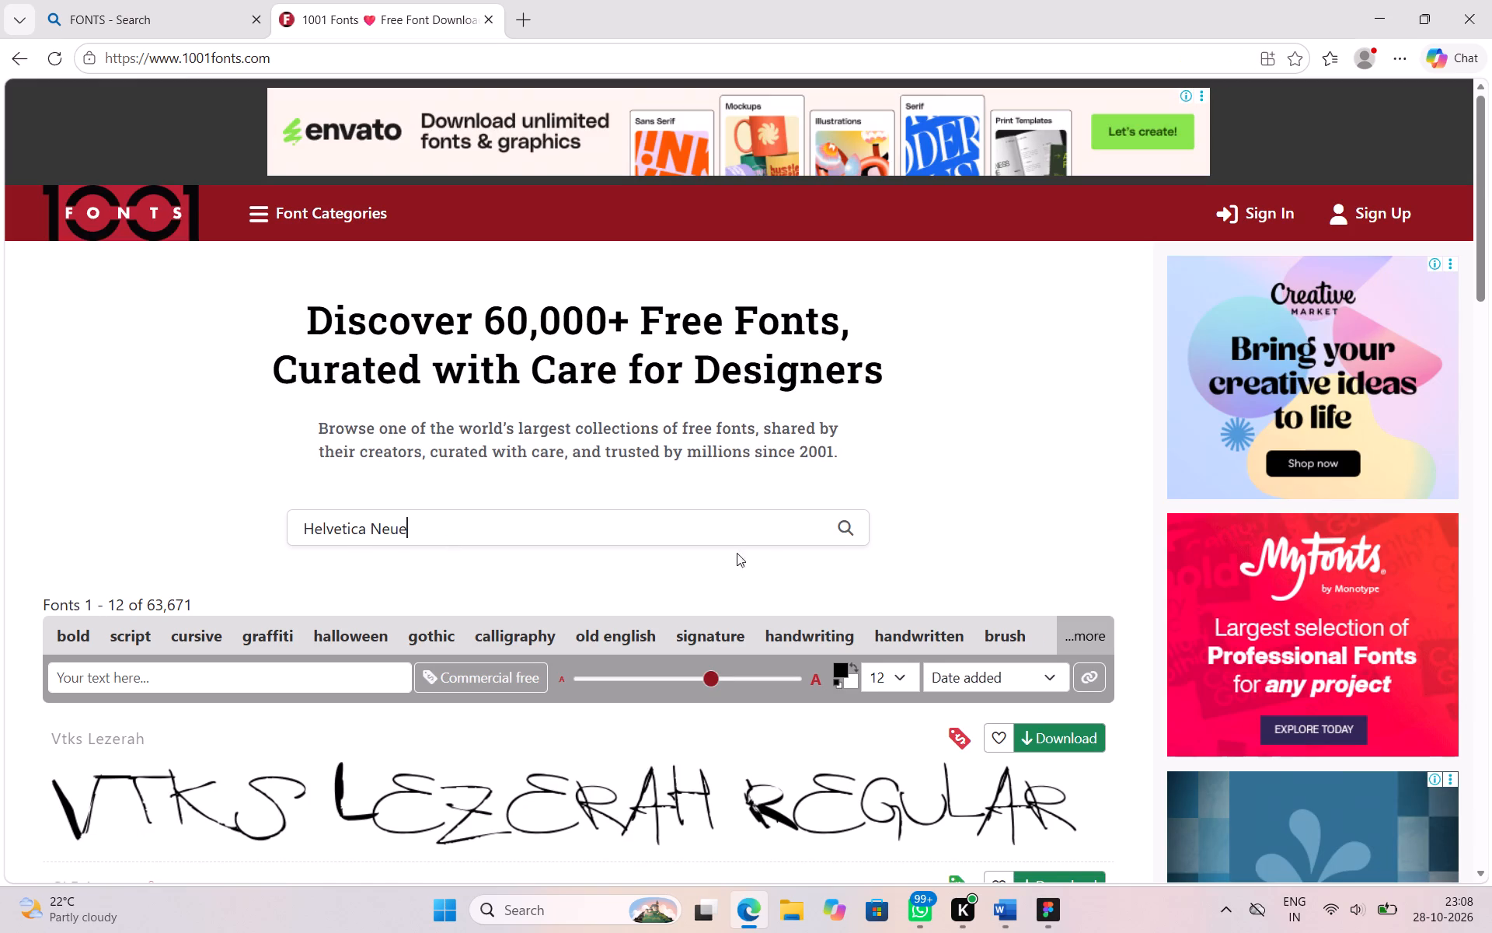
{"action": "left_click", "coordinate": [846, 533]}
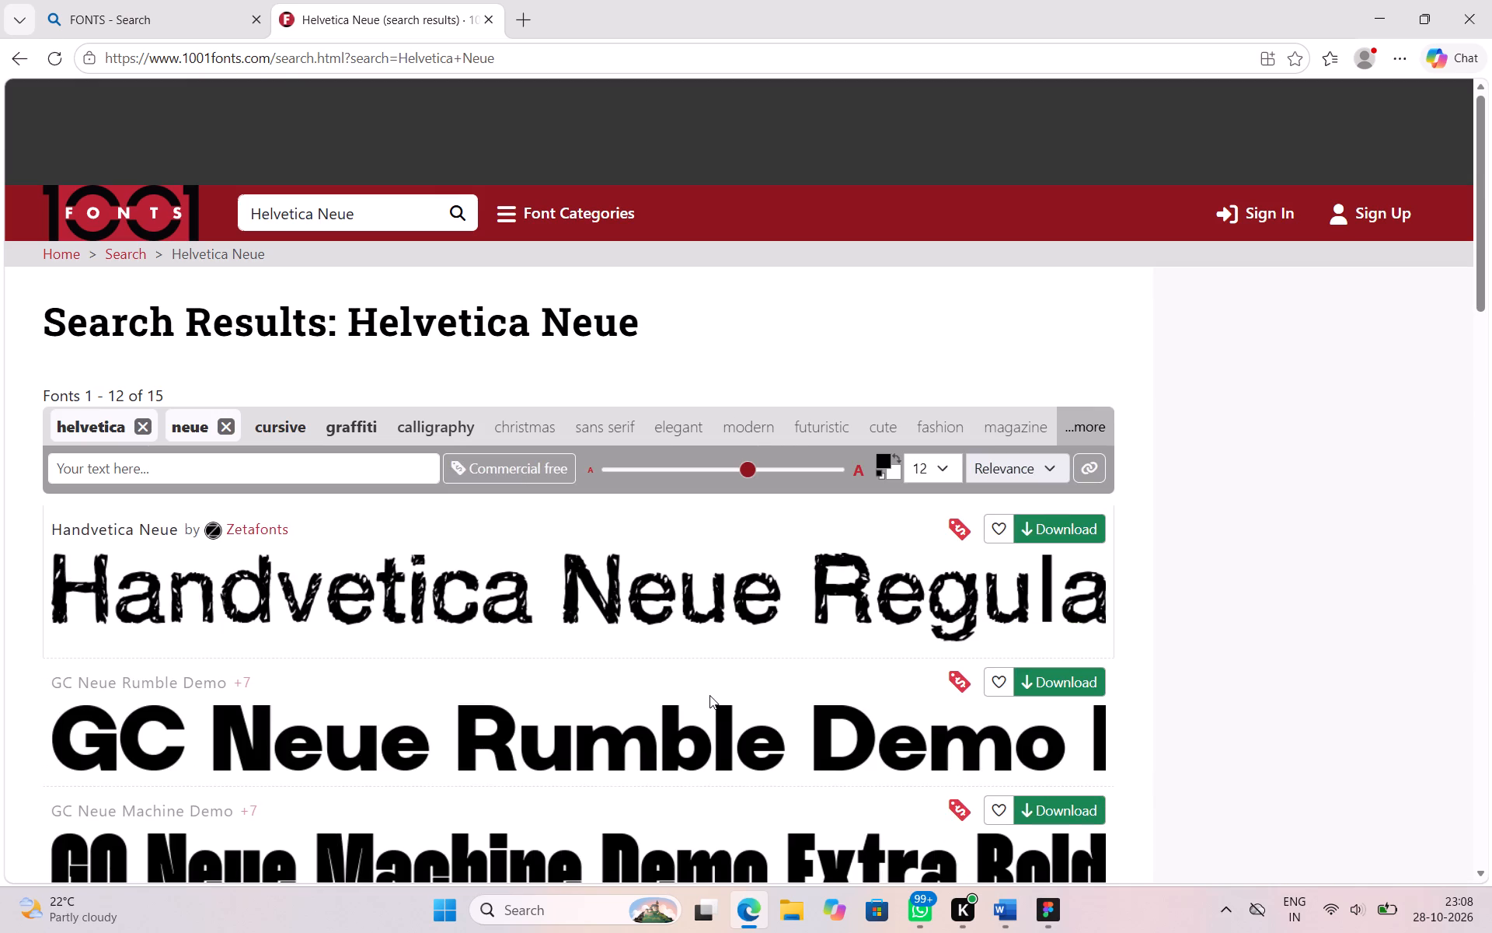
{"action": "scroll", "coordinate": [709, 695], "scroll_direction": "down", "scroll_amount": 3}
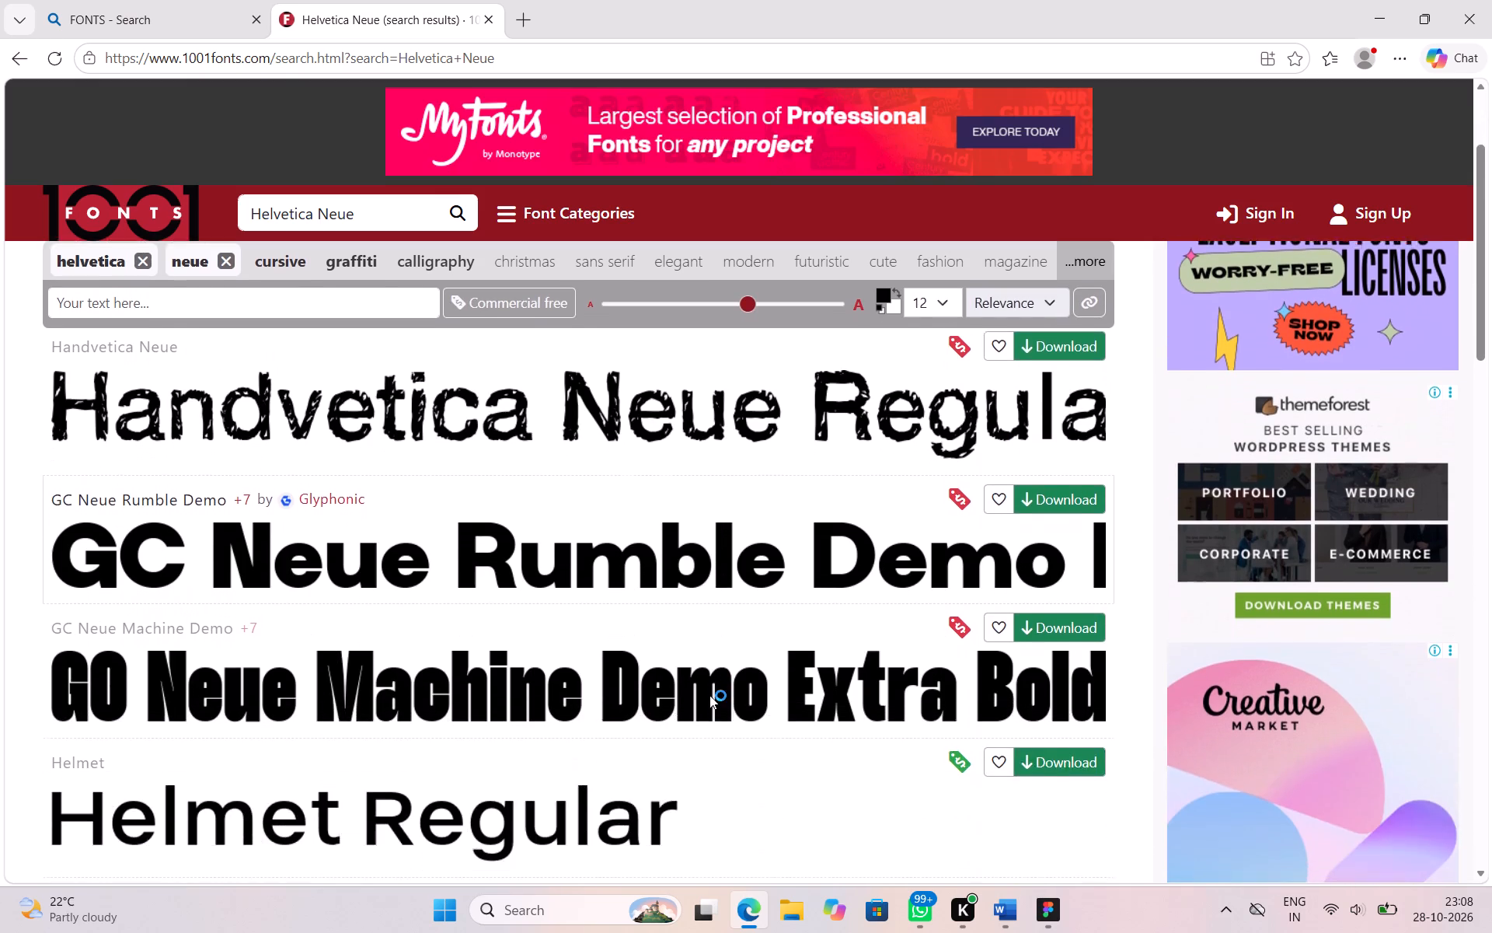
{"action": "scroll", "coordinate": [709, 695], "scroll_direction": "down", "scroll_amount": 7}
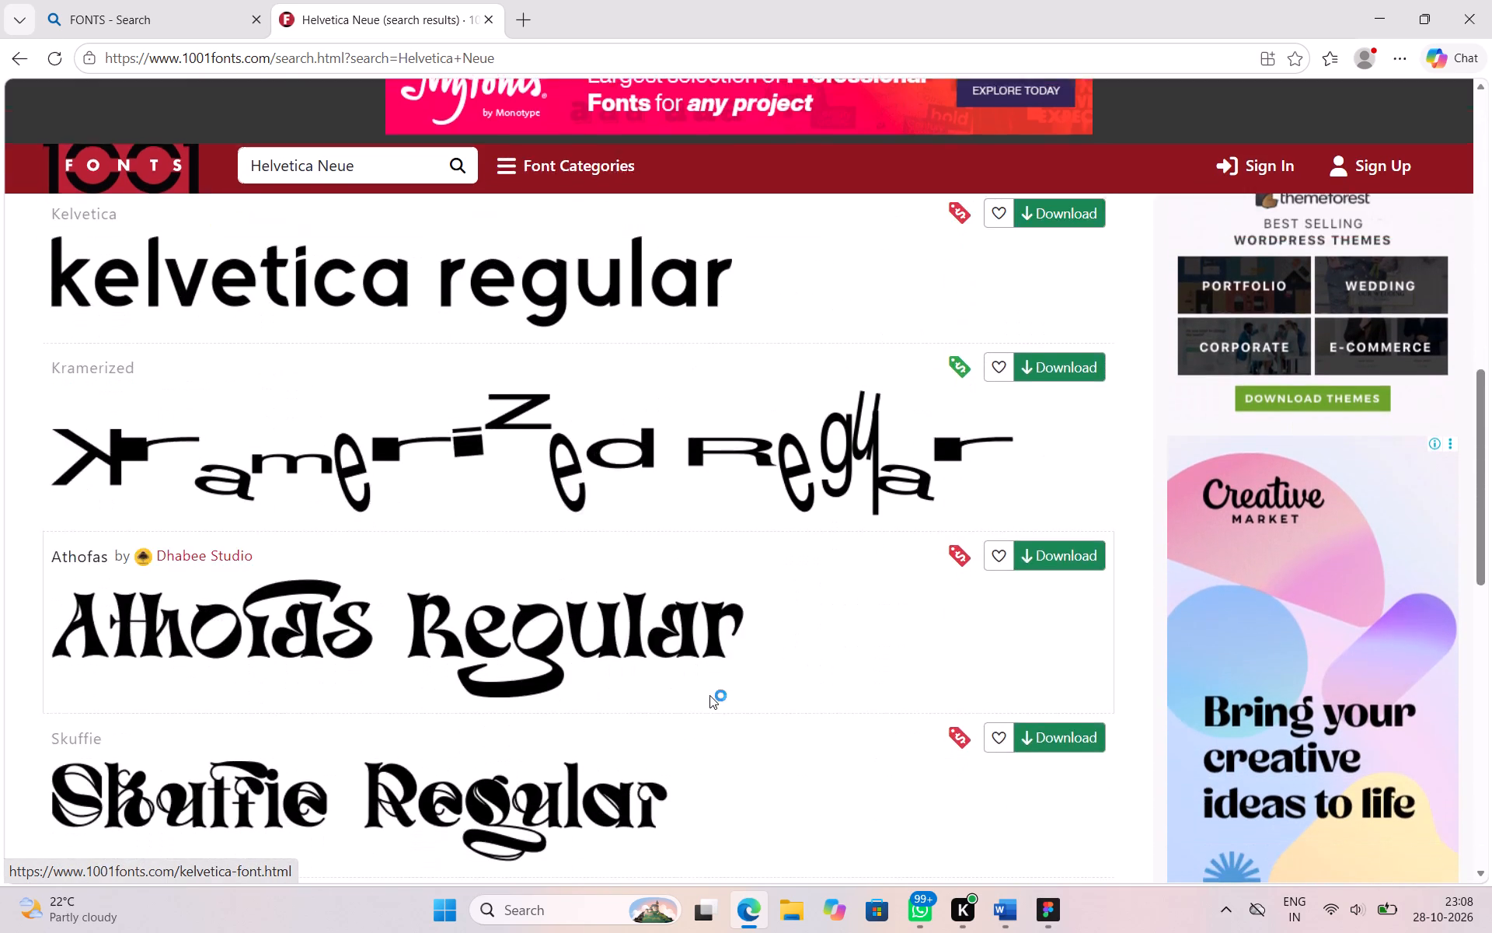
{"action": "scroll", "coordinate": [709, 695], "scroll_direction": "down", "scroll_amount": 5}
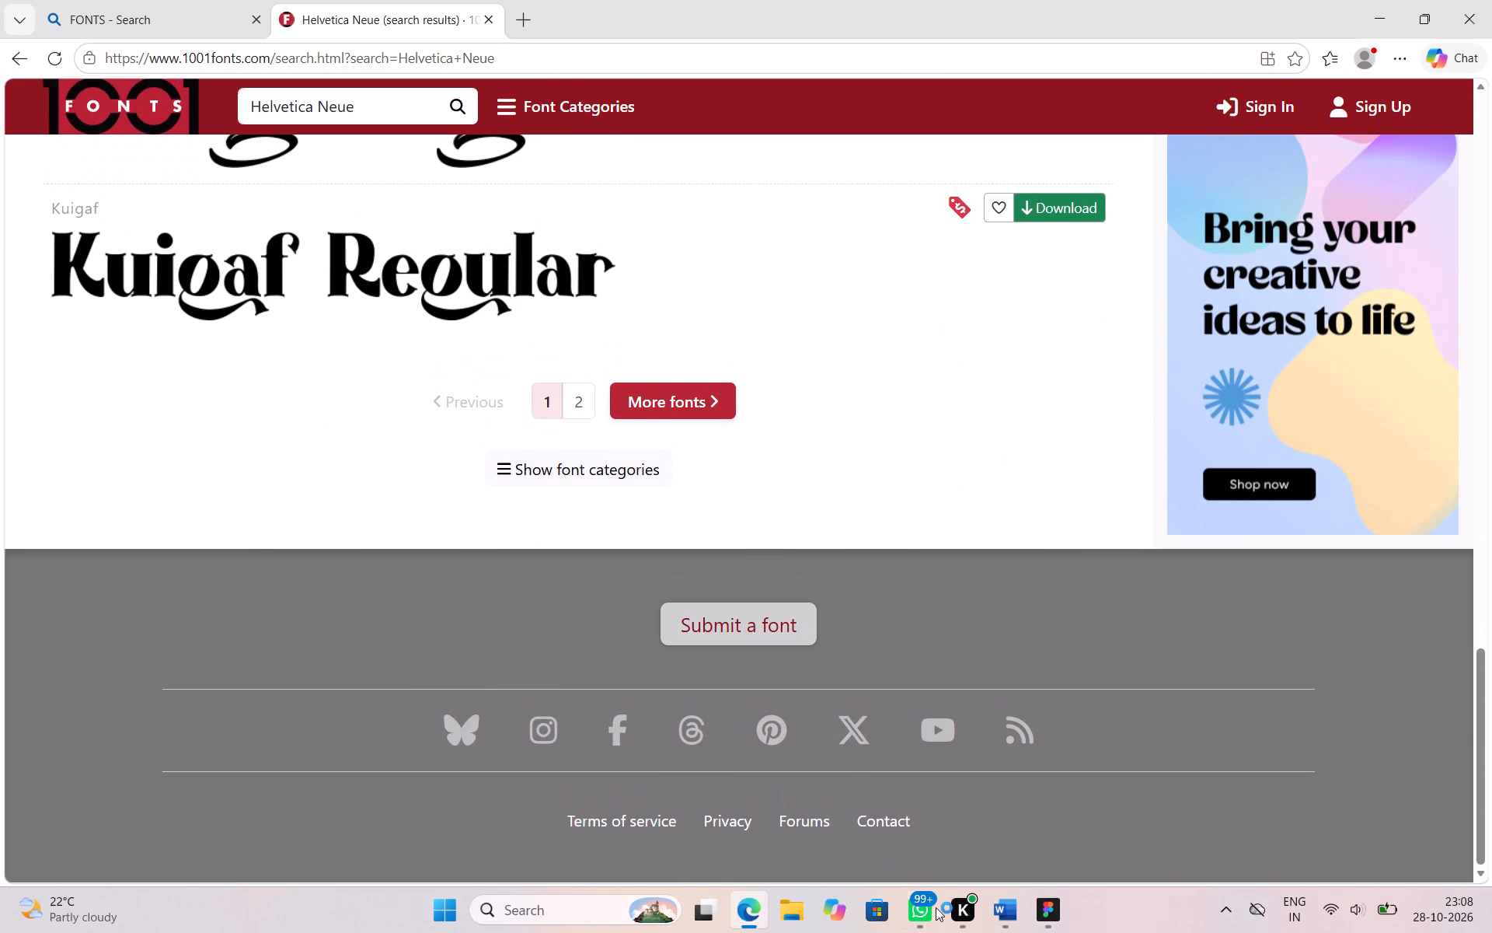
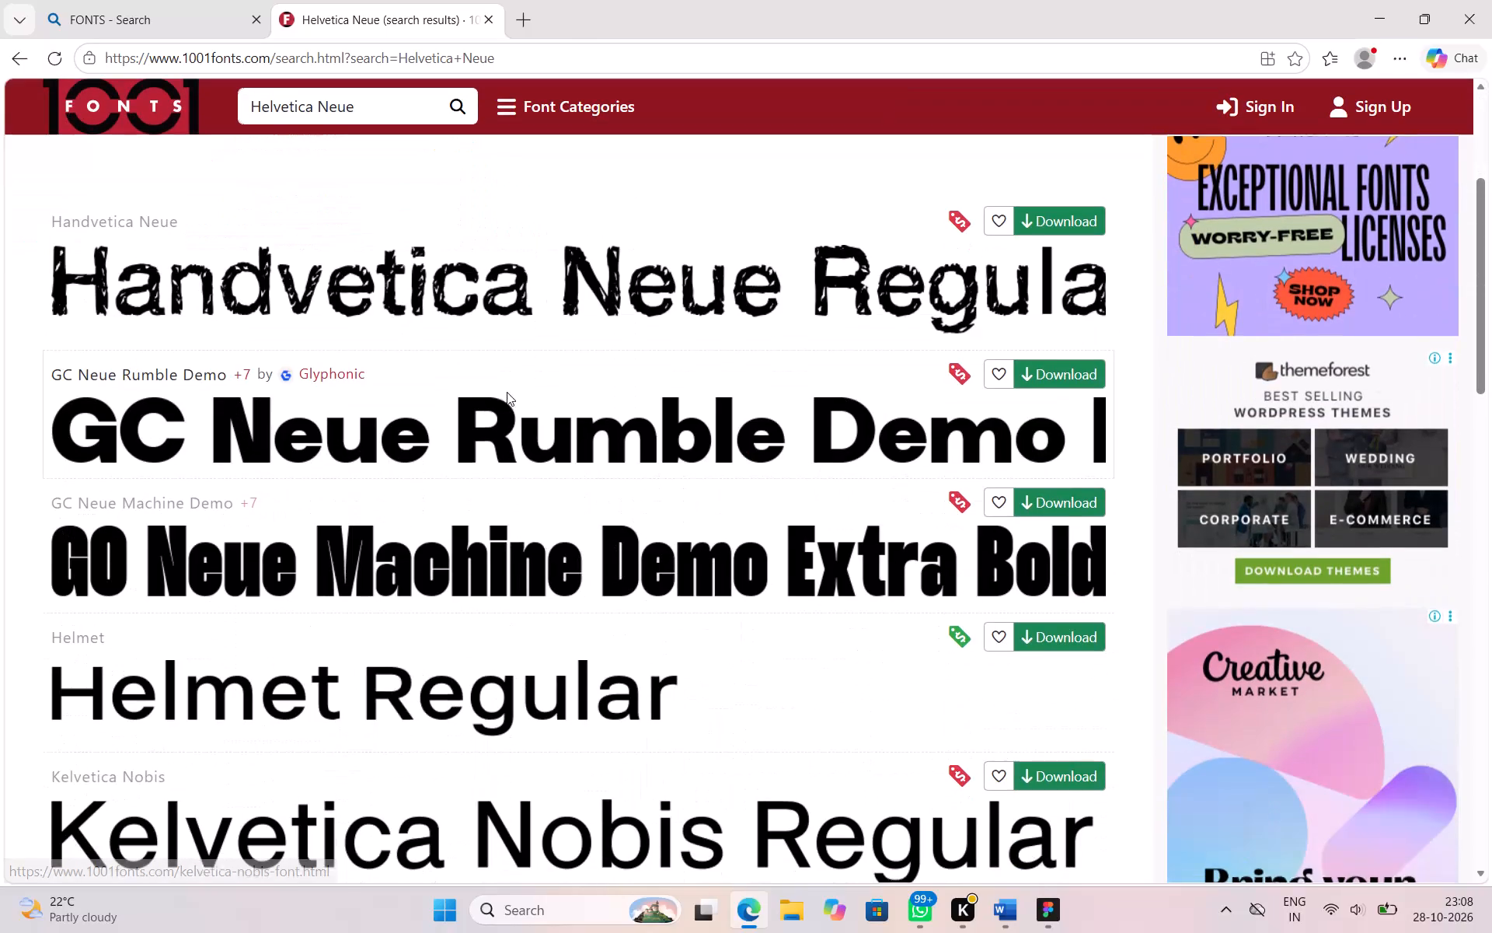
Go back from the 1001 Fonts results to the FONTS web search results and open the Google Fonts site.
{"action": "scroll", "coordinate": [507, 392], "scroll_direction": "up", "scroll_amount": 5}
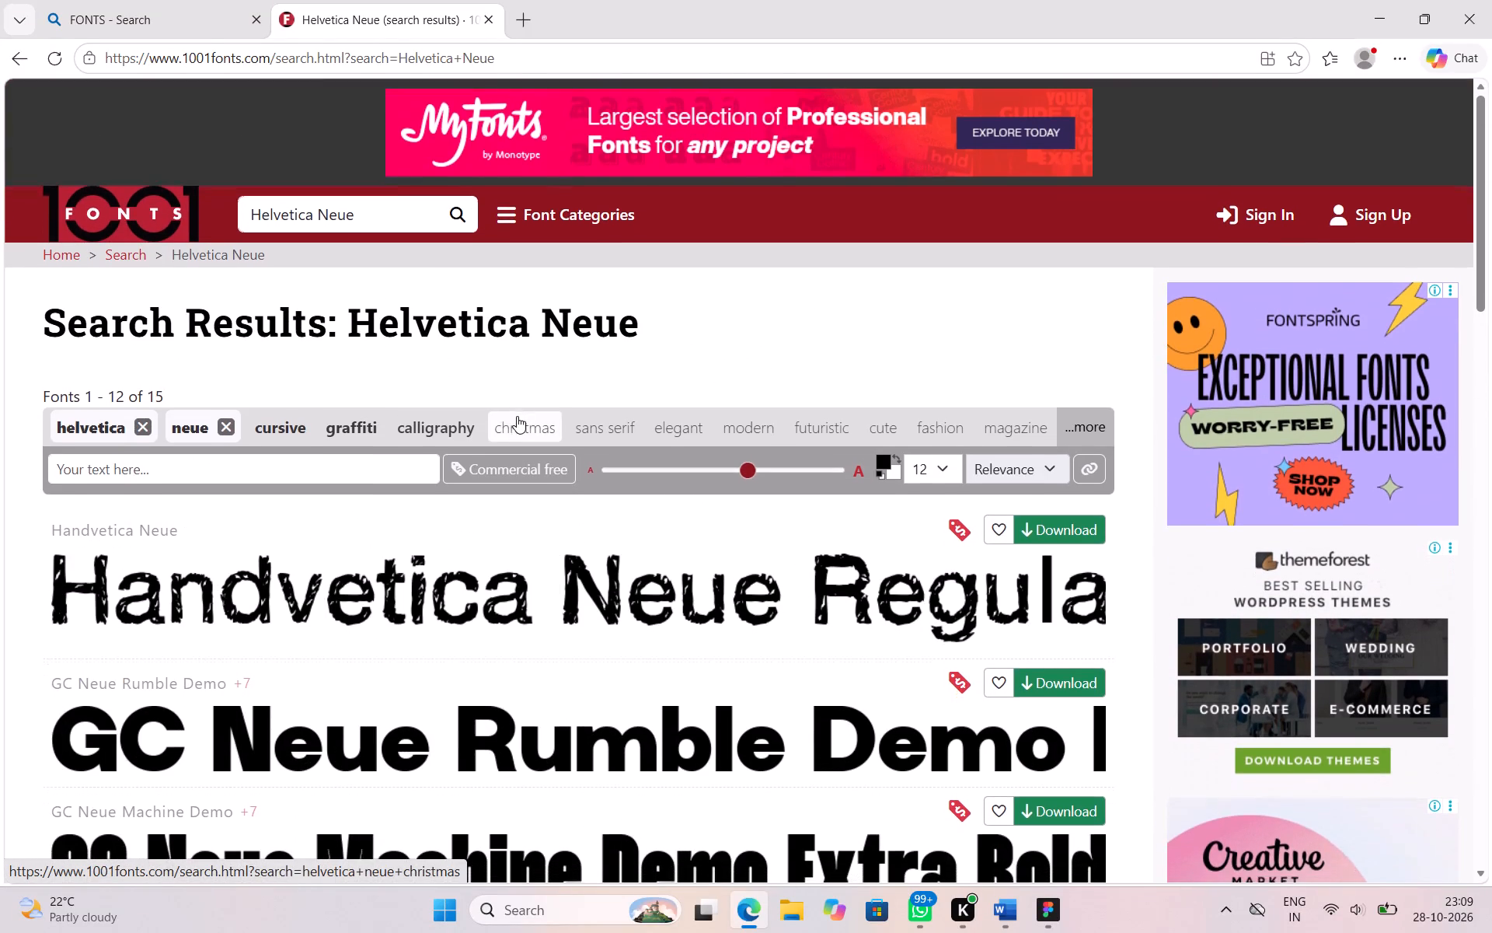
{"action": "scroll", "coordinate": [396, 450], "scroll_direction": "down", "scroll_amount": 4}
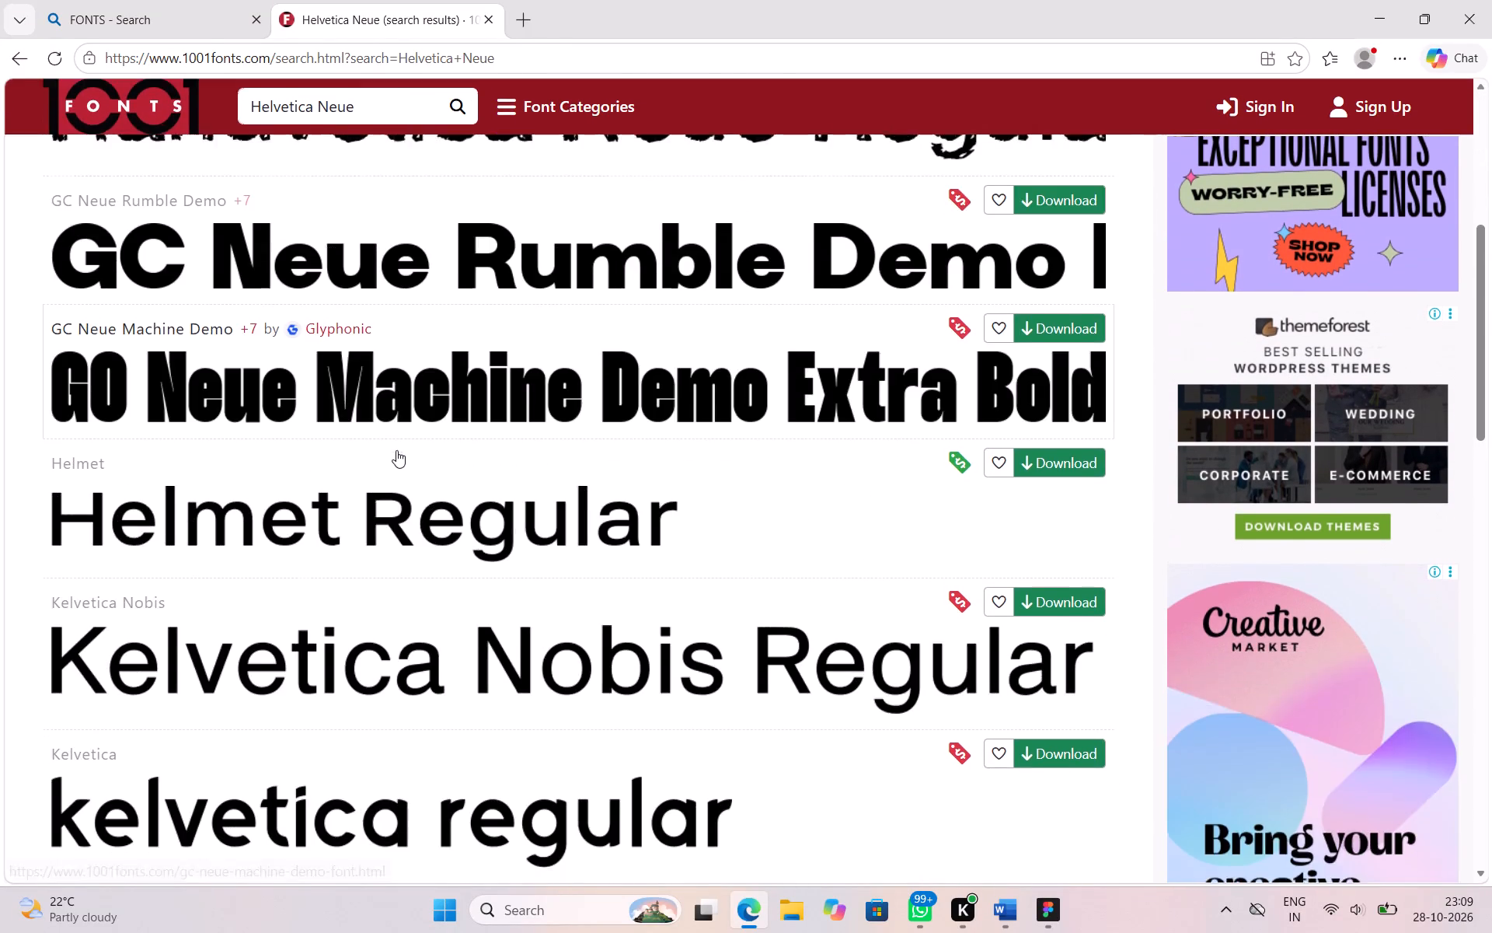
{"action": "scroll", "coordinate": [396, 450], "scroll_direction": "up", "scroll_amount": 6}
{"action": "left_click", "coordinate": [203, 0]}
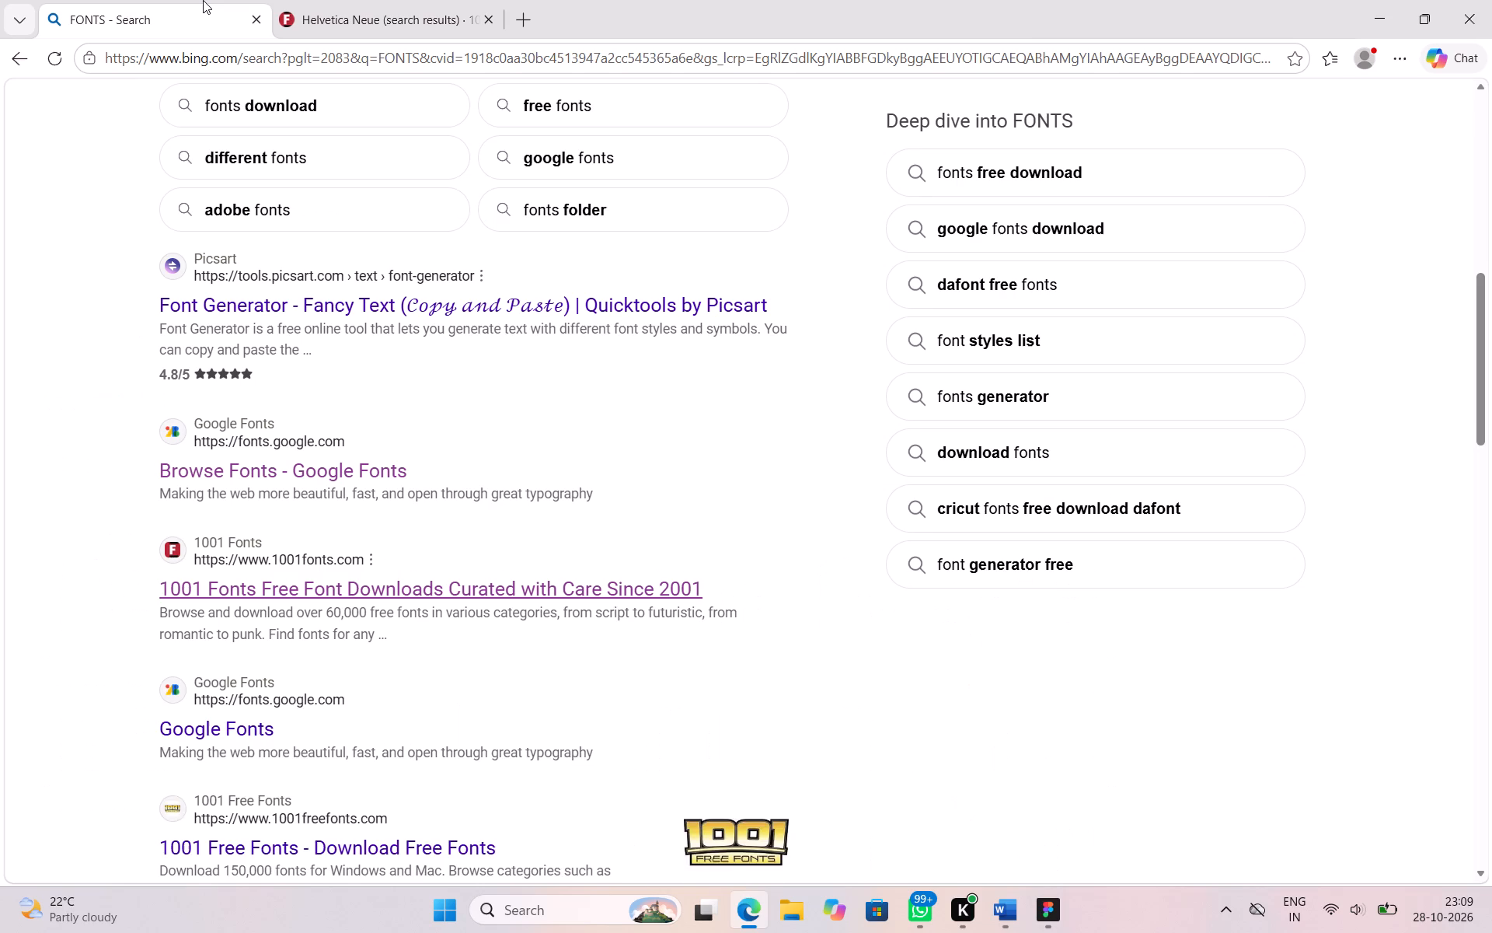
{"action": "scroll", "coordinate": [335, 508], "scroll_direction": "up", "scroll_amount": 1}
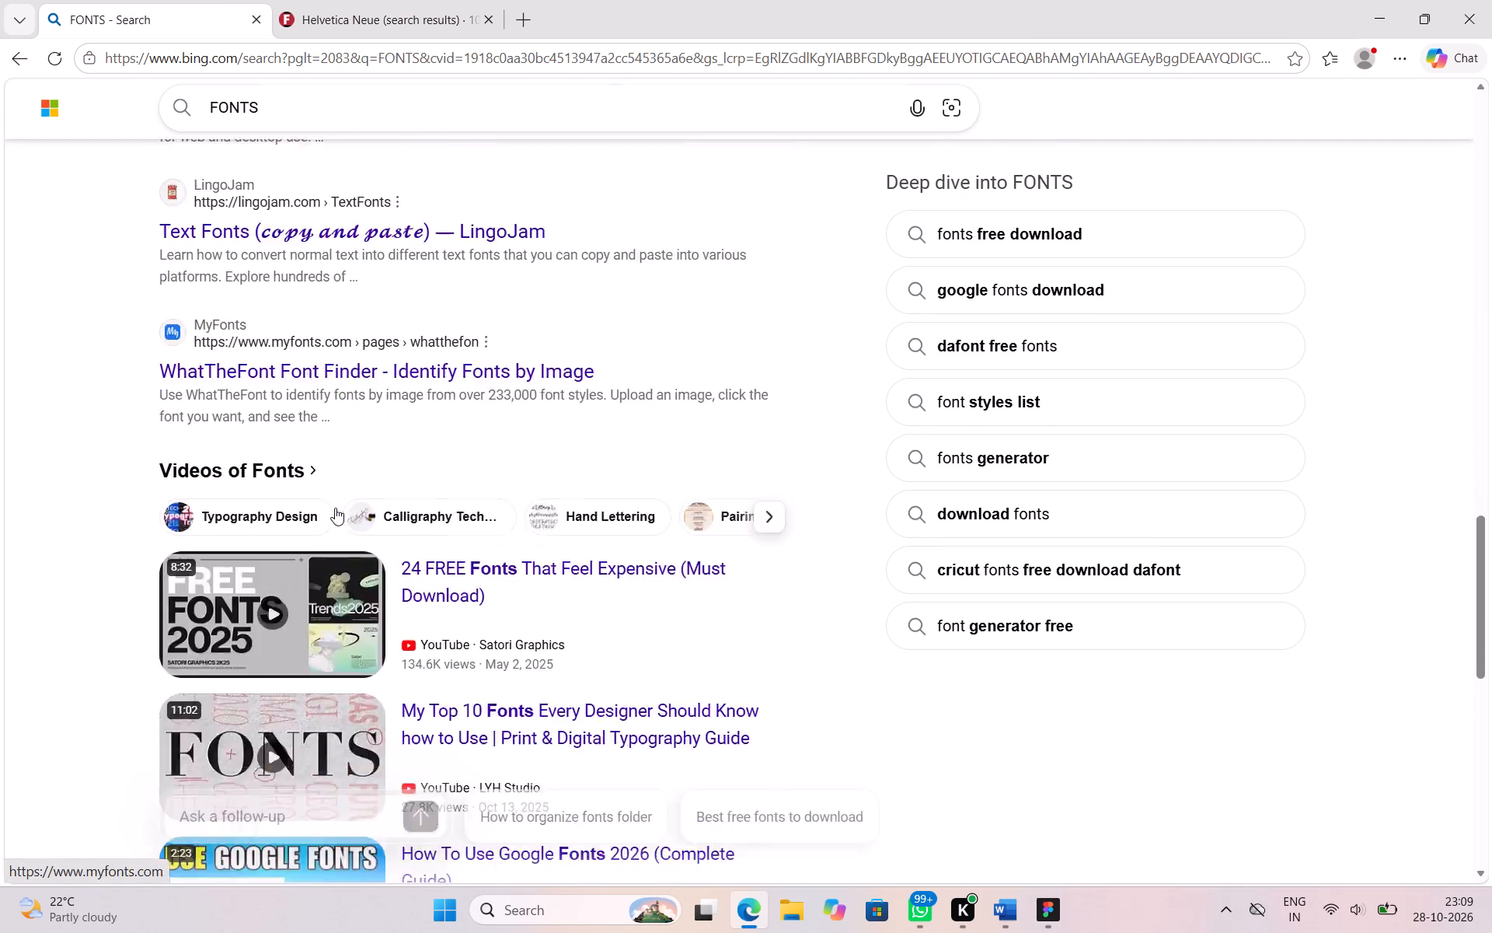
{"action": "scroll", "coordinate": [335, 508], "scroll_direction": "up", "scroll_amount": 7}
{"action": "scroll", "coordinate": [335, 508], "scroll_direction": "down", "scroll_amount": 1}
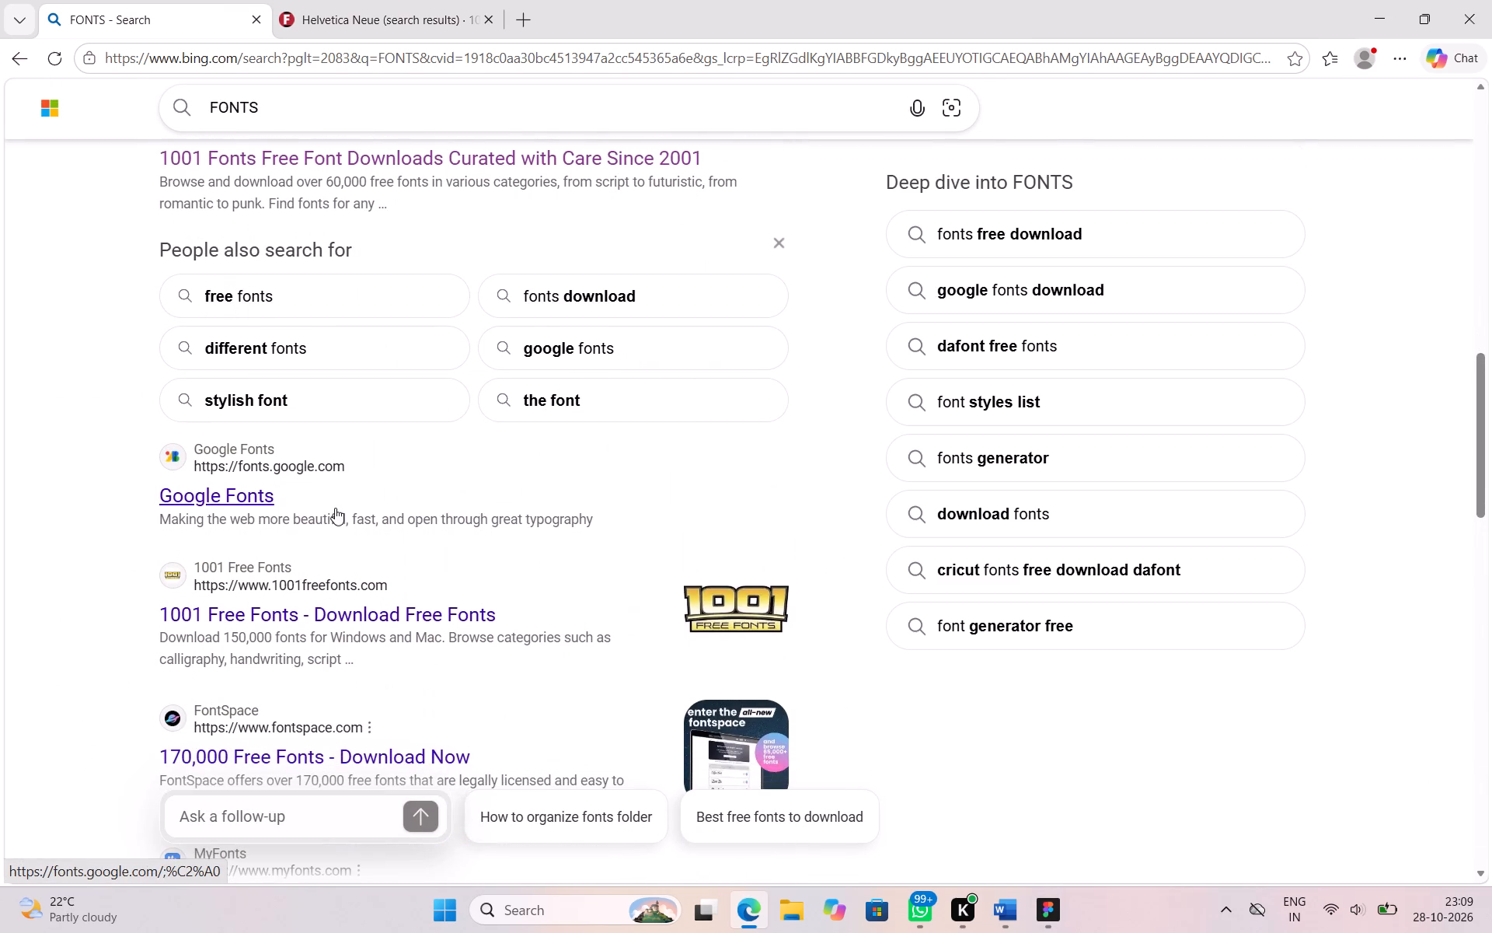
{"action": "scroll", "coordinate": [335, 508], "scroll_direction": "down", "scroll_amount": 1}
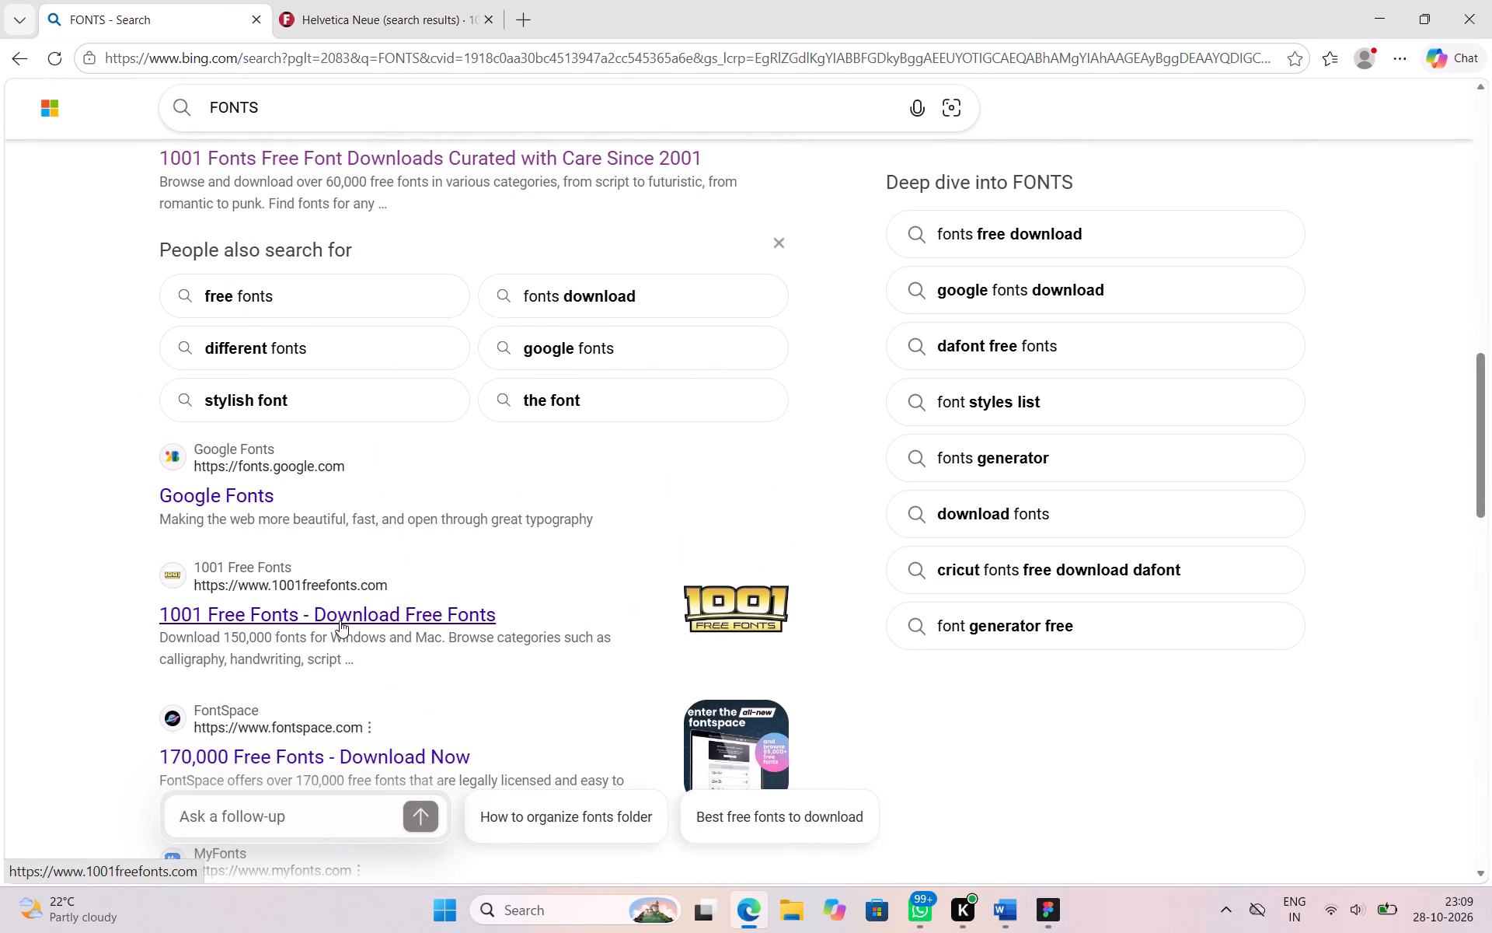
{"action": "left_click", "coordinate": [257, 502]}
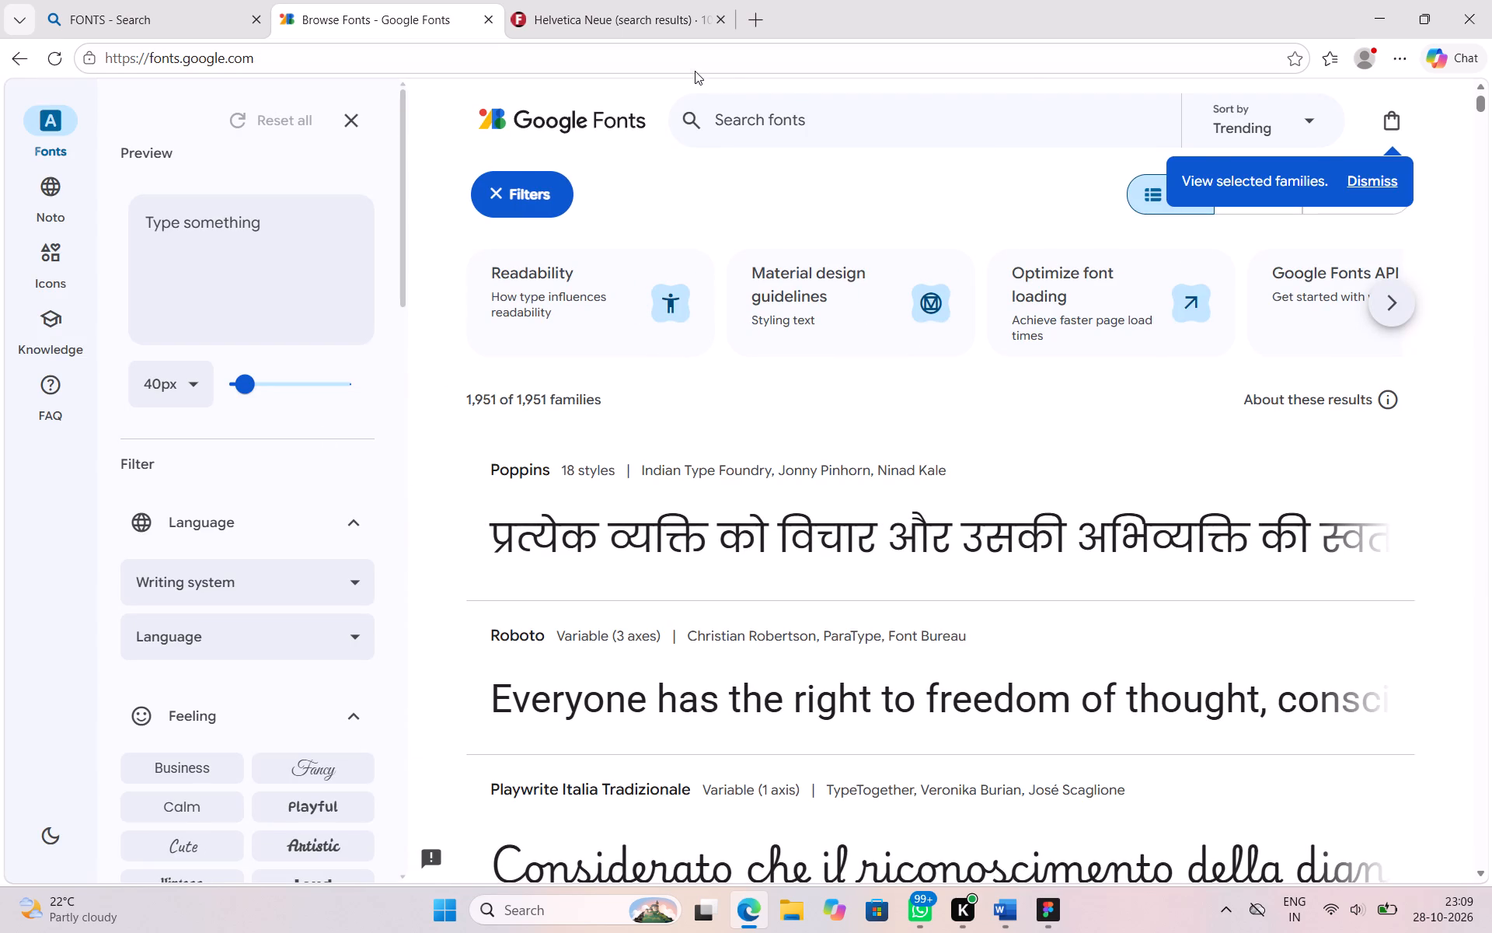
Close the Google Fonts site and open the 1001 Free Fonts site from the FONTS web search results.
{"action": "left_click", "coordinate": [488, 20]}
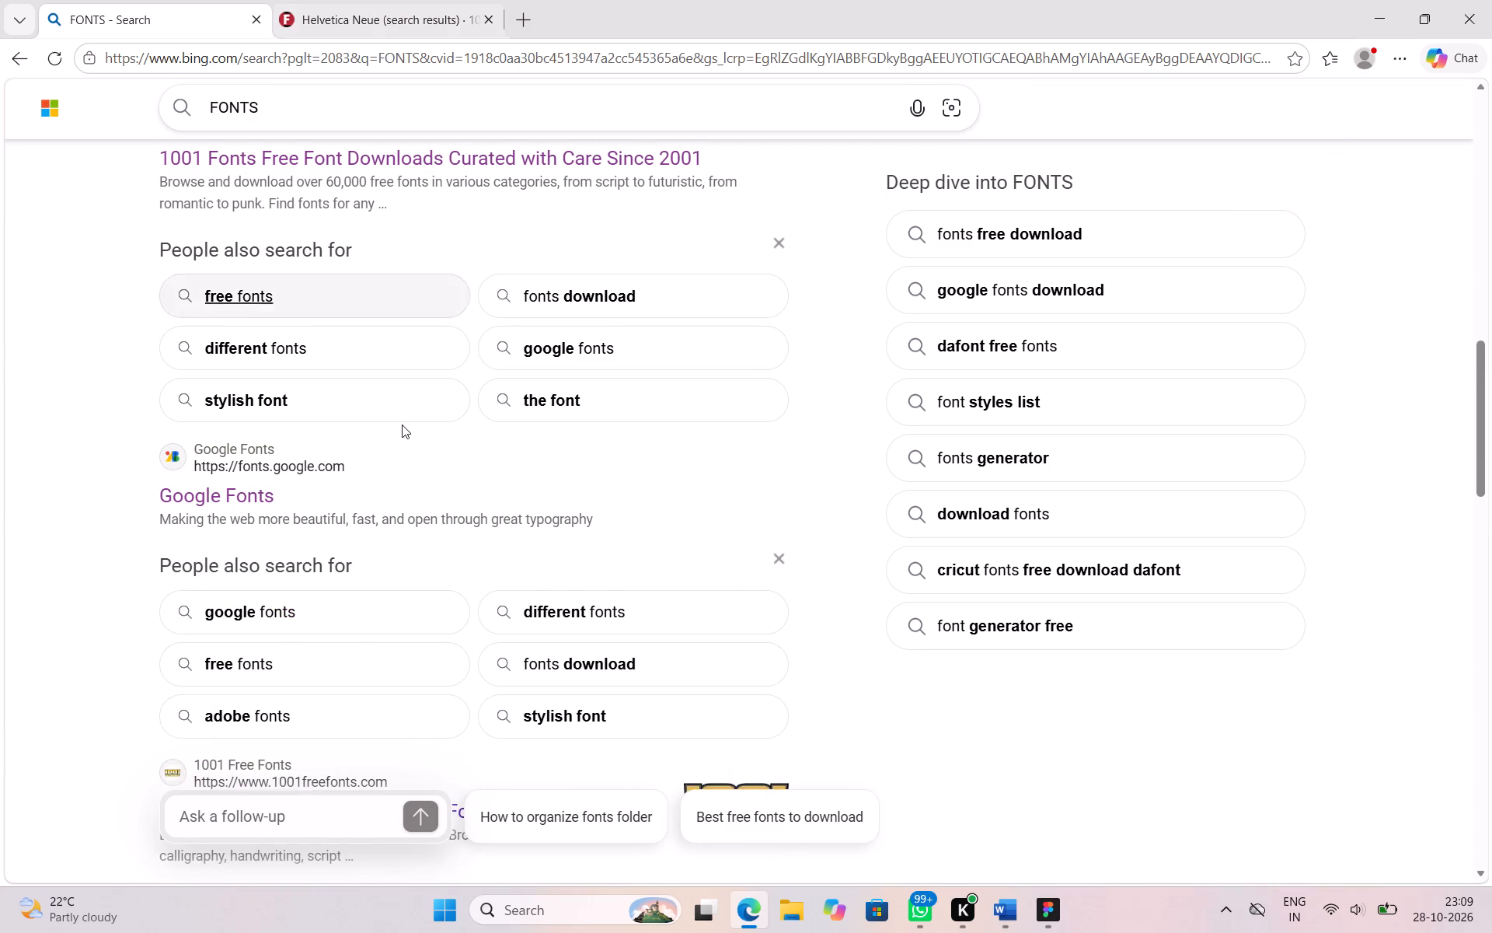
{"action": "scroll", "coordinate": [402, 425], "scroll_direction": "down", "scroll_amount": 4}
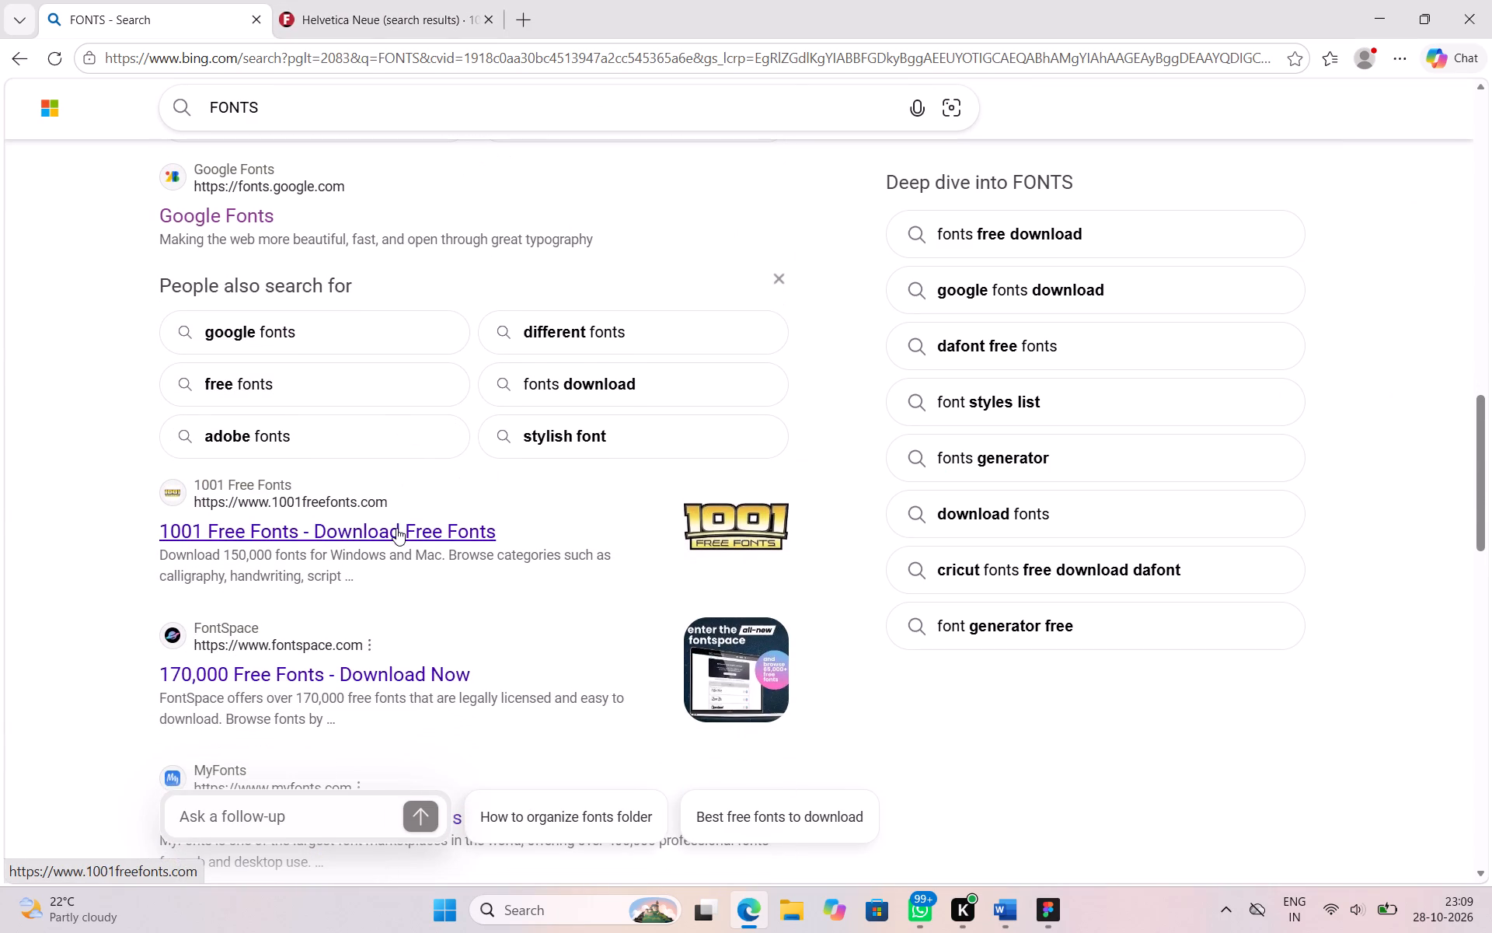
{"action": "left_click", "coordinate": [396, 528]}
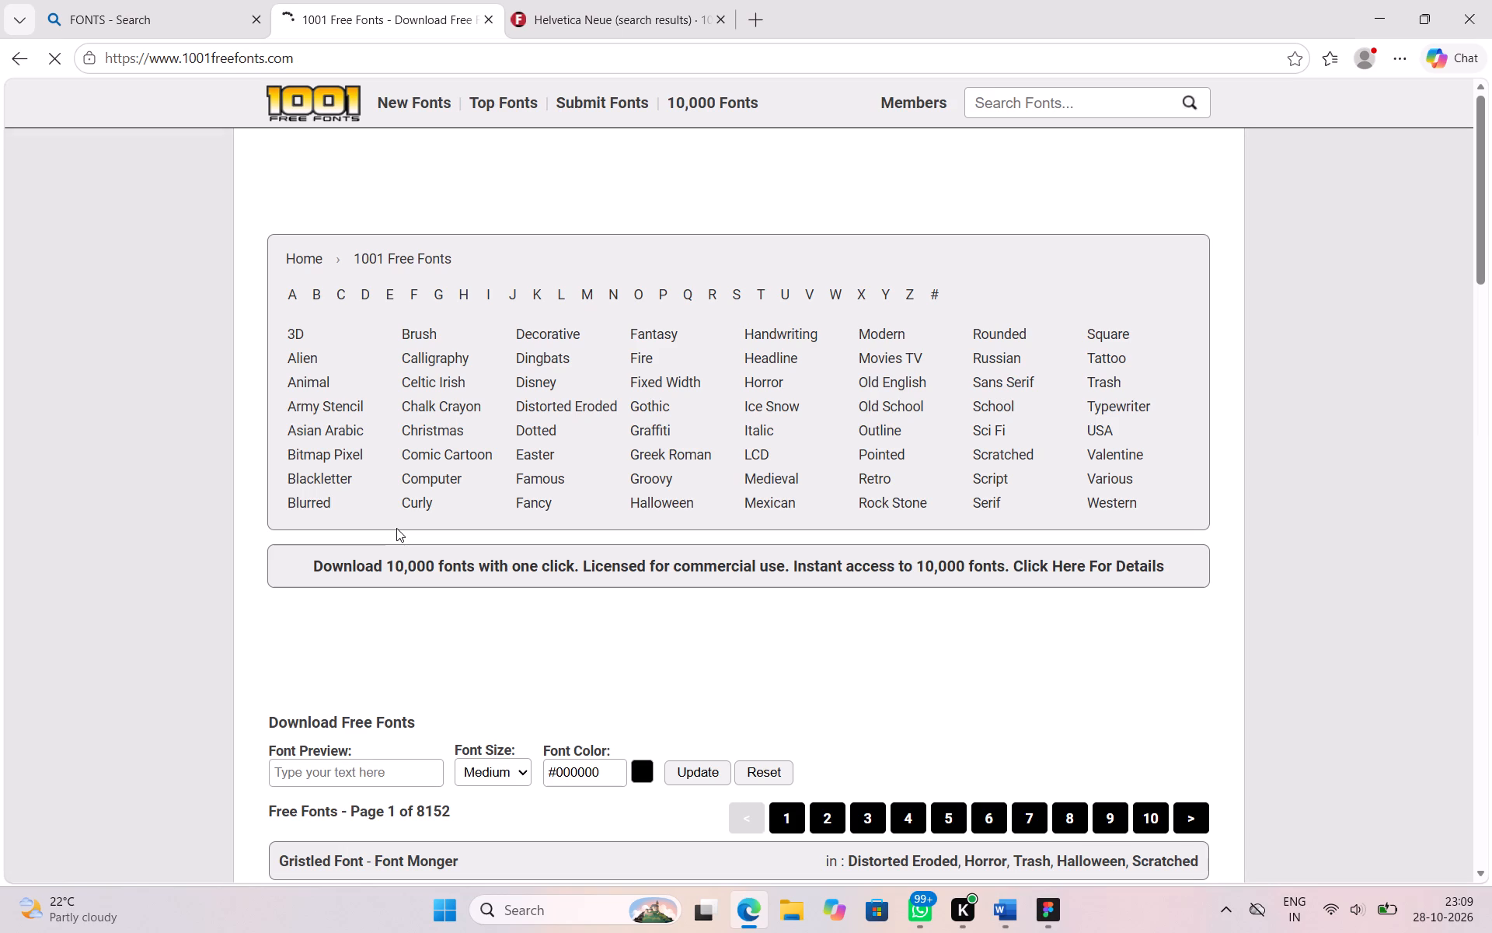
Search the 1001 Free Fonts site for Helvetica Neue.
{"action": "scroll", "coordinate": [396, 528], "scroll_direction": "up", "scroll_amount": 3}
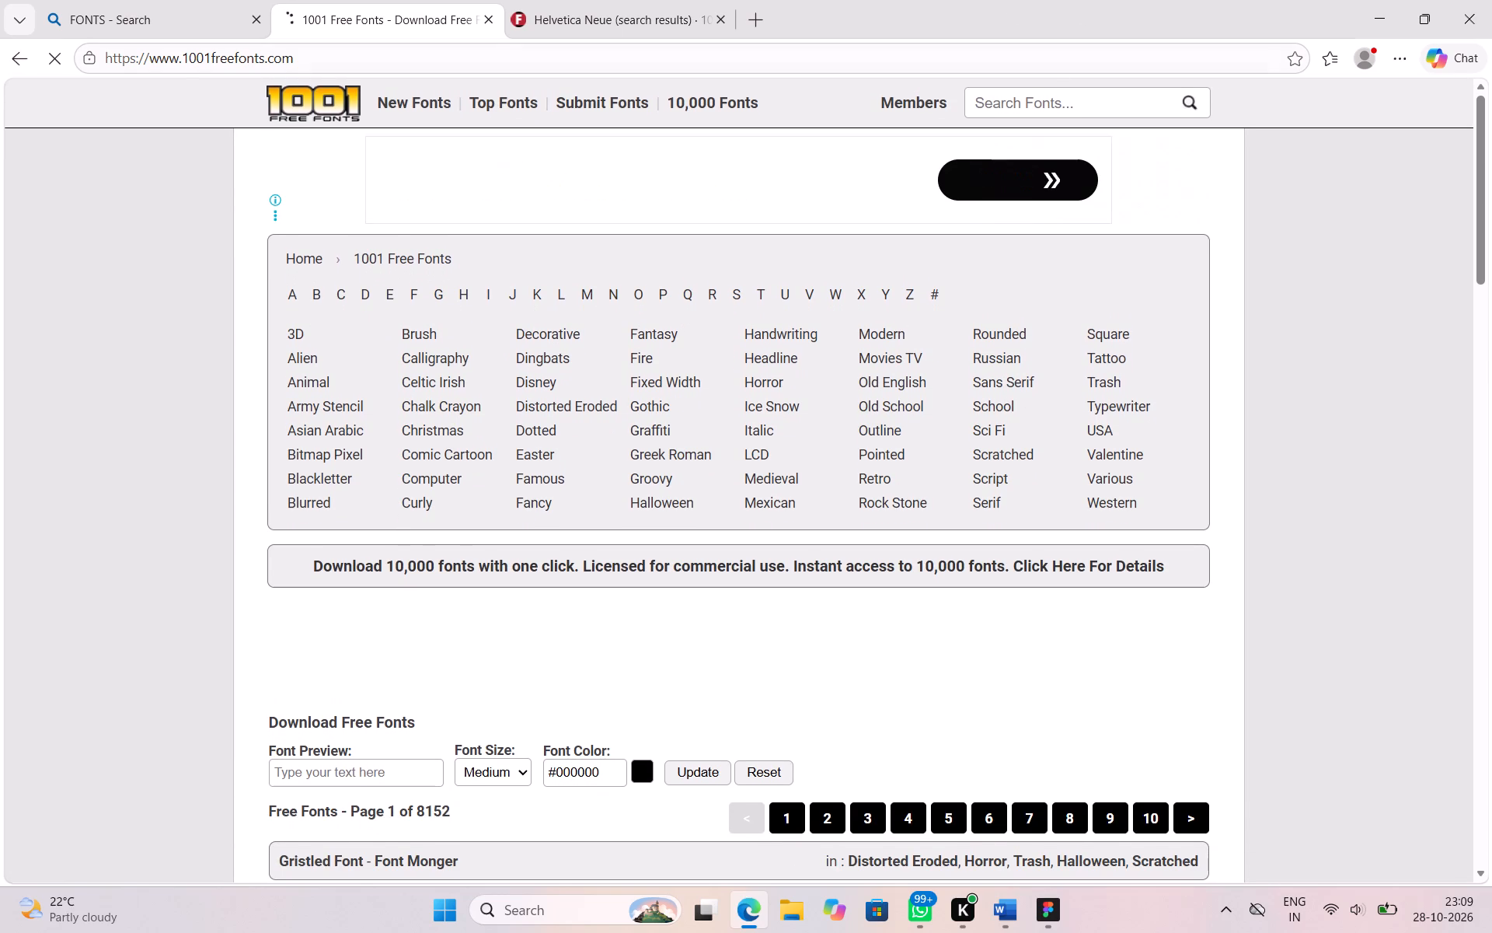
{"action": "left_click", "coordinate": [1032, 100]}
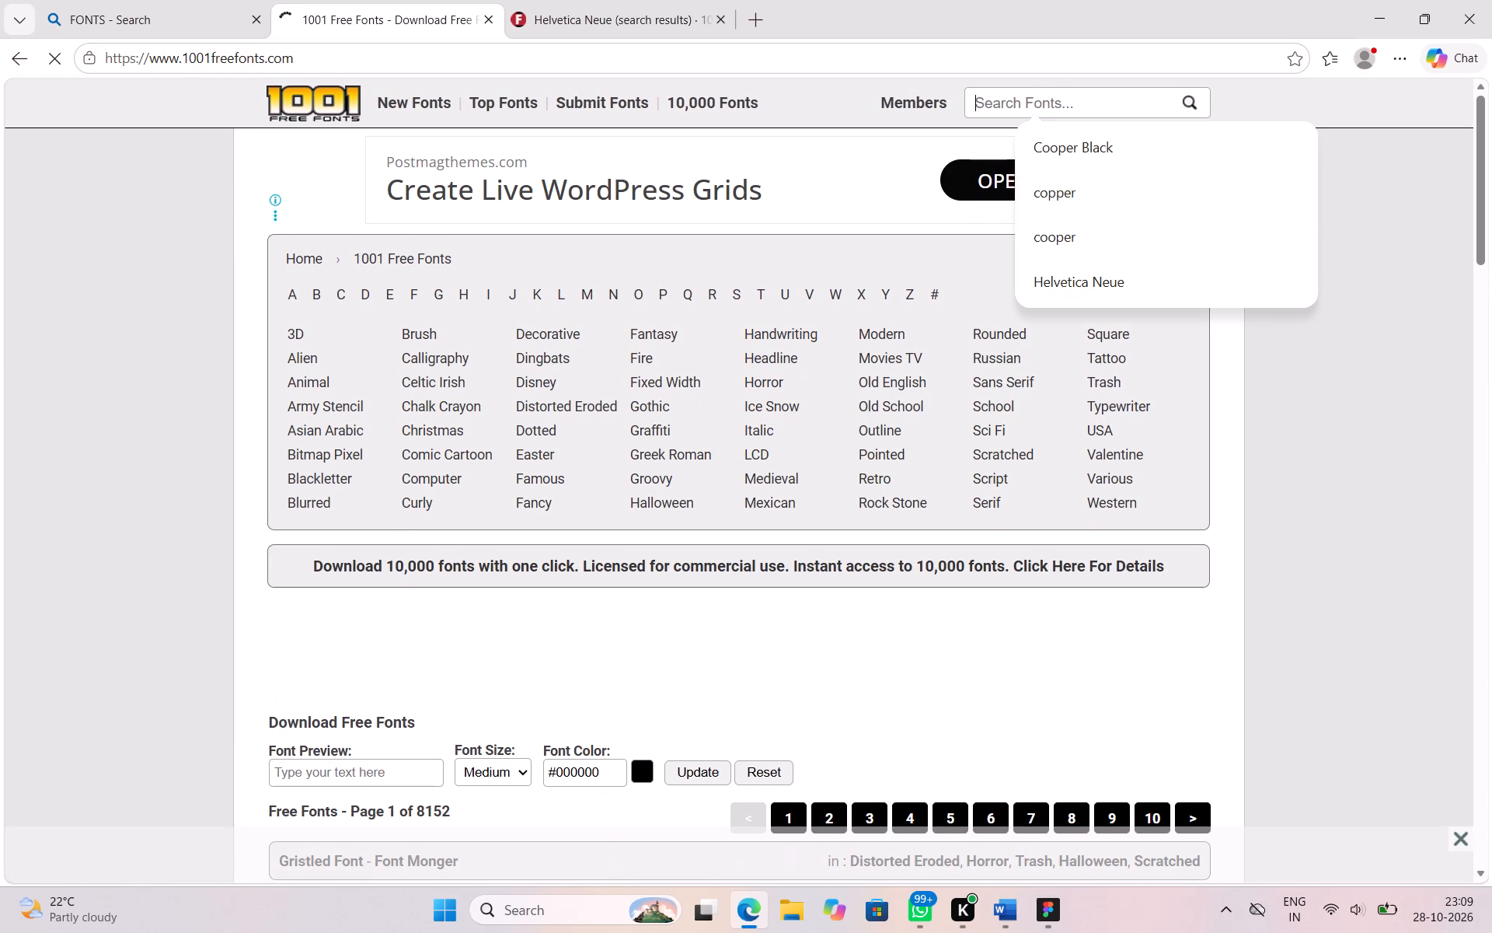
{"action": "key", "text": "ctrl+v"}
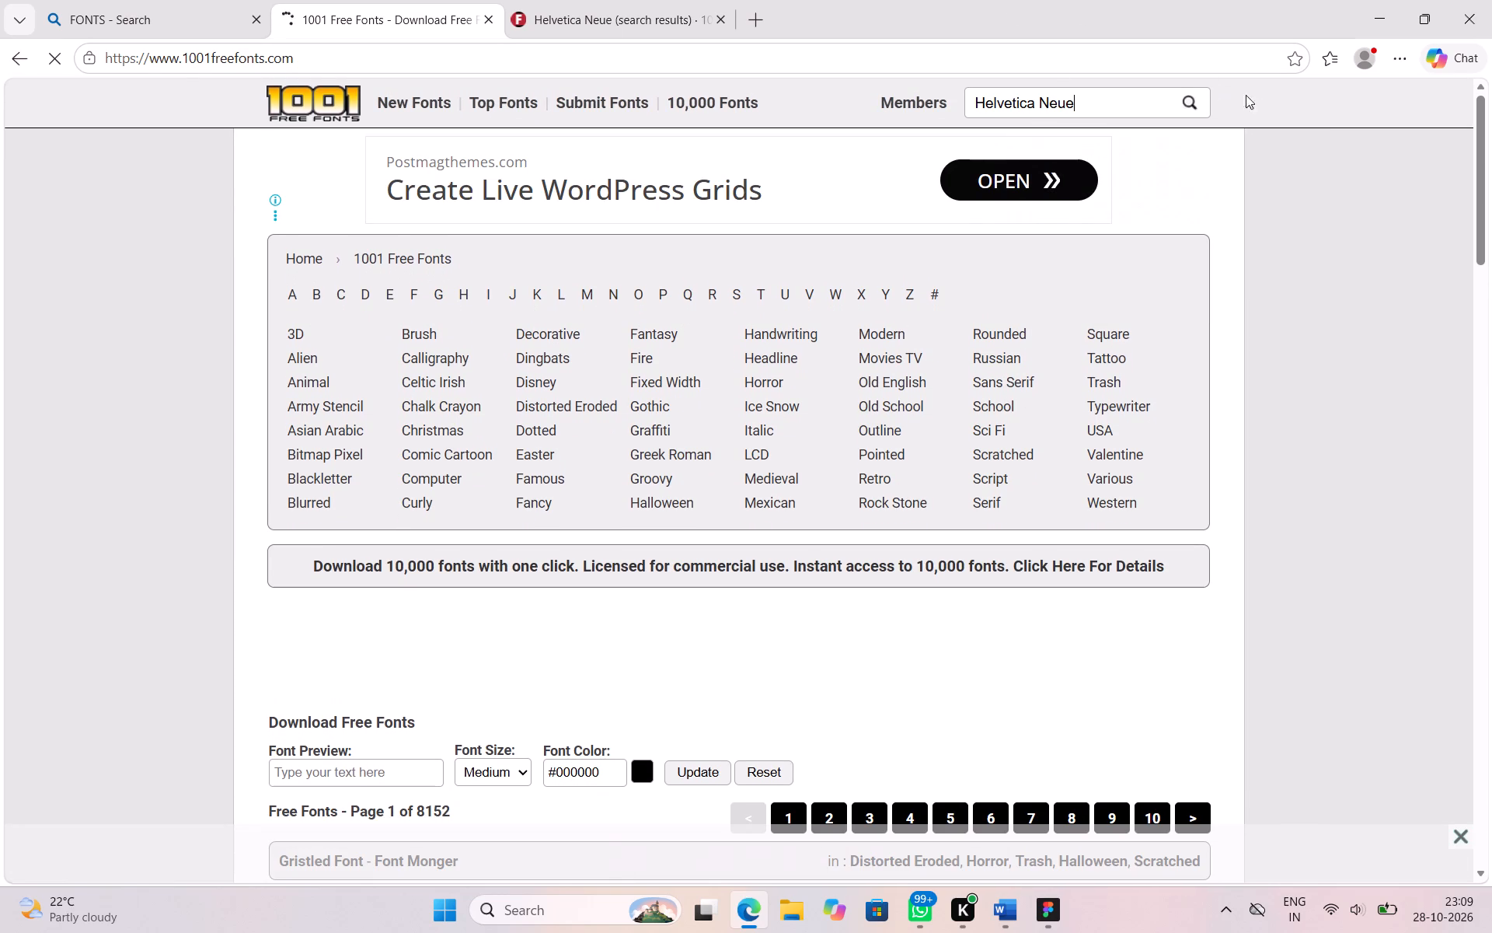
{"action": "left_click", "coordinate": [1184, 104]}
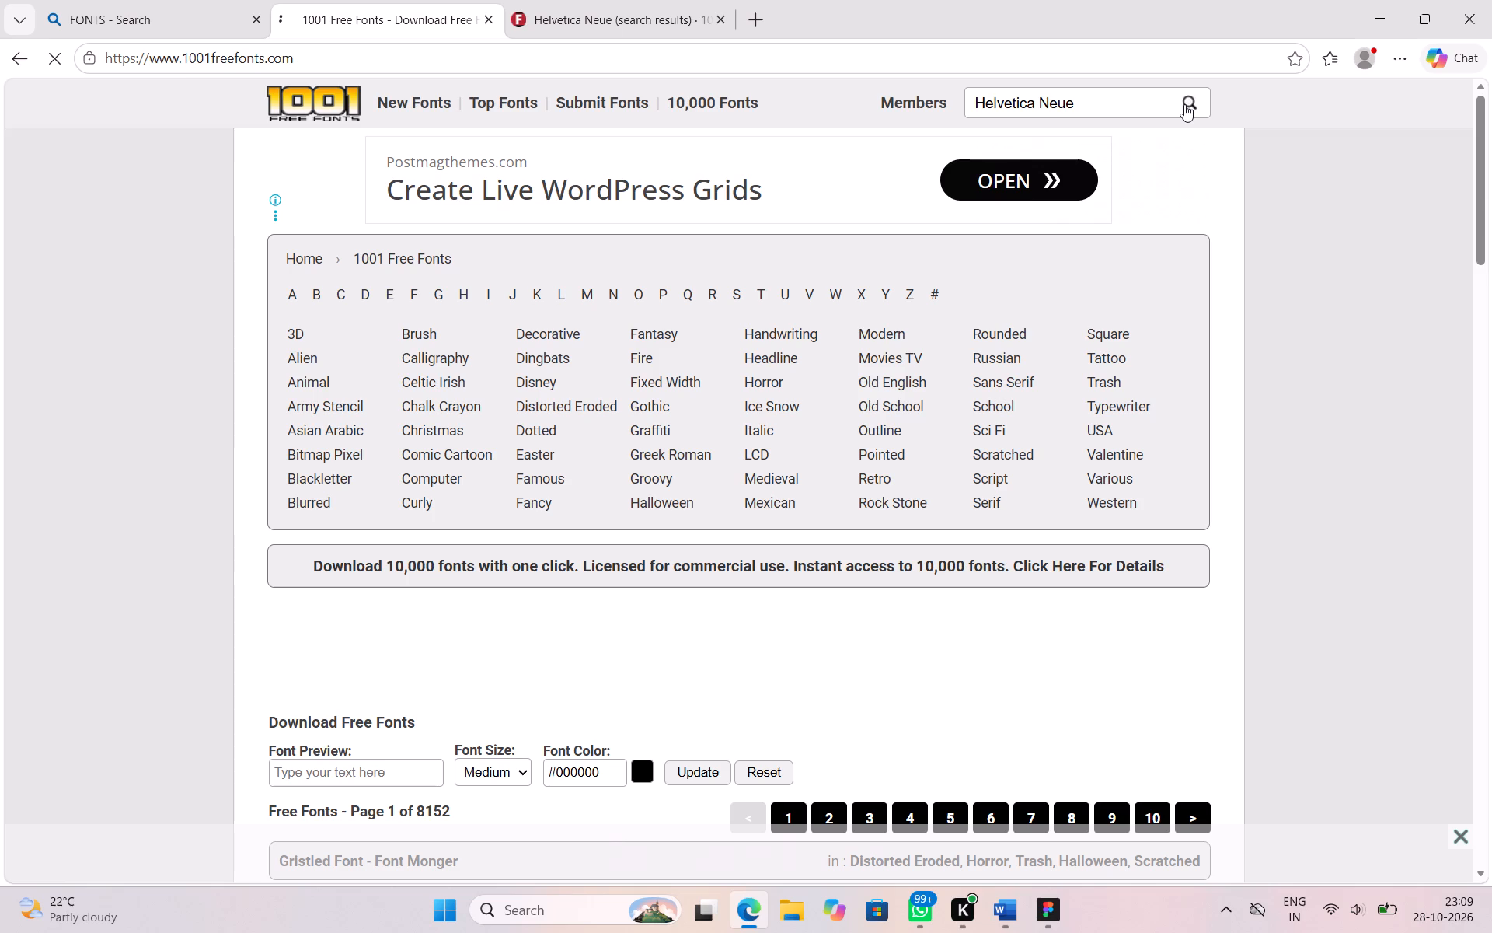
{"action": "left_click", "coordinate": [1184, 104]}
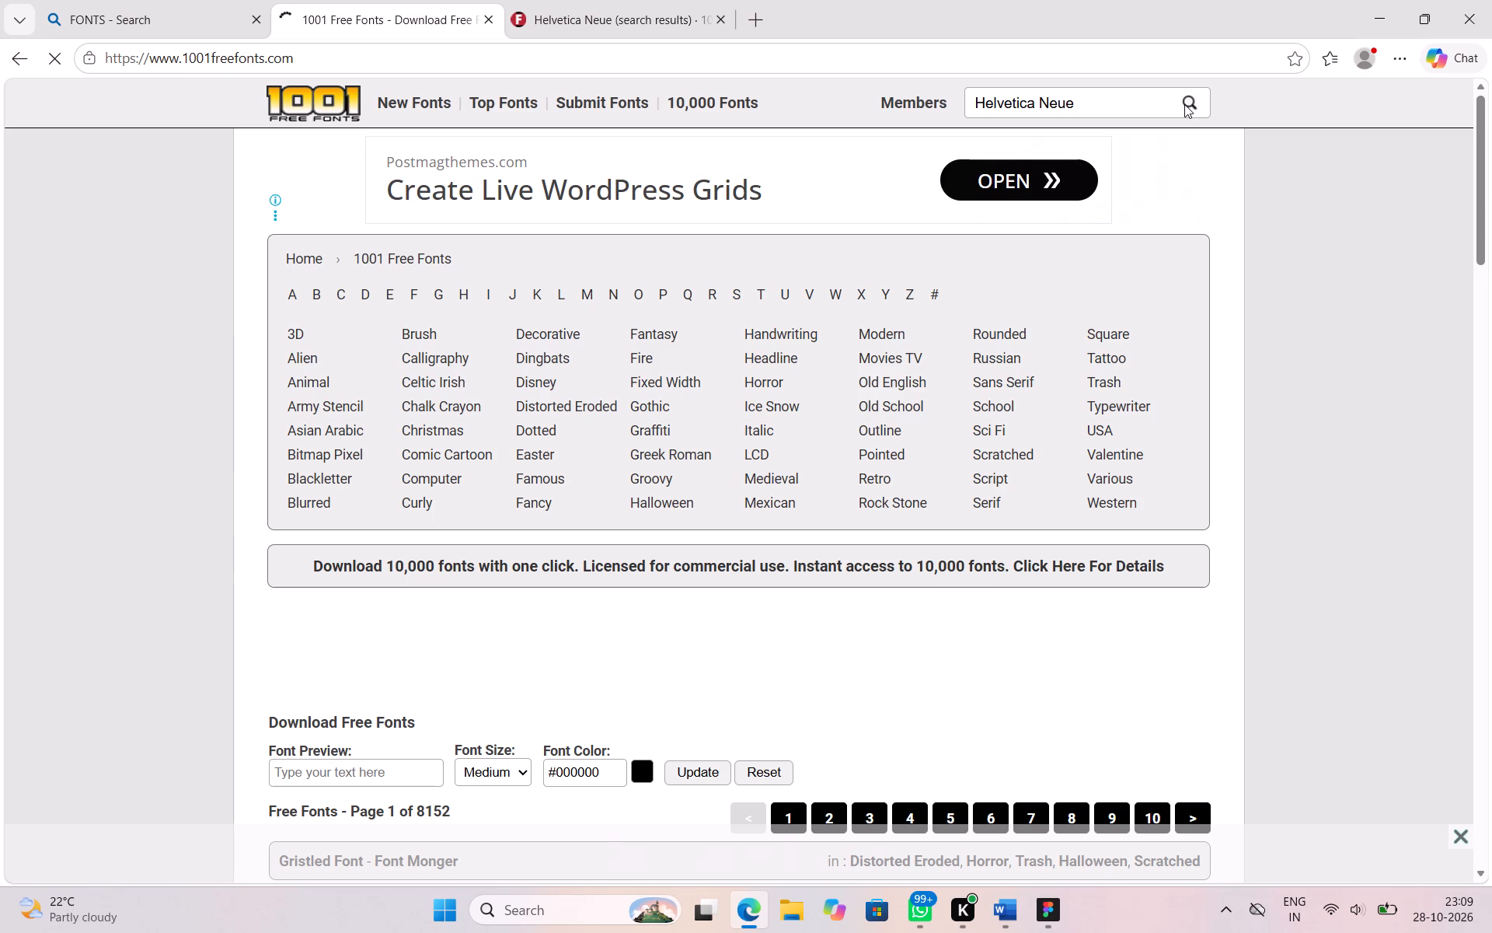
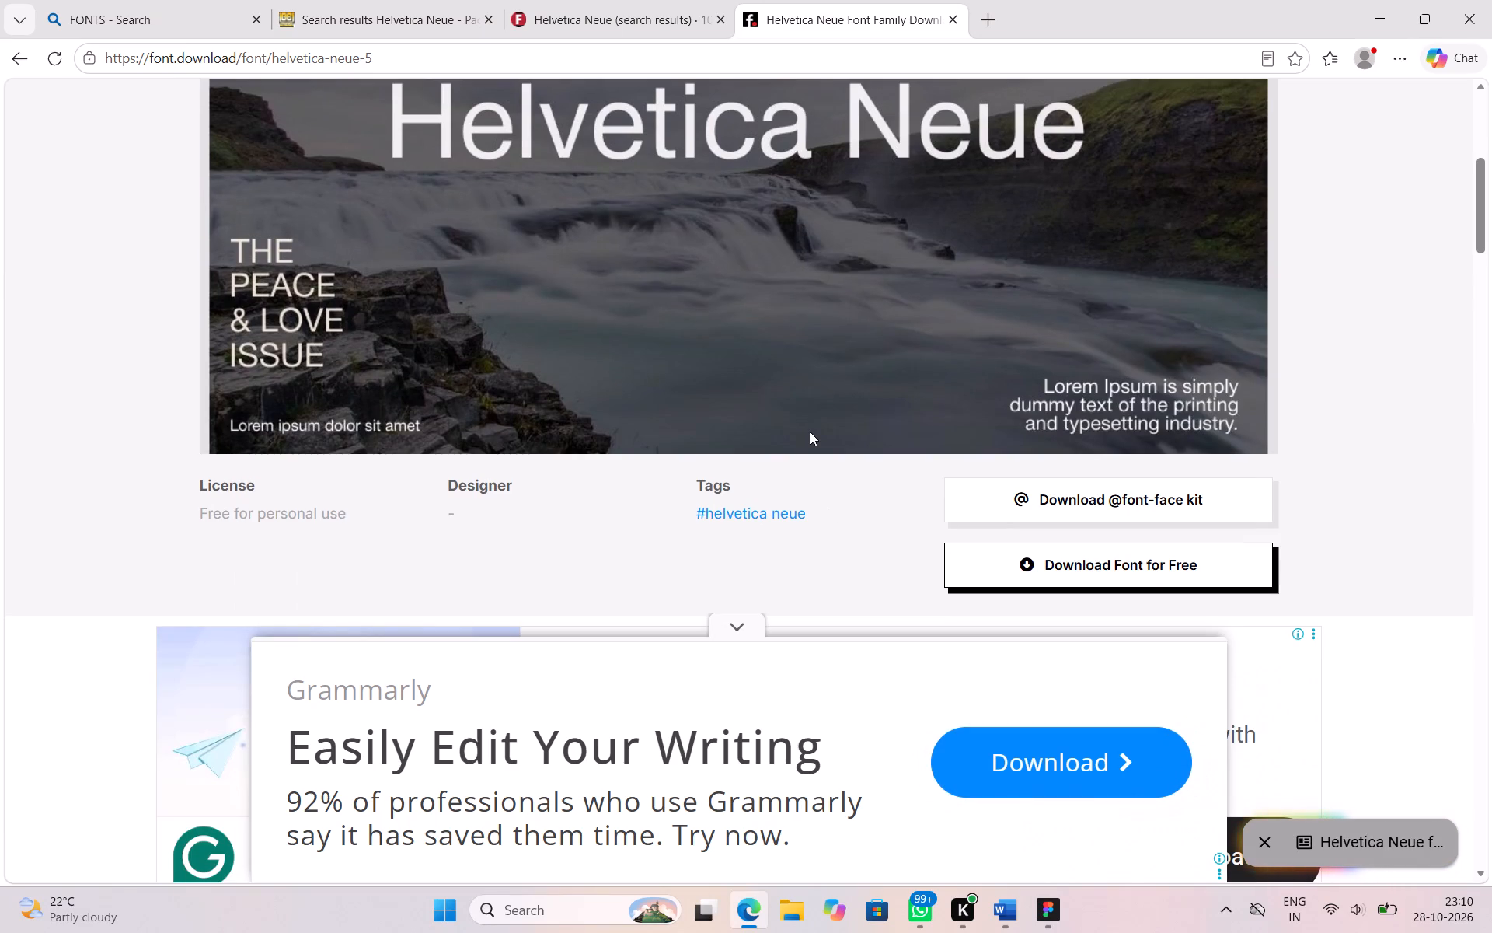
{"action": "left_click", "coordinate": [1012, 556]}
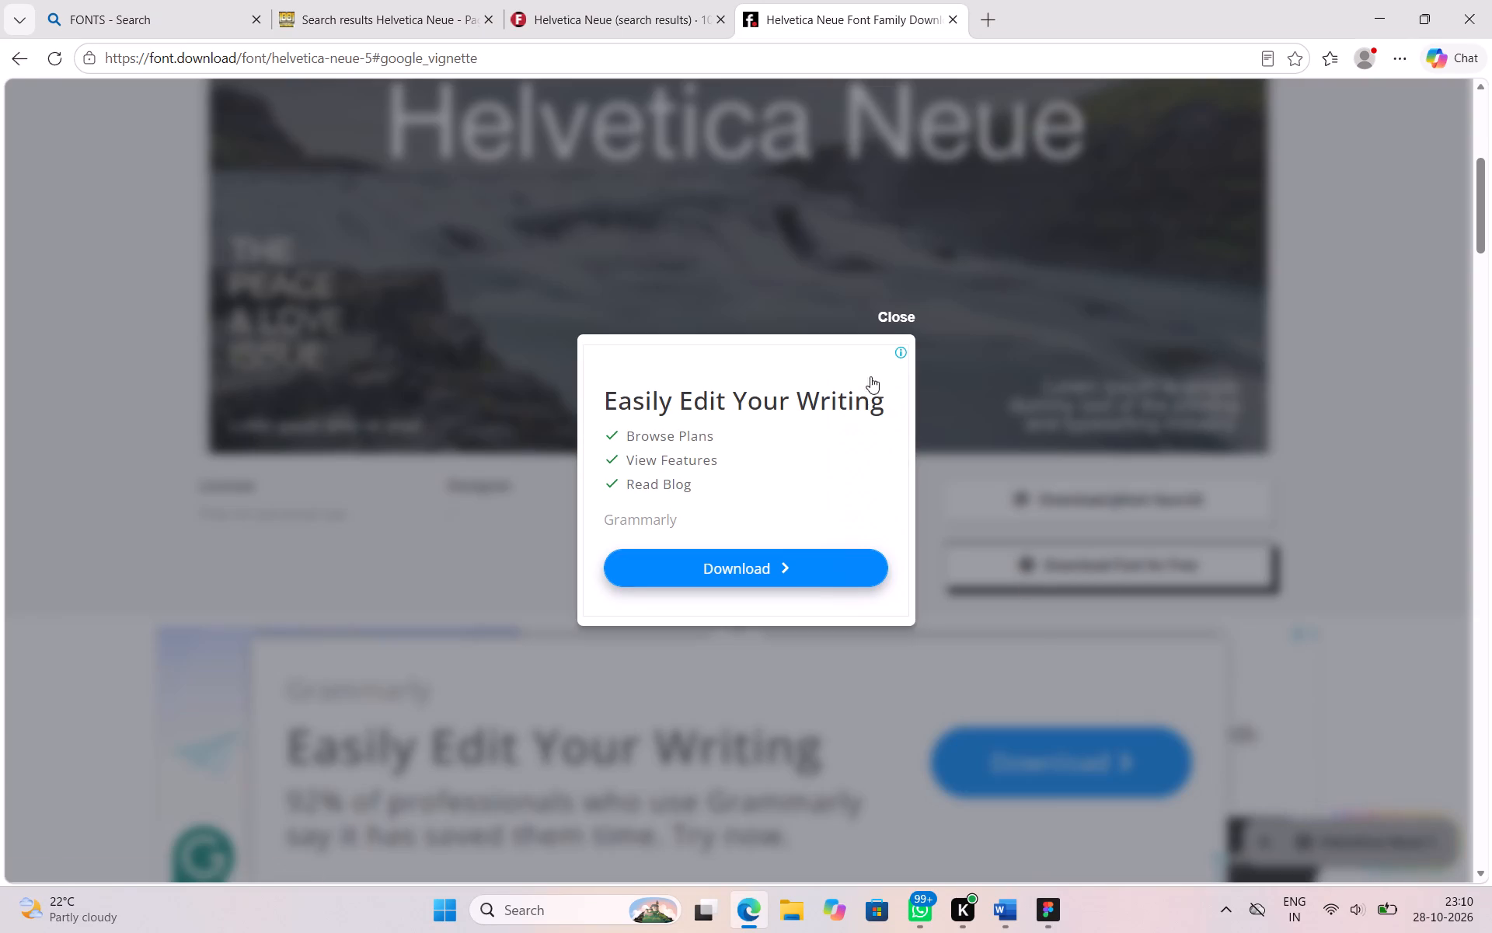
{"action": "left_click", "coordinate": [886, 318]}
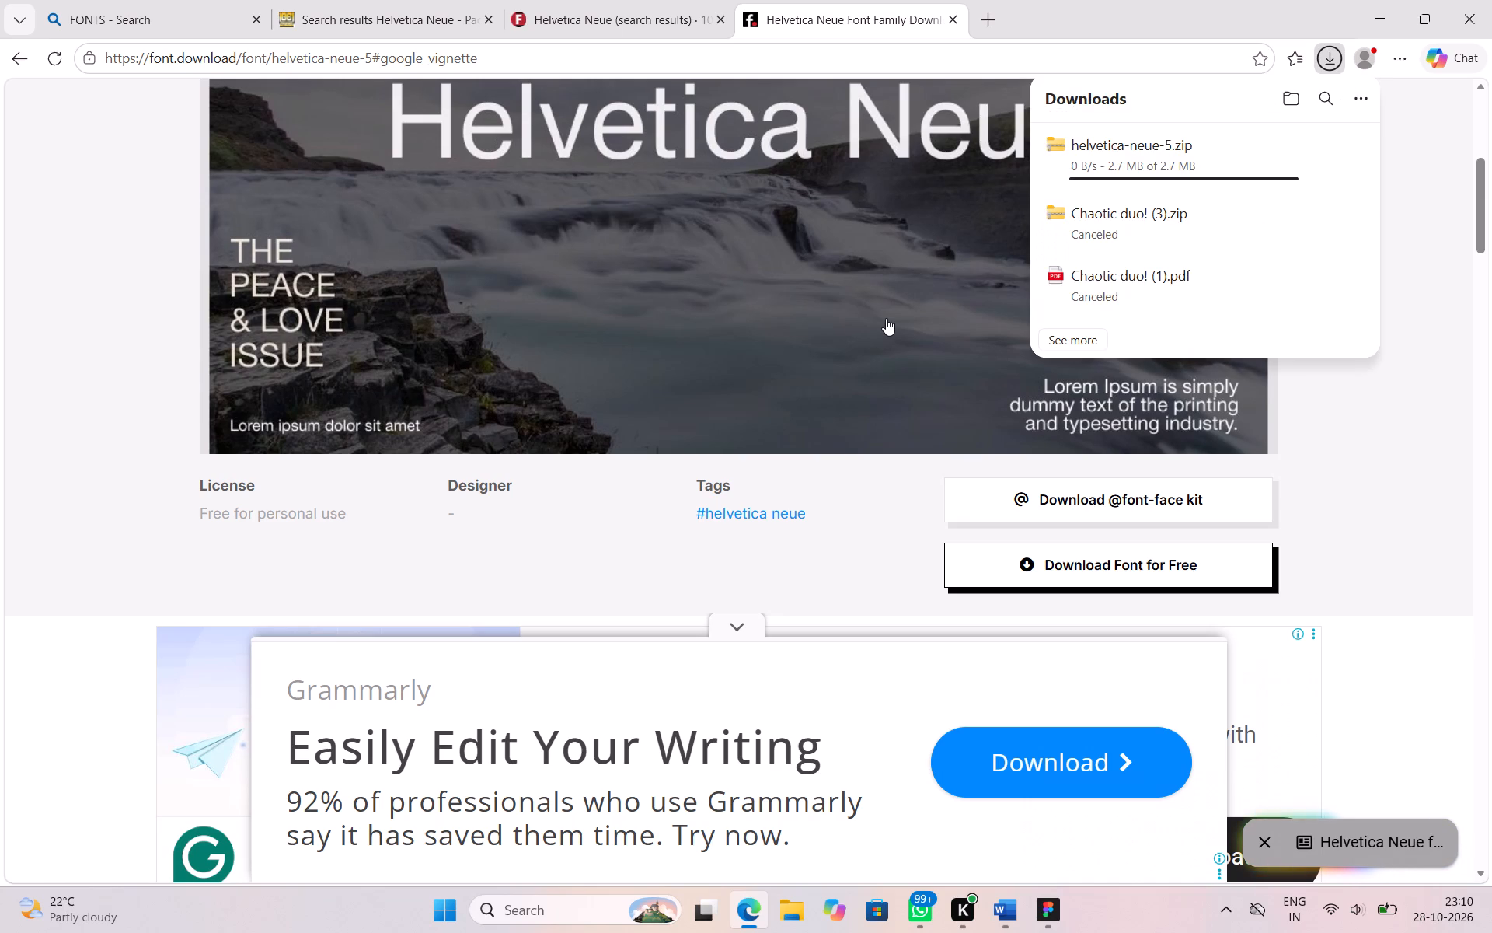
Open the downloaded helvetica-neue-5.zip and extract all its font files to the helvetica-neue-5 folder in Downloads.
{"action": "left_click", "coordinate": [1197, 145]}
{"action": "left_click", "coordinate": [1095, 166]}
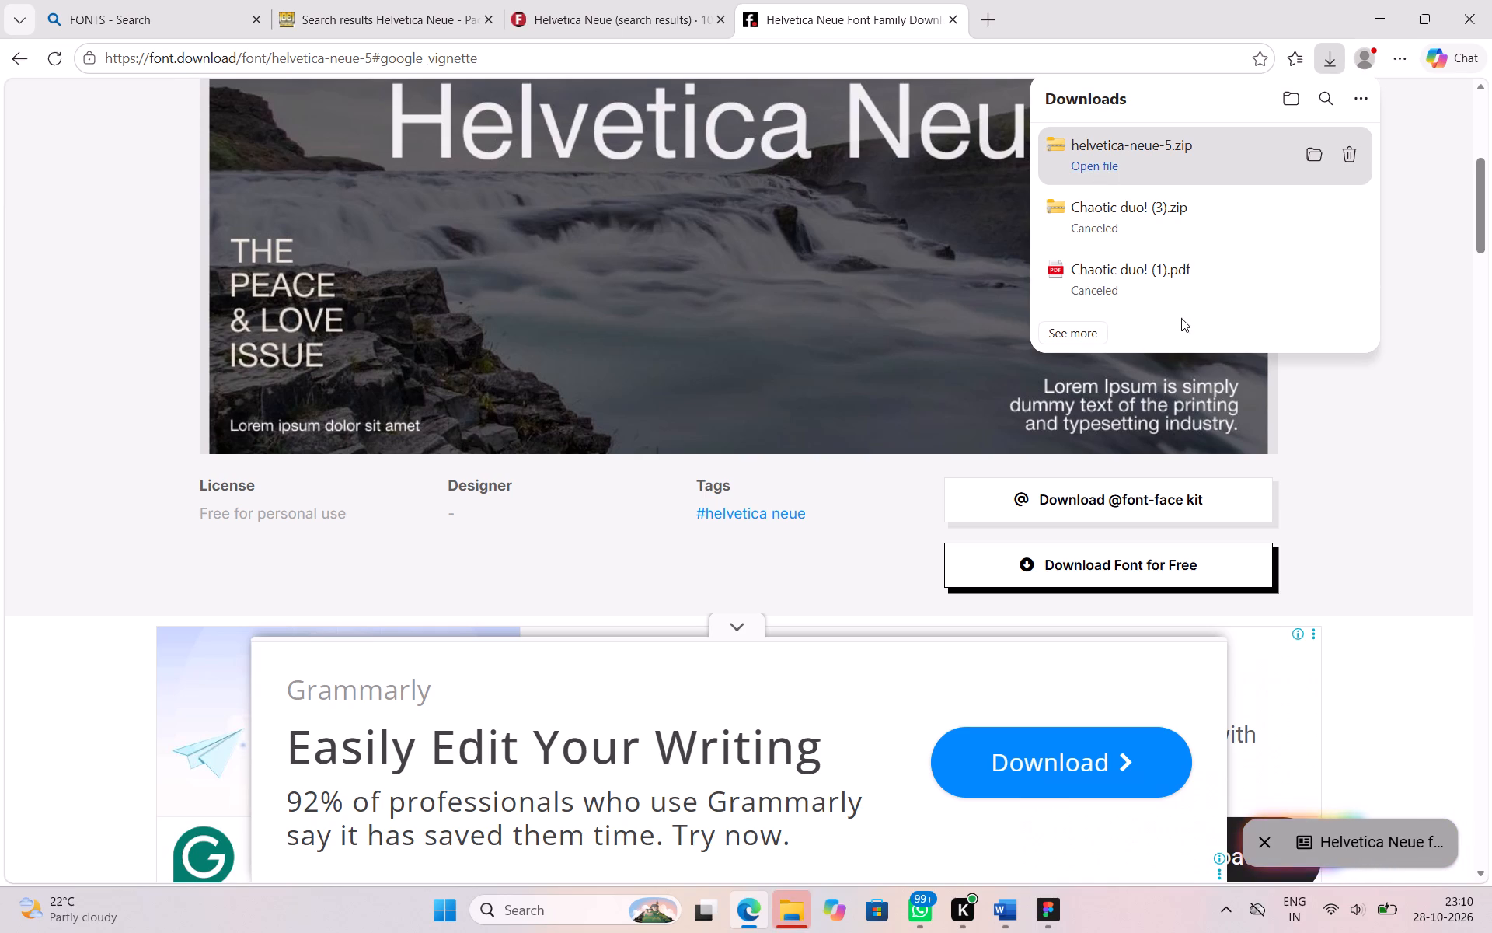
{"action": "double_click", "coordinate": [1099, 169]}
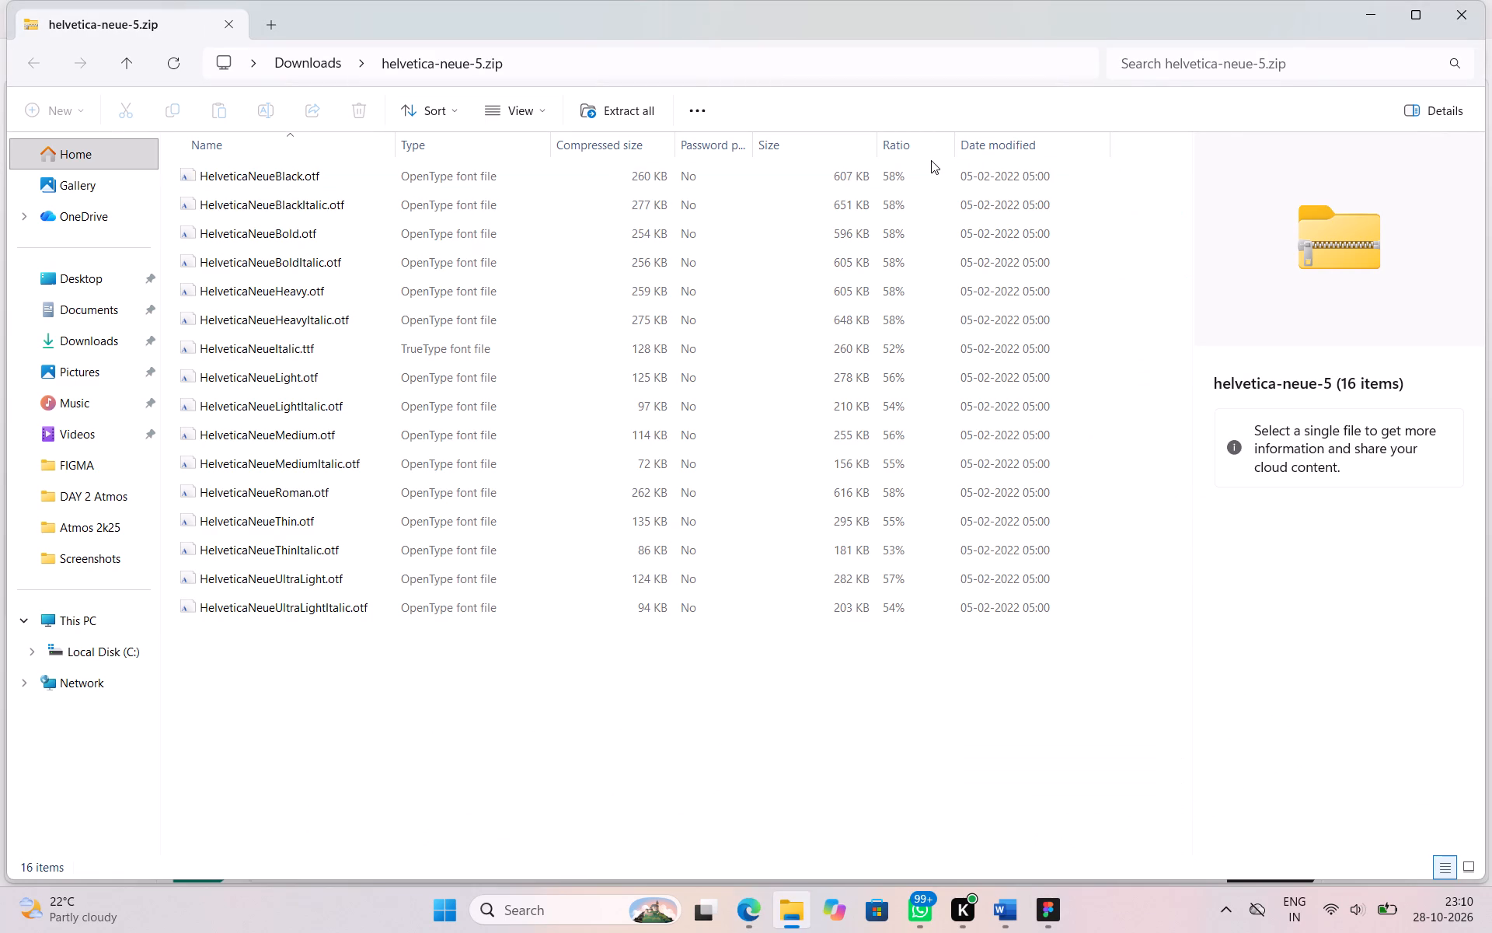
{"action": "left_click", "coordinate": [617, 118]}
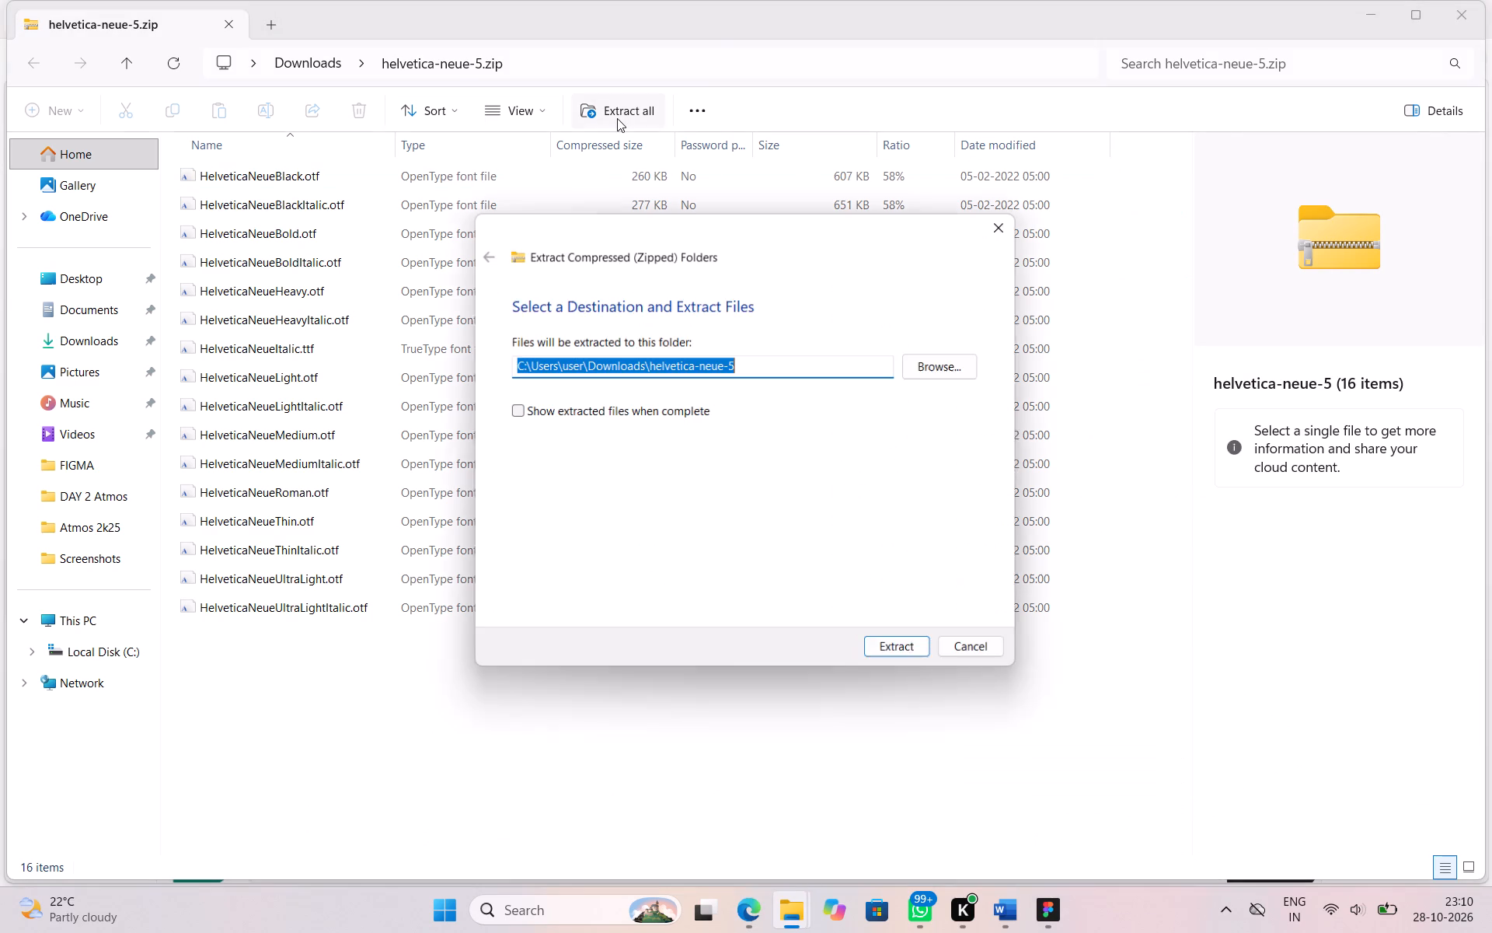
{"action": "left_click", "coordinate": [912, 655]}
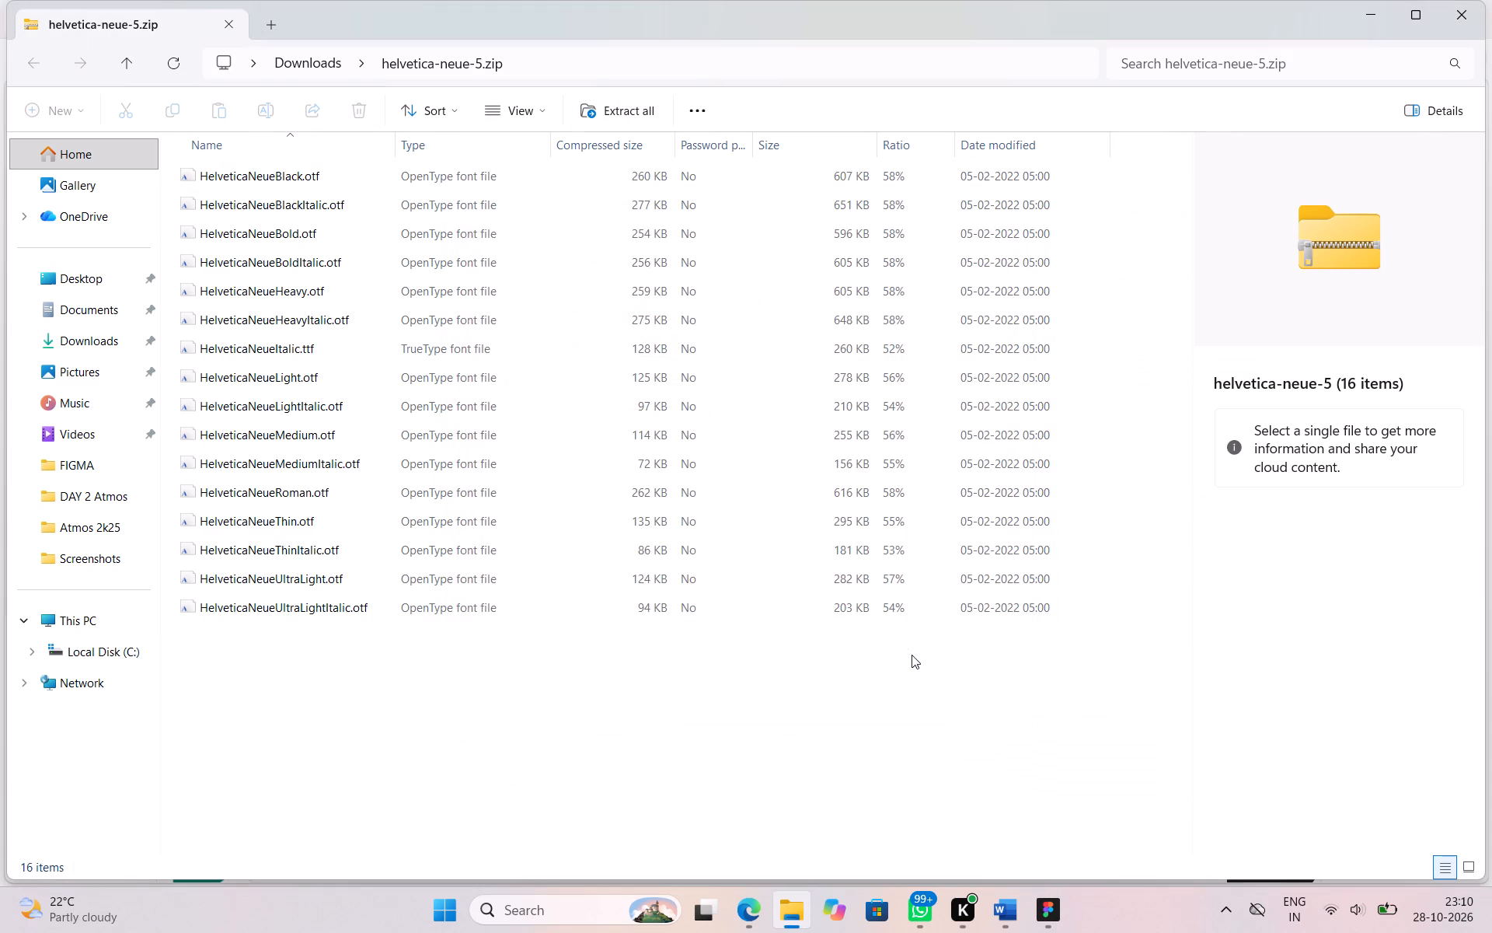
Switch to the Equinox 2026 design in Figma, close the font picker and deselect the VIRAL GROWTH card's description text.
{"action": "left_click", "coordinate": [1051, 921]}
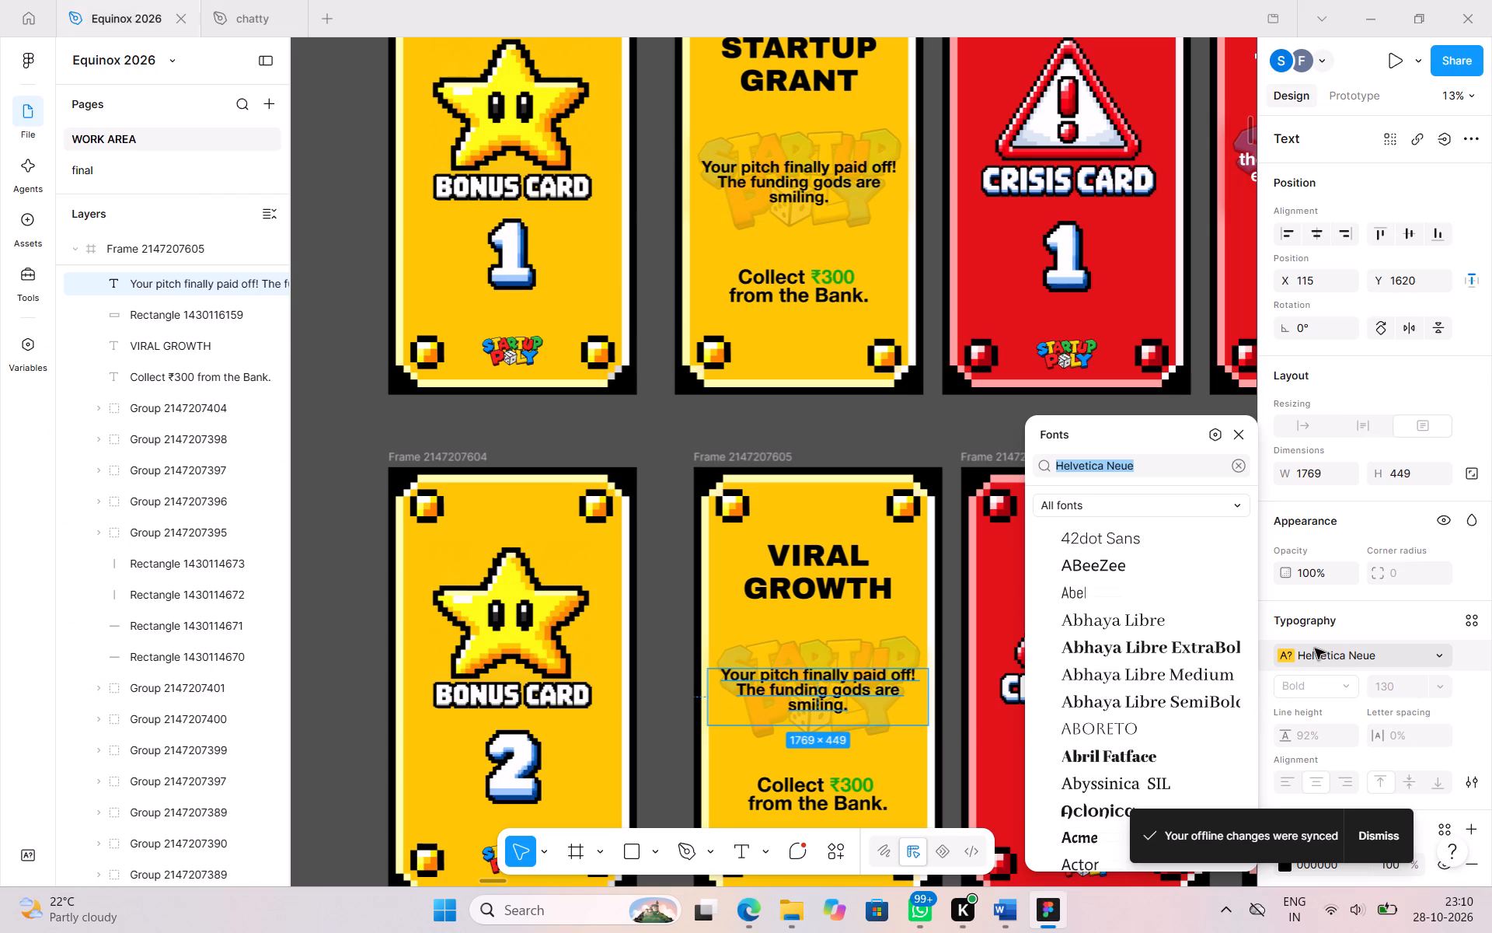
{"action": "double_click", "coordinate": [1315, 648]}
{"action": "double_click", "coordinate": [977, 433]}
{"action": "left_click", "coordinate": [1236, 432]}
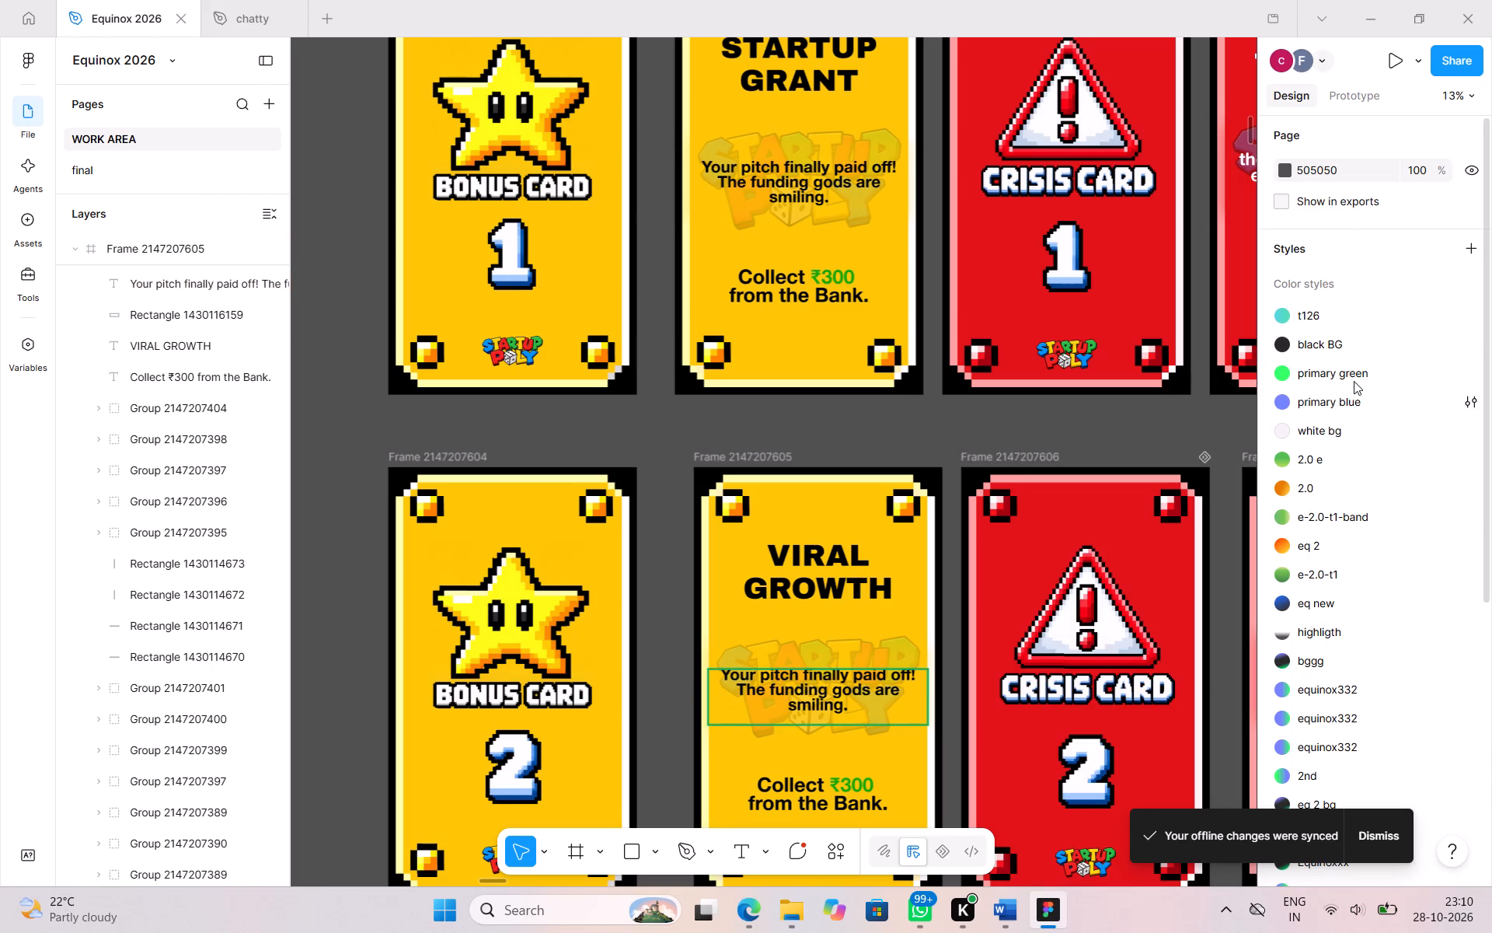
Select the description text on the VIRAL GROWTH card and examine the available fonts for its missing Helvetica Neue.
{"action": "left_click", "coordinate": [824, 676]}
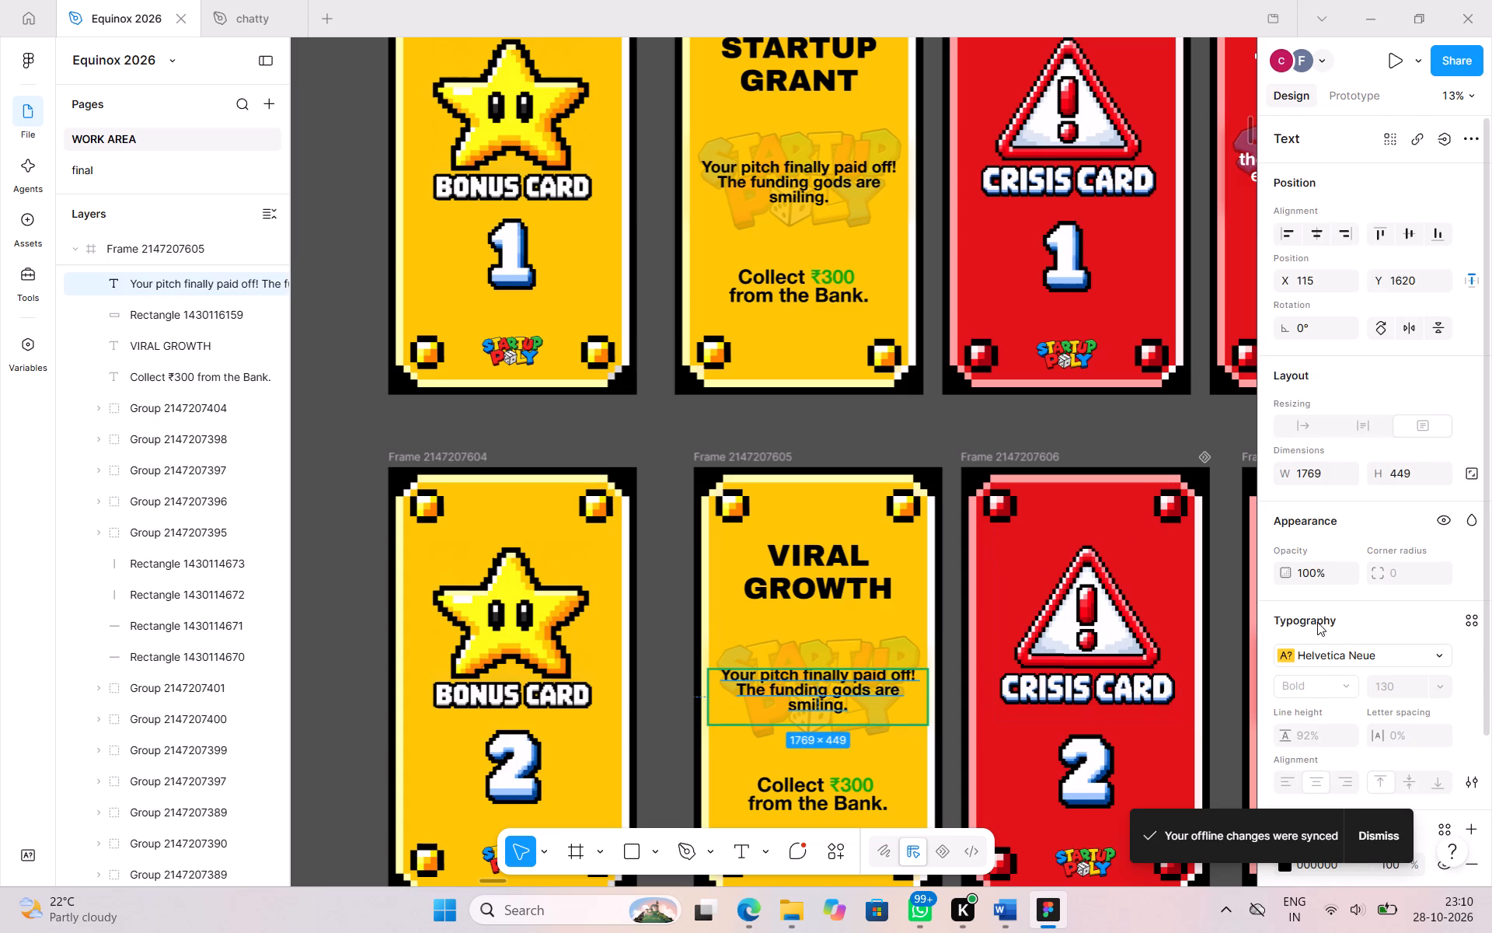
{"action": "left_click", "coordinate": [1330, 656]}
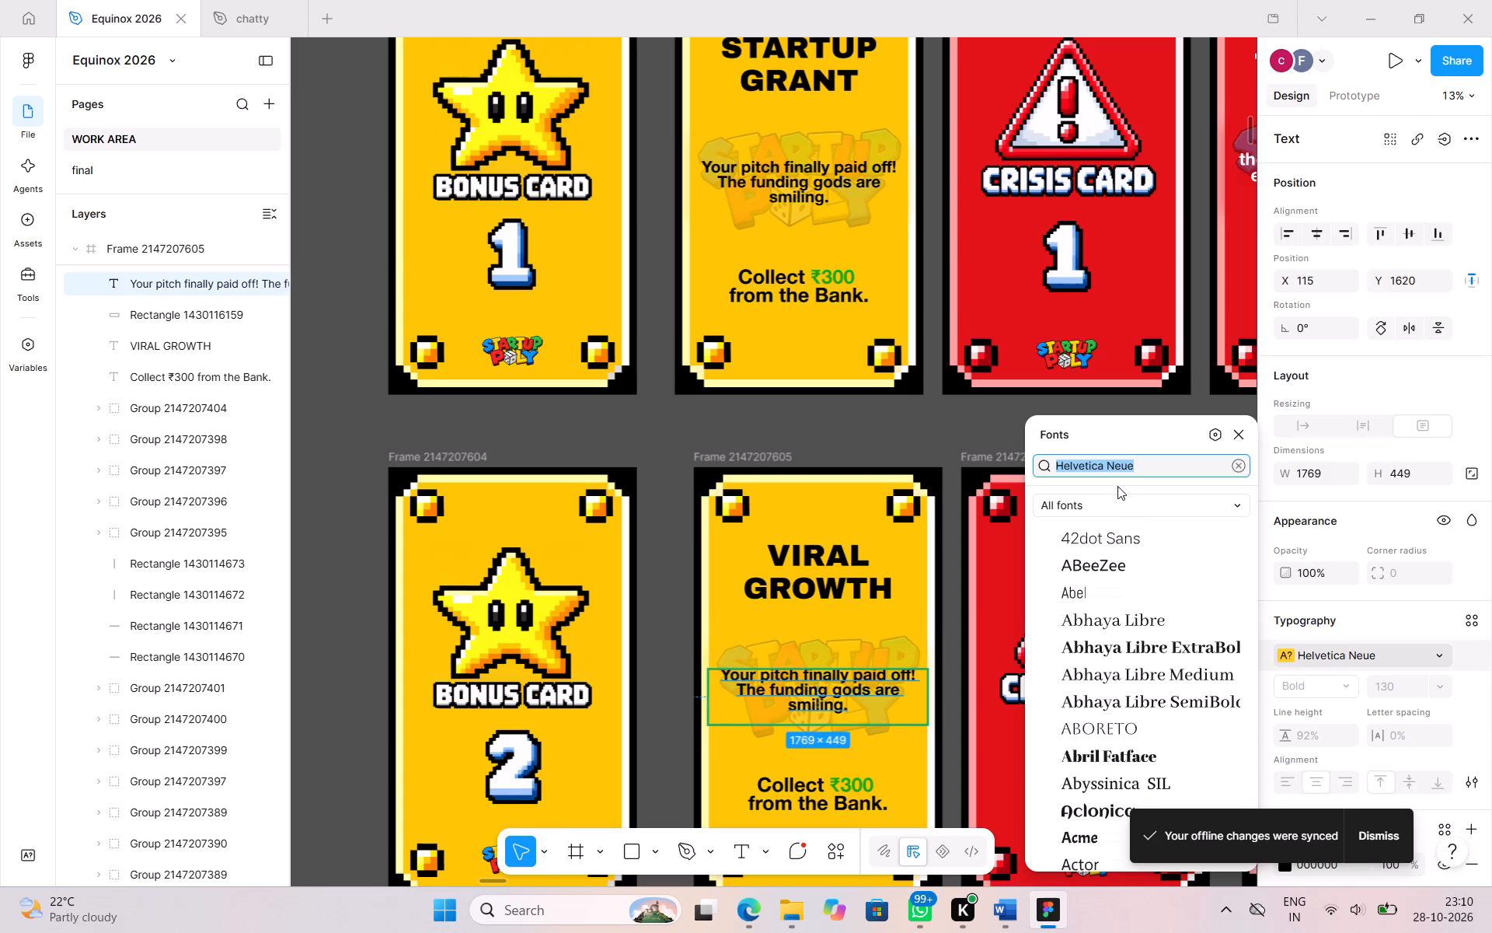
{"action": "left_click", "coordinate": [1285, 650]}
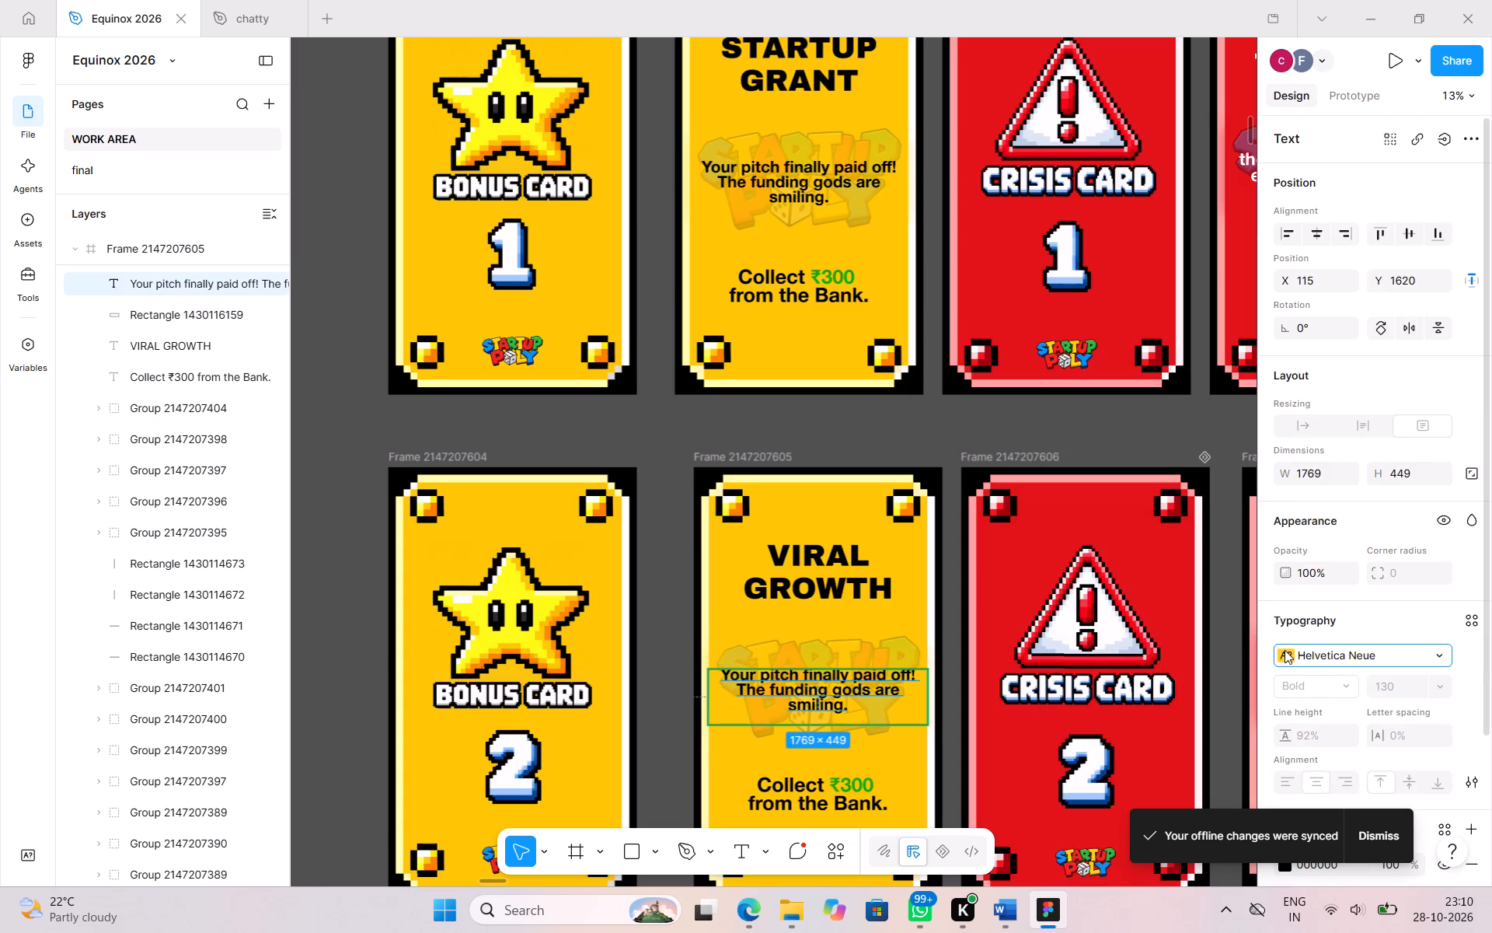
{"action": "left_click", "coordinate": [1285, 650]}
{"action": "triple_click", "coordinate": [1285, 650]}
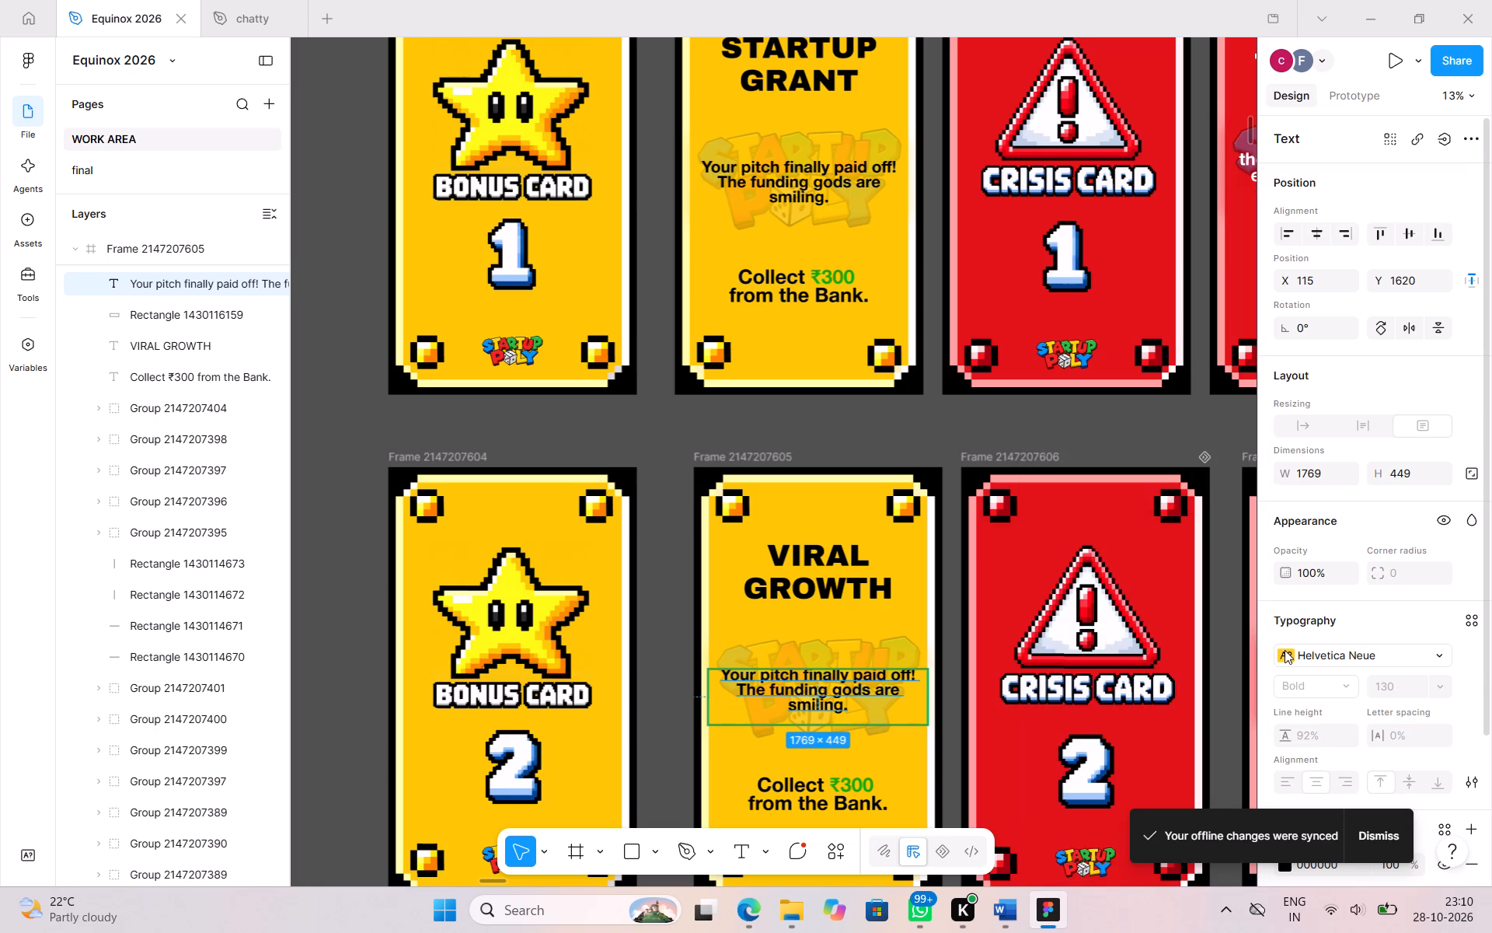
{"action": "left_click", "coordinate": [1285, 650]}
{"action": "triple_click", "coordinate": [1326, 659]}
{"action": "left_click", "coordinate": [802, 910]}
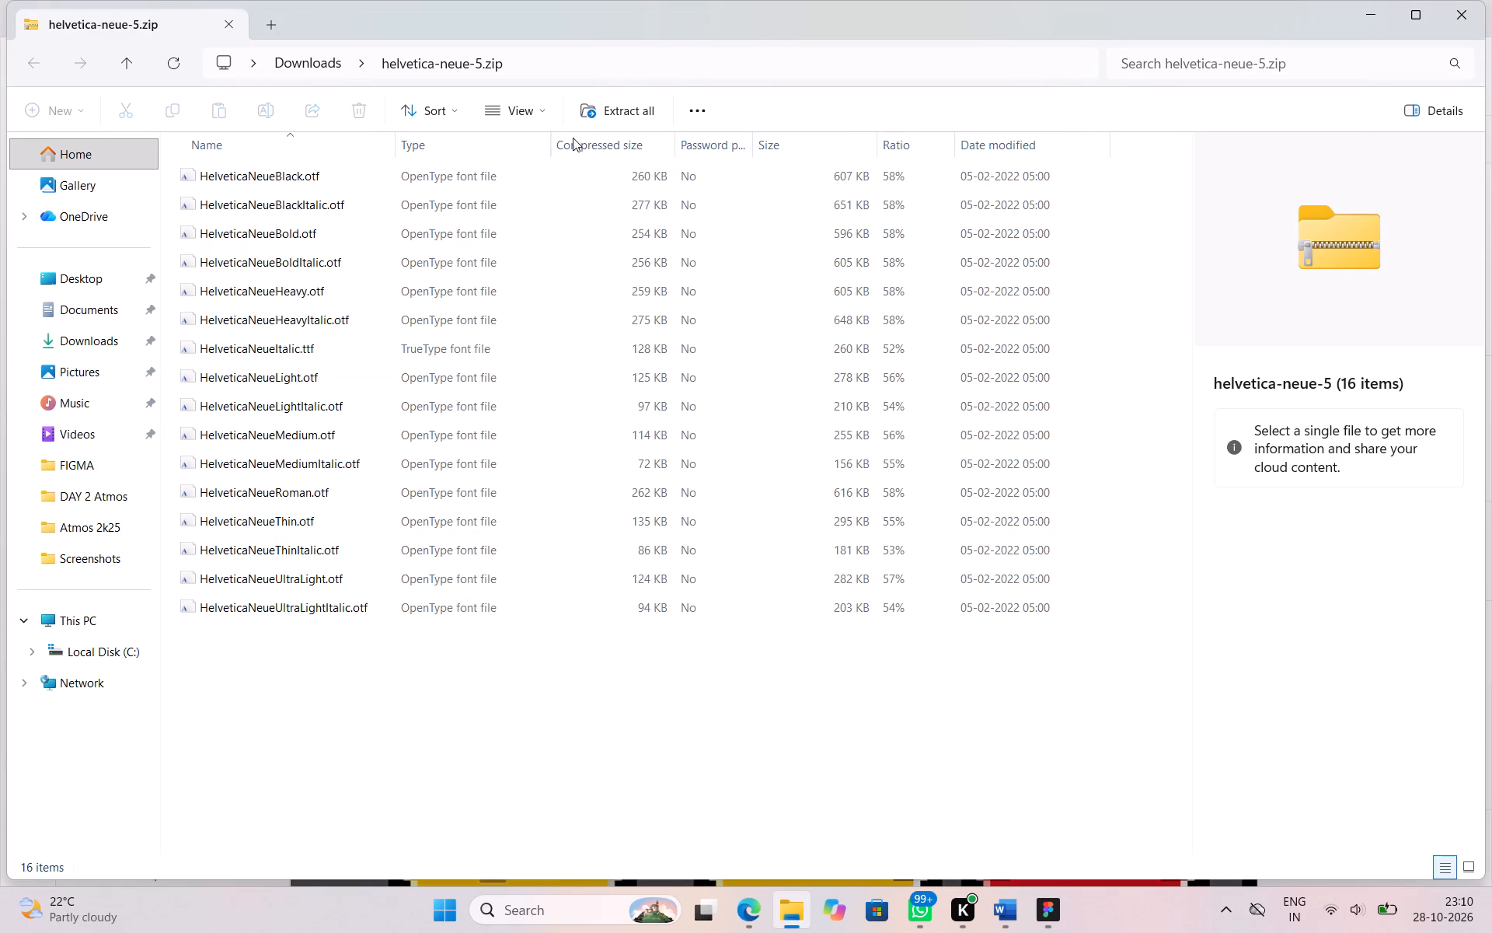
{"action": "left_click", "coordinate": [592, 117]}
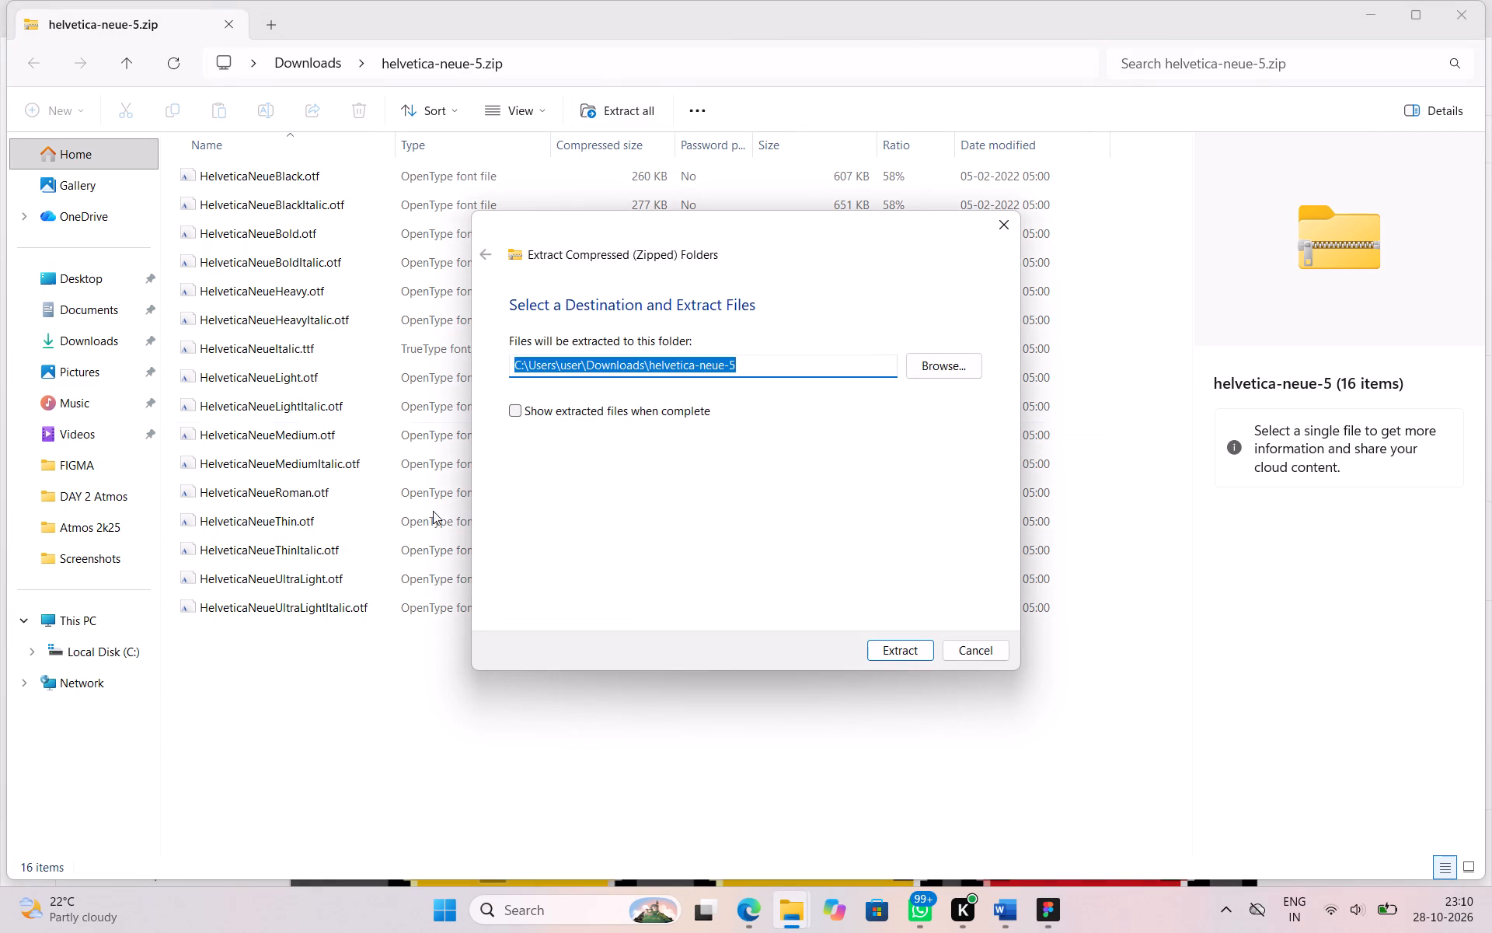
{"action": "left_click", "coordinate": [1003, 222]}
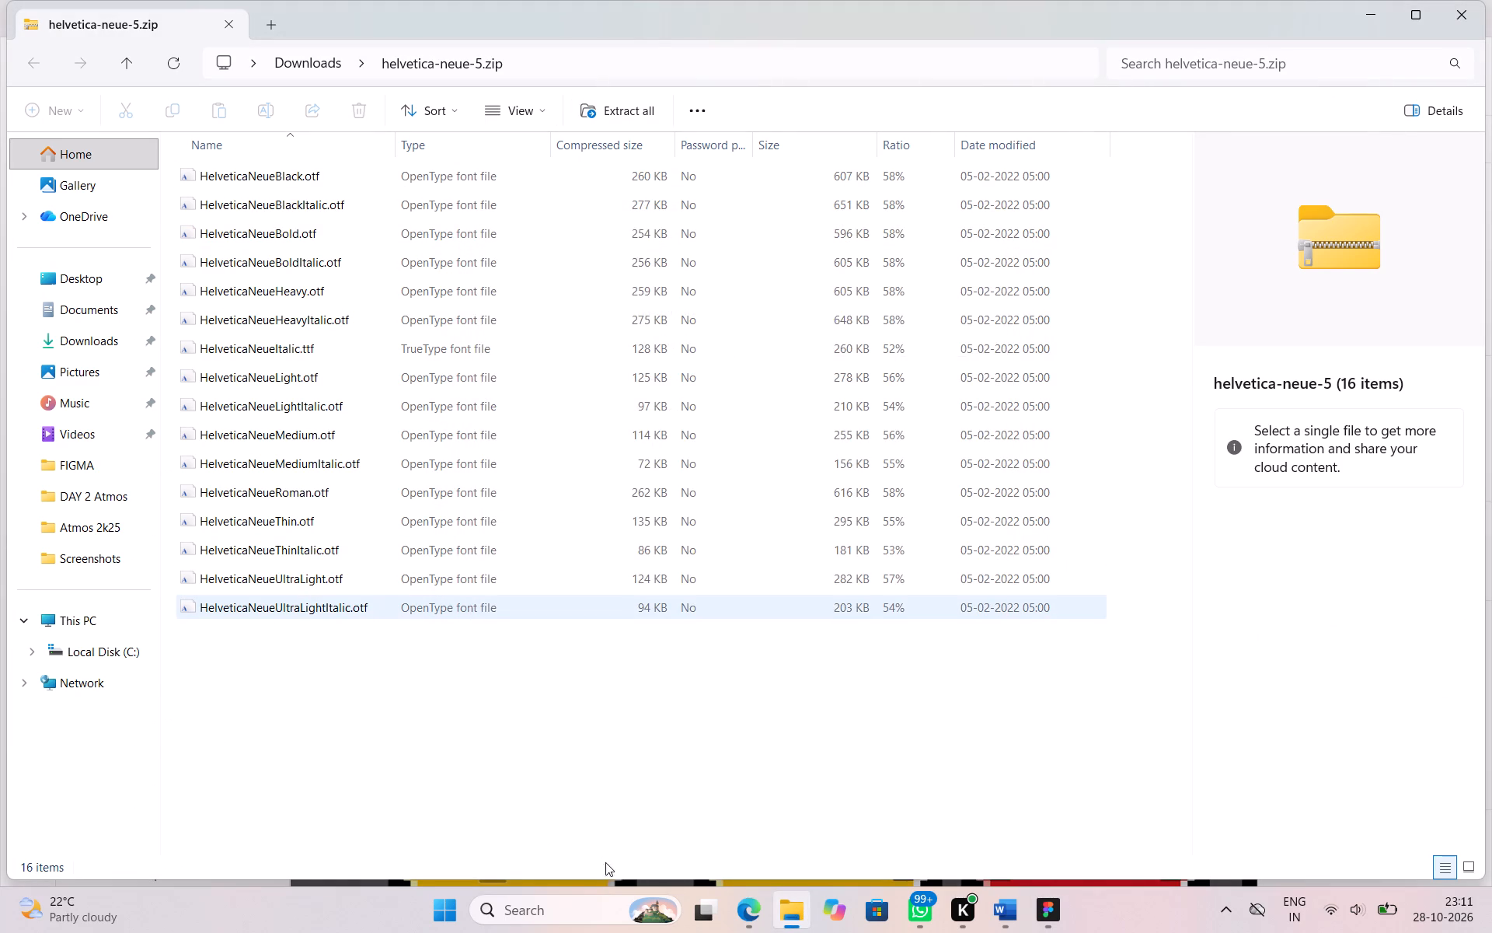
{"action": "left_click", "coordinate": [751, 928]}
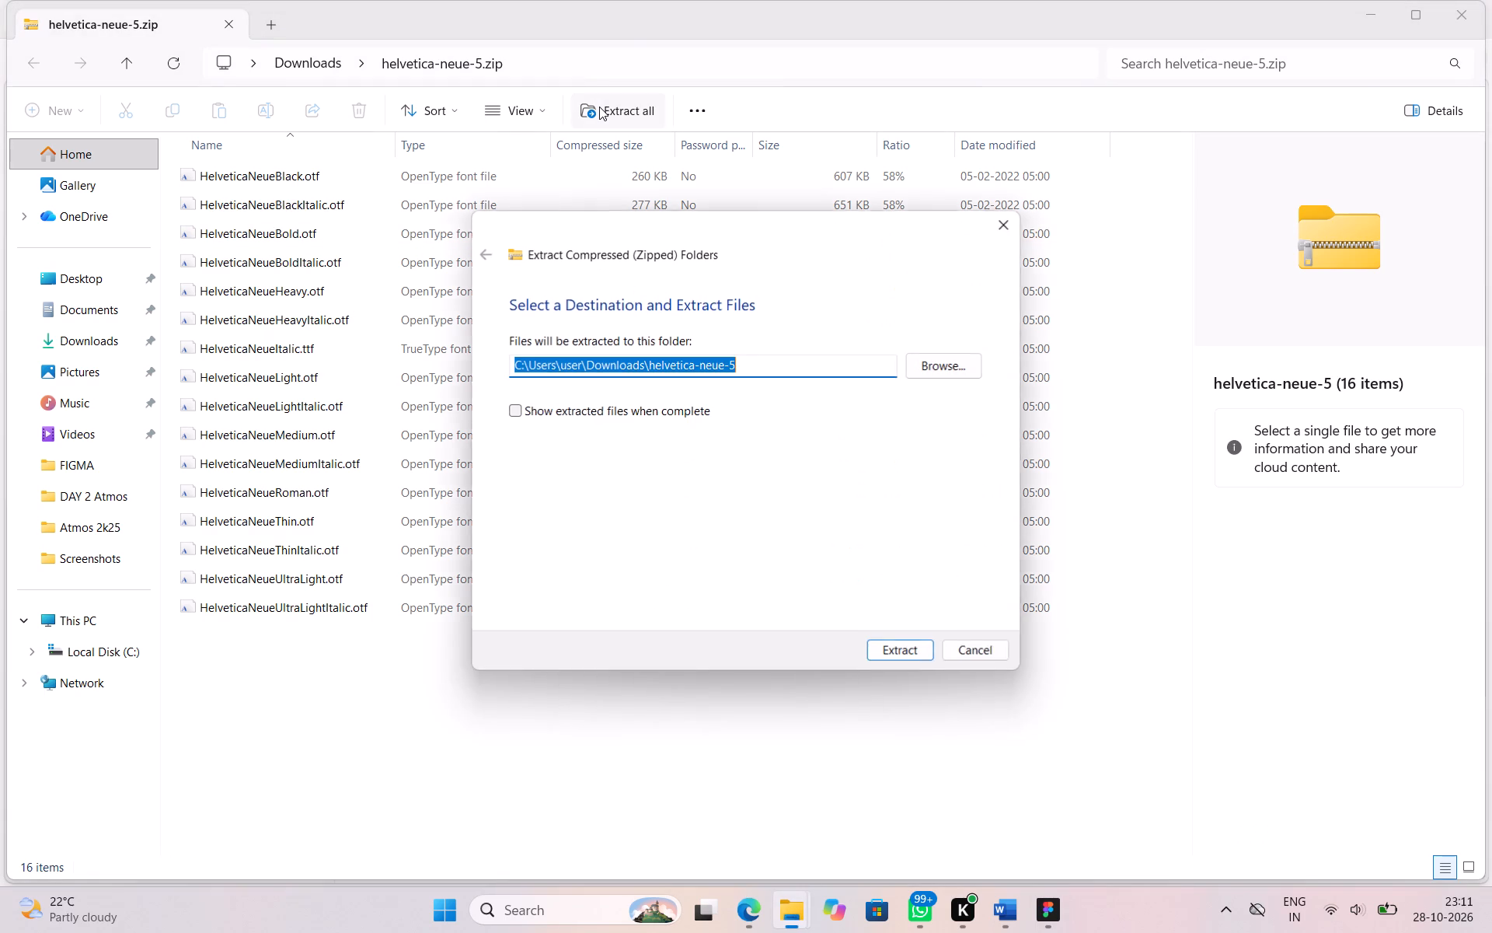
Extract helvetica-neue-5.zip into the helvetica-neue-5 folder in Downloads, replacing the files with the same names.
{"action": "right_click", "coordinate": [881, 644]}
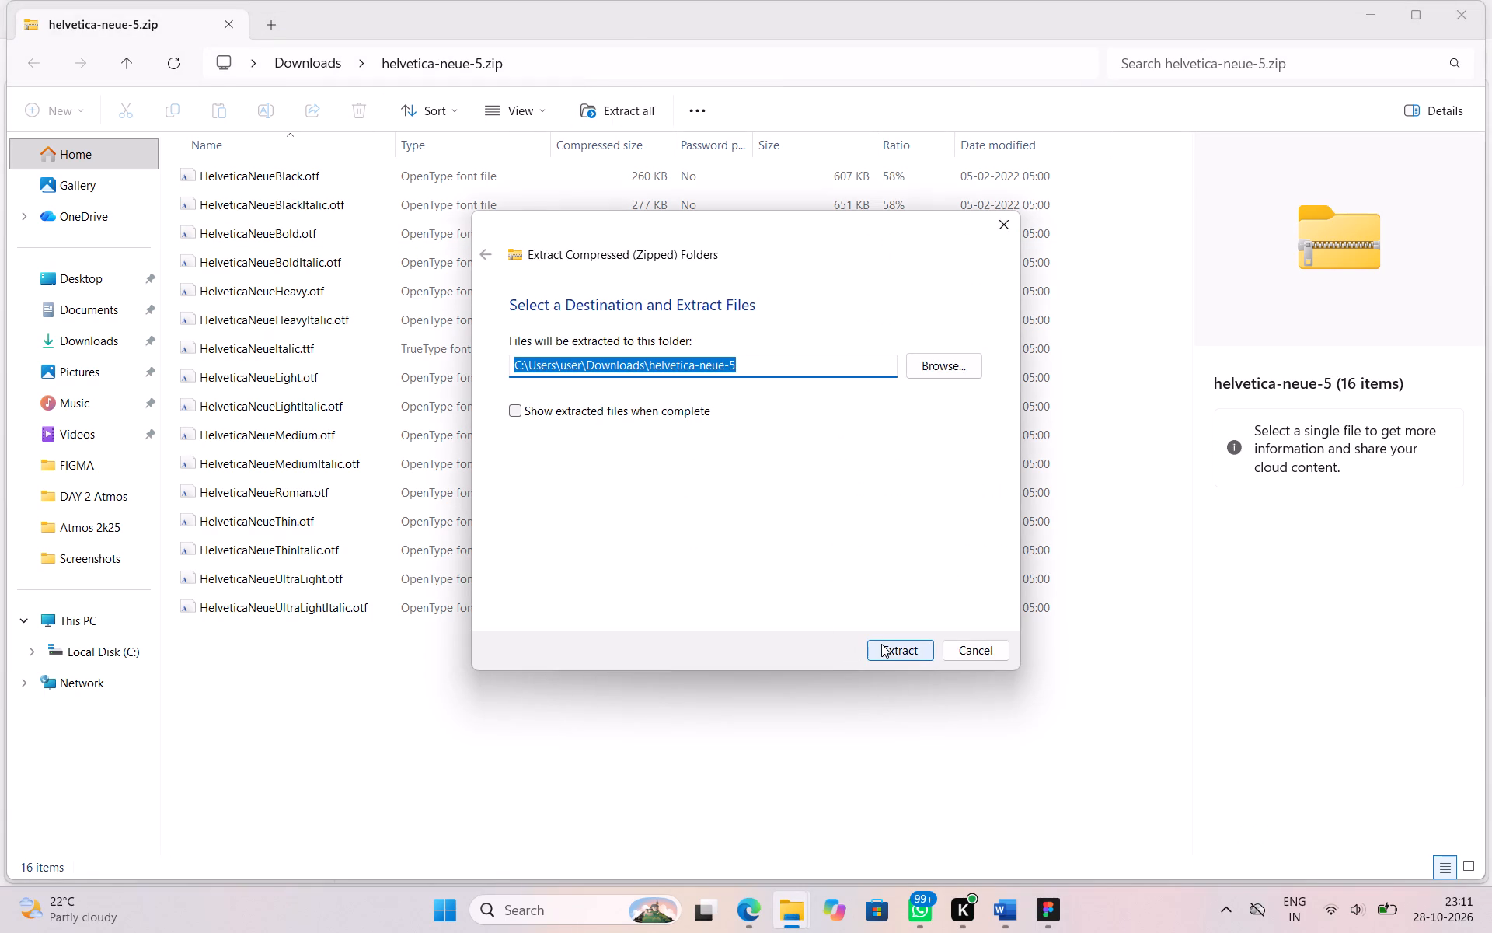
{"action": "left_click", "coordinate": [900, 651]}
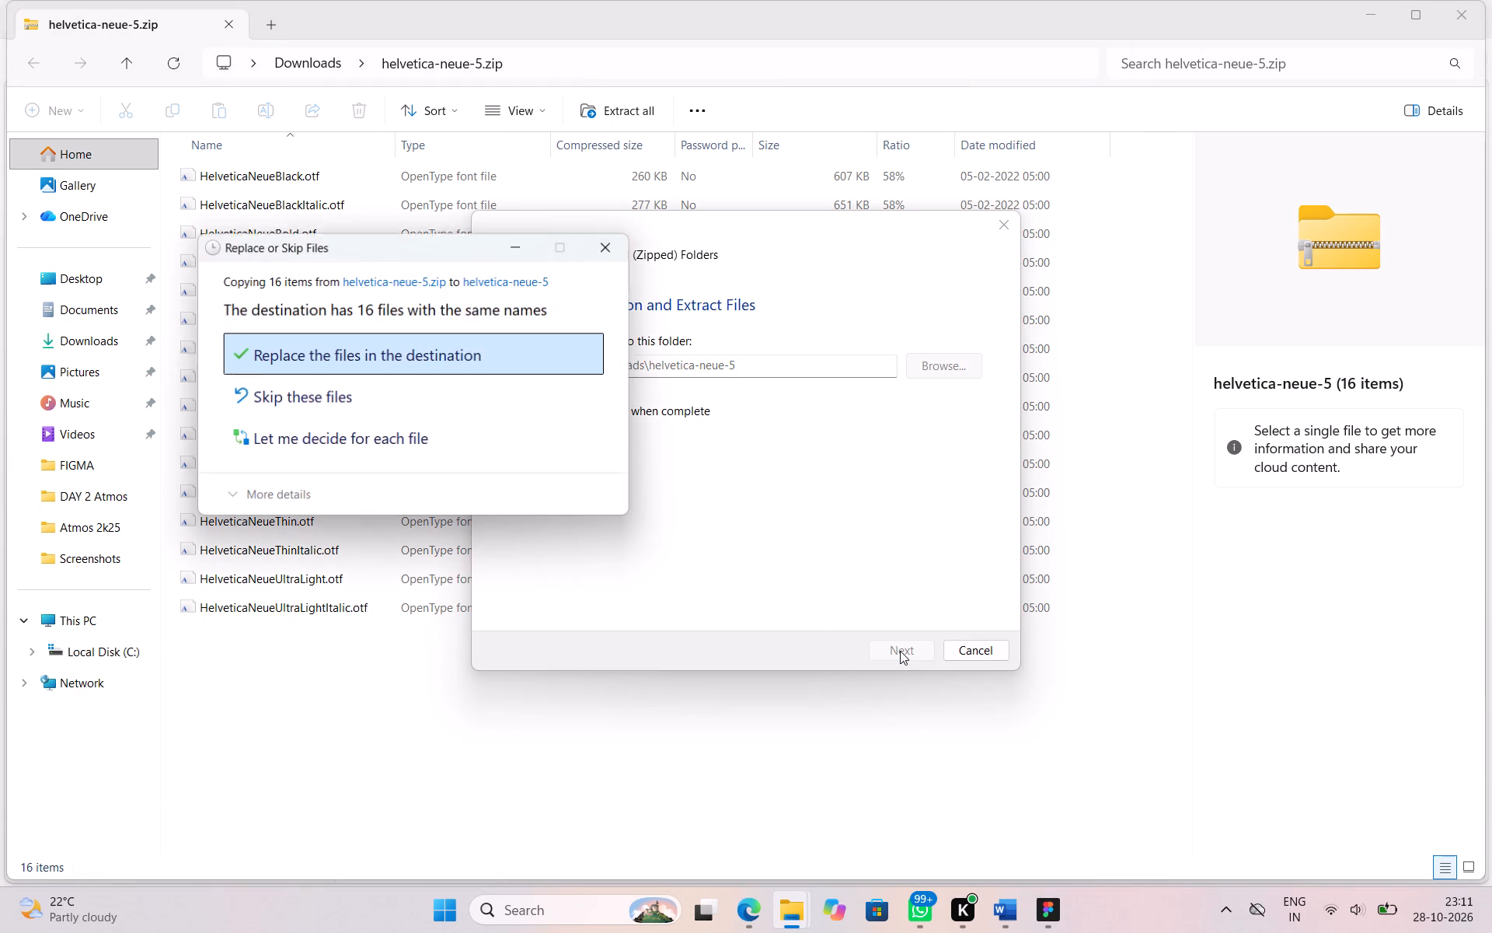
{"action": "left_click", "coordinate": [402, 355]}
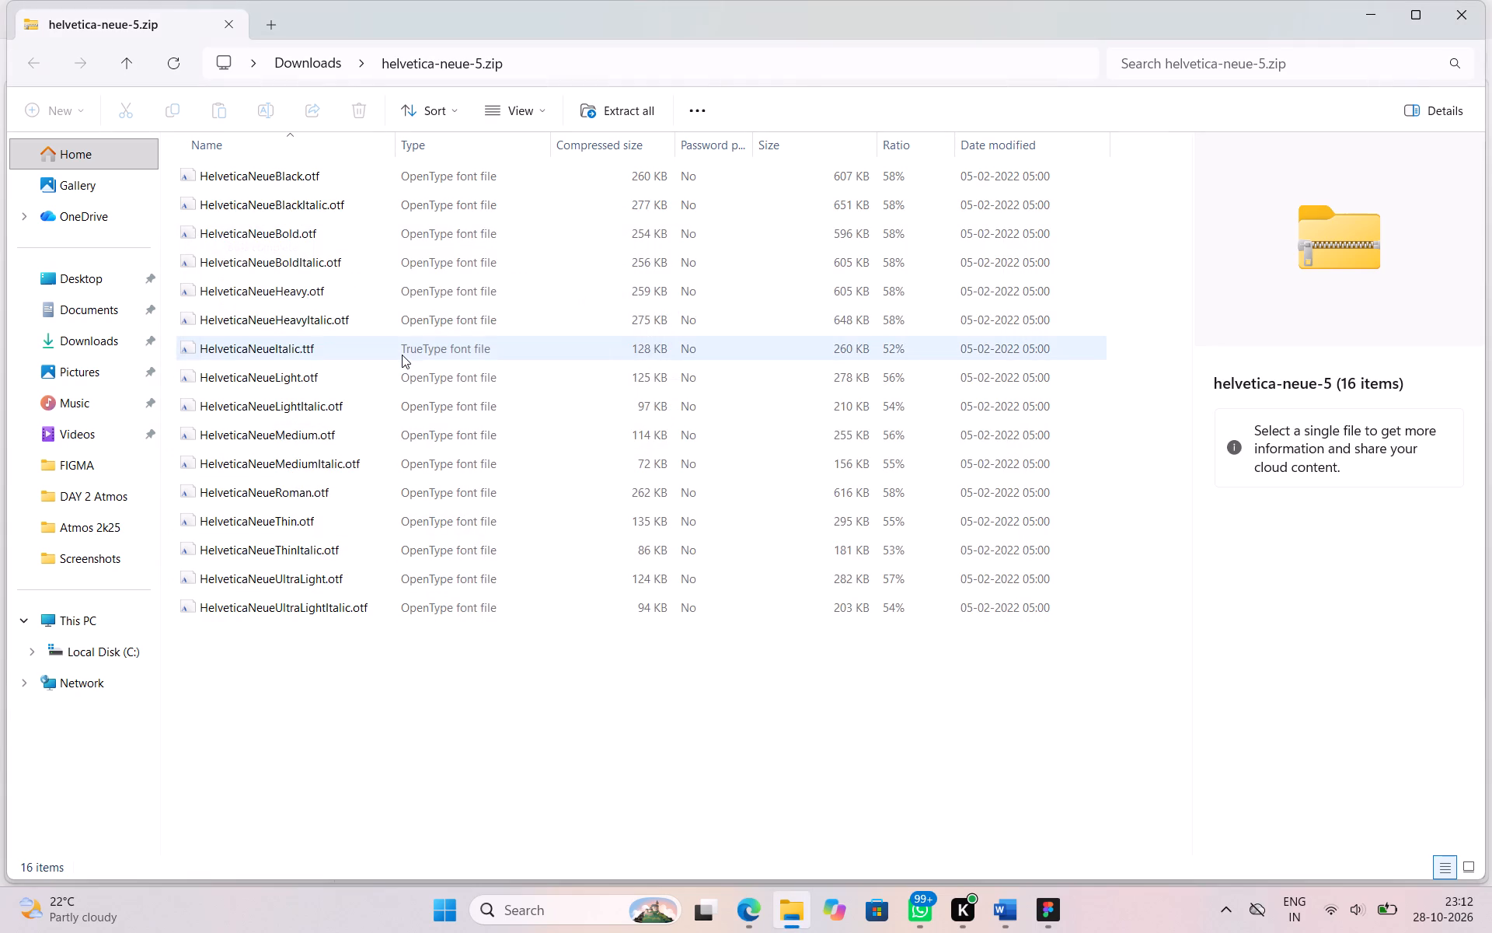
Go to the File Explorer Home page and open helvetica-neue-5.zip from the recent files.
{"action": "left_click", "coordinate": [101, 157]}
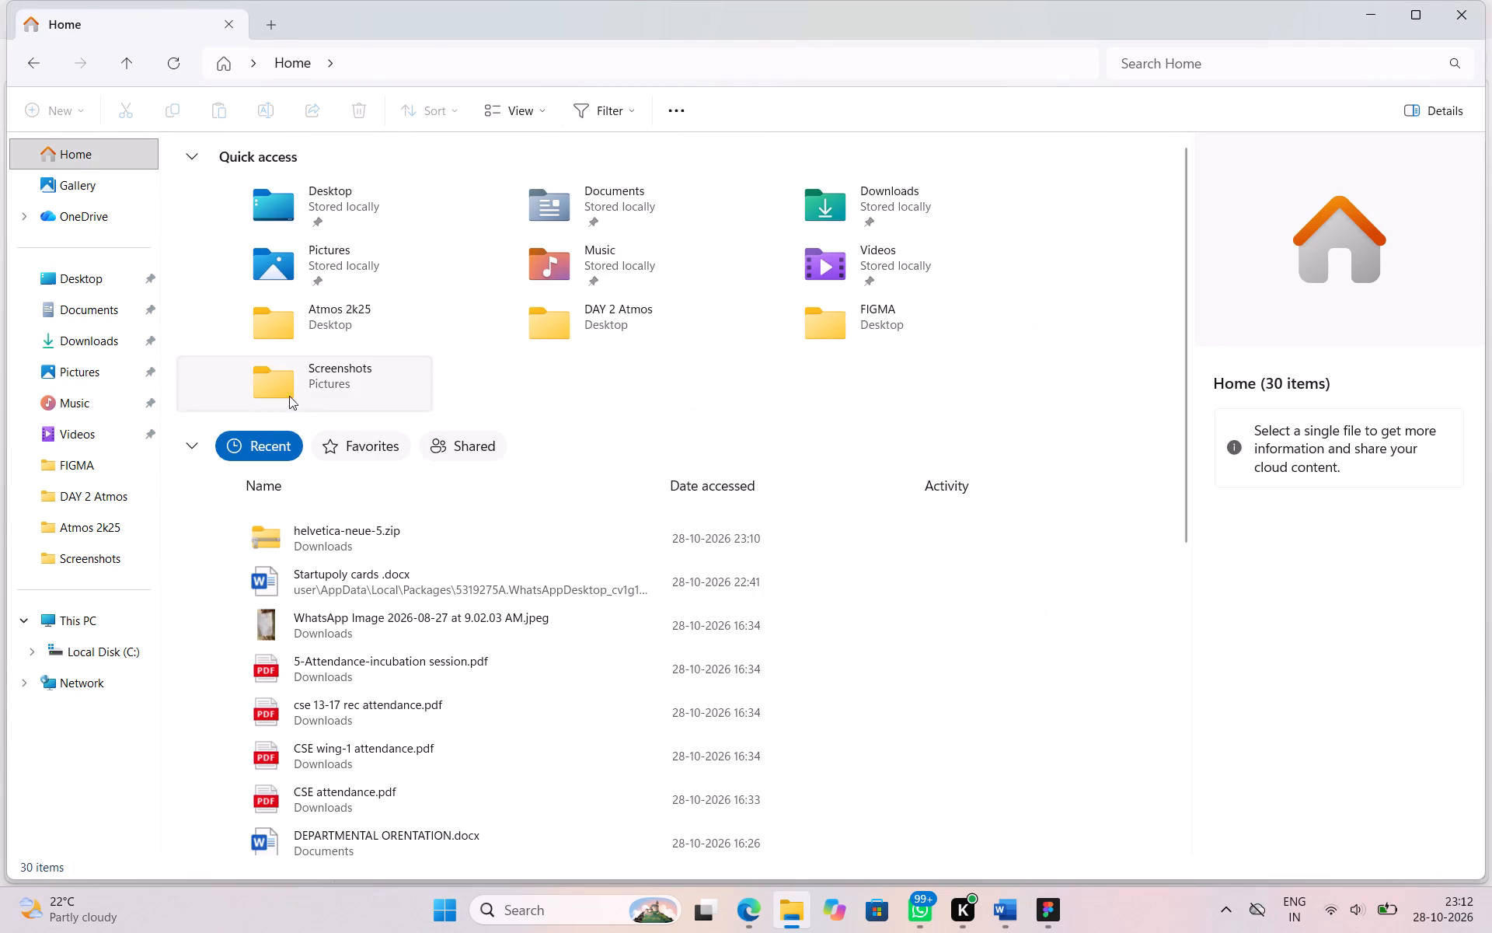
{"action": "scroll", "coordinate": [317, 442], "scroll_direction": "up", "scroll_amount": 3}
{"action": "double_click", "coordinate": [337, 524]}
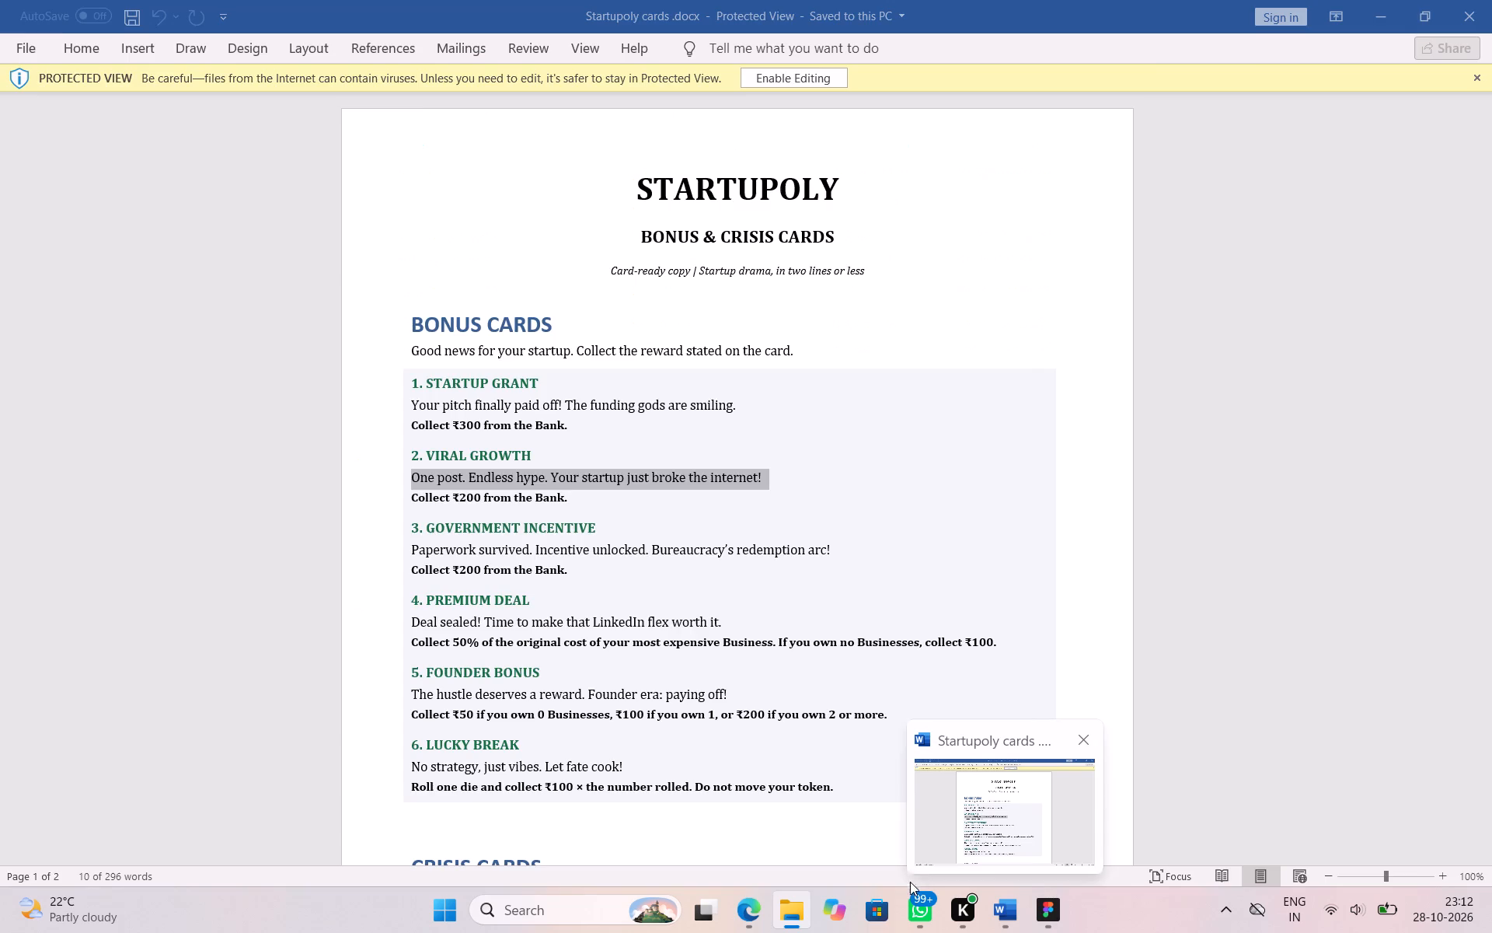
Switch back to the Equinox 2026 design in Figma, where the VIRAL GROWTH card's description text is selected.
{"action": "left_click", "coordinate": [1055, 920]}
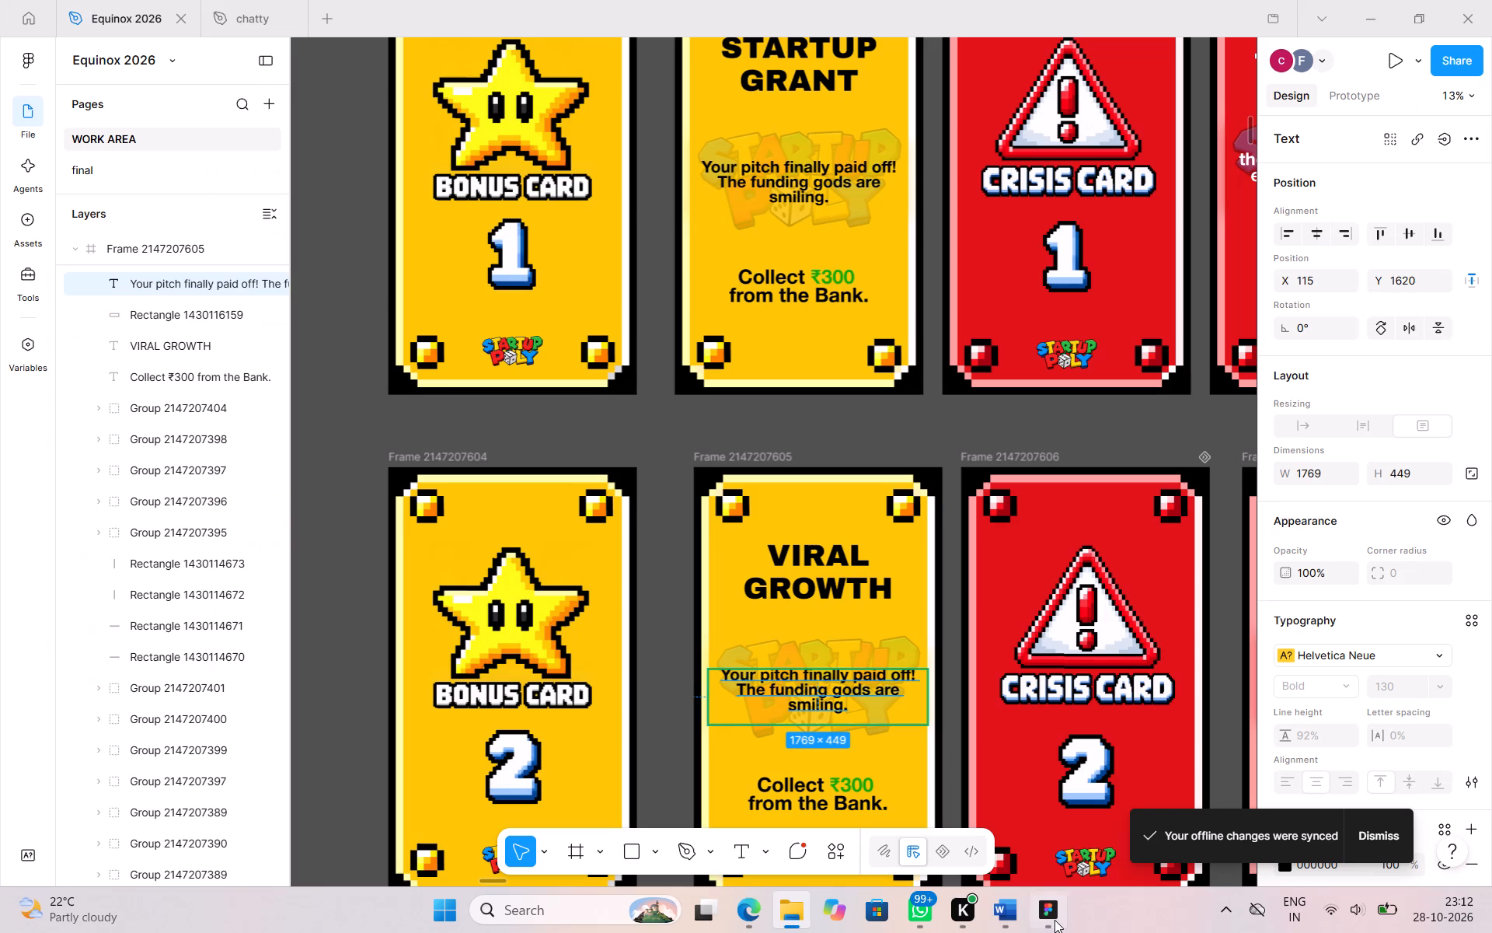
Return to Figma and check the font list for the VIRAL GROWTH card's description text again.
{"action": "left_click", "coordinate": [1381, 655]}
{"action": "left_click", "coordinate": [1429, 654]}
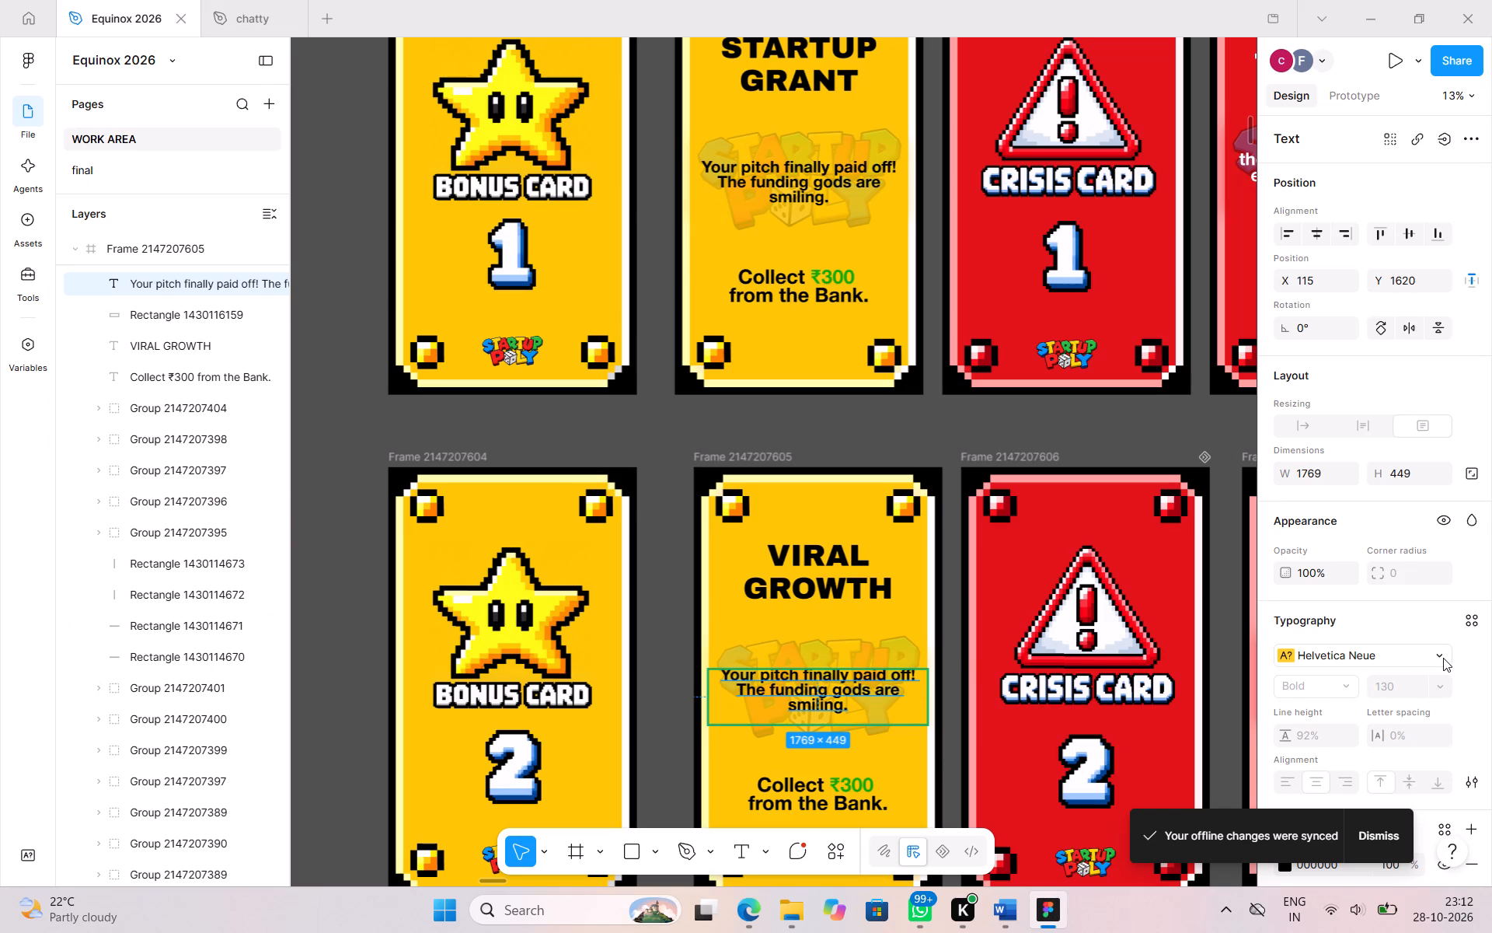
{"action": "left_click", "coordinate": [1443, 658]}
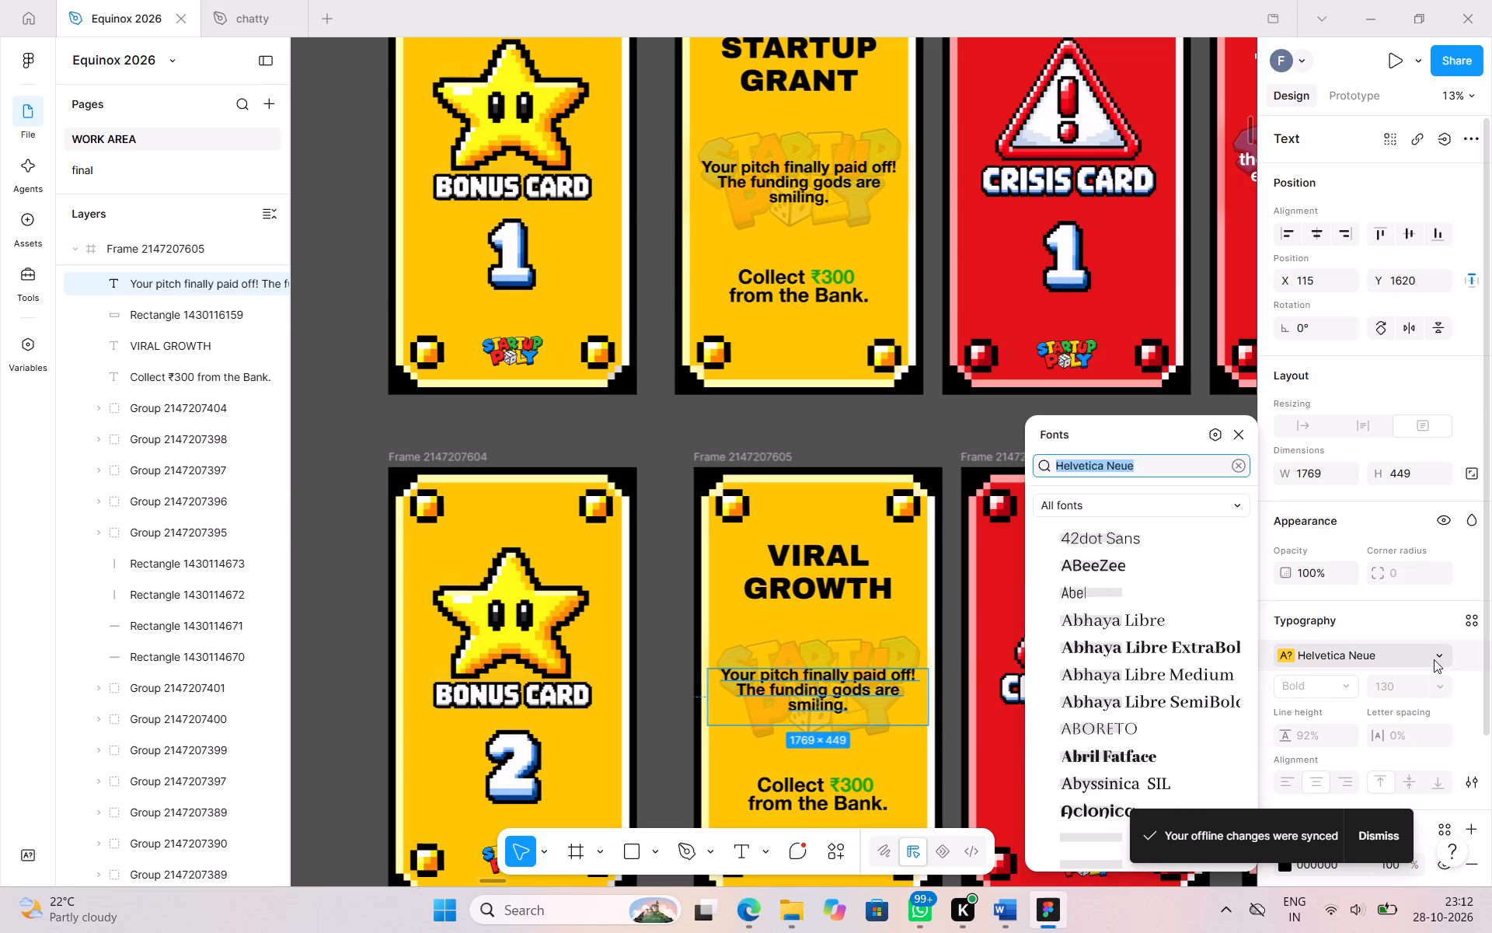
{"action": "left_click", "coordinate": [1434, 659]}
{"action": "left_click", "coordinate": [1434, 659]}
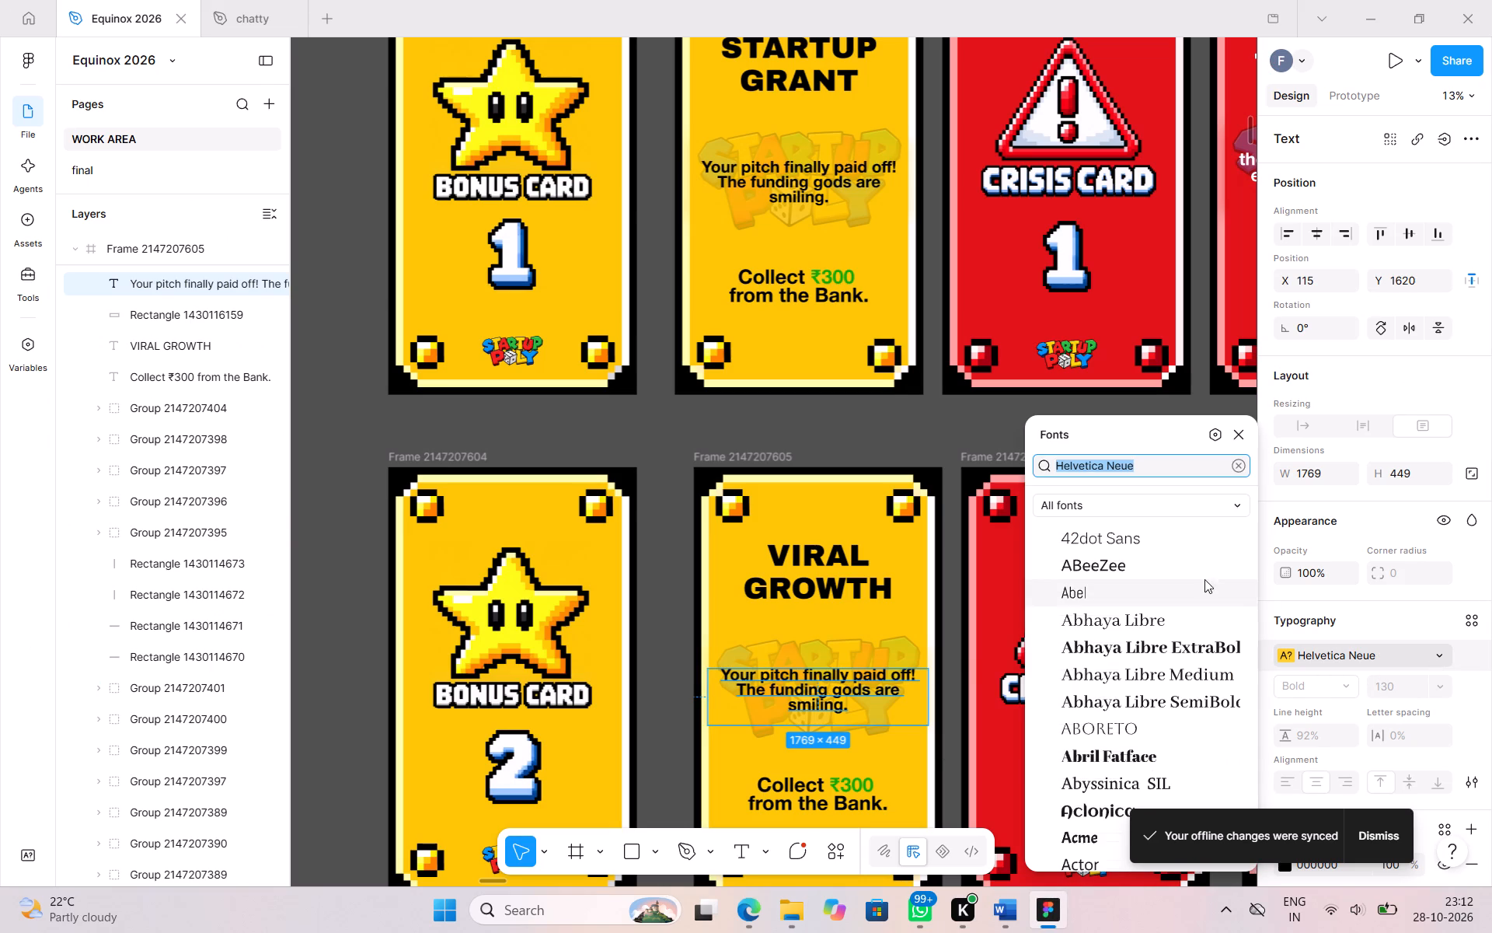
{"action": "scroll", "coordinate": [1168, 594], "scroll_direction": "up", "scroll_amount": 4}
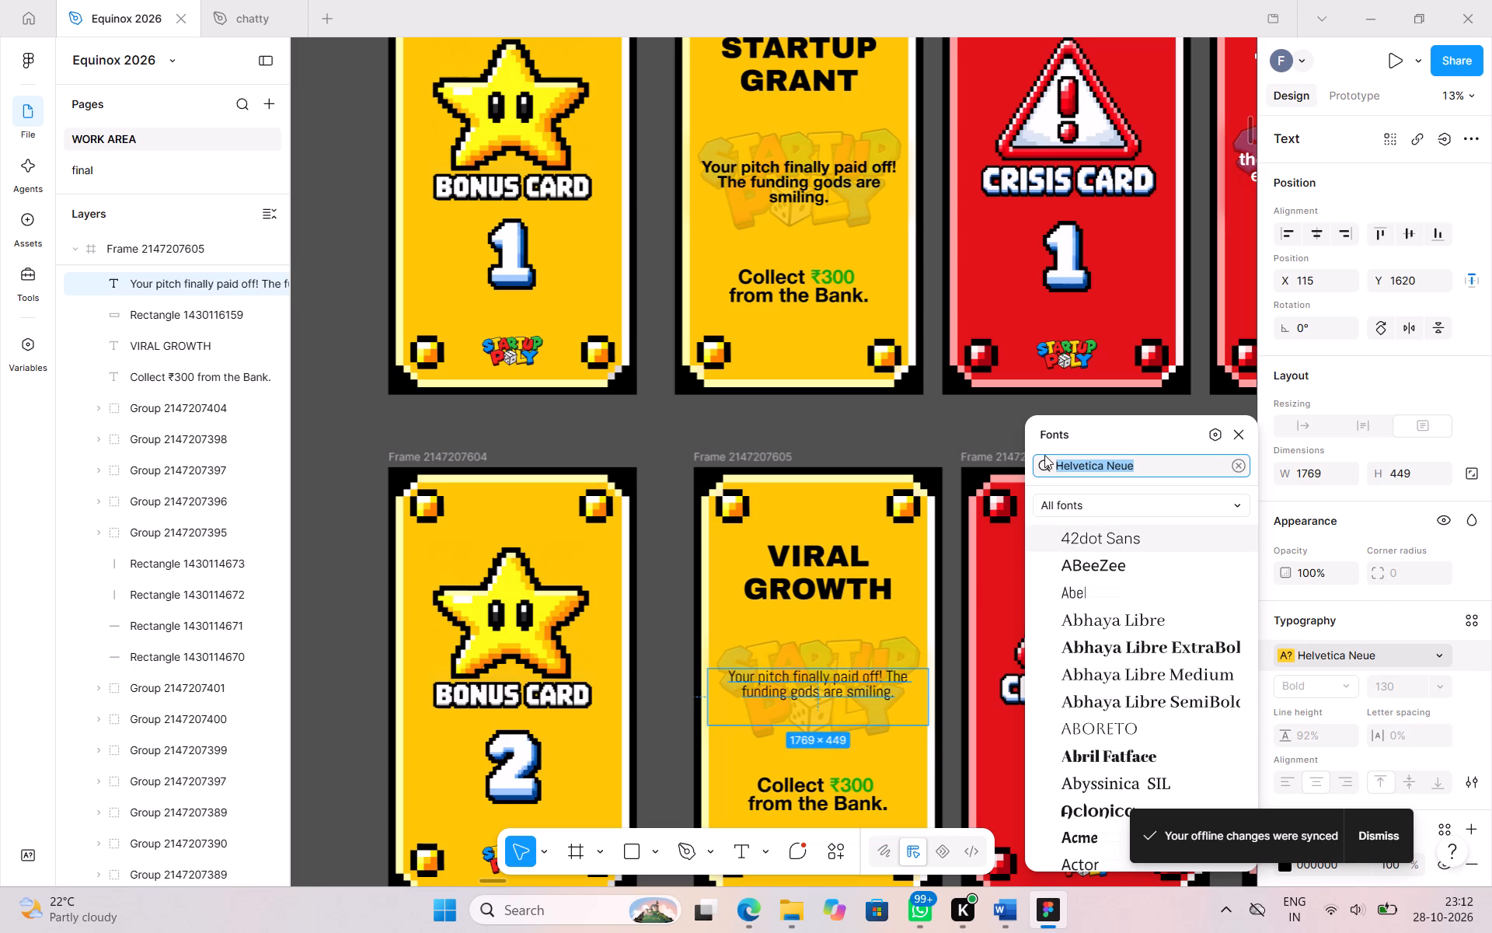
{"action": "left_click", "coordinate": [859, 440]}
{"action": "left_click", "coordinate": [833, 695]}
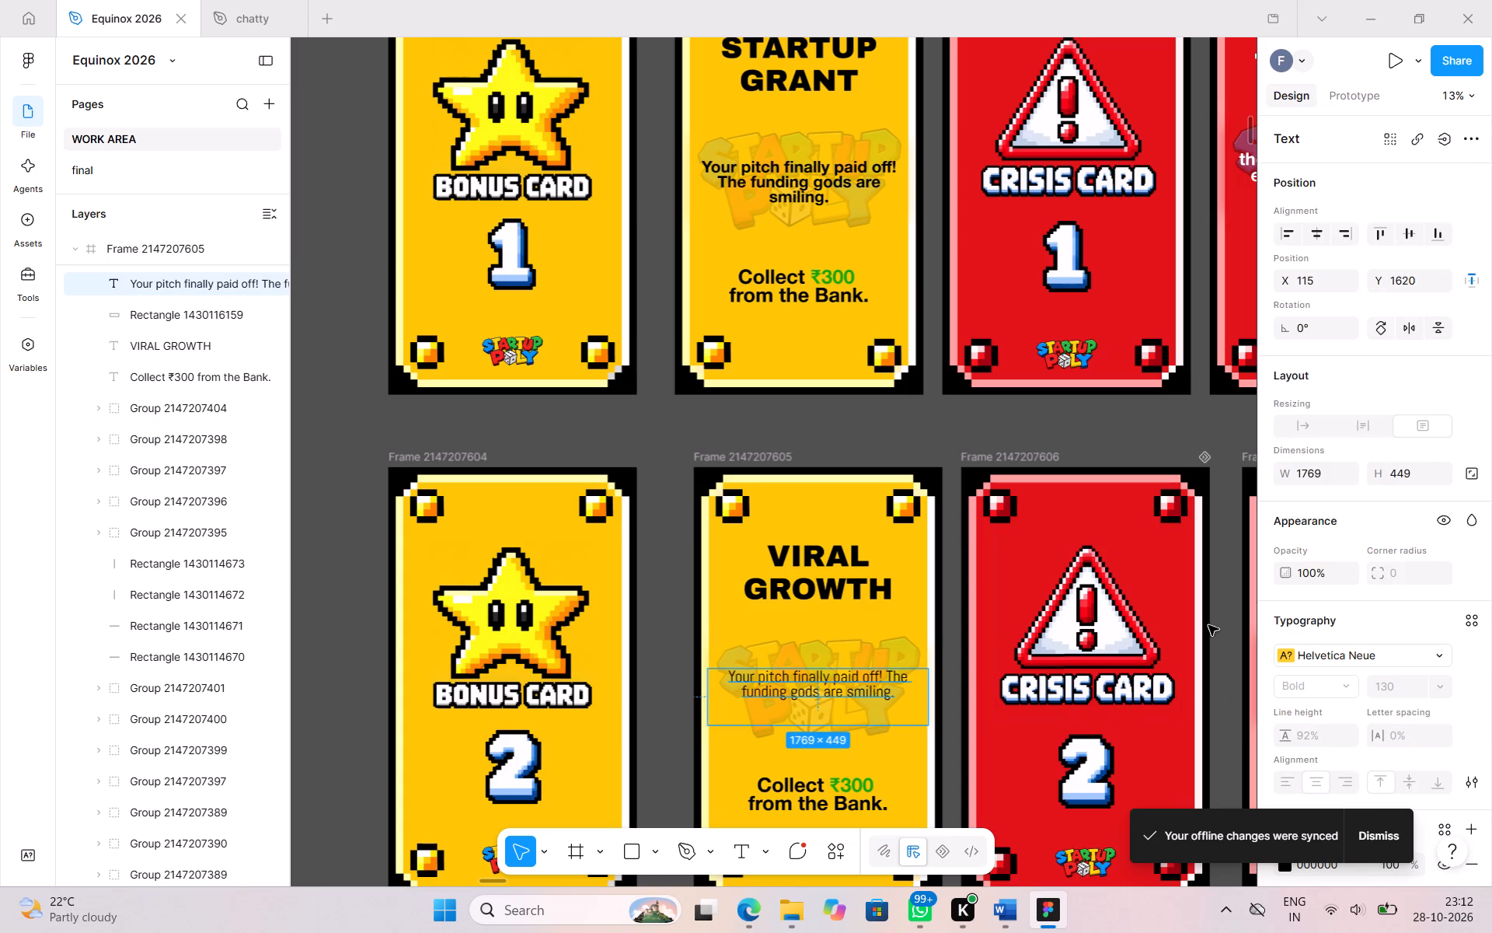
Examine the replacement fonts offered for the missing Helvetica Neue in the STARTUP GRANT card's description, and leave without choosing one.
{"action": "left_click", "coordinate": [790, 176]}
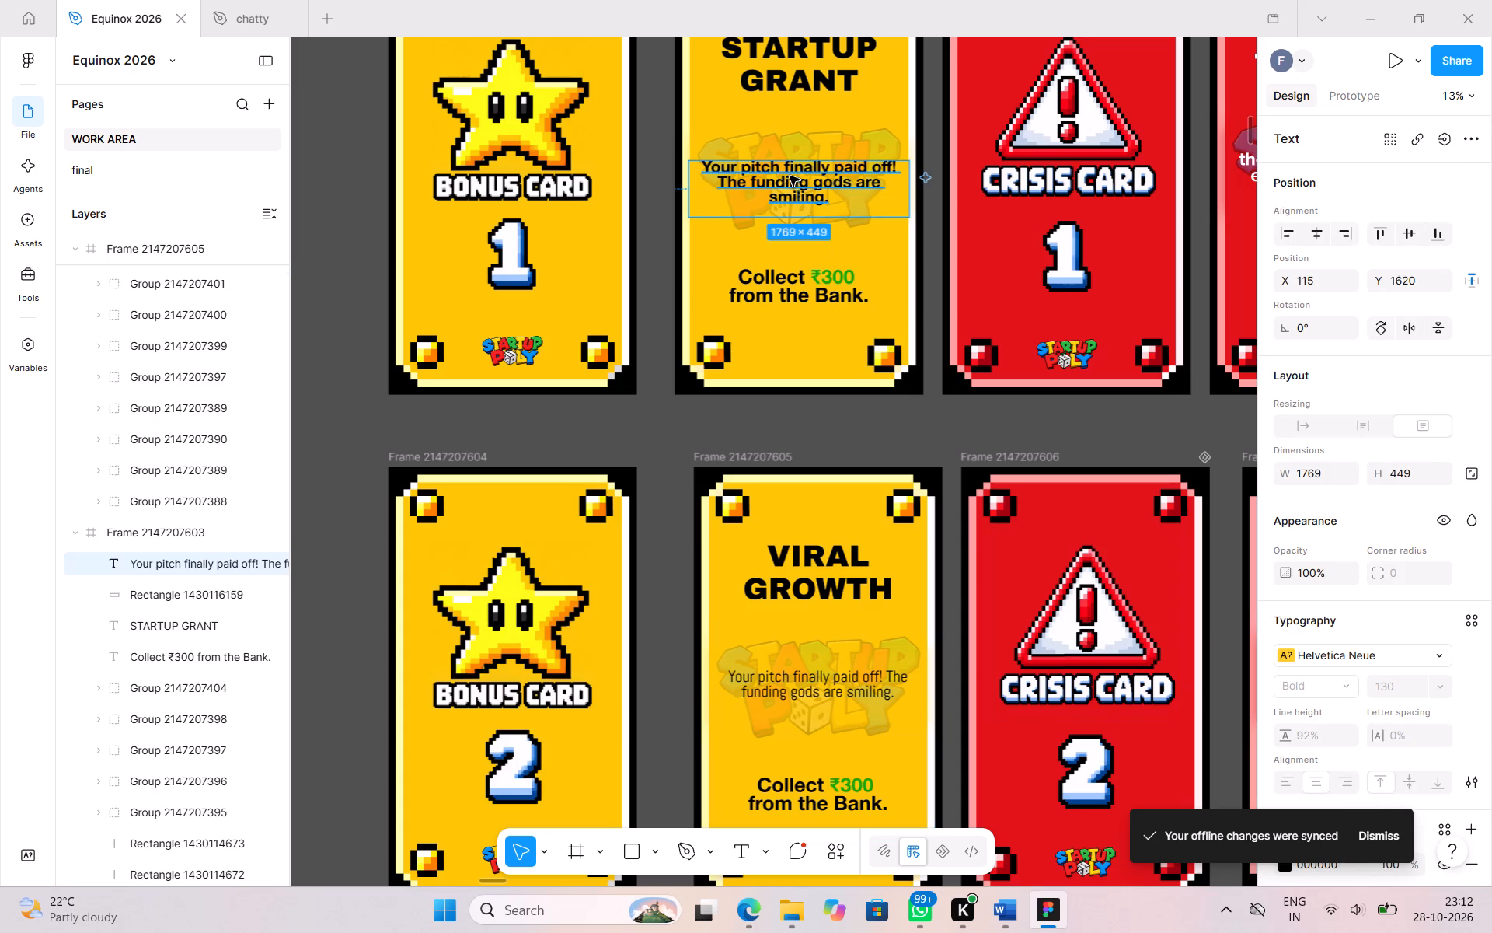
{"action": "double_click", "coordinate": [790, 176]}
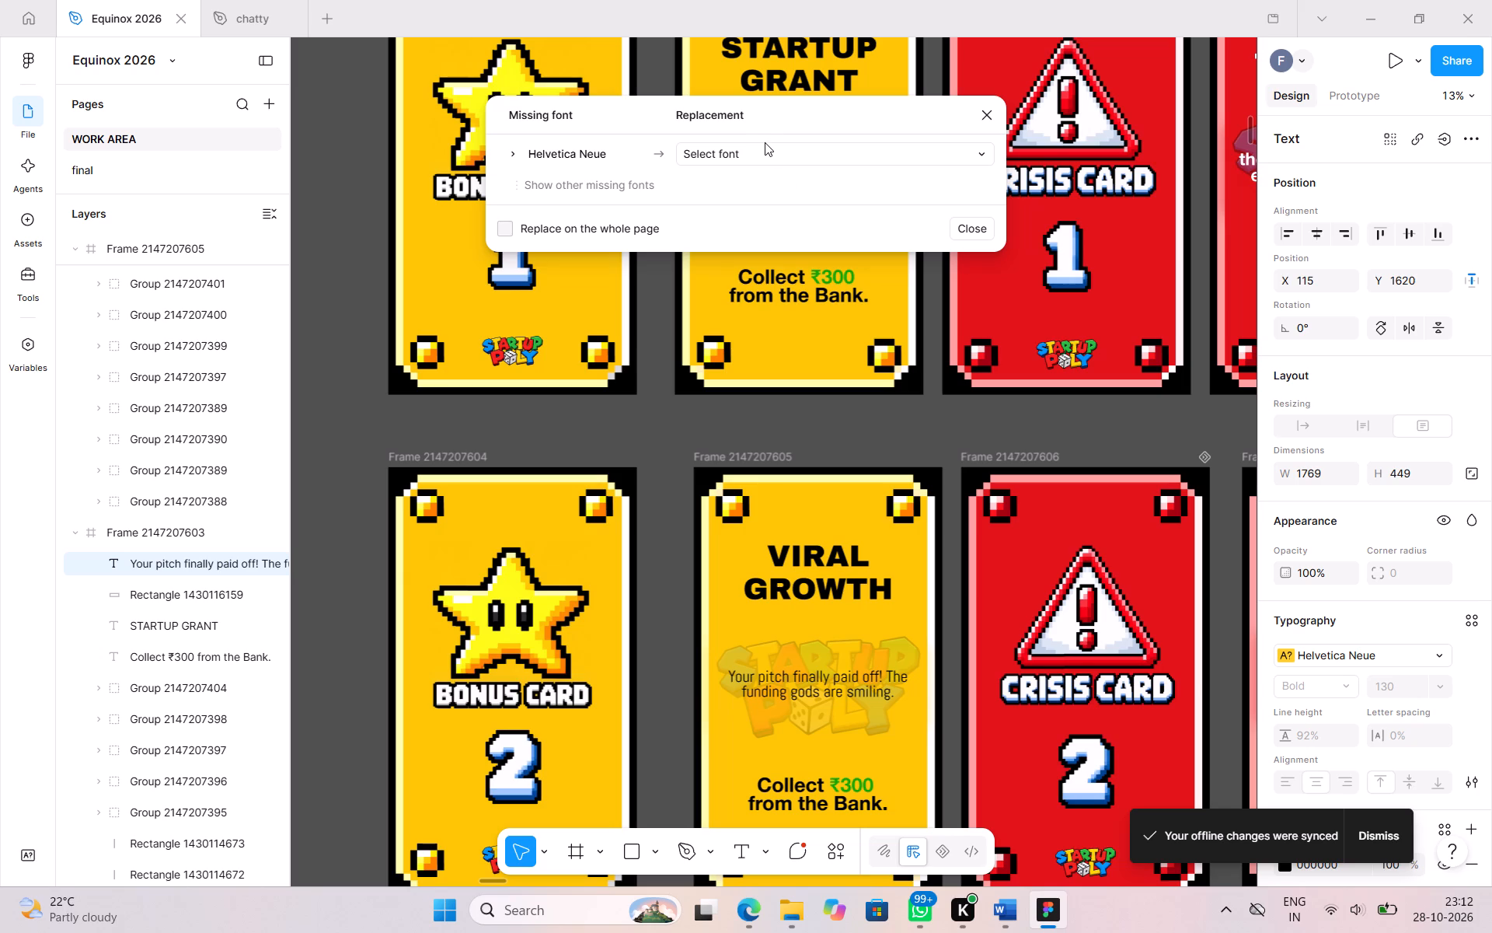
{"action": "left_click", "coordinate": [769, 146]}
{"action": "left_click", "coordinate": [769, 146]}
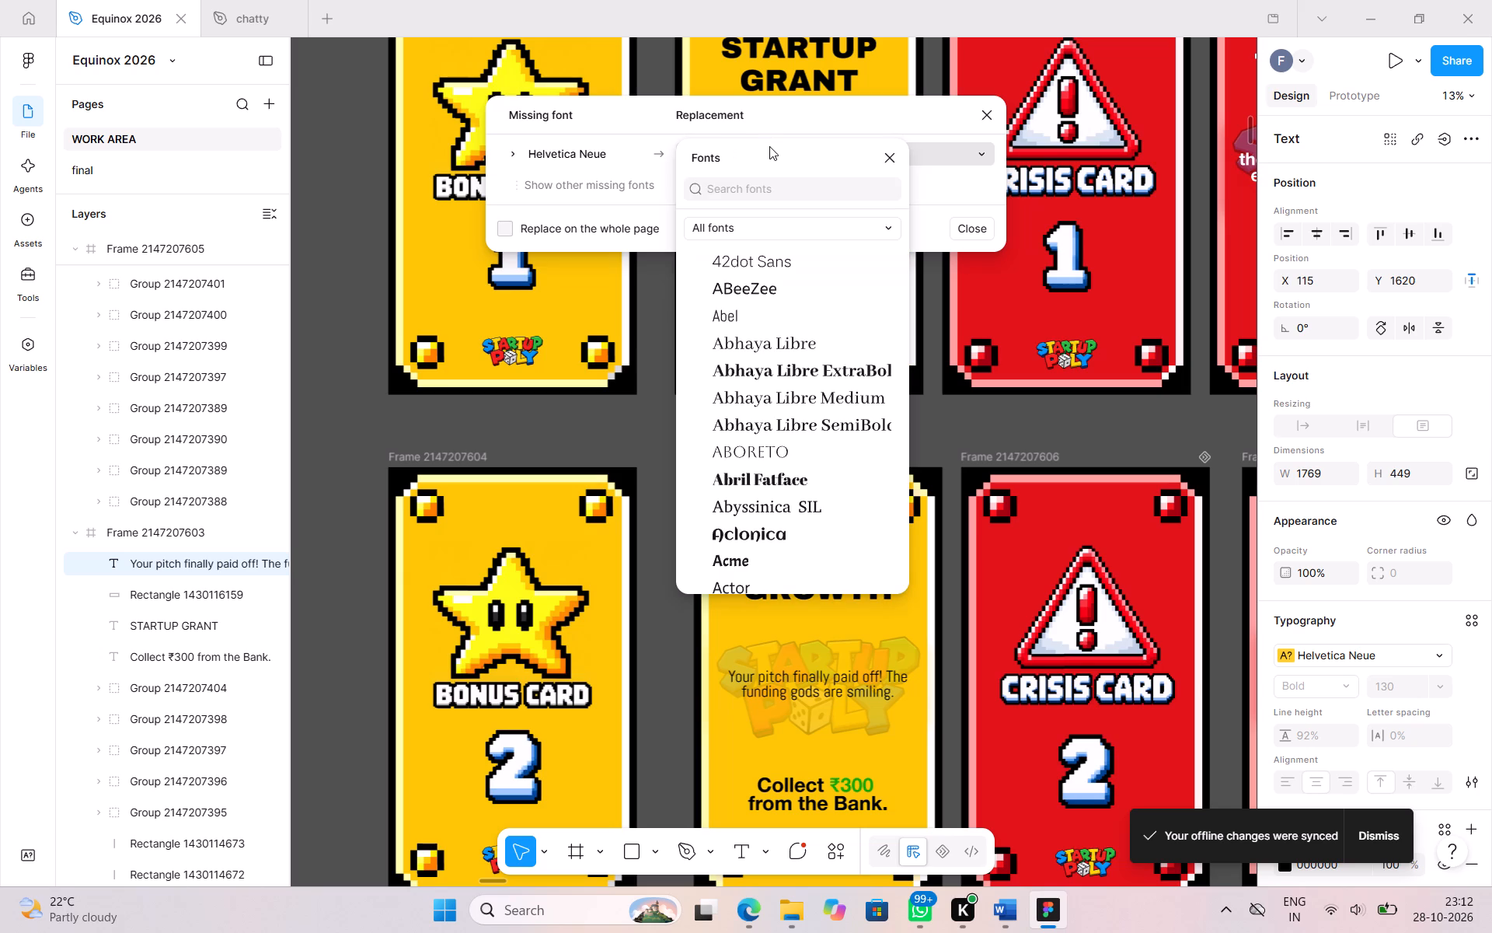
{"action": "left_click", "coordinate": [658, 377]}
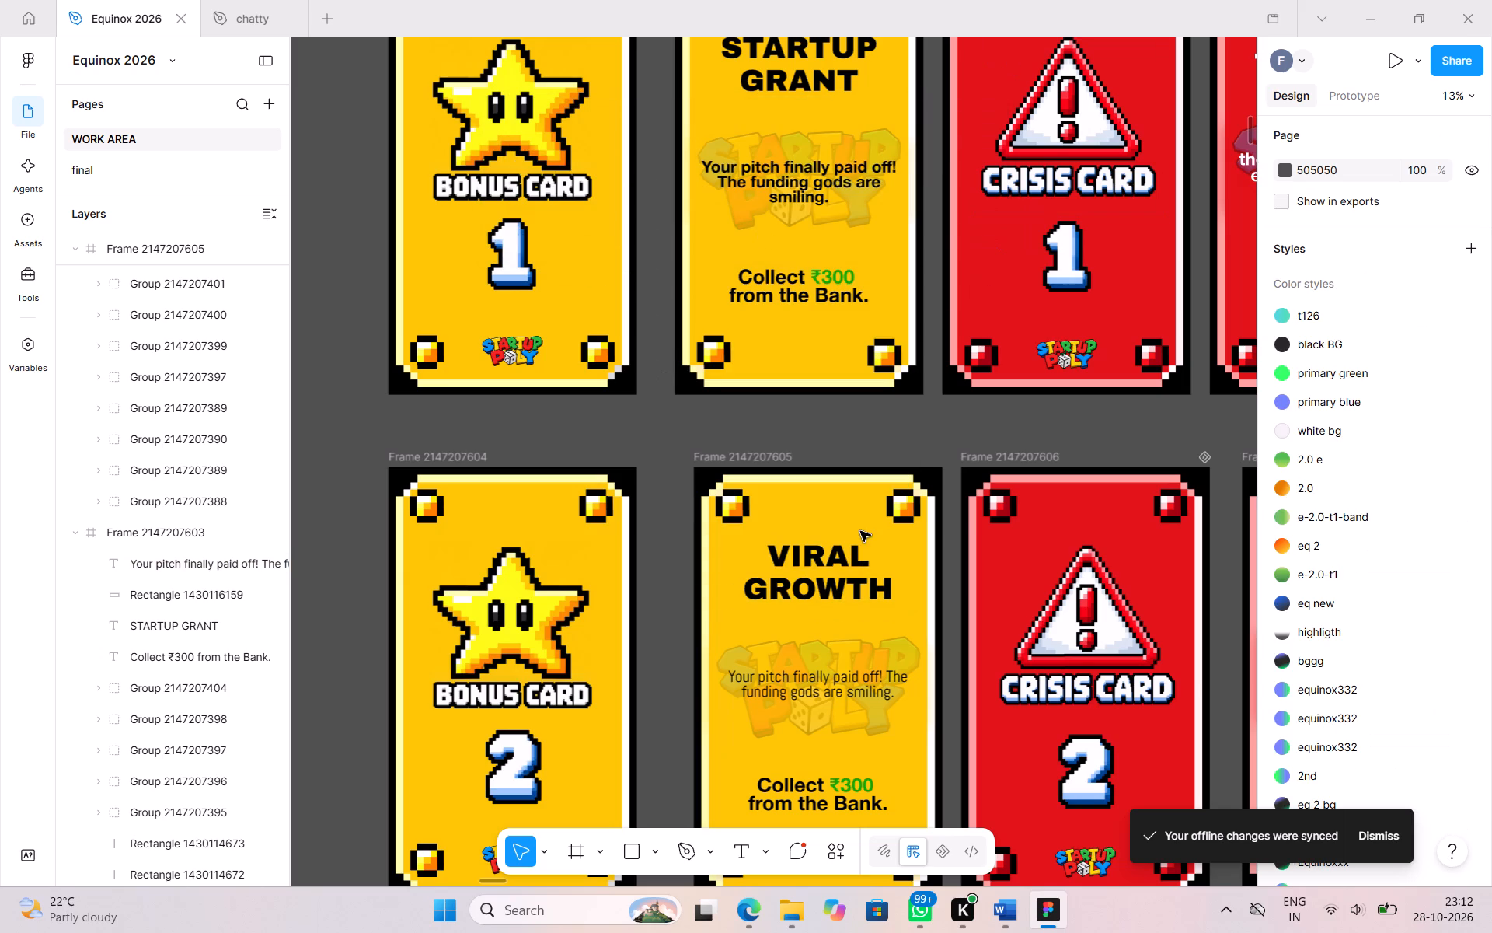
Look through the fonts for the VIRAL GROWTH card's description, and check which font its title uses.
{"action": "left_click", "coordinate": [838, 685]}
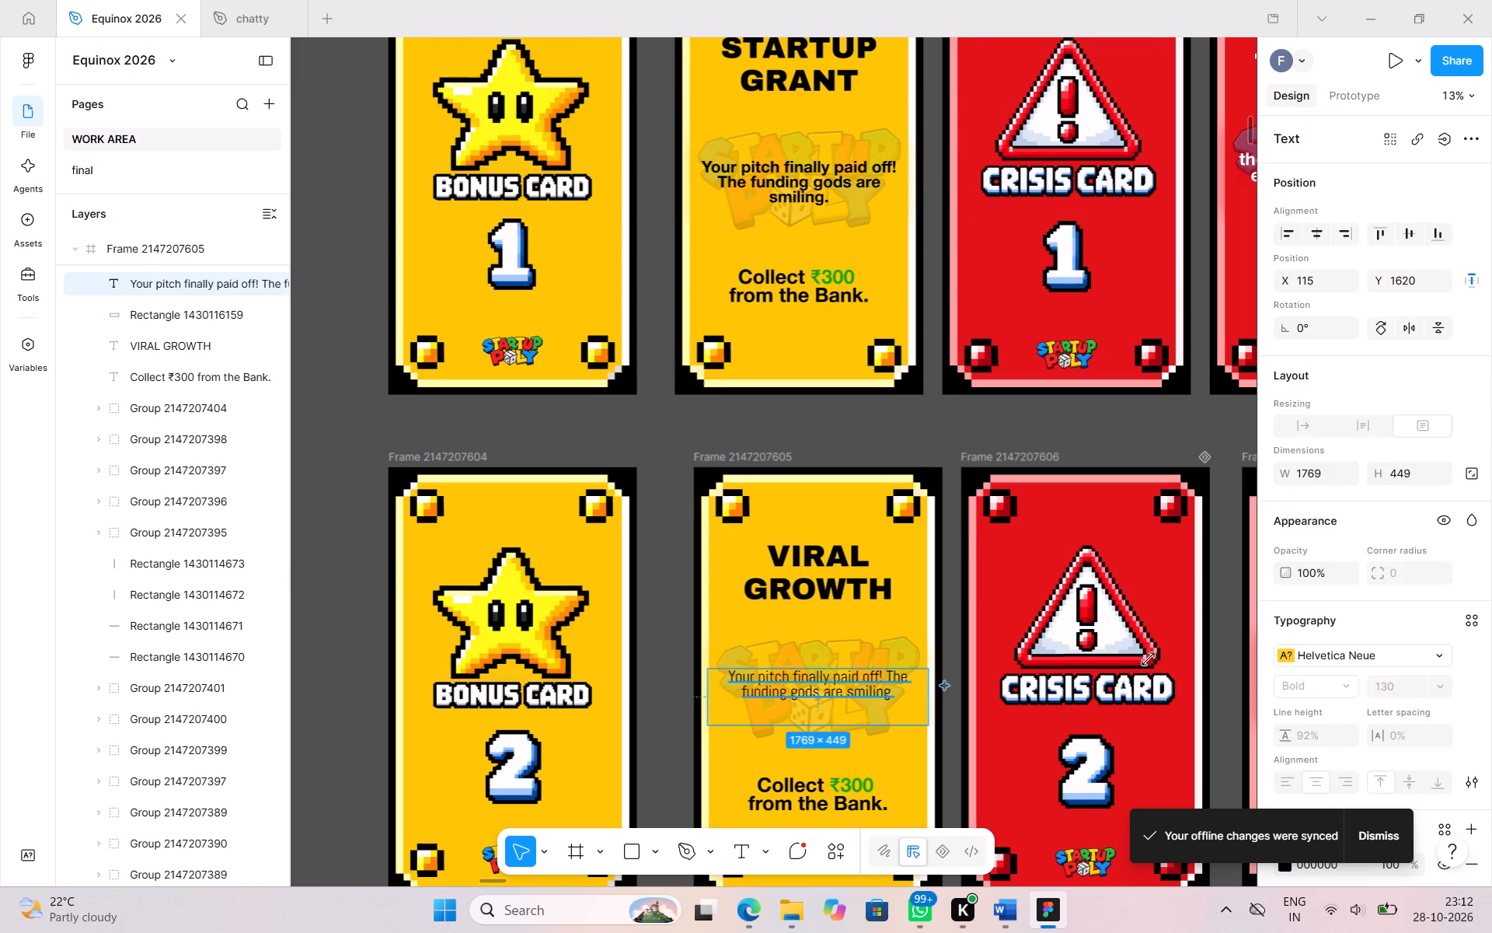
{"action": "double_click", "coordinate": [1323, 652]}
{"action": "left_click", "coordinate": [1323, 652]}
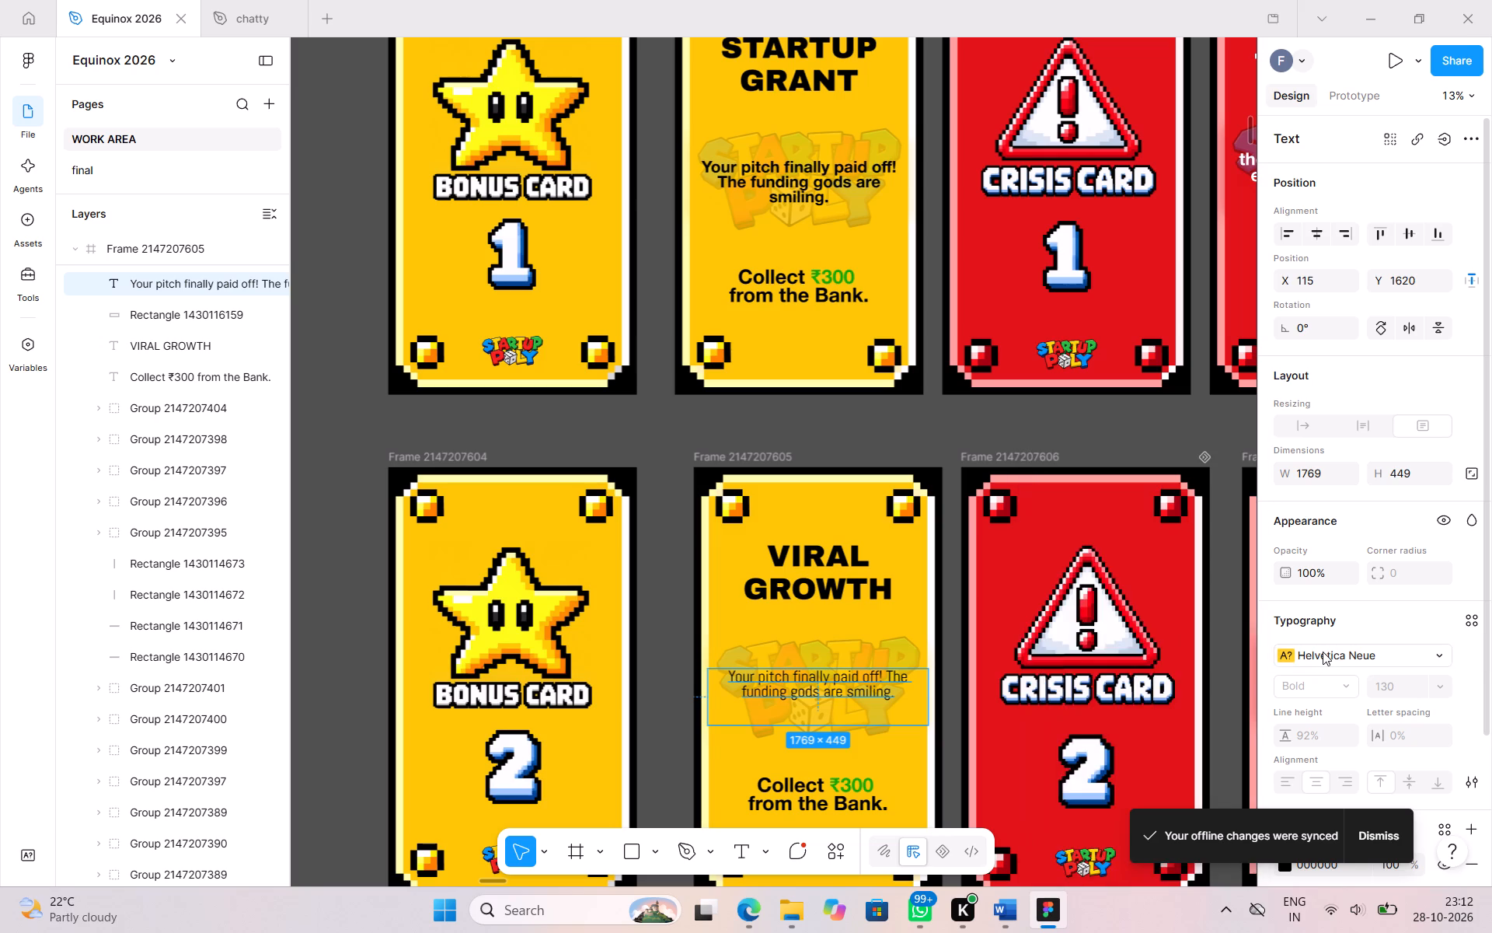
{"action": "left_click", "coordinate": [1323, 652]}
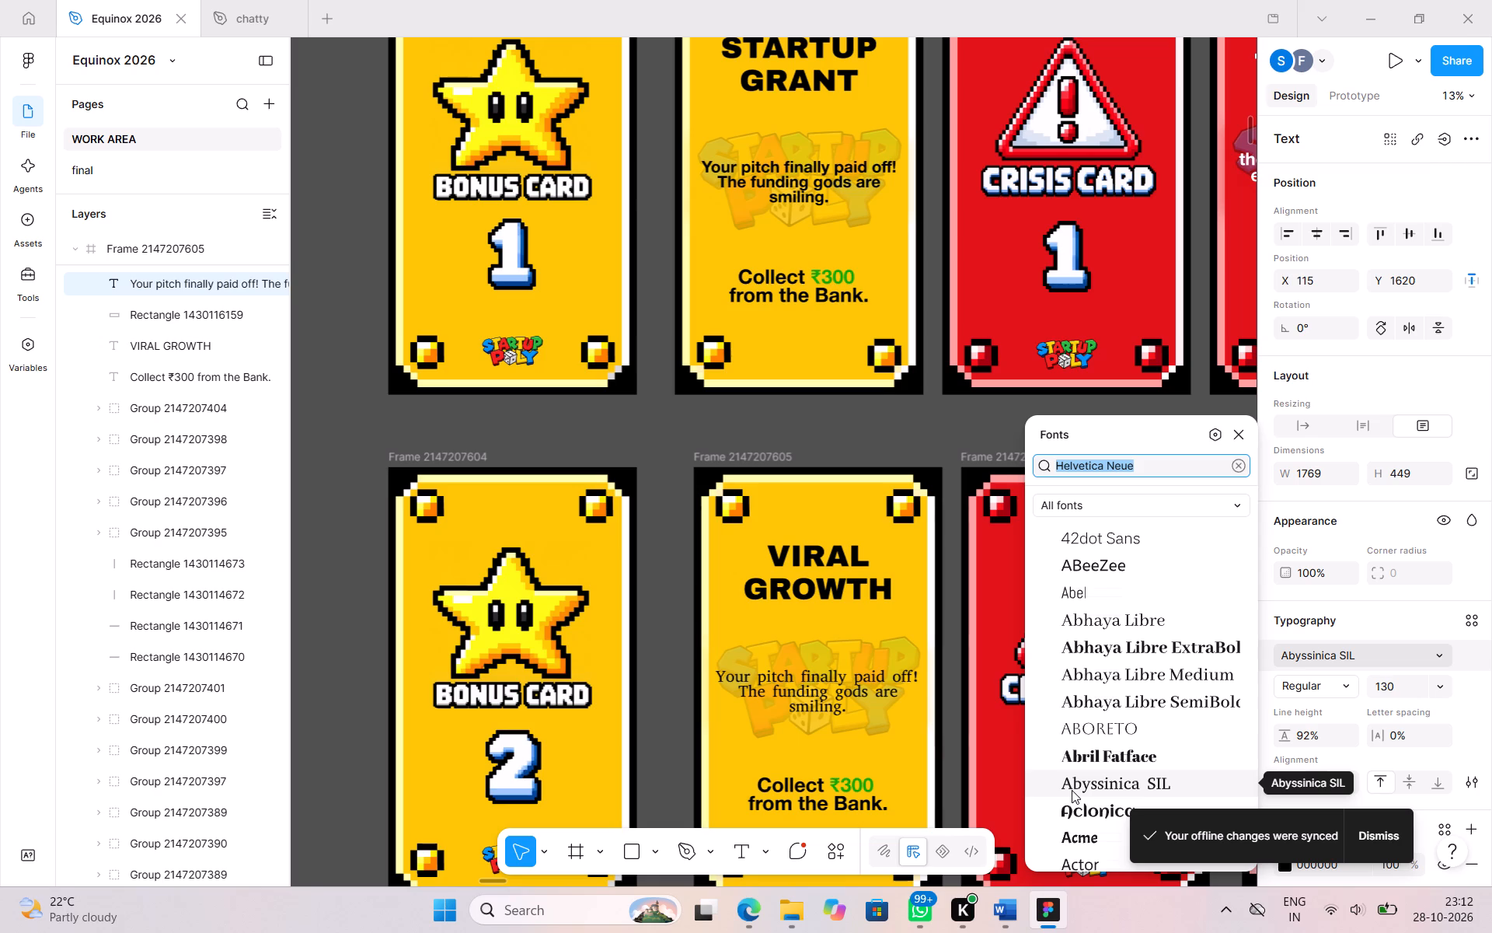
{"action": "left_click", "coordinate": [870, 576]}
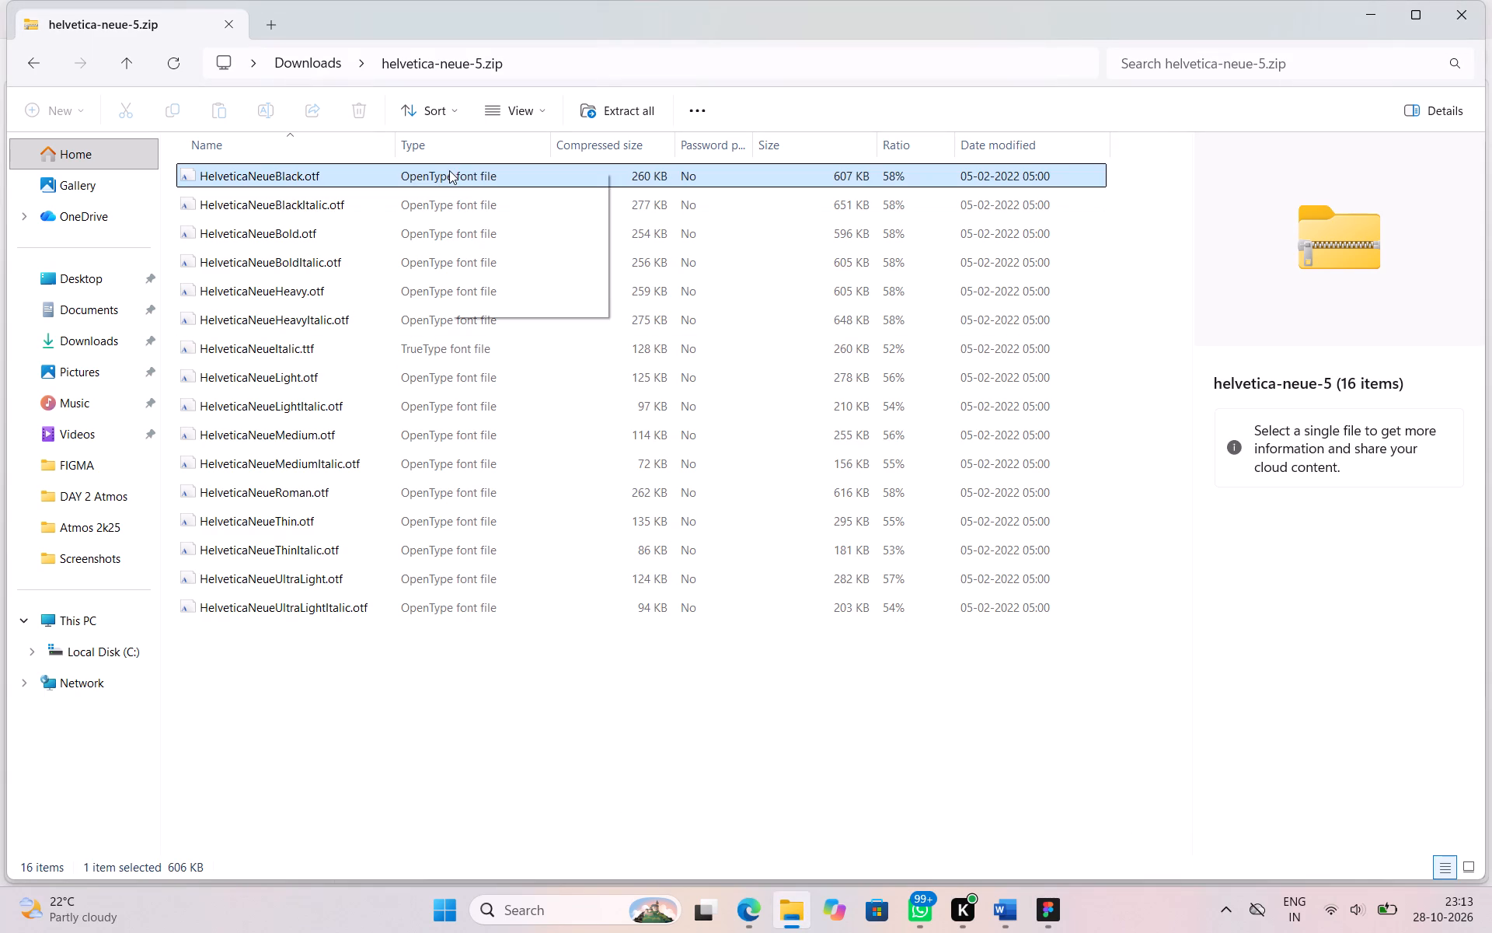
{"action": "left_click", "coordinate": [562, 439]}
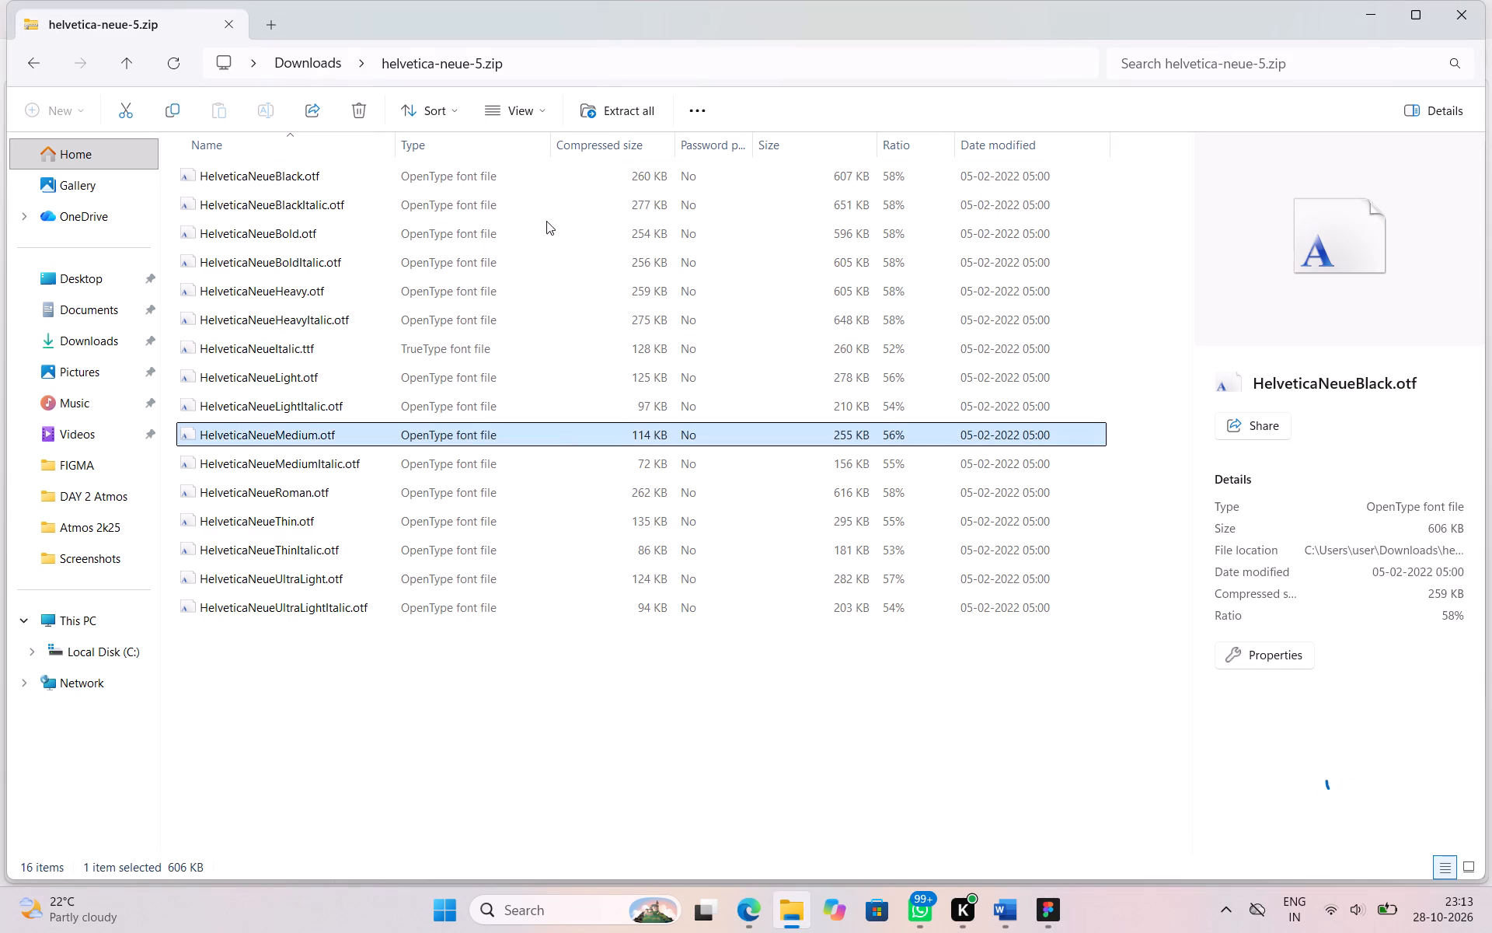
{"action": "left_click", "coordinate": [589, 103]}
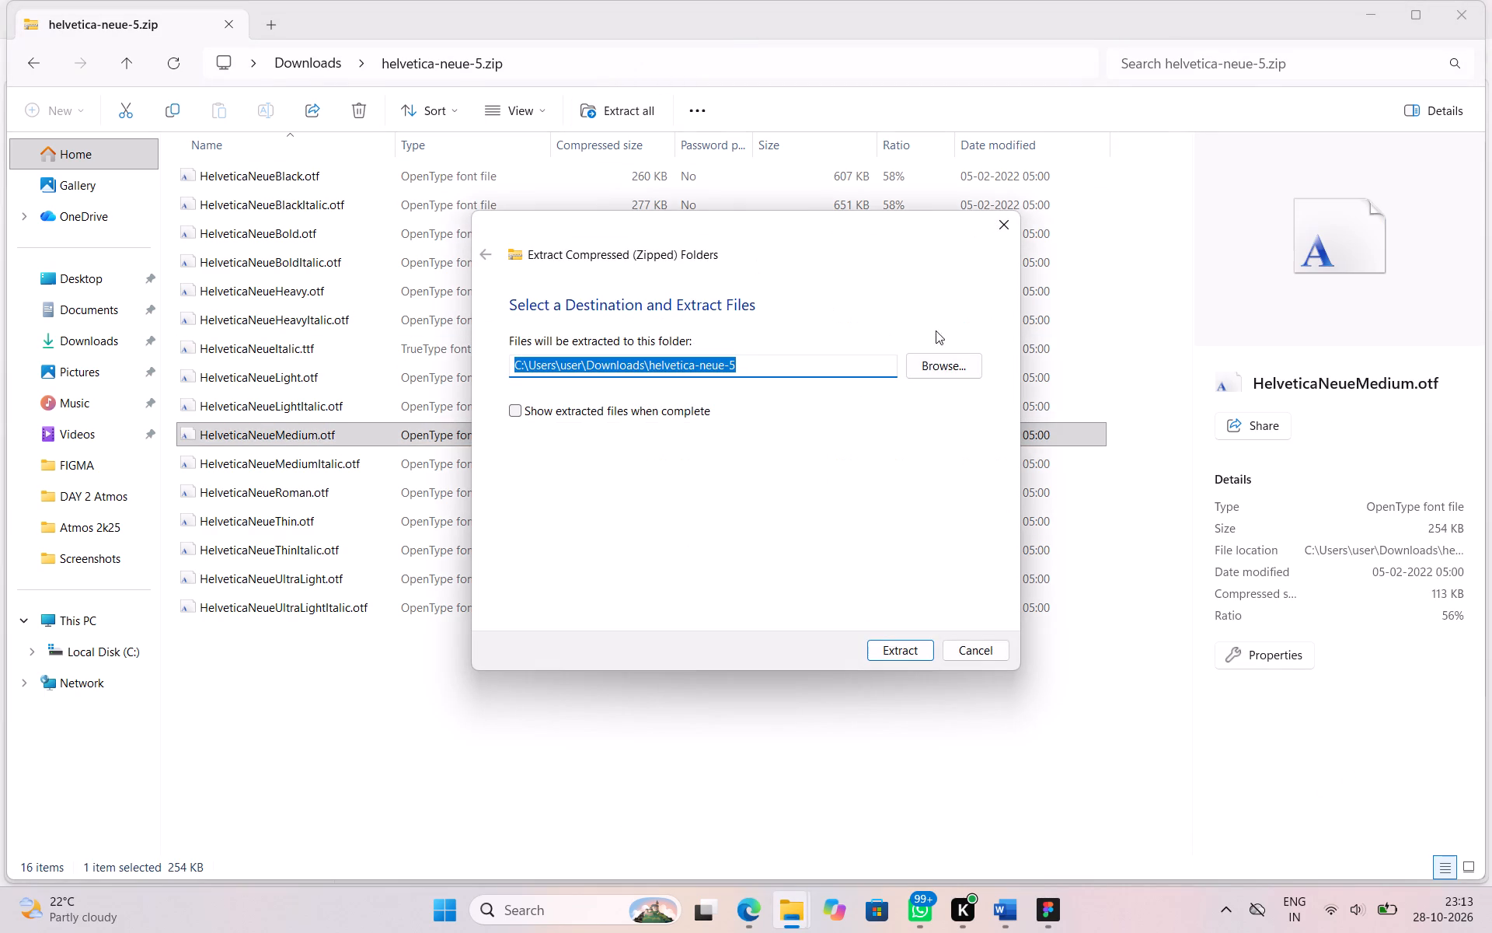
{"action": "left_click", "coordinate": [942, 368]}
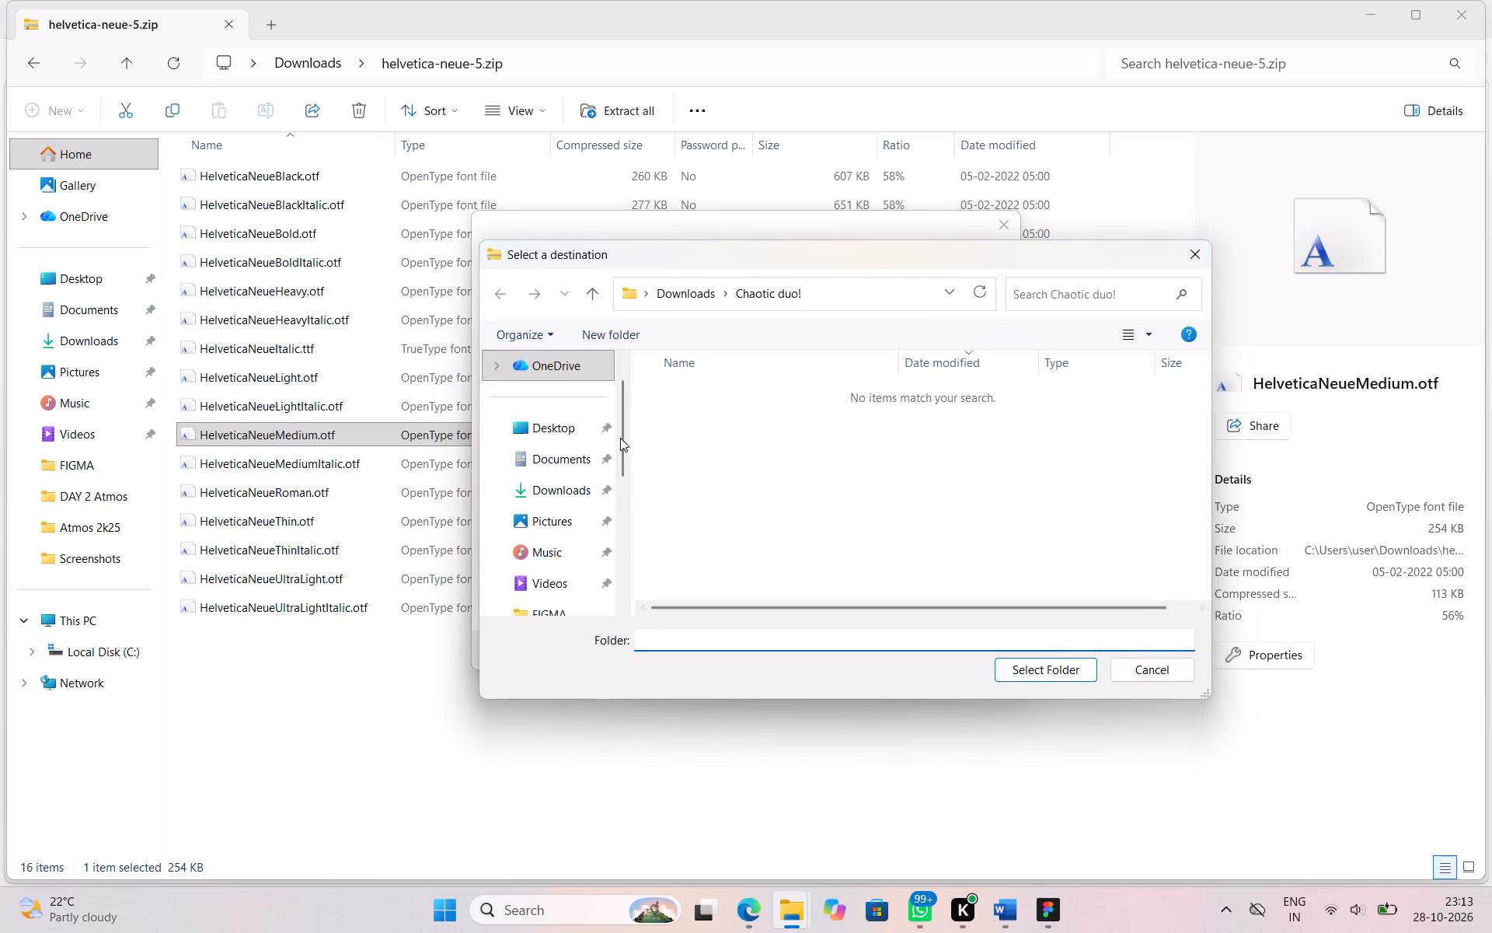
{"action": "scroll", "coordinate": [553, 371], "scroll_direction": "up", "scroll_amount": 4}
{"action": "left_click", "coordinate": [553, 371]}
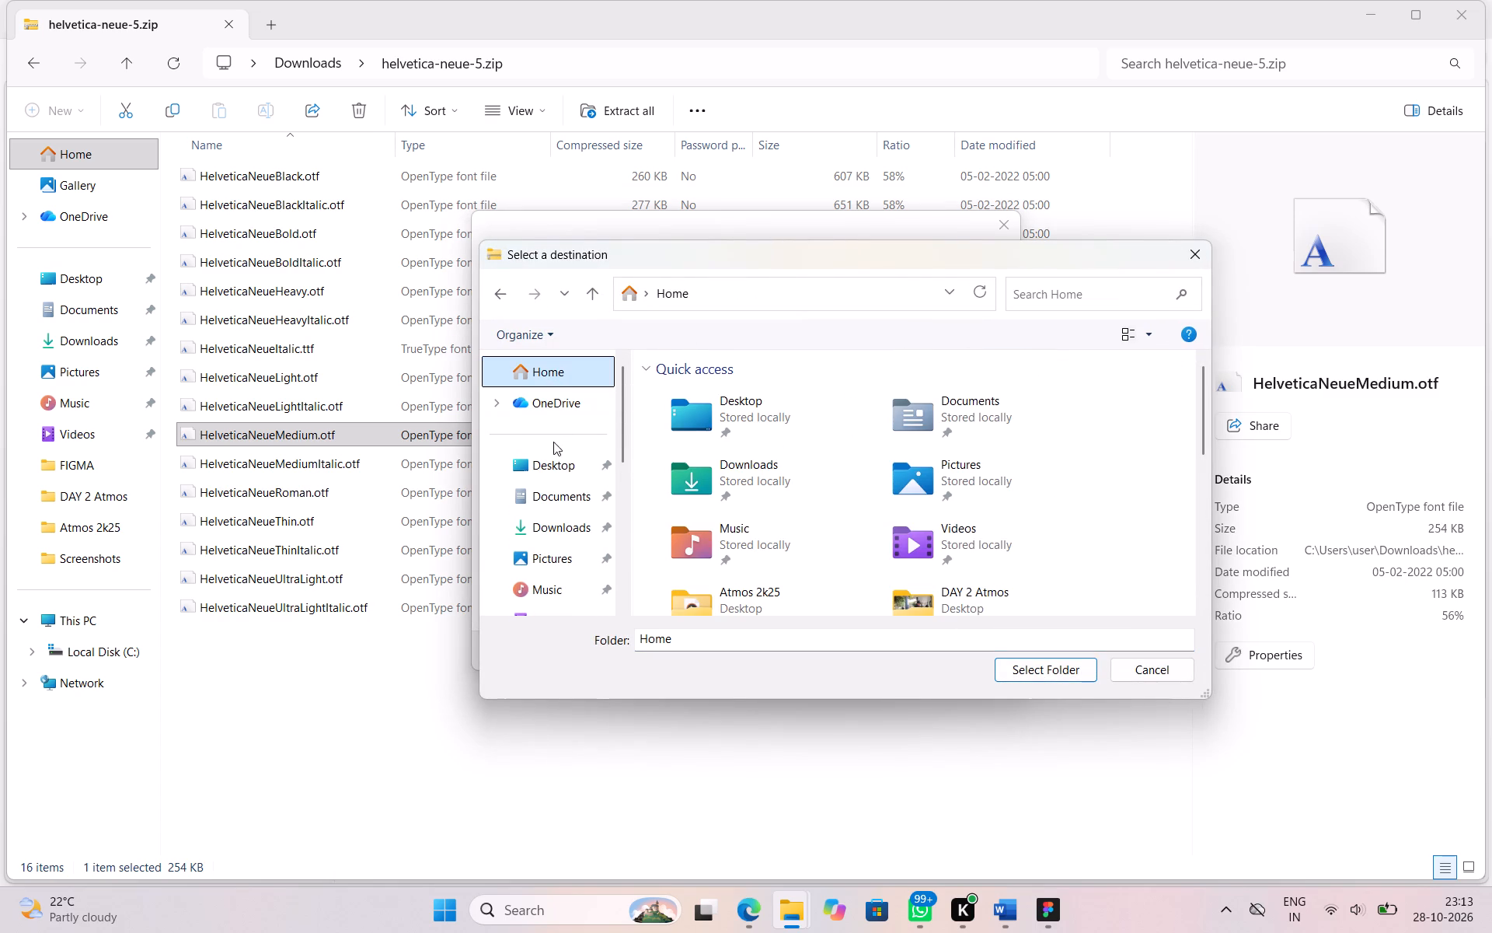
{"action": "left_click", "coordinate": [553, 453]}
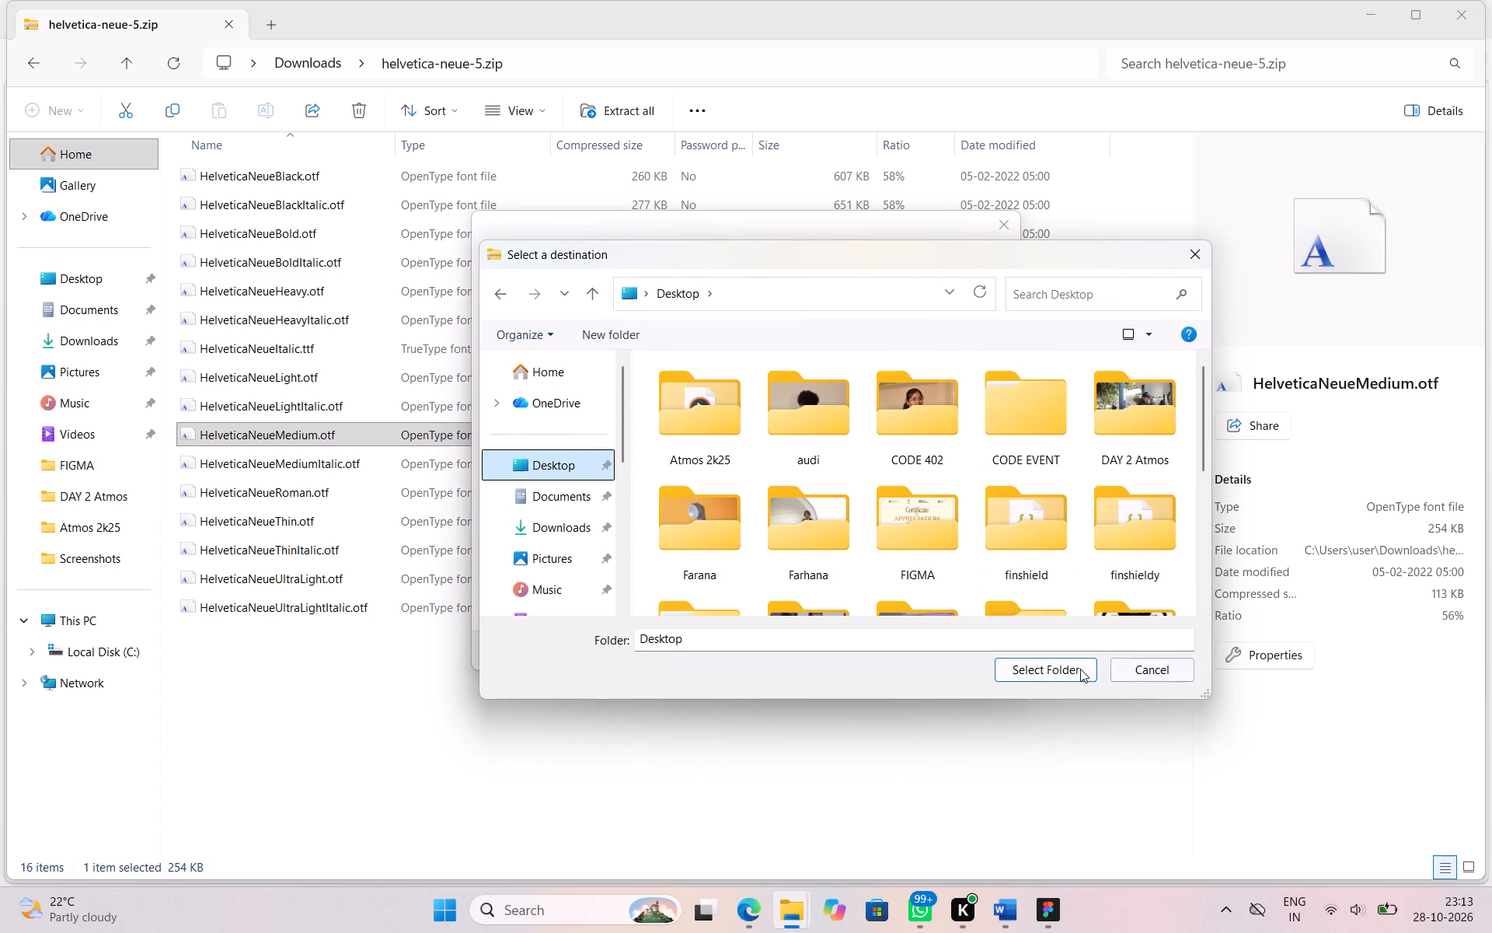
{"action": "scroll", "coordinate": [922, 585], "scroll_direction": "down", "scroll_amount": 1}
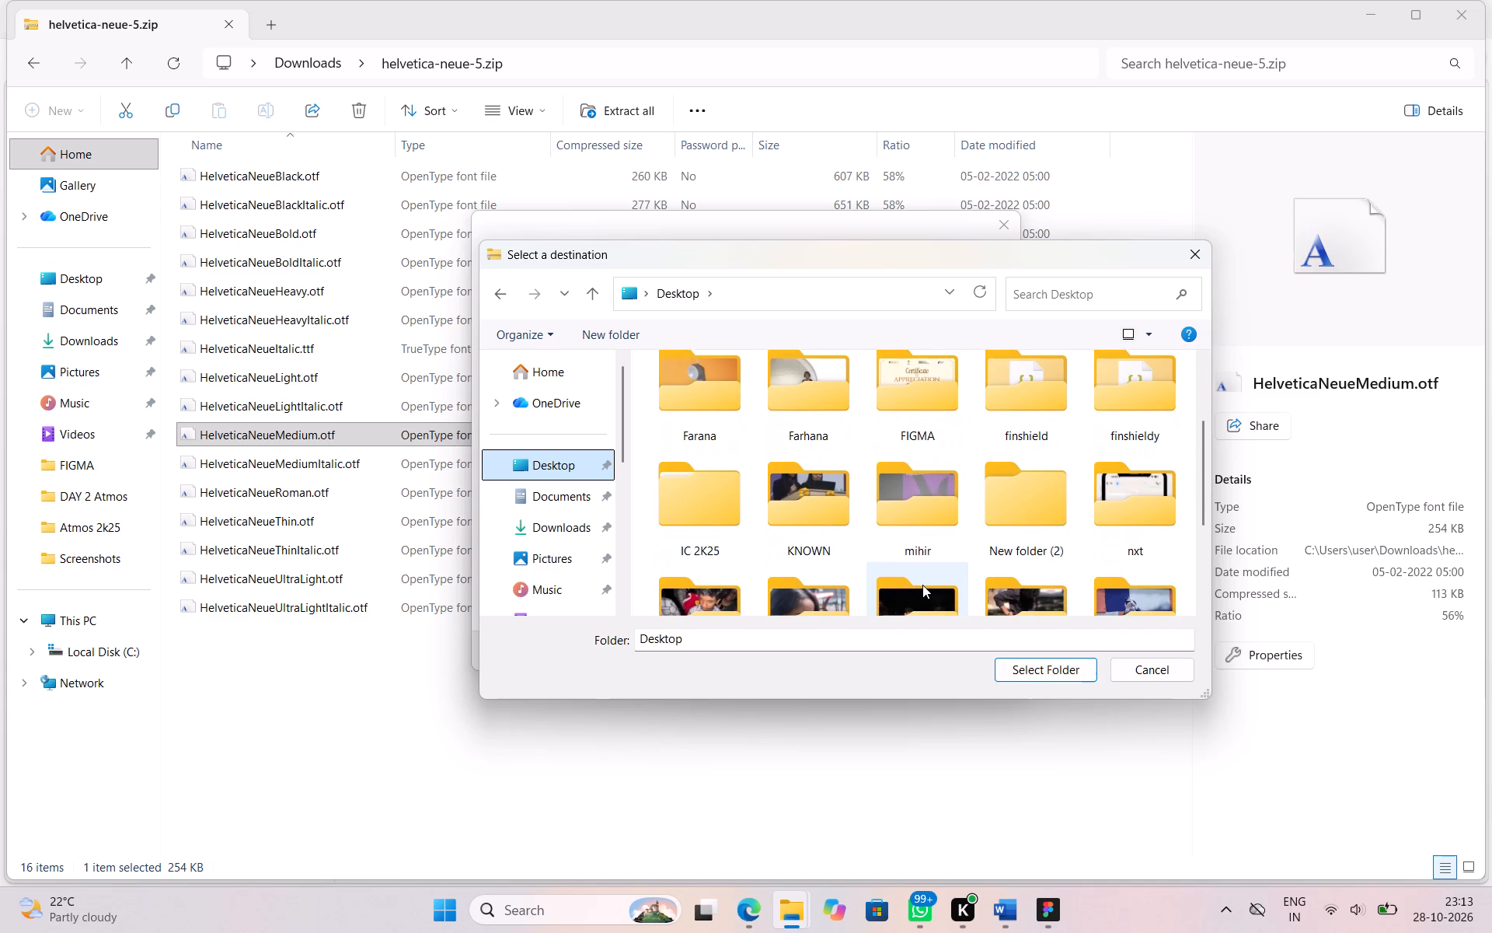
{"action": "scroll", "coordinate": [922, 585], "scroll_direction": "down", "scroll_amount": 5}
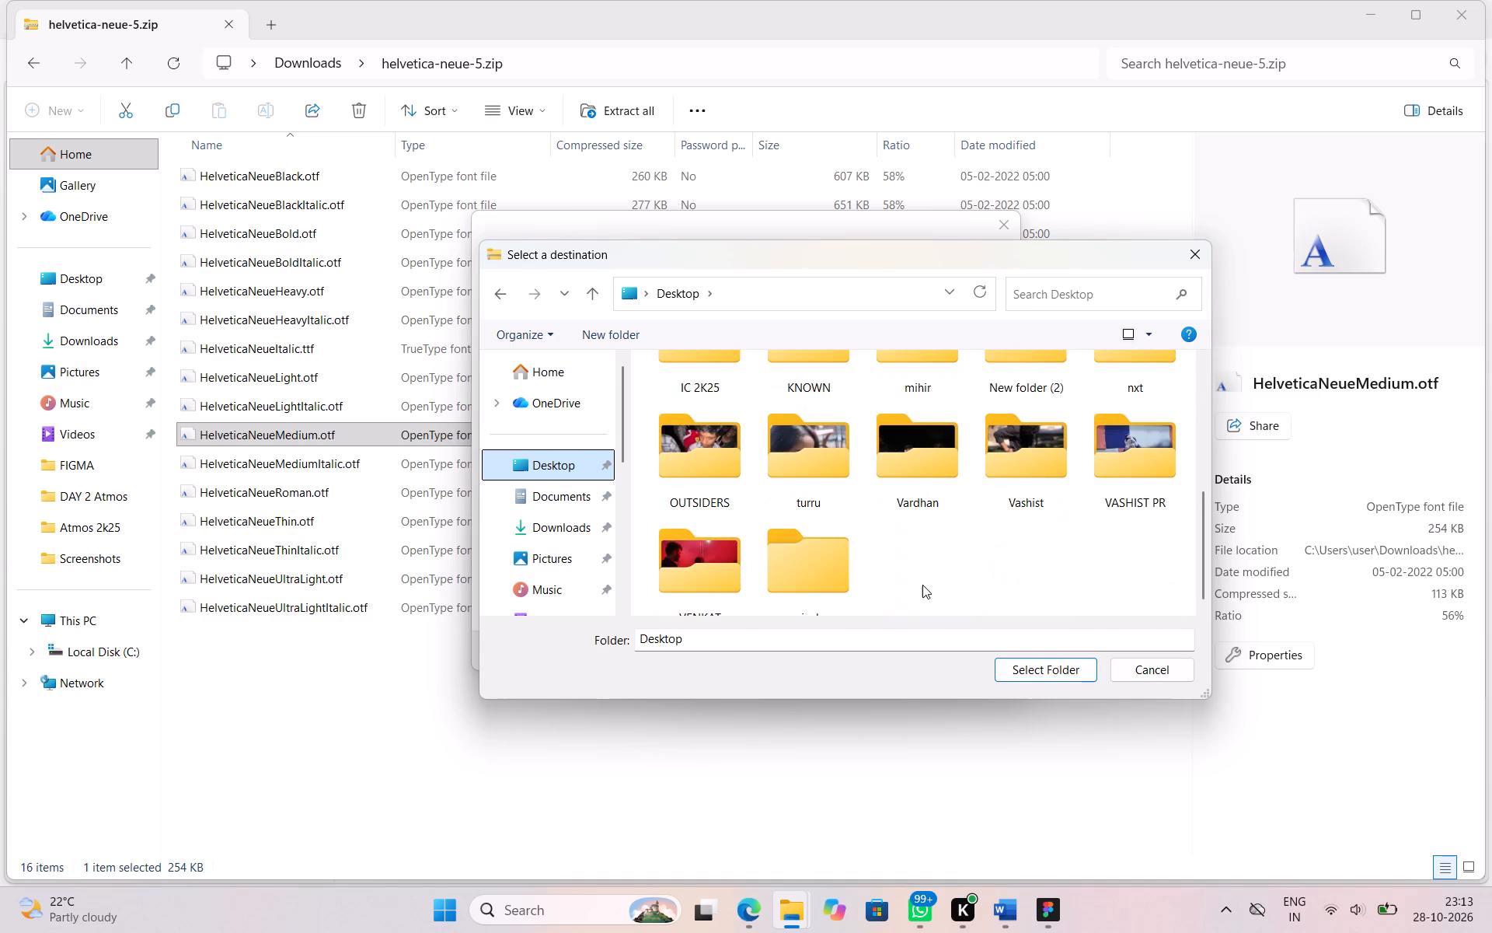
{"action": "double_click", "coordinate": [816, 441]}
{"action": "left_click", "coordinate": [1046, 676]}
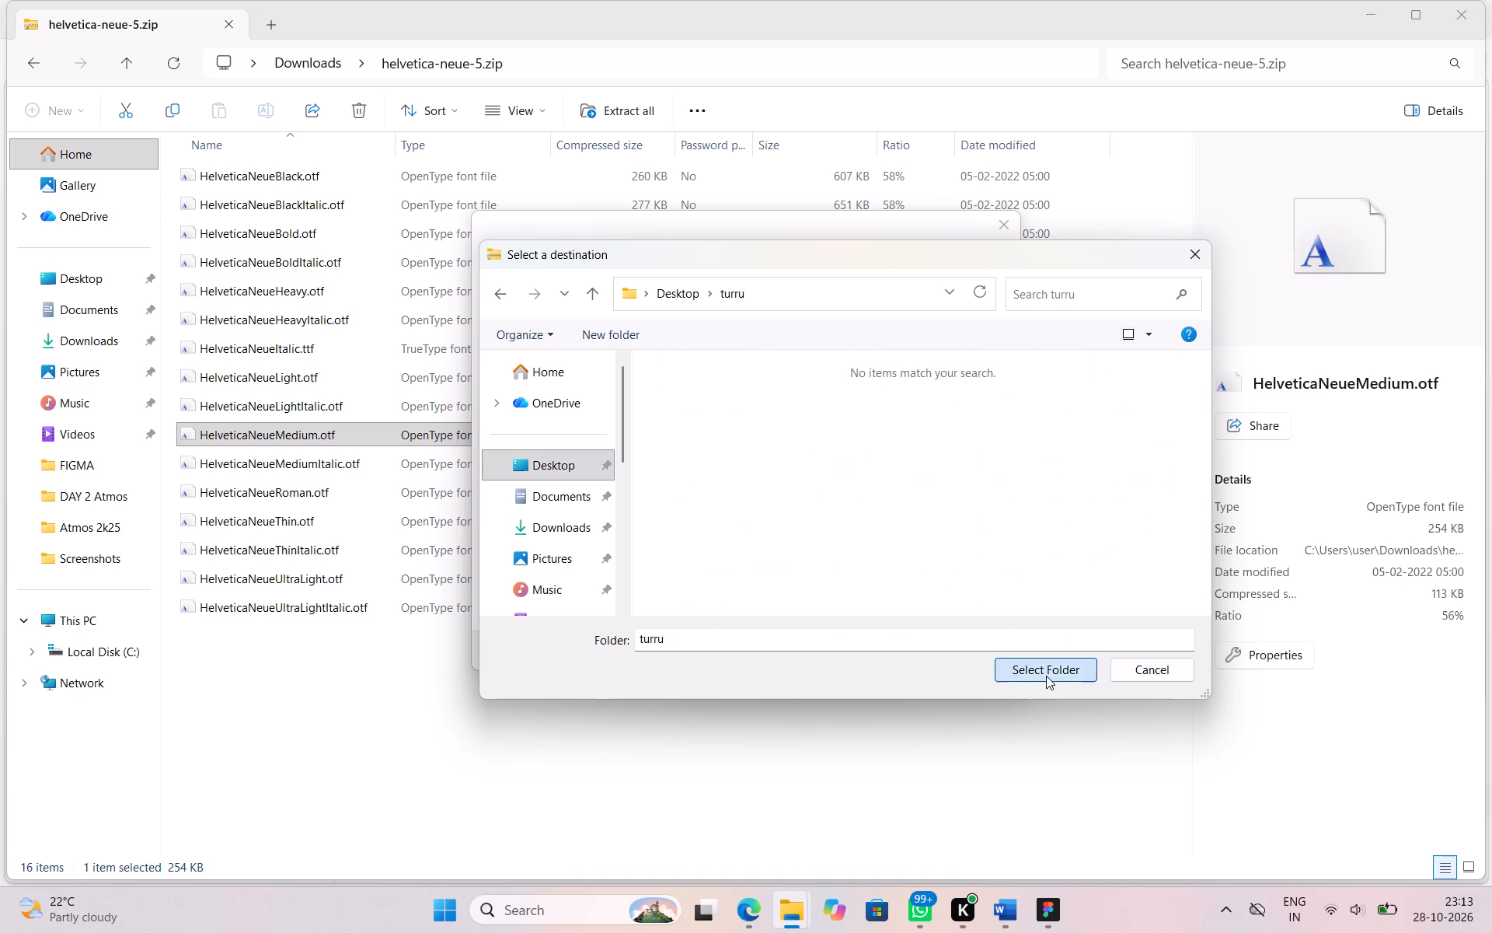
{"action": "left_click", "coordinate": [899, 647]}
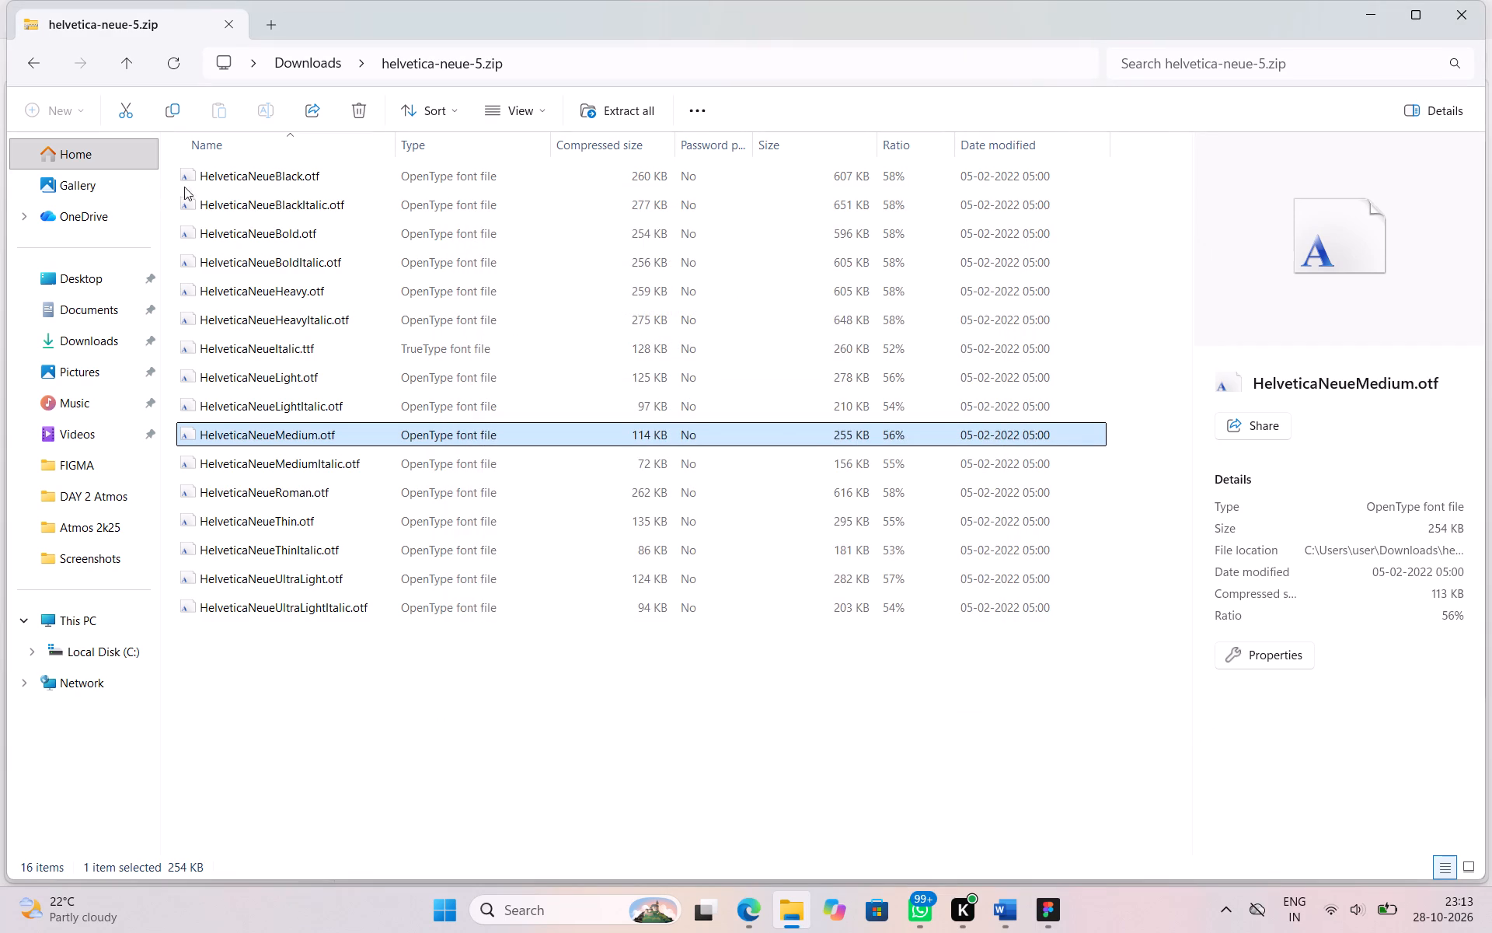
Open the turru folder on the Desktop and bring up the available actions for HelveticaNeueBlack.otf.
{"action": "left_click", "coordinate": [92, 276]}
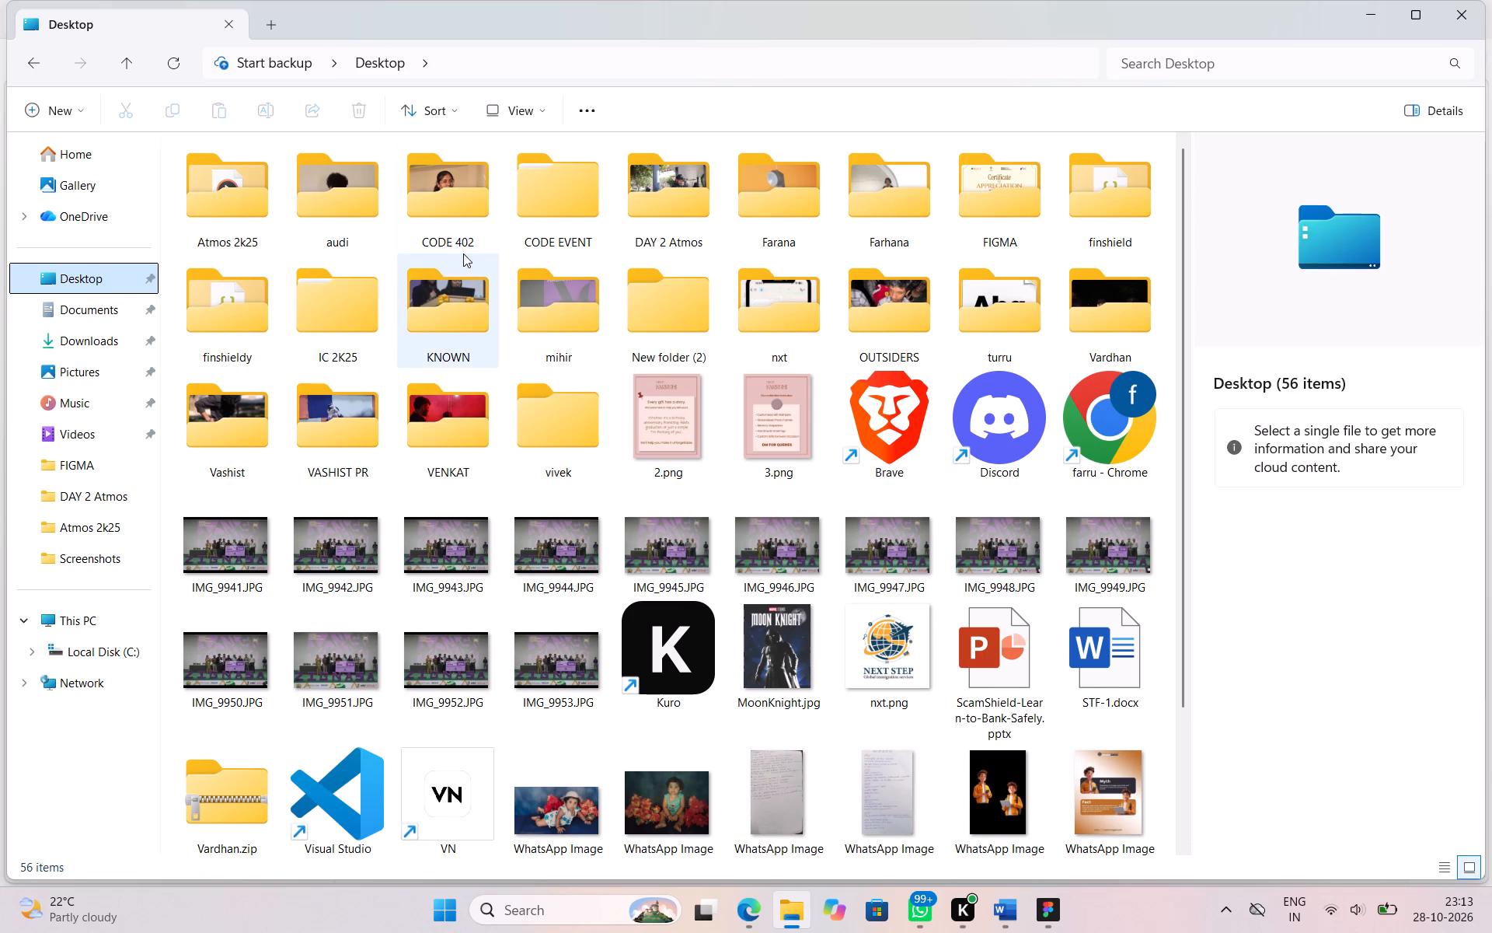
{"action": "scroll", "coordinate": [563, 355], "scroll_direction": "down", "scroll_amount": 5}
{"action": "scroll", "coordinate": [563, 355], "scroll_direction": "right", "scroll_amount": 1}
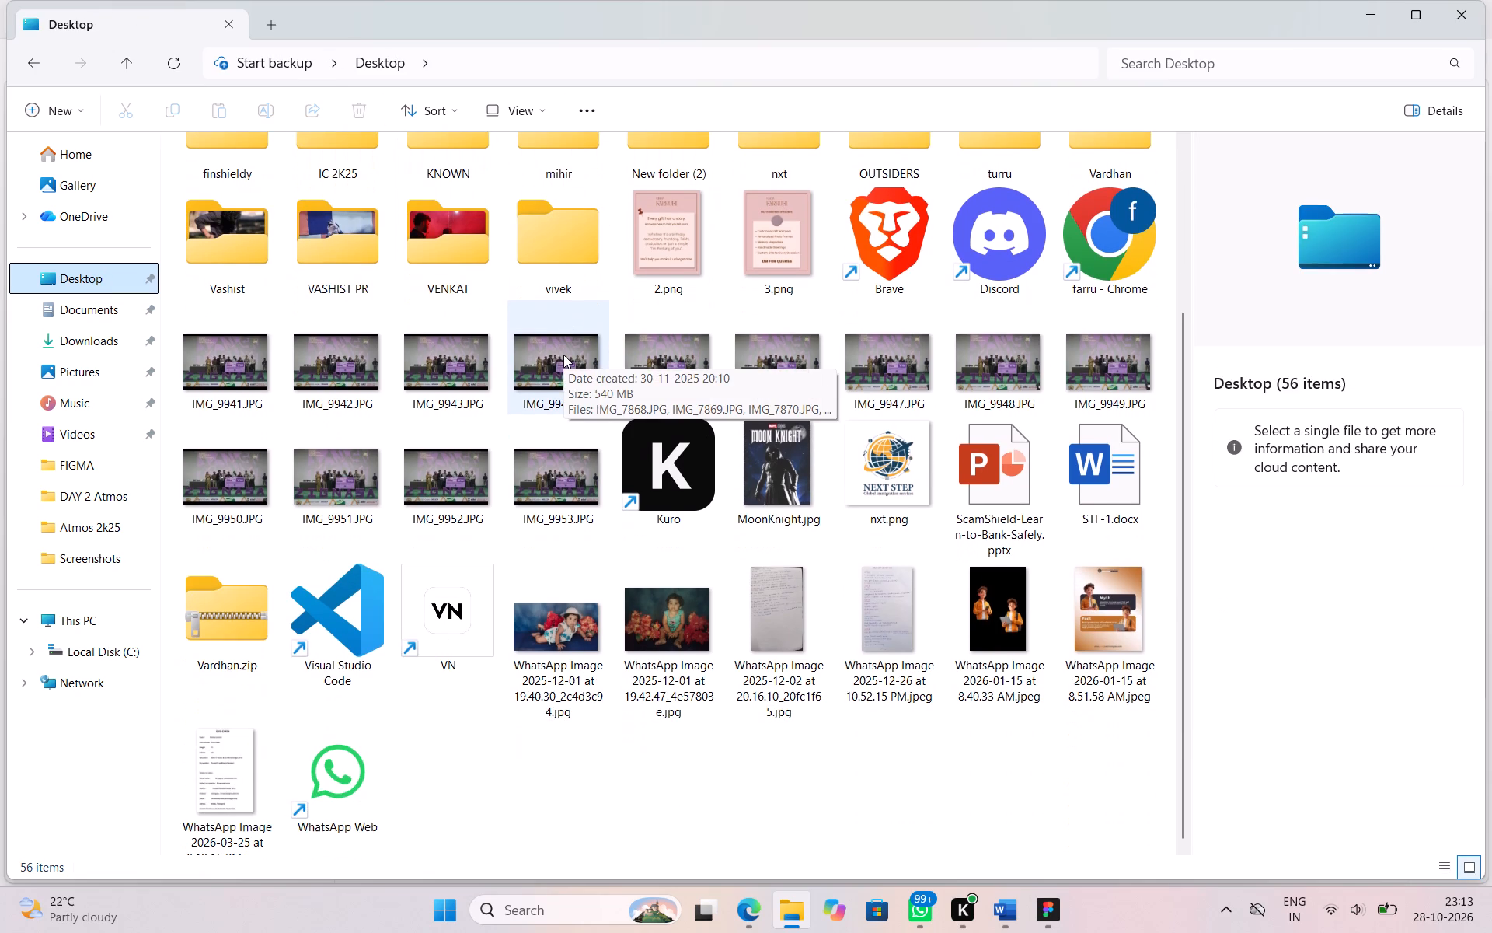
{"action": "scroll", "coordinate": [563, 355], "scroll_direction": "right", "scroll_amount": 2}
{"action": "scroll", "coordinate": [567, 606], "scroll_direction": "up", "scroll_amount": 3}
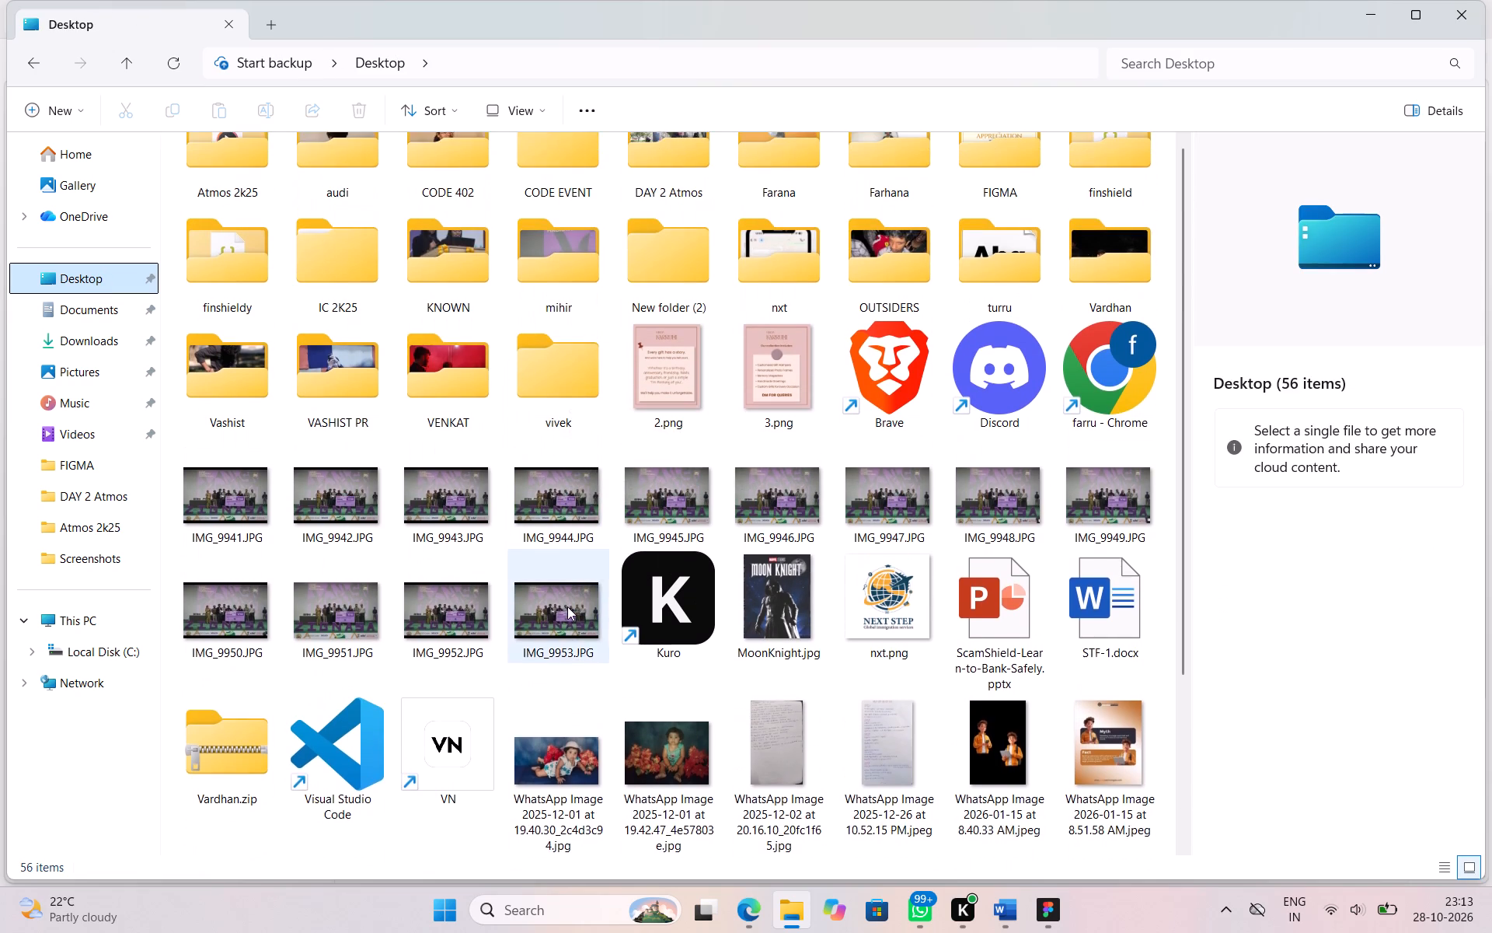
{"action": "left_click", "coordinate": [977, 325]}
{"action": "double_click", "coordinate": [977, 325]}
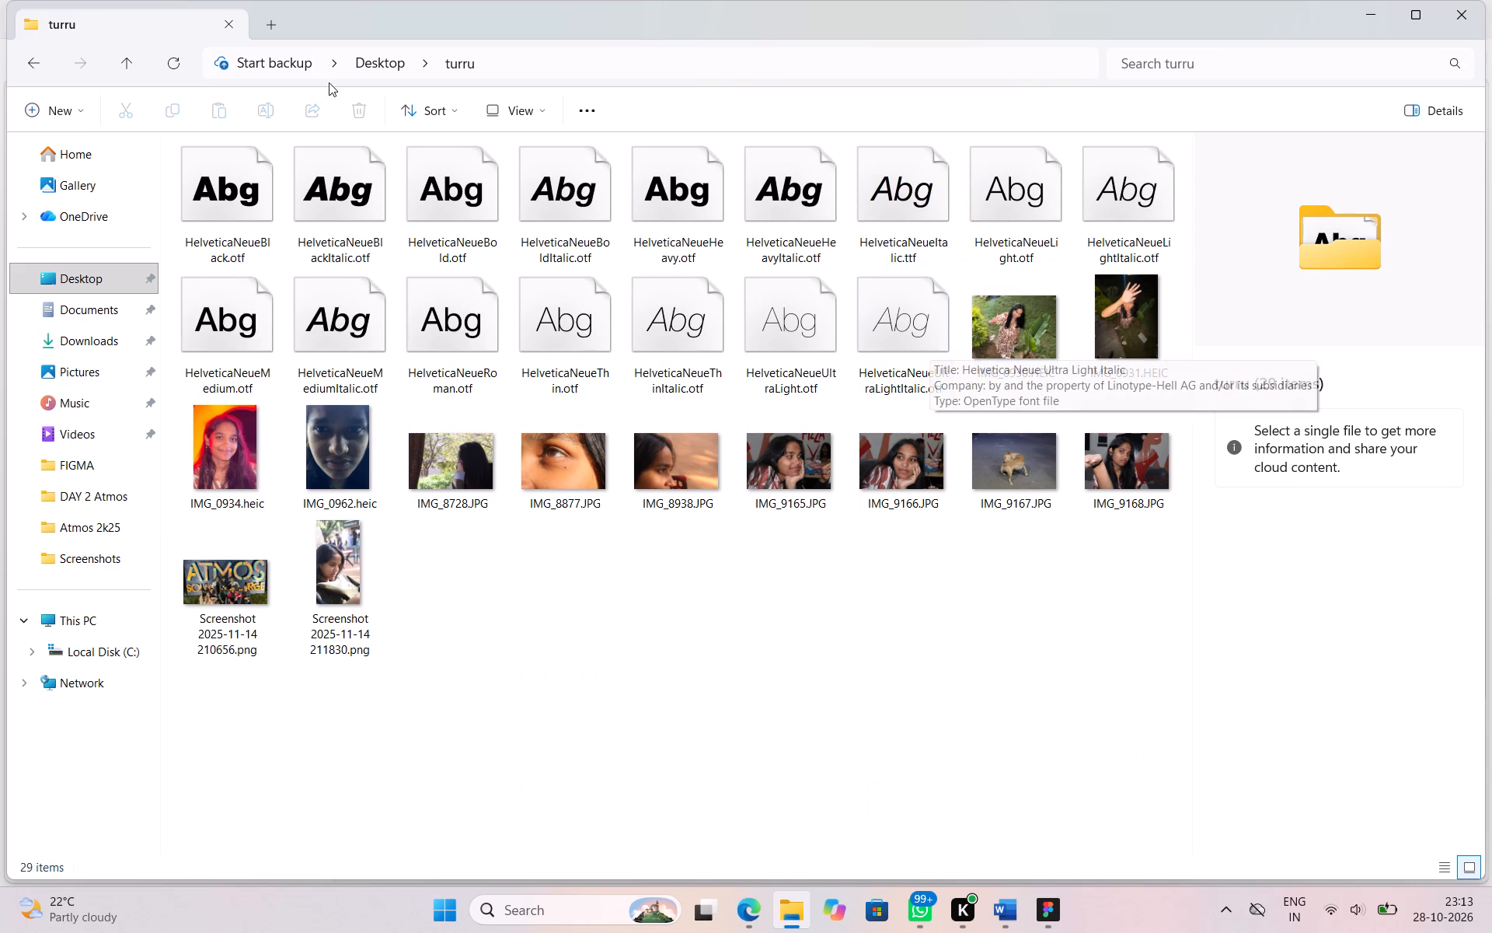
{"action": "right_click", "coordinate": [246, 176]}
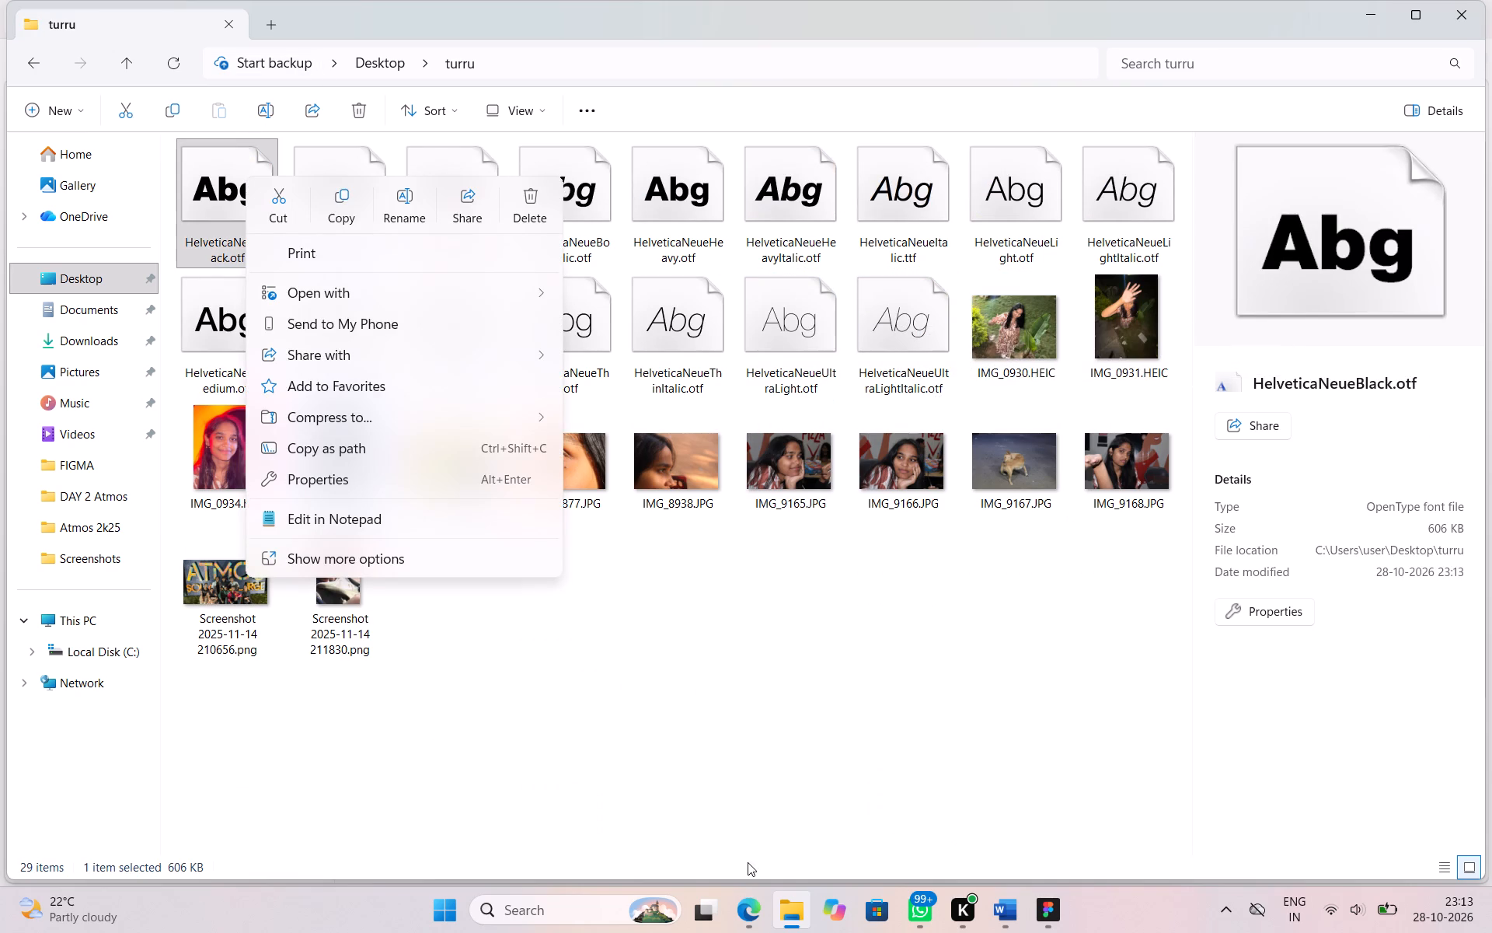
Switch to Figma and check the fonts offered for the STARTUP GRANT card's description, leaving without choosing one.
{"action": "left_click", "coordinate": [1051, 905]}
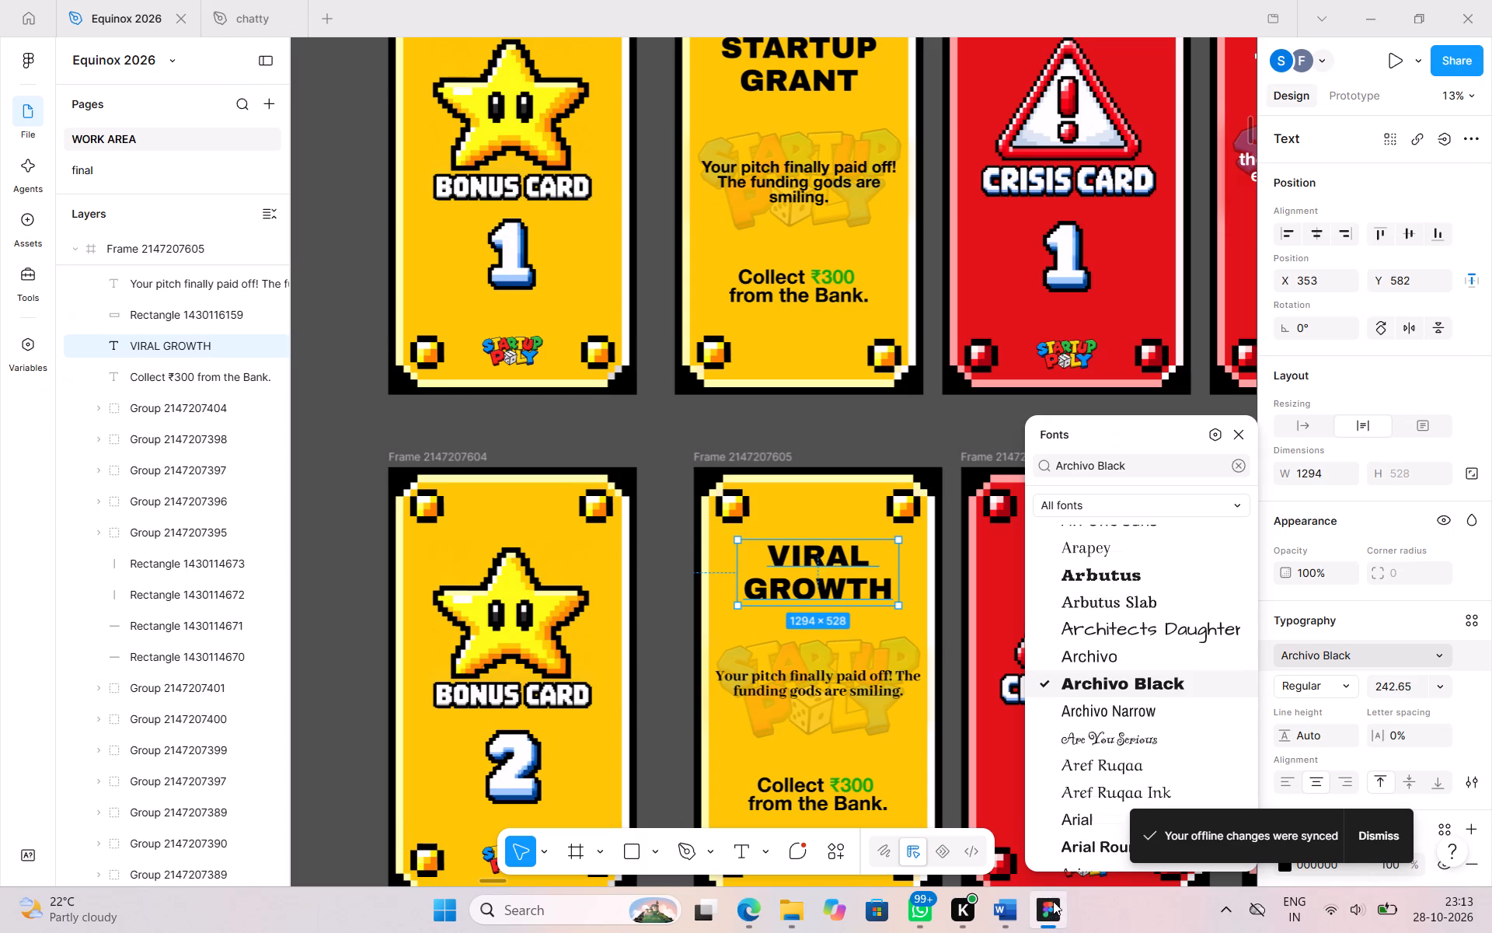
{"action": "double_click", "coordinate": [1380, 661]}
{"action": "left_click", "coordinate": [842, 173]}
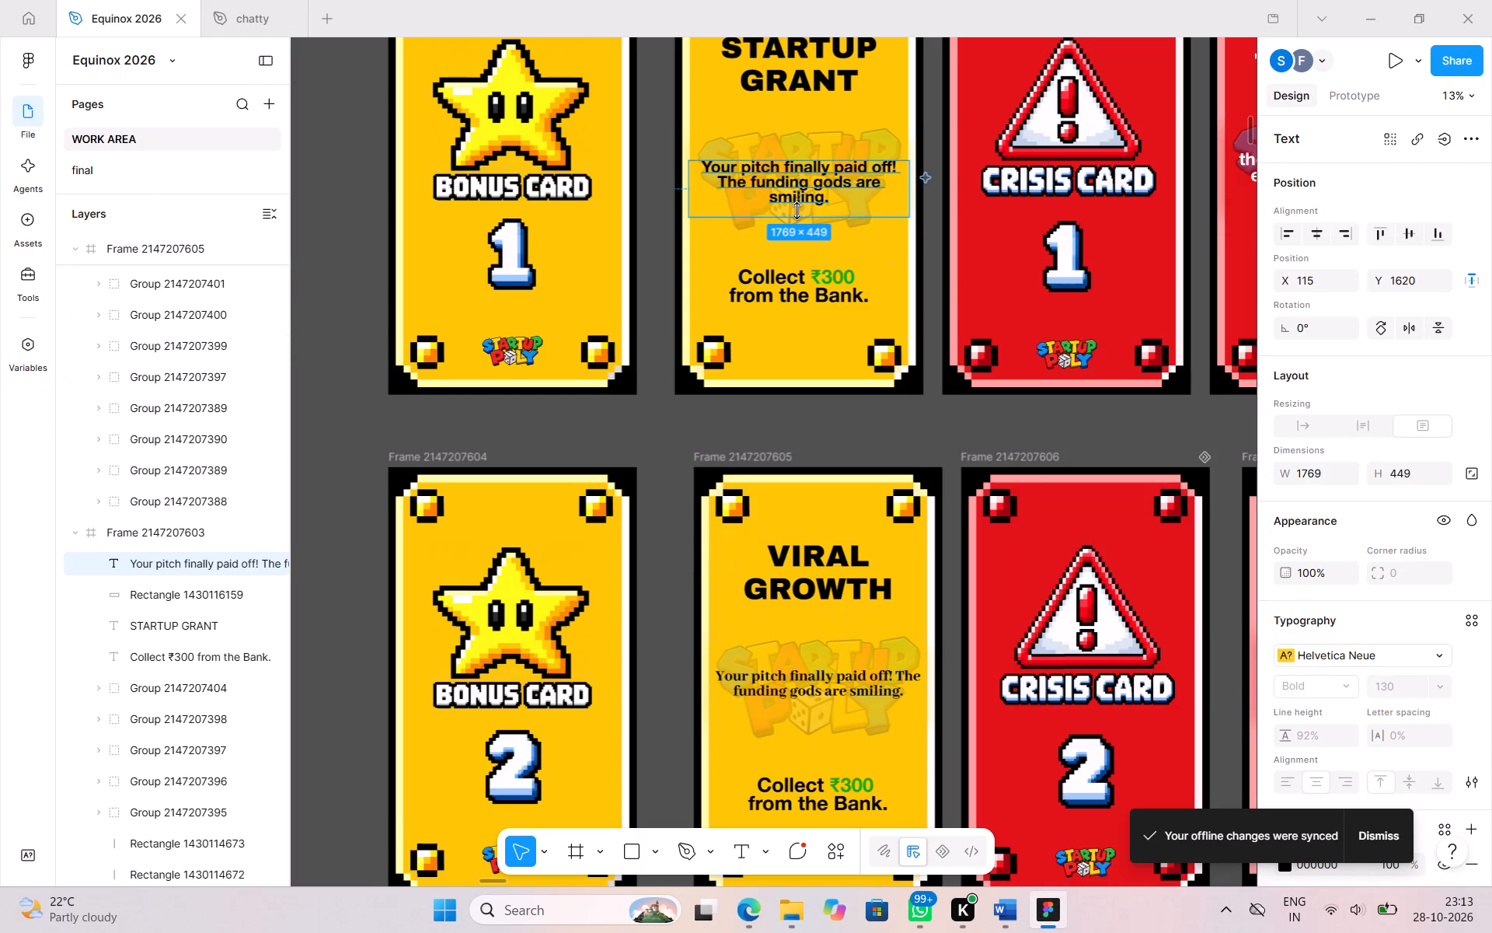
{"action": "left_click", "coordinate": [1290, 662]}
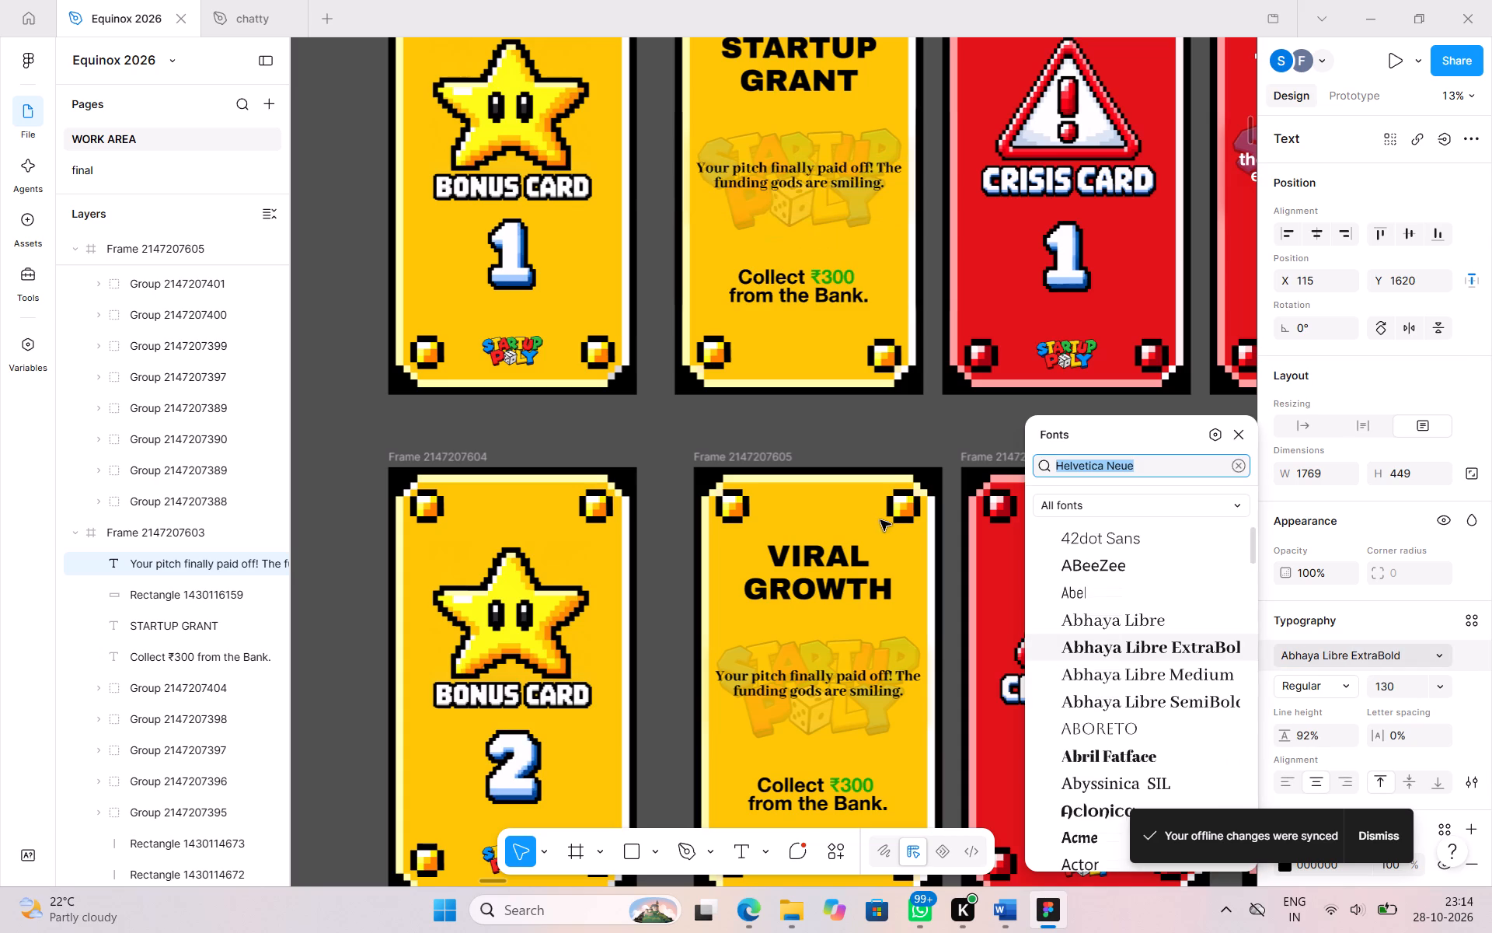
{"action": "left_click", "coordinate": [899, 433]}
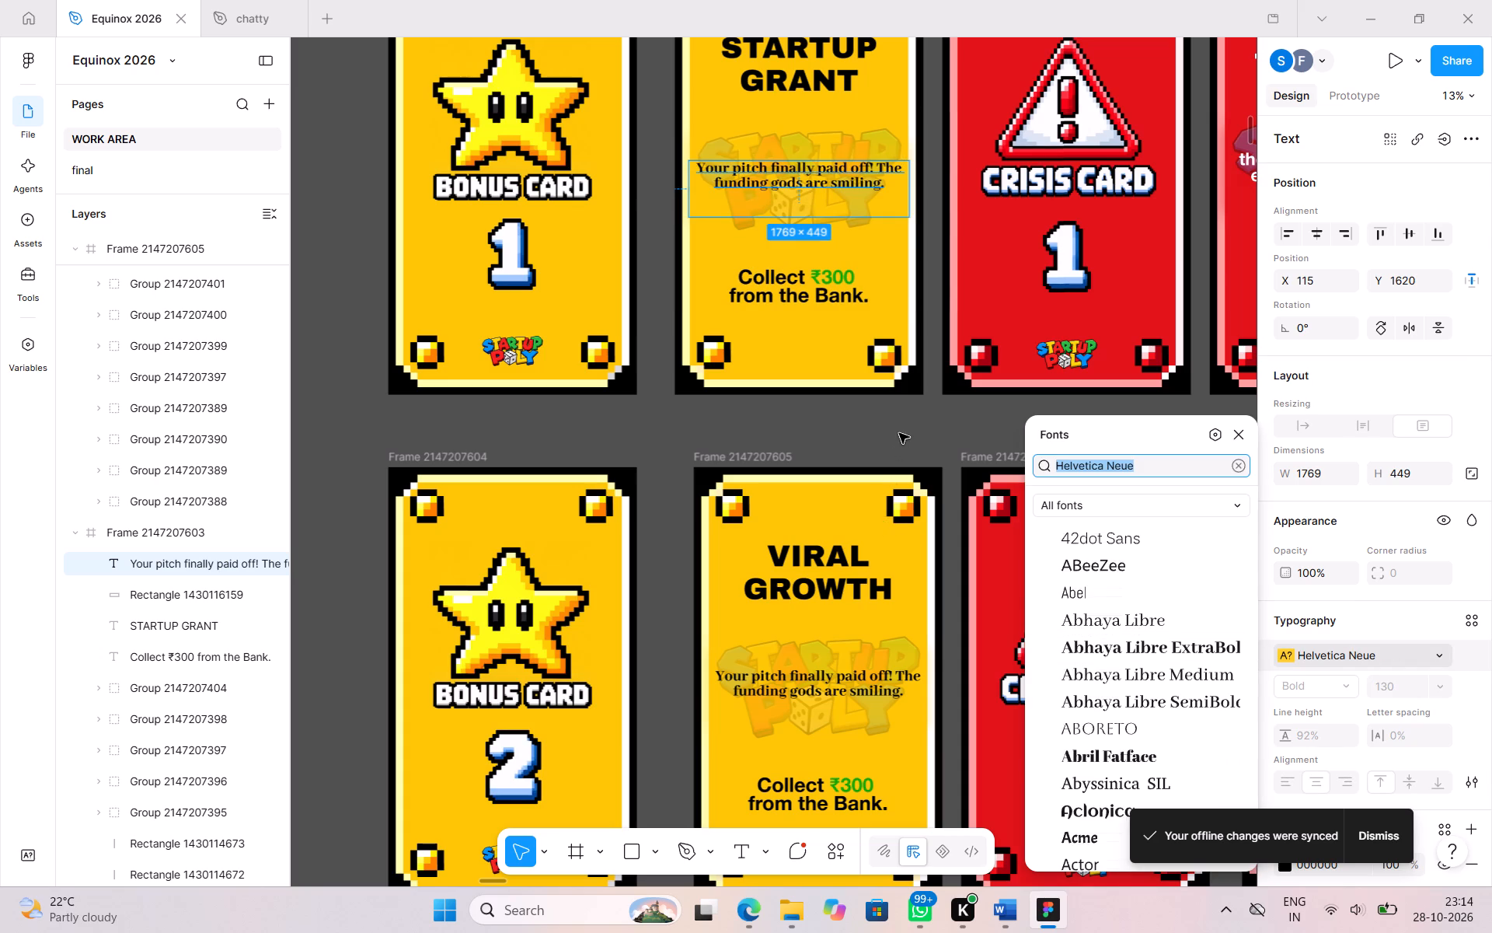
Undo the recent font changes on the STARTUP GRANT and VIRAL GROWTH cards' description texts, back to Helvetica Neue.
{"action": "key", "text": "ctrl+x"}
{"action": "key", "text": "ctrl+z"}
{"action": "key", "text": "ctrl+z"}
{"action": "key", "text": "ctrl+z"}
{"action": "key", "text": "ctrl+z"}
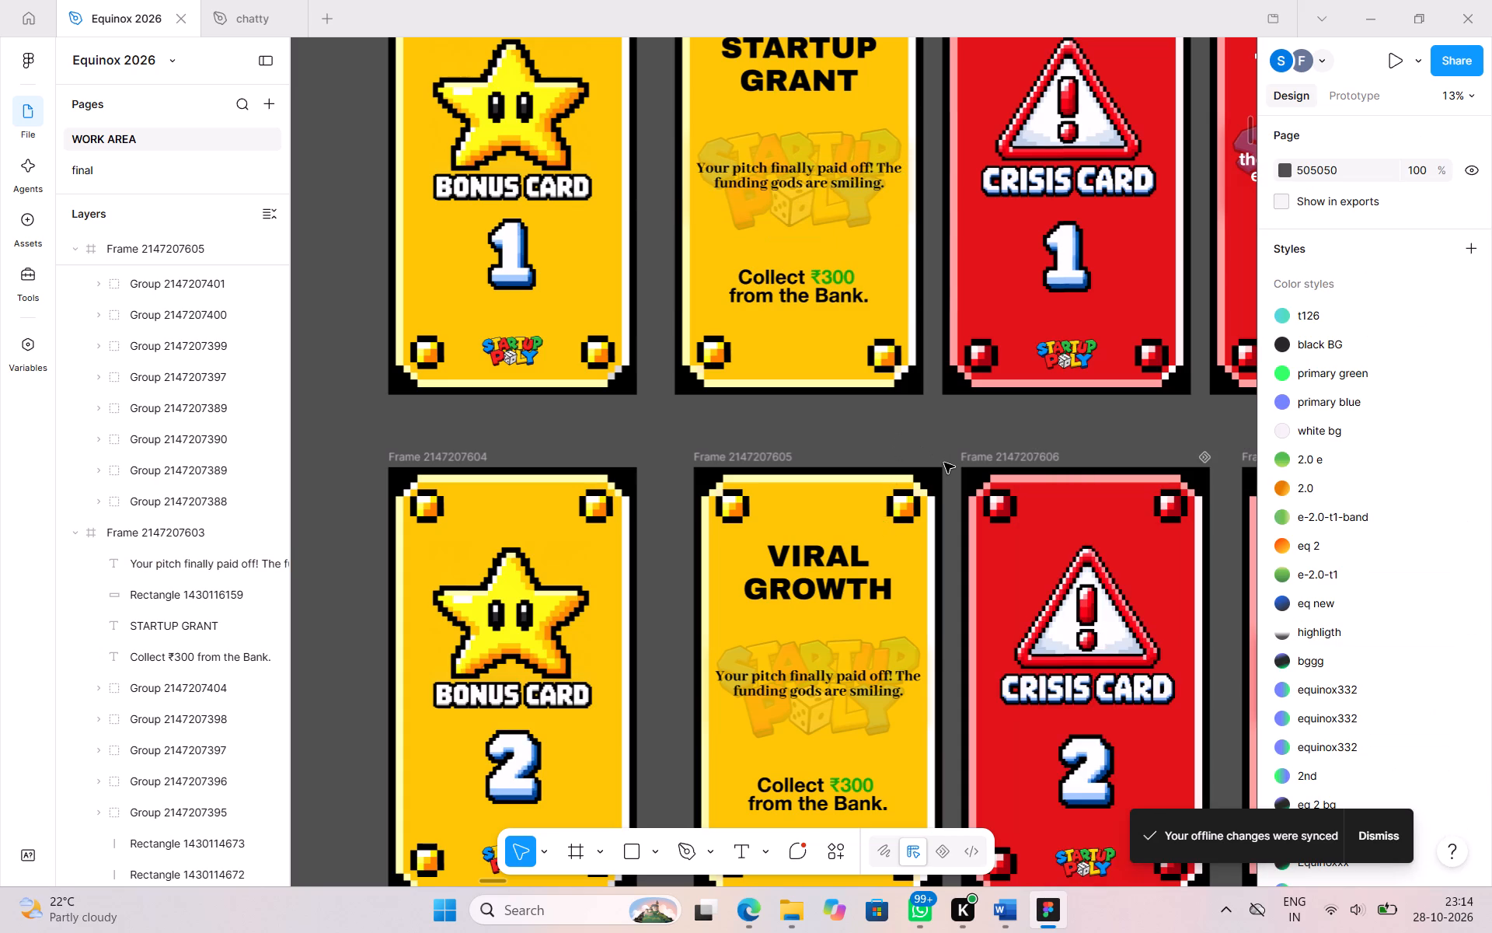
{"action": "key", "text": "ctrl+z"}
{"action": "key", "text": "ctrl+z"}
{"action": "key", "text": "ctrl+z"}
{"action": "key", "text": "ctrl+z"}
{"action": "key", "text": "ctrl+z"}
{"action": "key", "text": "ctrl+z"}
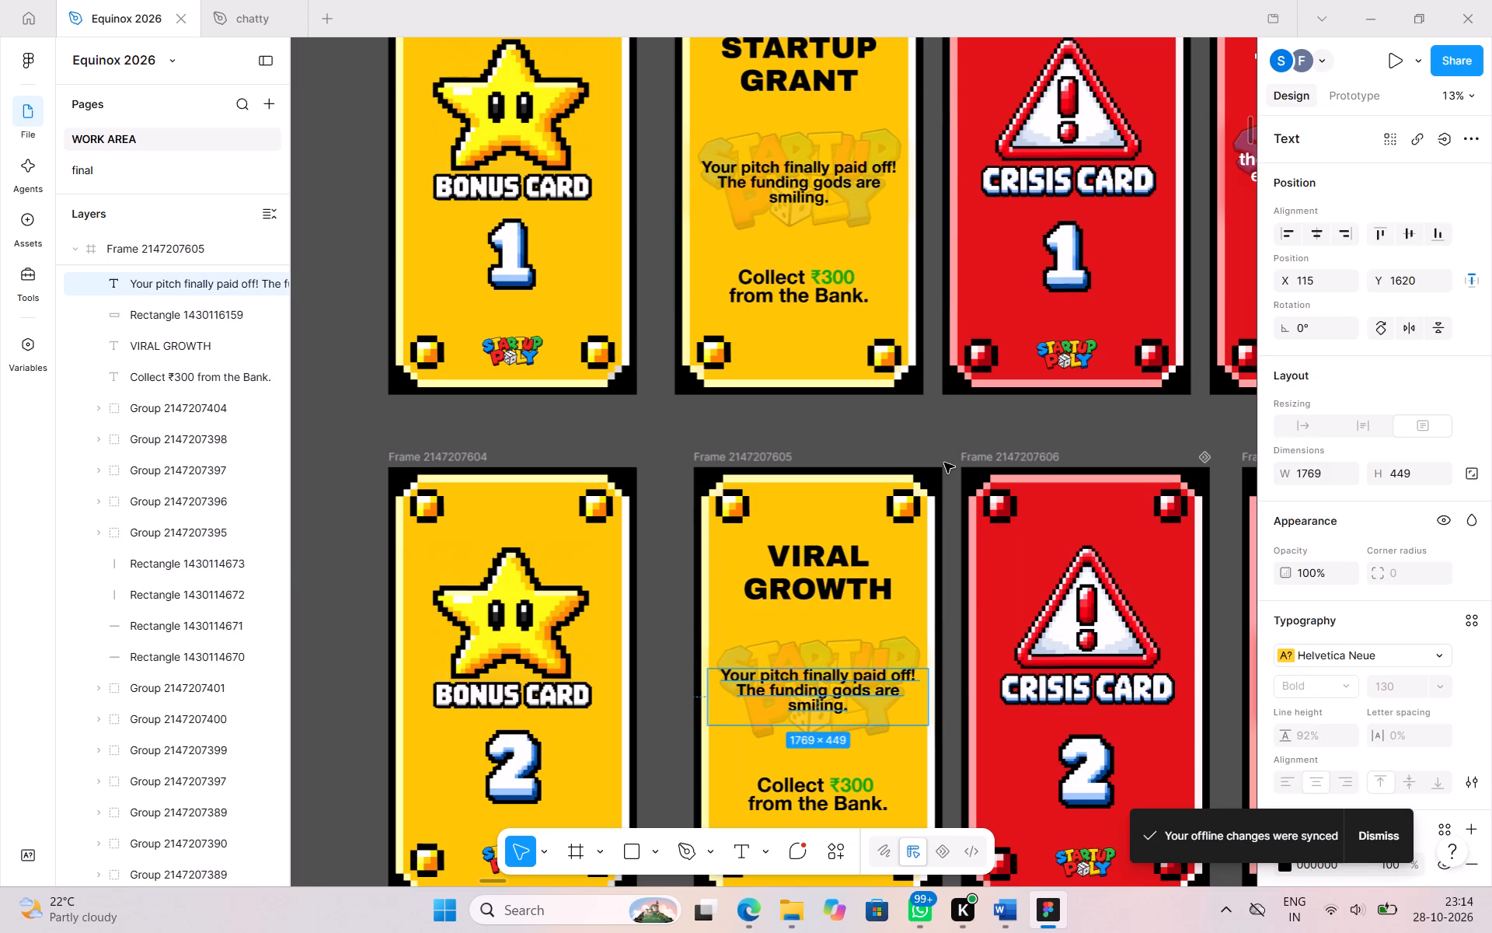
Return to File Explorer and install all the Helvetica Neue font files in the turru folder for the current user.
{"action": "left_click", "coordinate": [751, 899]}
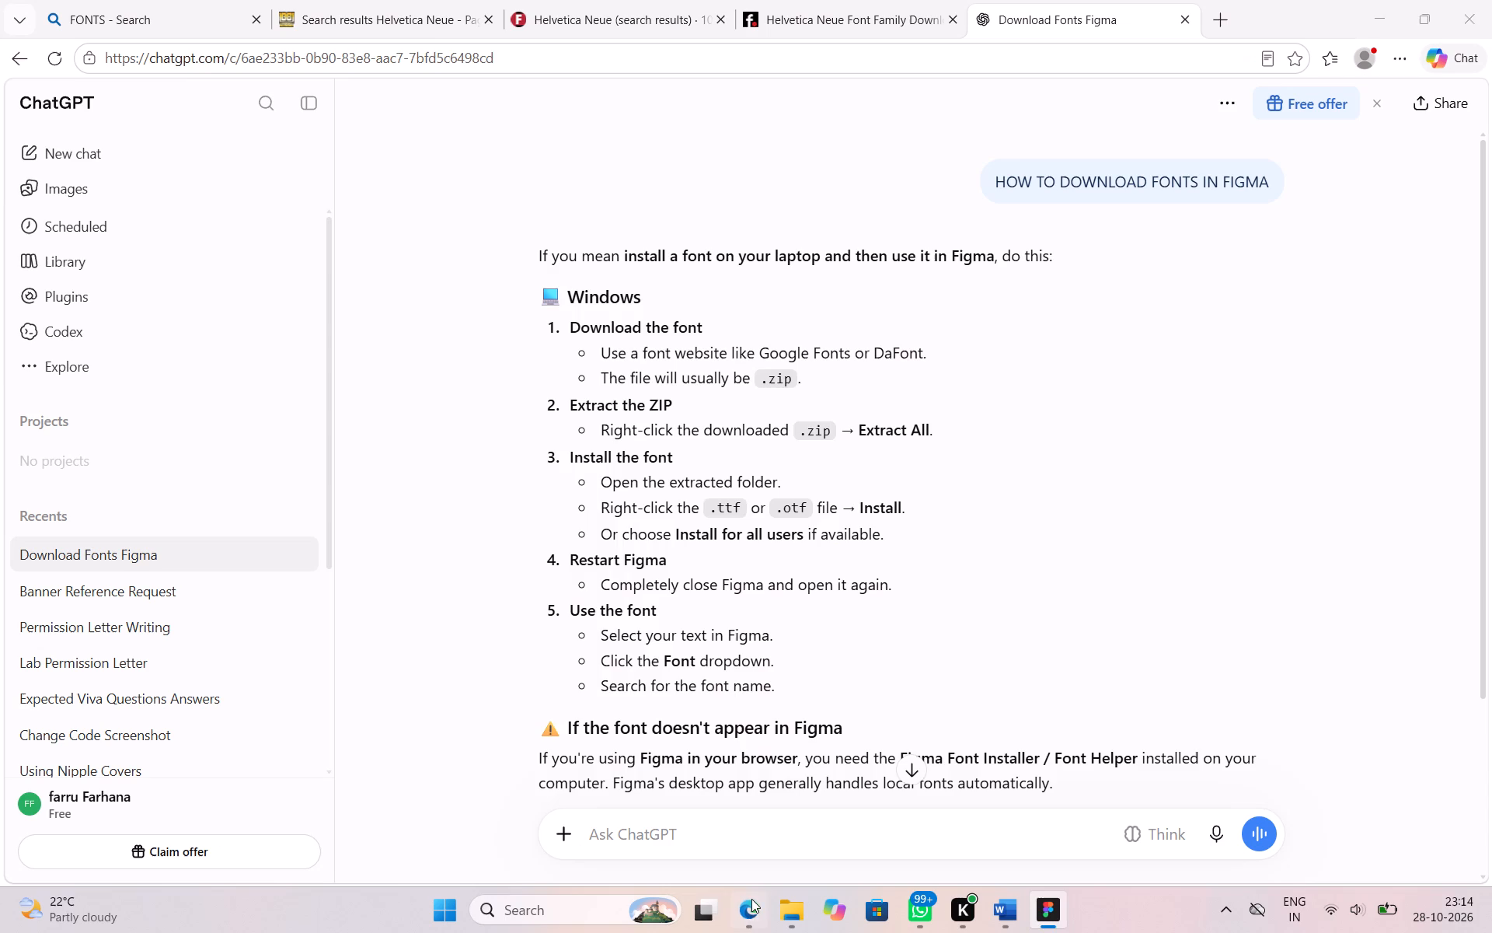
{"action": "left_click", "coordinate": [783, 902]}
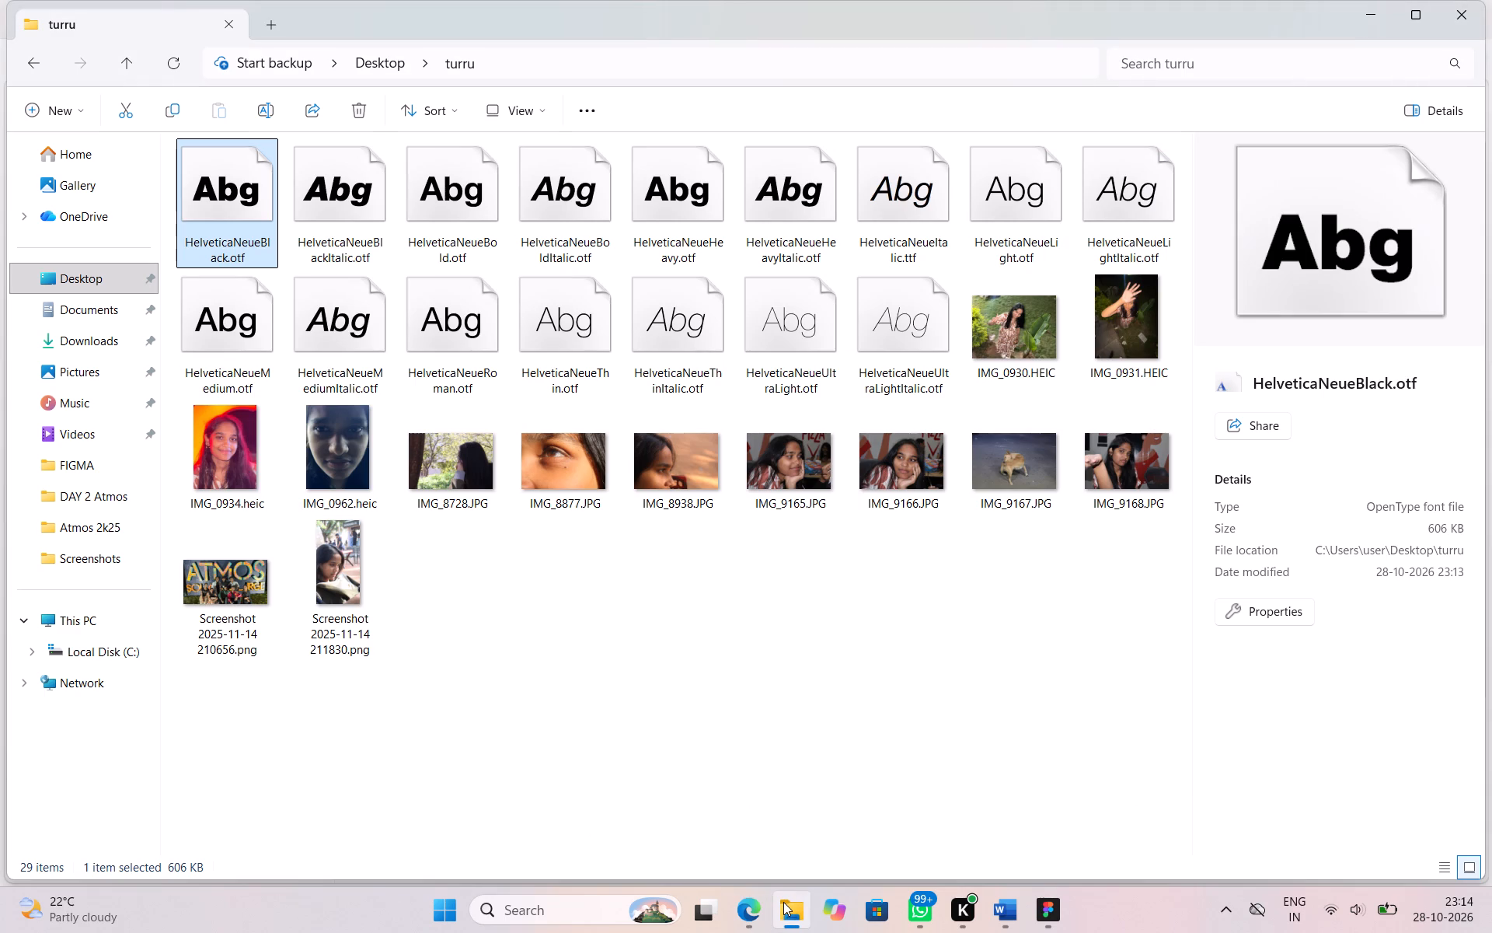
{"action": "left_click", "coordinate": [937, 334]}
{"action": "left_click", "coordinate": [257, 190], "text": "shift"}
{"action": "right_click", "coordinate": [629, 279]}
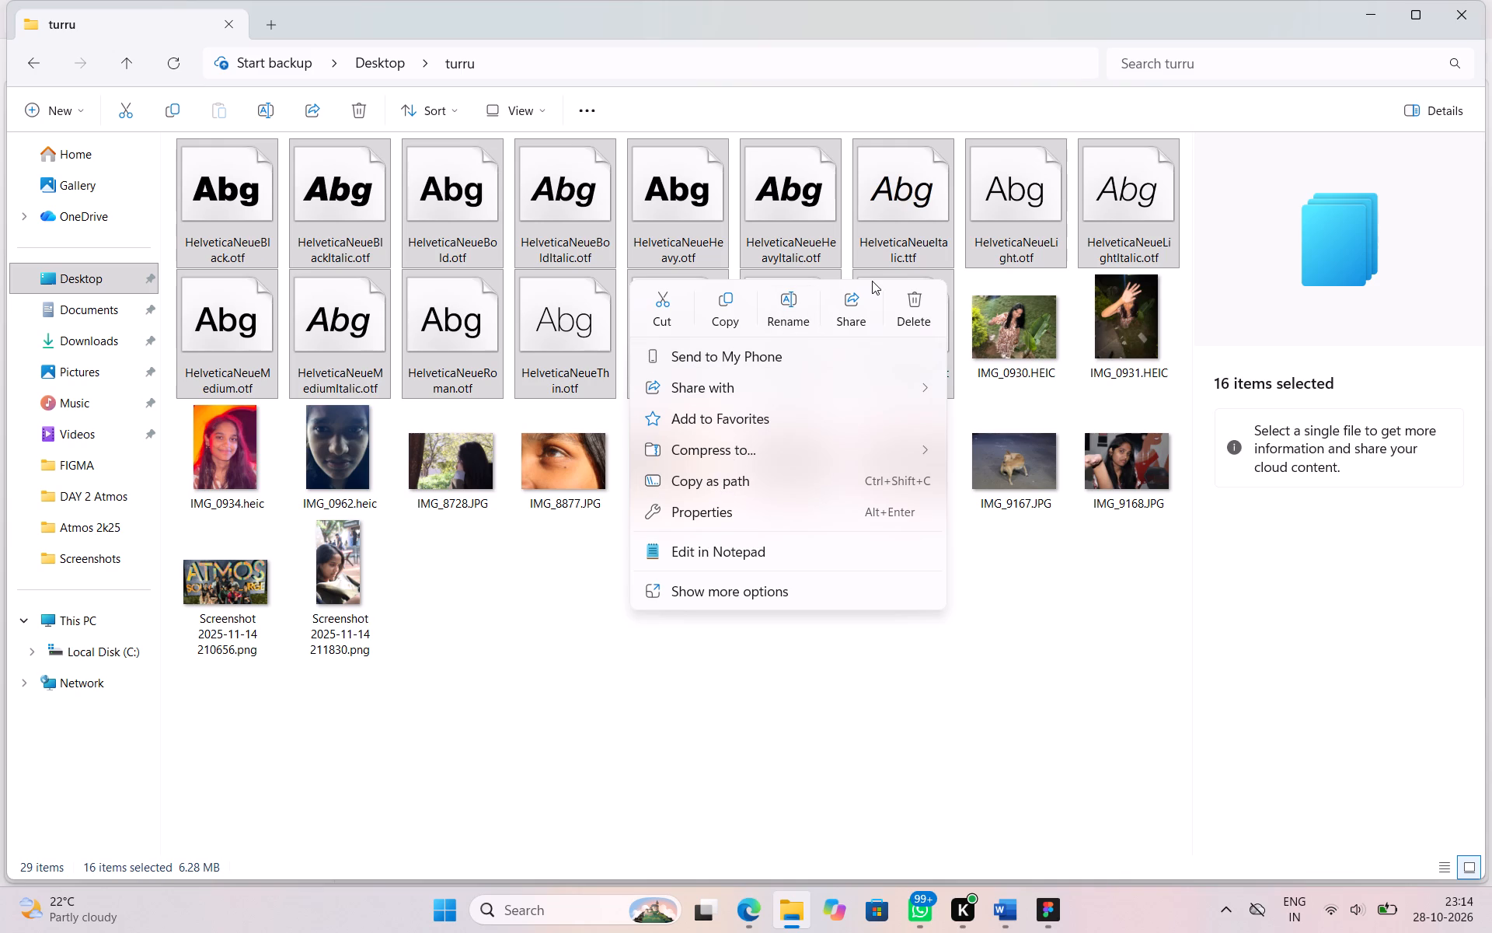
{"action": "left_click", "coordinate": [797, 589]}
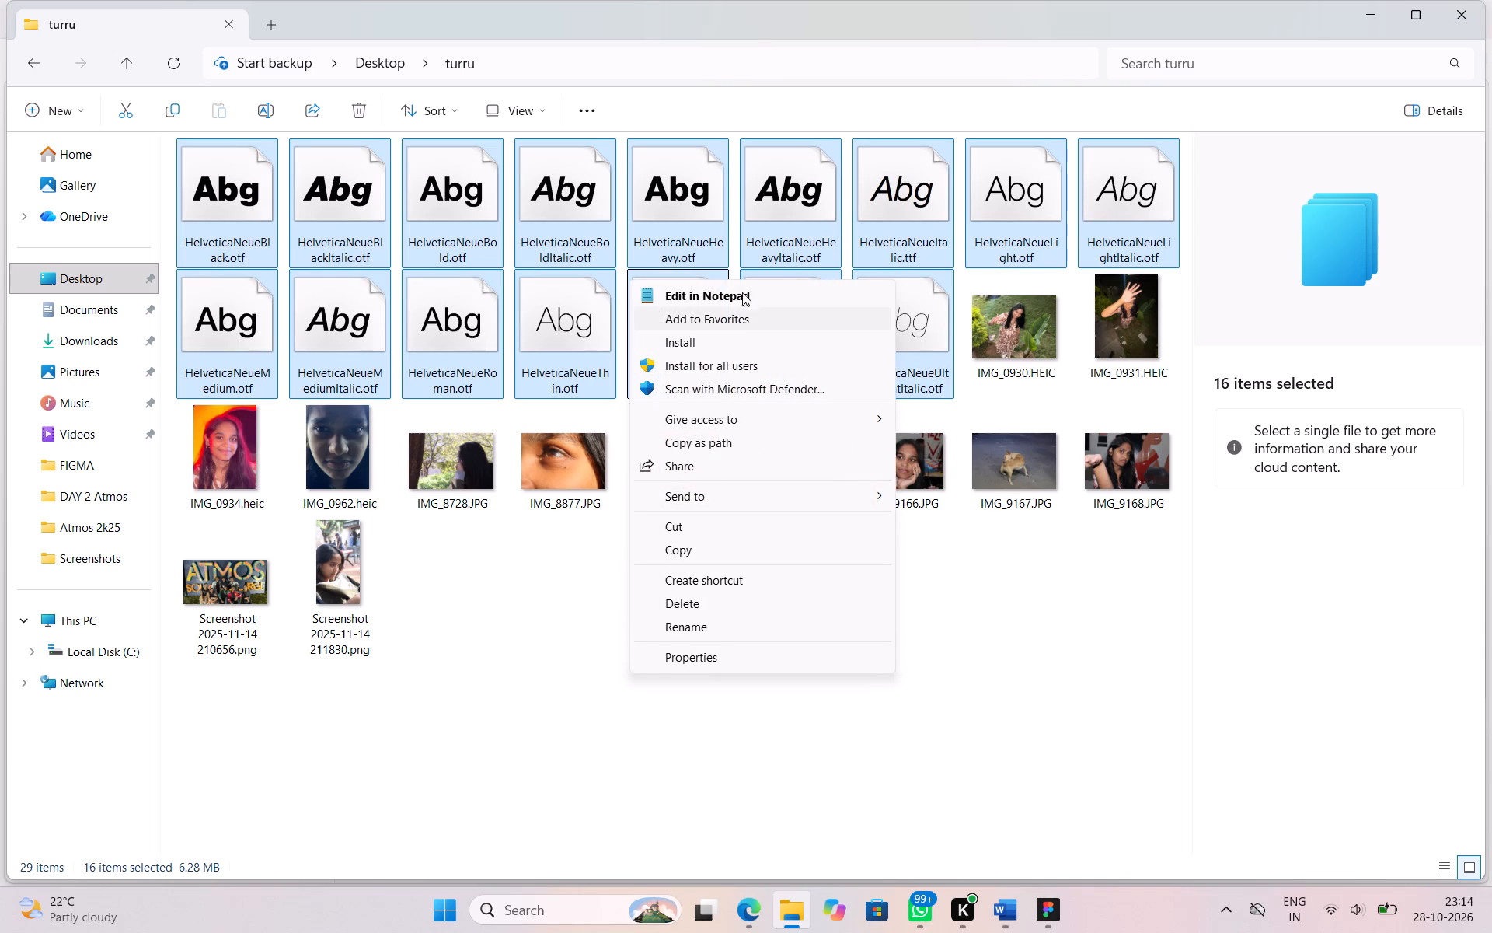
{"action": "left_click", "coordinate": [733, 344]}
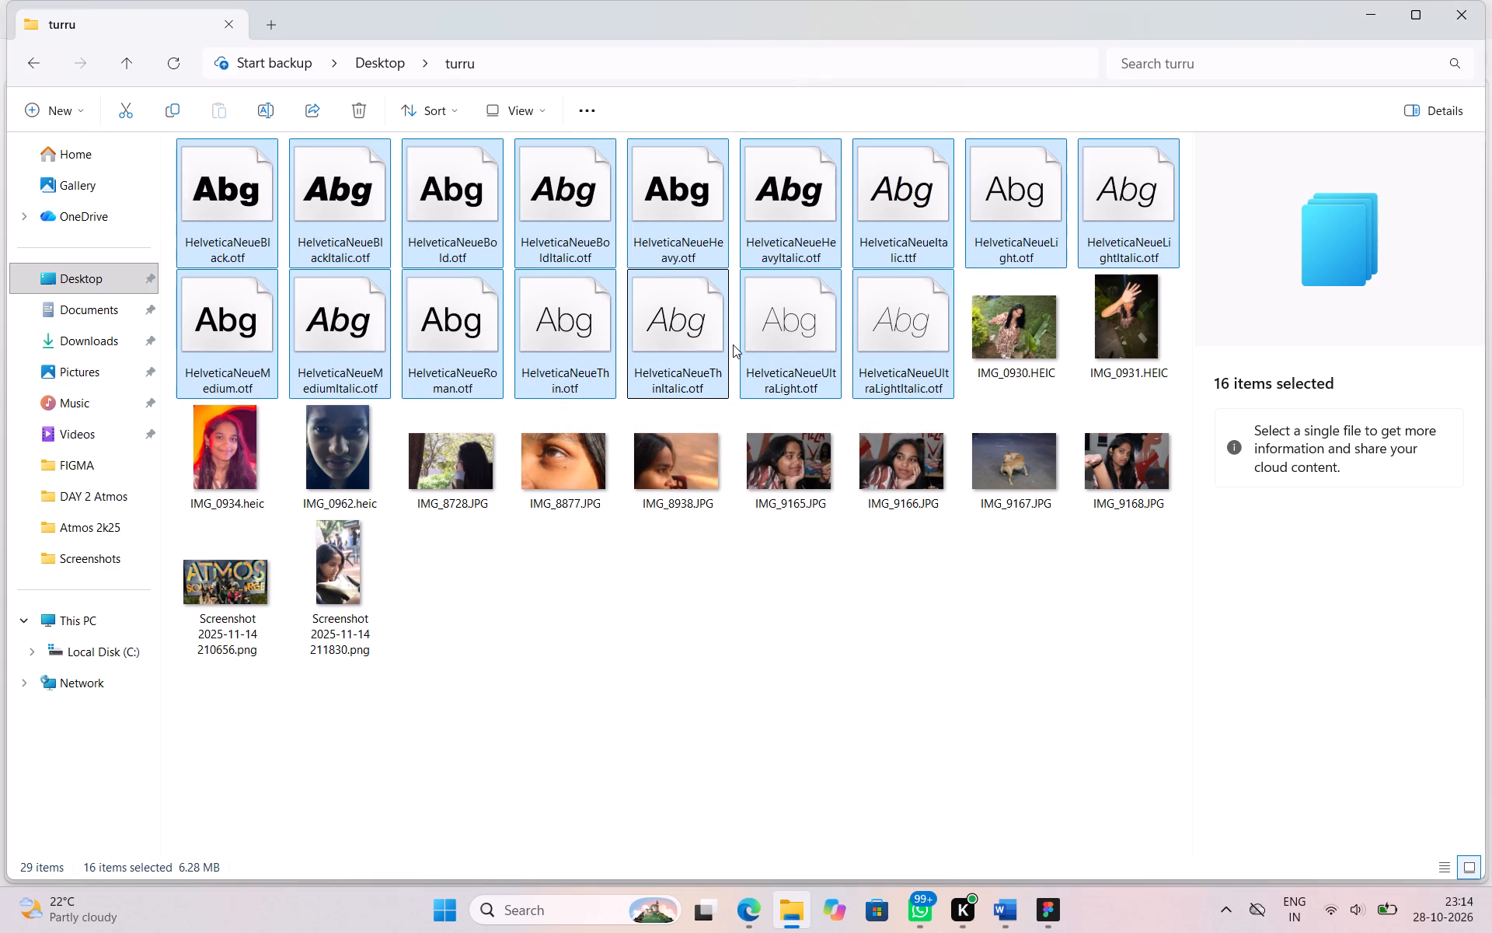
Switch to Figma and check the font list for the VIRAL GROWTH card's description text.
{"action": "left_click", "coordinate": [1037, 927]}
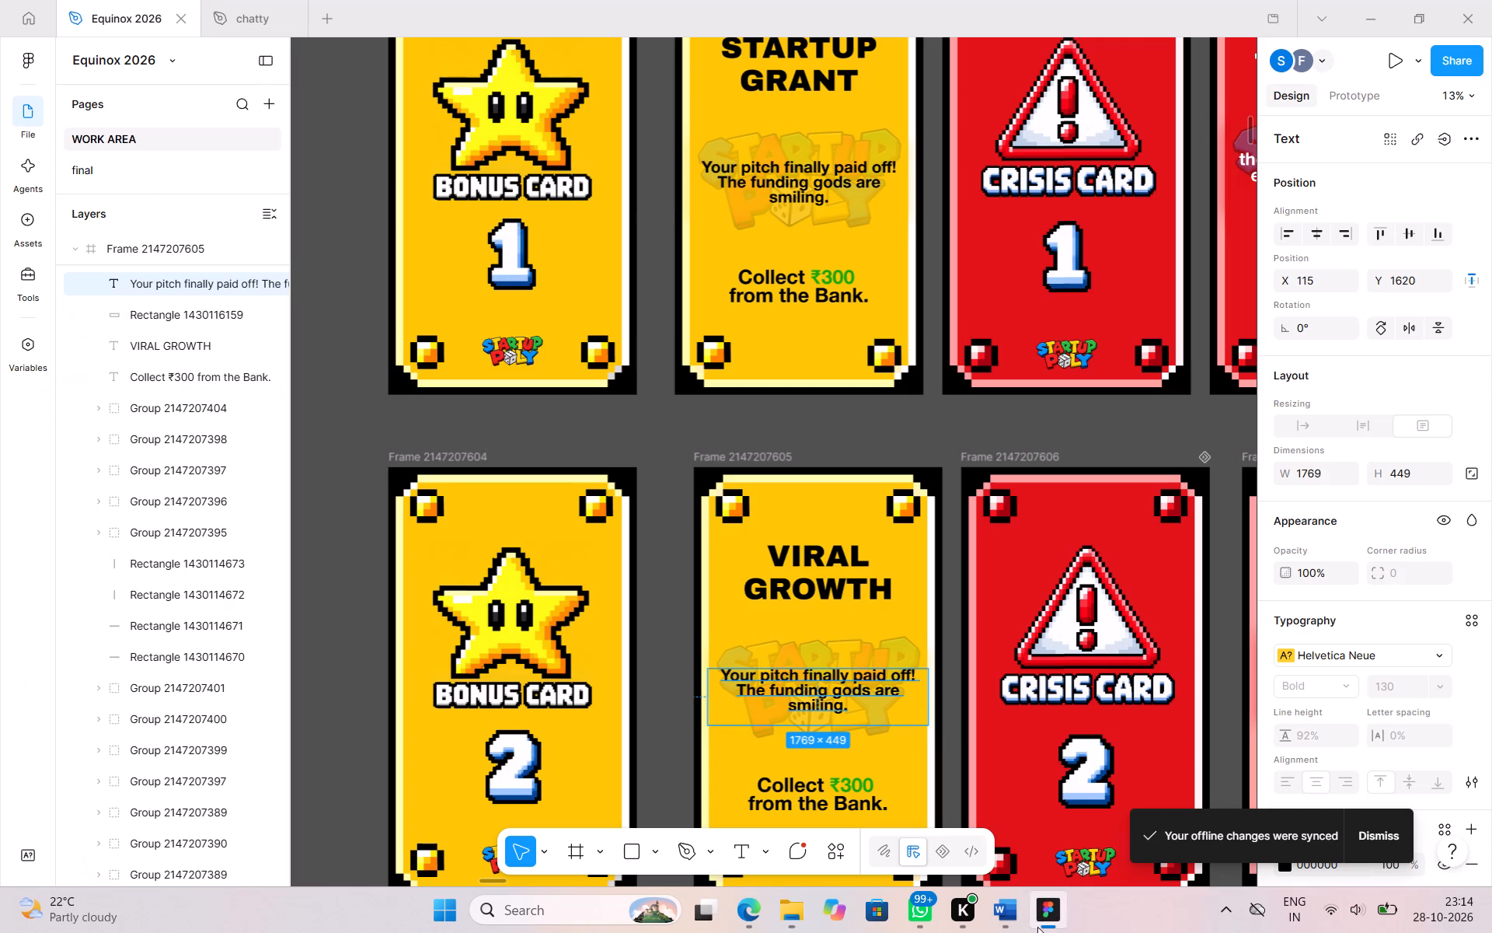
{"action": "left_click", "coordinate": [1358, 645]}
{"action": "left_click", "coordinate": [1491, 0]}
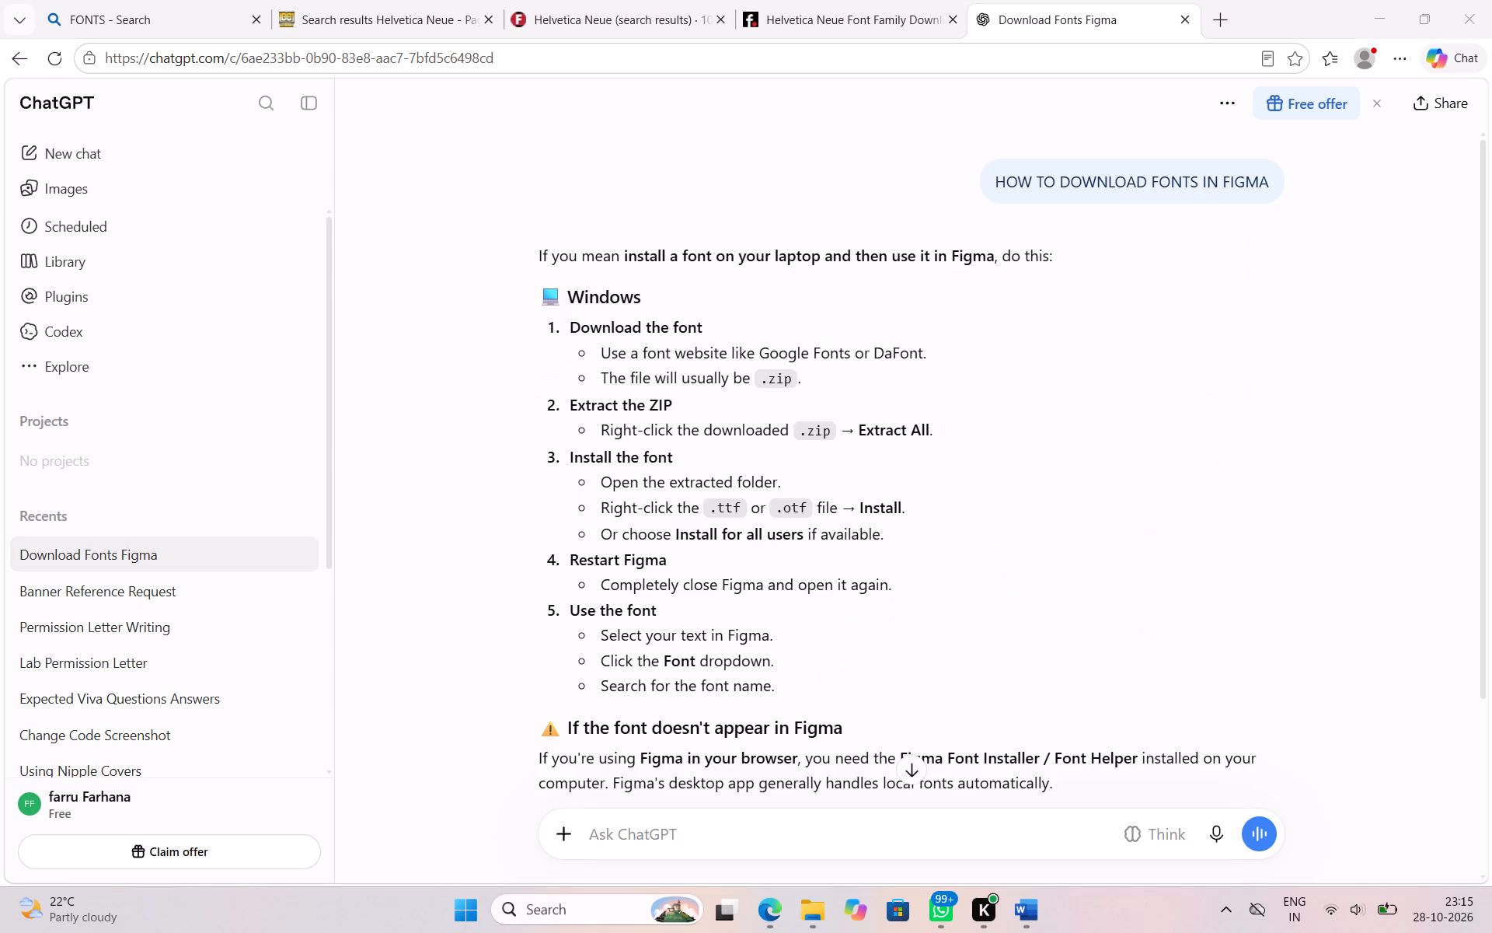
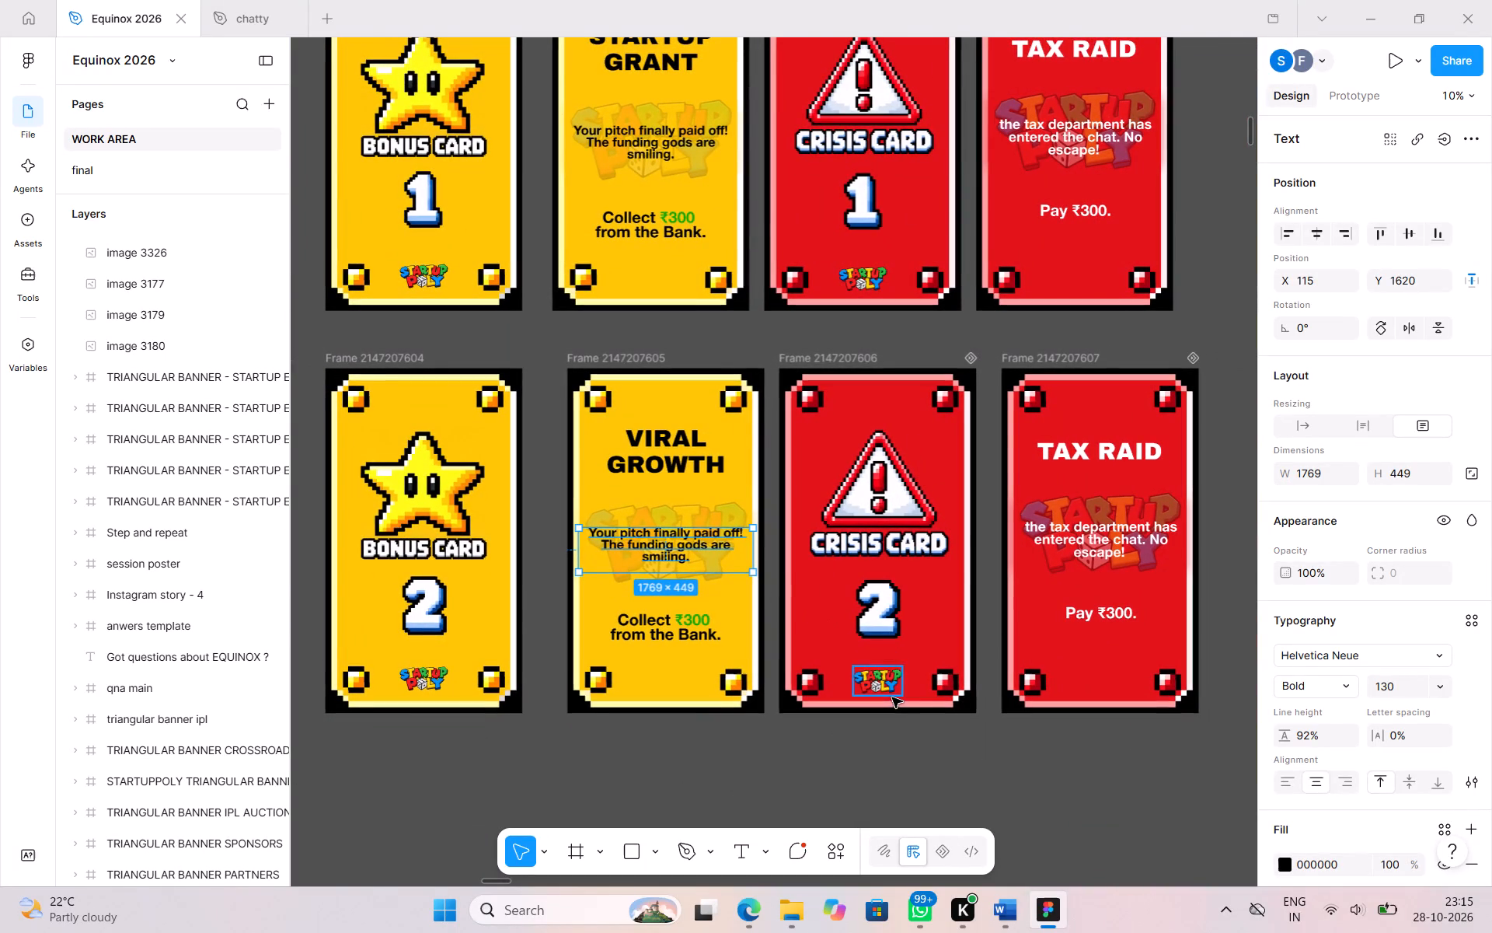
Replace the VIRAL GROWTH card's description with the Word copy "One post. Endless hype. Your startup just broke the internet!".
{"action": "left_click", "coordinate": [1002, 912]}
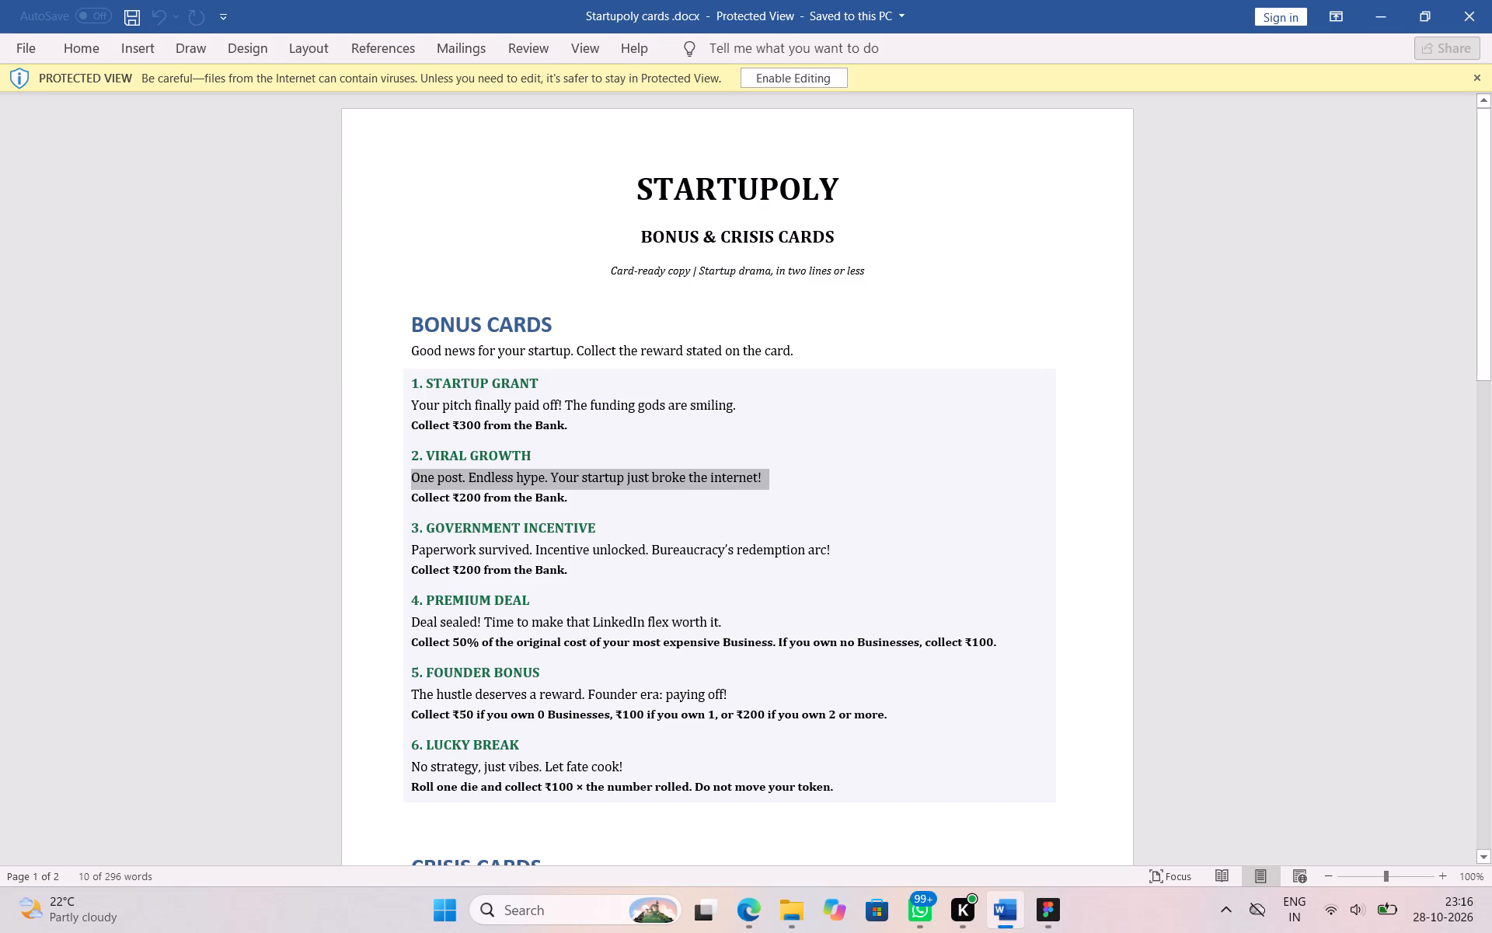
{"action": "key", "text": "ctrl+c"}
{"action": "left_click", "coordinate": [1064, 924]}
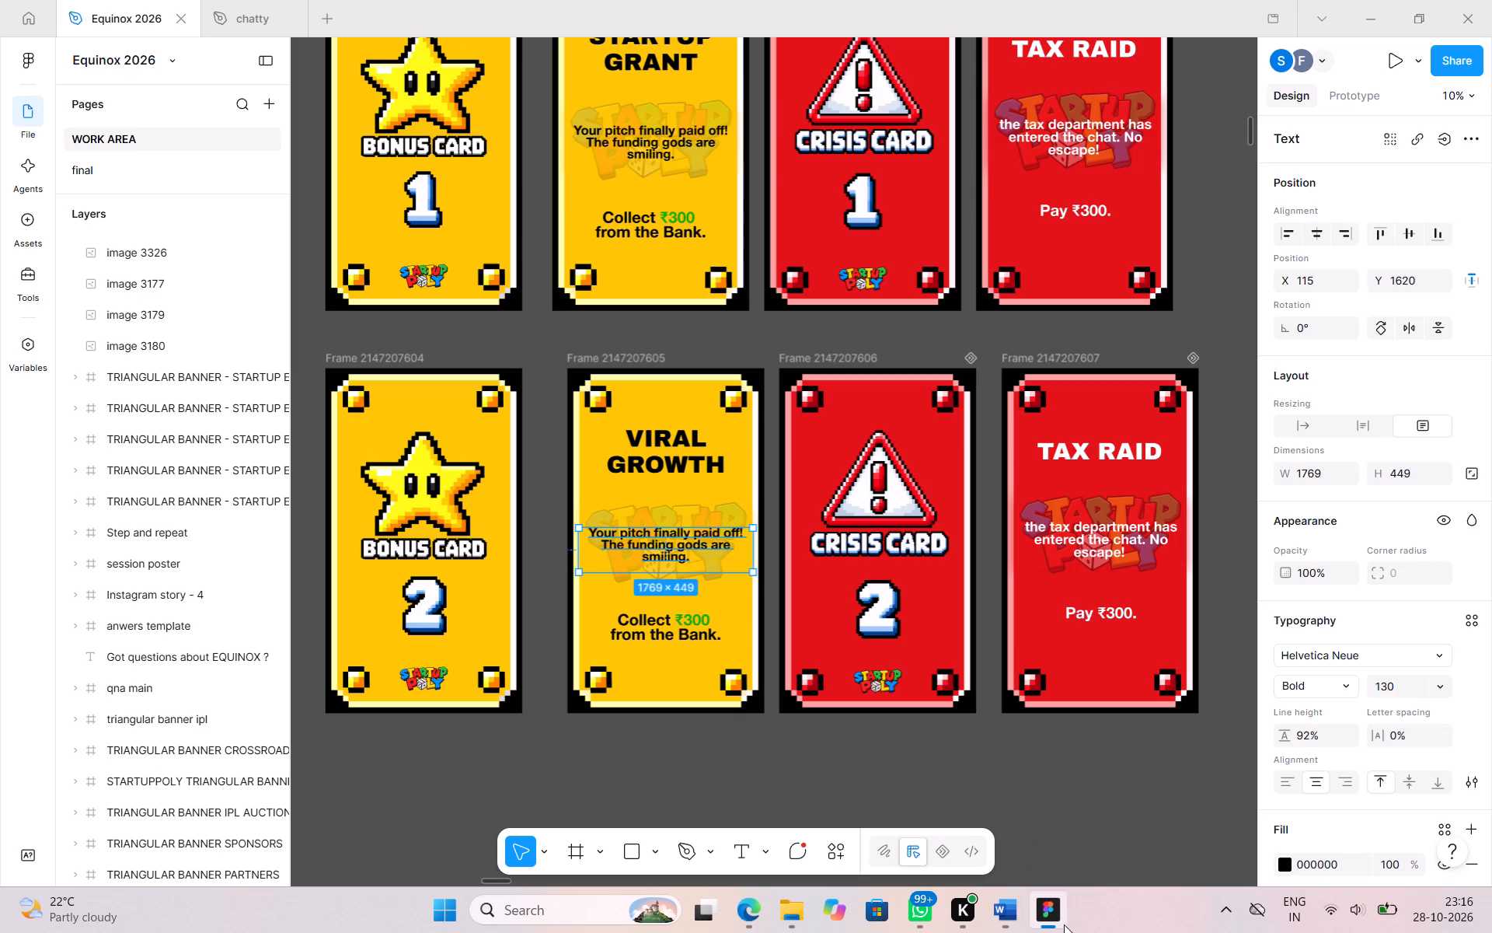
{"action": "triple_click", "coordinate": [699, 547]}
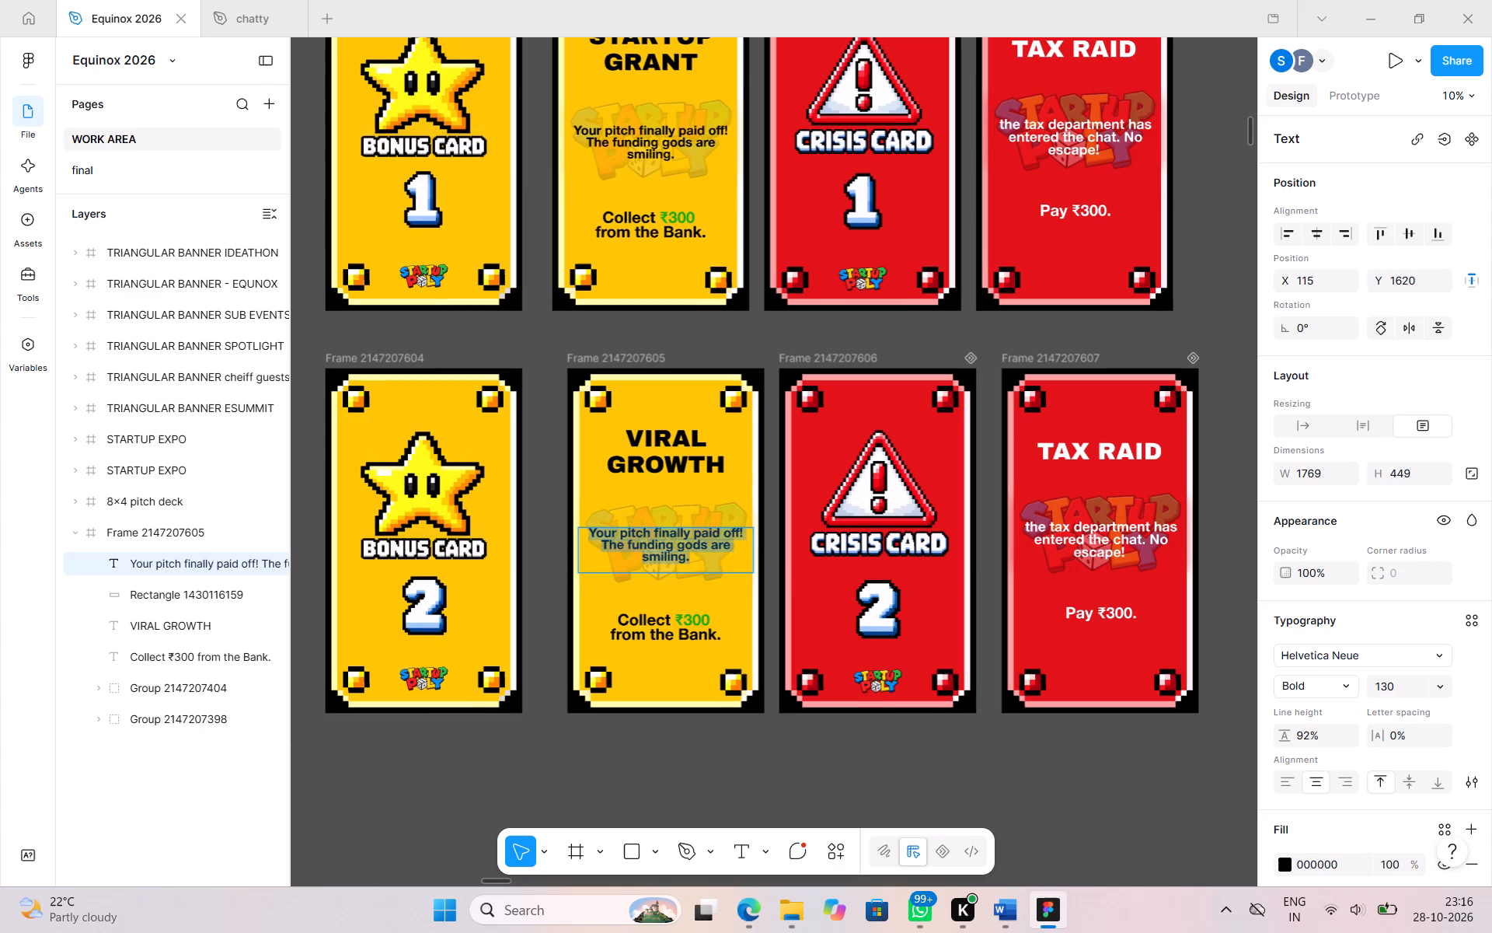
{"action": "key", "text": "ctrl+v"}
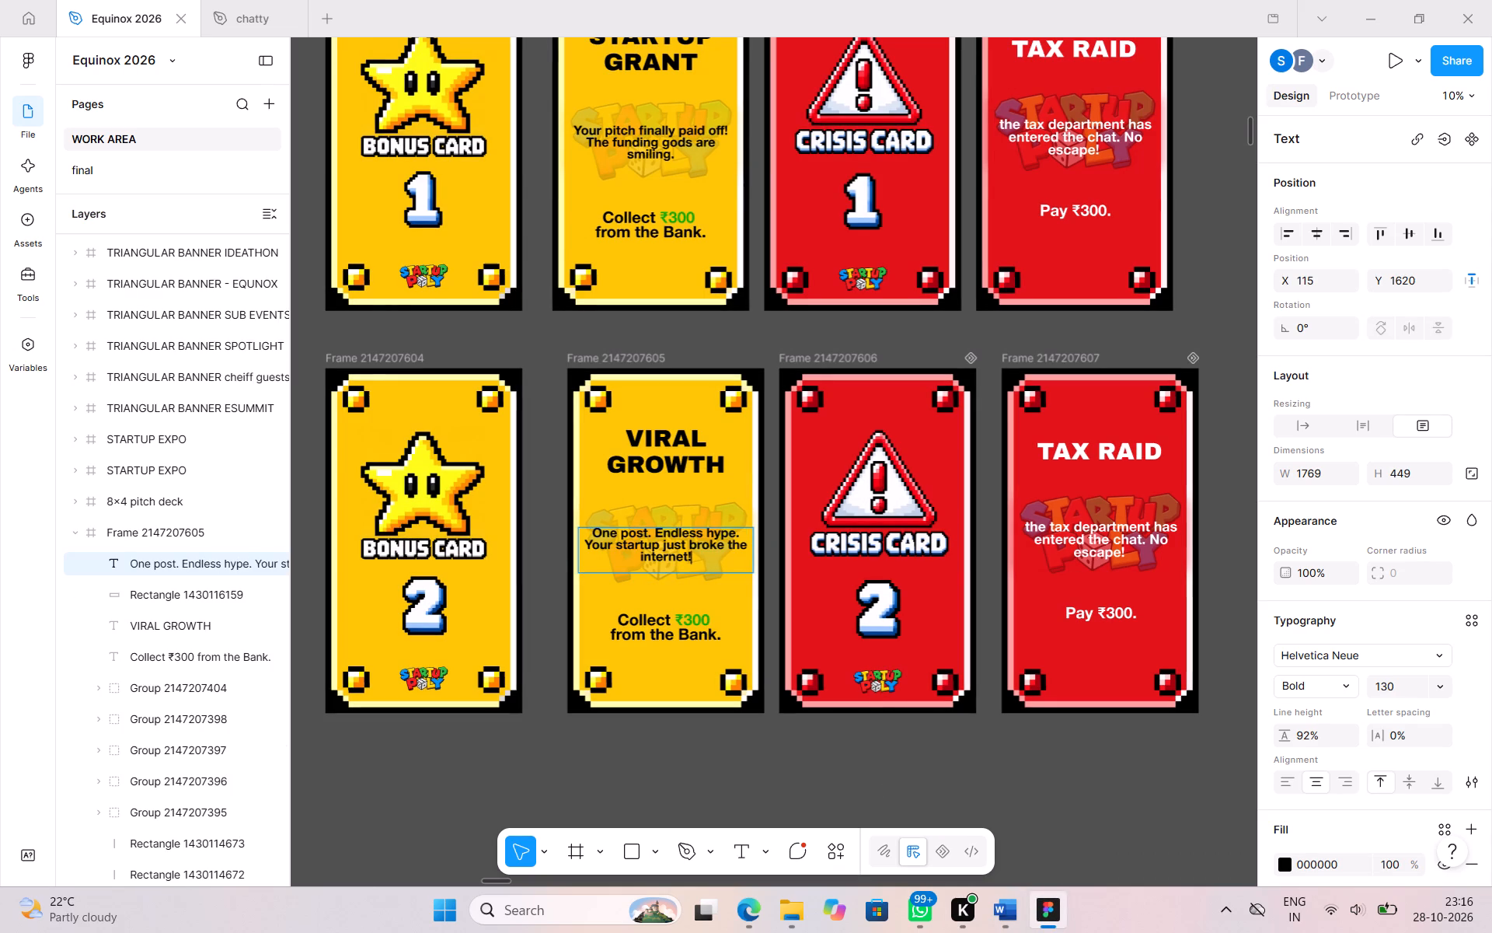
{"action": "left_click", "coordinate": [822, 724]}
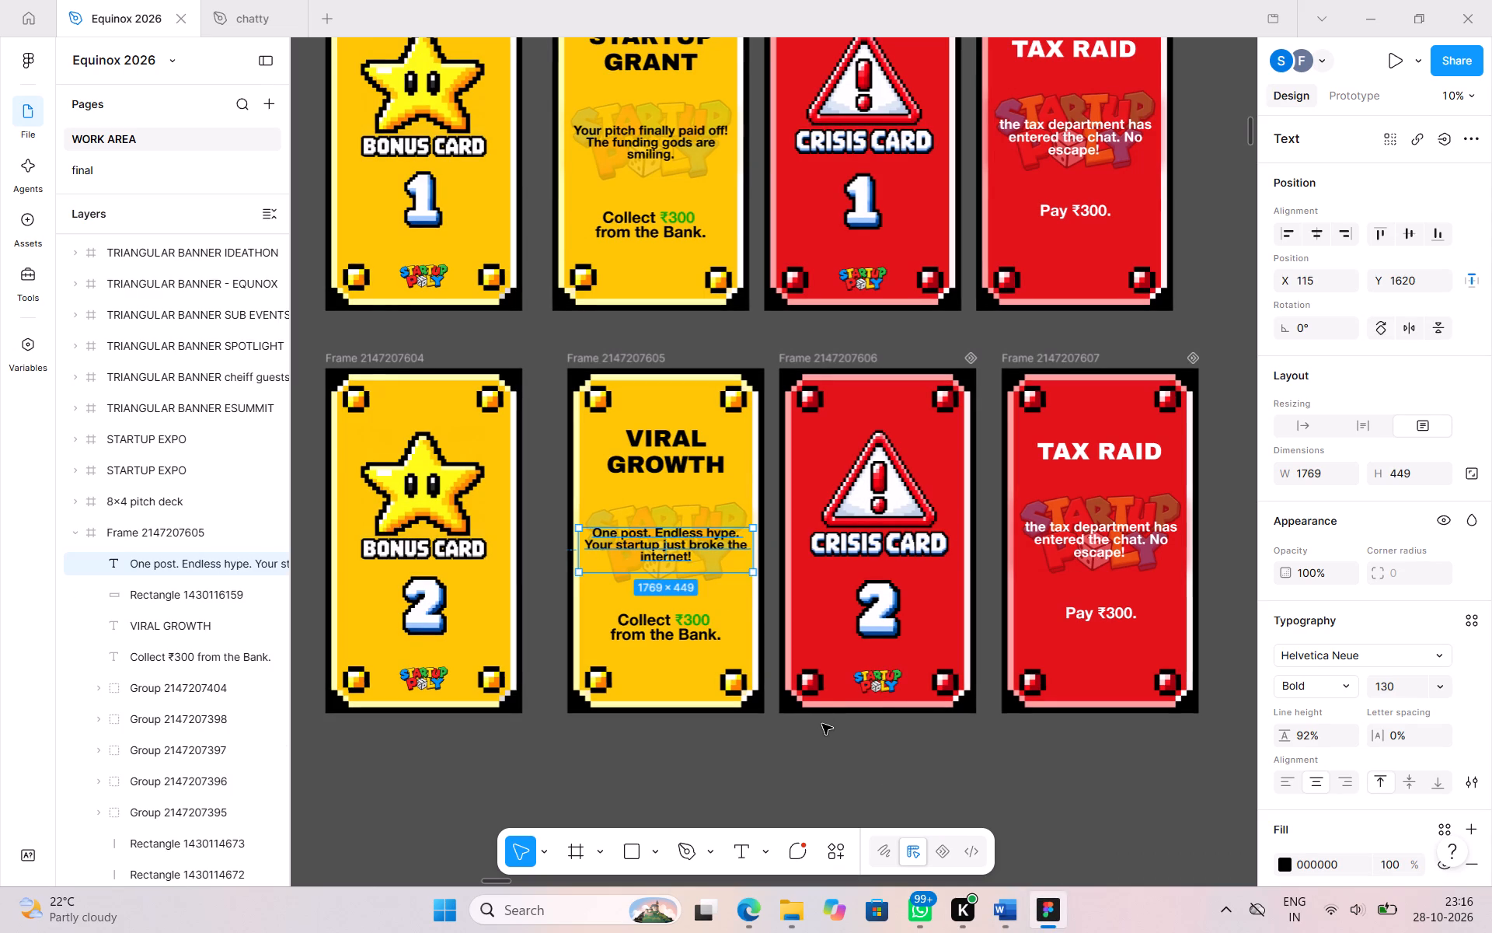
{"action": "left_click", "coordinate": [819, 746]}
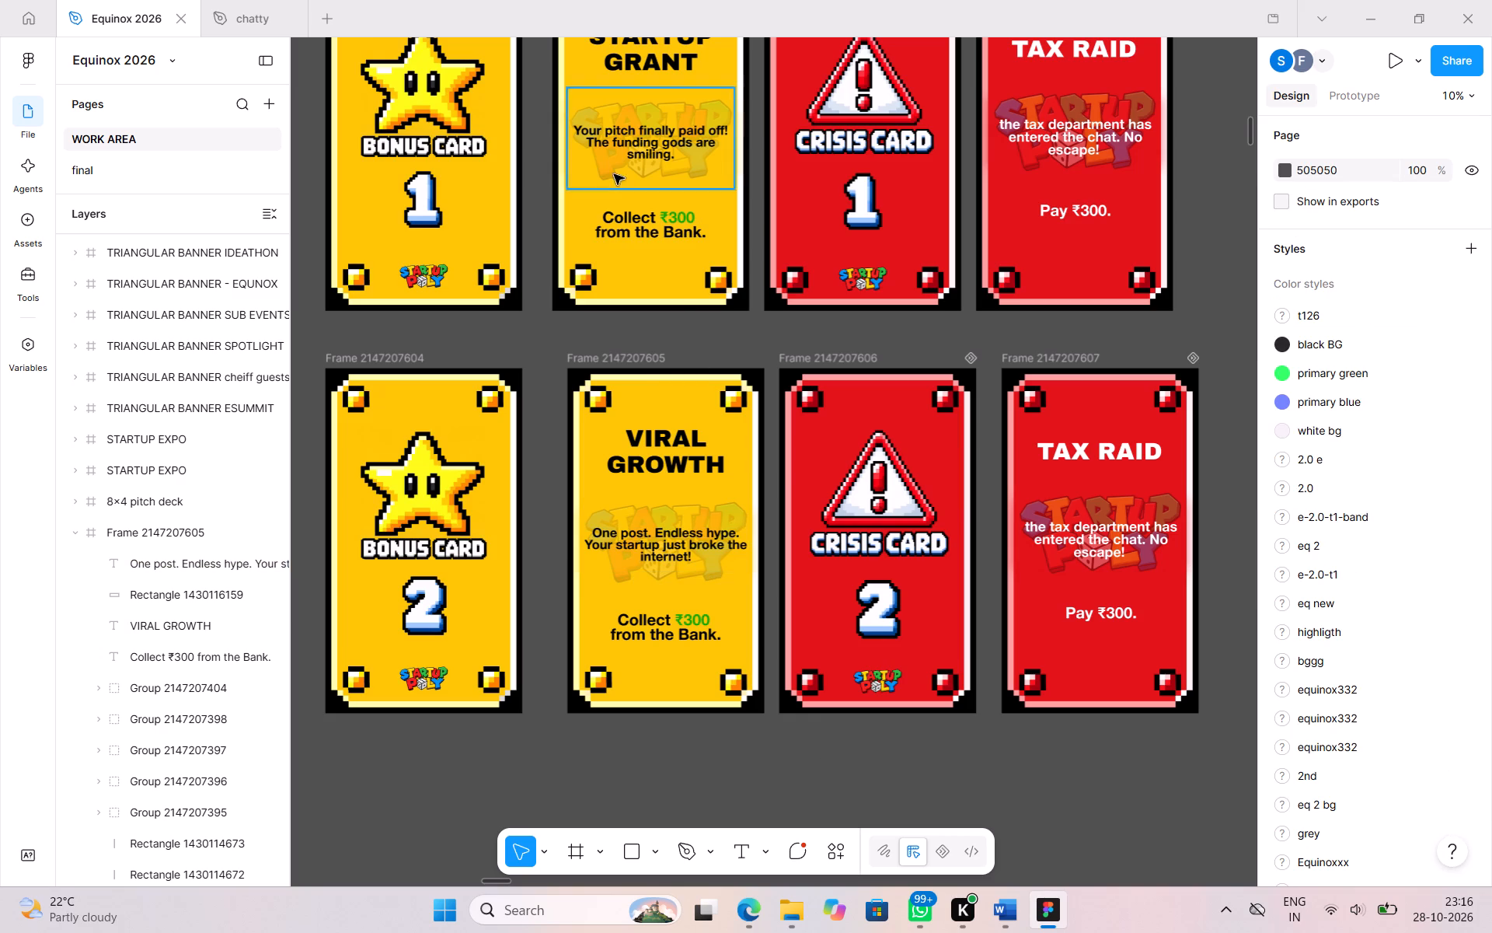
Set the image fill opacity of the STARTUP GRANT card's logo watermark to 15%.
{"action": "left_click", "coordinate": [609, 183]}
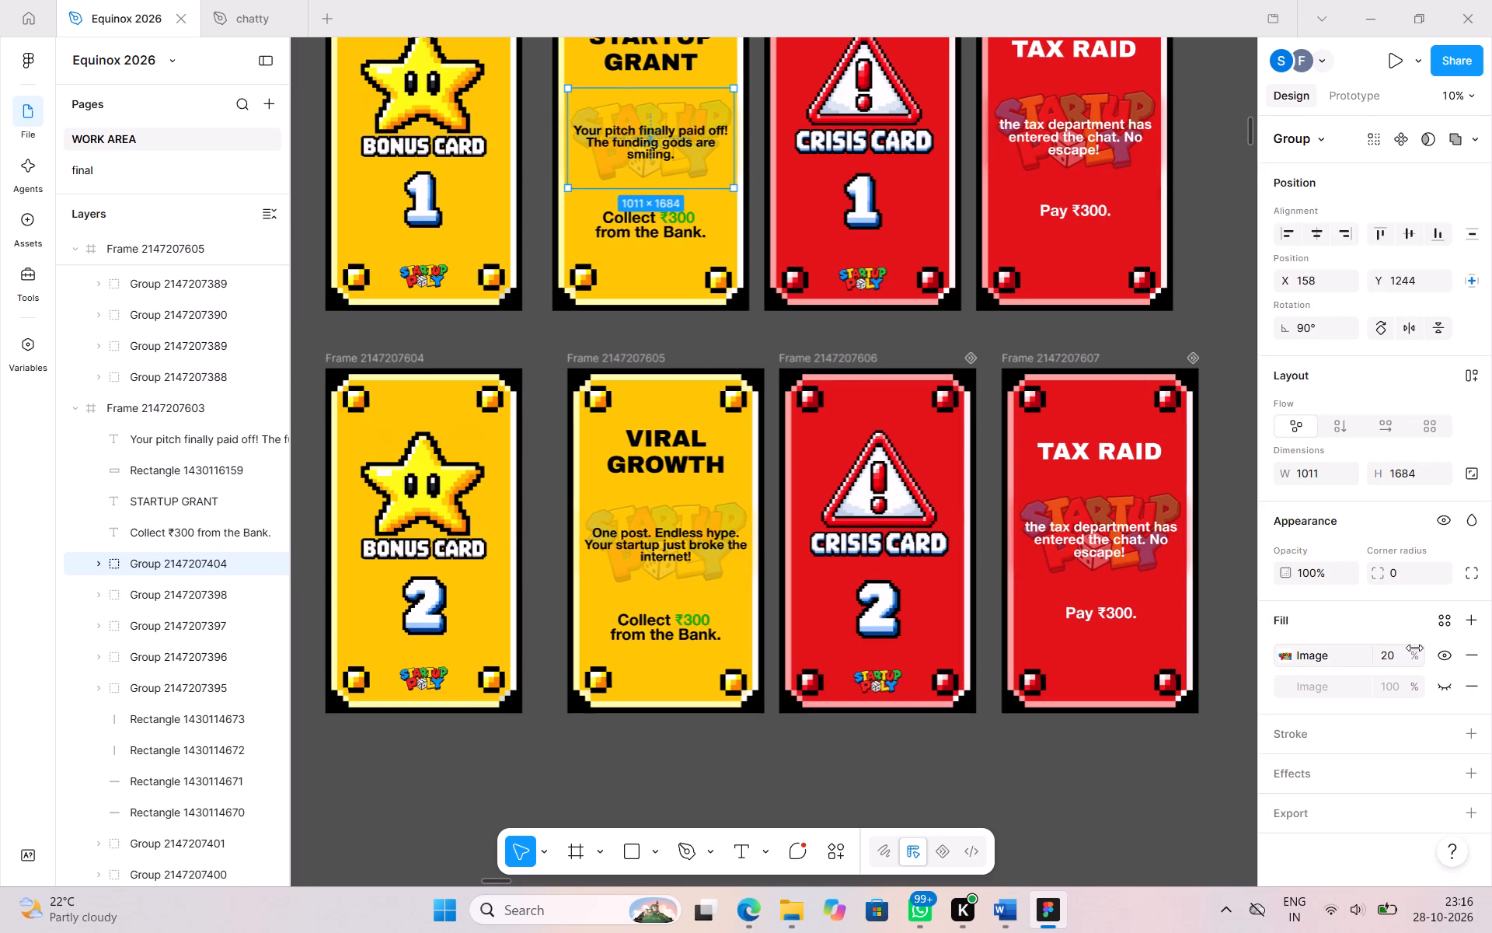
{"action": "left_click_drag", "start_coordinate": [1416, 648], "coordinate": [733, 463]}
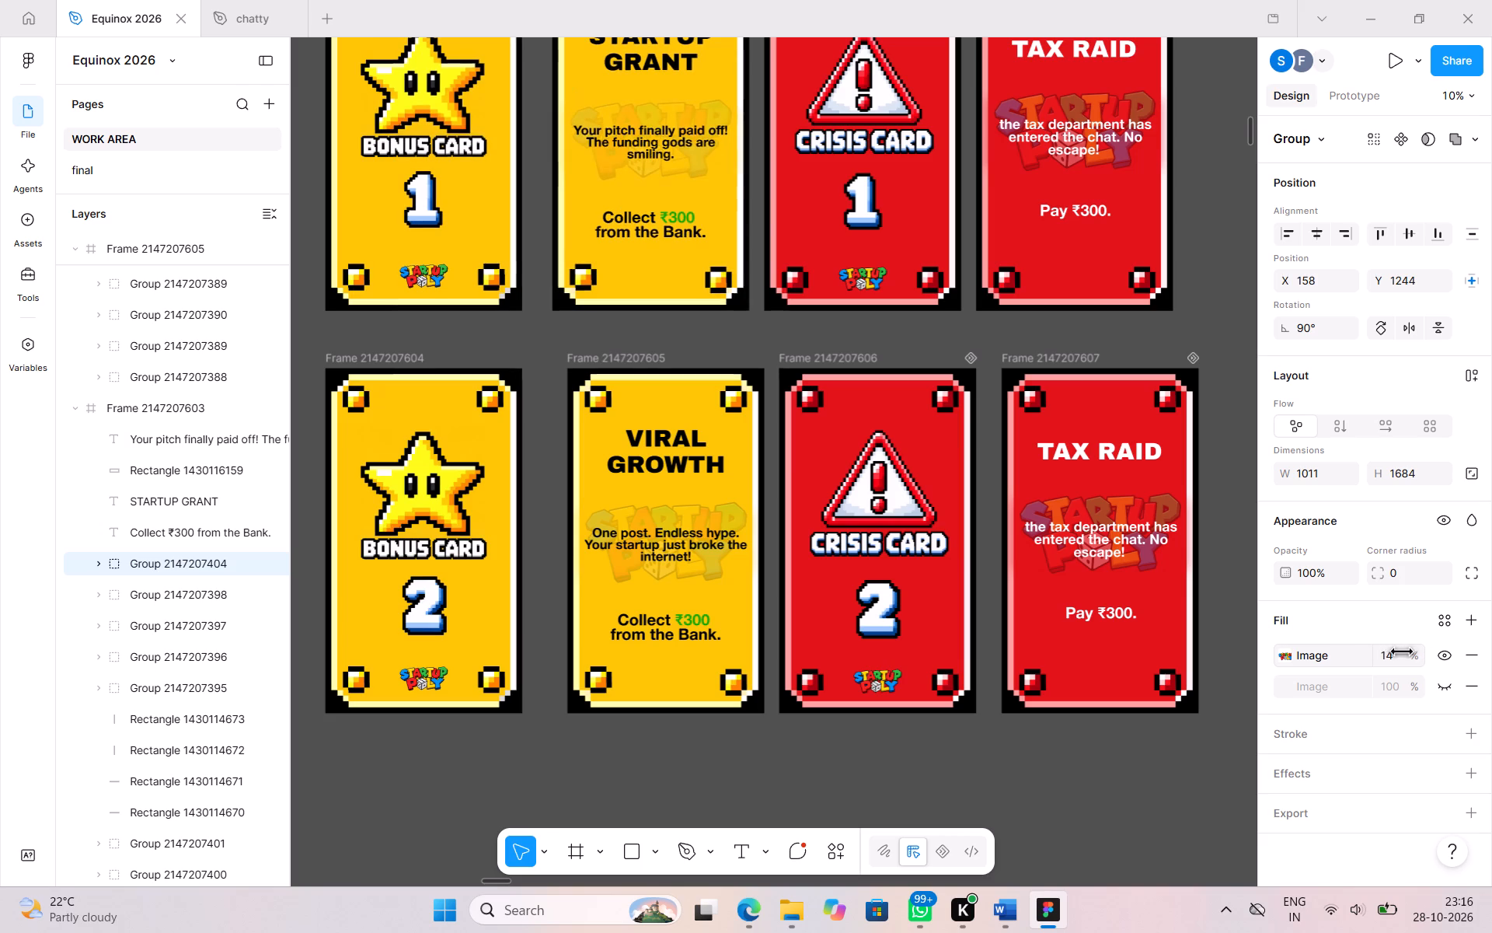
{"action": "left_click_drag", "start_coordinate": [733, 463], "coordinate": [727, 473]}
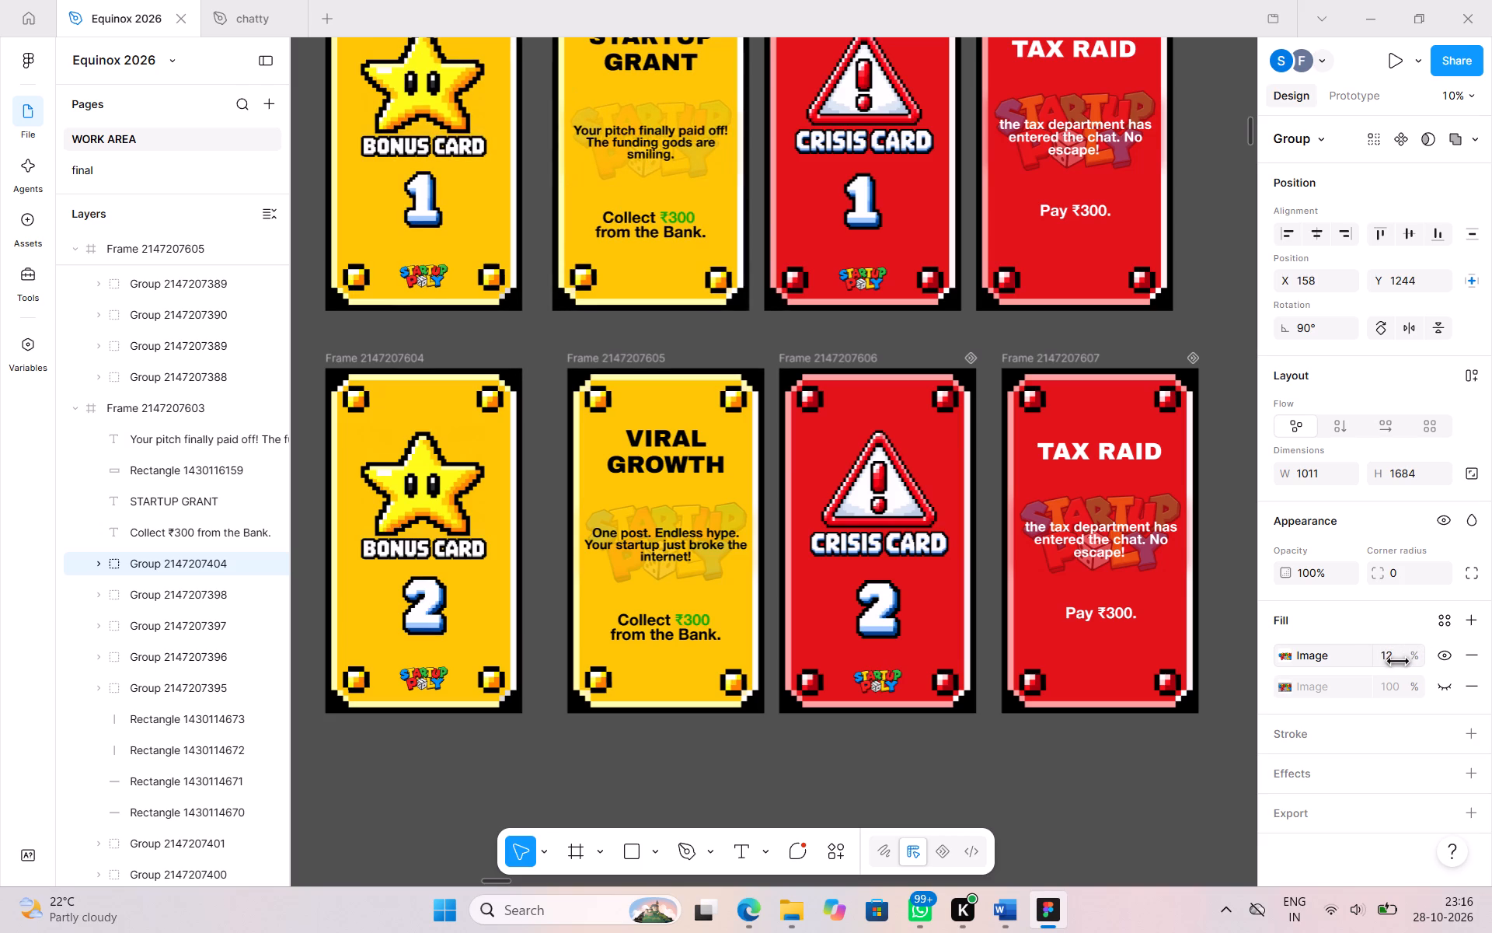
{"action": "left_click_drag", "start_coordinate": [727, 473], "coordinate": [738, 473]}
{"action": "left_click_drag", "start_coordinate": [738, 473], "coordinate": [741, 477]}
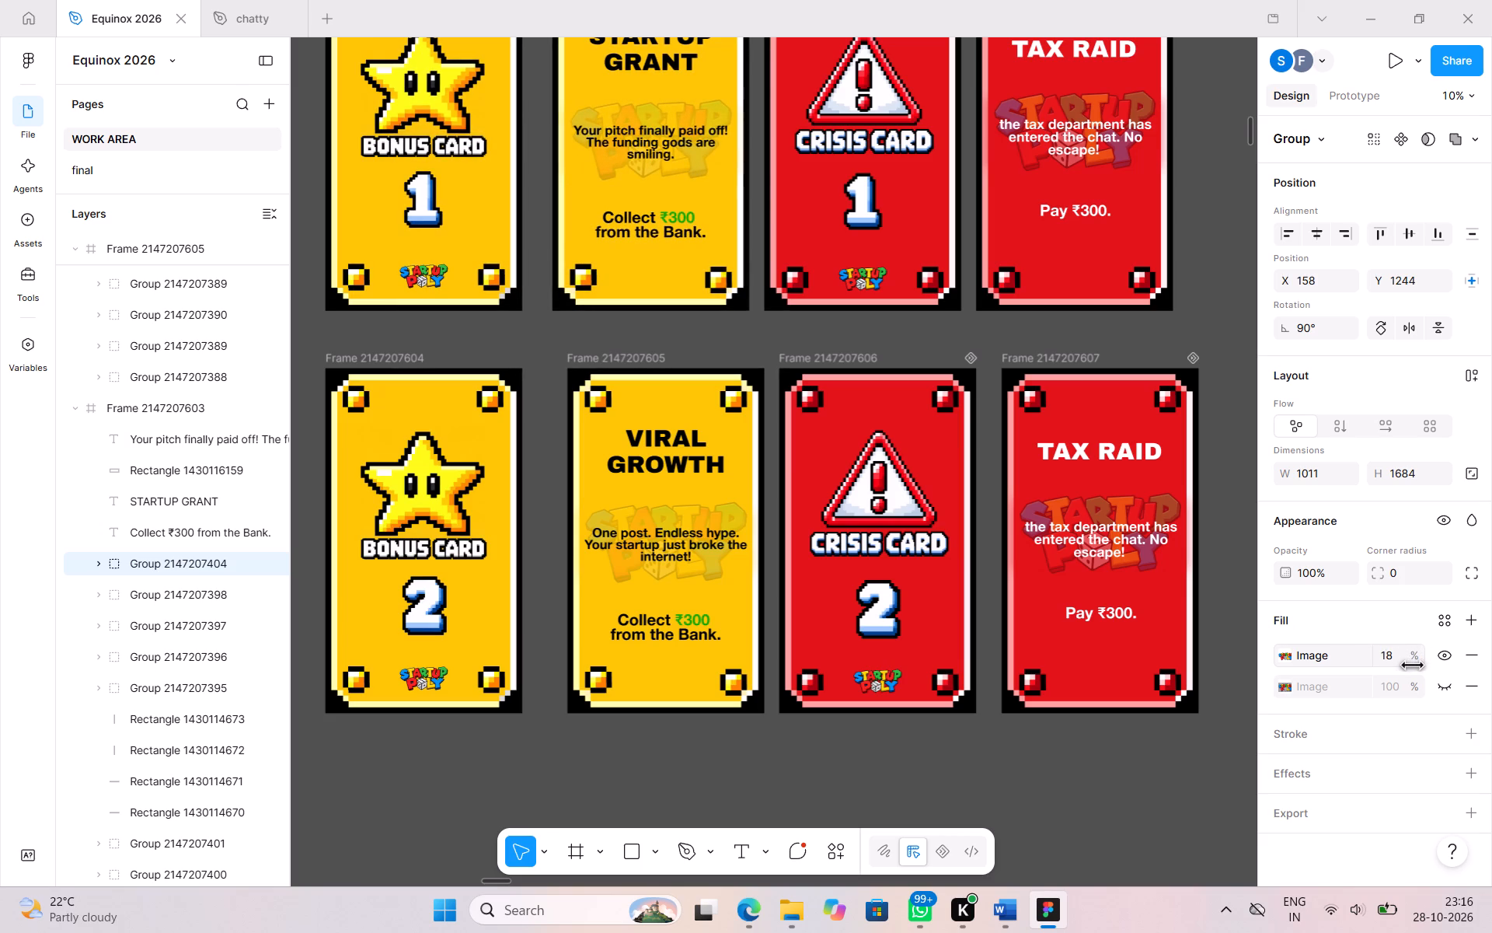
{"action": "left_click_drag", "start_coordinate": [741, 477], "coordinate": [734, 480]}
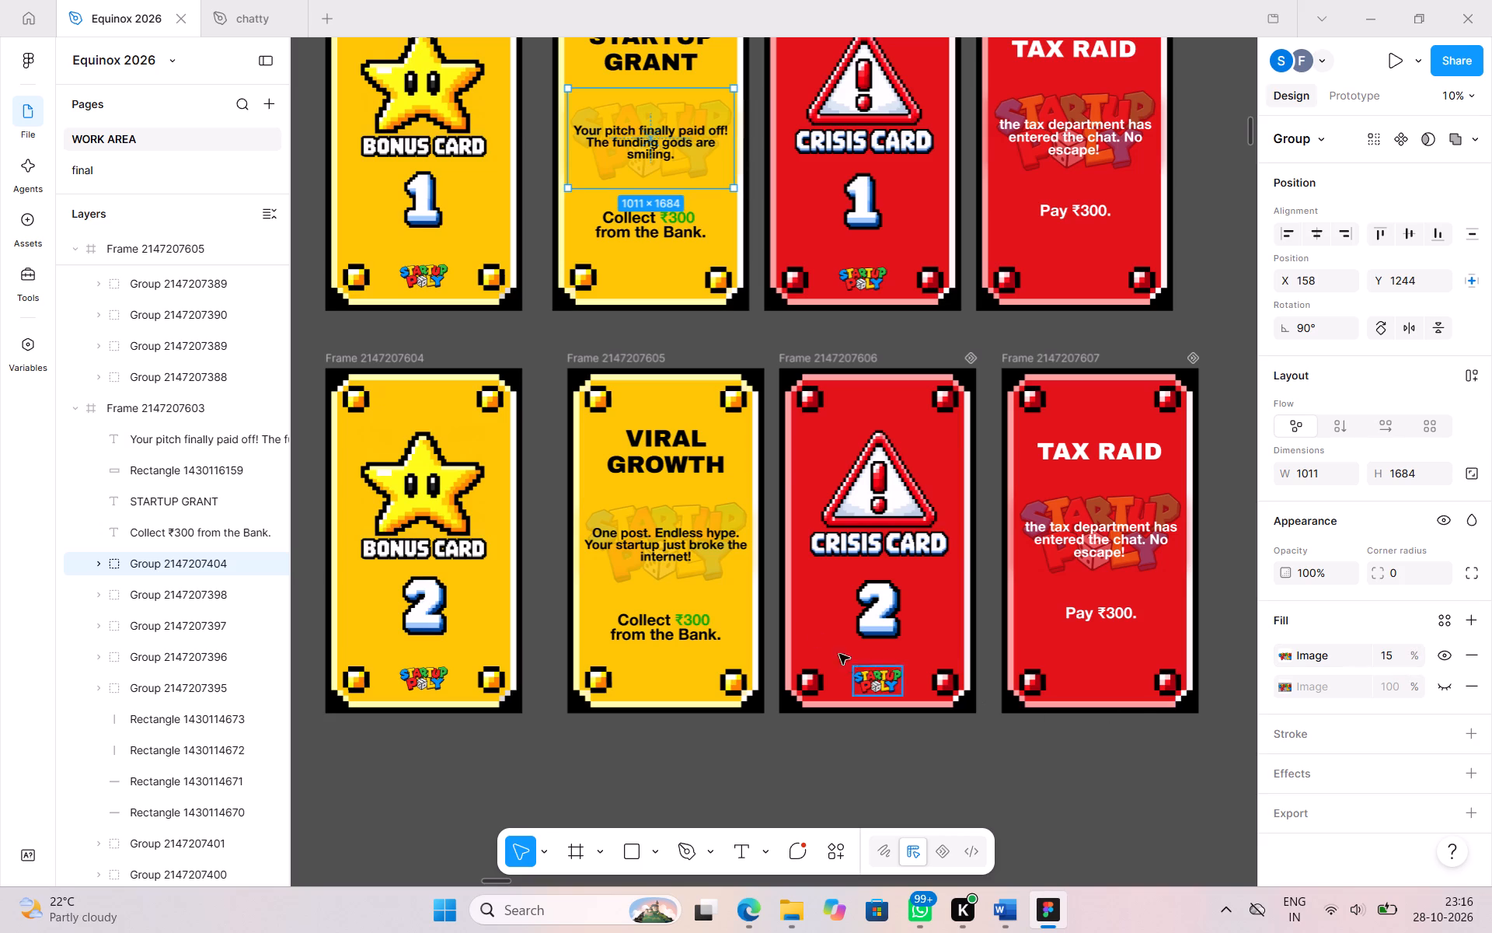
Set the image fill opacity of the VIRAL GROWTH card's logo watermark to 15%.
{"action": "left_click", "coordinate": [706, 510]}
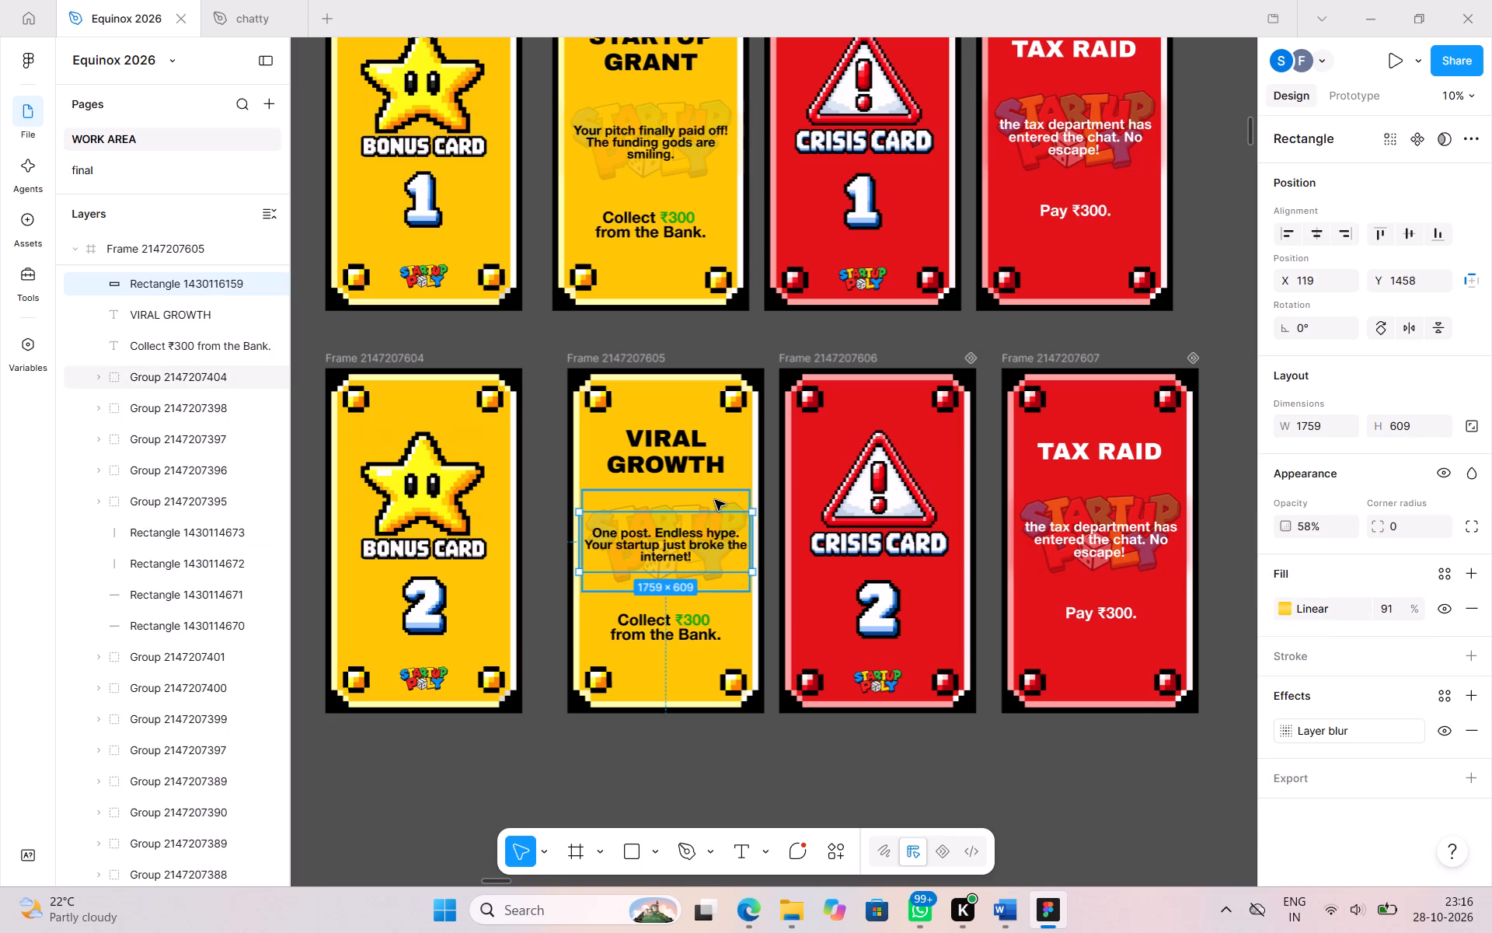
{"action": "left_click", "coordinate": [715, 500]}
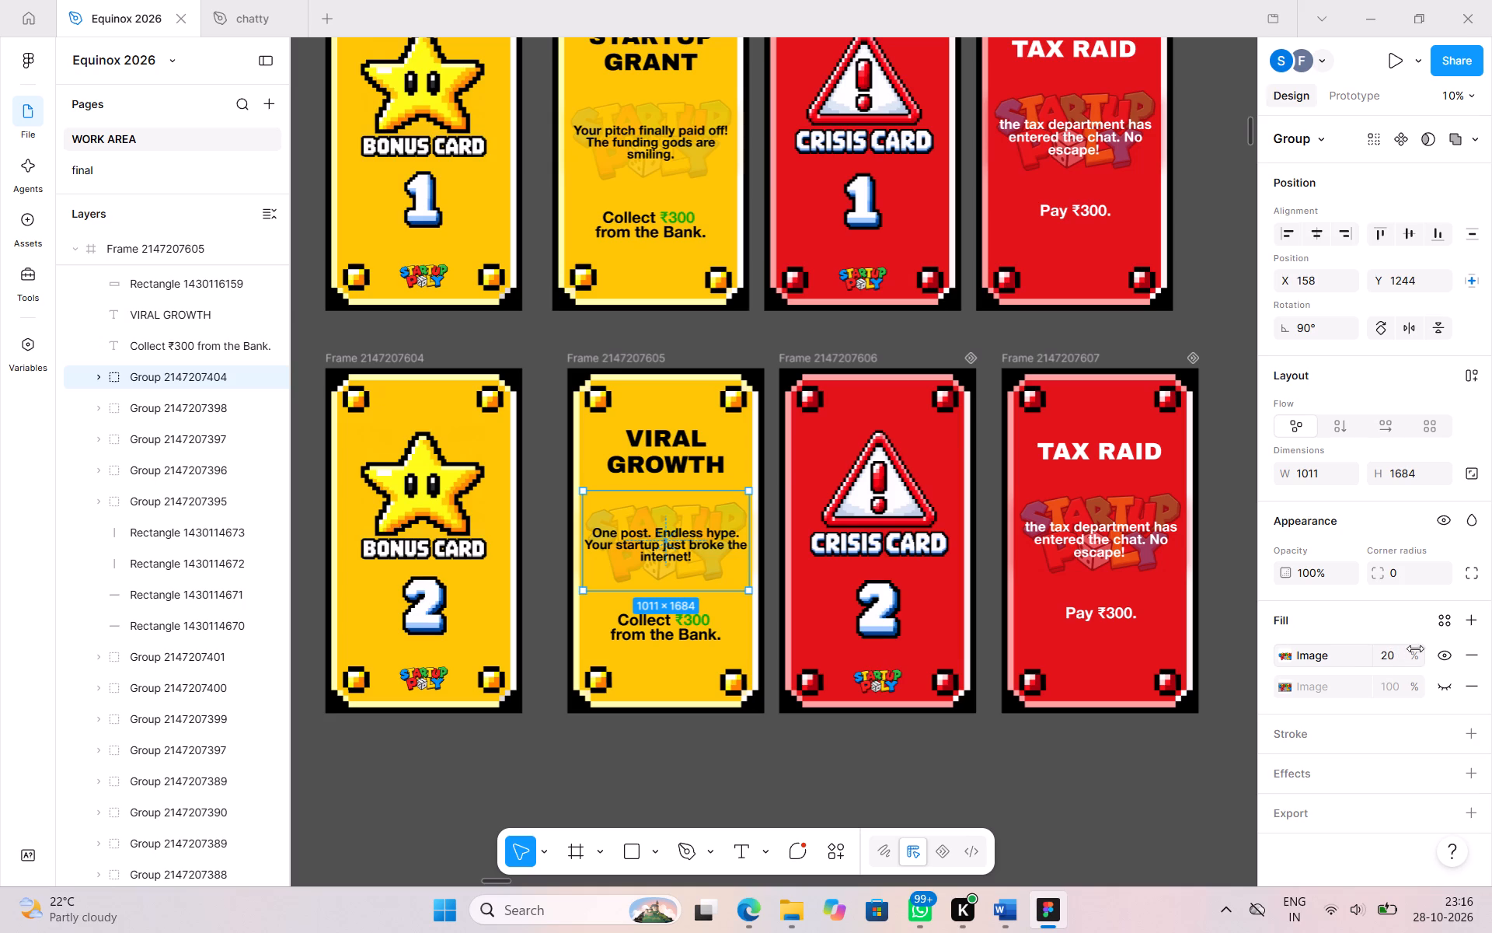
{"action": "left_click_drag", "start_coordinate": [1421, 652], "coordinate": [737, 469]}
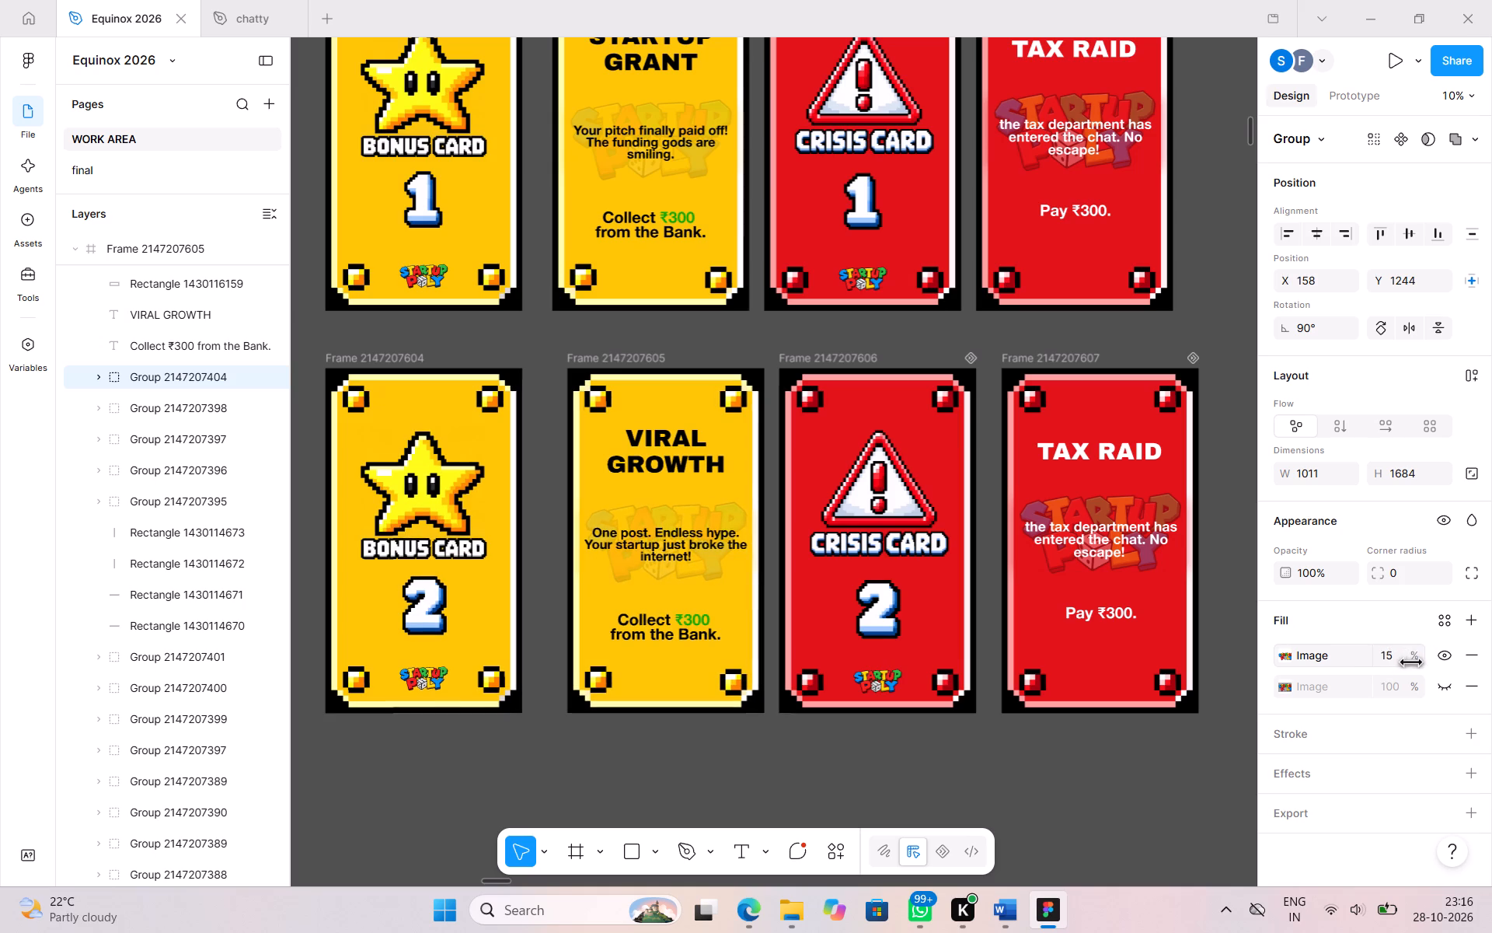
{"action": "left_click_drag", "start_coordinate": [737, 469], "coordinate": [734, 468]}
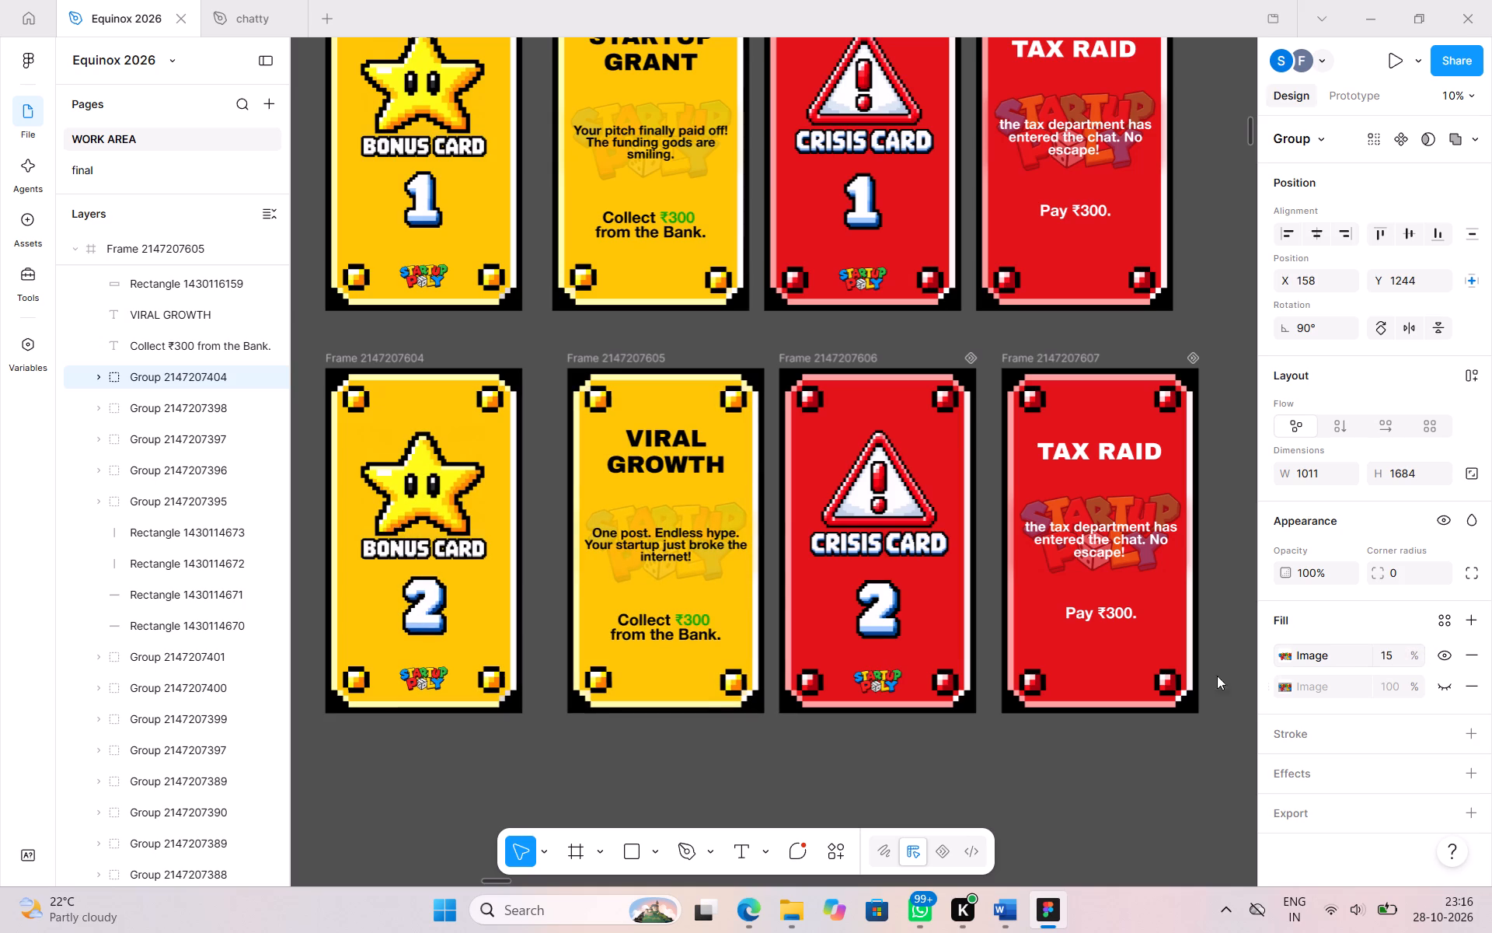
{"action": "left_click", "coordinate": [1014, 777]}
Check the VIRAL GROWTH reward in the Word copy and change the amount on its card to ₹200.
{"action": "scroll", "coordinate": [872, 678], "scroll_direction": "up", "scroll_amount": 1}
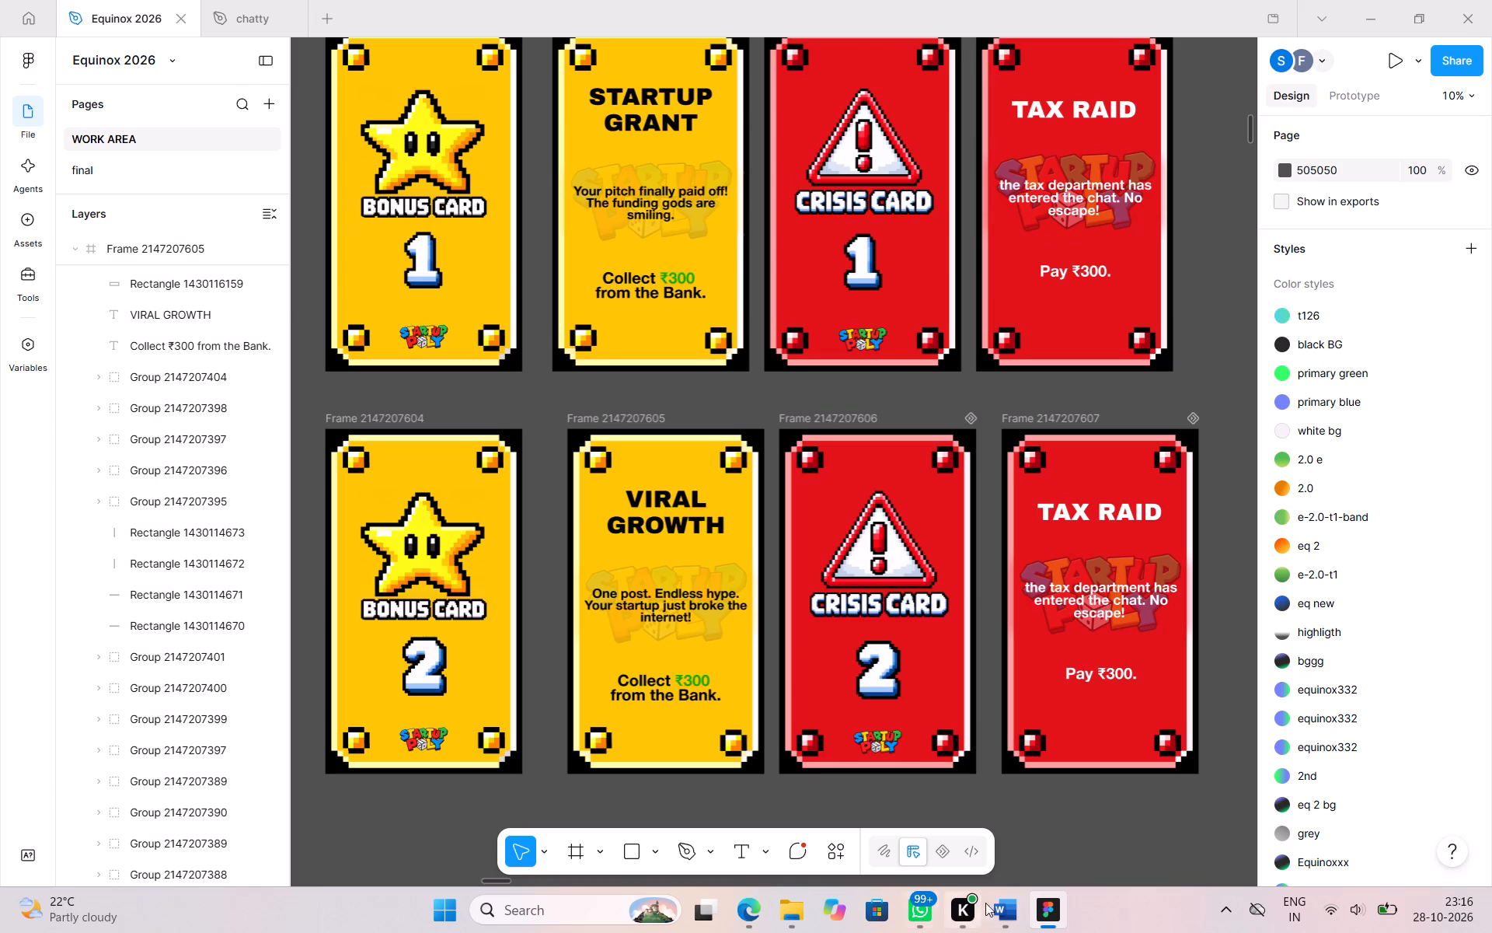
{"action": "left_click", "coordinate": [1008, 915]}
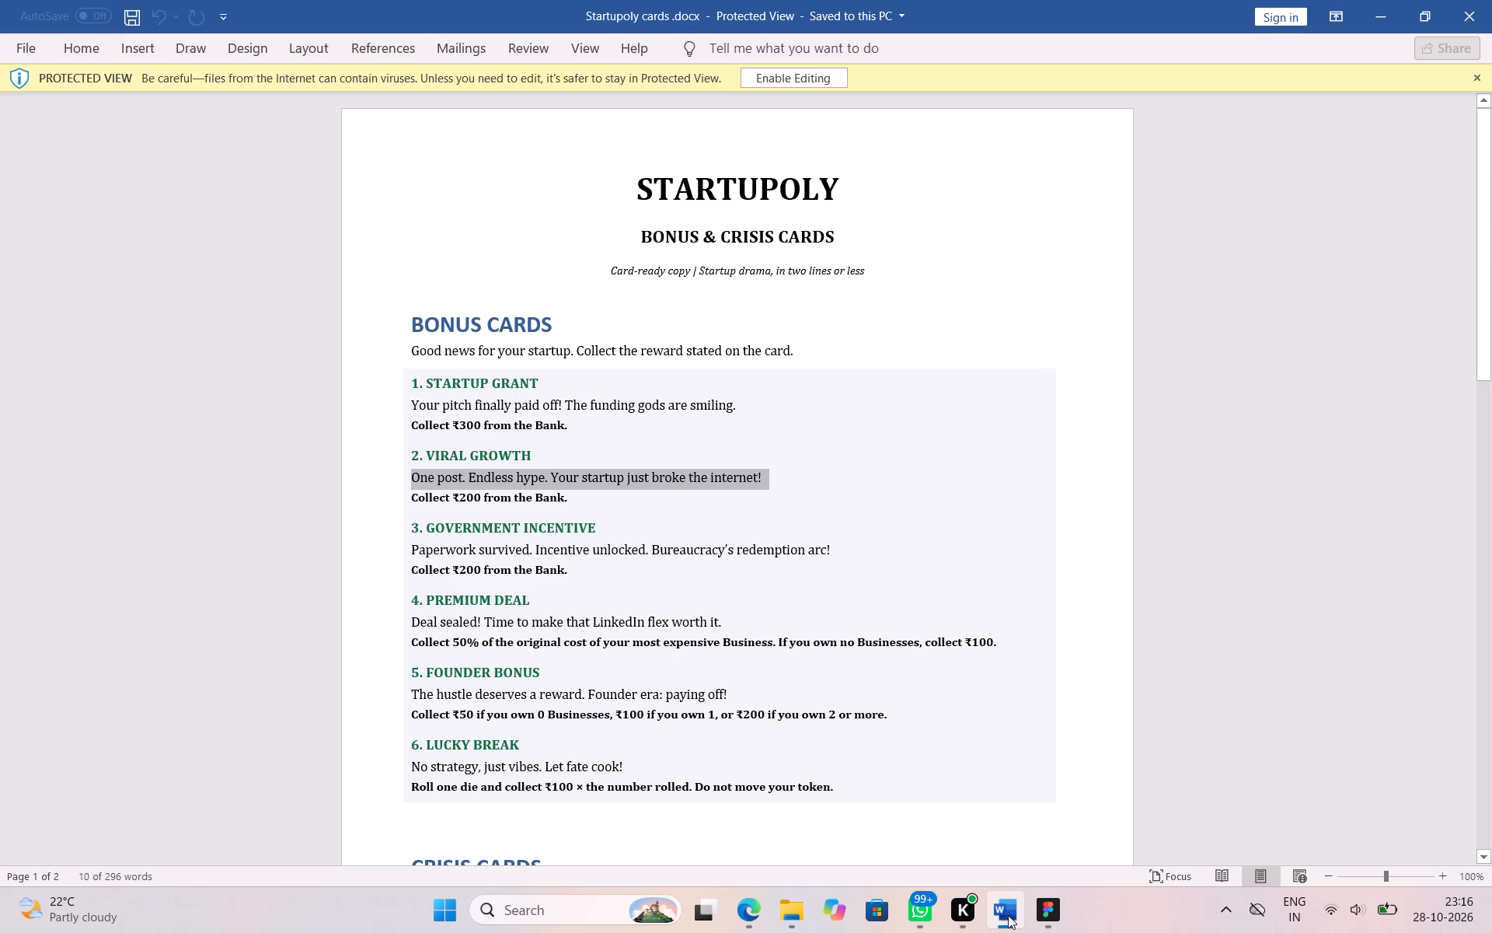
{"action": "left_click", "coordinate": [1008, 915]}
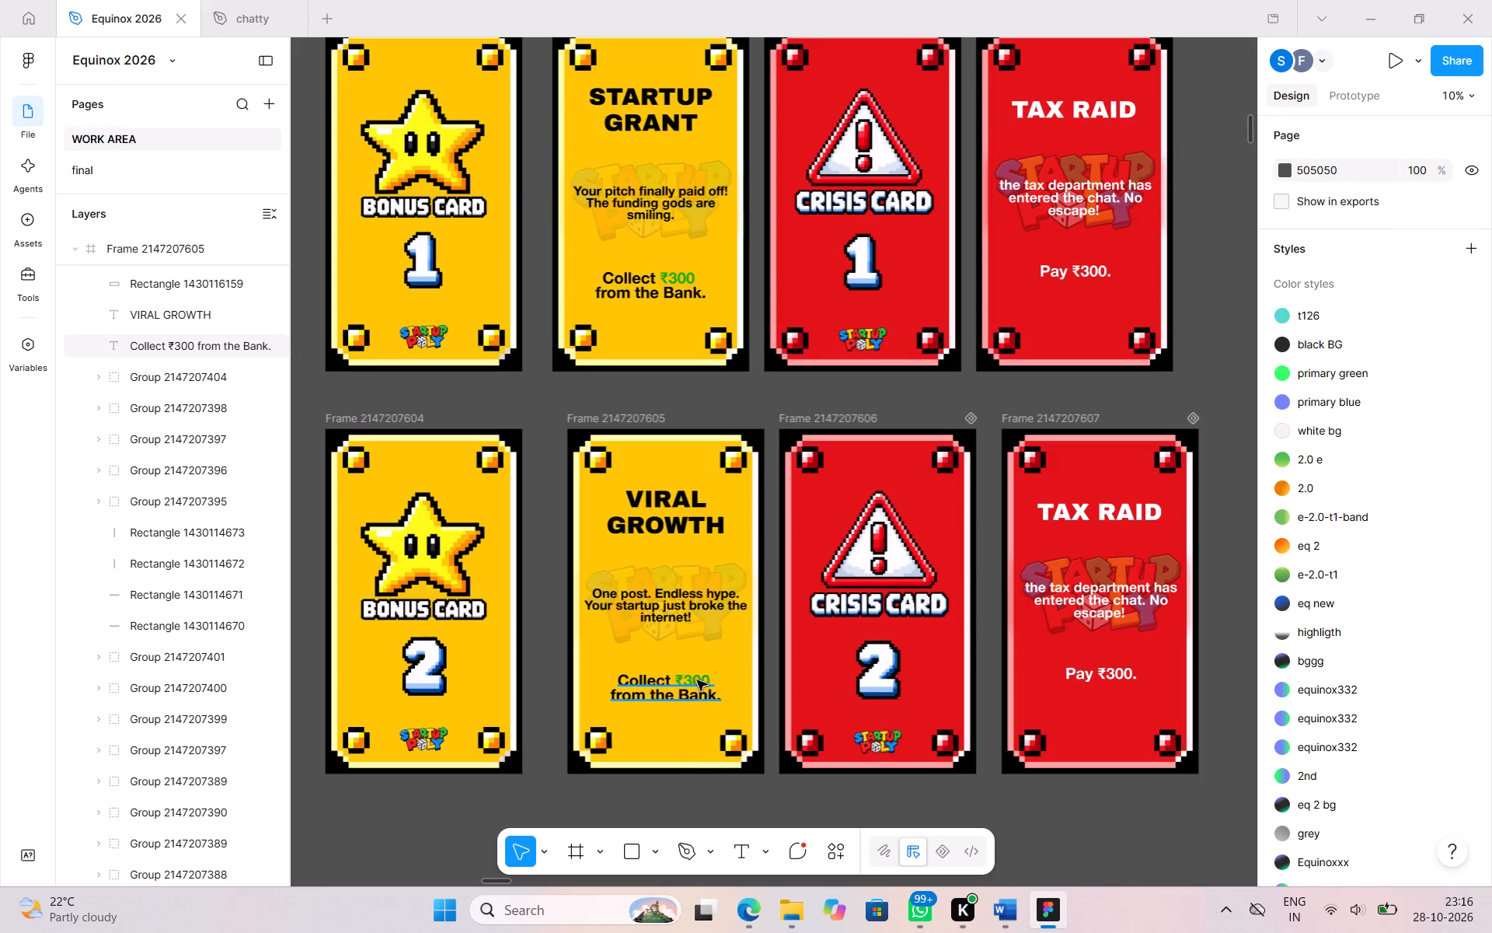
{"action": "double_click", "coordinate": [697, 680]}
{"action": "double_click", "coordinate": [697, 680]}
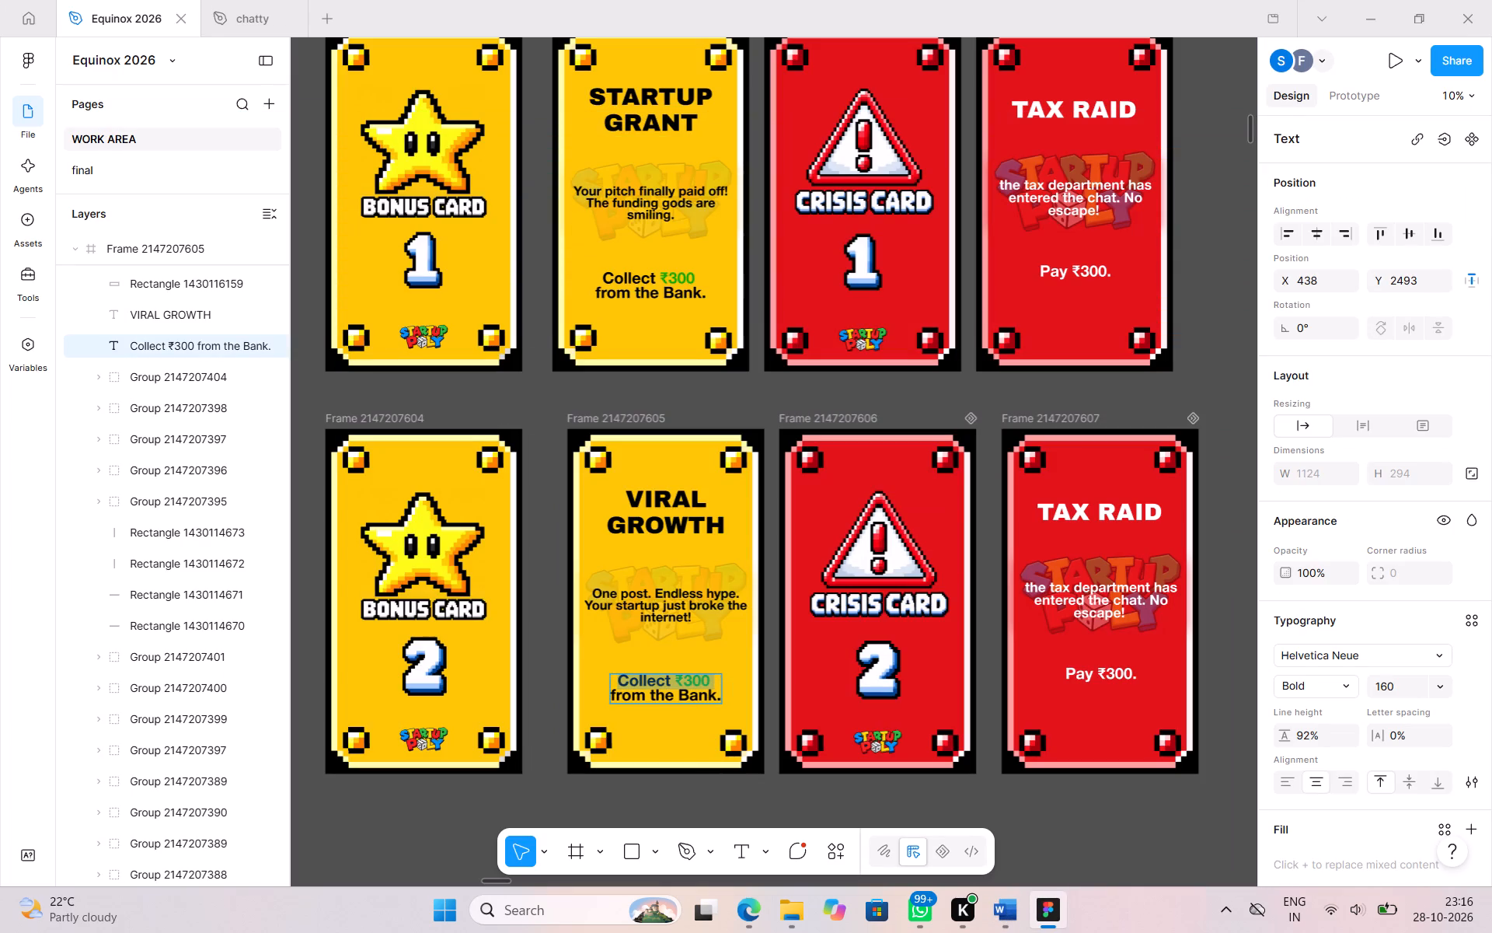
{"action": "left_click", "coordinate": [717, 680]}
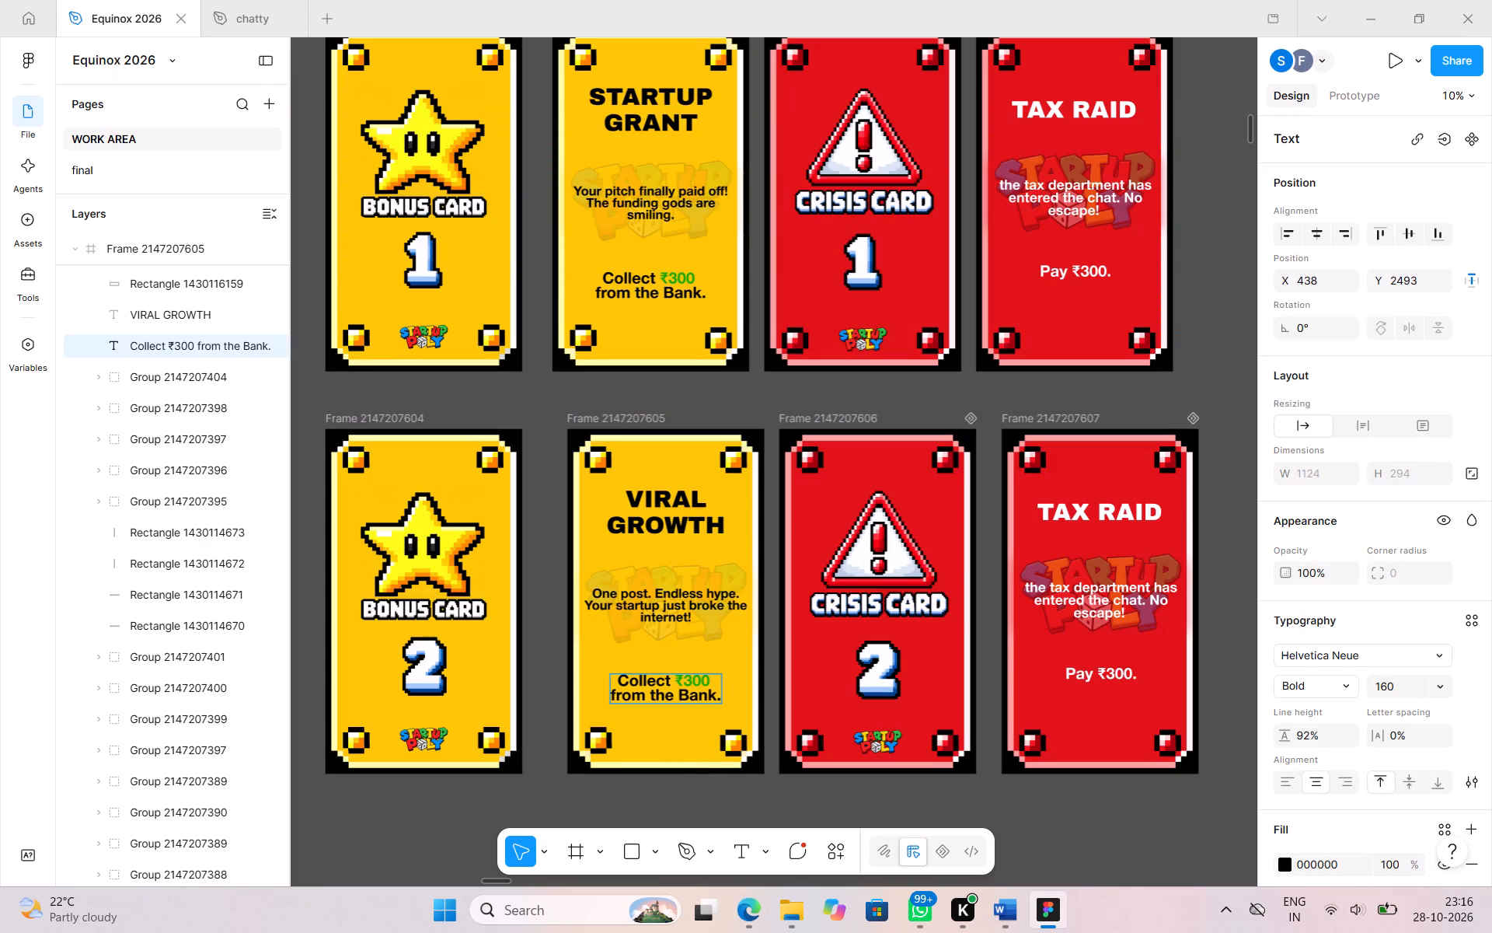
{"action": "key", "text": "BackSpace"}
{"action": "key", "text": "BackSpace"}
{"action": "key", "text": "BackSpace"}
{"action": "key", "text": "BackSpace"}
{"action": "type", "text": "200"}
{"action": "left_click", "coordinate": [709, 797]}
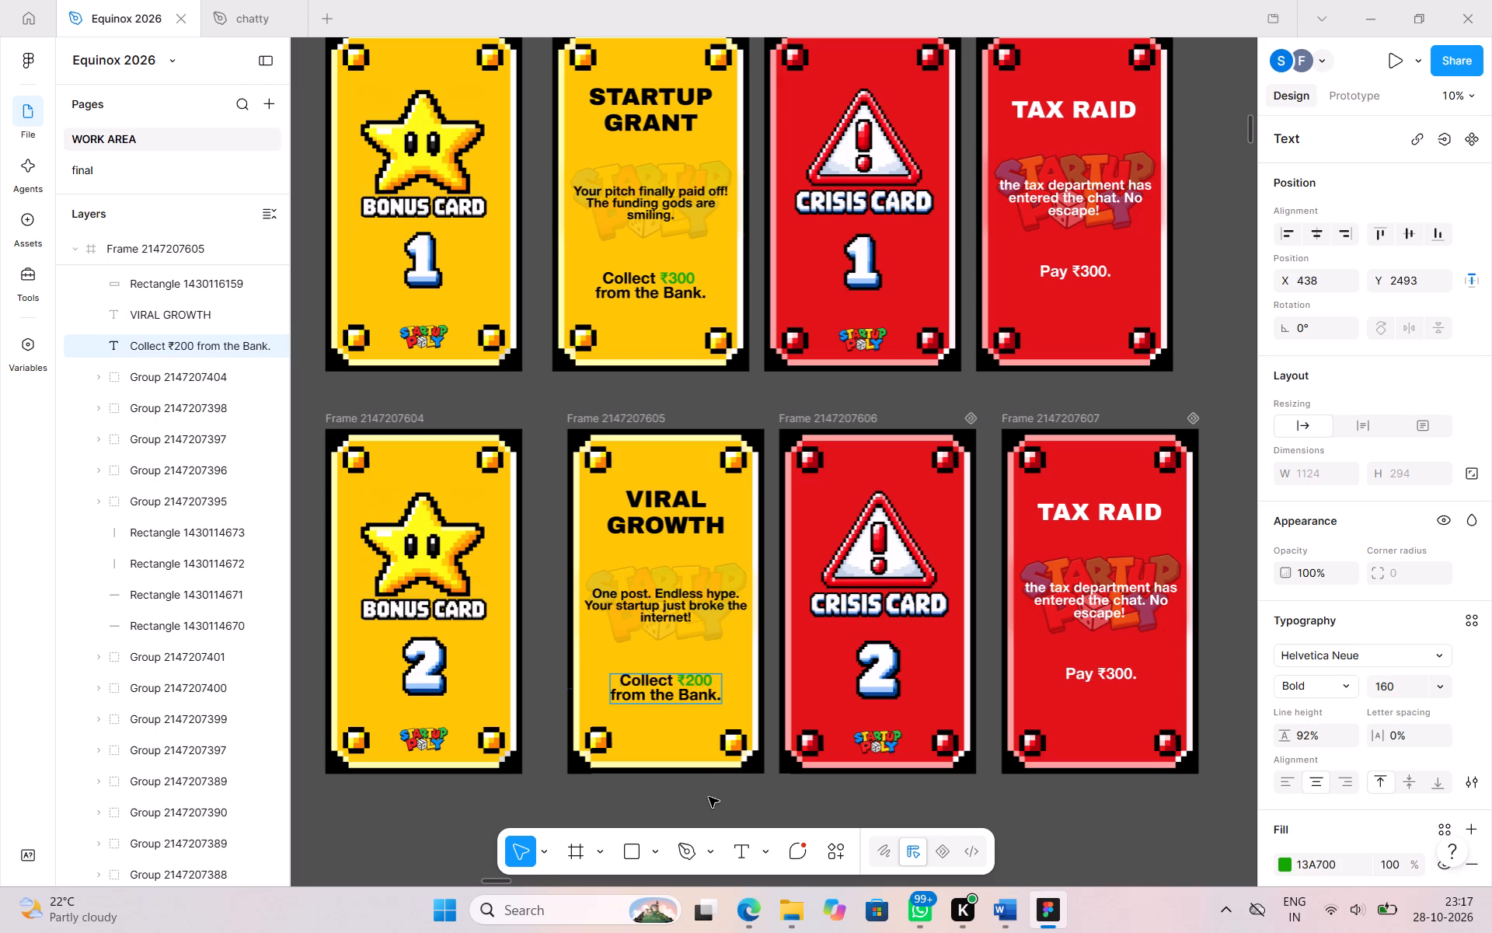
{"action": "left_click", "coordinate": [686, 793]}
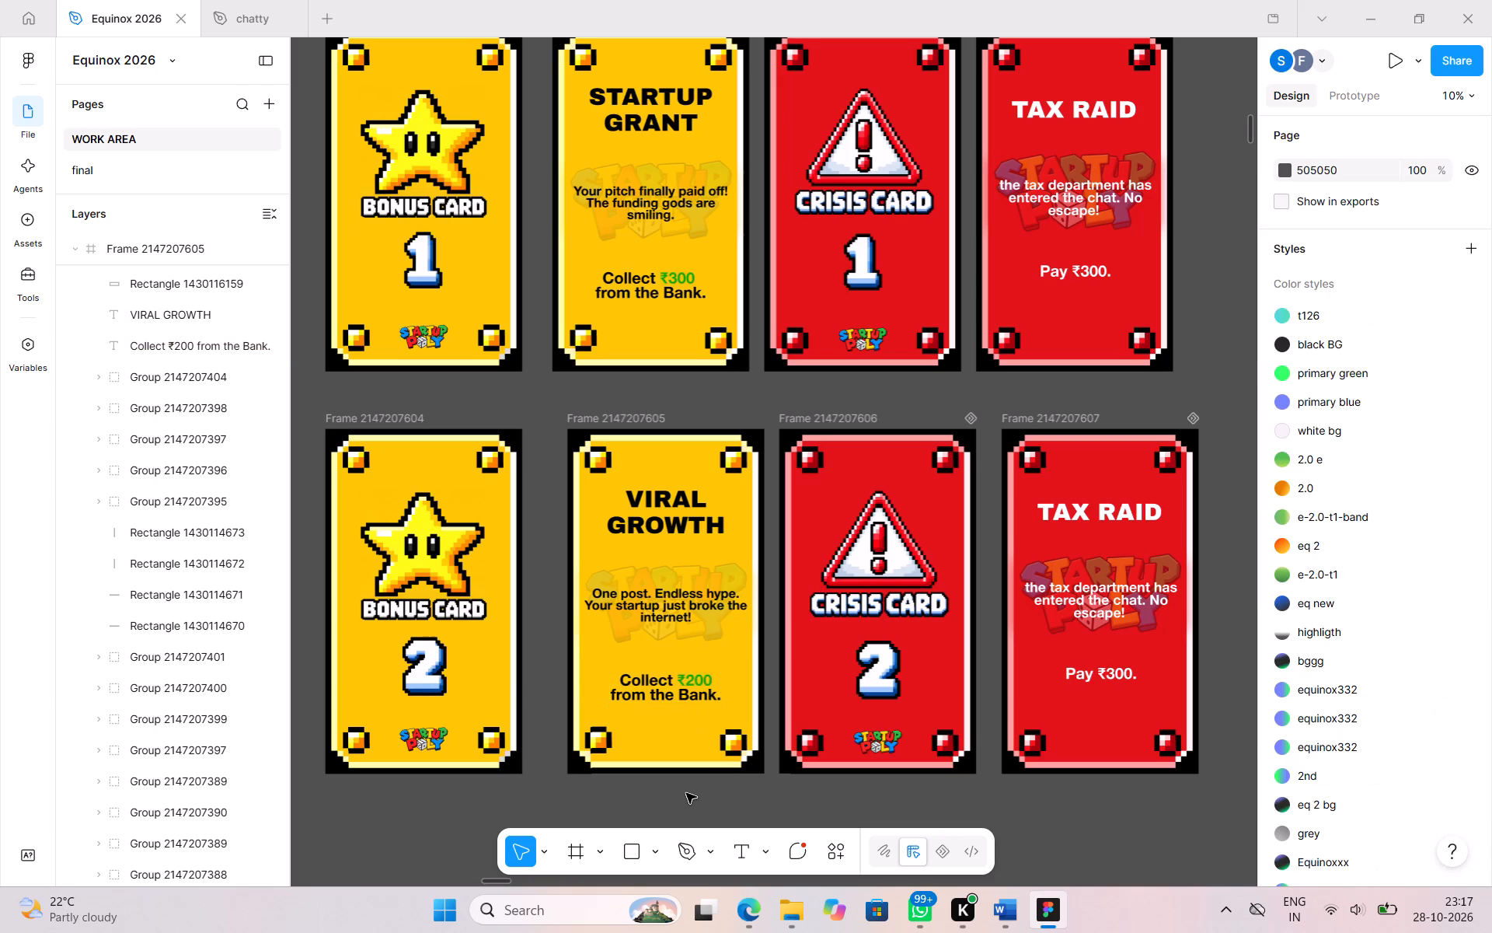
Duplicate the BONUS CARD 2 and VIRAL GROWTH frames and place the copies directly below the originals as a third row.
{"action": "scroll", "coordinate": [686, 793], "scroll_direction": "down", "scroll_amount": 1}
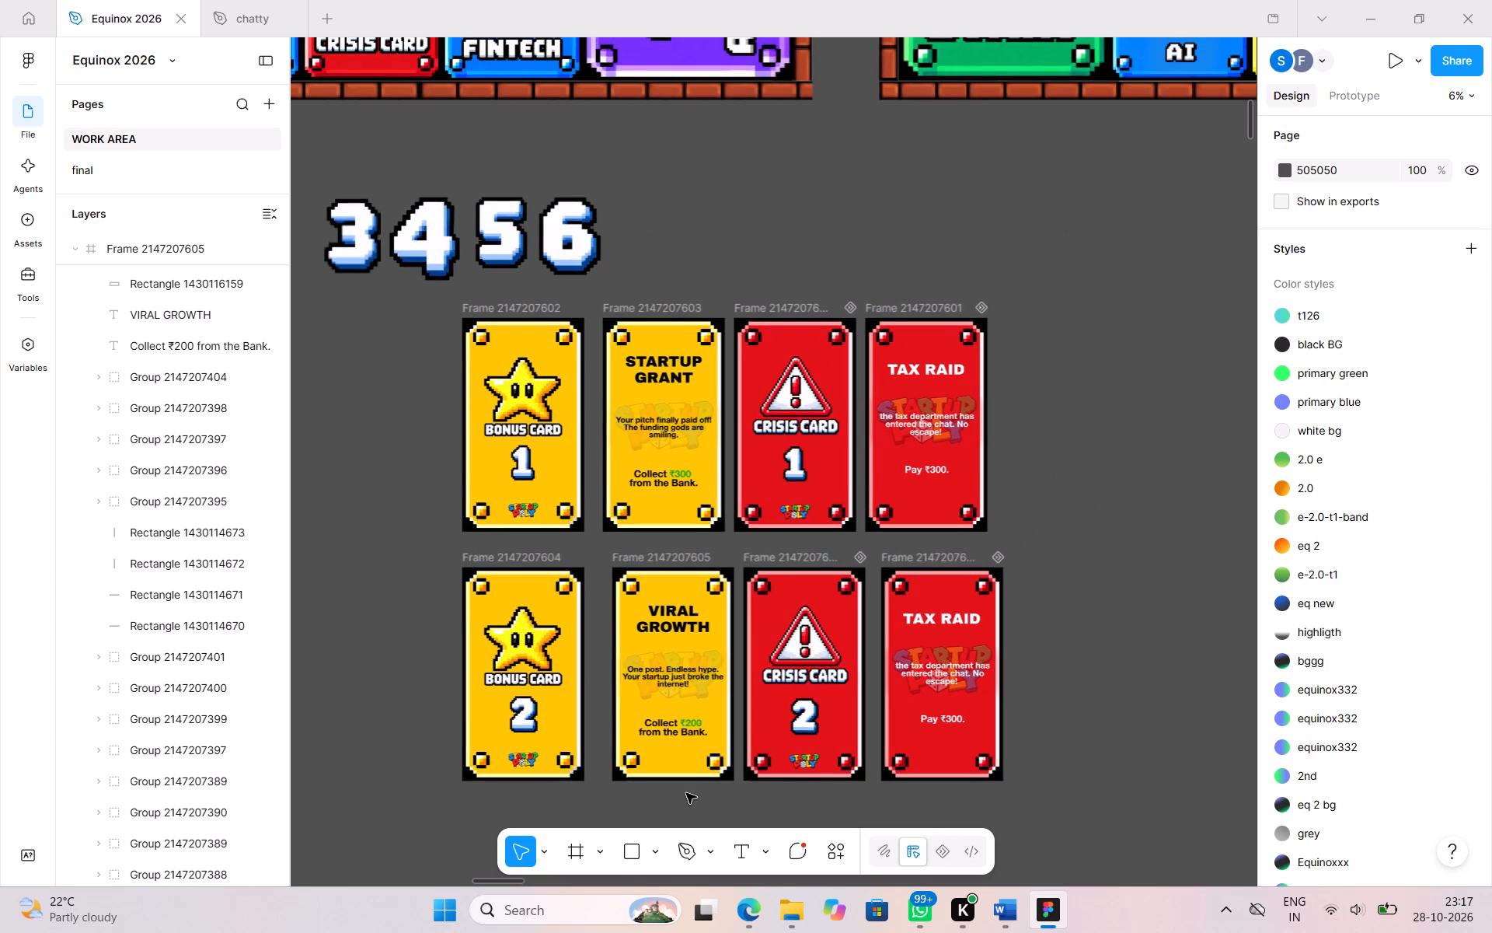
{"action": "scroll", "coordinate": [686, 793], "scroll_direction": "down", "scroll_amount": 1}
{"action": "left_click", "coordinate": [487, 514]}
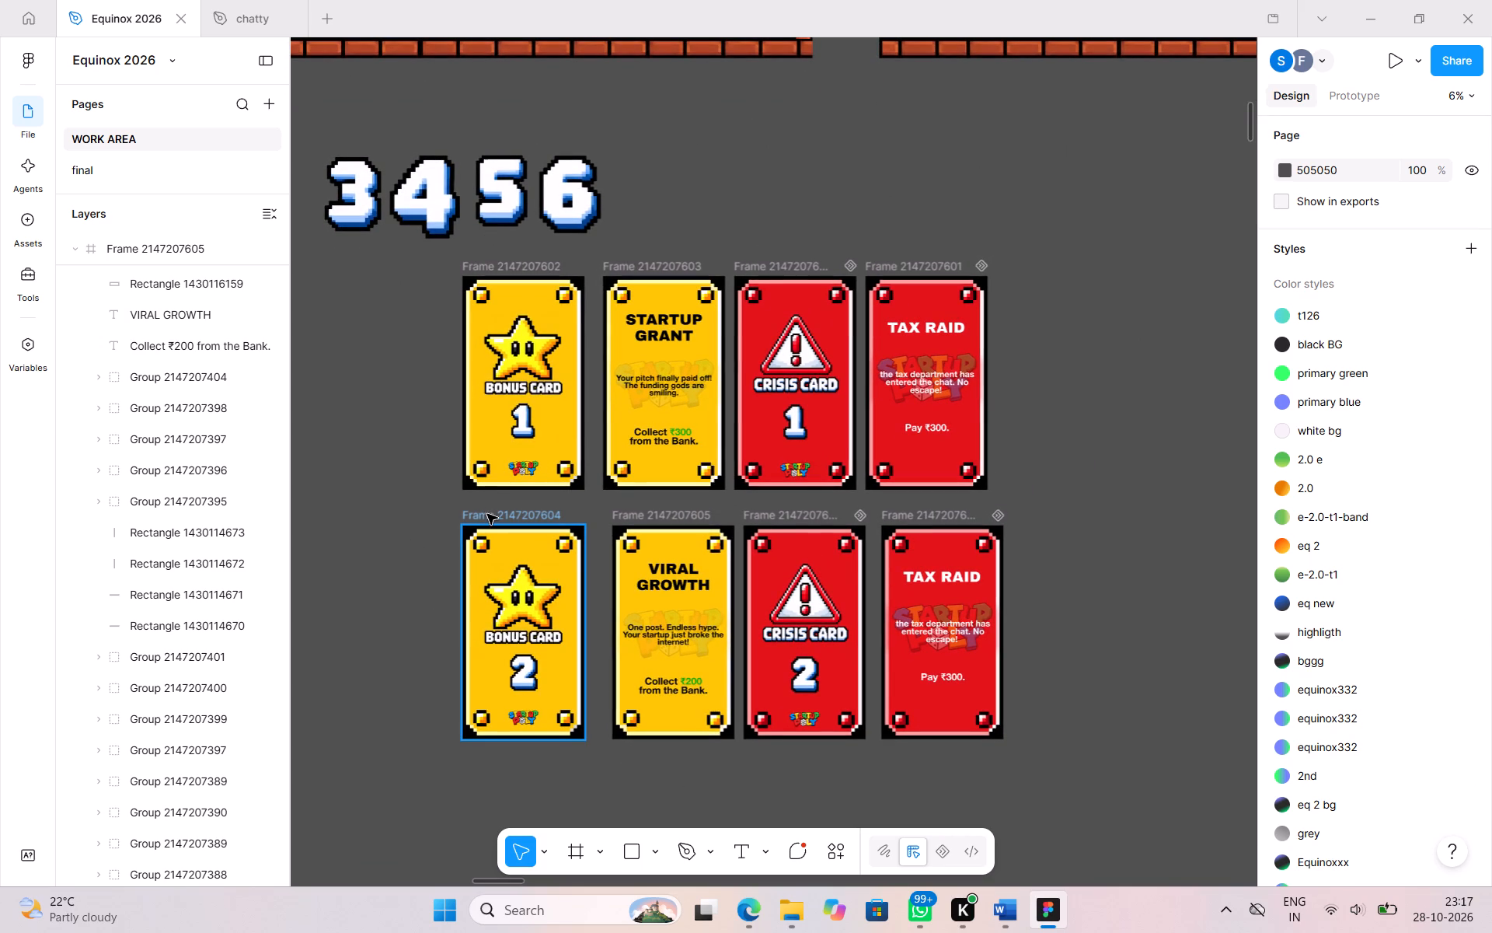
{"action": "left_click", "coordinate": [634, 517], "text": "shift"}
{"action": "key", "text": "ctrl+c"}
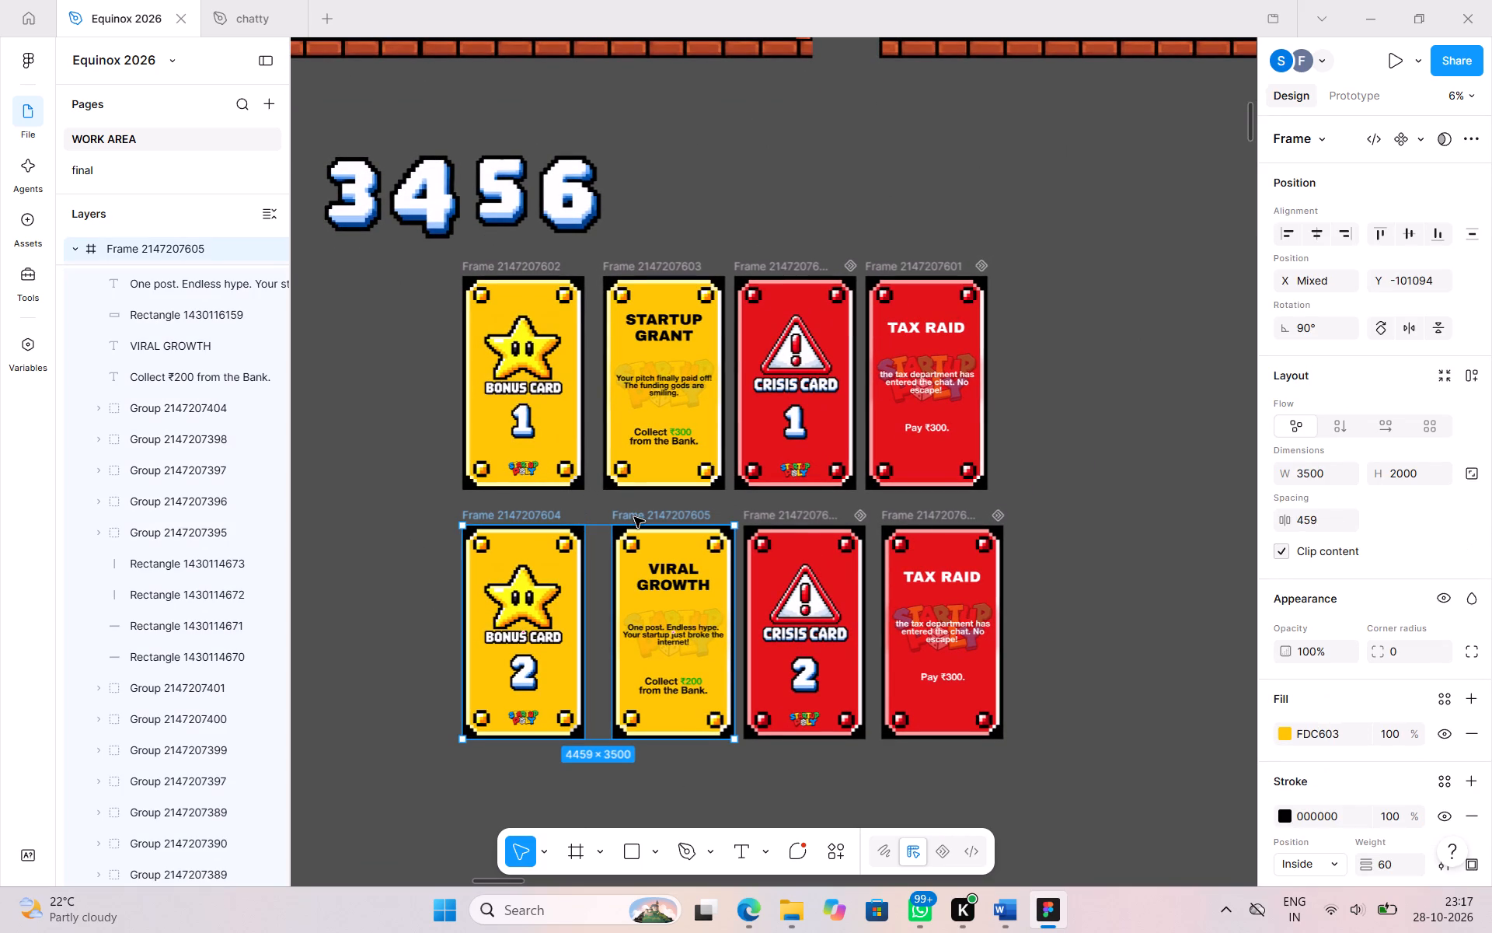
{"action": "key", "text": "ctrl+v"}
{"action": "scroll", "coordinate": [634, 517], "scroll_direction": "down", "scroll_amount": 1}
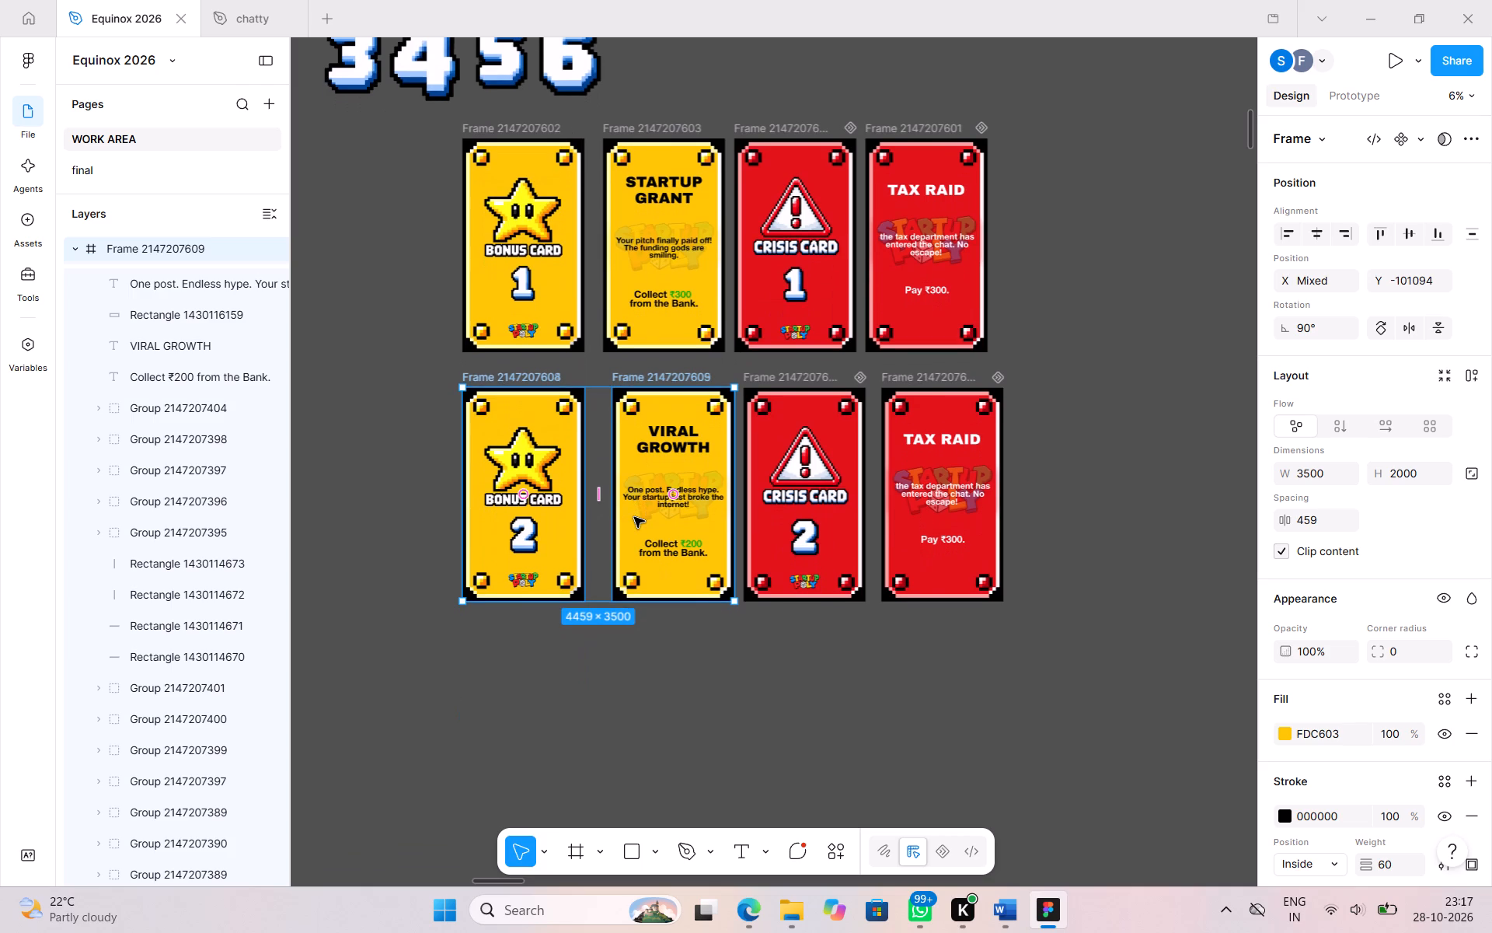
{"action": "scroll", "coordinate": [634, 517], "scroll_direction": "down", "scroll_amount": 1}
{"action": "left_click", "coordinate": [634, 517]}
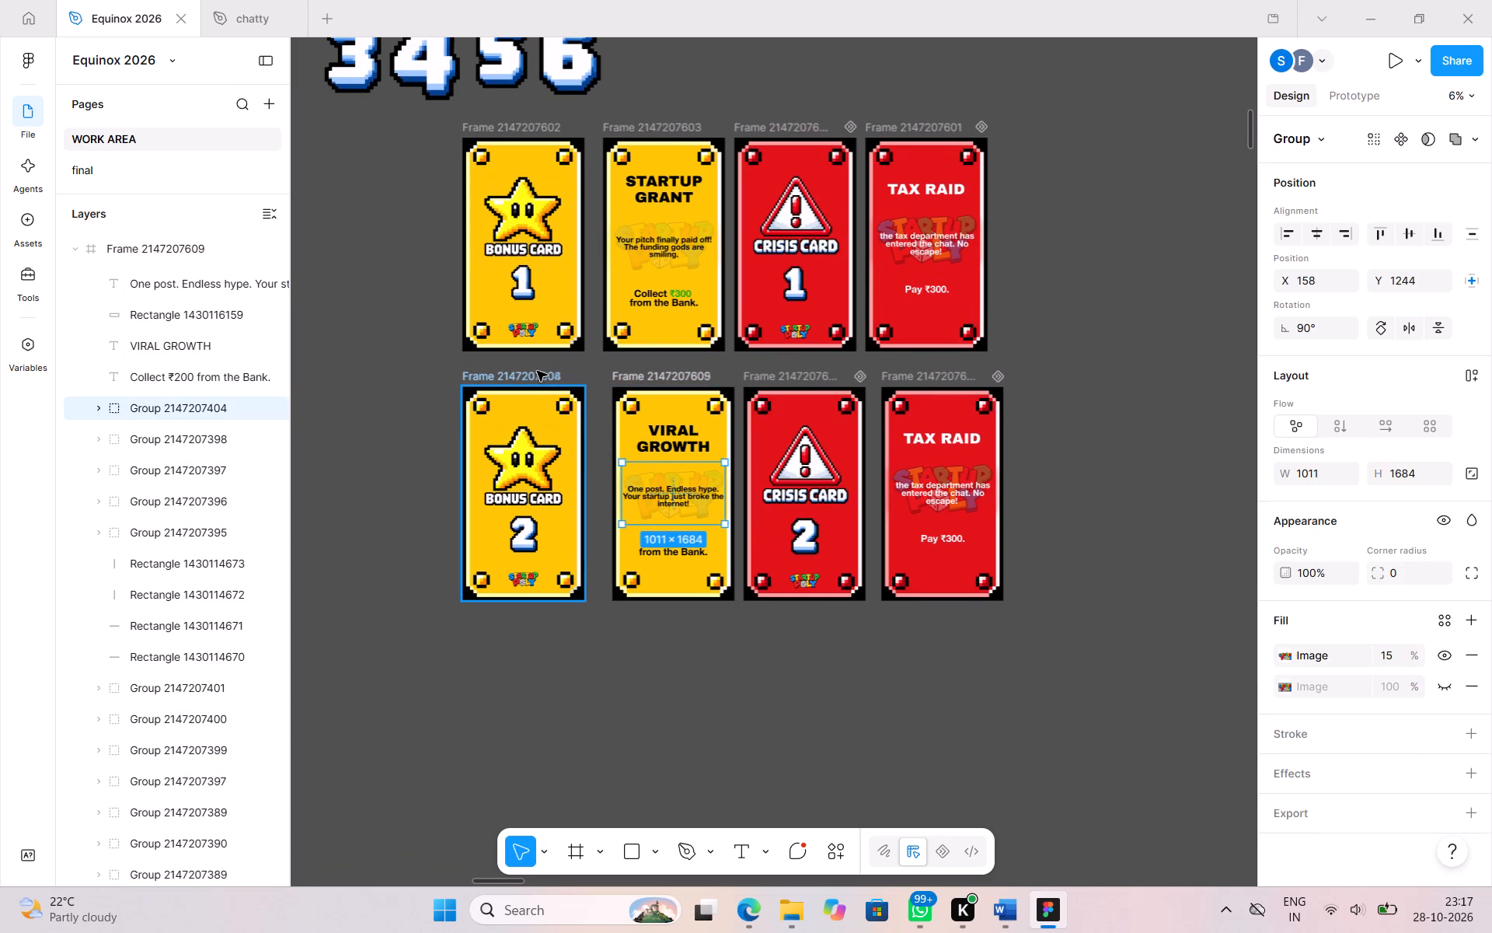
{"action": "key", "text": "ctrl+z"}
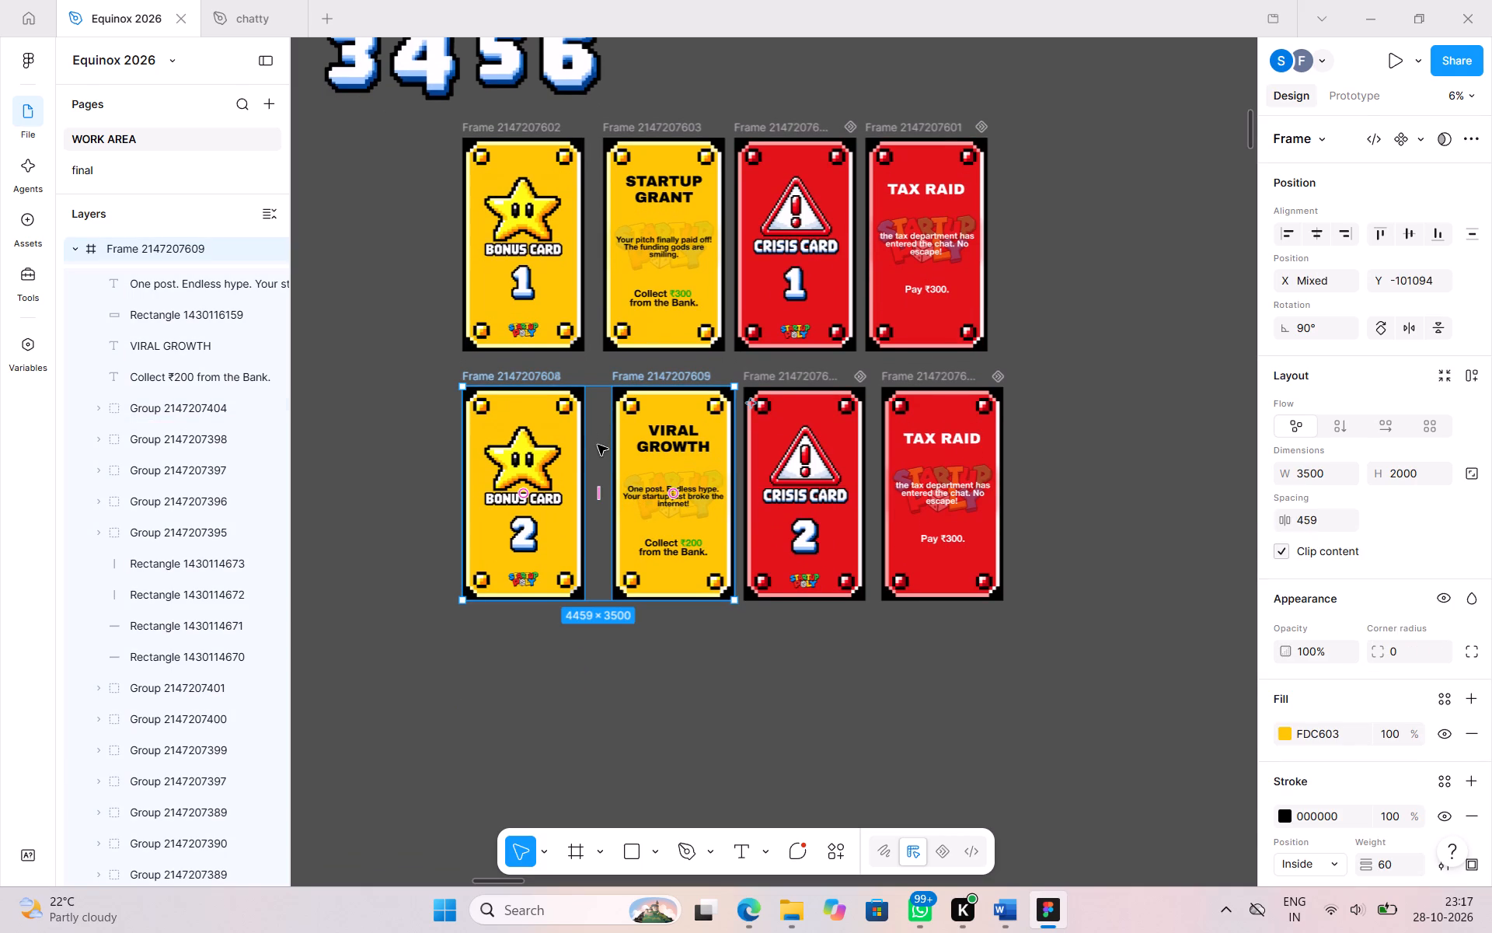
{"action": "left_click_drag", "start_coordinate": [598, 445], "coordinate": [608, 671]}
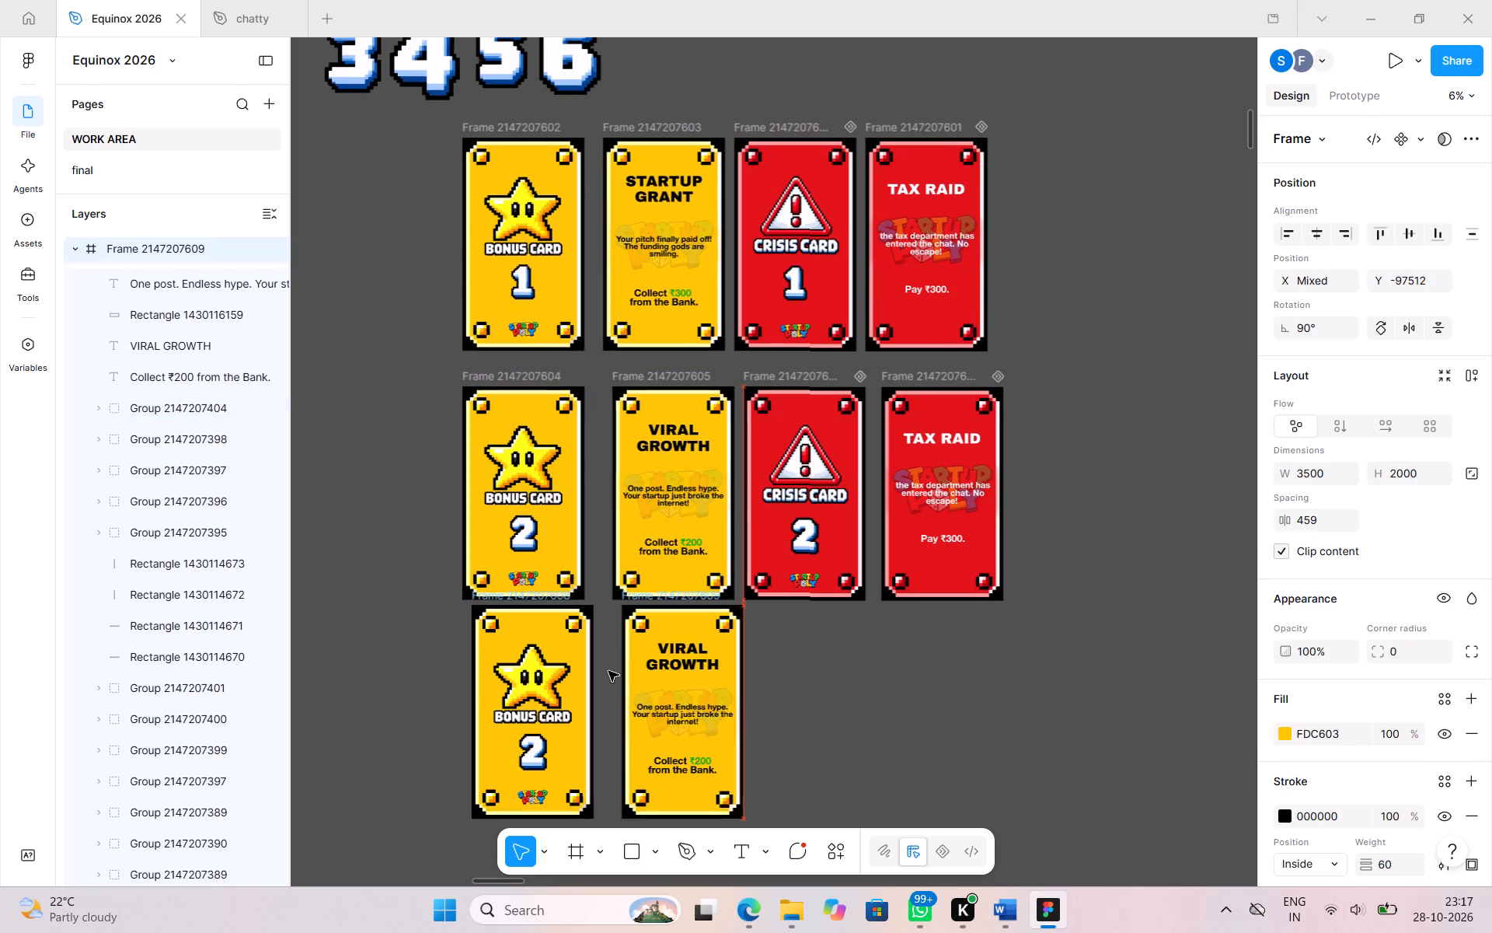
{"action": "left_click_drag", "start_coordinate": [608, 671], "coordinate": [595, 688]}
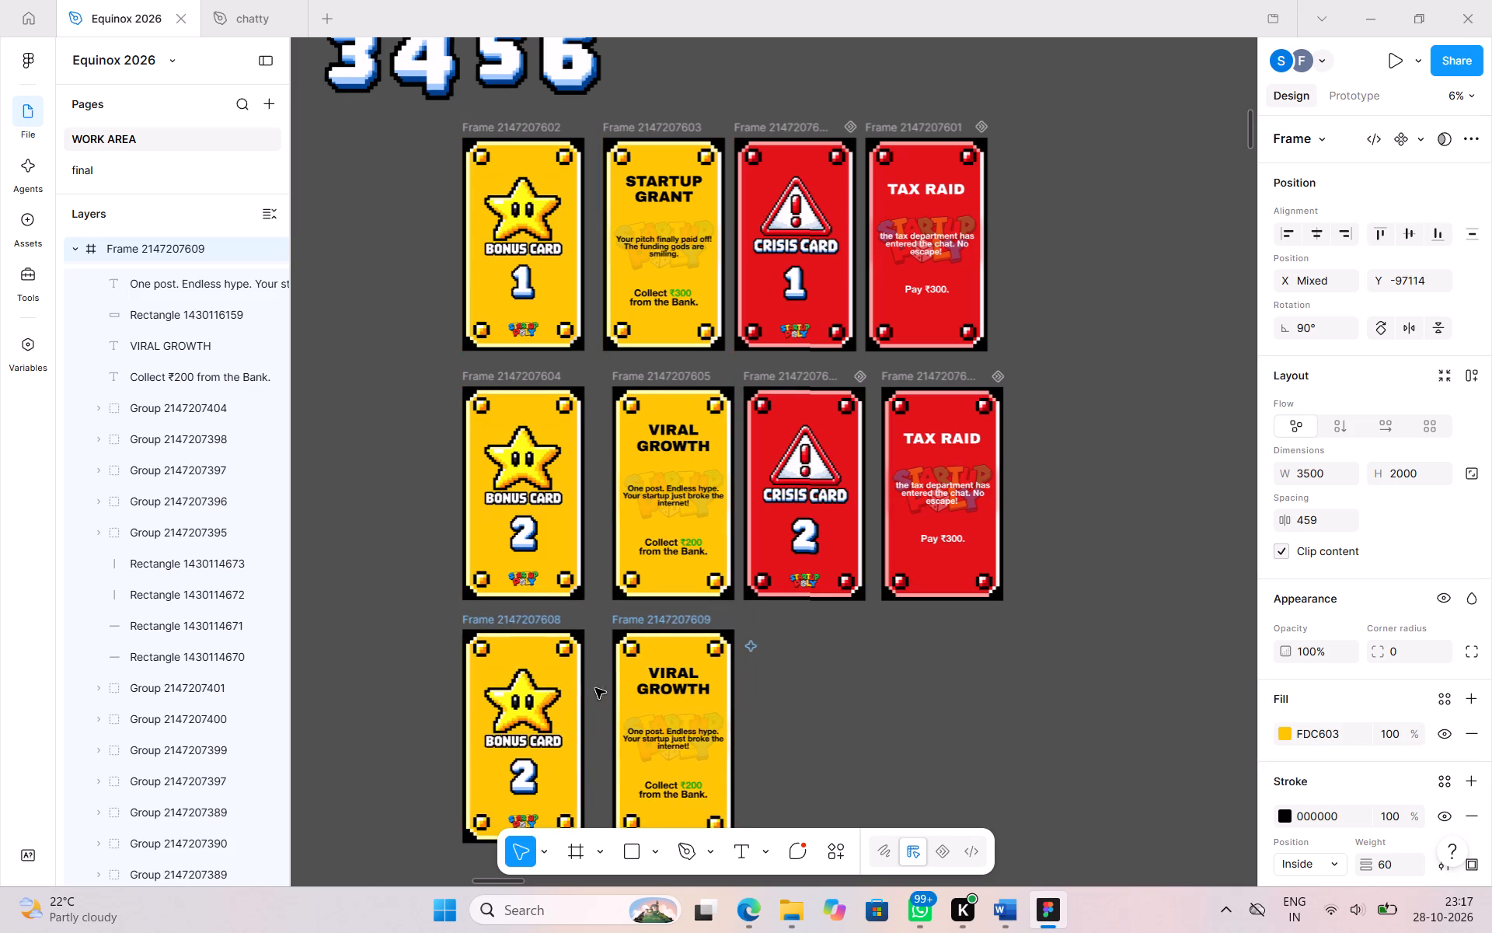
Duplicate the CRISIS CARD 2 and second-row TAX RAID frames and place the copies below them, beside the third-row VIRAL GROWTH card.
{"action": "left_click", "coordinate": [794, 372]}
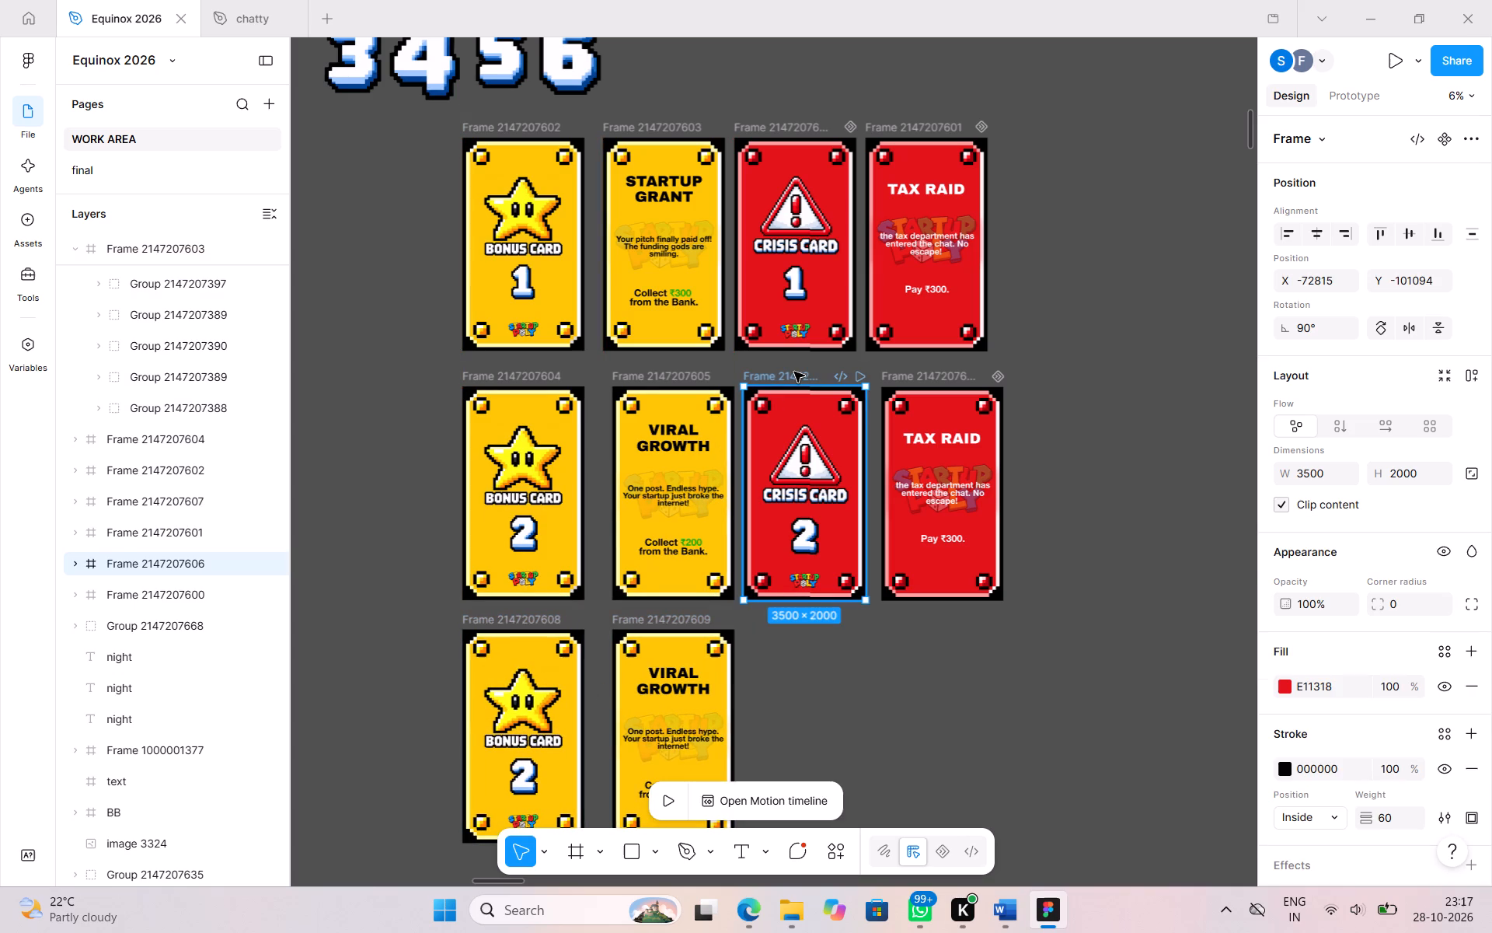
{"action": "left_click", "coordinate": [911, 369], "text": "shift"}
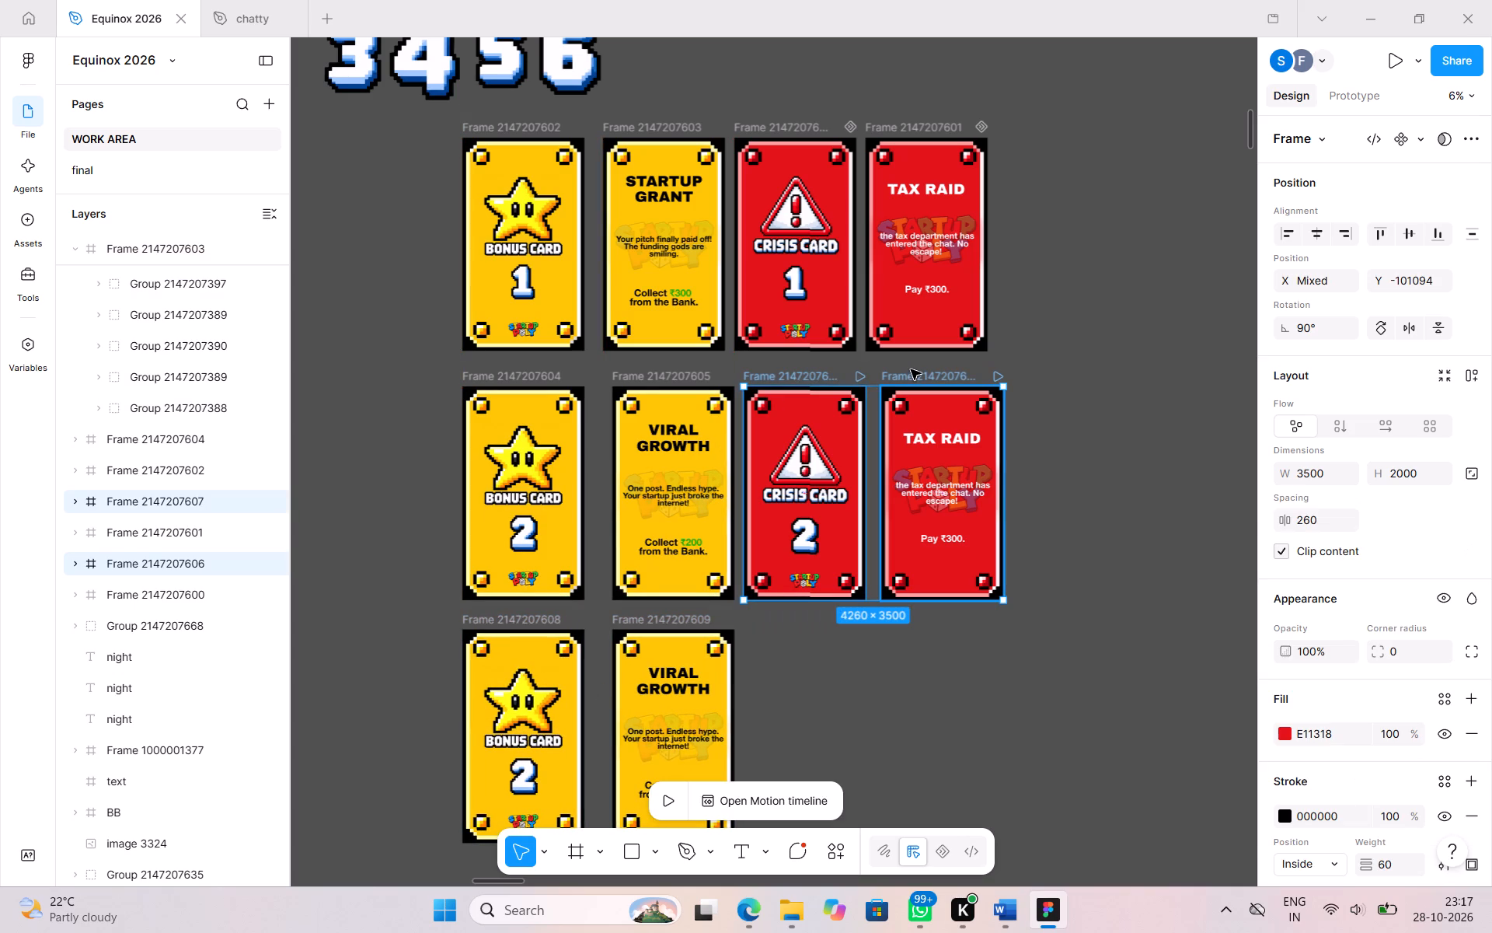
{"action": "key", "text": "ctrl+c"}
{"action": "key", "text": "ctrl+v"}
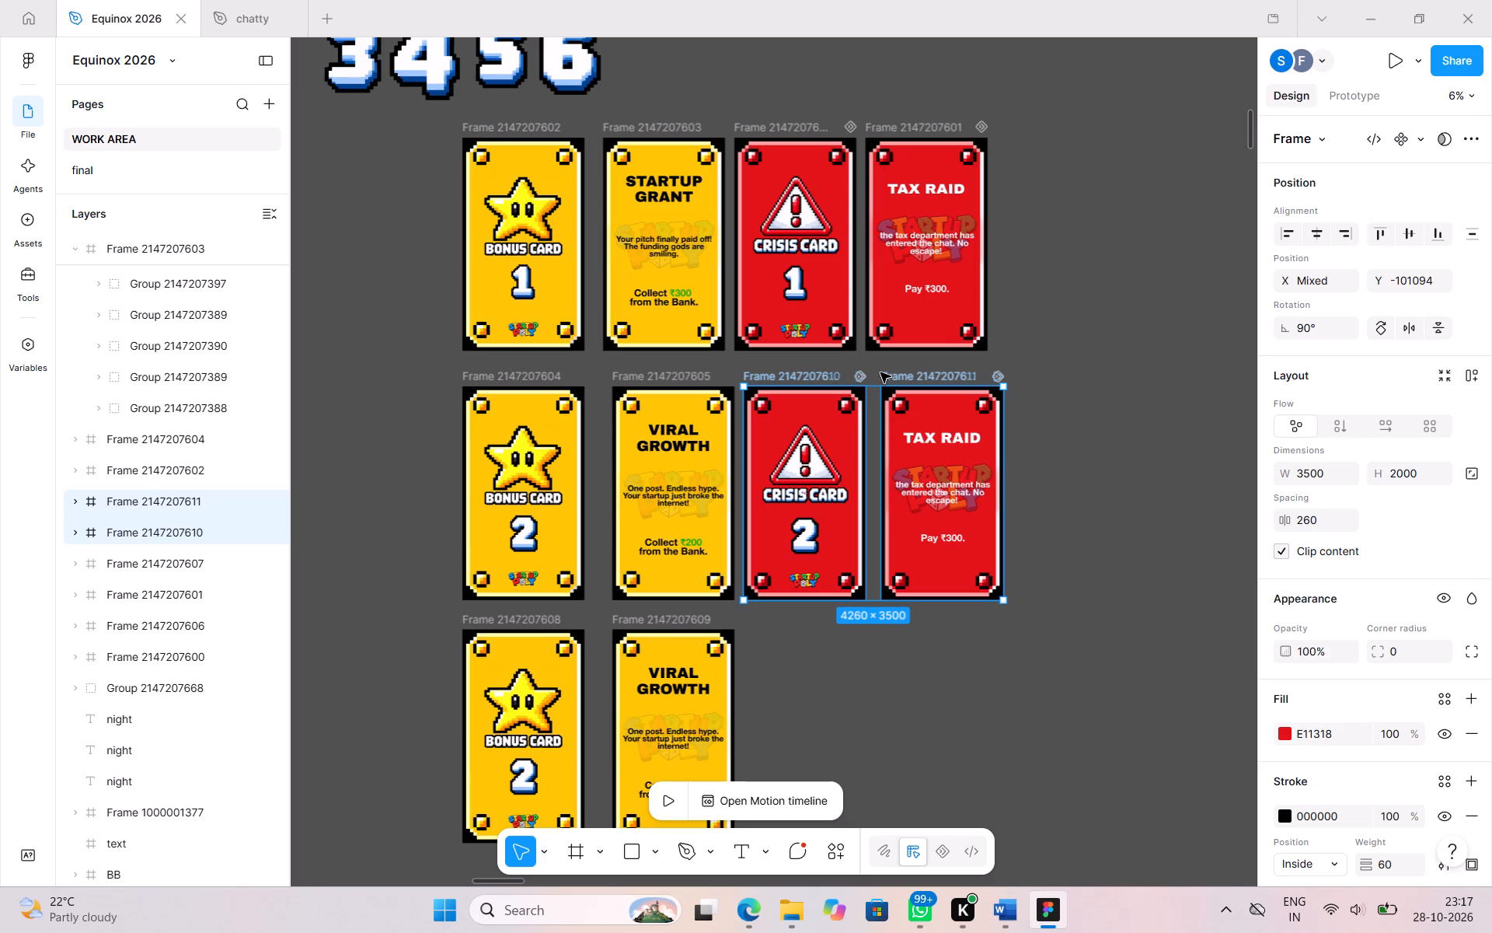
{"action": "left_click_drag", "start_coordinate": [869, 372], "coordinate": [929, 476]}
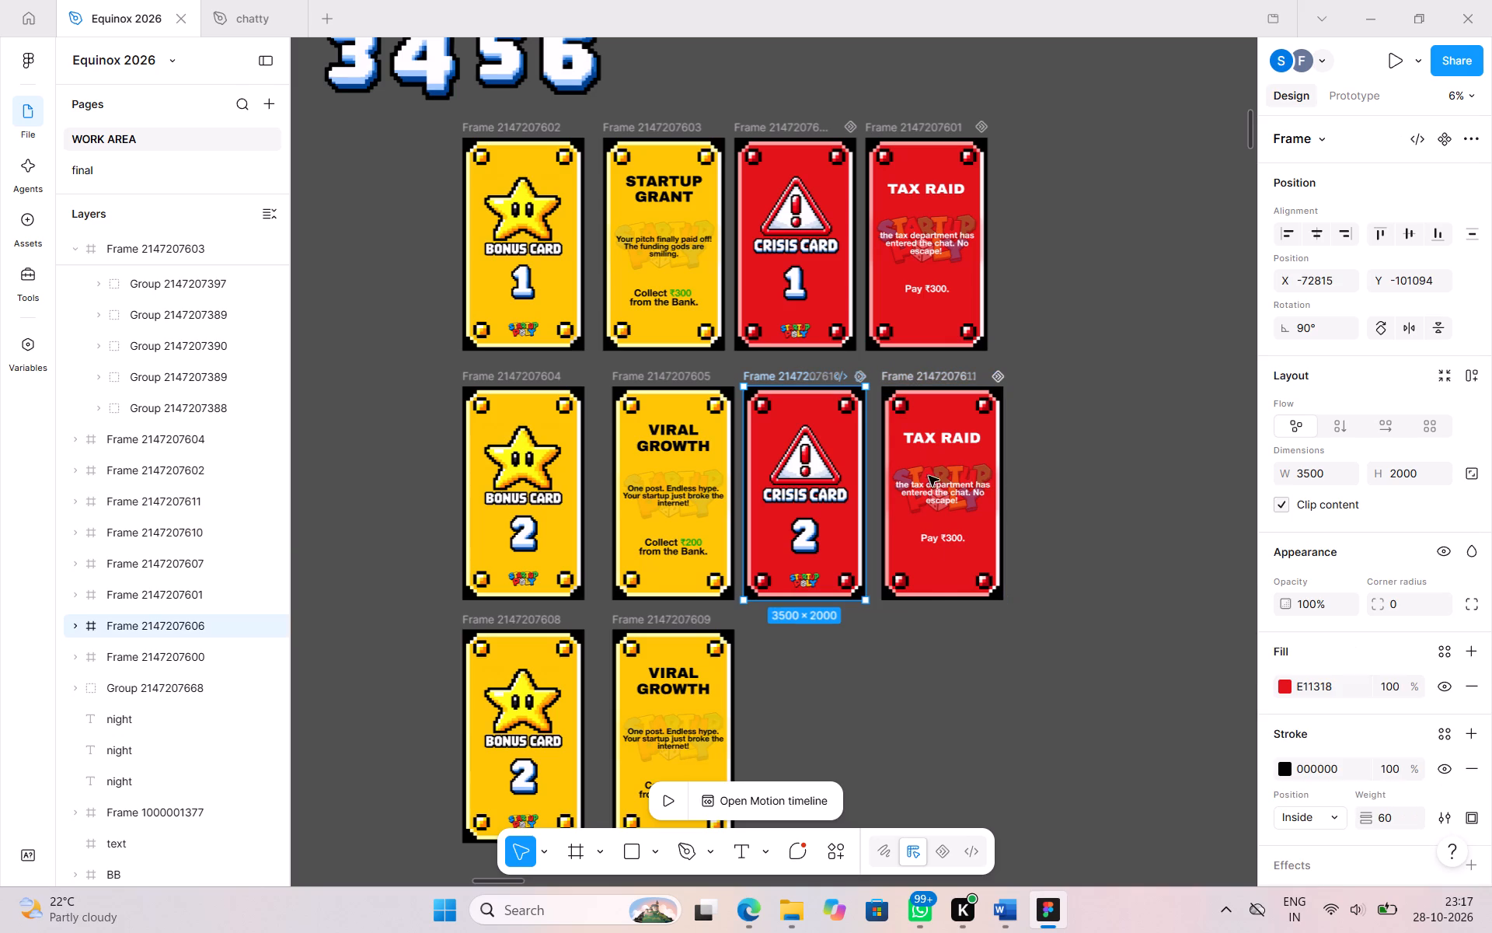
{"action": "left_click_drag", "start_coordinate": [929, 476], "coordinate": [975, 652]}
{"action": "left_click_drag", "start_coordinate": [975, 652], "coordinate": [978, 757]}
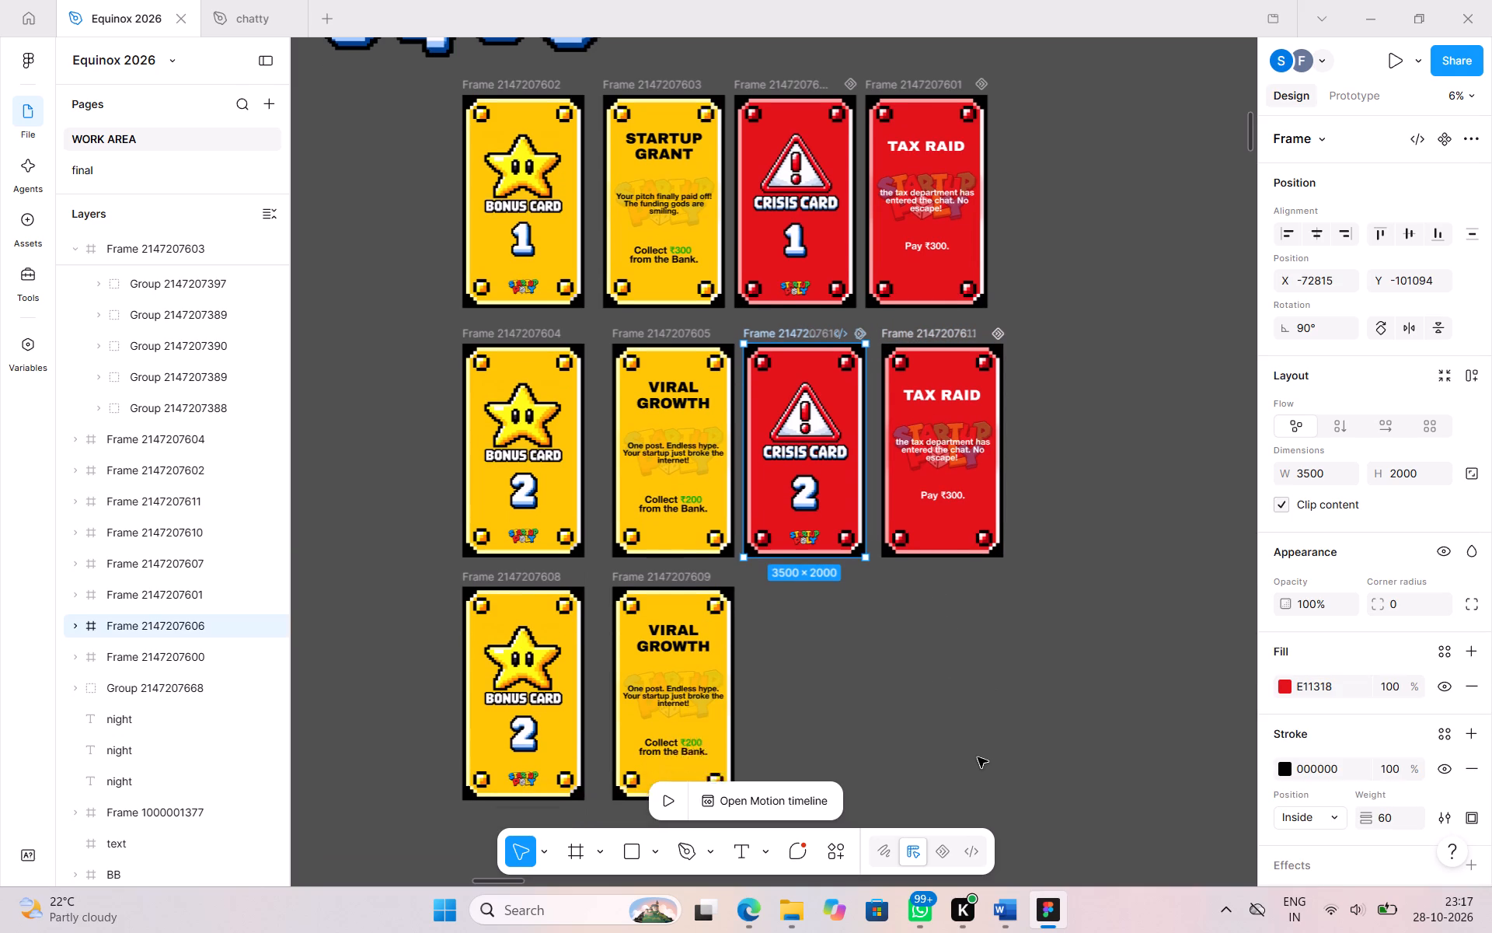
{"action": "scroll", "coordinate": [866, 309], "scroll_direction": "down", "scroll_amount": 1}
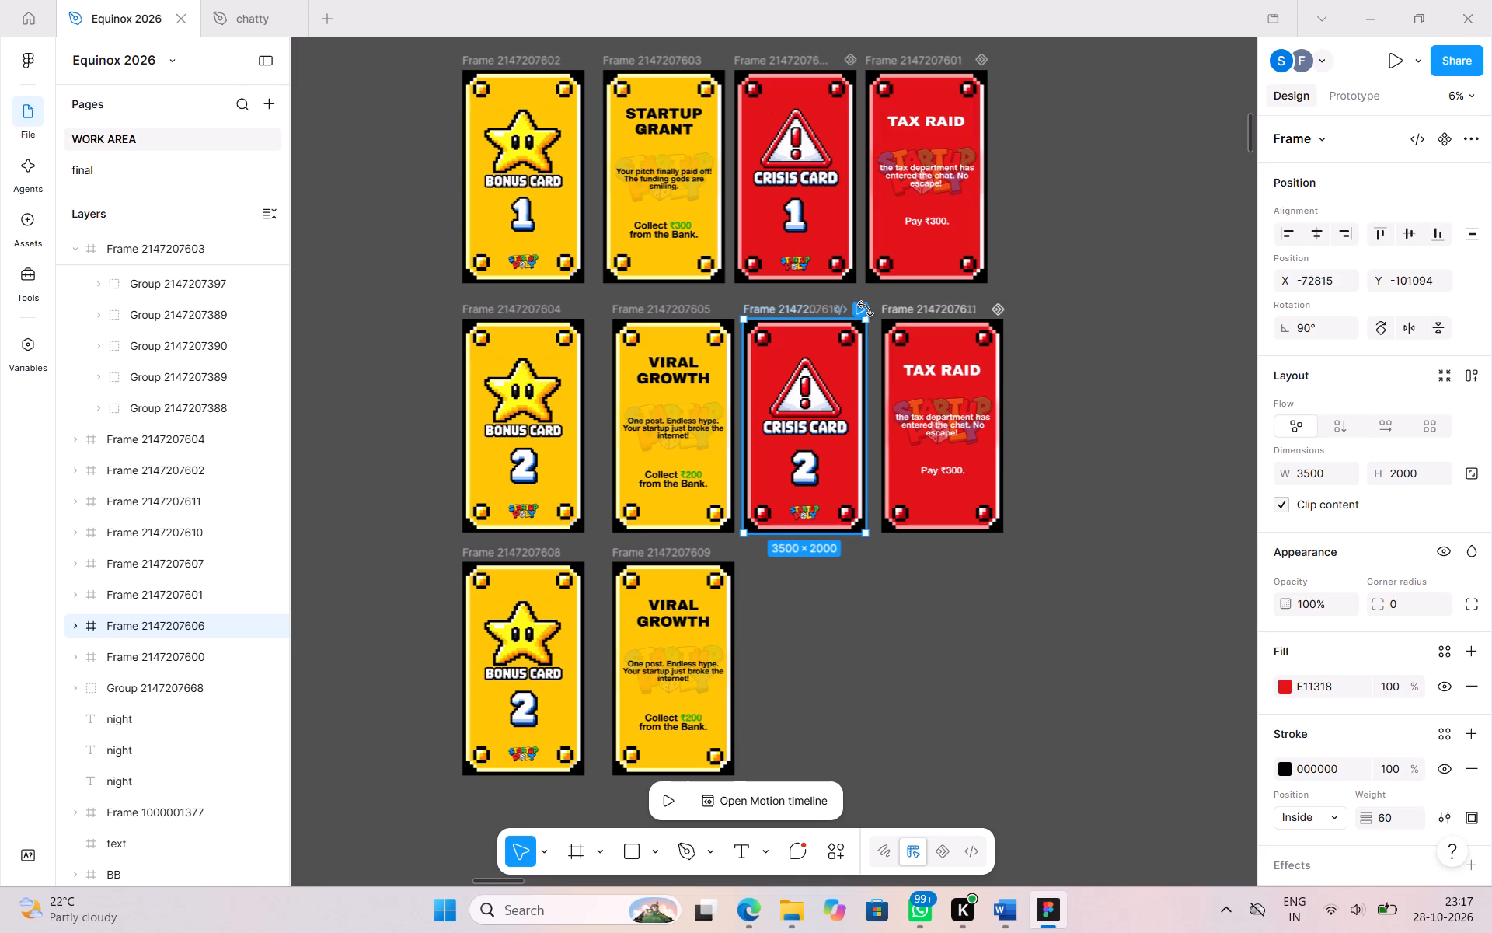
{"action": "key", "text": "ctrl+z"}
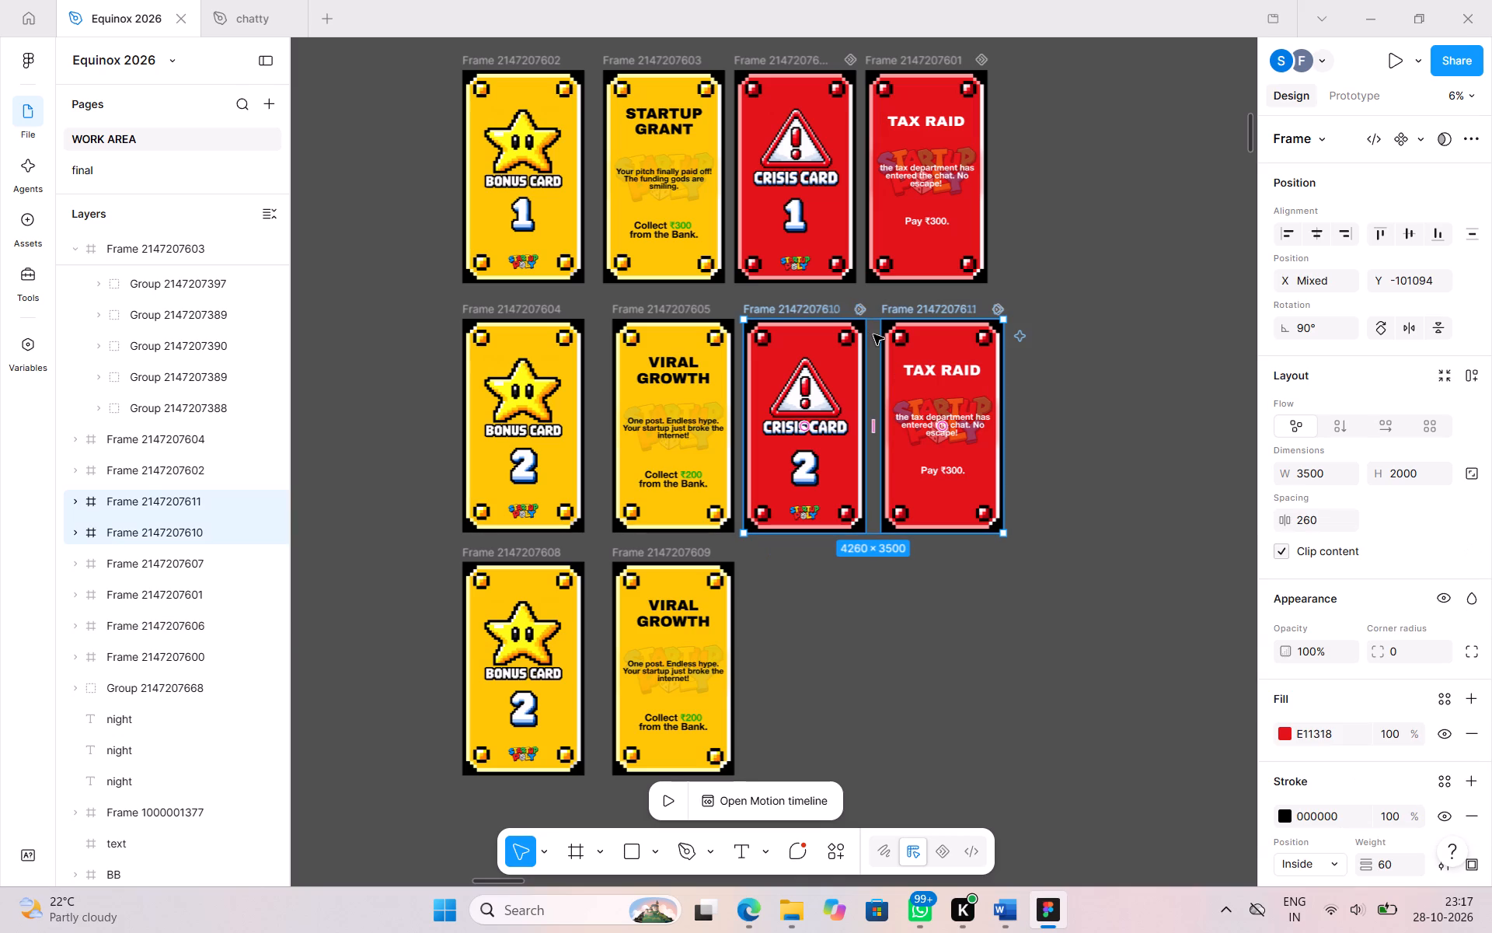
{"action": "left_click_drag", "start_coordinate": [873, 335], "coordinate": [886, 581]}
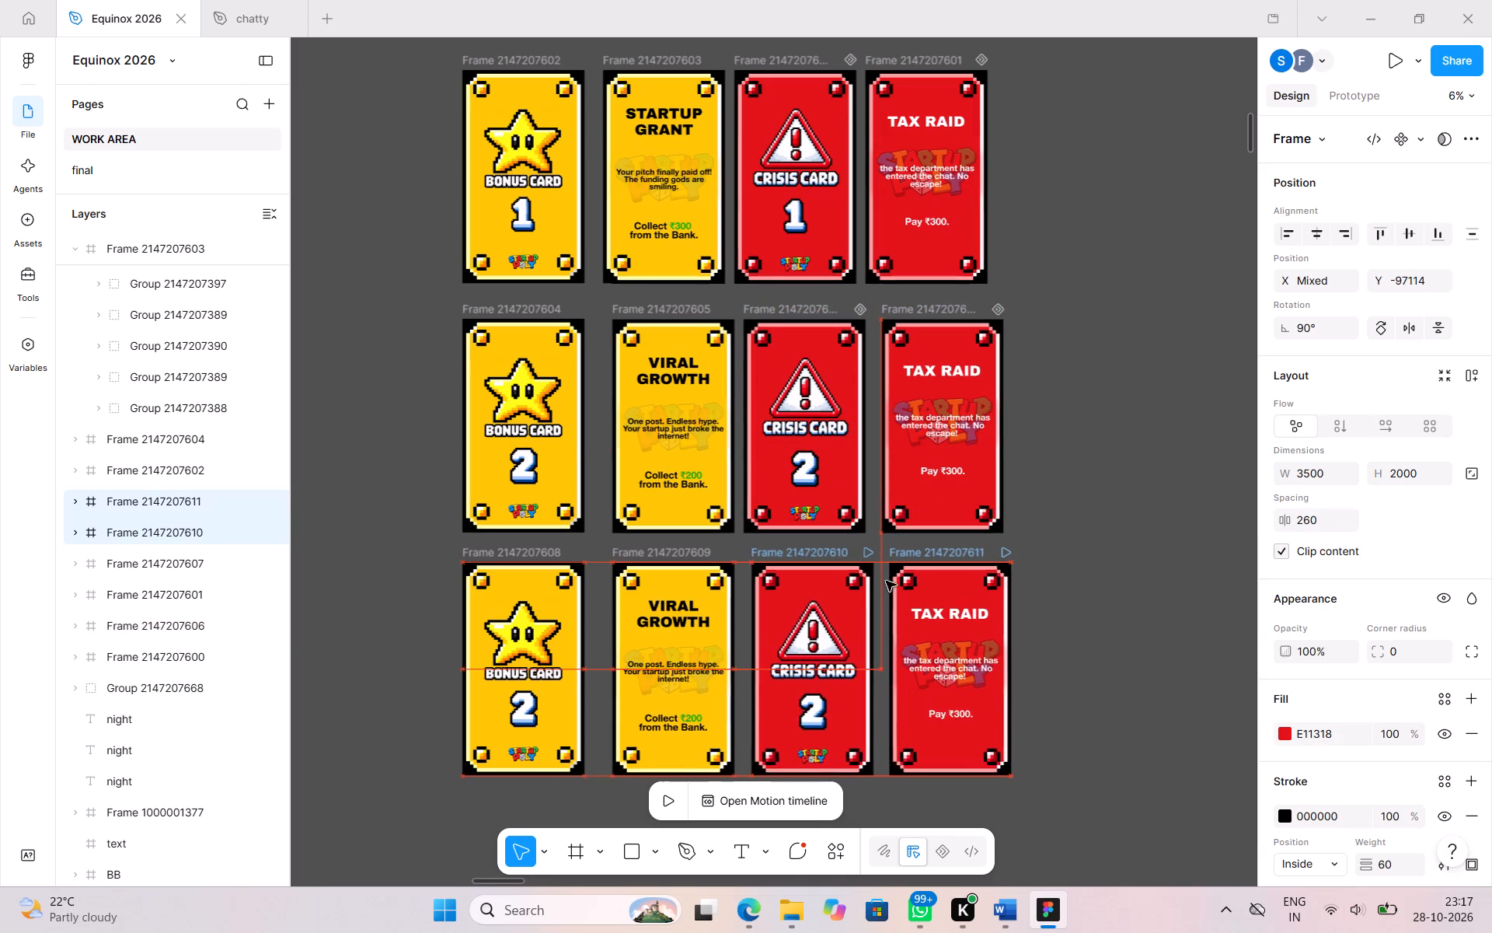
{"action": "left_click_drag", "start_coordinate": [886, 581], "coordinate": [880, 584]}
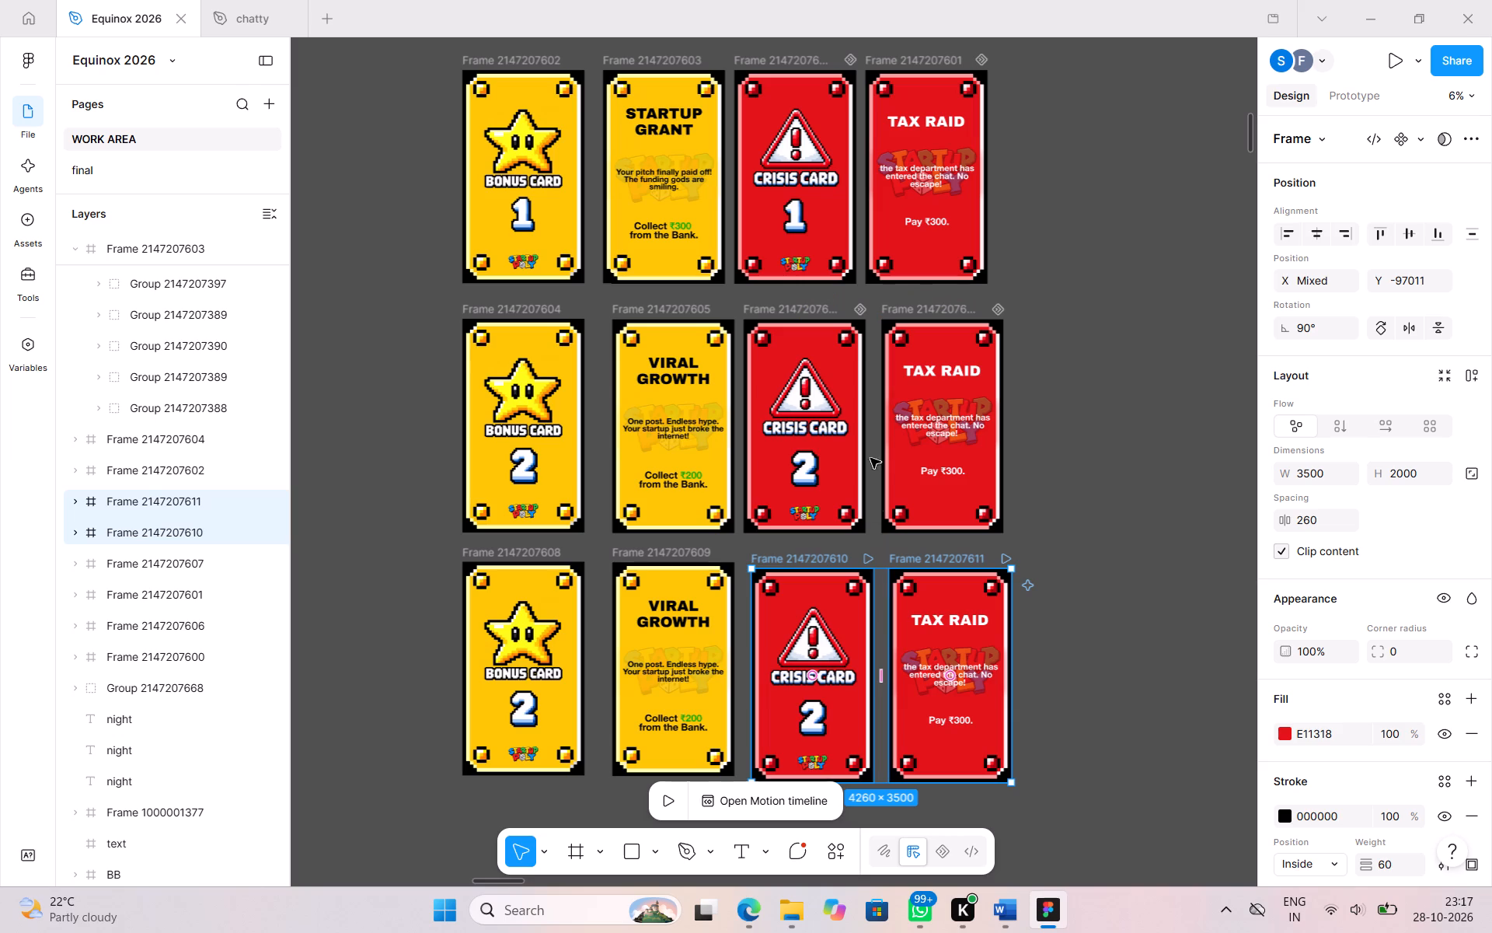
Compare the typography settings of the description texts on the second-row TAX RAID and VIRAL GROWTH cards.
{"action": "left_click", "coordinate": [938, 426]}
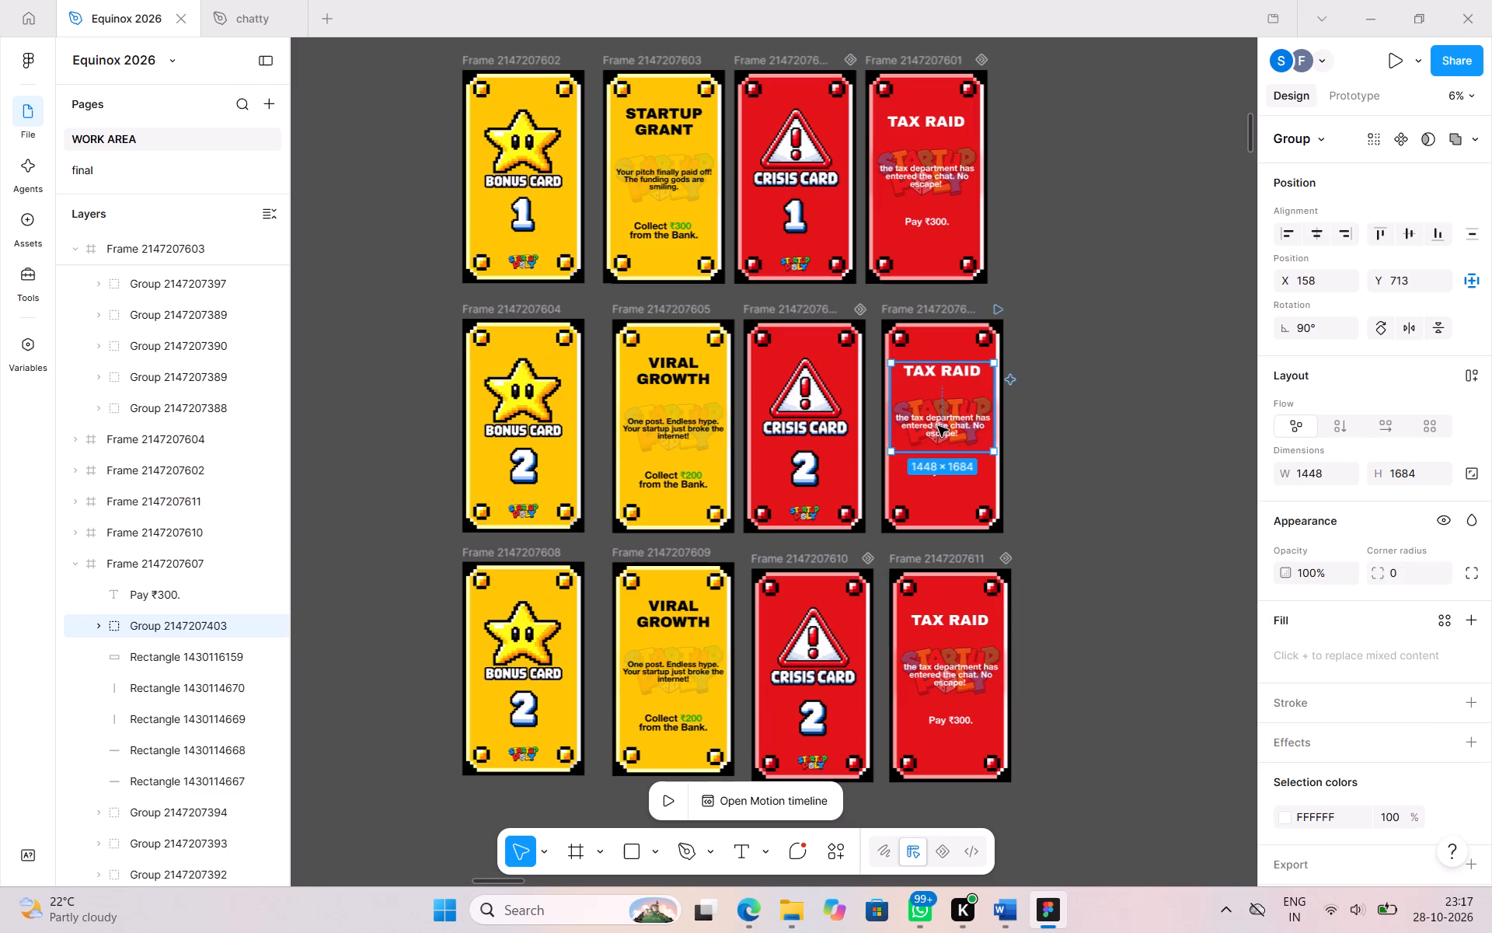
{"action": "scroll", "coordinate": [1295, 591], "scroll_direction": "down", "scroll_amount": 4}
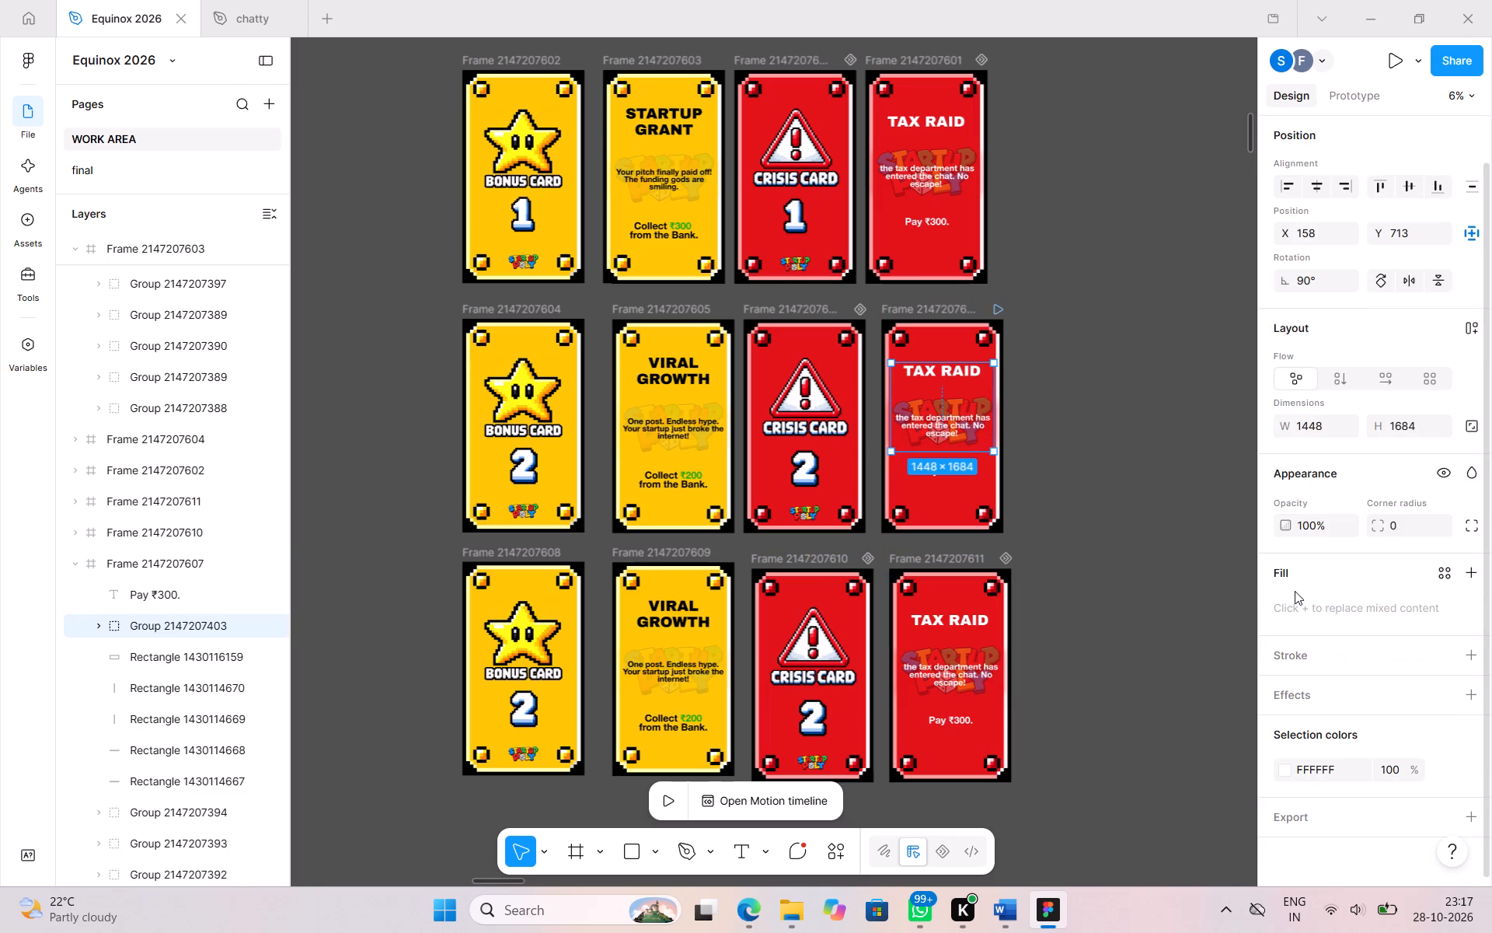
{"action": "double_click", "coordinate": [941, 424]}
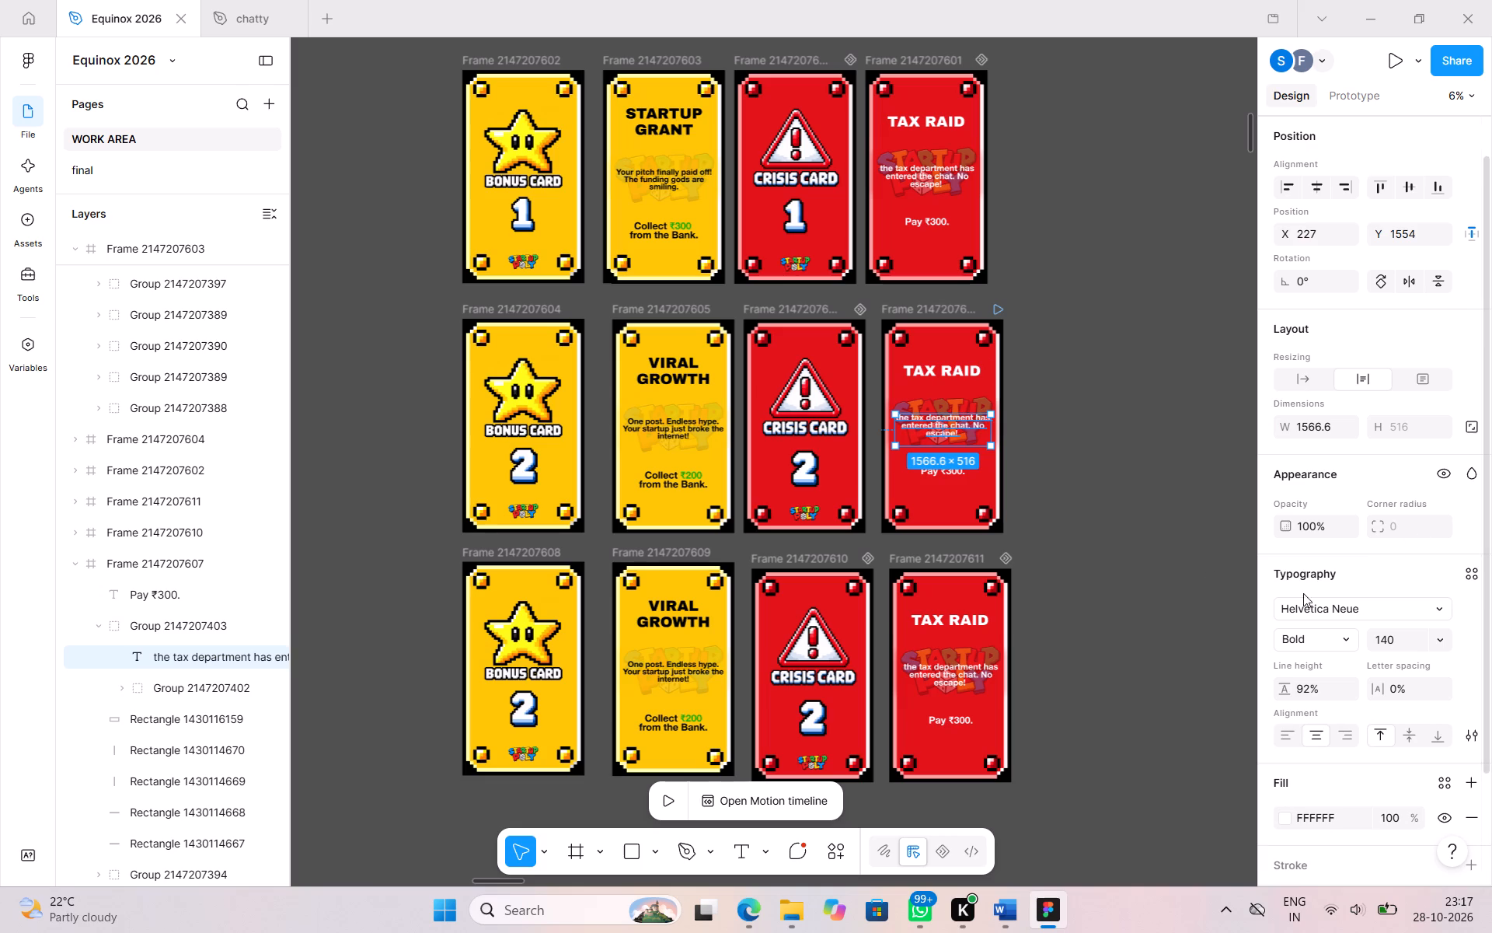
{"action": "left_click", "coordinate": [658, 432]}
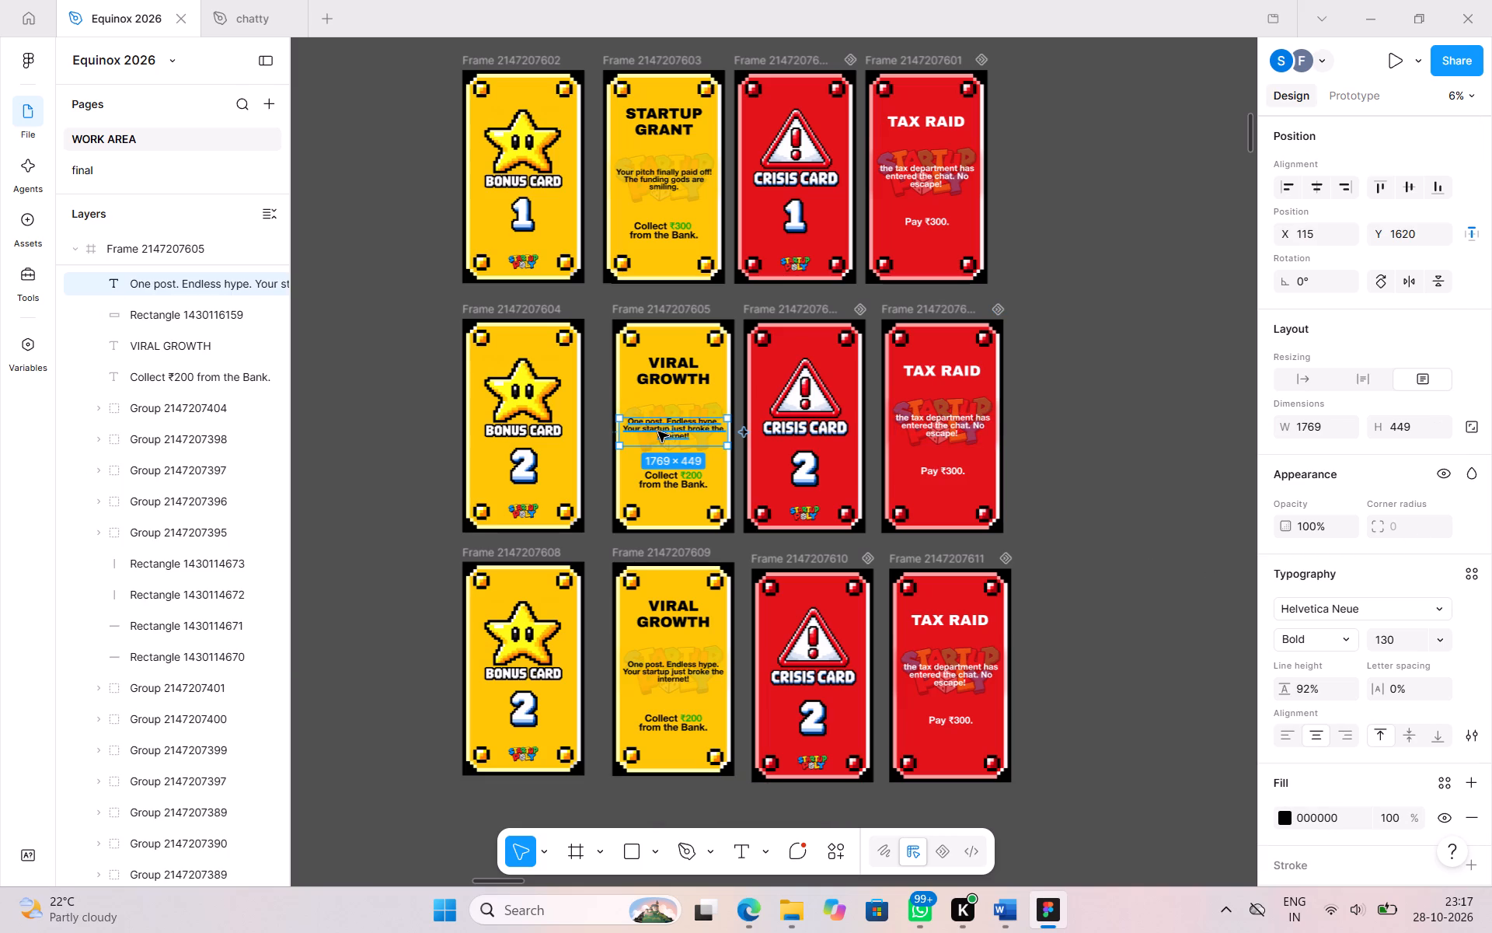
{"action": "left_click", "coordinate": [933, 431]}
{"action": "left_click", "coordinate": [938, 420]}
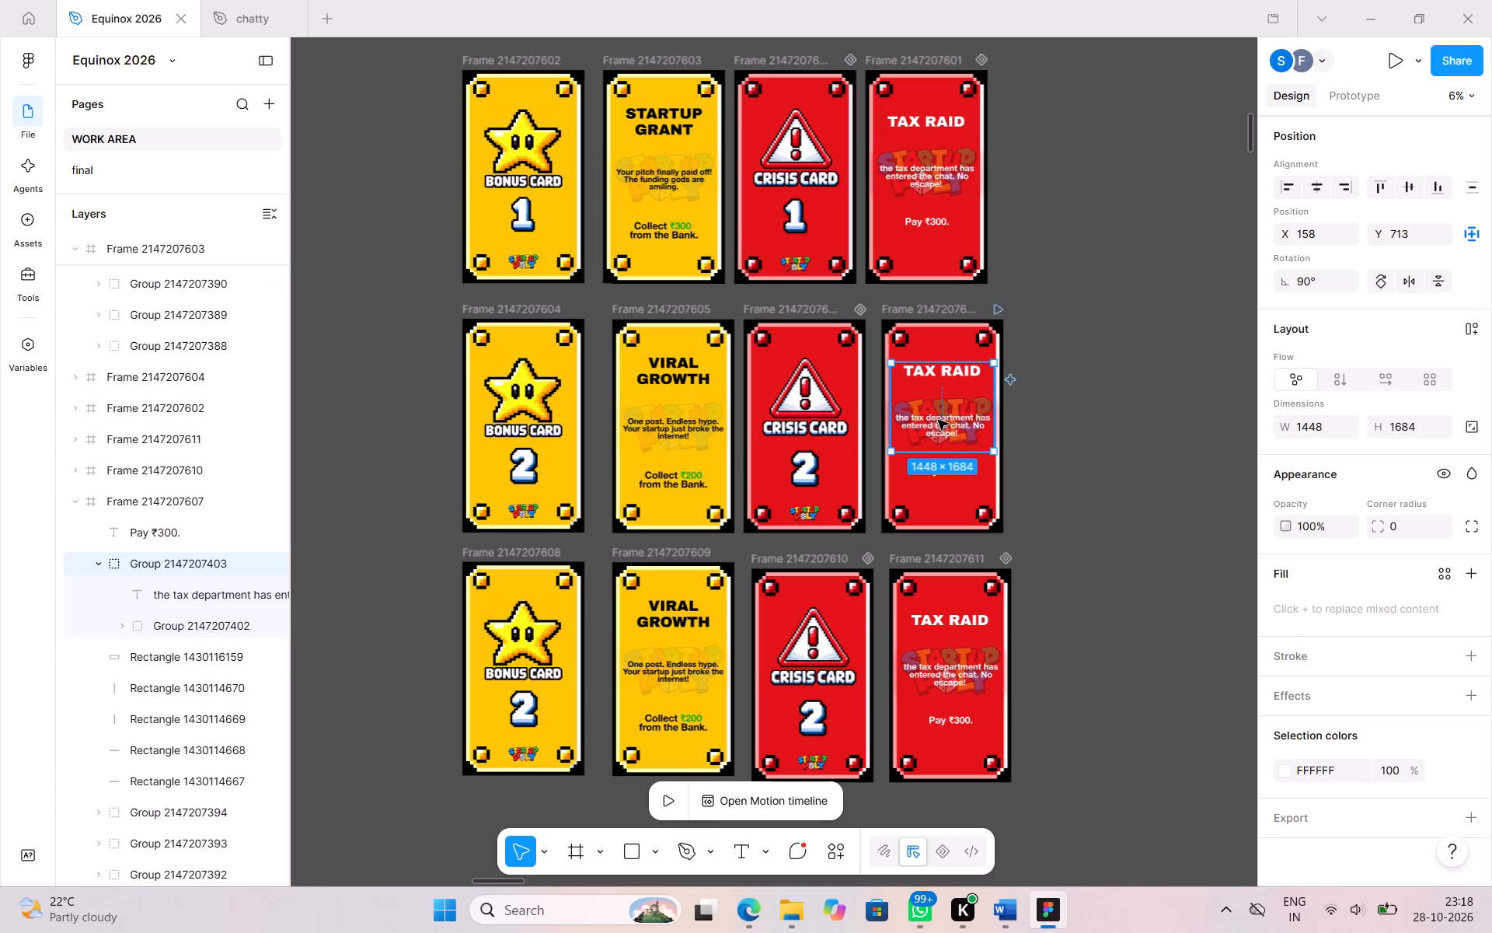
{"action": "left_click", "coordinate": [1112, 385]}
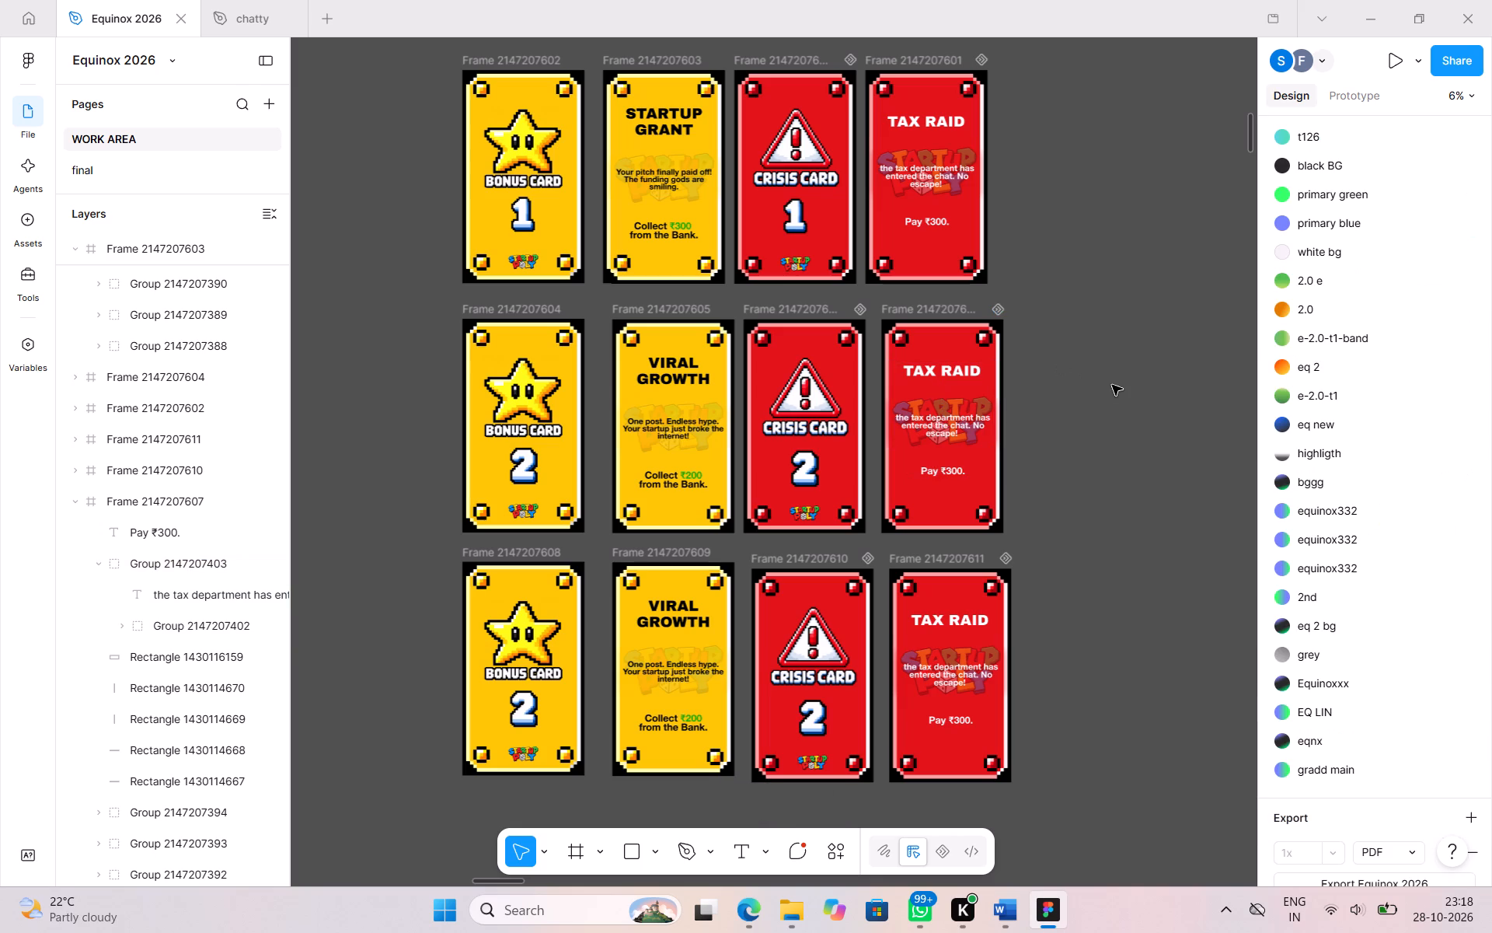
Capture a rectangular screenshot of all three rows of bonus and crisis cards.
{"action": "key", "text": "Print"}
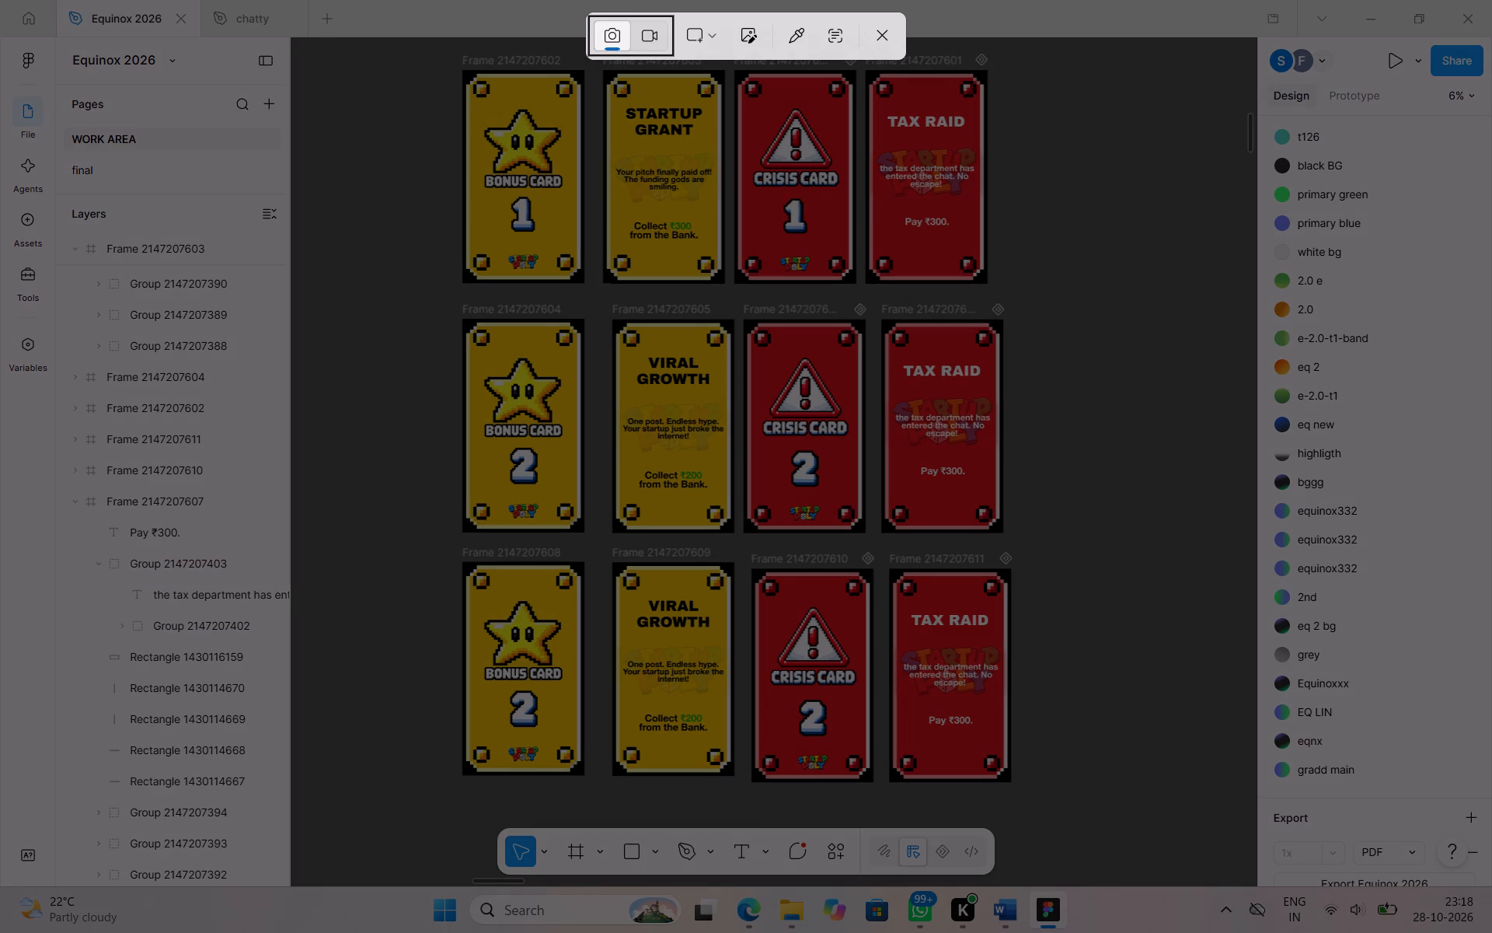
{"action": "left_click_drag", "start_coordinate": [442, 61], "coordinate": [1072, 798]}
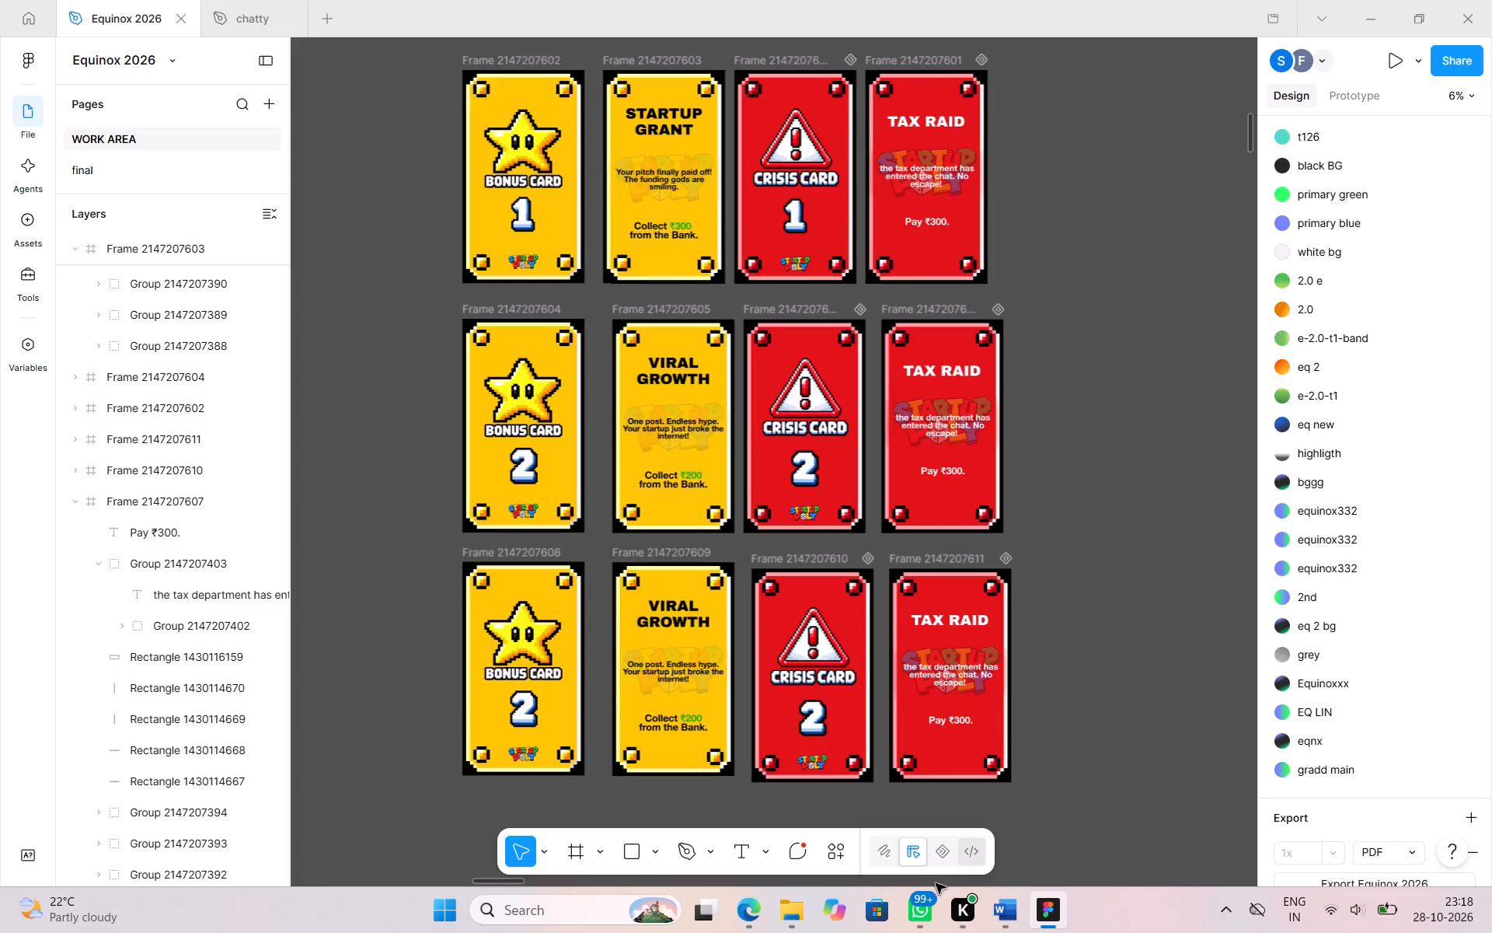
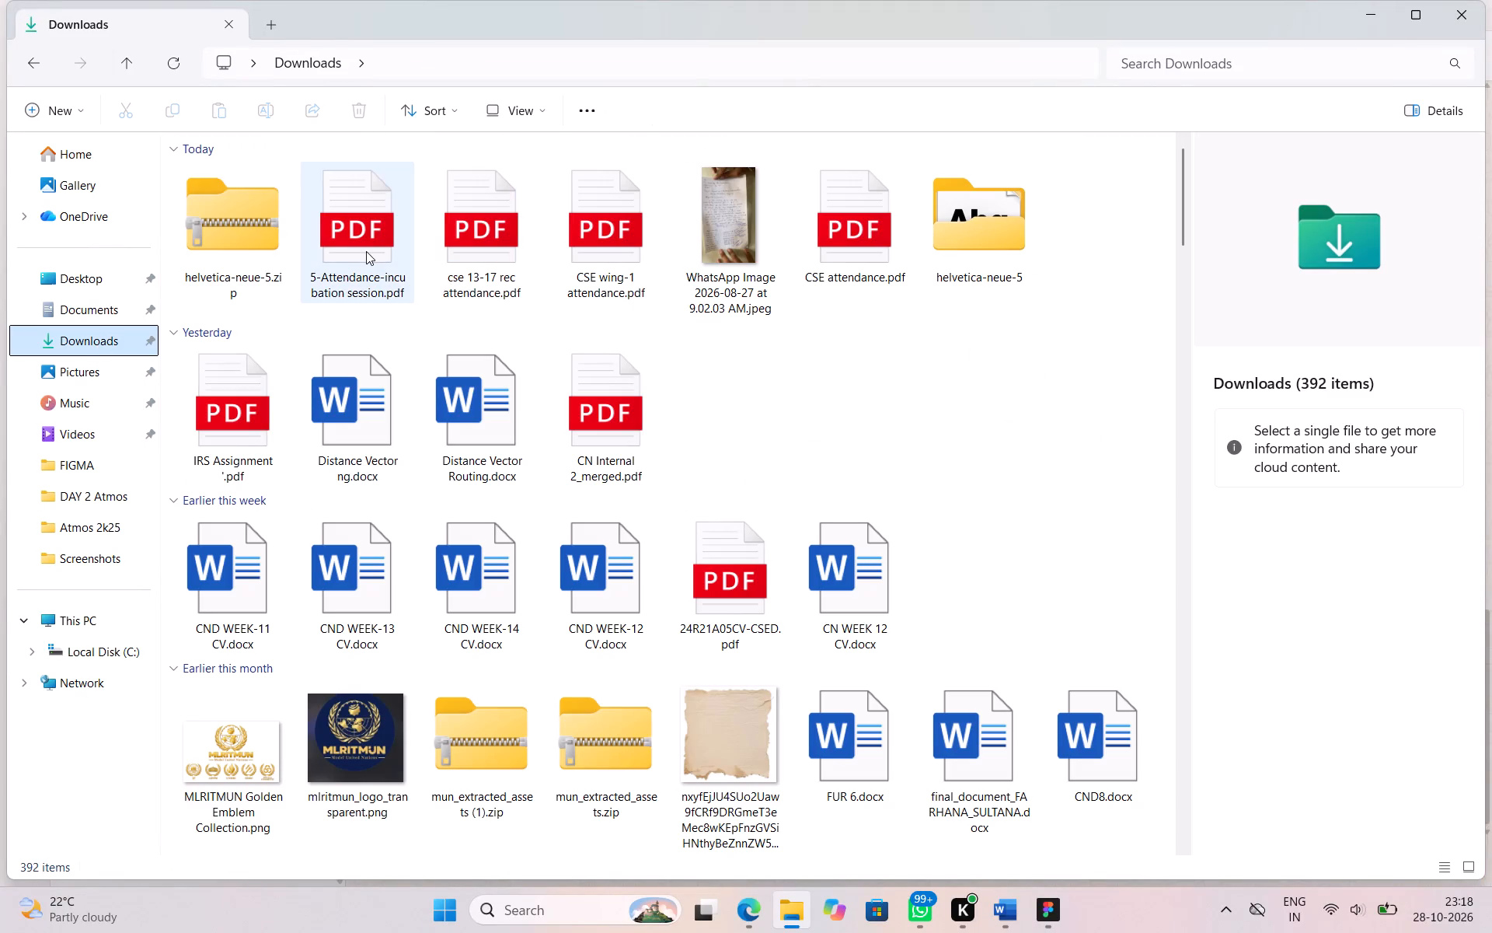
In File Explorer's Downloads folder, copy today's four attendance PDFs together with the WhatsApp image dated 2026-08-27.
{"action": "left_click", "coordinate": [366, 251]}
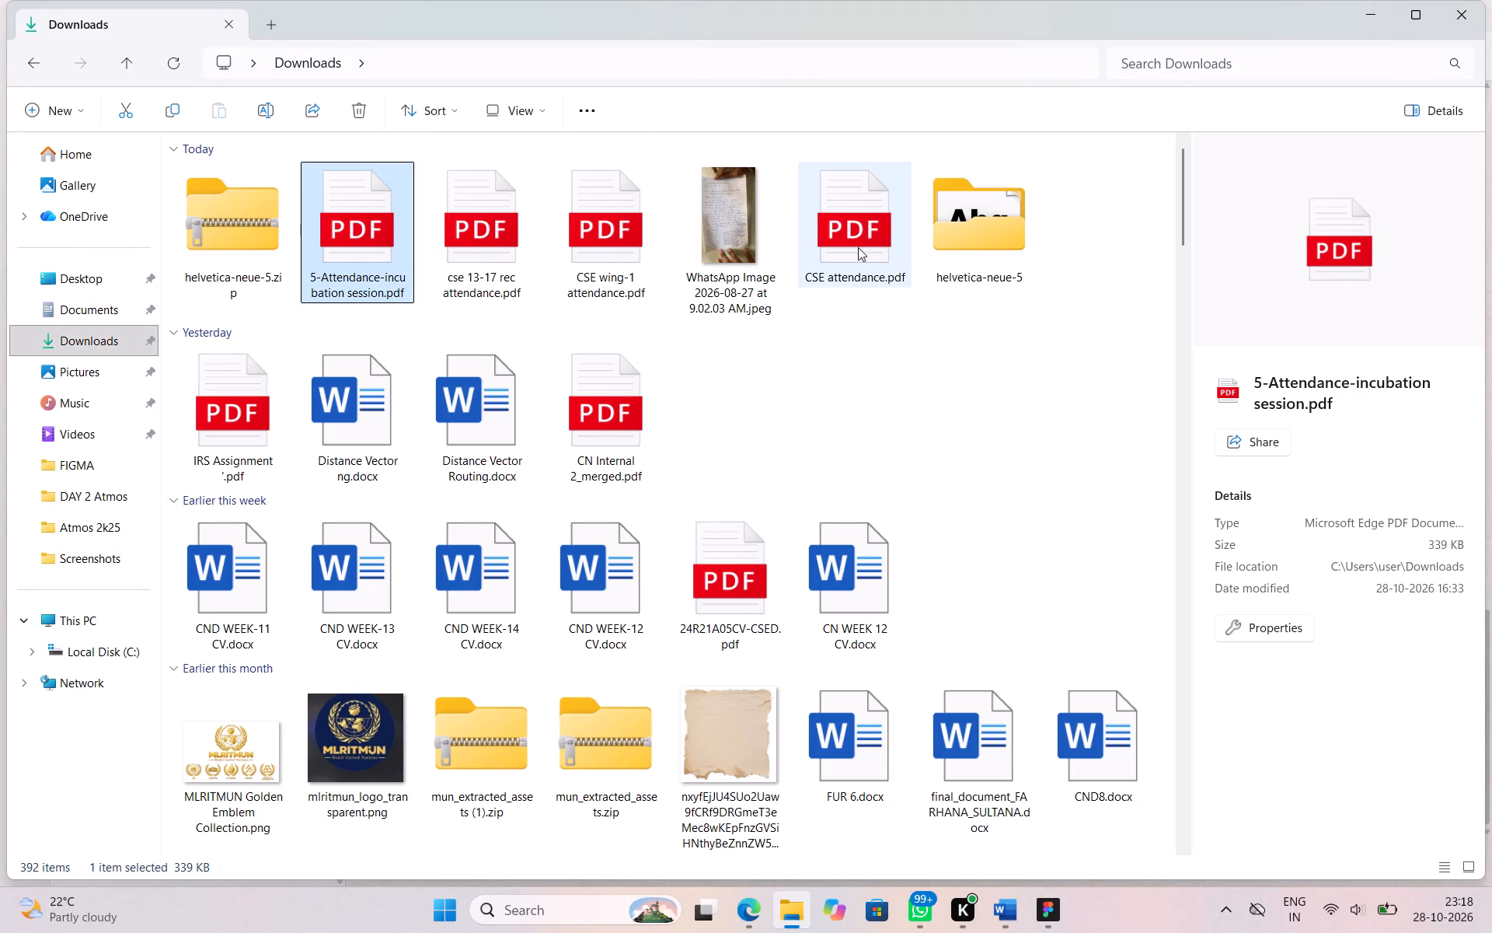
{"action": "left_click", "coordinate": [856, 246], "text": "ctrl"}
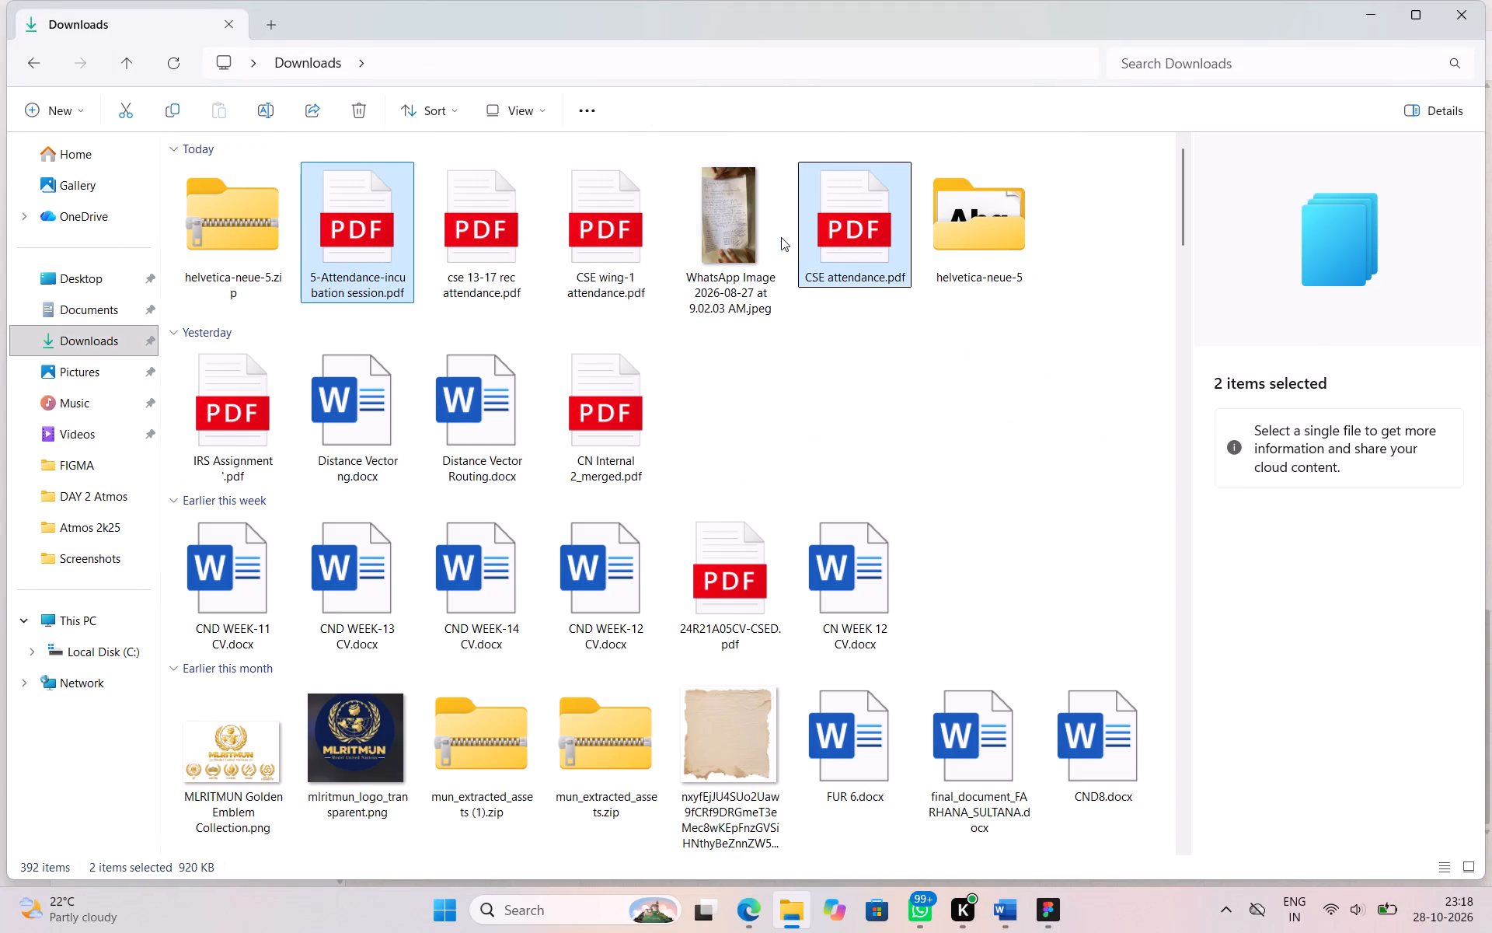
{"action": "left_click", "coordinate": [781, 237], "text": "shift"}
{"action": "left_click", "coordinate": [640, 232], "text": "shift"}
{"action": "left_click", "coordinate": [519, 246], "text": "shift"}
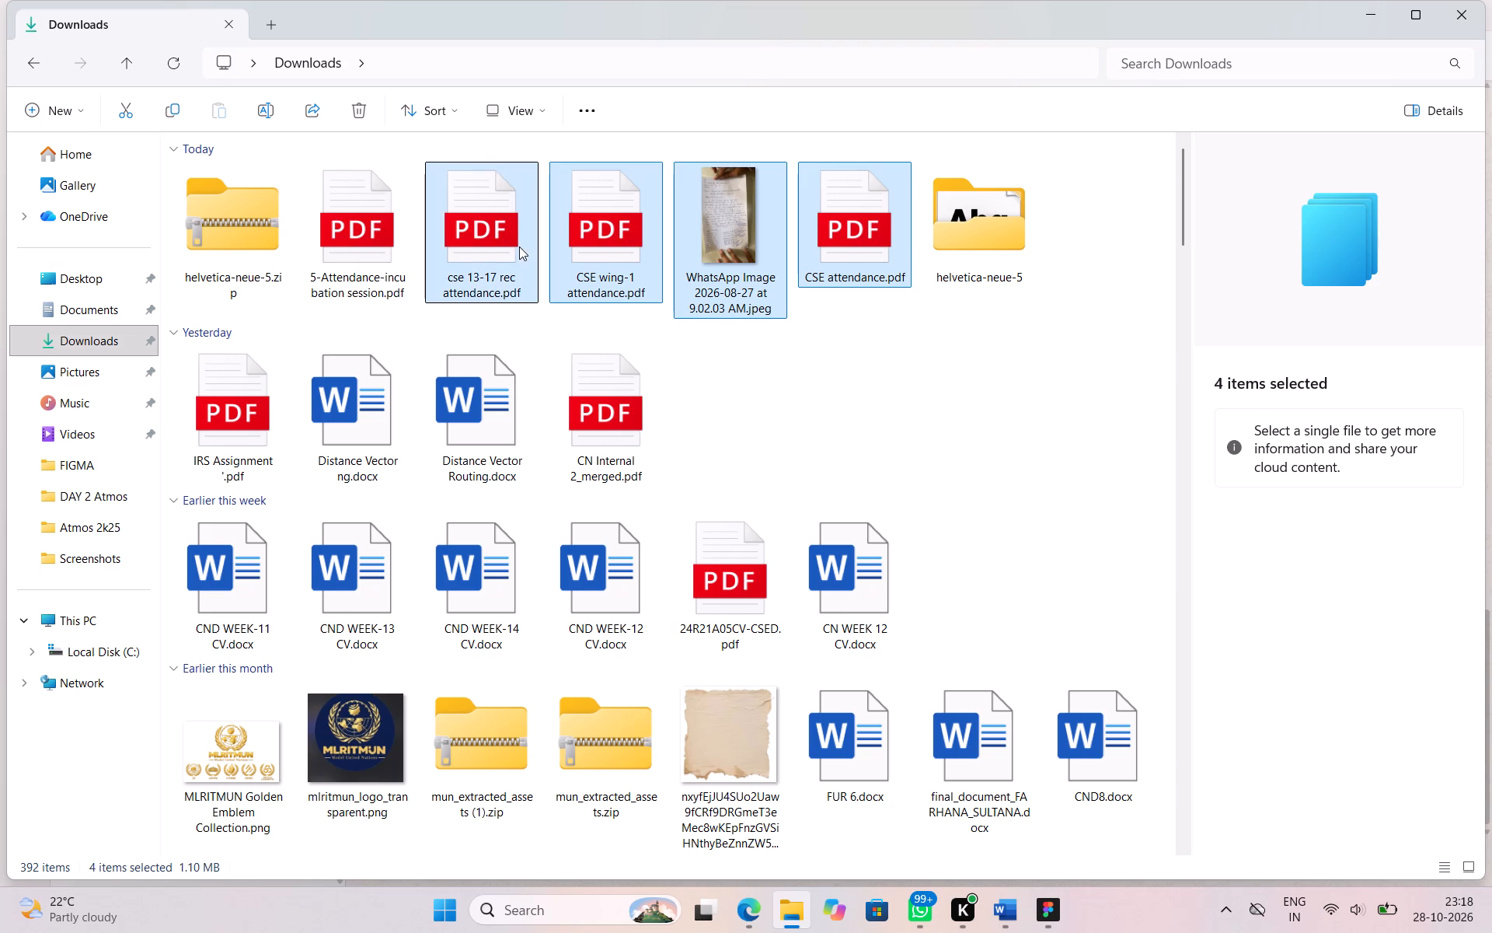
{"action": "left_click", "coordinate": [417, 250], "text": "shift"}
{"action": "left_click", "coordinate": [371, 250], "text": "shift"}
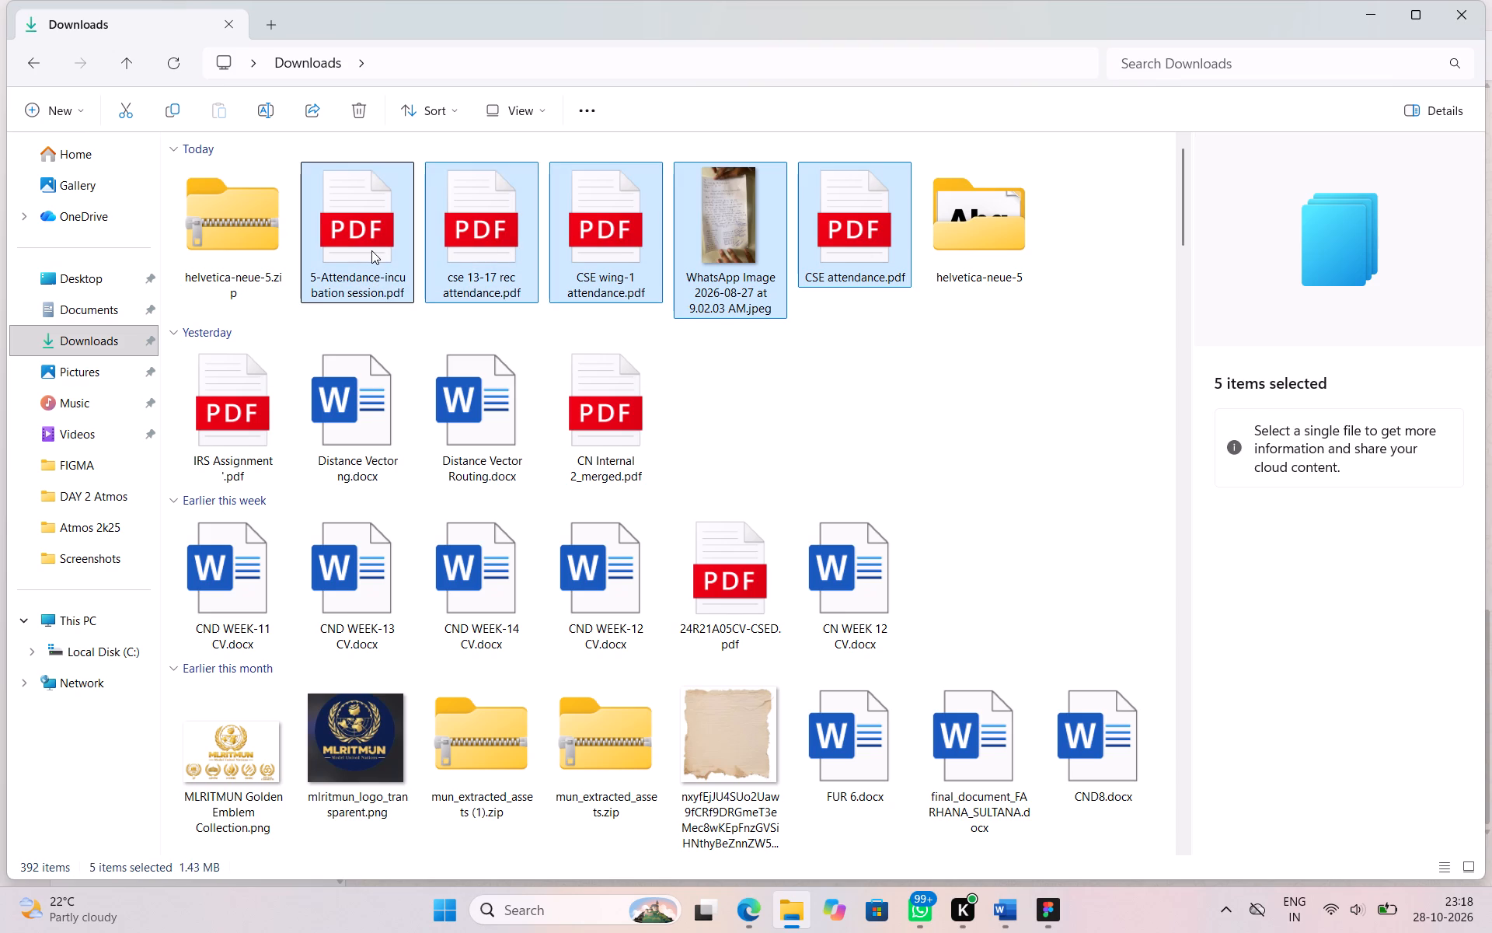
{"action": "key", "text": "ctrl+c"}
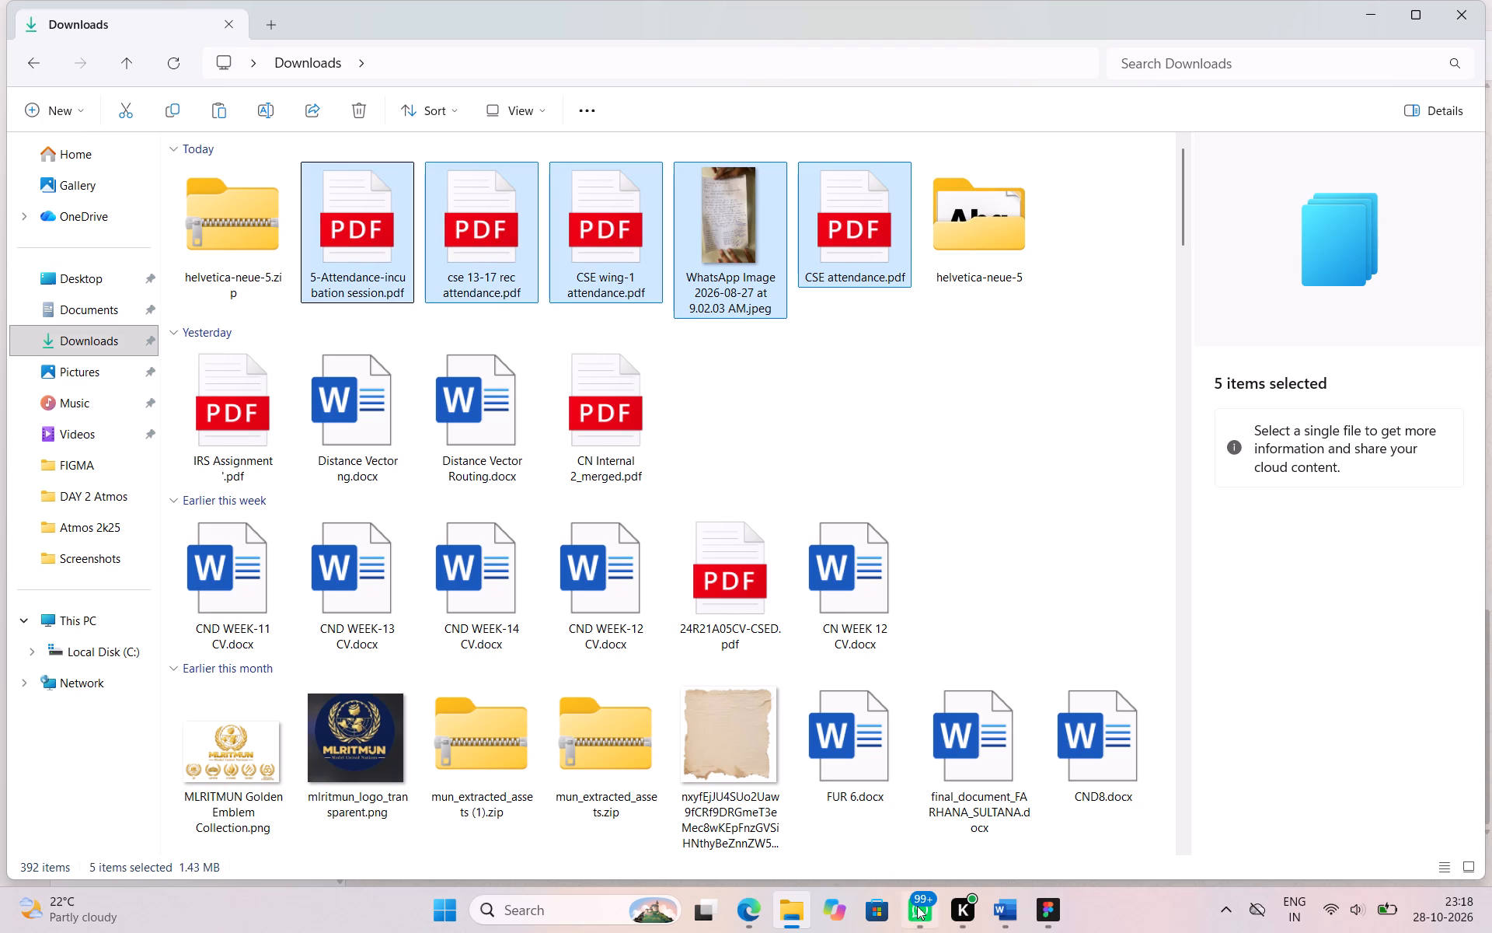
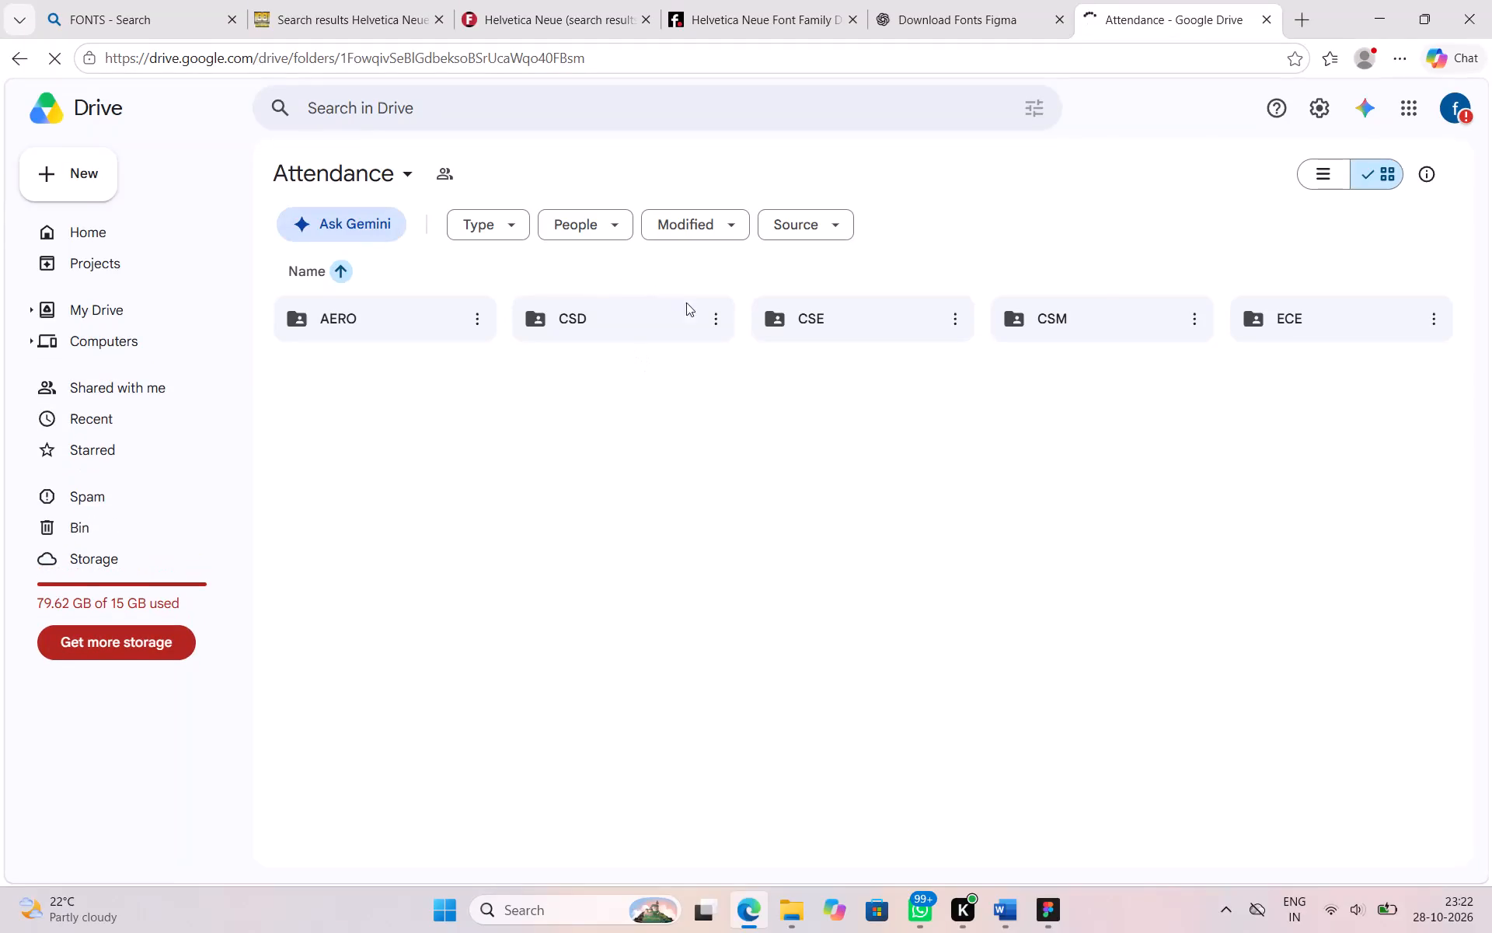
Switch to Google Drive in Edge and download cse wing 1 6-16.pdf from the Attendance folder's CSE subfolder.
{"action": "left_click", "coordinate": [859, 316]}
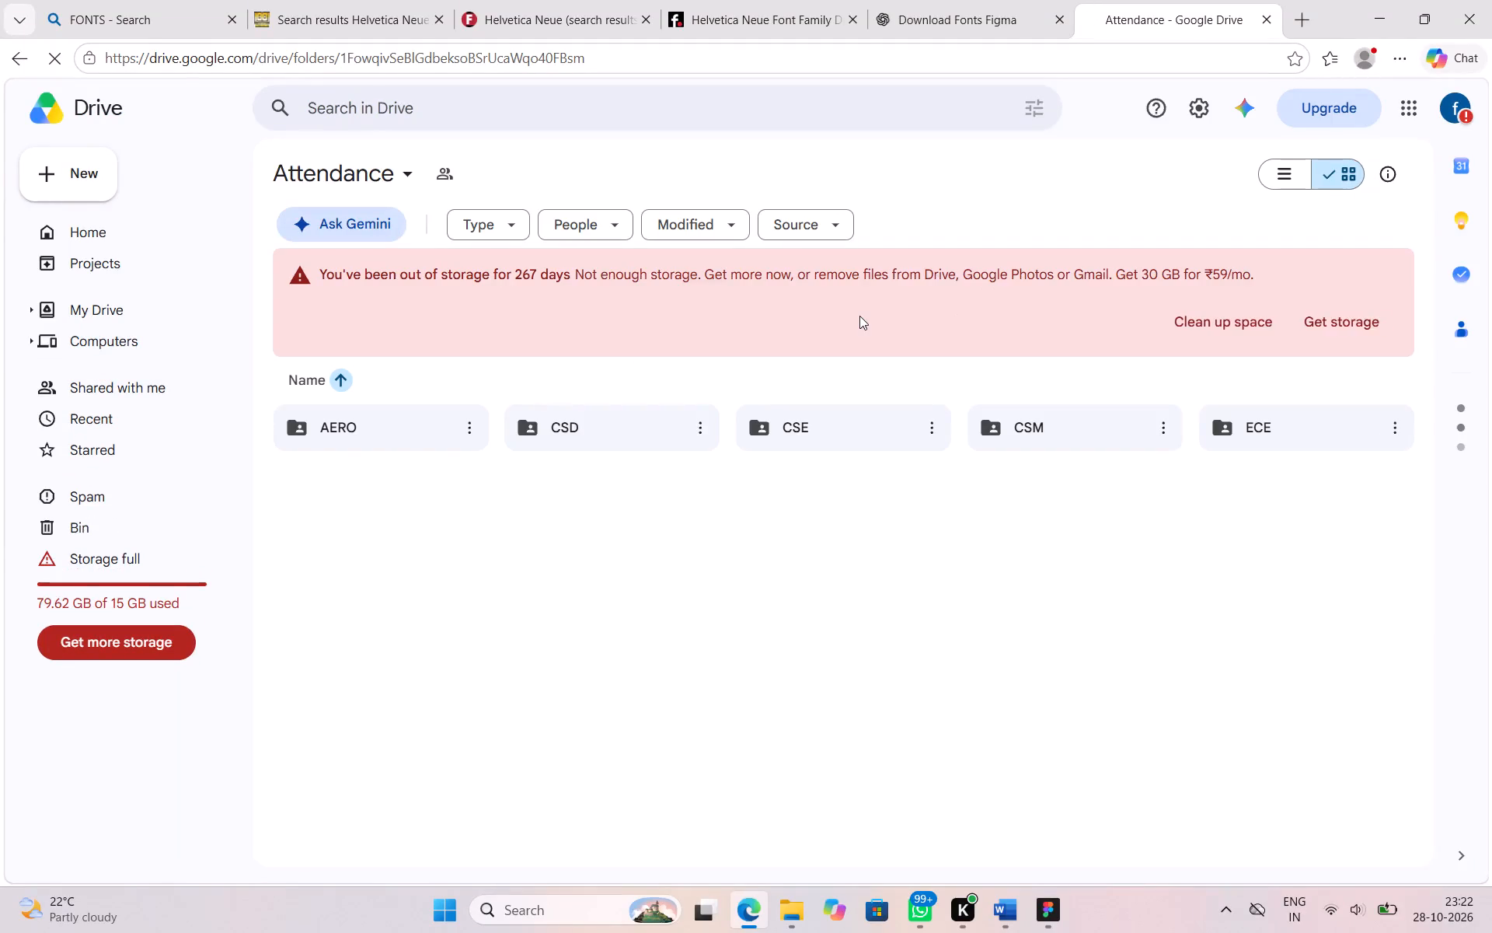
{"action": "left_click", "coordinate": [917, 177]}
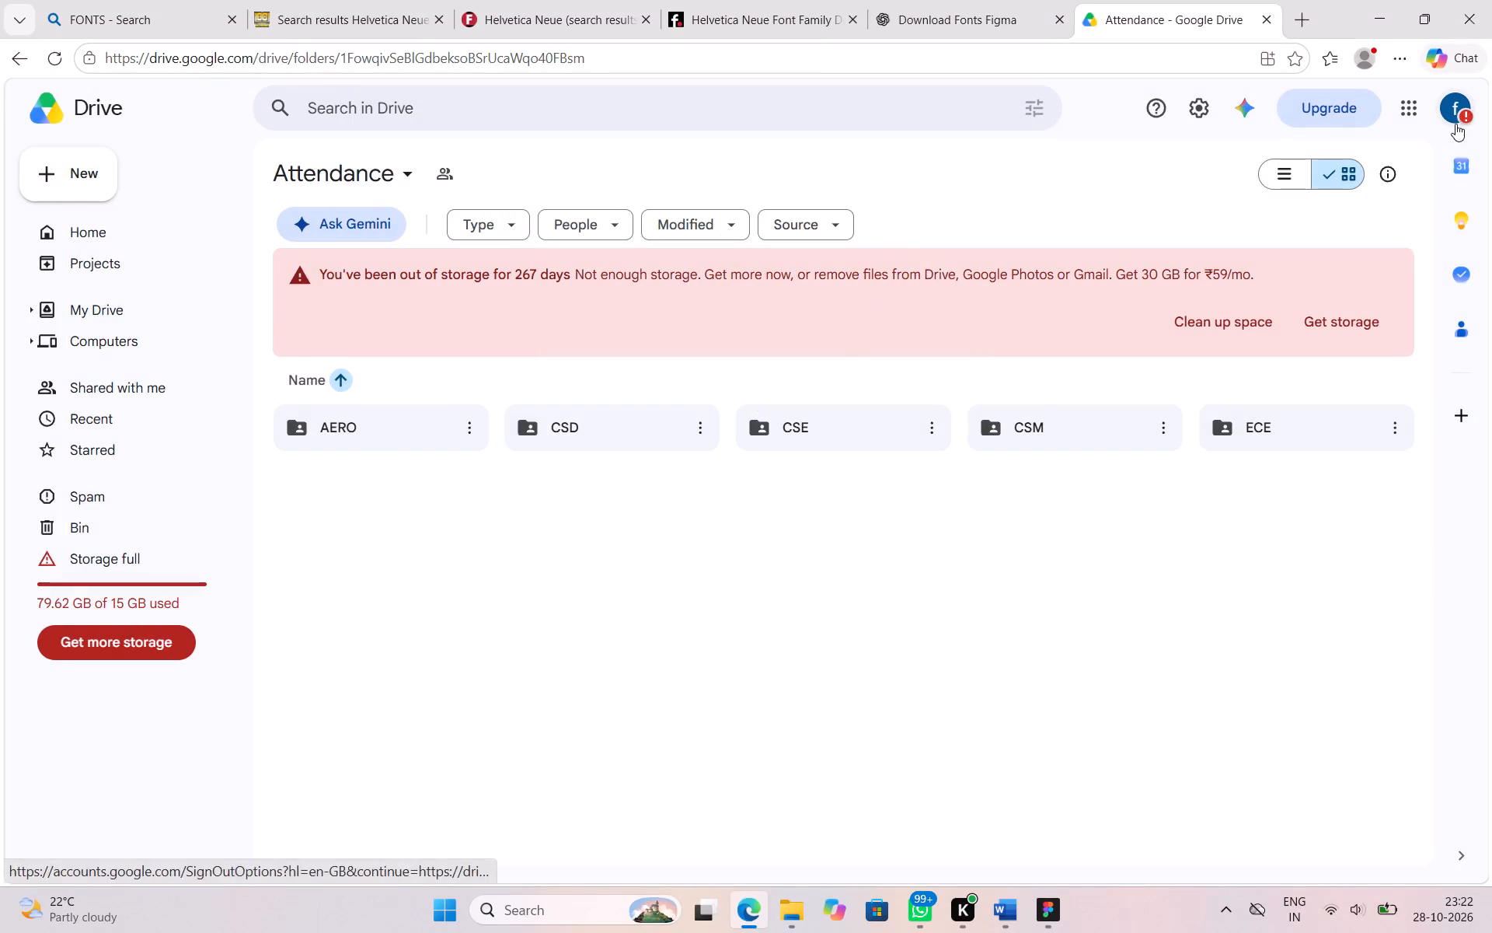
{"action": "left_click", "coordinate": [939, 417]}
{"action": "left_click", "coordinate": [869, 428]}
{"action": "left_click", "coordinate": [869, 428]}
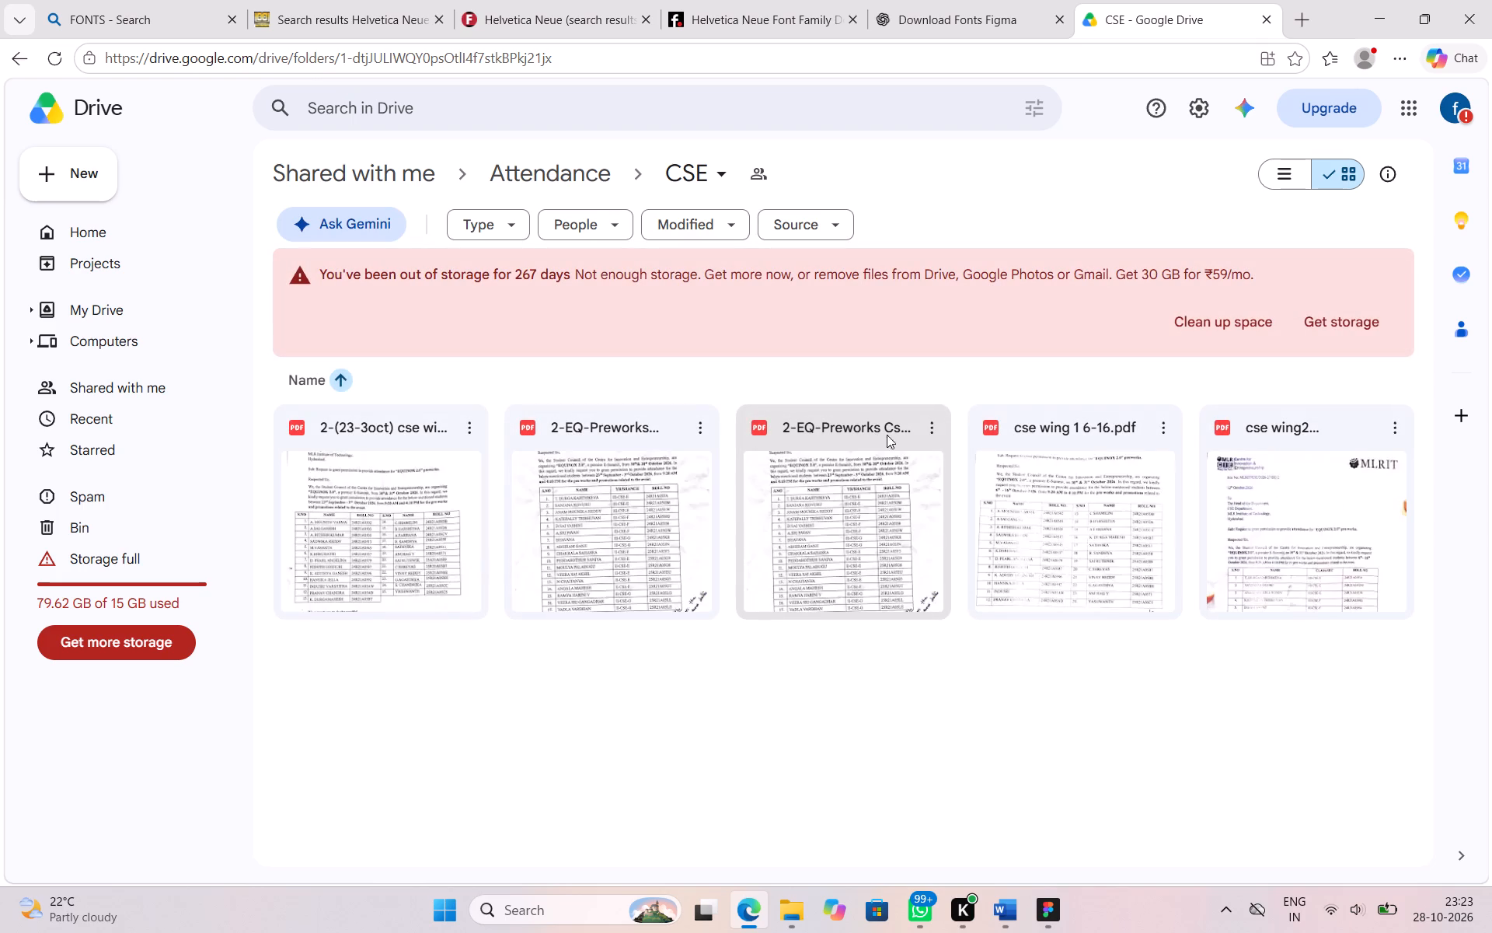
{"action": "double_click", "coordinate": [1034, 488]}
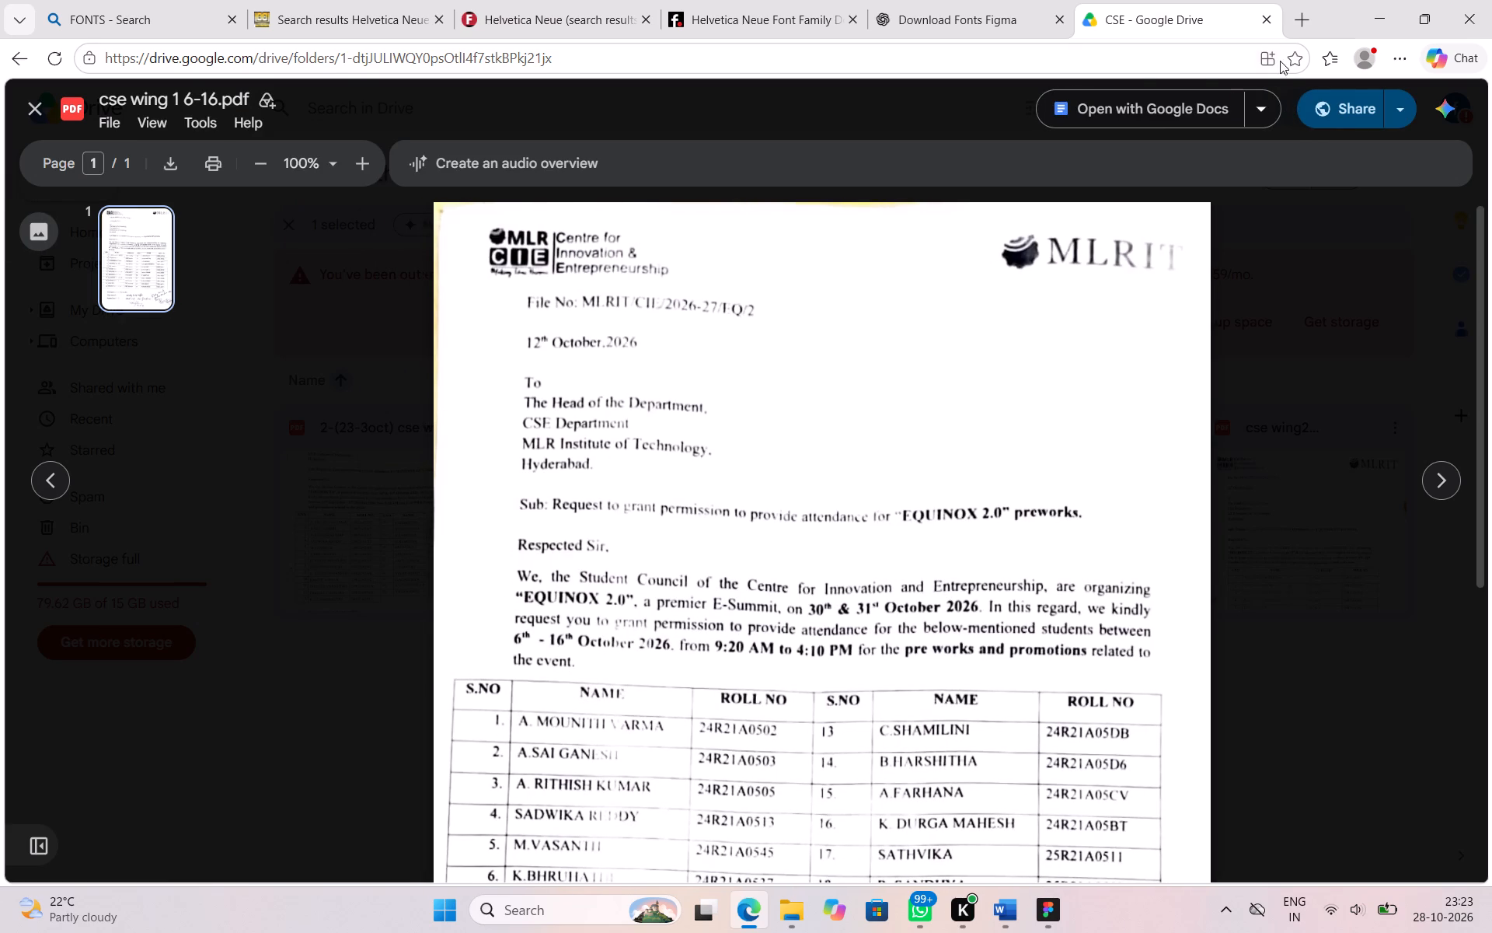
{"action": "left_click", "coordinate": [162, 157]}
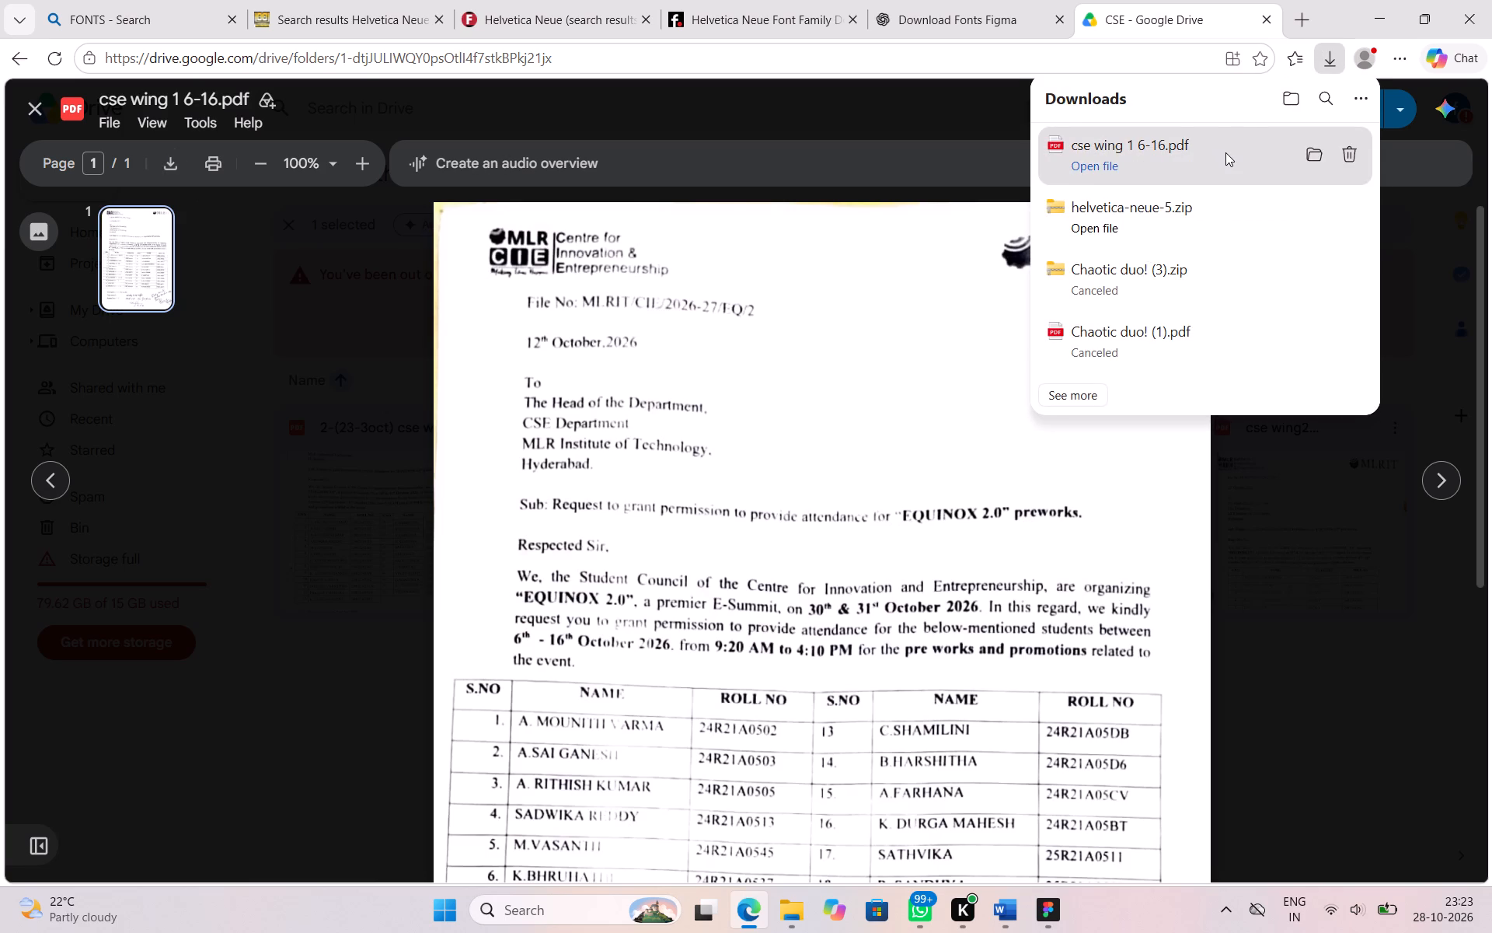
View the downloaded cse wing 1 6-16.pdf in the browser and close it again.
{"action": "left_click", "coordinate": [1225, 152]}
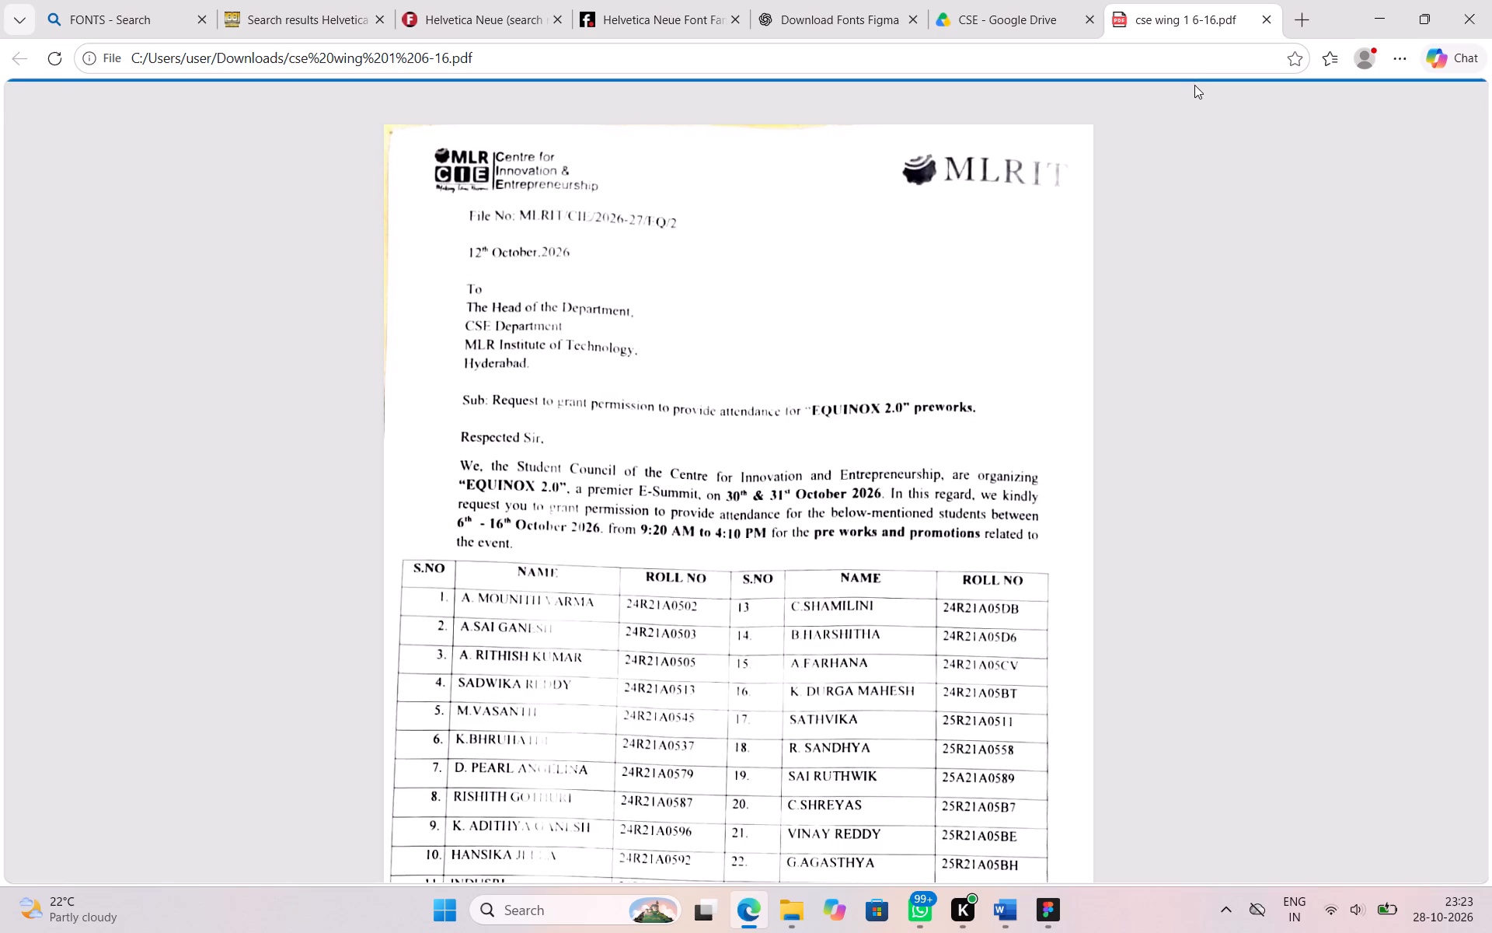
{"action": "left_click", "coordinate": [1265, 19]}
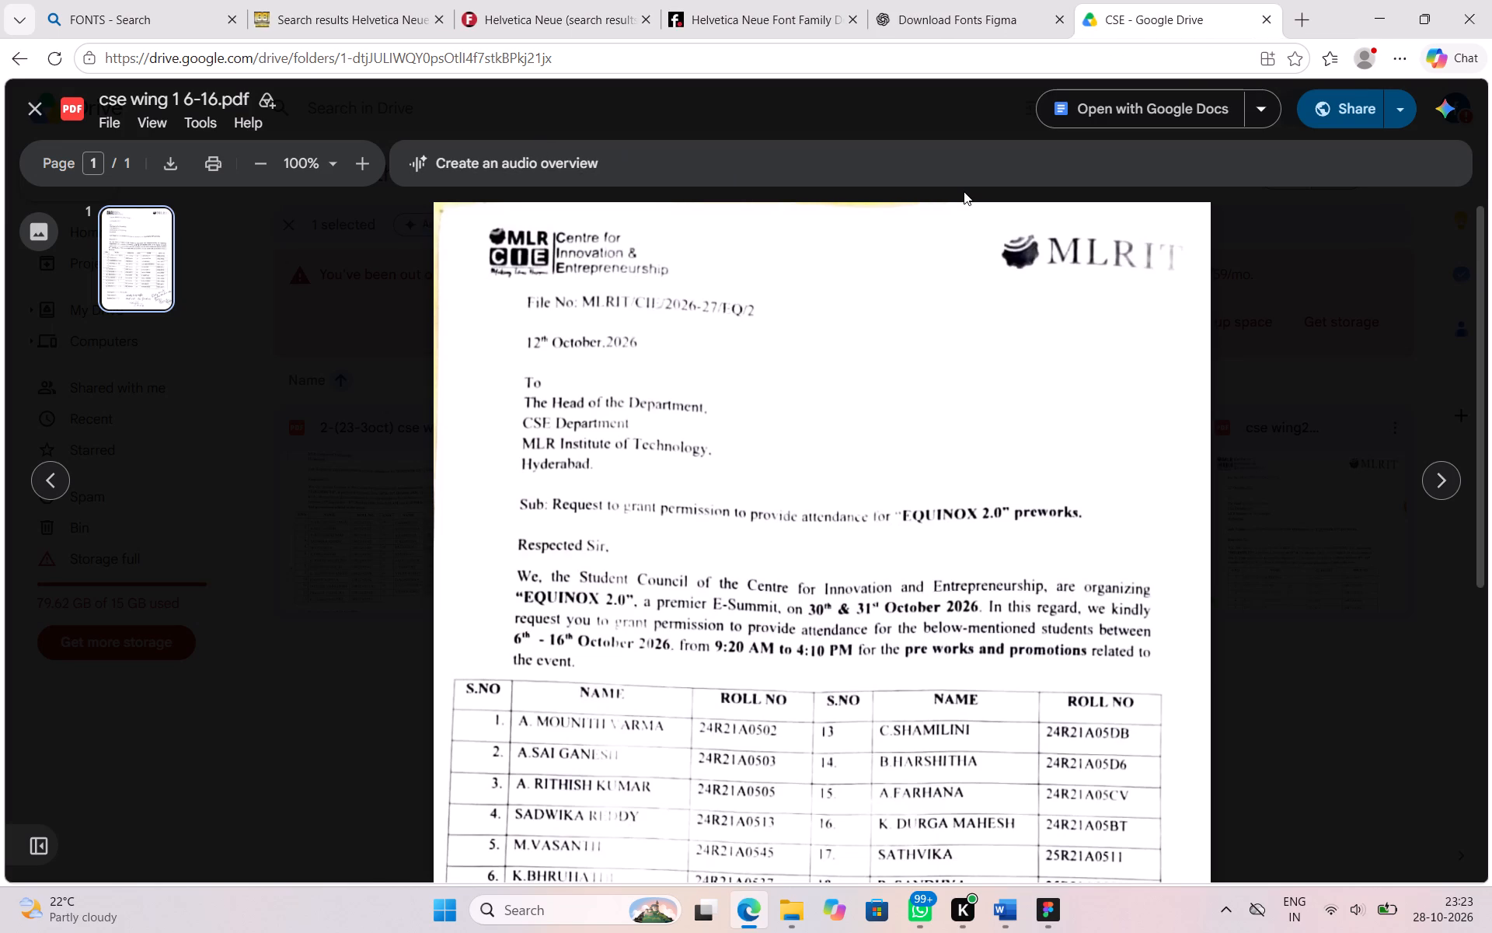
Show the downloaded cse wing 1 6-16.pdf in its folder in File Explorer and copy the file.
{"action": "key", "text": "ctrl+j"}
{"action": "key", "text": "ctrl+j"}
{"action": "key", "text": "ctrl+j"}
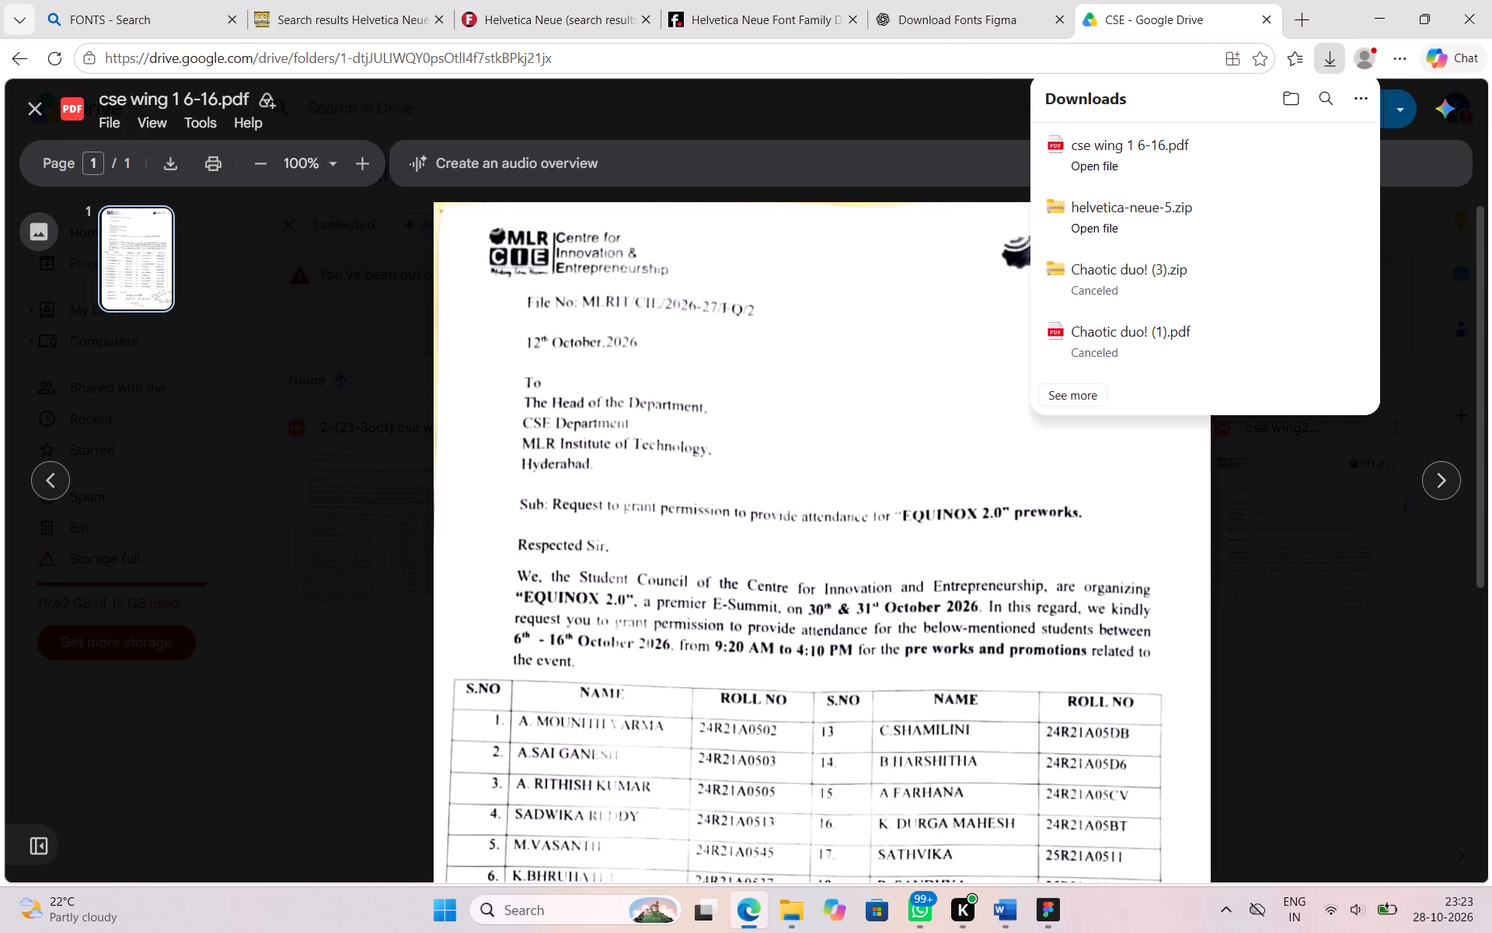
{"action": "right_click", "coordinate": [1152, 159]}
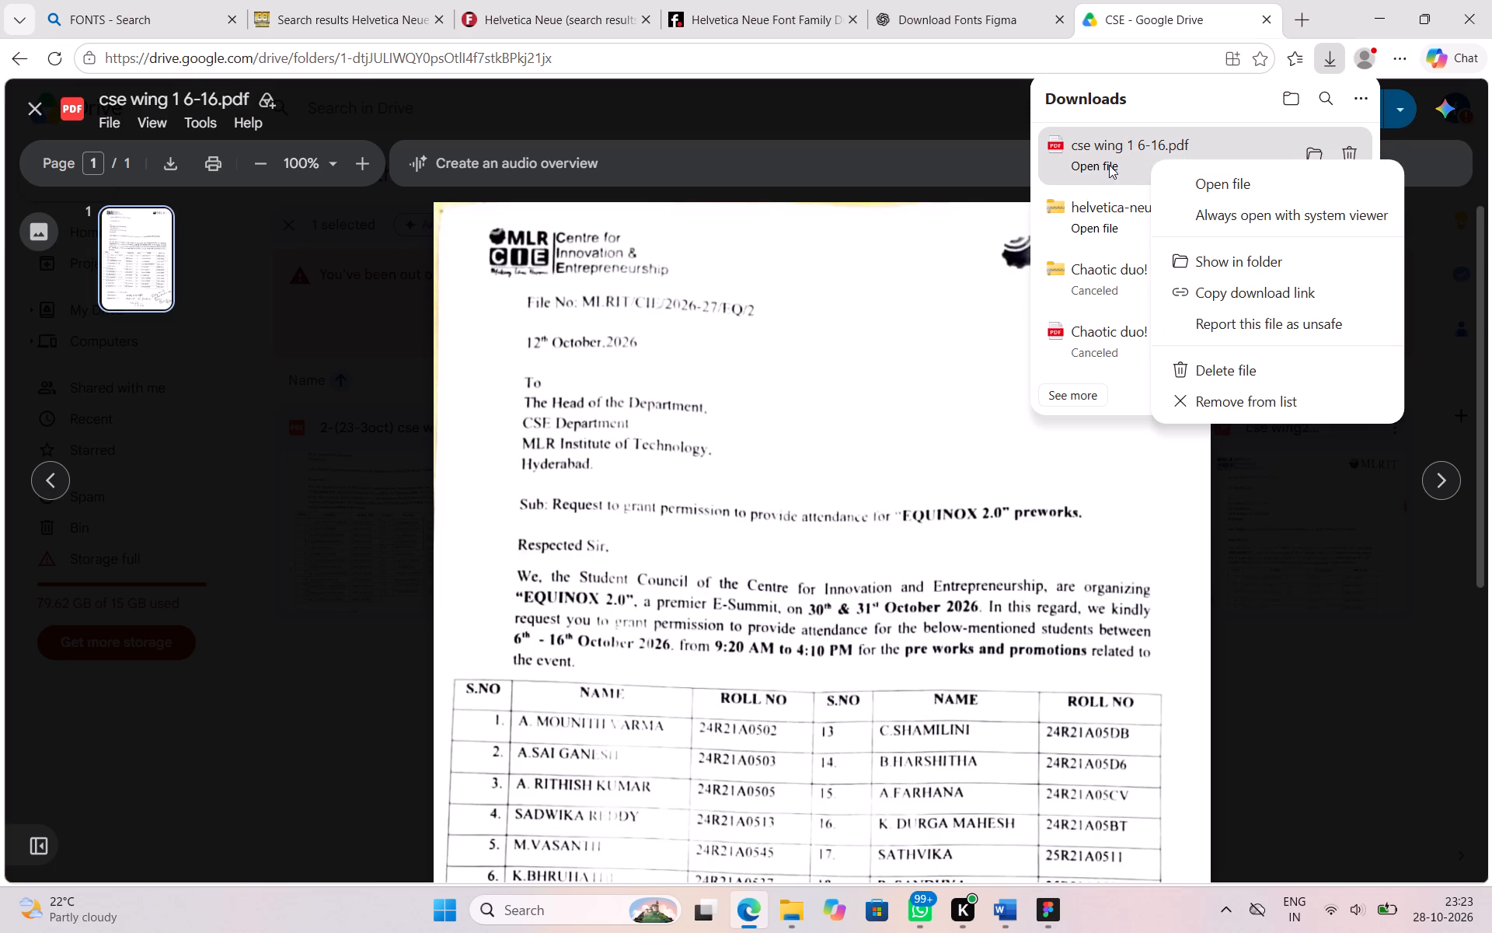
{"action": "left_click", "coordinate": [1212, 253]}
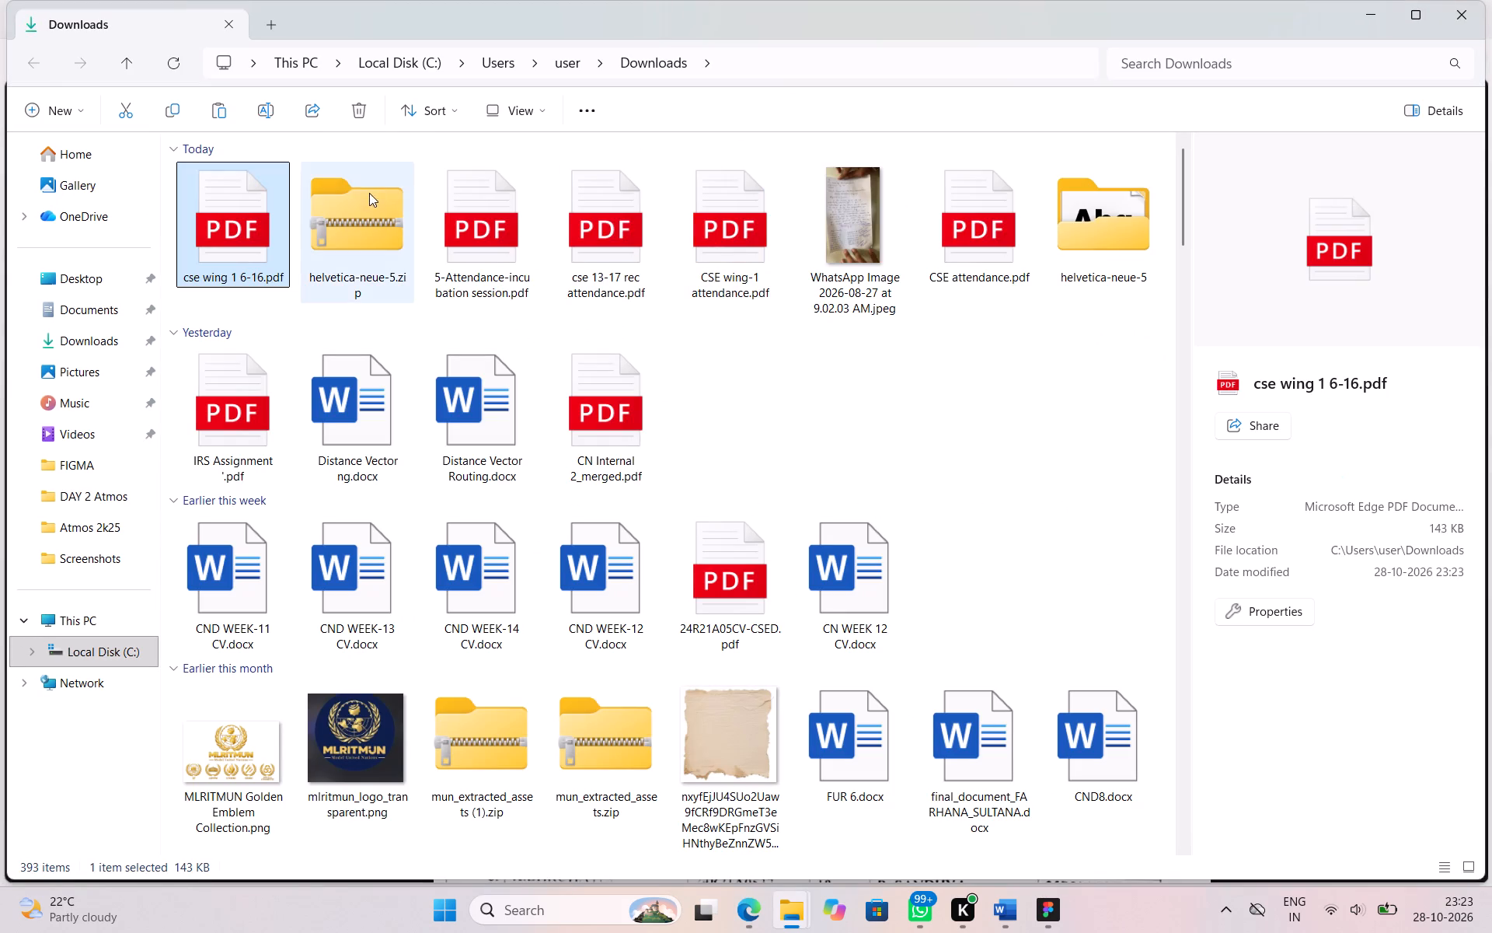
{"action": "right_click", "coordinate": [255, 201]}
{"action": "right_click", "coordinate": [255, 201]}
{"action": "right_click", "coordinate": [255, 201]}
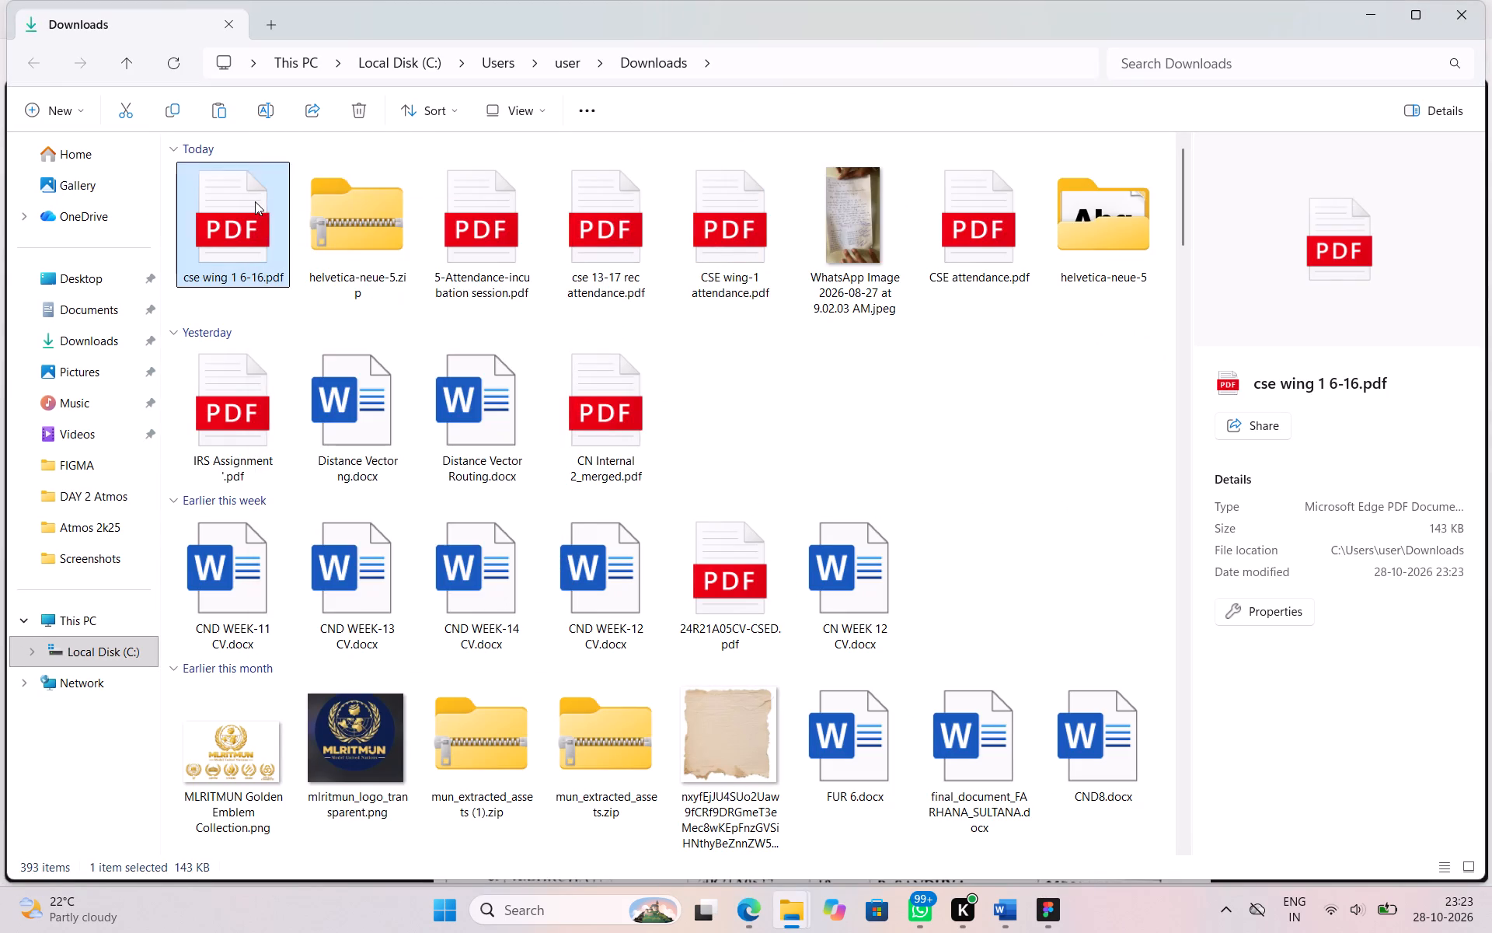
{"action": "right_click", "coordinate": [255, 201]}
{"action": "right_click", "coordinate": [255, 201]}
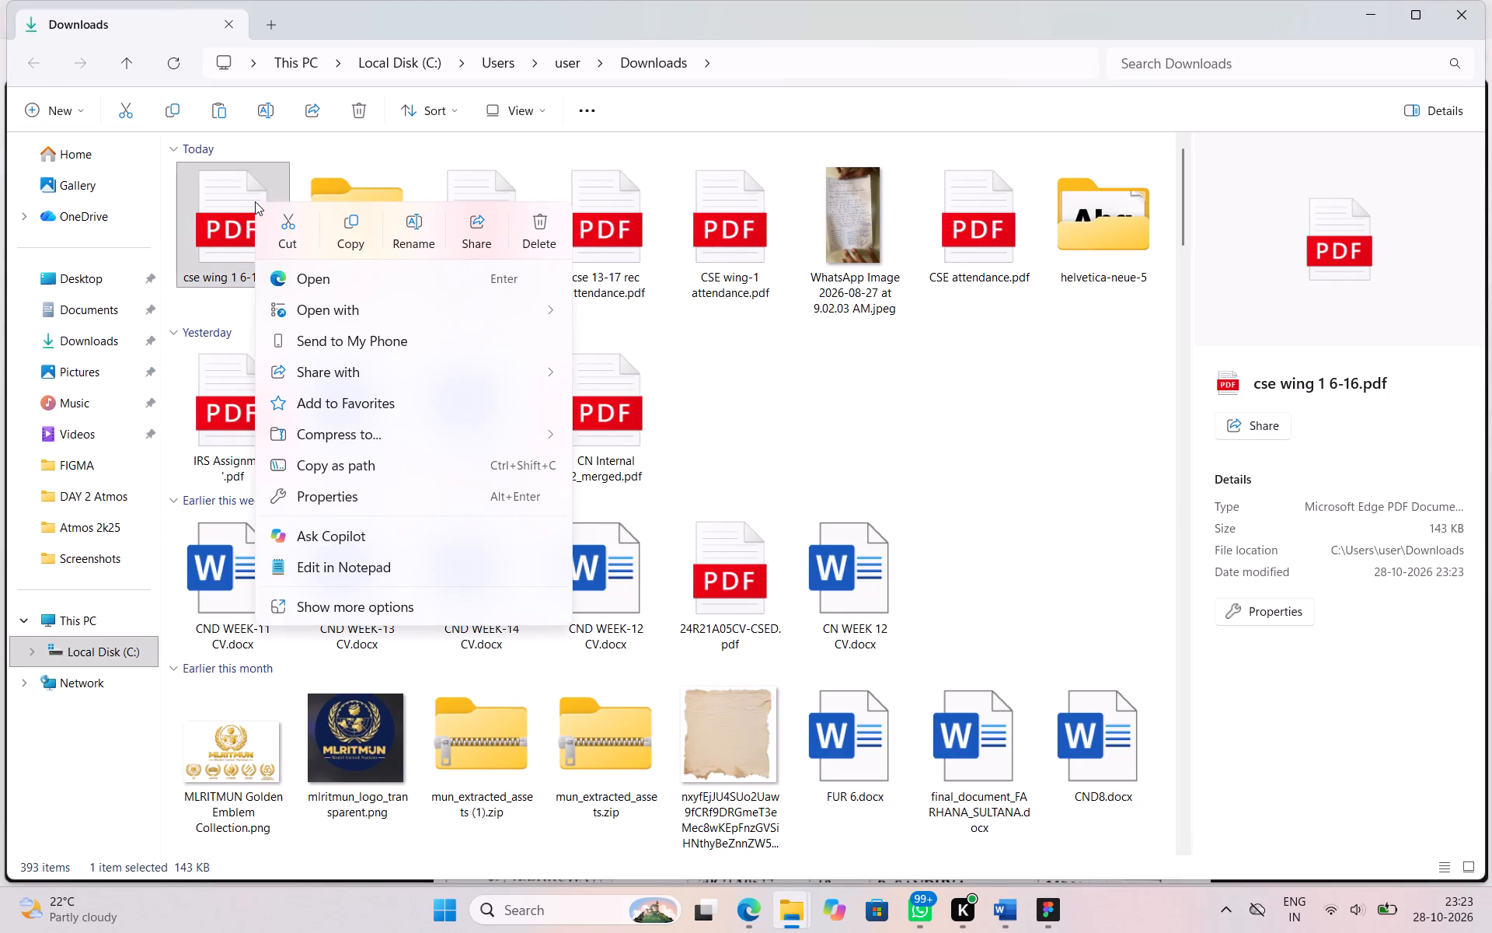
{"action": "left_click", "coordinate": [339, 229]}
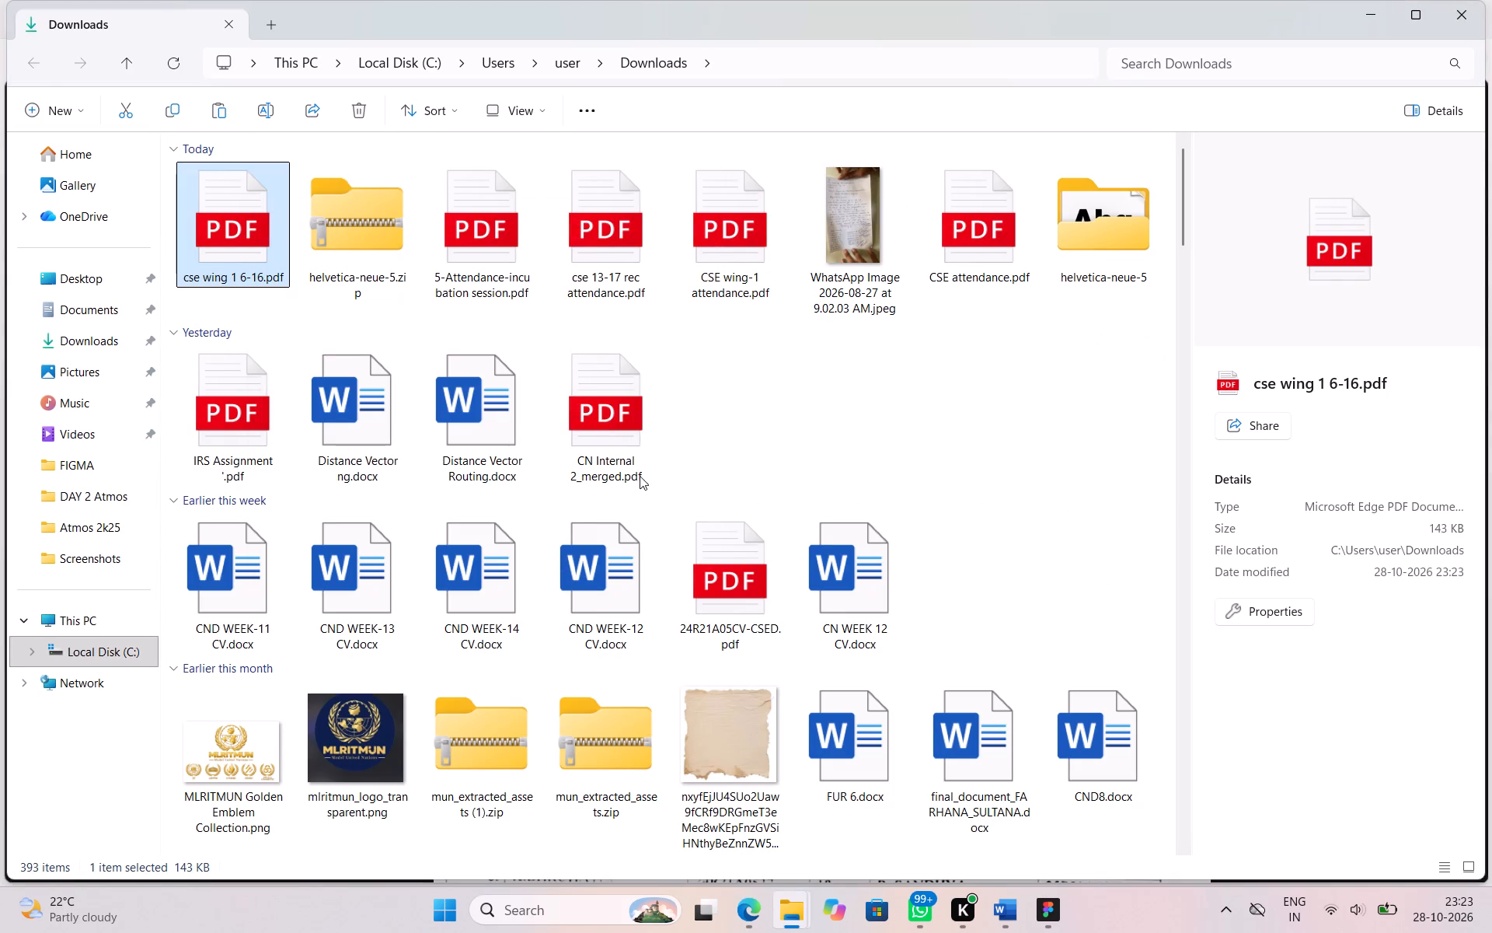
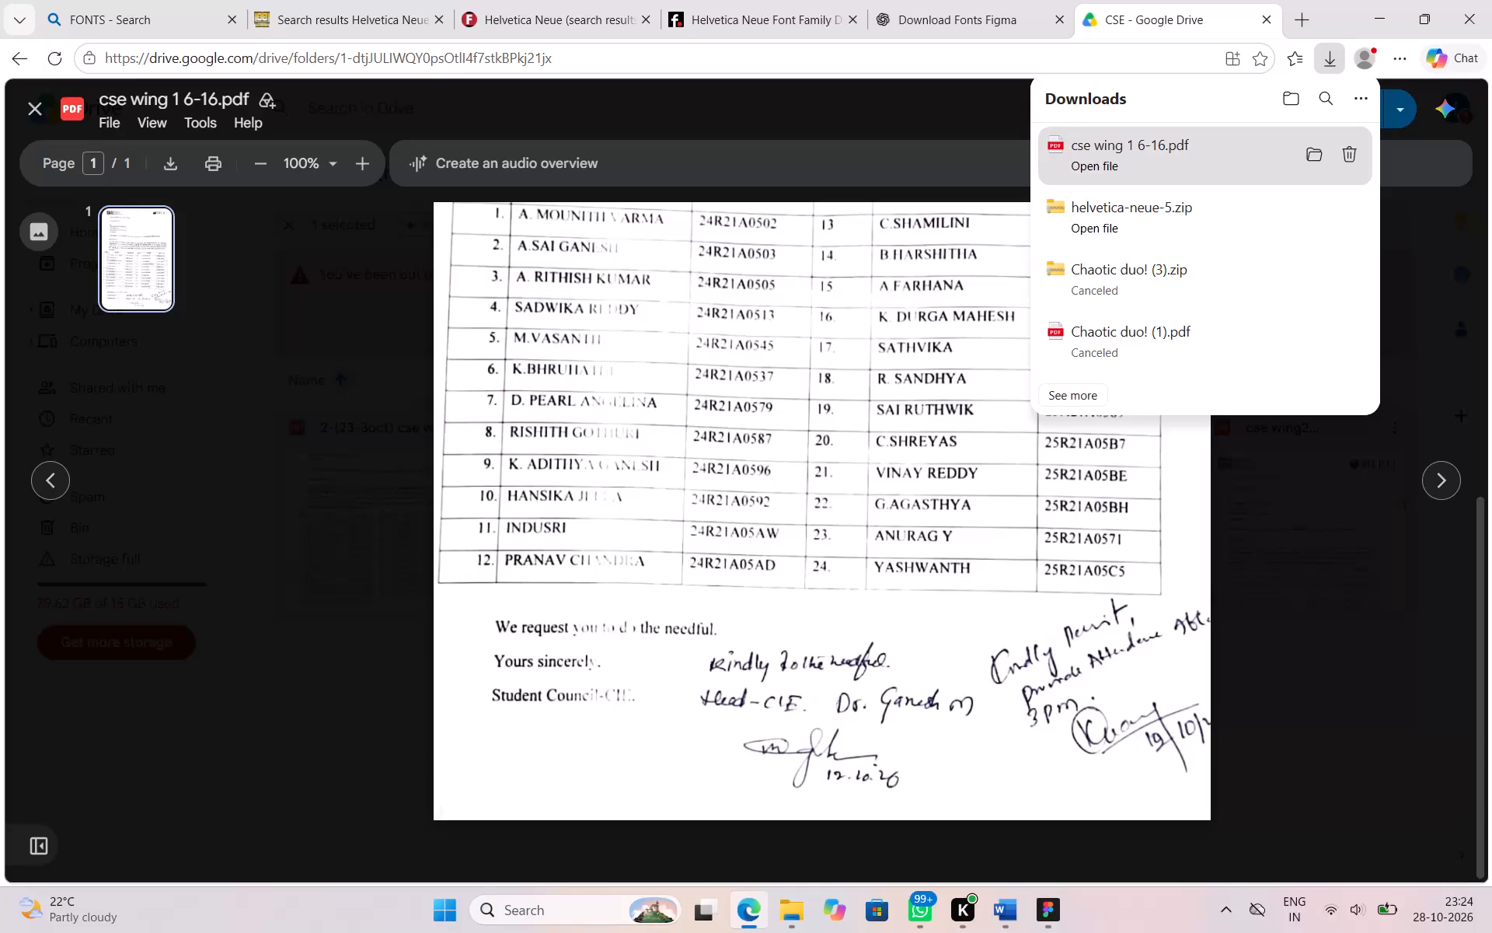
Review the letter and student list in cse wing 1 6-16.pdf in the Drive preview, and close the preview.
{"action": "scroll", "coordinate": [783, 578], "scroll_direction": "up", "scroll_amount": 3}
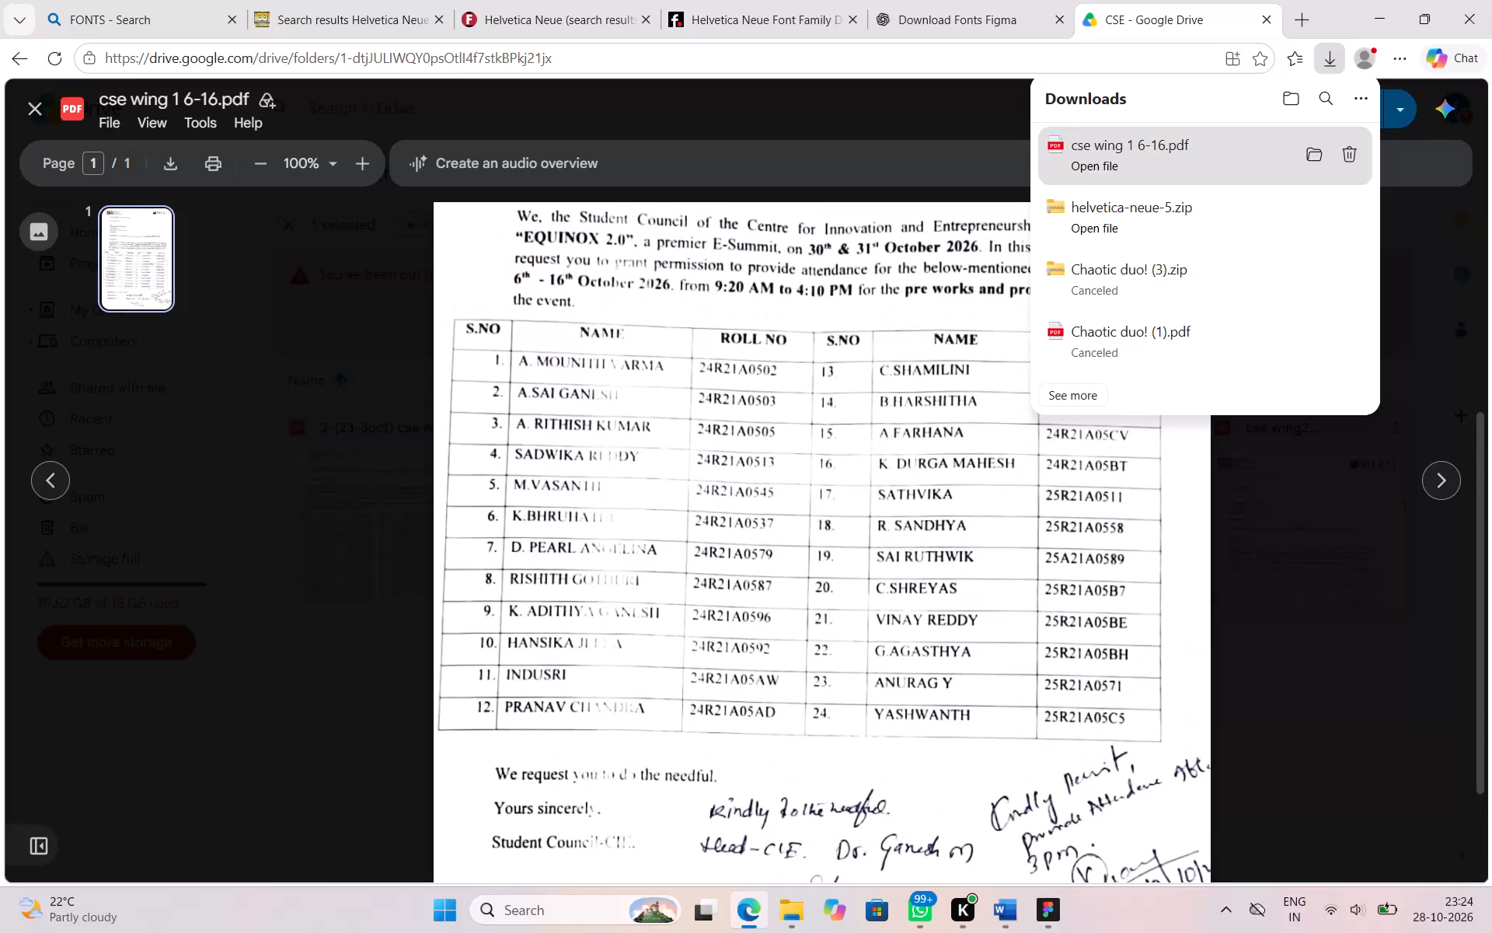
{"action": "scroll", "coordinate": [783, 578], "scroll_direction": "up", "scroll_amount": 2}
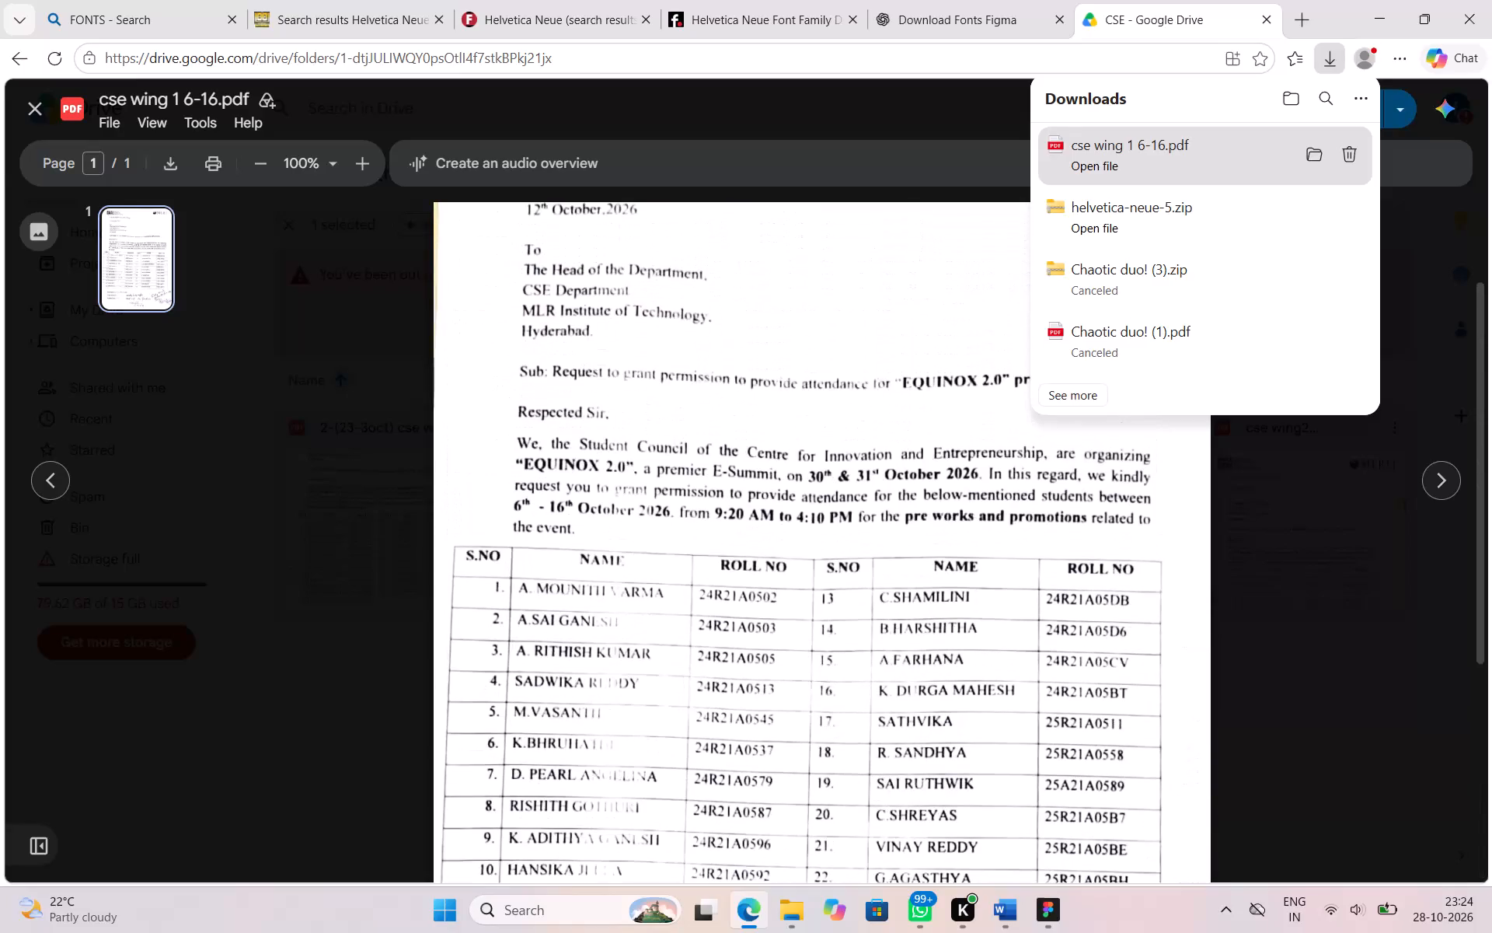
{"action": "key", "text": "Escape"}
{"action": "key", "text": "Escape"}
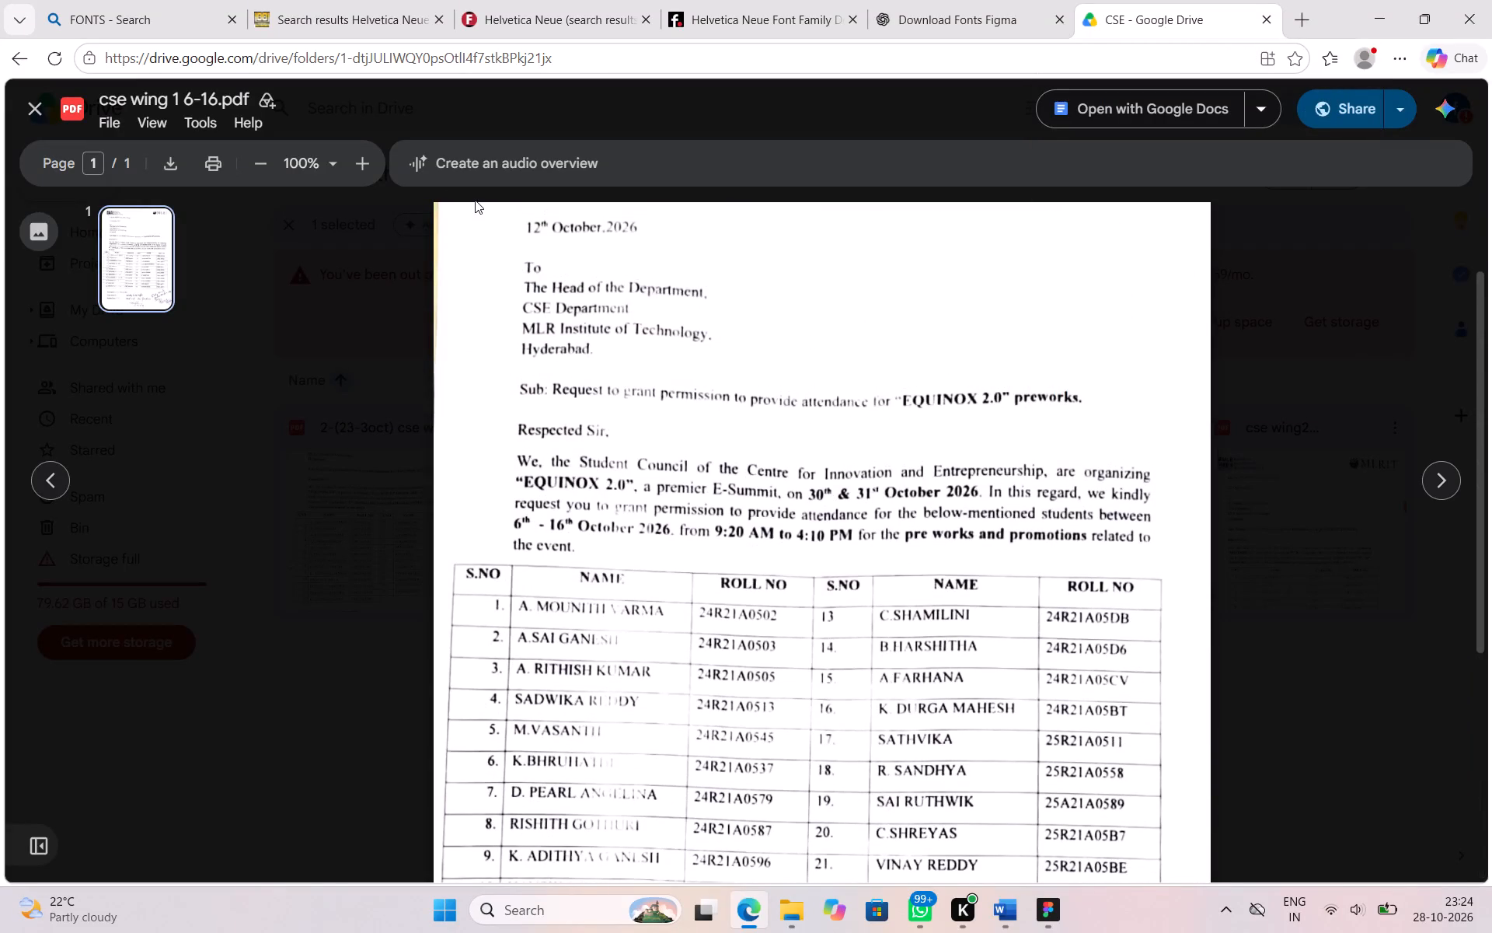
{"action": "left_click", "coordinate": [43, 105]}
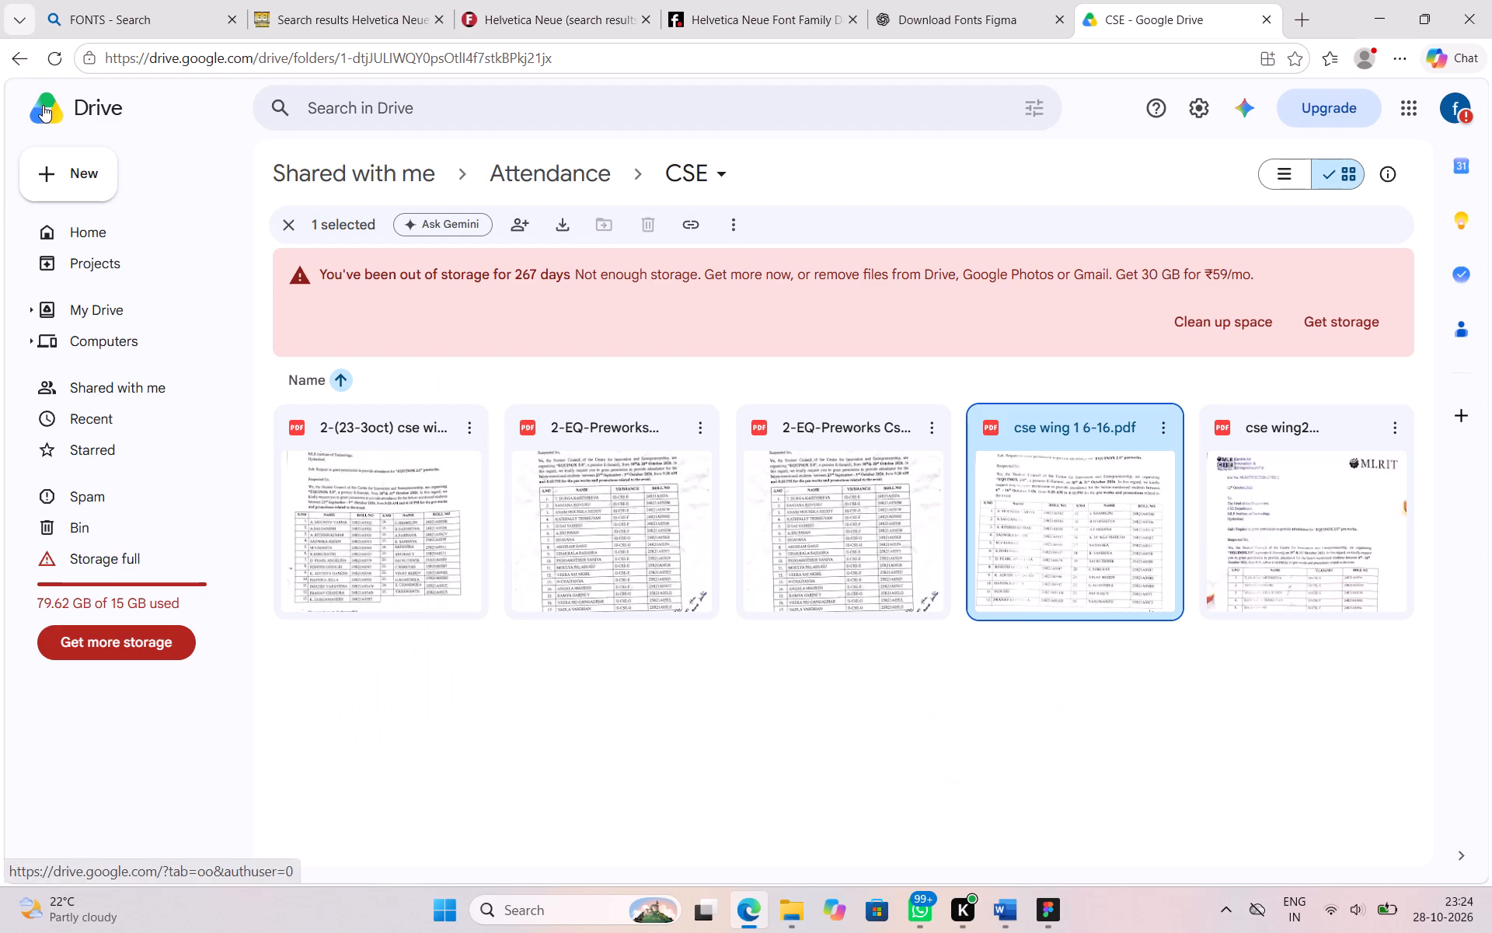
{"action": "double_click", "coordinate": [417, 495]}
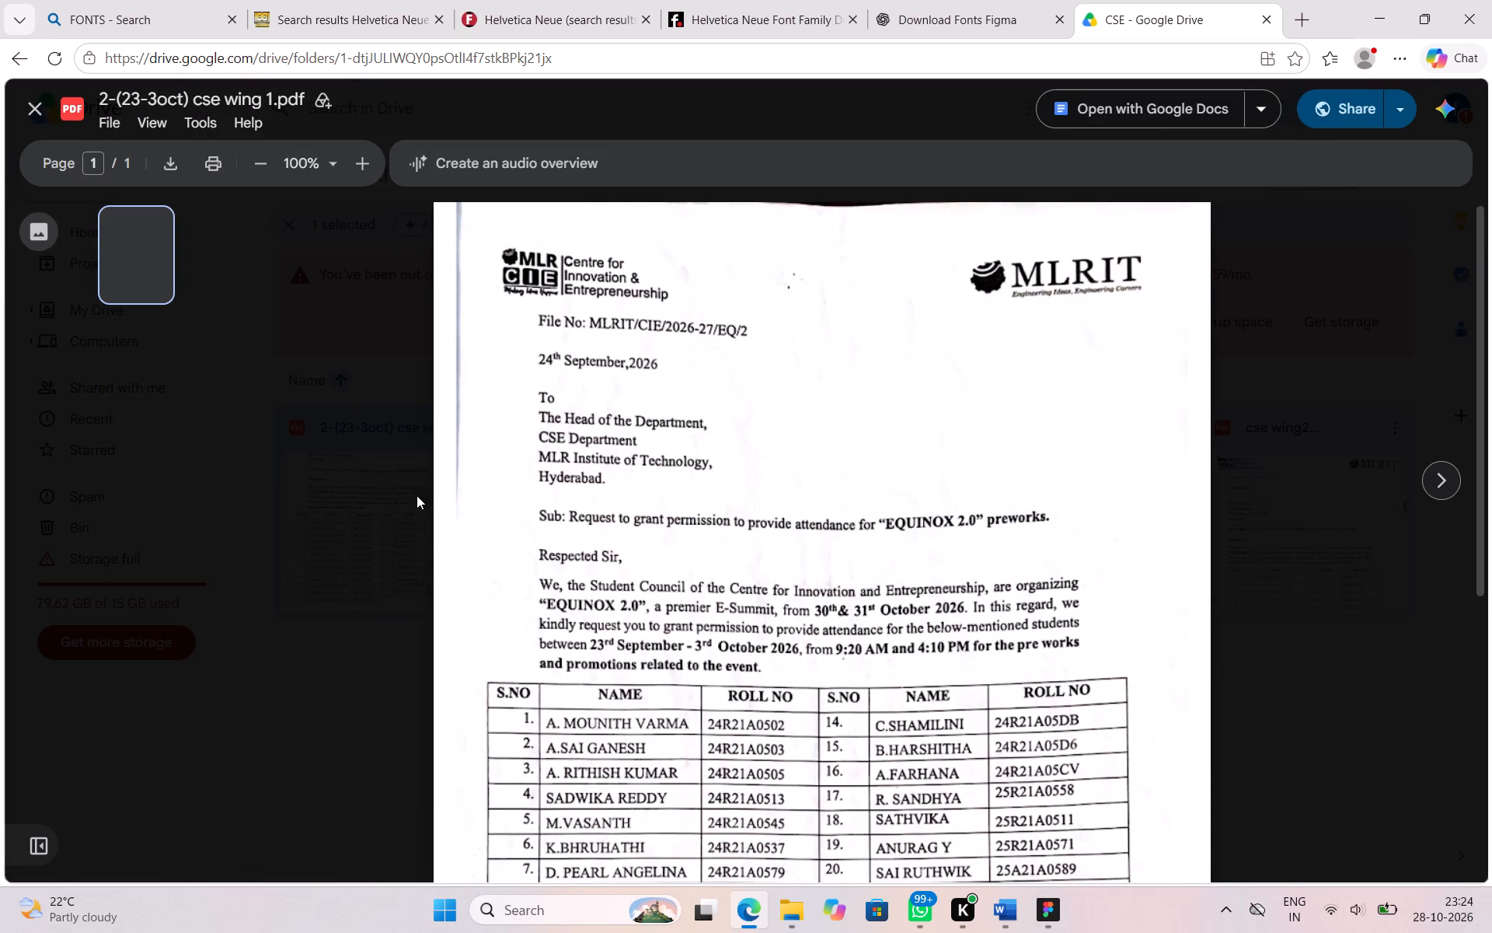
{"action": "key", "text": "Right"}
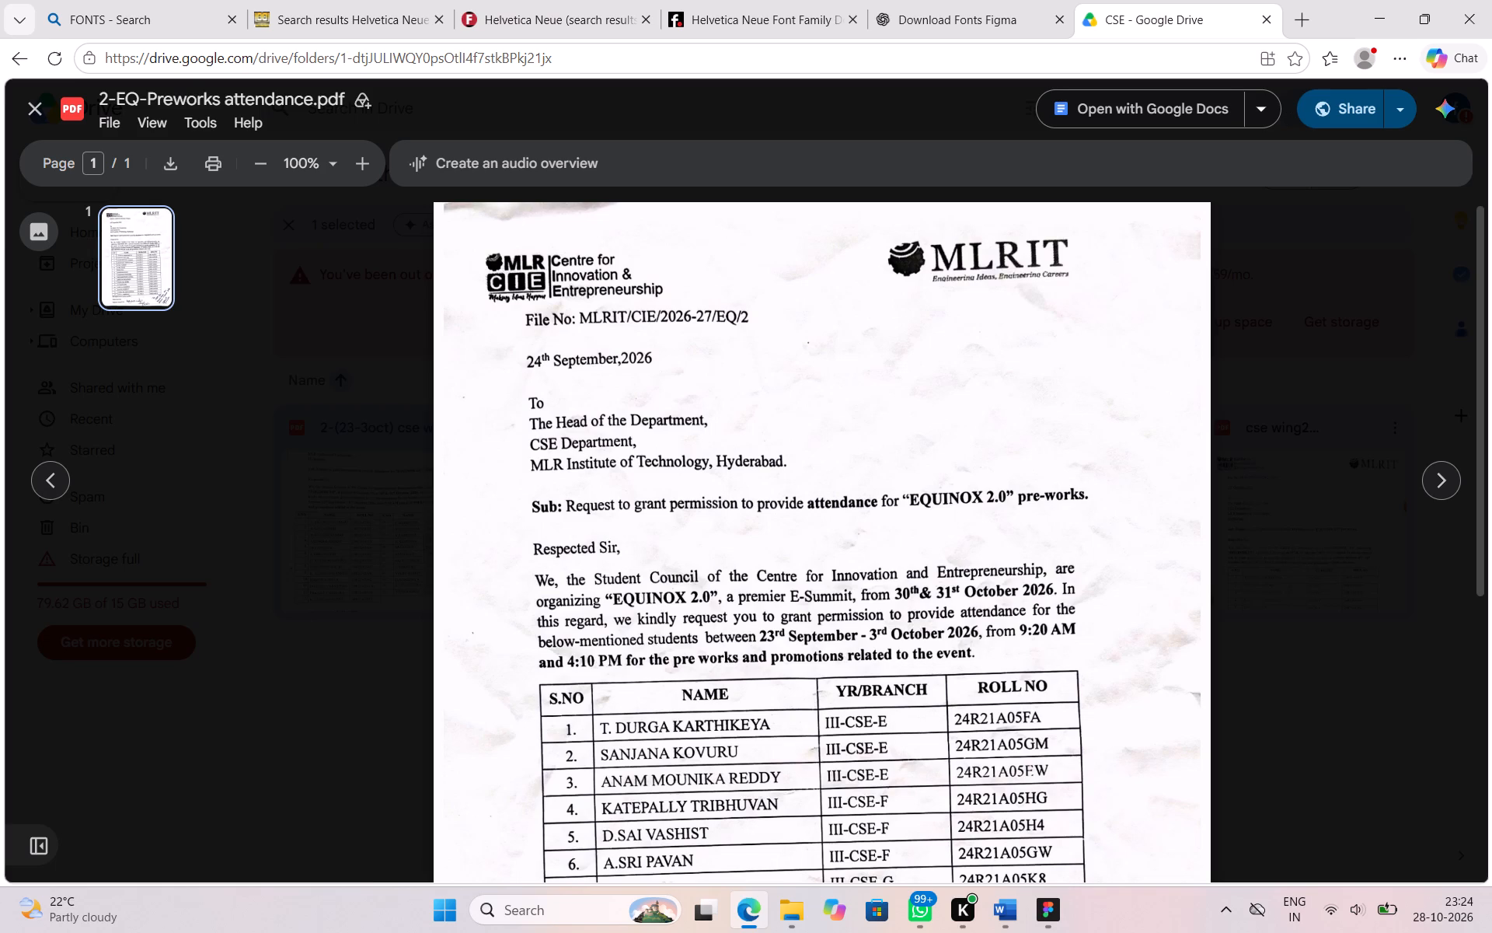
{"action": "key", "text": "Left"}
{"action": "key", "text": "Right"}
{"action": "key", "text": "Right"}
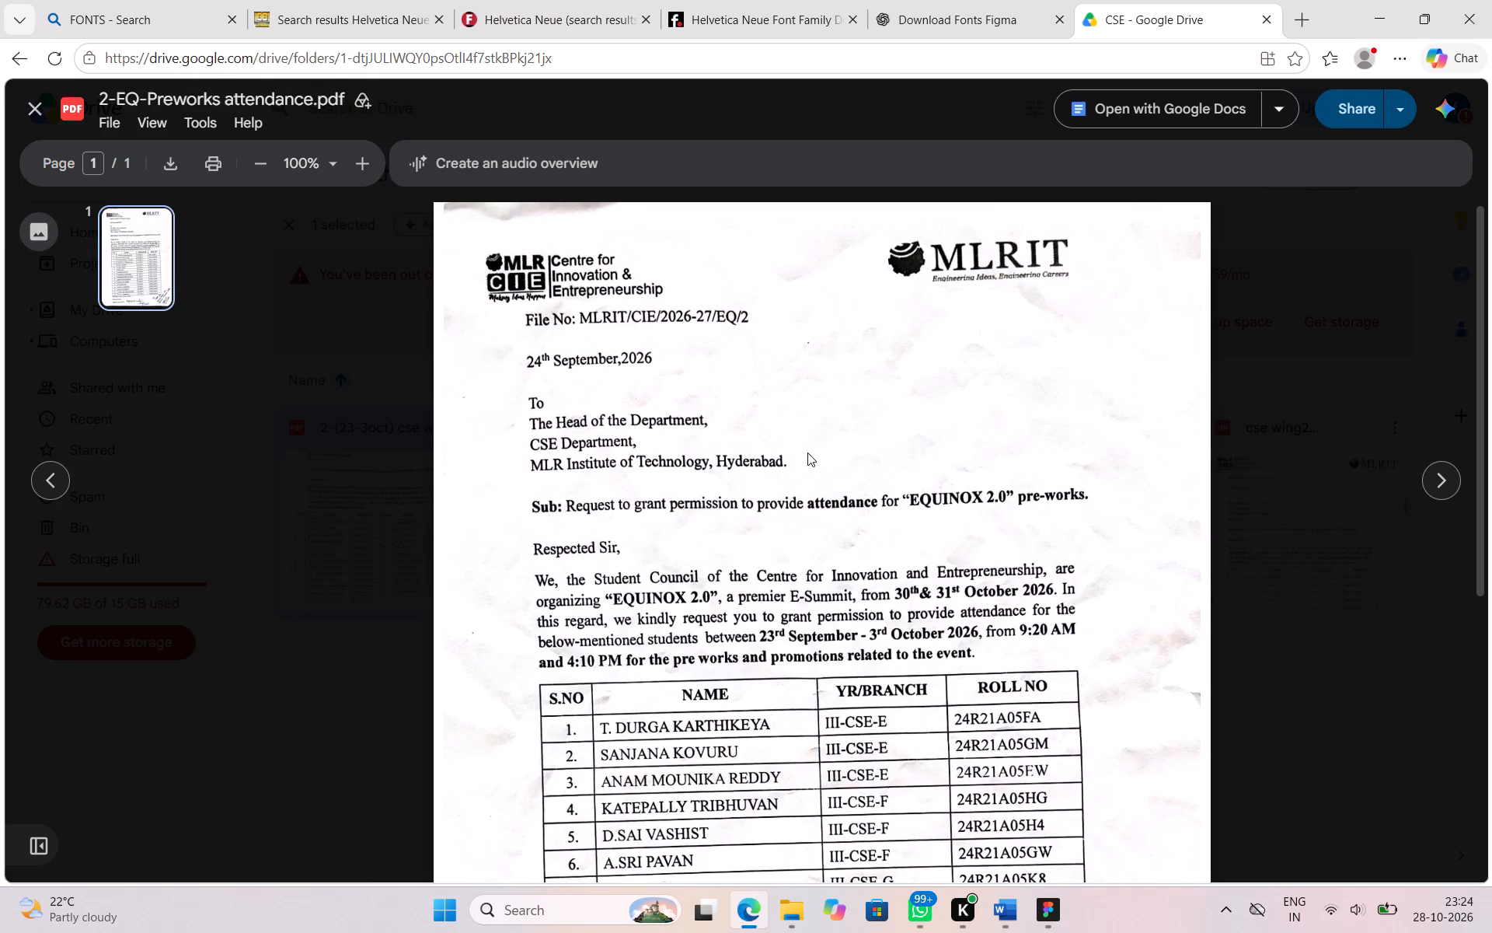
{"action": "key", "text": "Right"}
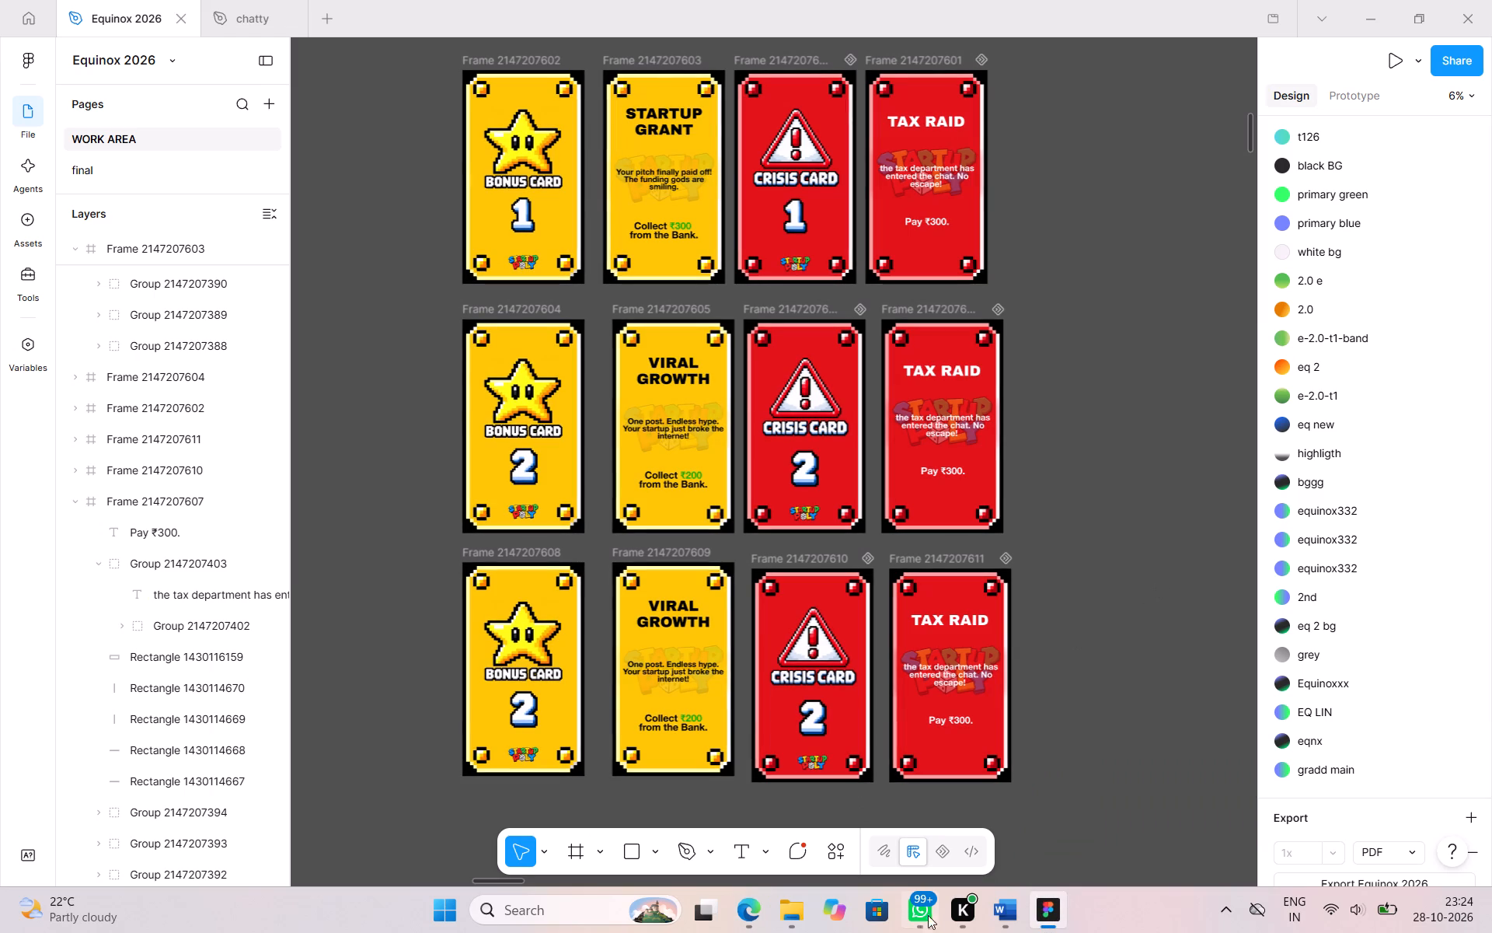
{"action": "left_click", "coordinate": [1002, 914]}
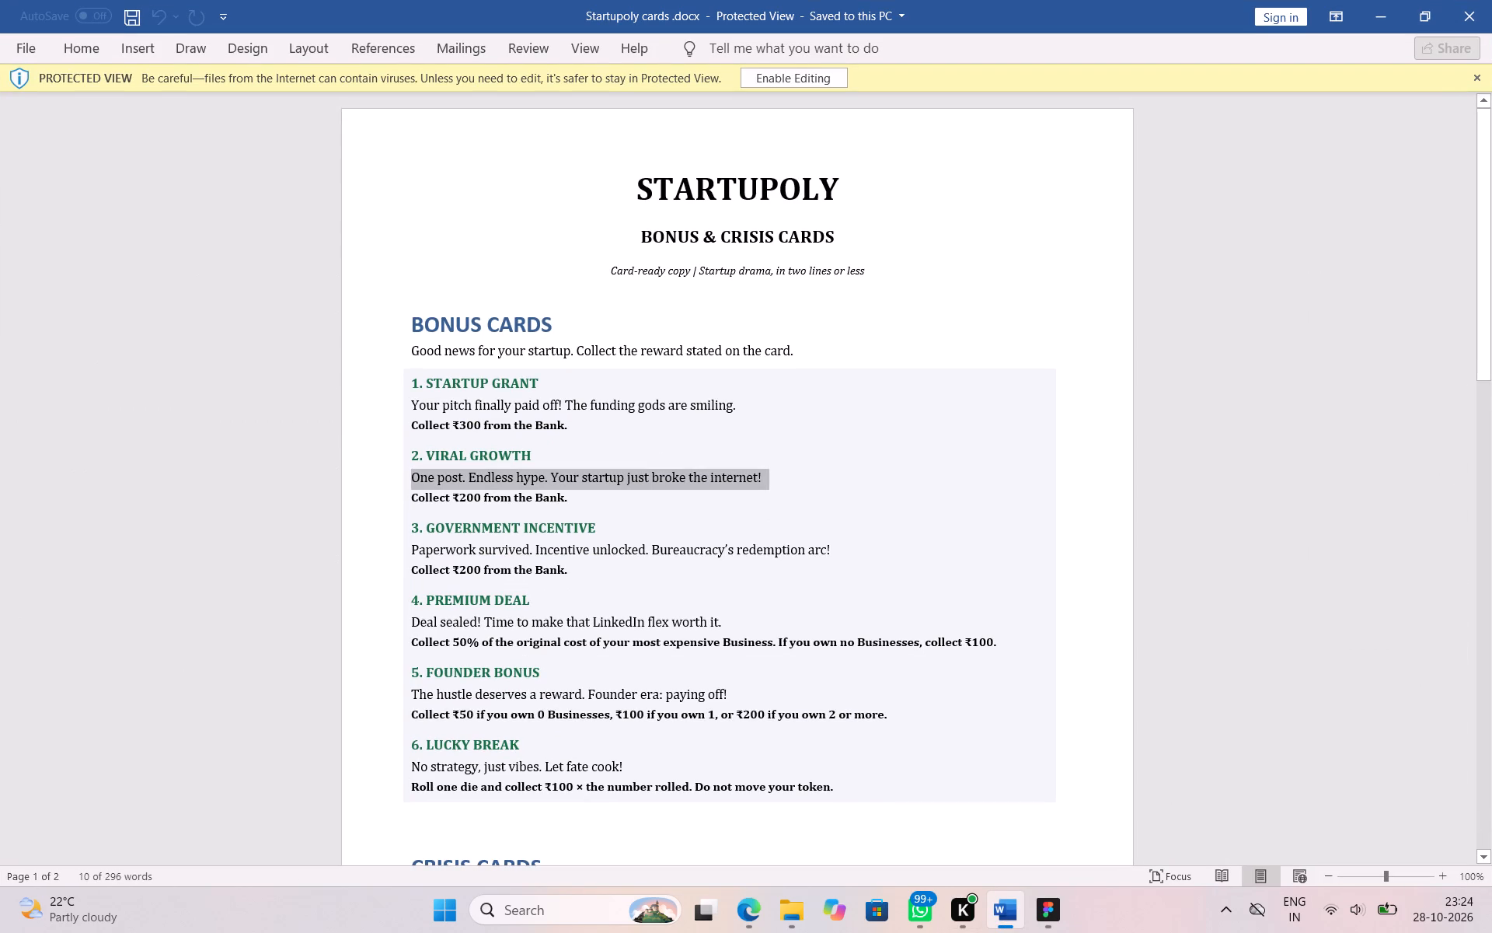
{"action": "left_click_drag", "start_coordinate": [428, 530], "coordinate": [601, 523]}
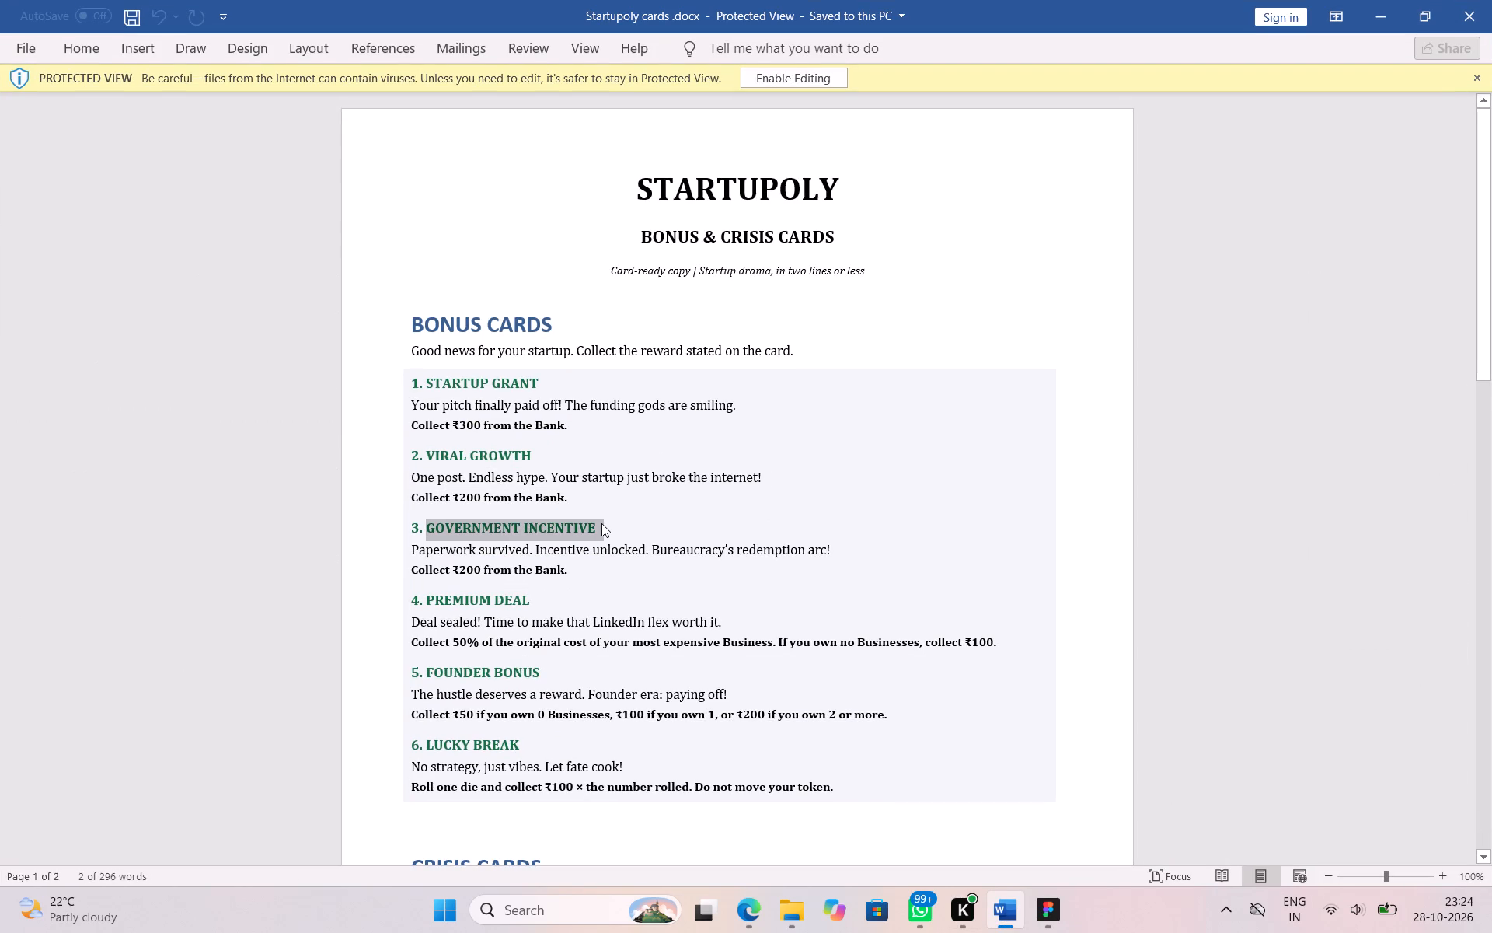
{"action": "key", "text": "ctrl+c"}
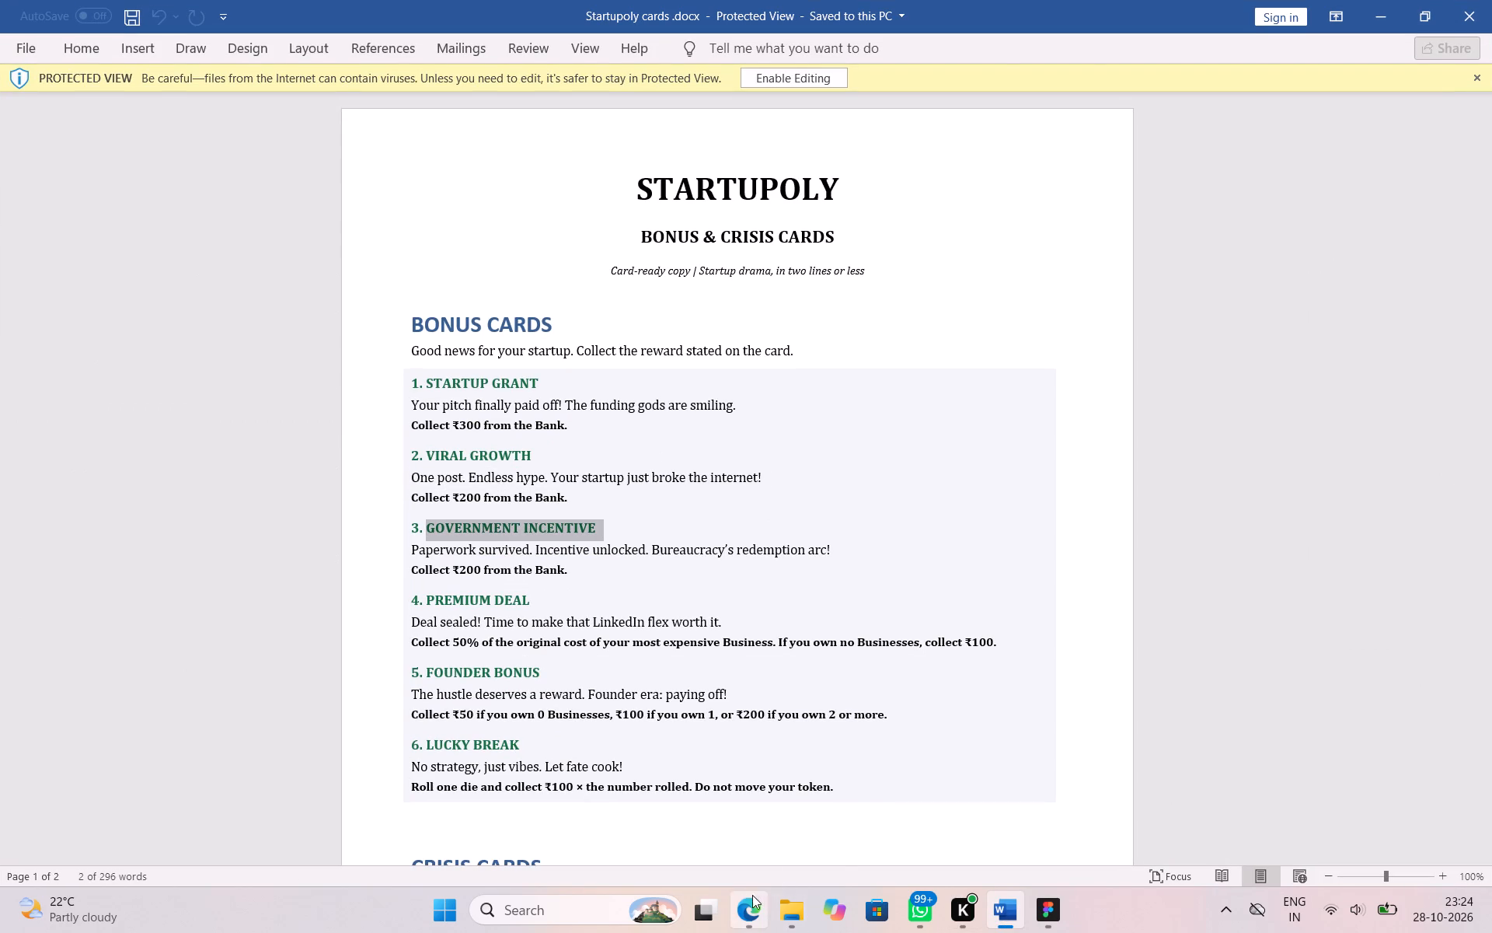
{"action": "left_click", "coordinate": [750, 900]}
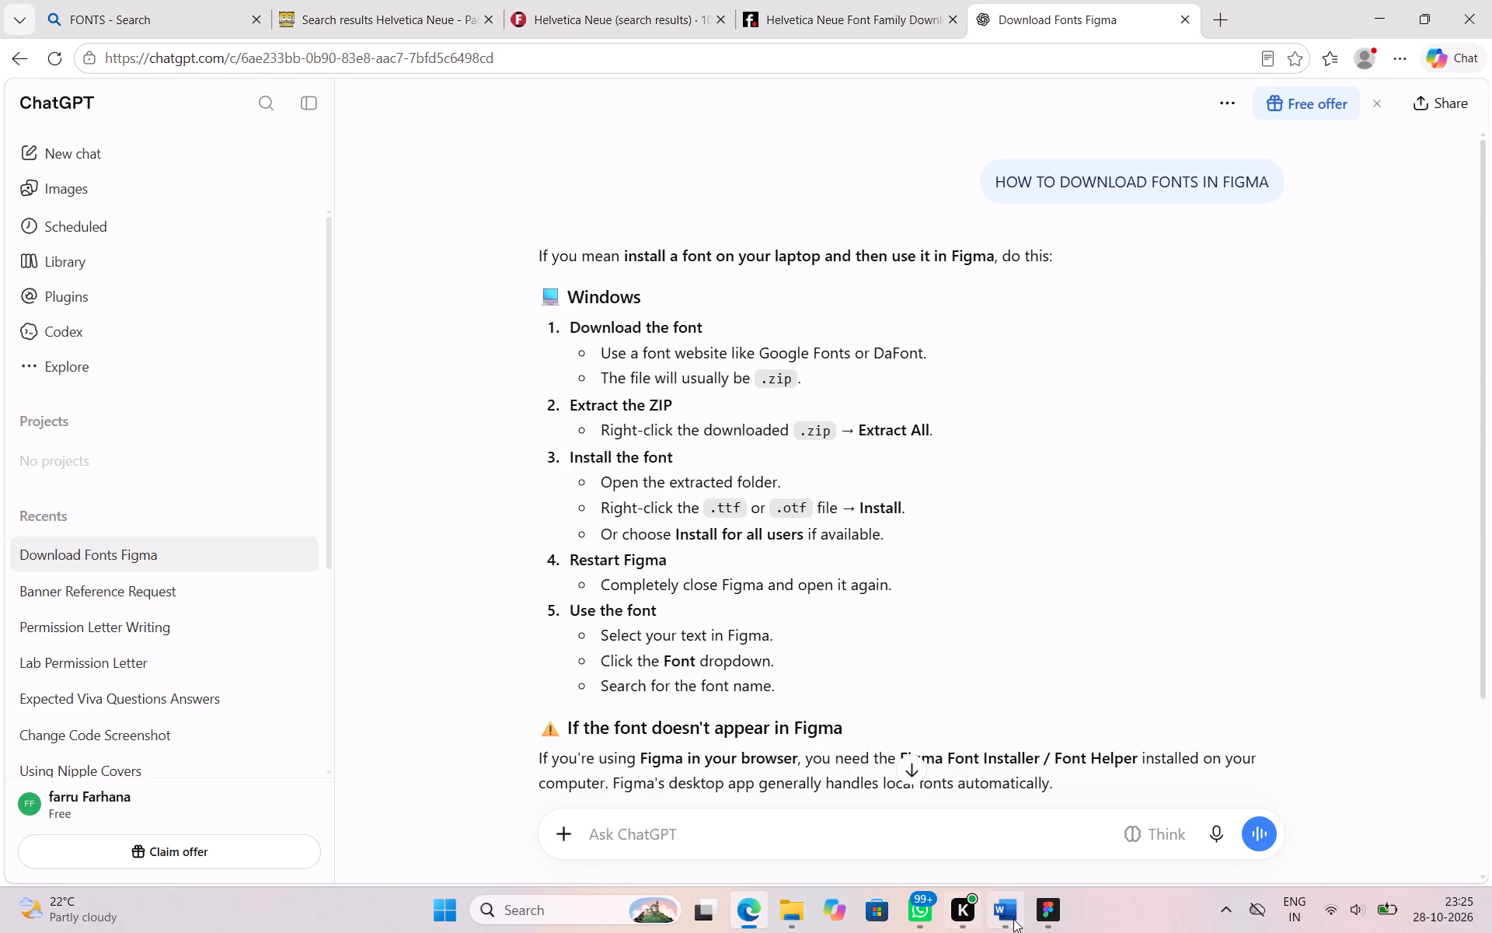
{"action": "left_click", "coordinate": [1046, 924]}
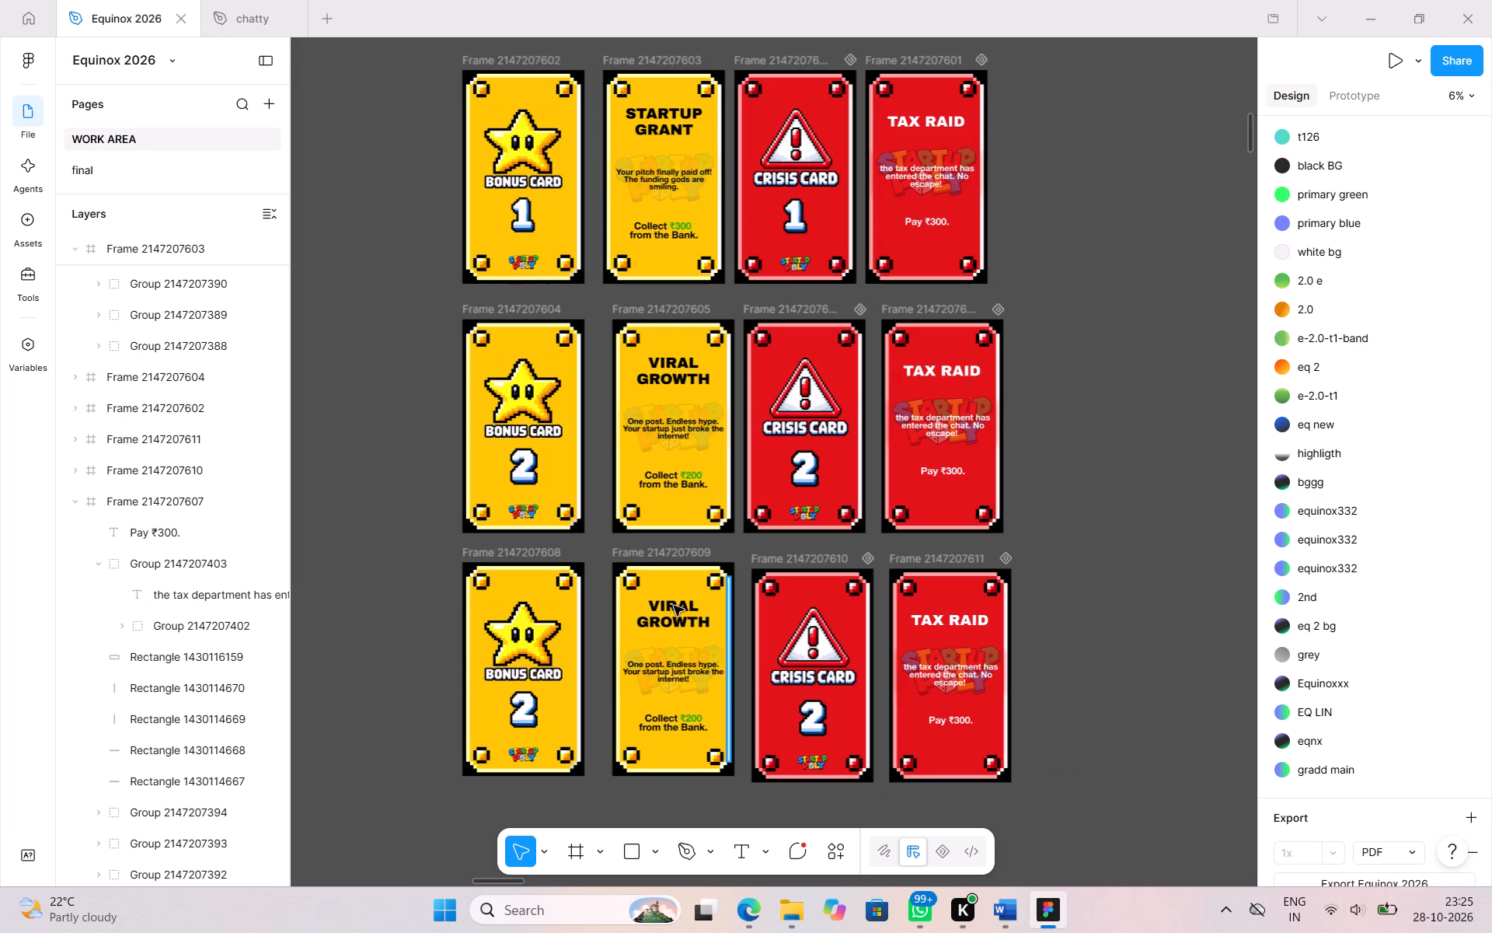
{"action": "triple_click", "coordinate": [665, 613]}
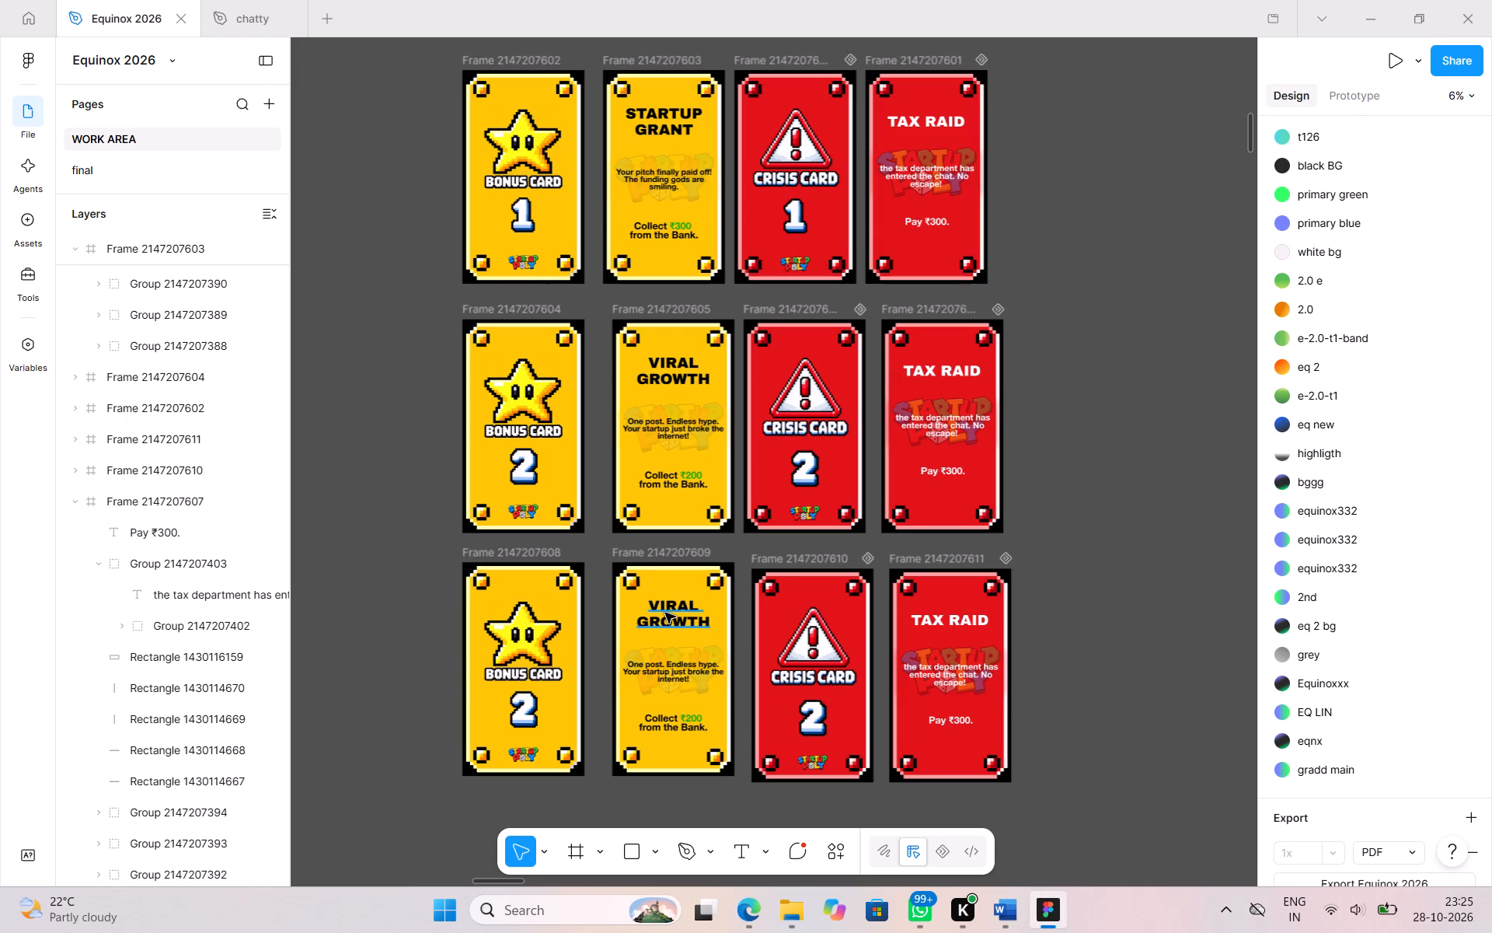
{"action": "key", "text": "ctrl+v"}
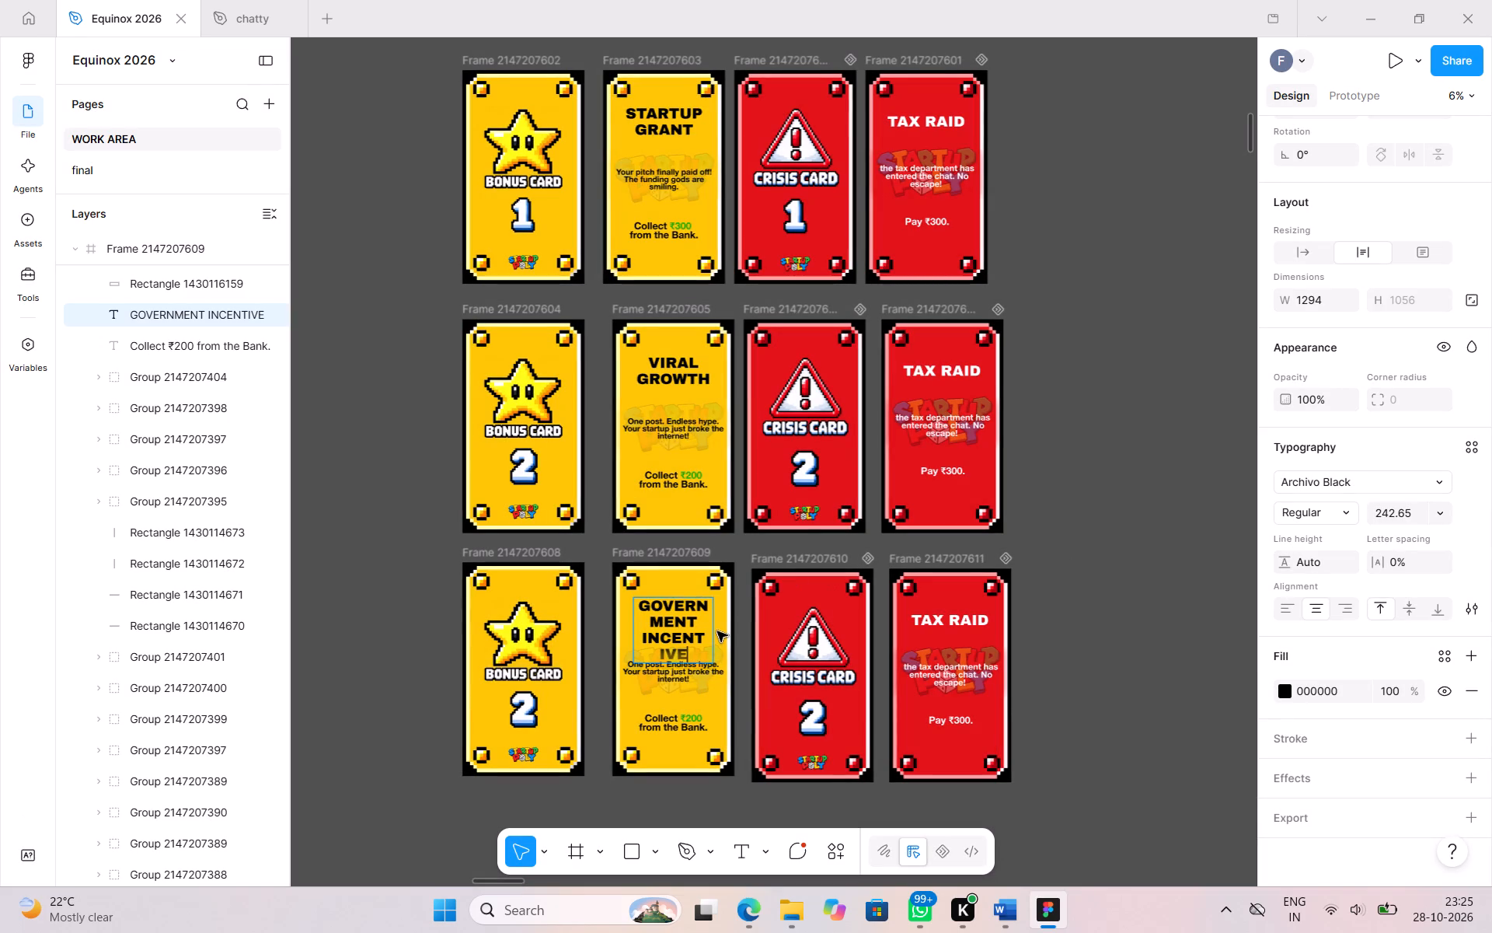
{"action": "left_click", "coordinate": [1150, 501]}
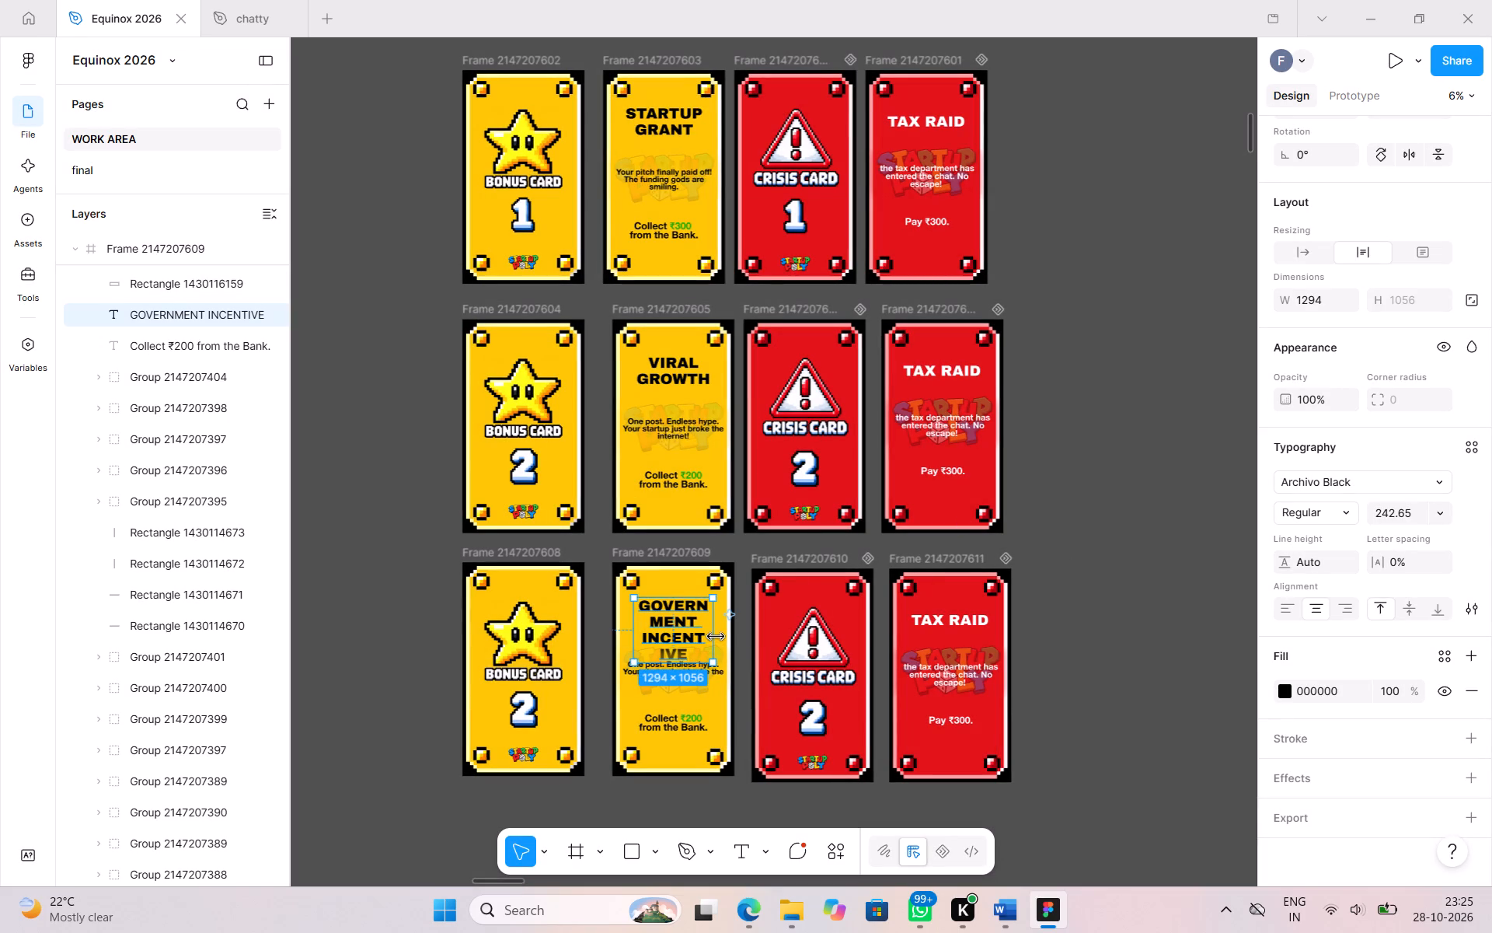
Widen the GOVERNMENT INCENTIVE text box to about 1963 and centre it horizontally on the card.
{"action": "left_click_drag", "start_coordinate": [716, 637], "coordinate": [761, 634]}
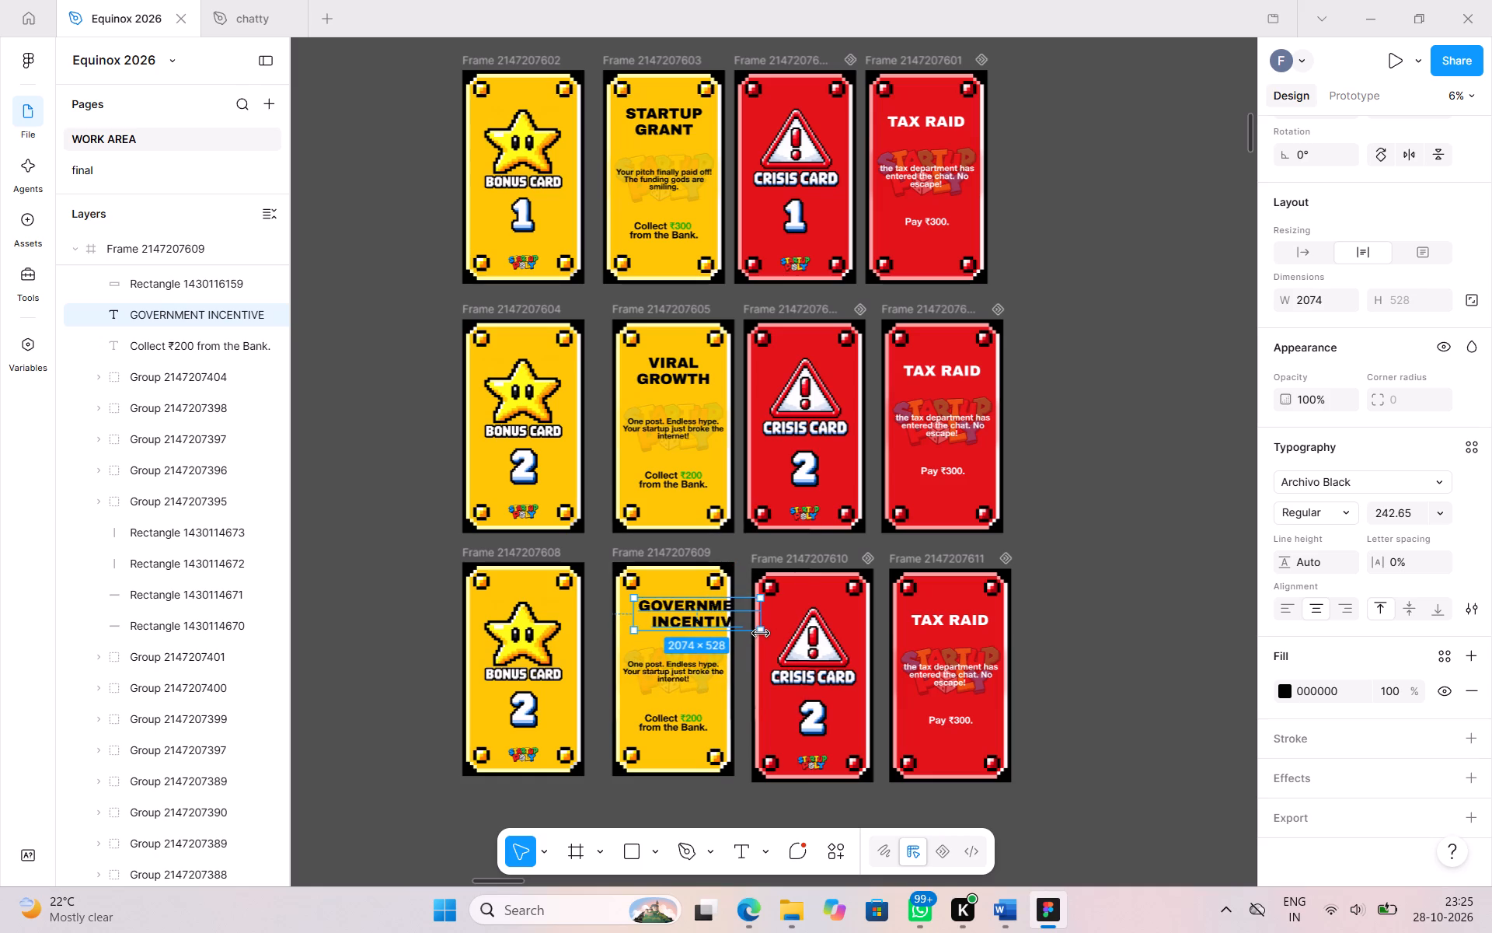
{"action": "left_click_drag", "start_coordinate": [761, 634], "coordinate": [748, 638]}
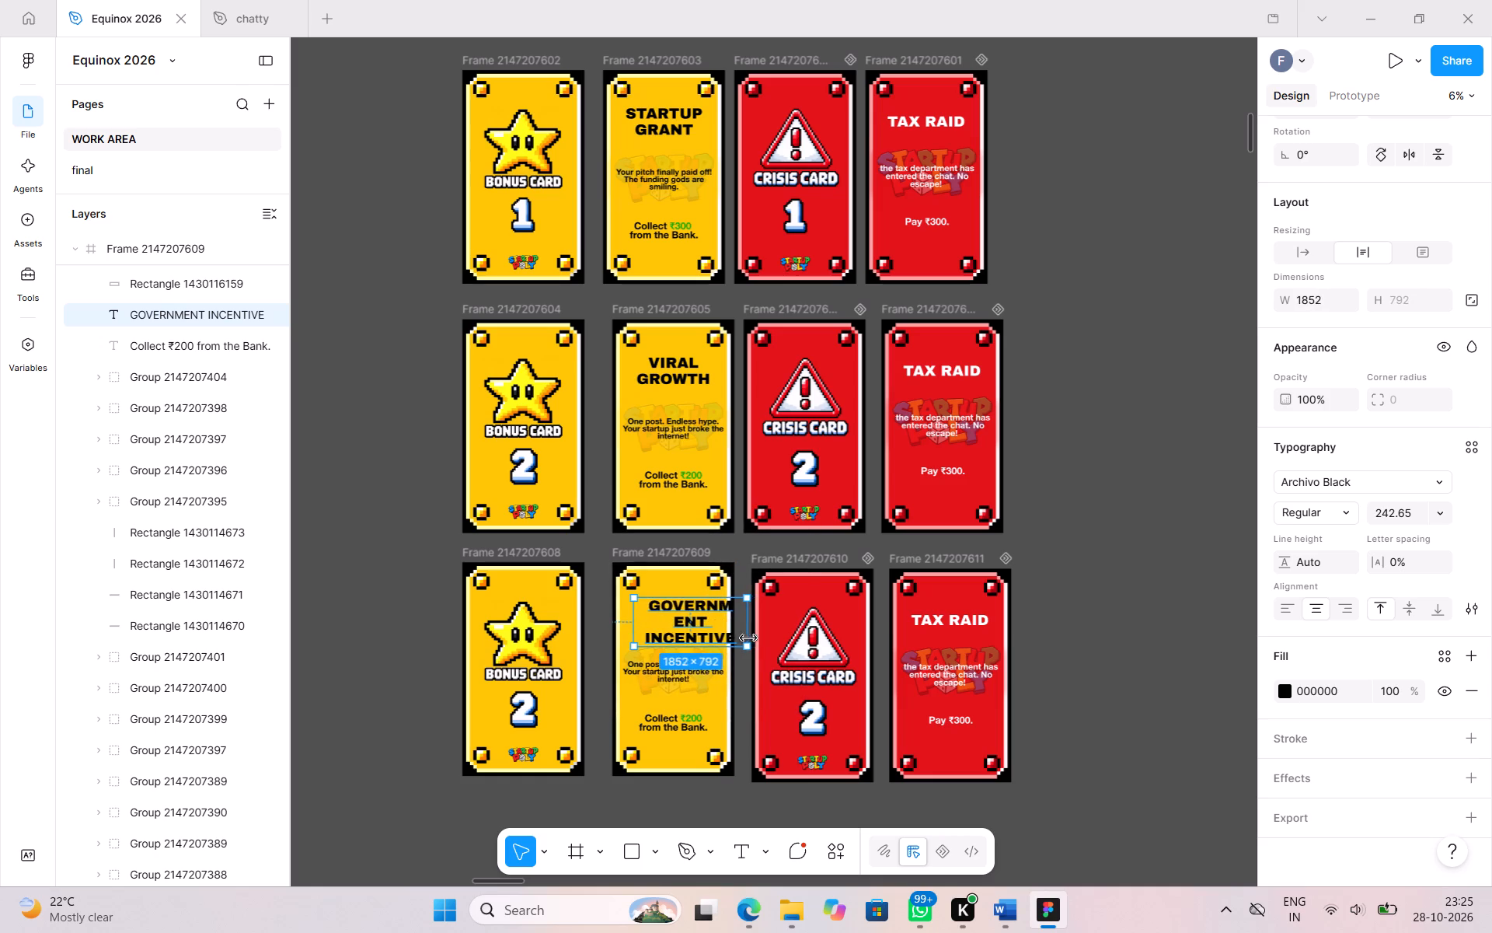
{"action": "left_click_drag", "start_coordinate": [748, 638], "coordinate": [754, 639]}
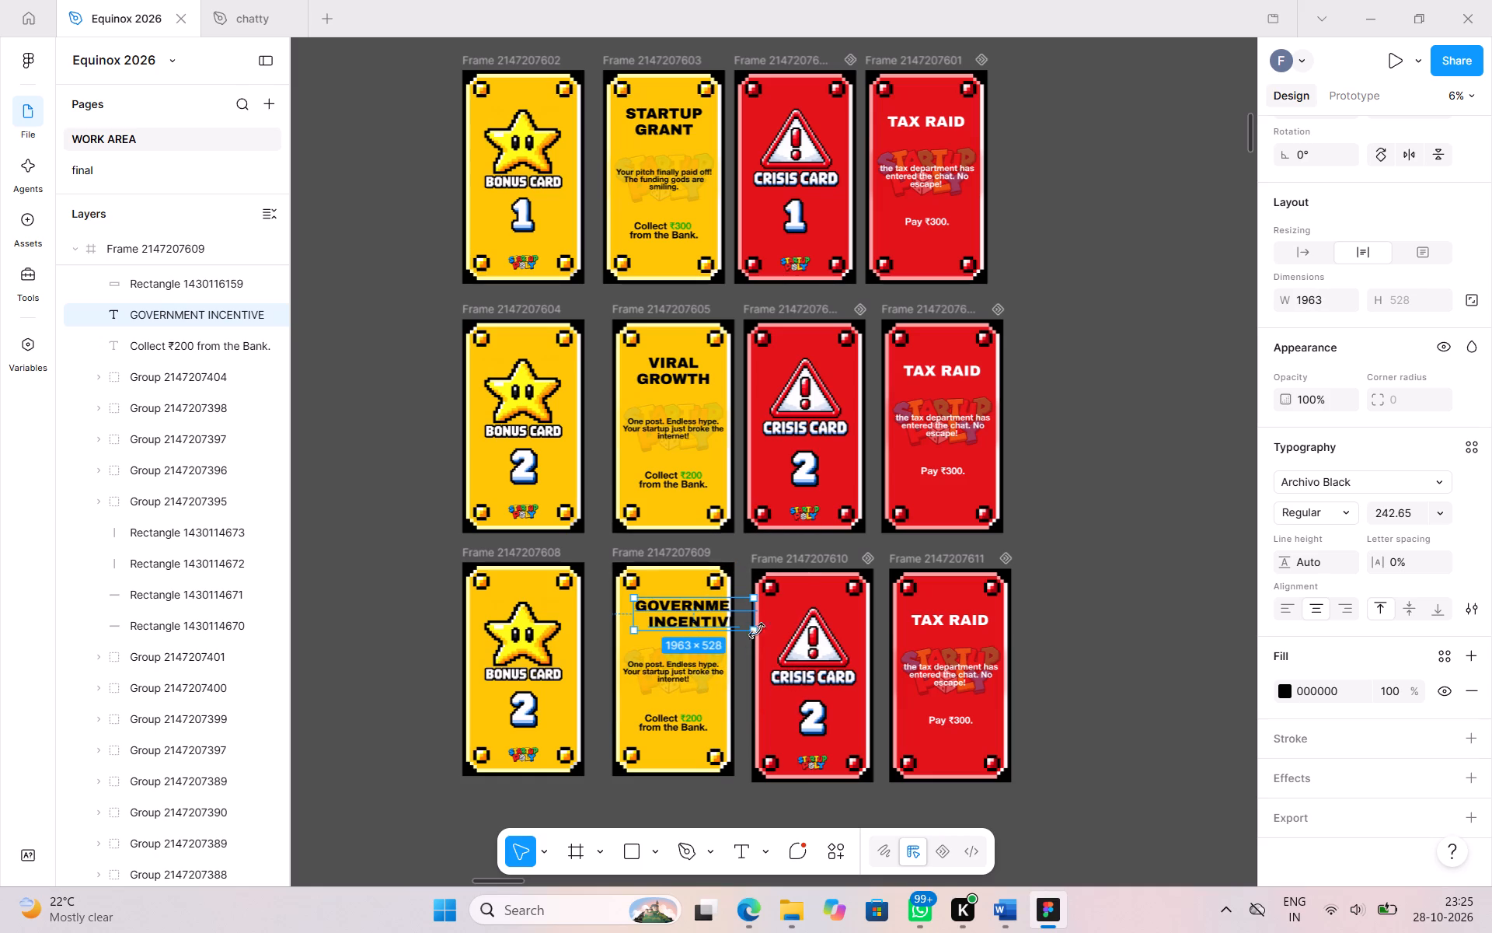
{"action": "scroll", "coordinate": [1361, 216], "scroll_direction": "up", "scroll_amount": 7}
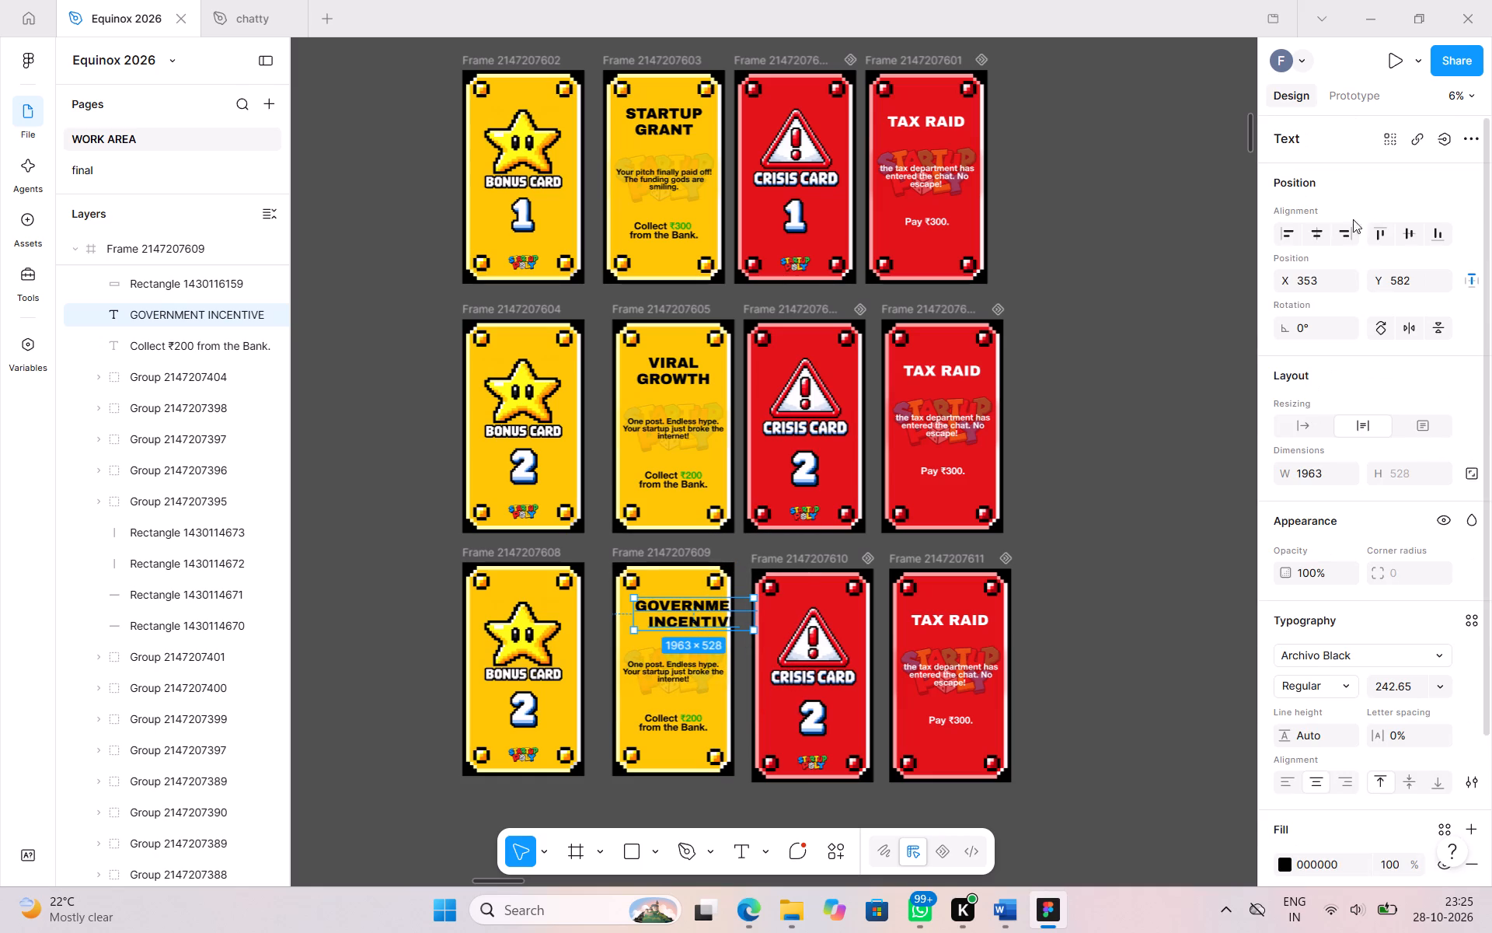
{"action": "left_click", "coordinate": [1323, 232]}
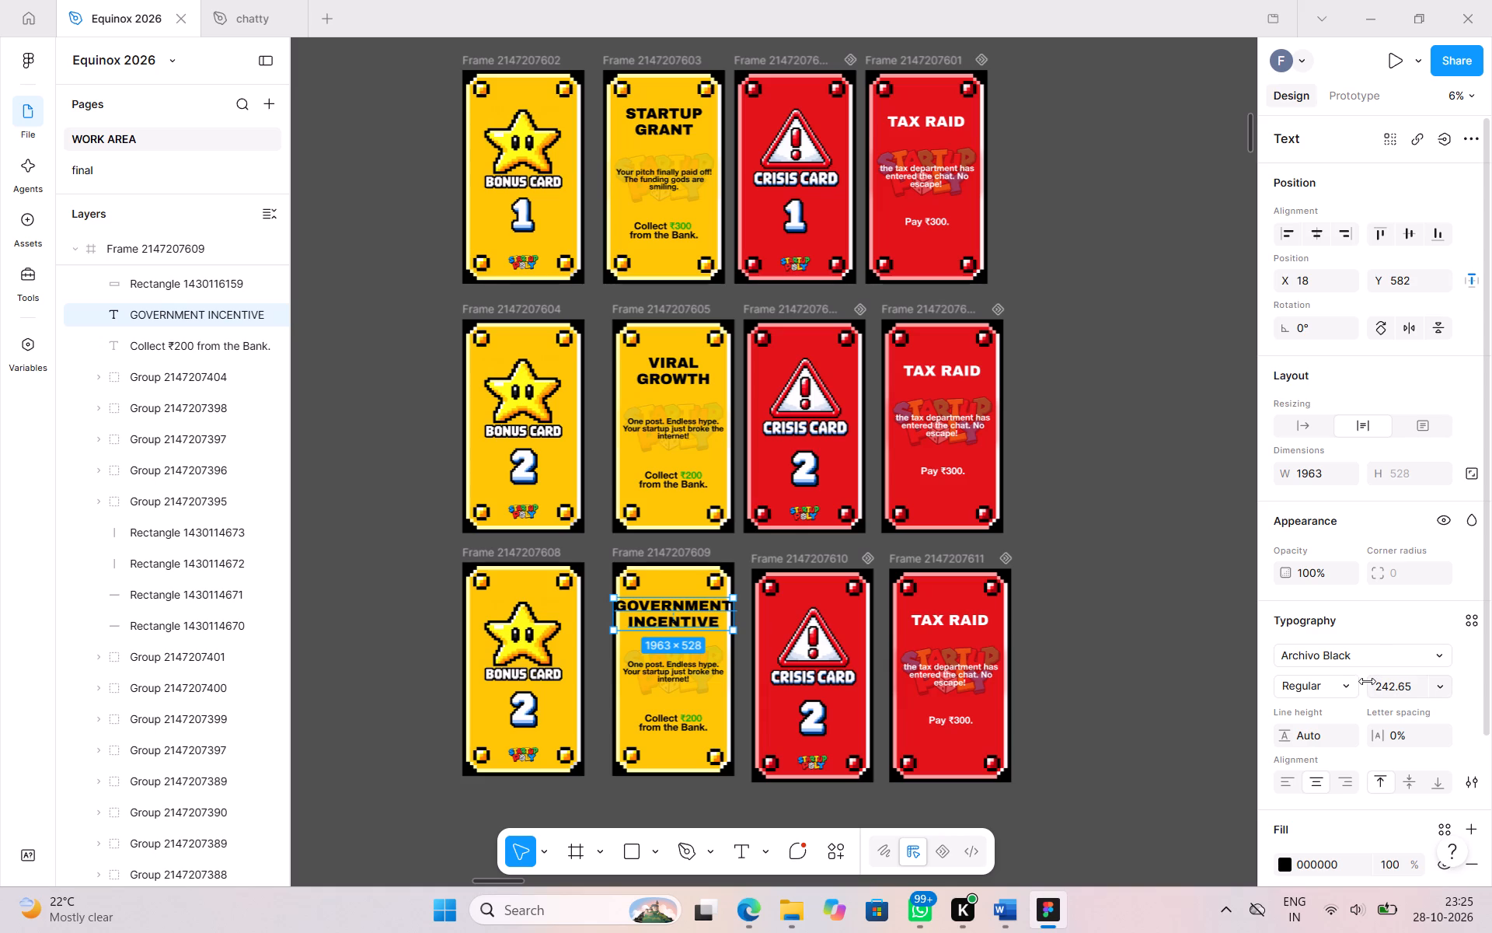
Reduce the GOVERNMENT INCENTIVE title's font size to 201 and keep the title centred horizontally on the card.
{"action": "left_click_drag", "start_coordinate": [1367, 683], "coordinate": [723, 467]}
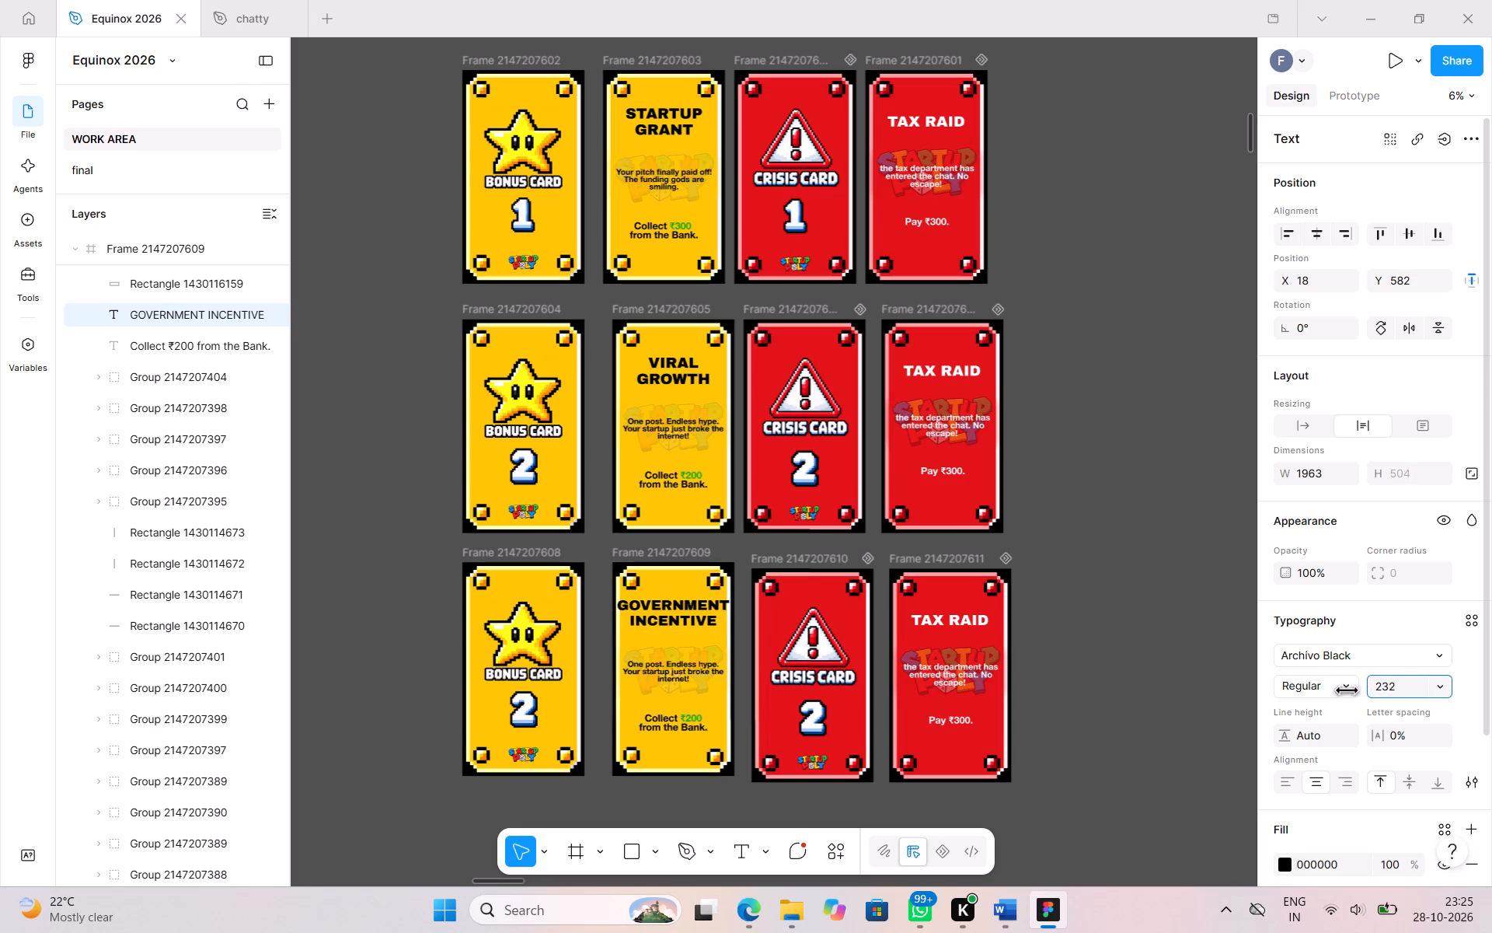
{"action": "left_click_drag", "start_coordinate": [723, 467], "coordinate": [657, 482]}
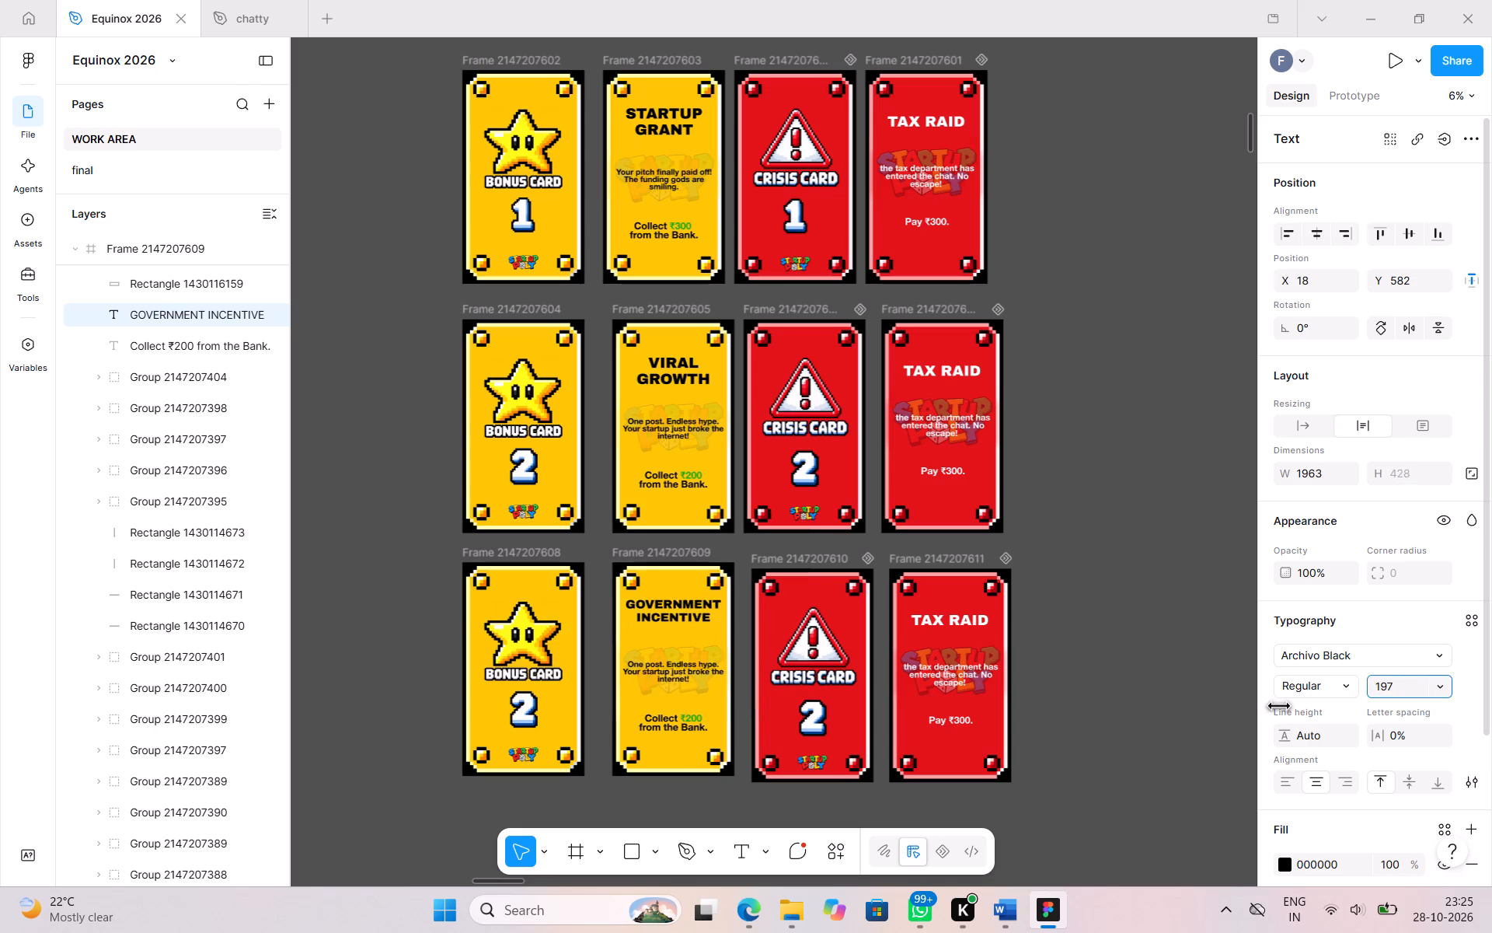
{"action": "left_click_drag", "start_coordinate": [657, 482], "coordinate": [687, 484]}
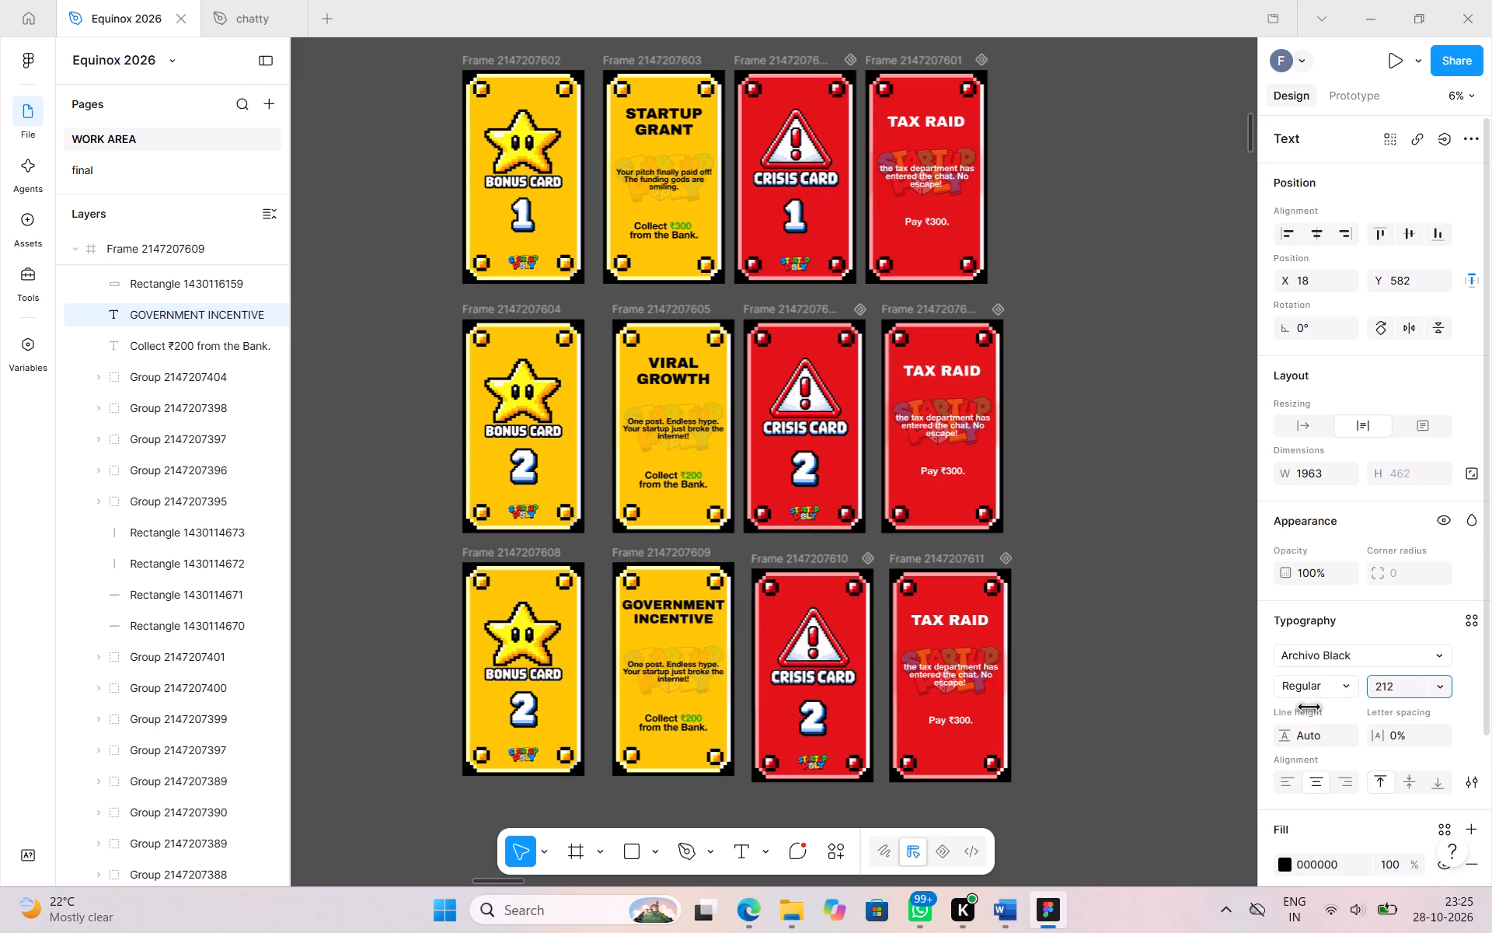
{"action": "left_click_drag", "start_coordinate": [687, 484], "coordinate": [666, 485]}
{"action": "left_click", "coordinate": [1154, 584]}
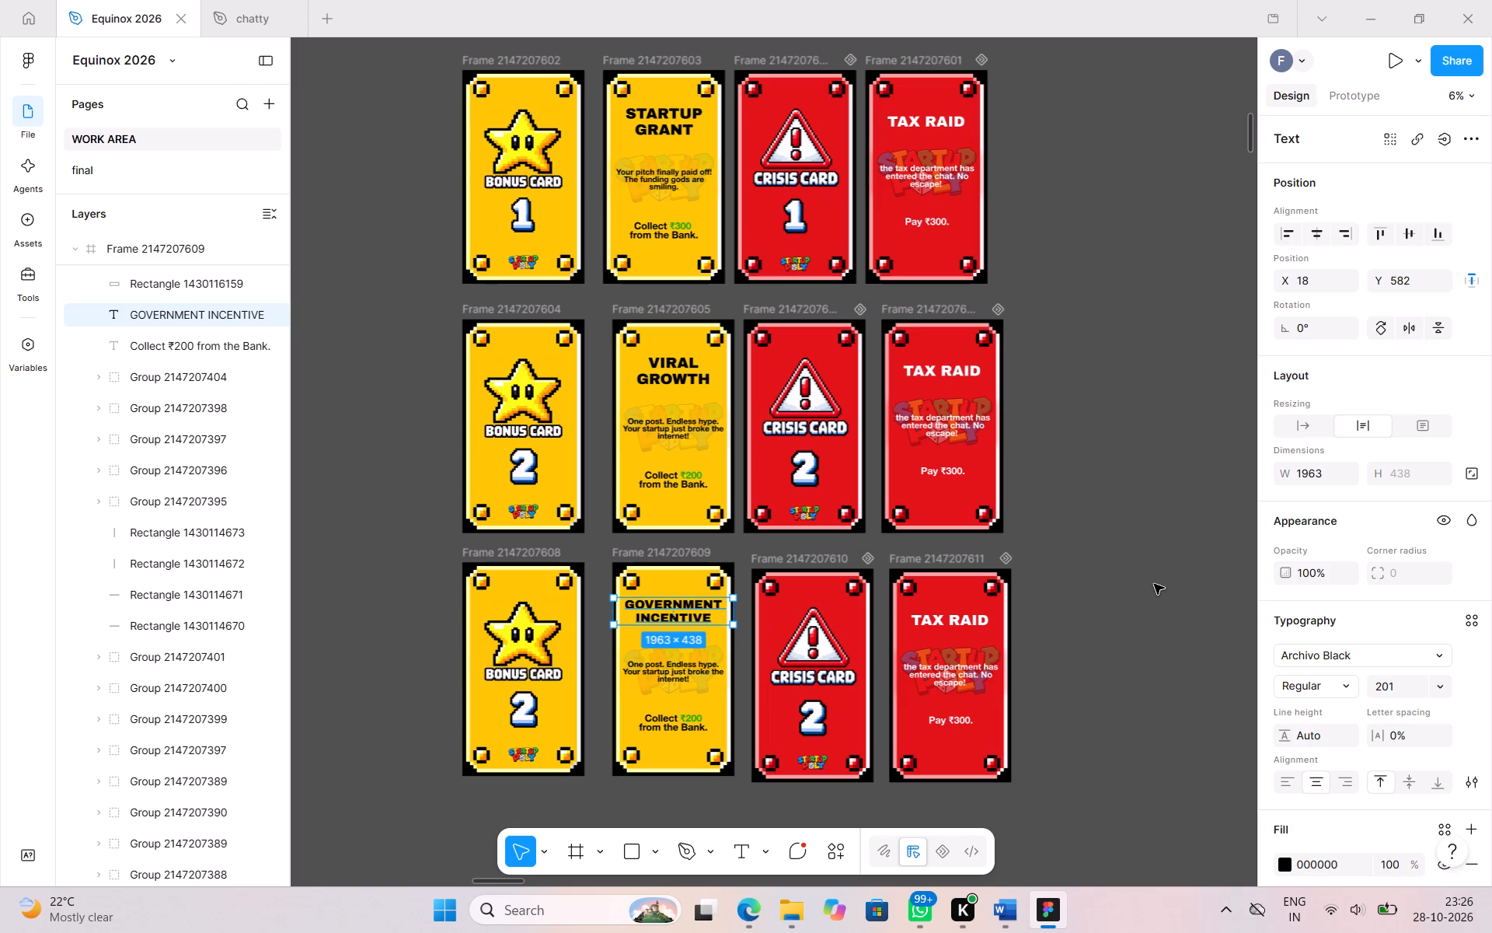
{"action": "left_click", "coordinate": [700, 618]}
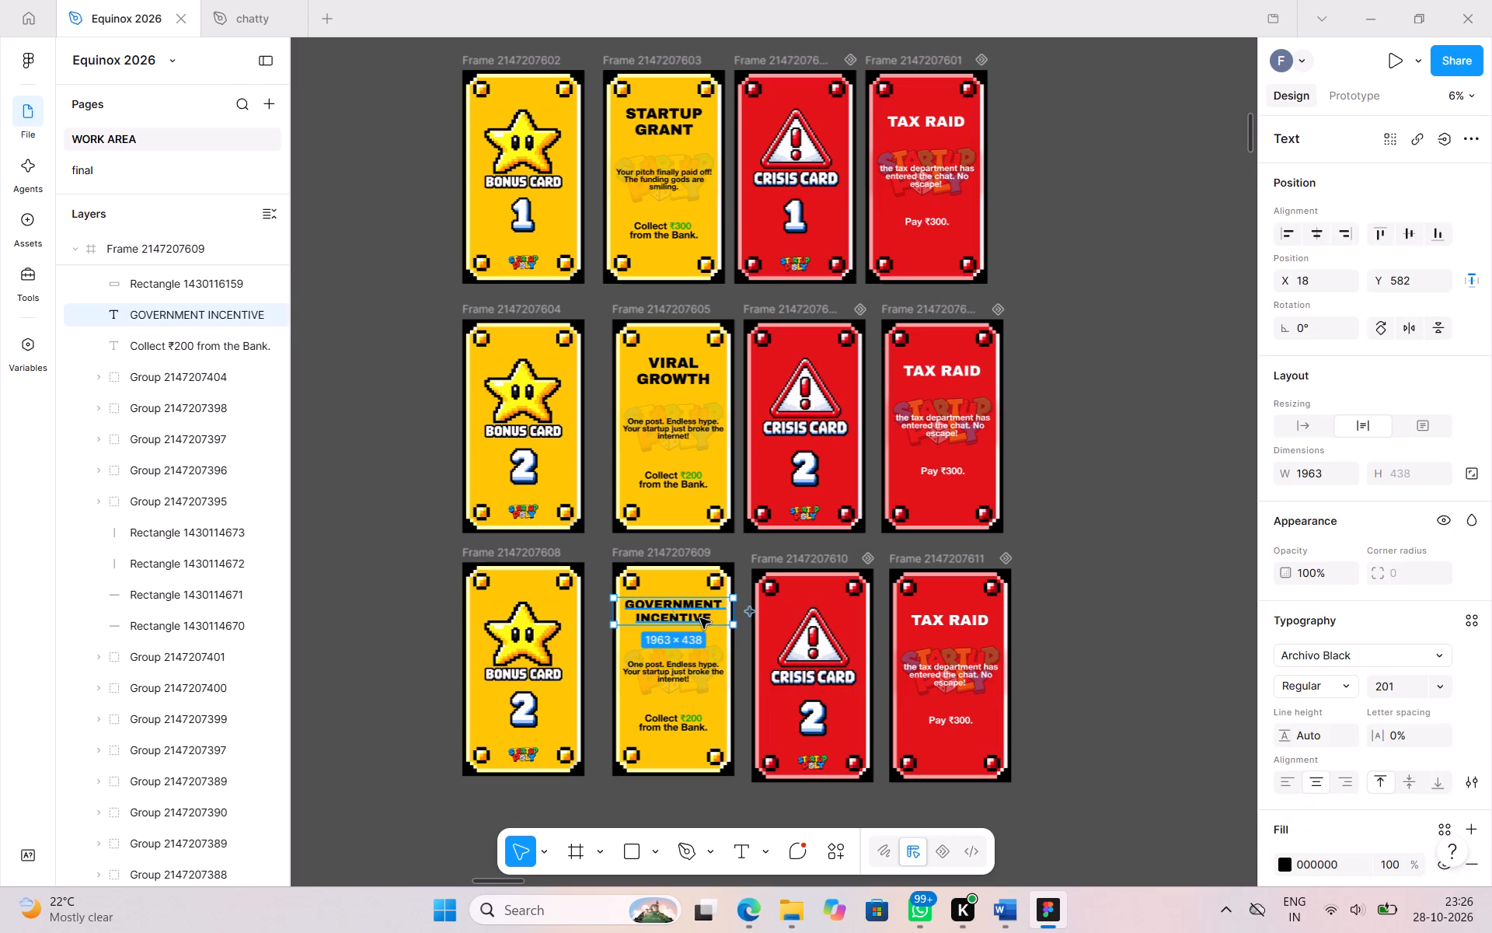
{"action": "left_click", "coordinate": [1315, 239]}
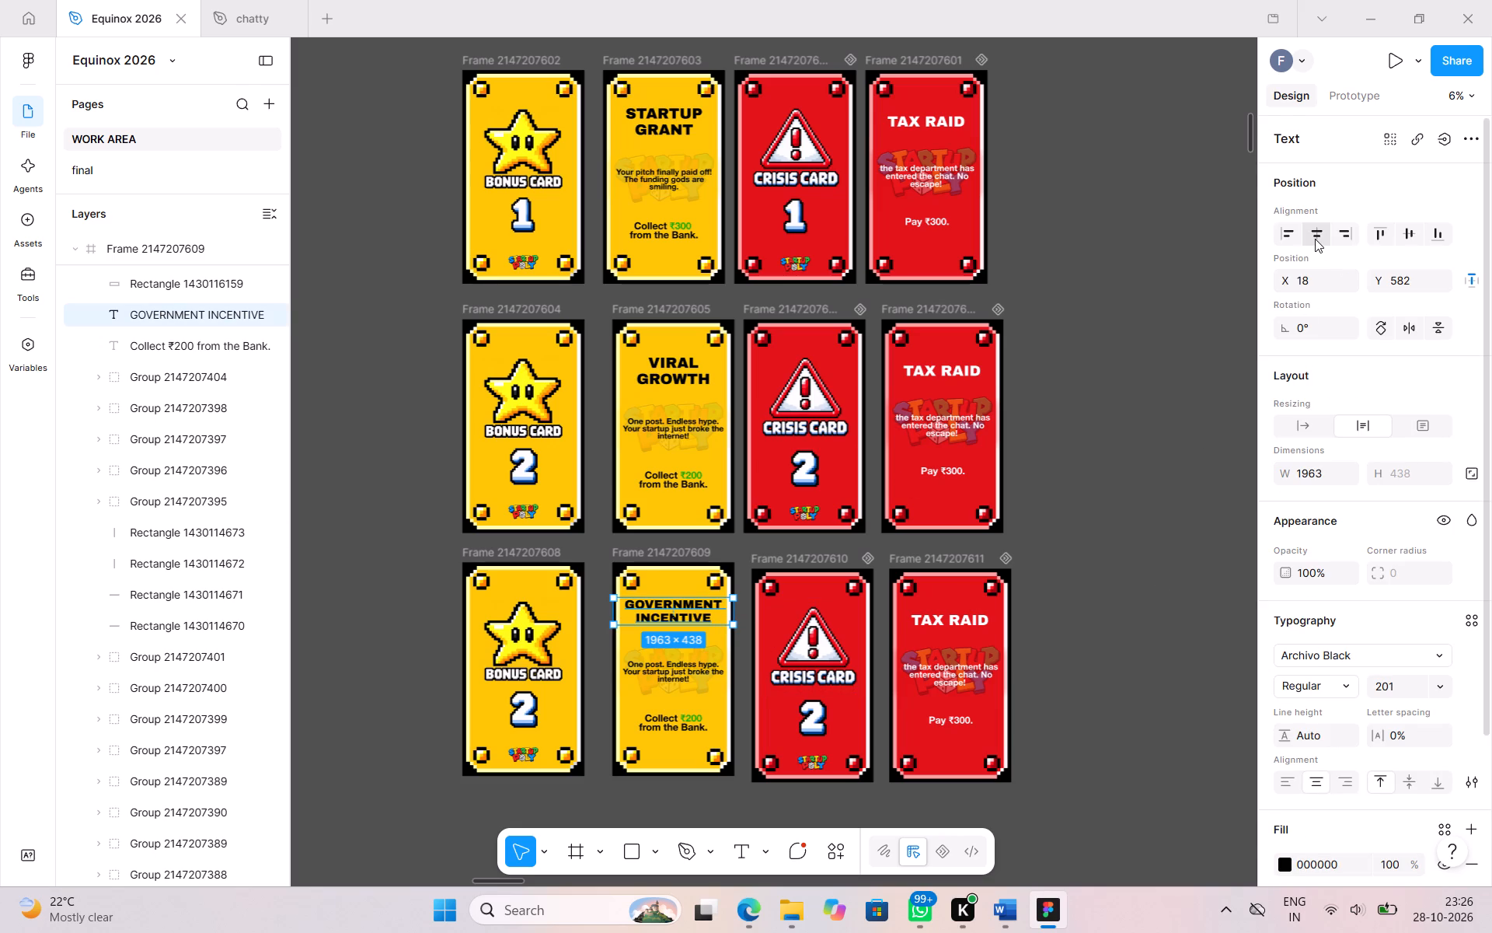
{"action": "left_click", "coordinate": [1058, 648]}
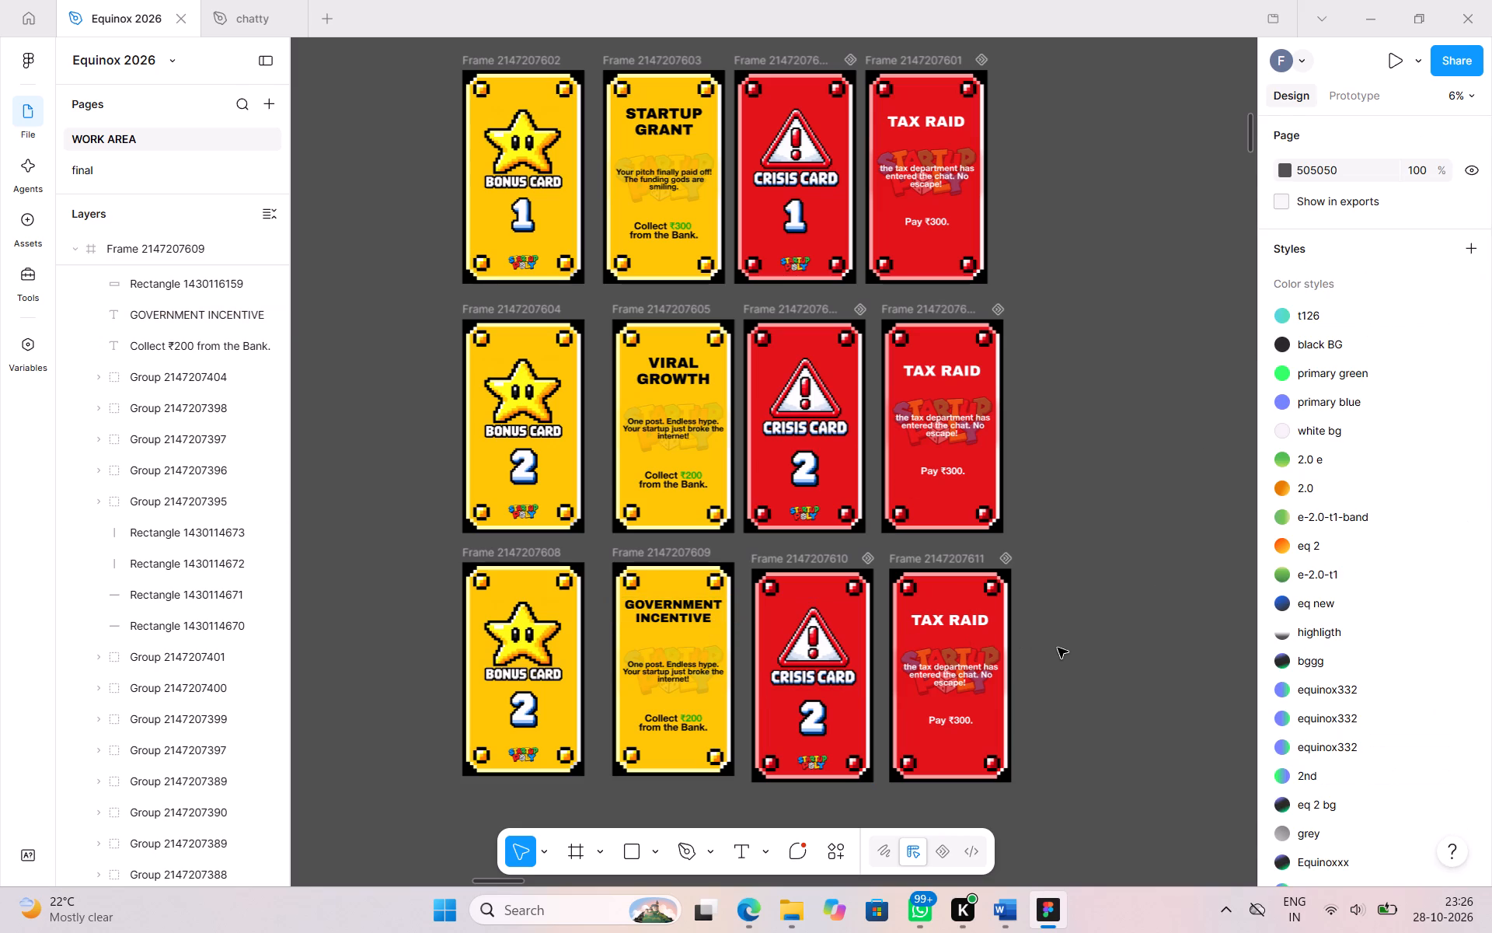
Nudge the GOVERNMENT INCENTIVE title down to Y 660 and compare its placement with the VIRAL GROWTH title on the card above.
{"action": "left_click", "coordinate": [664, 608]}
{"action": "key", "text": "Down"}
{"action": "key", "text": "Down"}
{"action": "key", "text": "Down"}
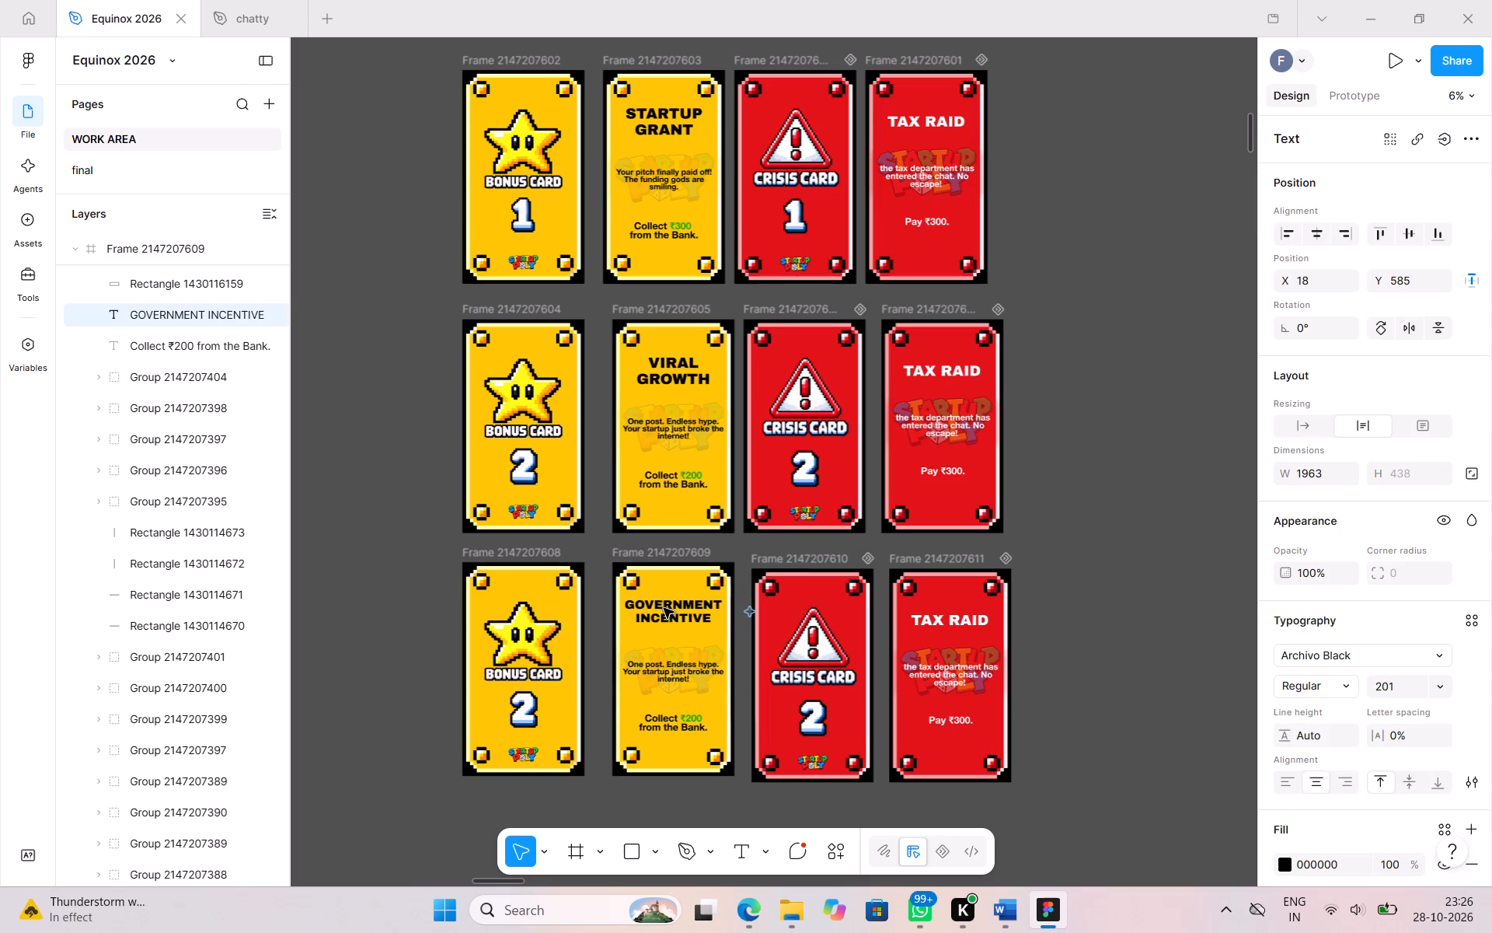
{"action": "key", "text": "Down"}
{"action": "key", "text": "Down"}
{"action": "key", "text": "Down"}
{"action": "key", "text": "Down"}
{"action": "key", "text": "Down"}
{"action": "key", "text": "Down"}
{"action": "key", "text": "Down"}
{"action": "key", "text": "Down"}
{"action": "key", "text": "Down"}
{"action": "key", "text": "Down"}
{"action": "key", "text": "Down"}
{"action": "key", "text": "Down"}
{"action": "key", "text": "Down"}
{"action": "key", "text": "Down"}
{"action": "key", "text": "Down"}
{"action": "key", "text": "Down"}
{"action": "key", "text": "Down"}
{"action": "key", "text": "Down"}
{"action": "key", "text": "Down"}
{"action": "key", "text": "Down"}
{"action": "key", "text": "Down"}
{"action": "key", "text": "Down"}
{"action": "key", "text": "Down"}
{"action": "key", "text": "Down"}
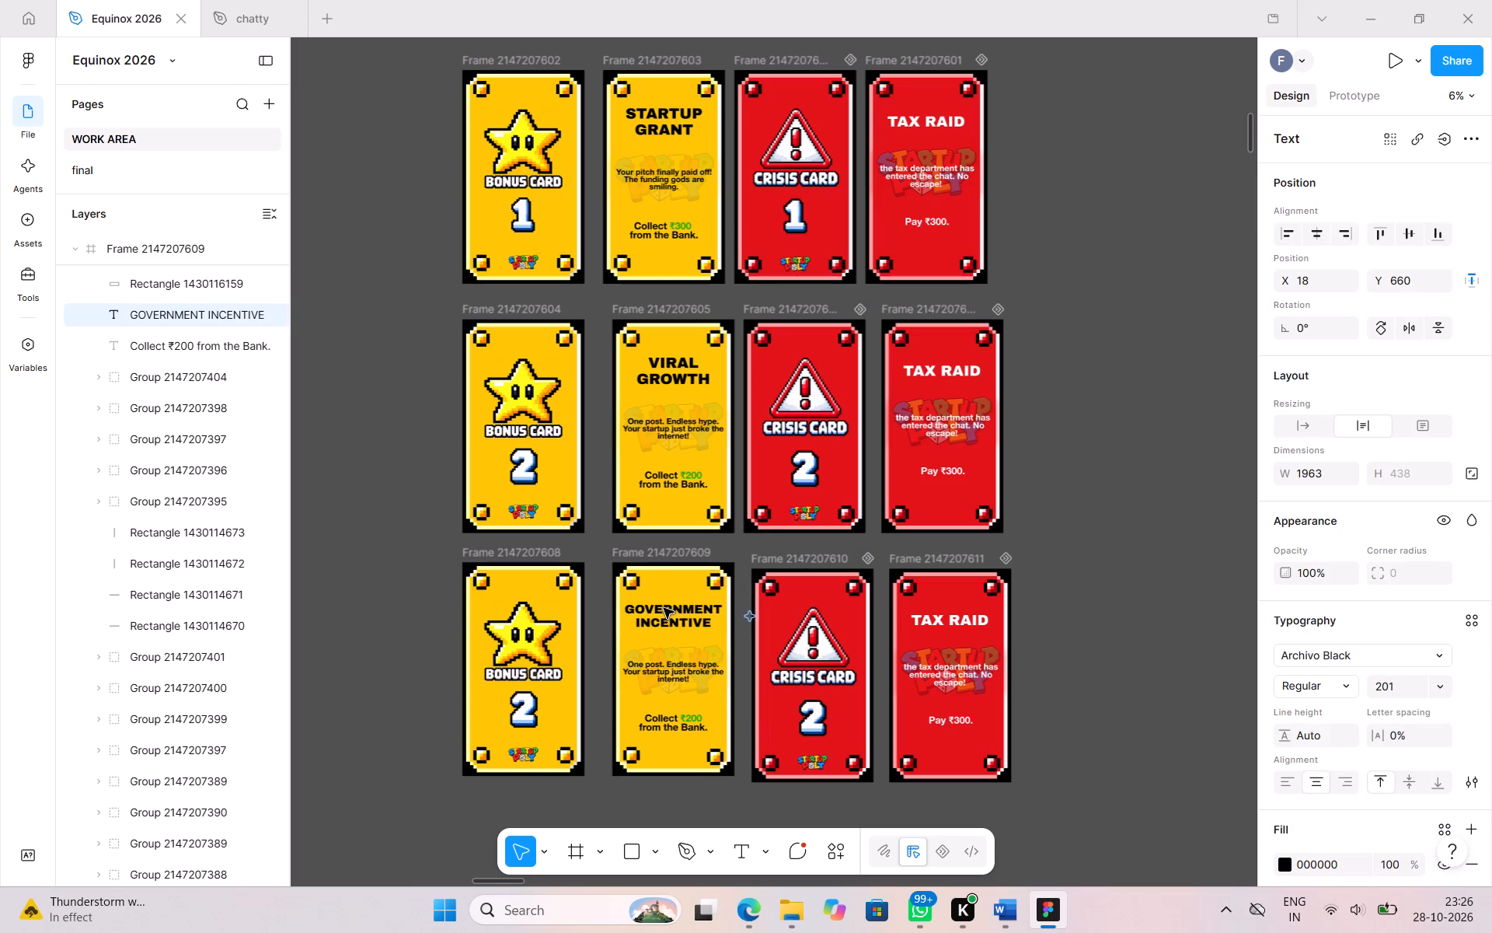
{"action": "left_click", "coordinate": [693, 366]}
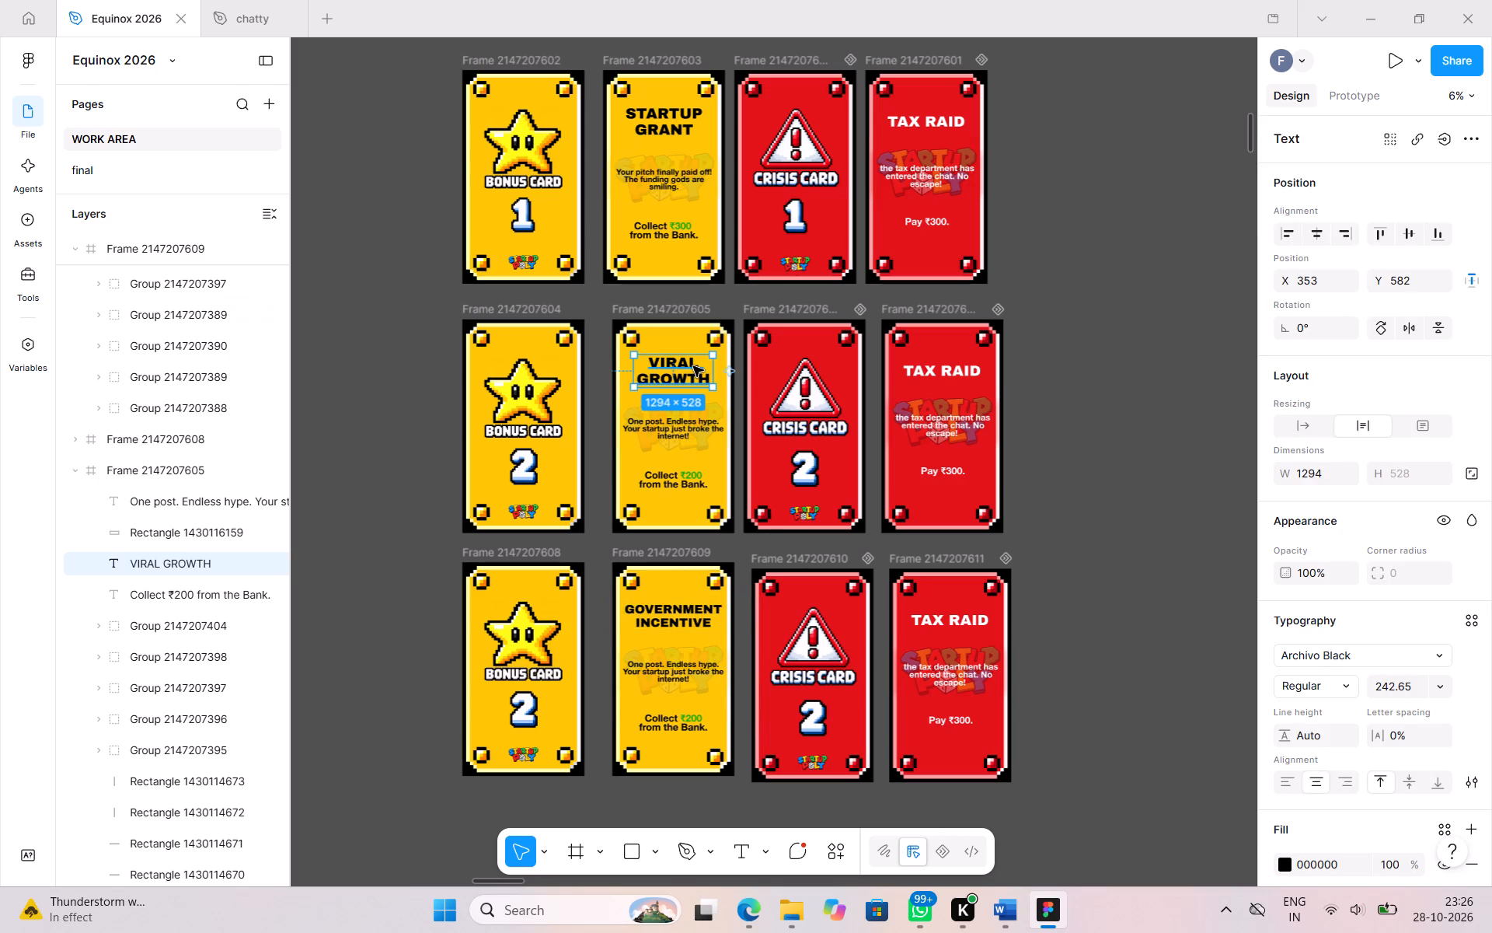
{"action": "left_click", "coordinate": [662, 620]}
{"action": "double_click", "coordinate": [1110, 643]}
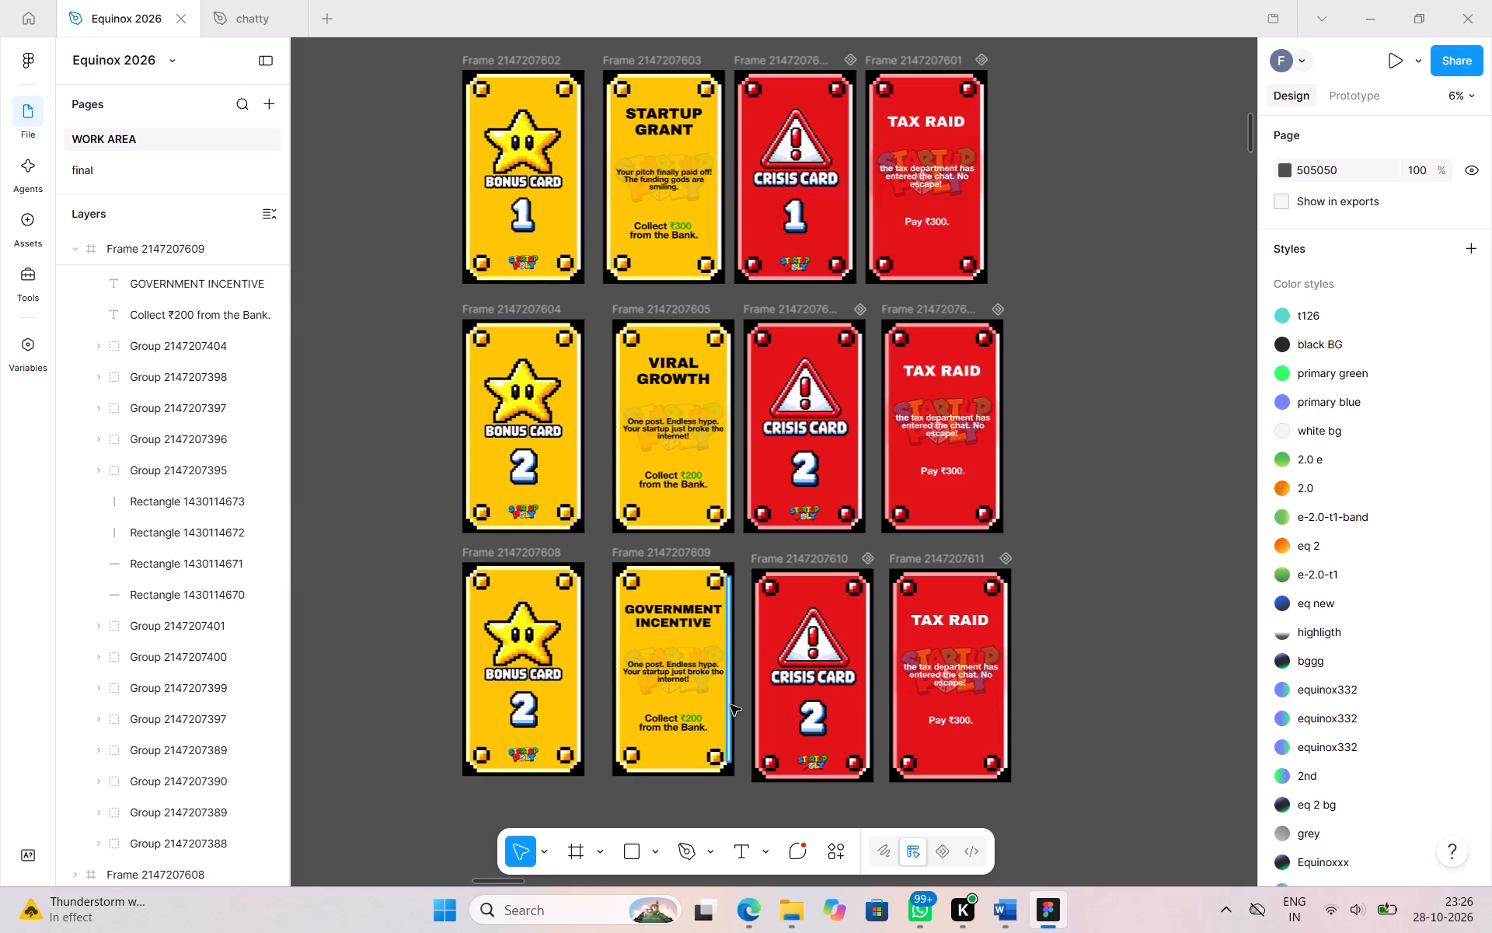
Select the description text below the GOVERNMENT INCENTIVE title on the third-row bonus card.
{"action": "scroll", "coordinate": [730, 705], "scroll_direction": "right", "scroll_amount": 1}
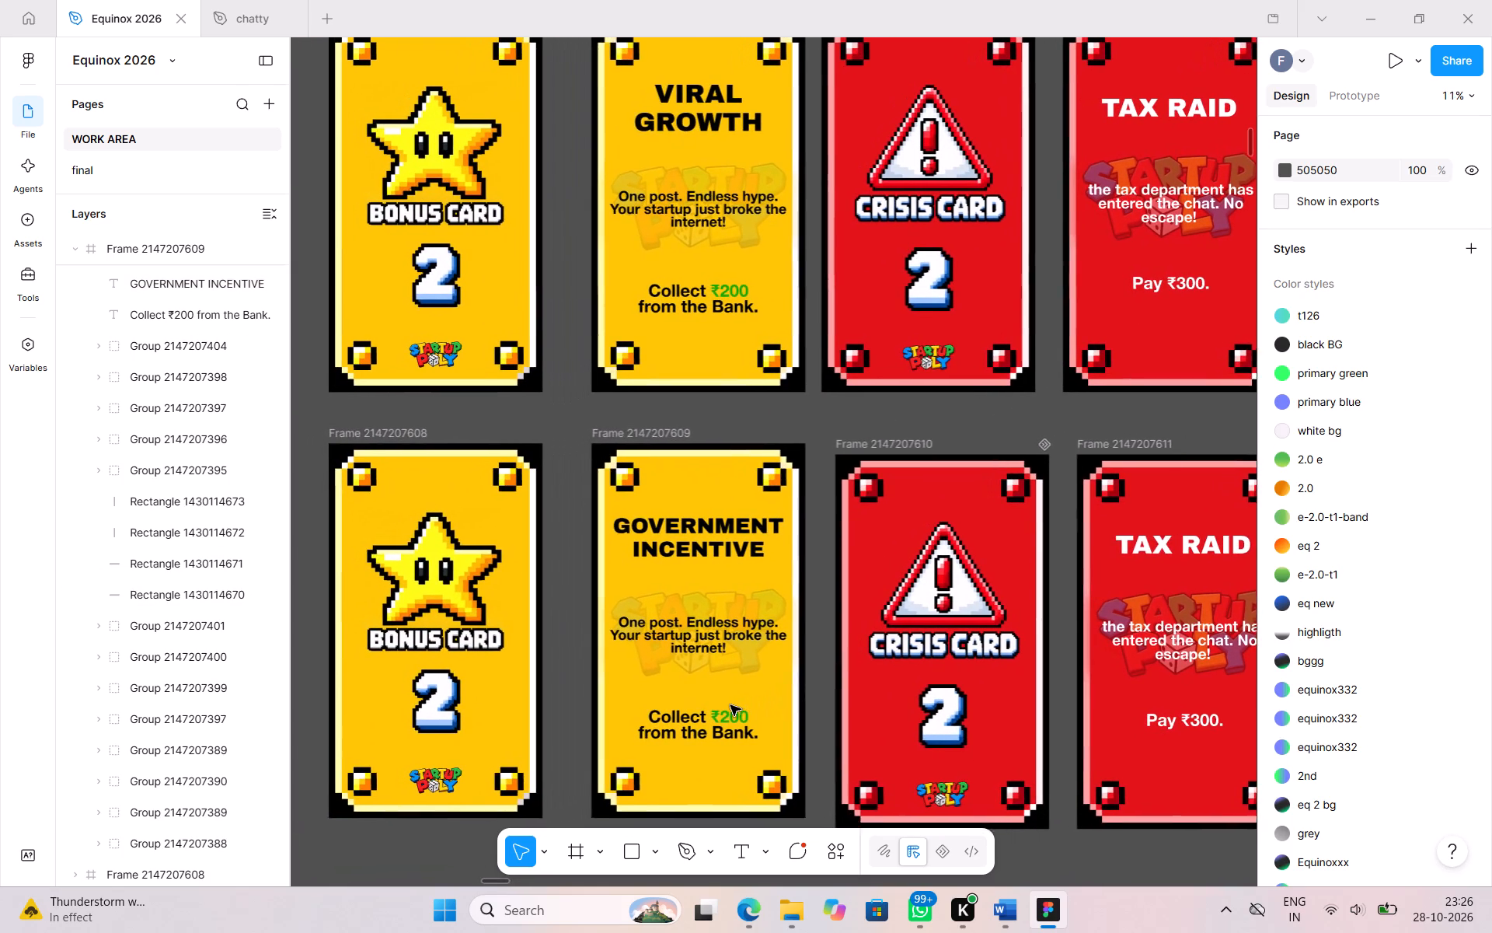
{"action": "scroll", "coordinate": [730, 705], "scroll_direction": "right", "scroll_amount": 1}
{"action": "left_click", "coordinate": [741, 621]}
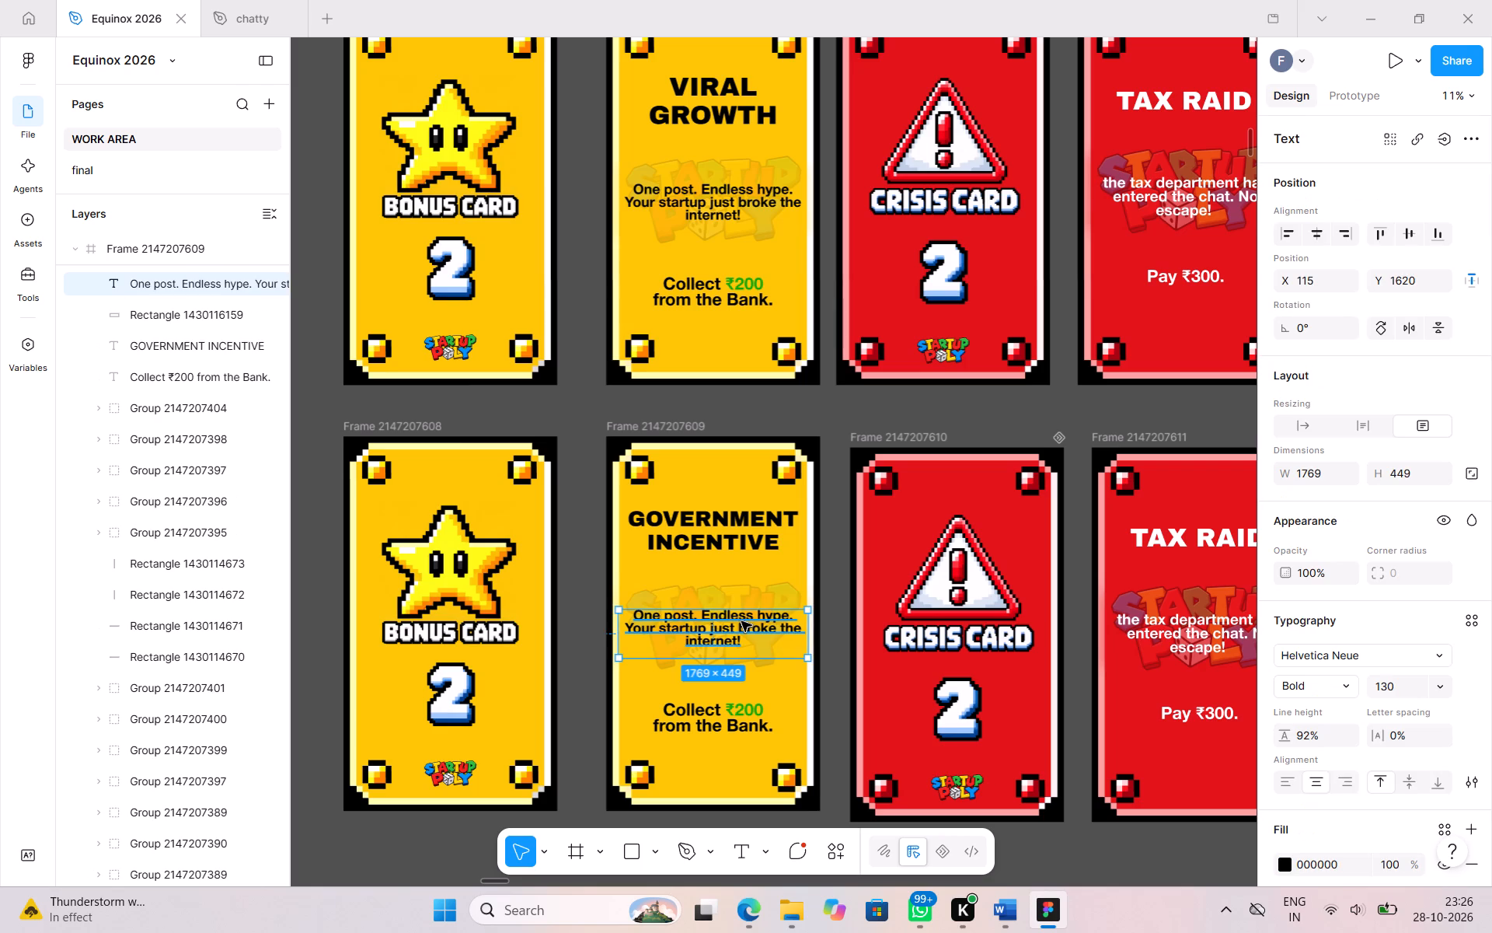
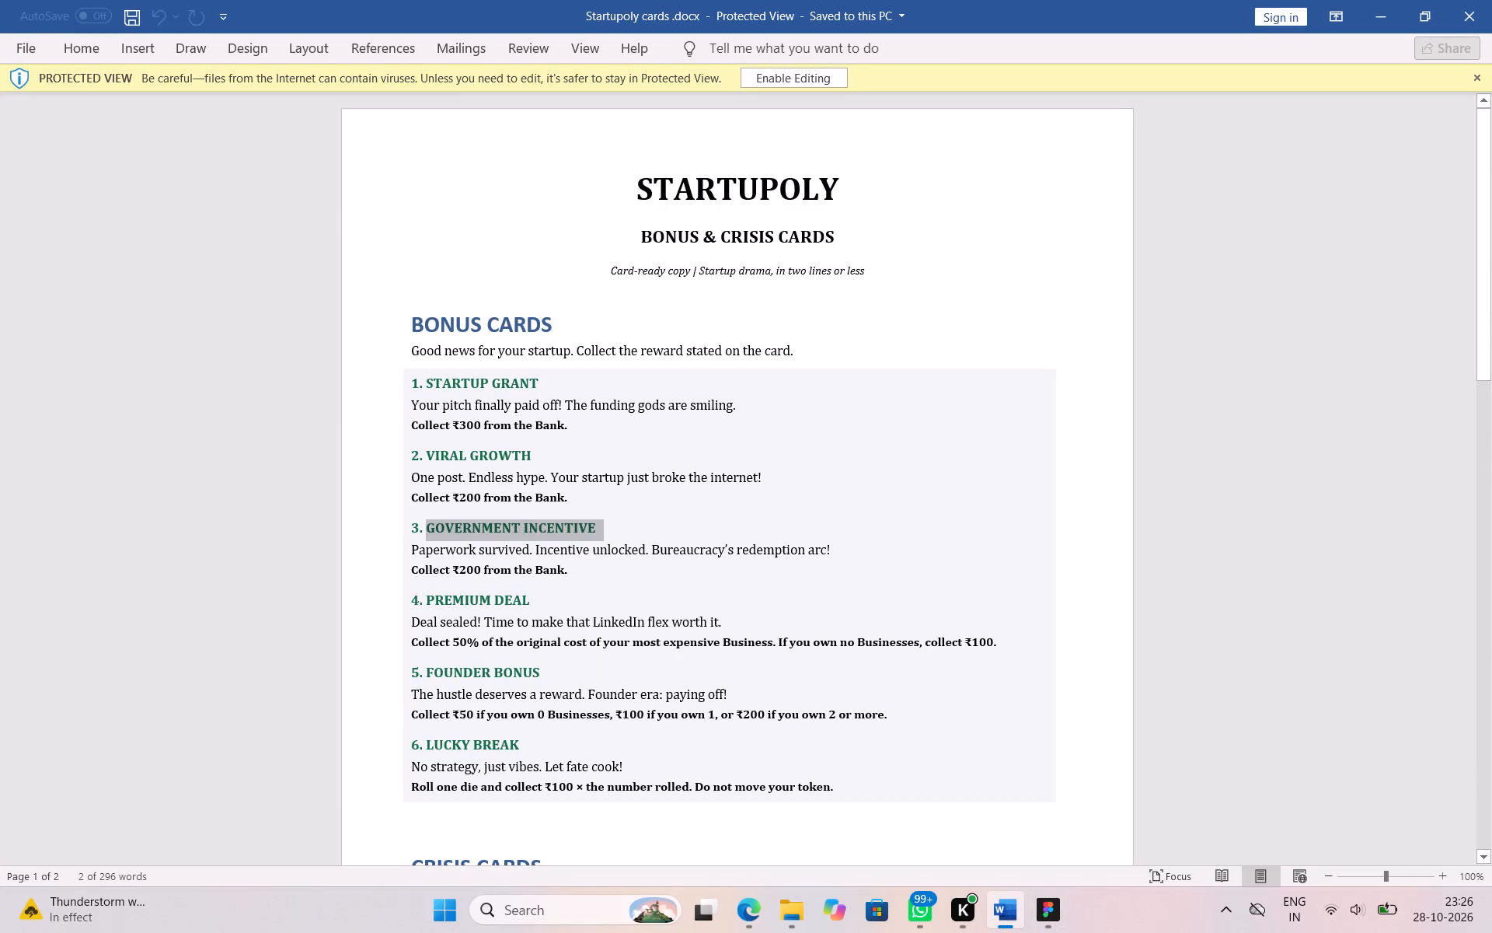
Replace the GOVERNMENT INCENTIVE card's description with "Paperwork survived. Incentive unlocked. Bureaucracy's redemption arc!" copied from the Startupoly cards document in Word.
{"action": "left_click_drag", "start_coordinate": [411, 551], "coordinate": [827, 549]}
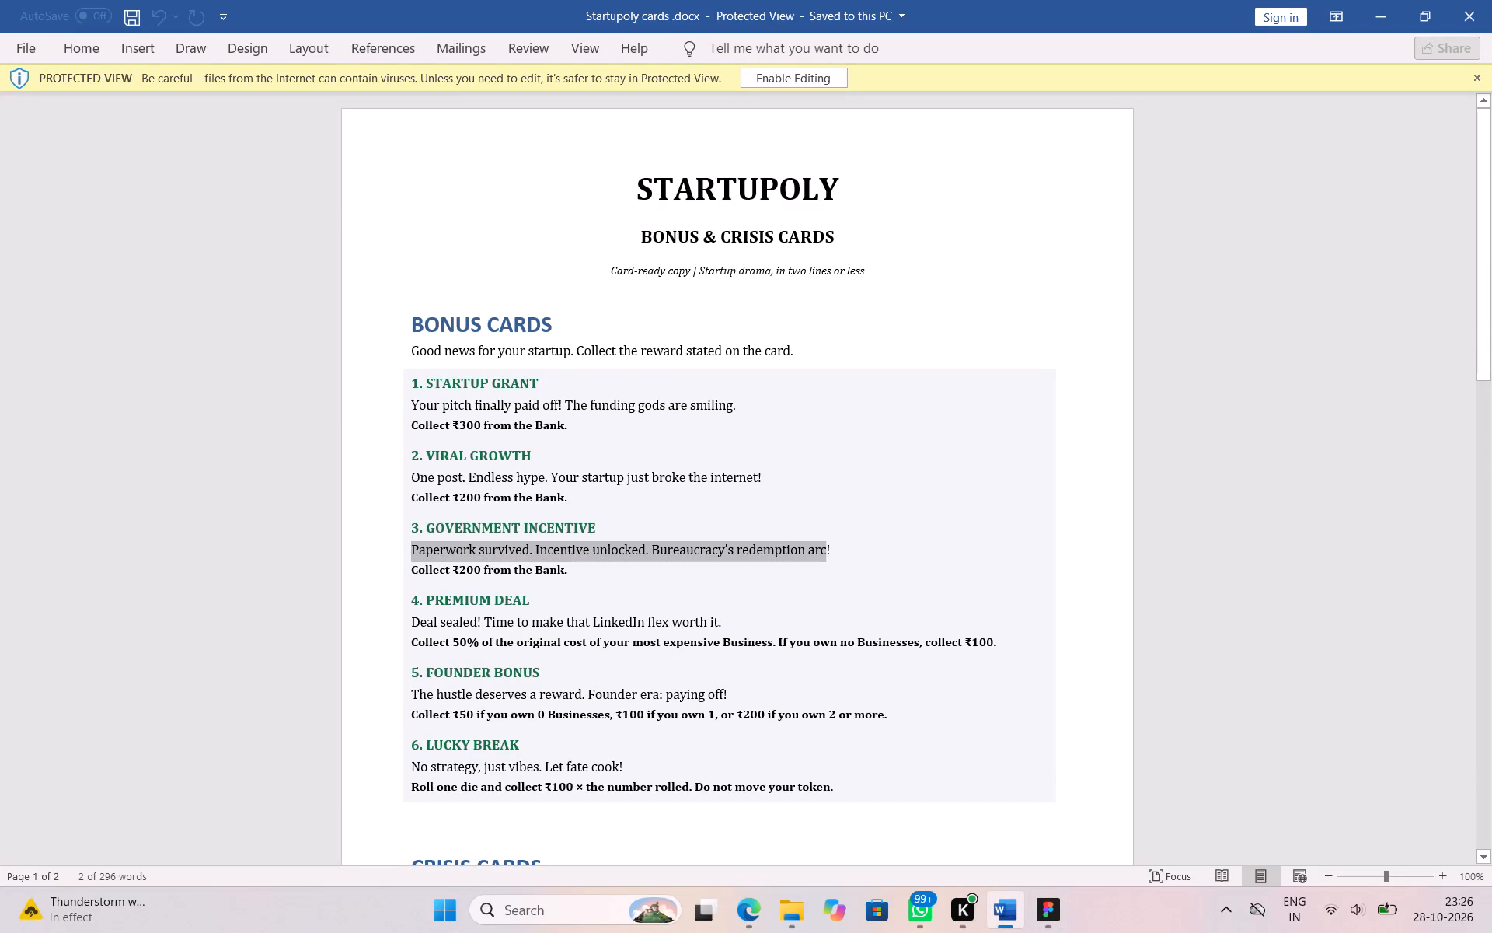
{"action": "left_click_drag", "start_coordinate": [827, 549], "coordinate": [828, 550]}
{"action": "key", "text": "ctrl+c"}
{"action": "left_click", "coordinate": [748, 921]}
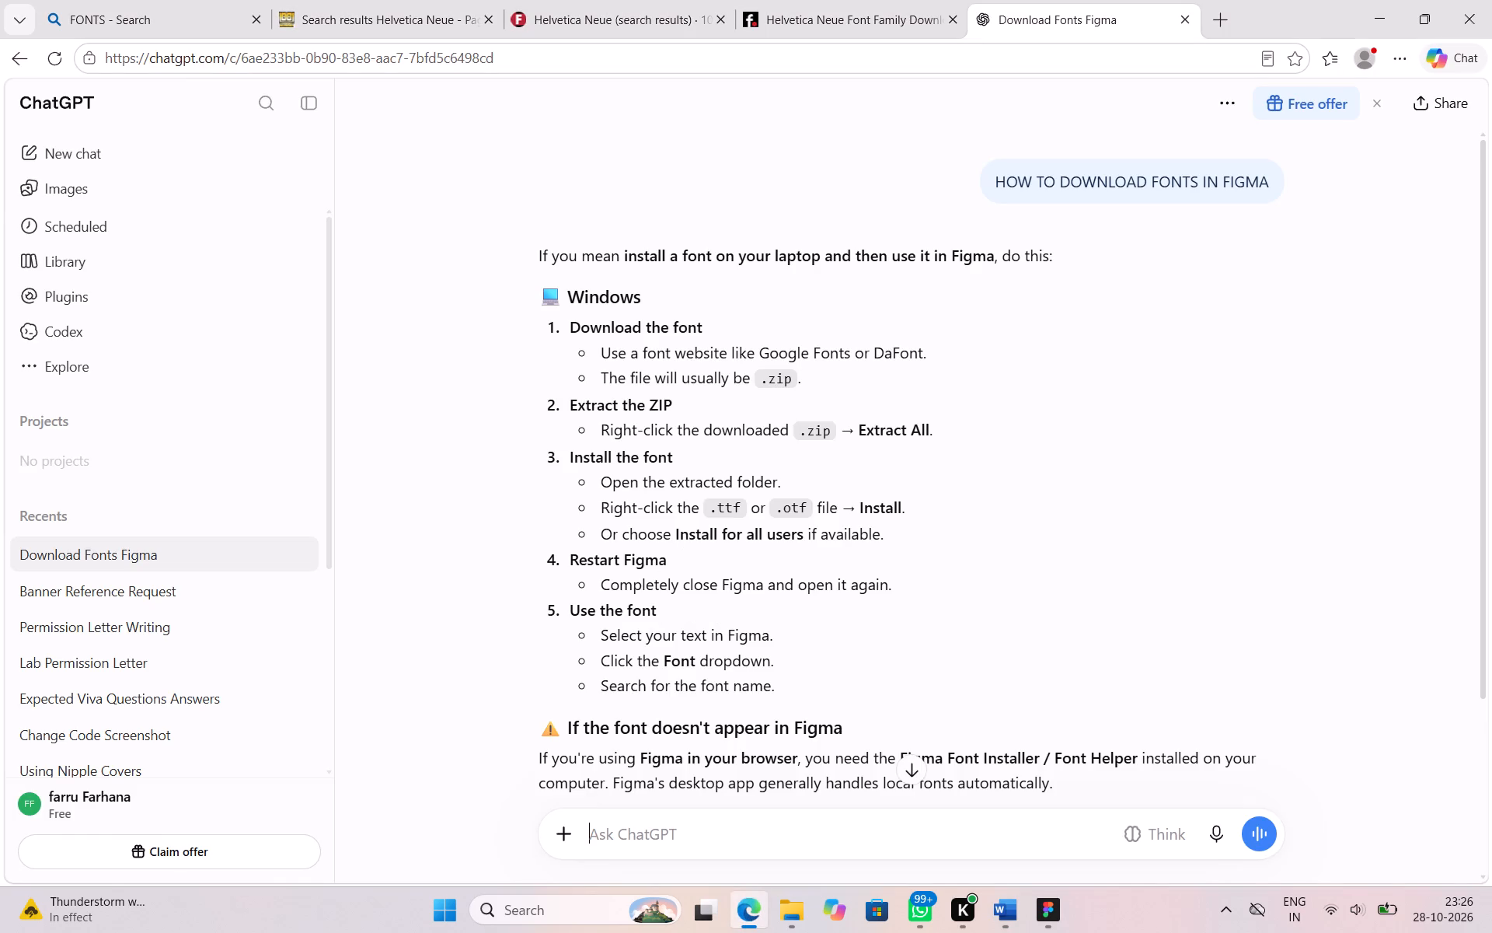
{"action": "left_click", "coordinate": [1064, 928]}
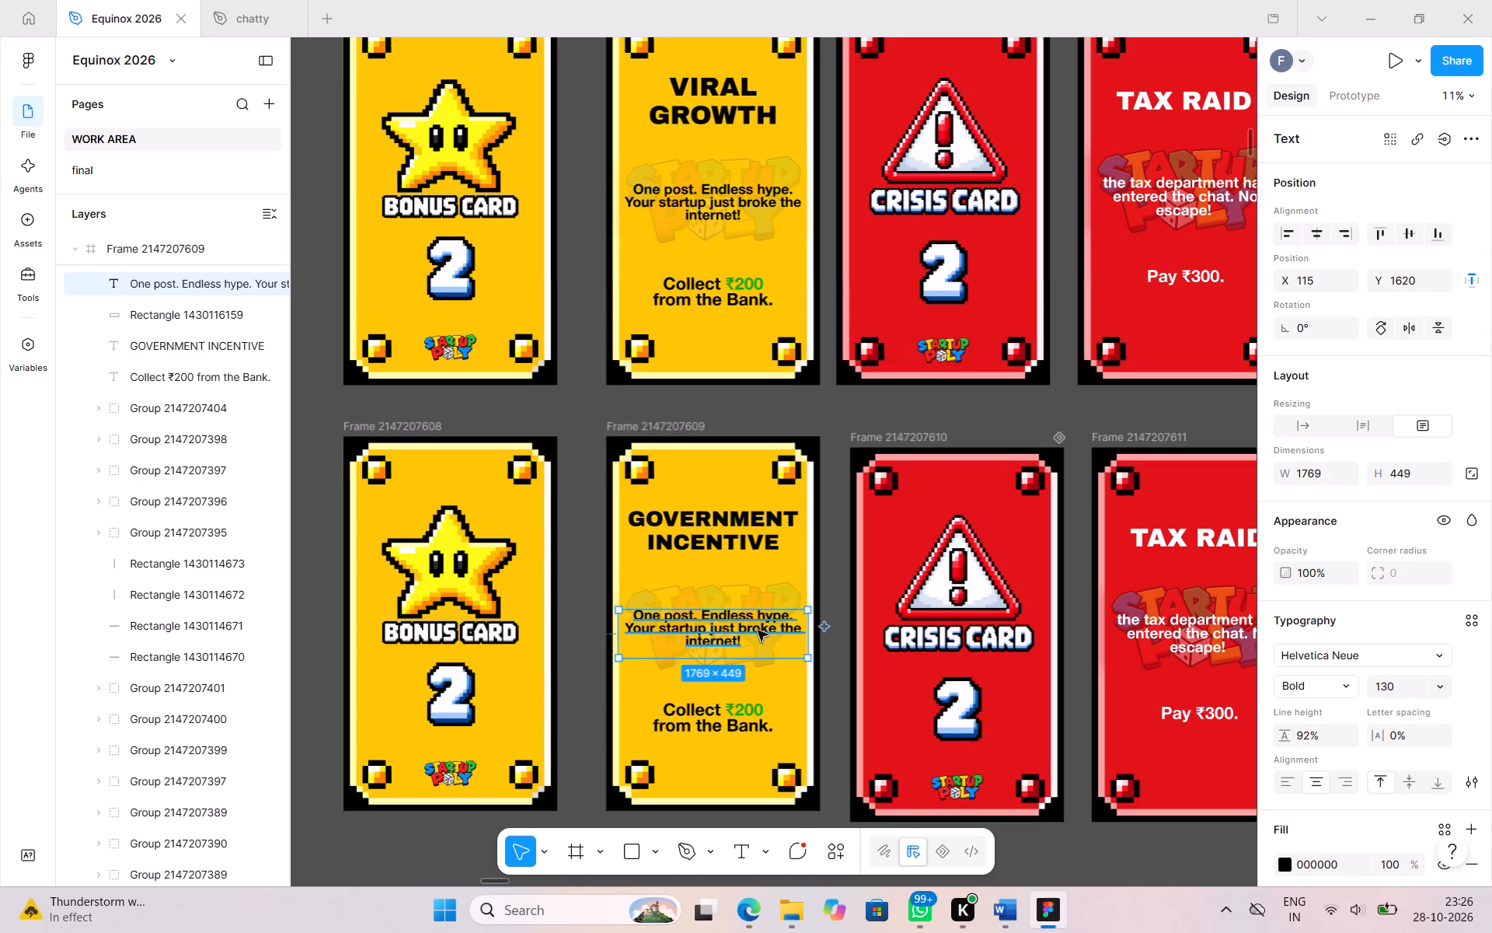
{"action": "triple_click", "coordinate": [750, 631]}
{"action": "key", "text": "ctrl+v"}
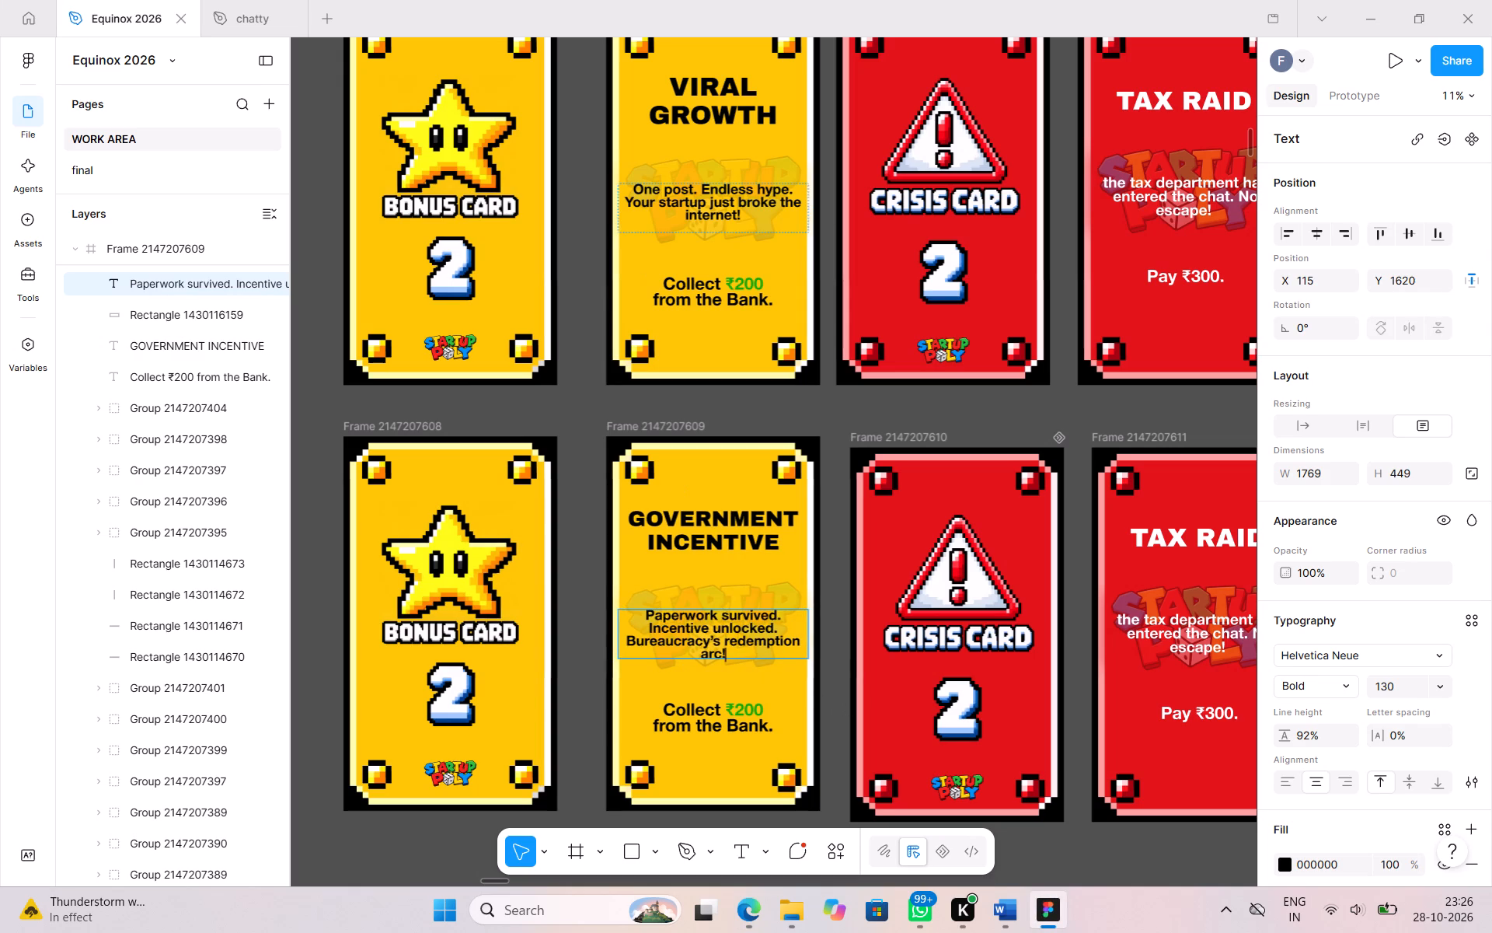
{"action": "left_click", "coordinate": [836, 462]}
{"action": "left_click", "coordinate": [836, 462]}
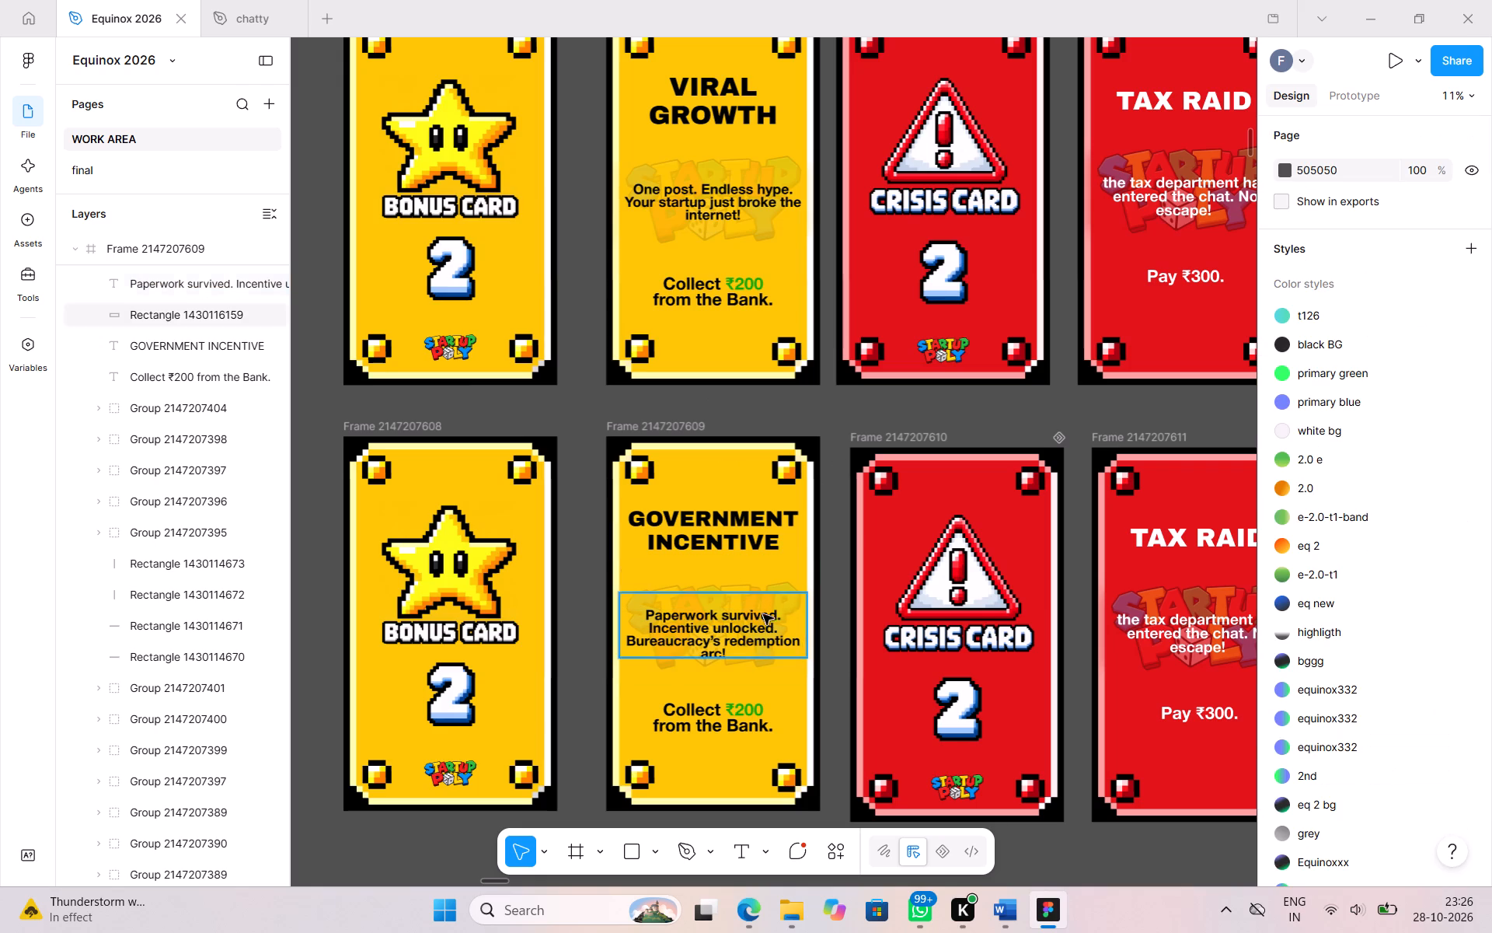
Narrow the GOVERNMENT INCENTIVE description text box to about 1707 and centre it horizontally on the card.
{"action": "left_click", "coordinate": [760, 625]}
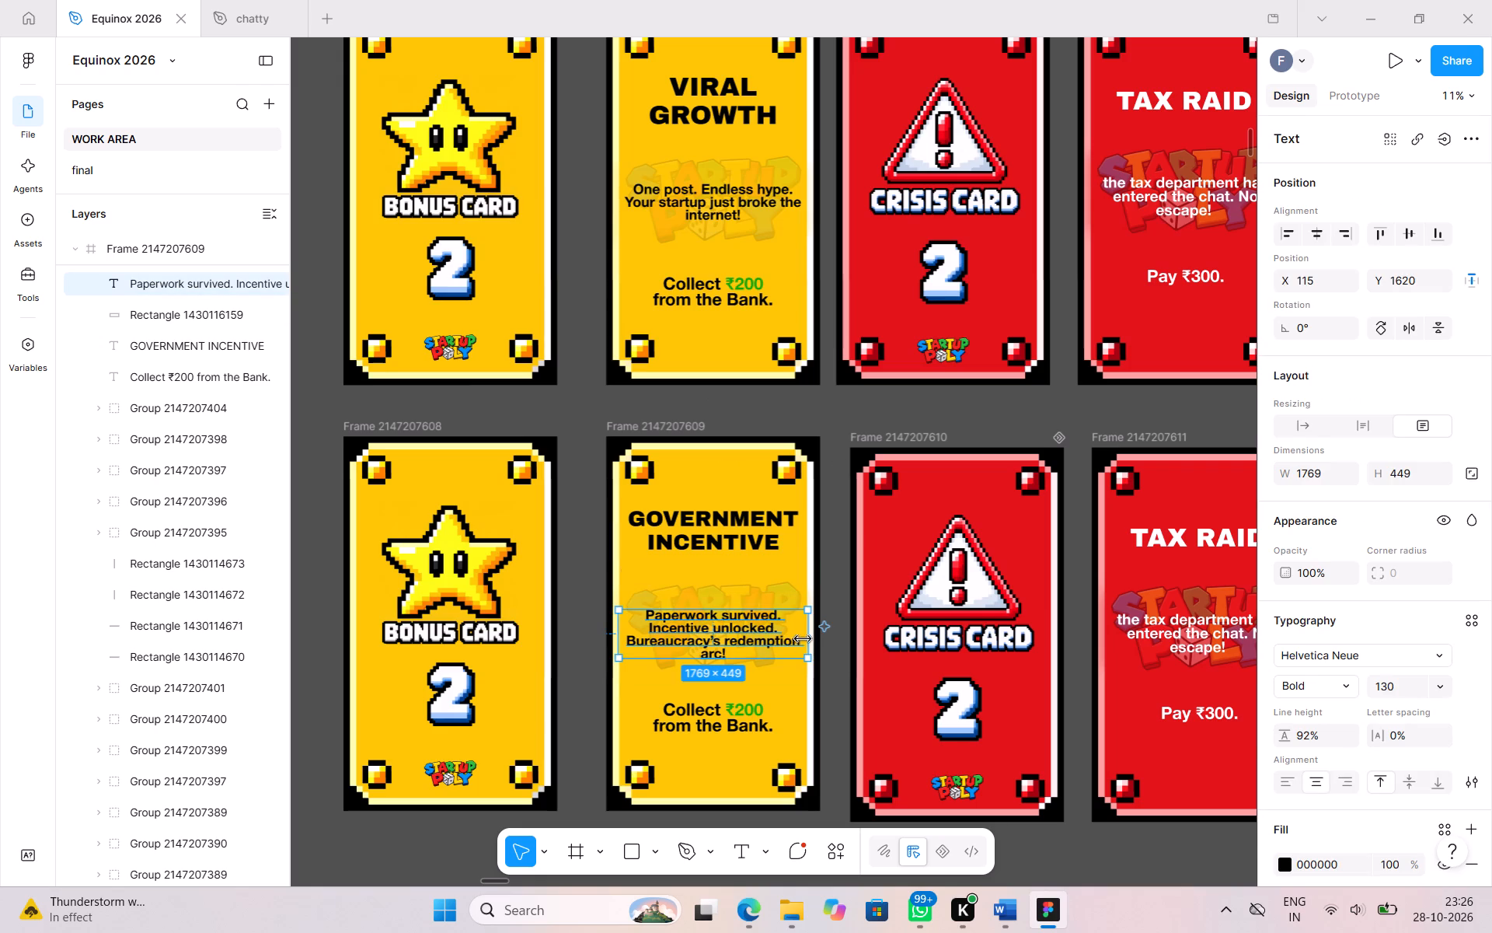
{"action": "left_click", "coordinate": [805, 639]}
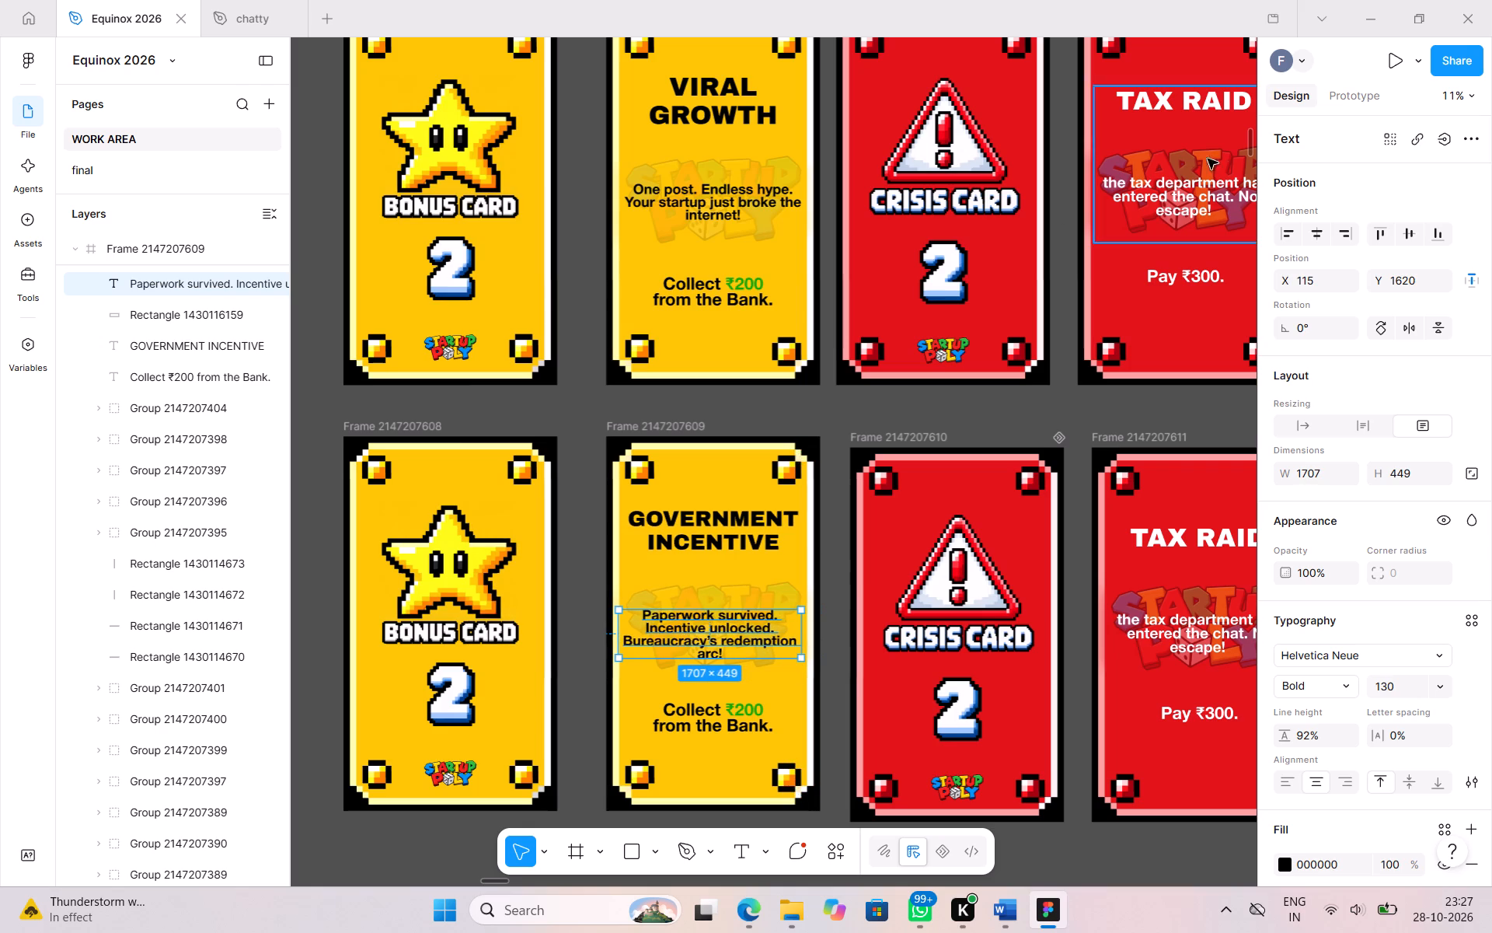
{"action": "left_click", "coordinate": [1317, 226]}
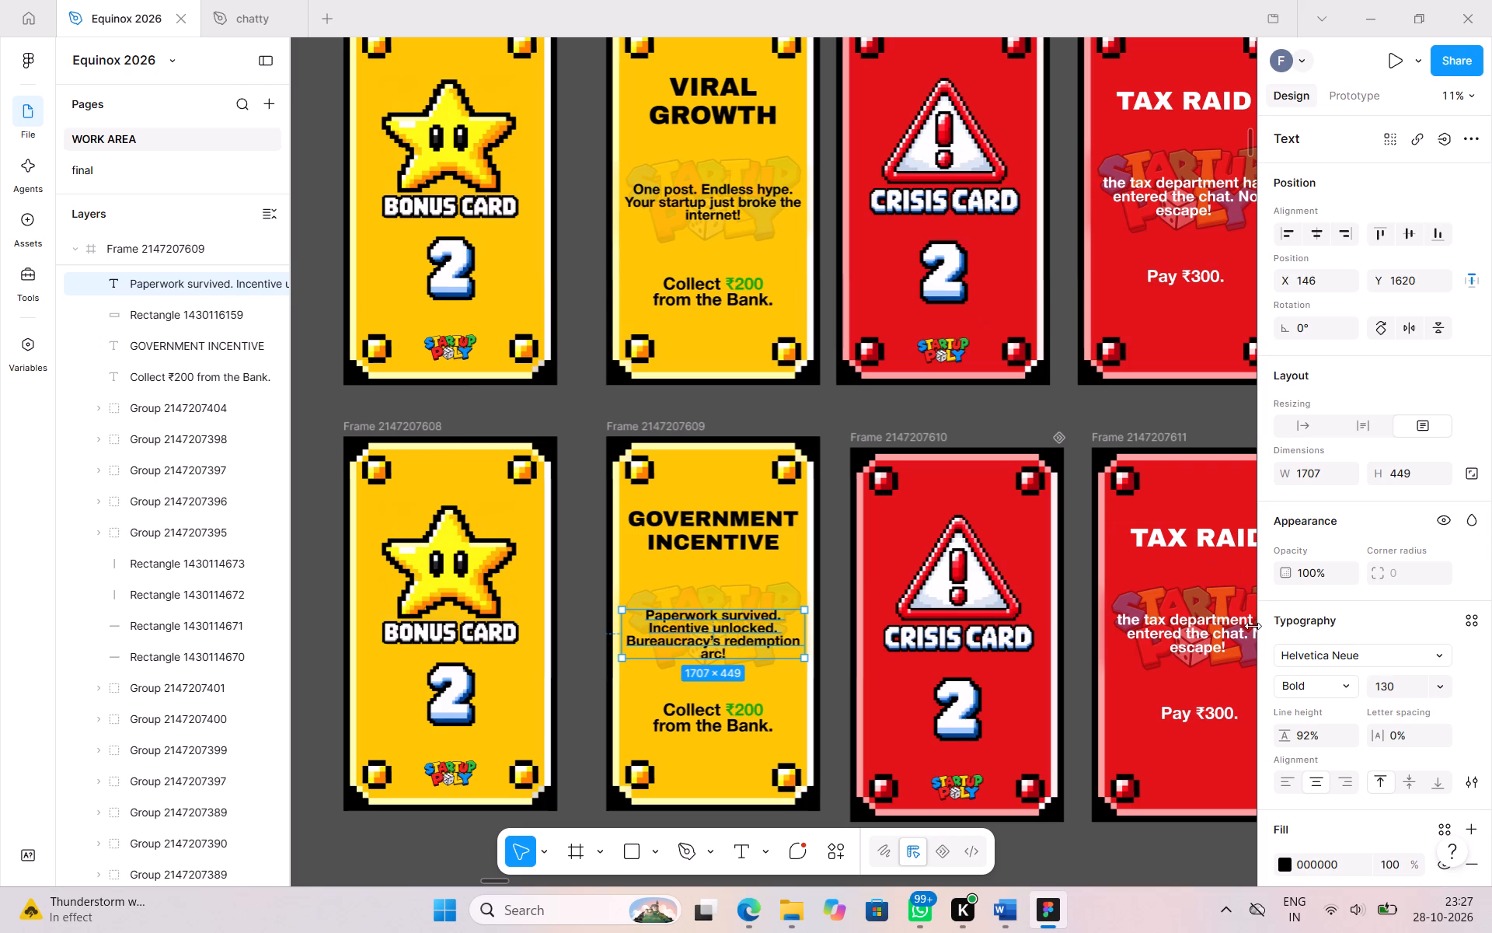
Narrow the VIRAL GROWTH description text box to about 1599 and centre it horizontally on the card.
{"action": "scroll", "coordinate": [1105, 495], "scroll_direction": "up", "scroll_amount": 1}
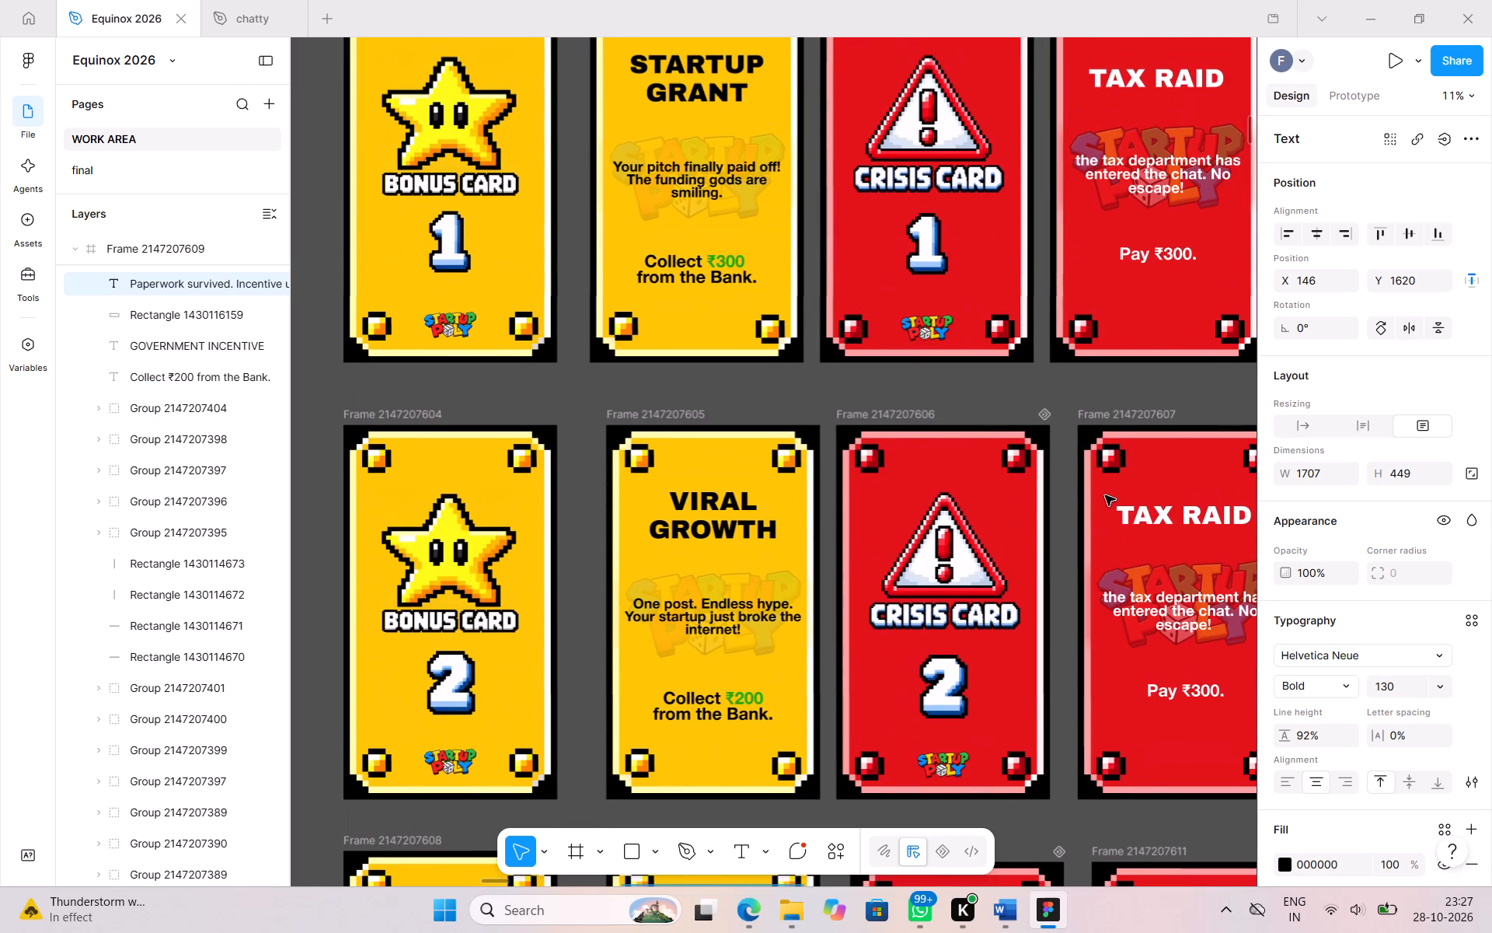
{"action": "scroll", "coordinate": [1105, 495], "scroll_direction": "up", "scroll_amount": 1}
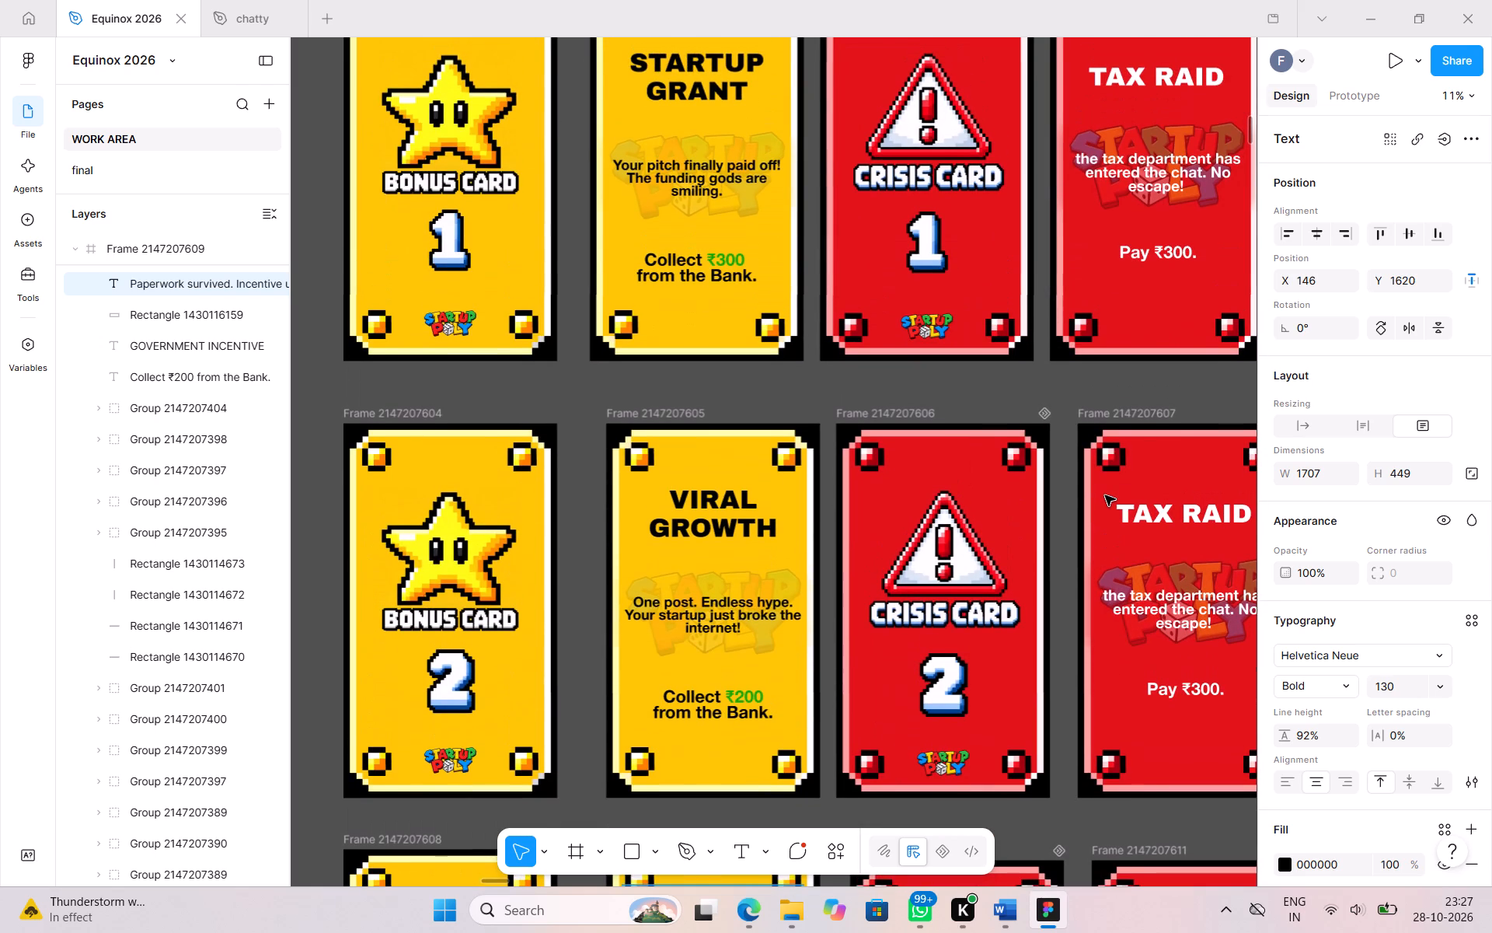
{"action": "scroll", "coordinate": [1105, 495], "scroll_direction": "up", "scroll_amount": 2}
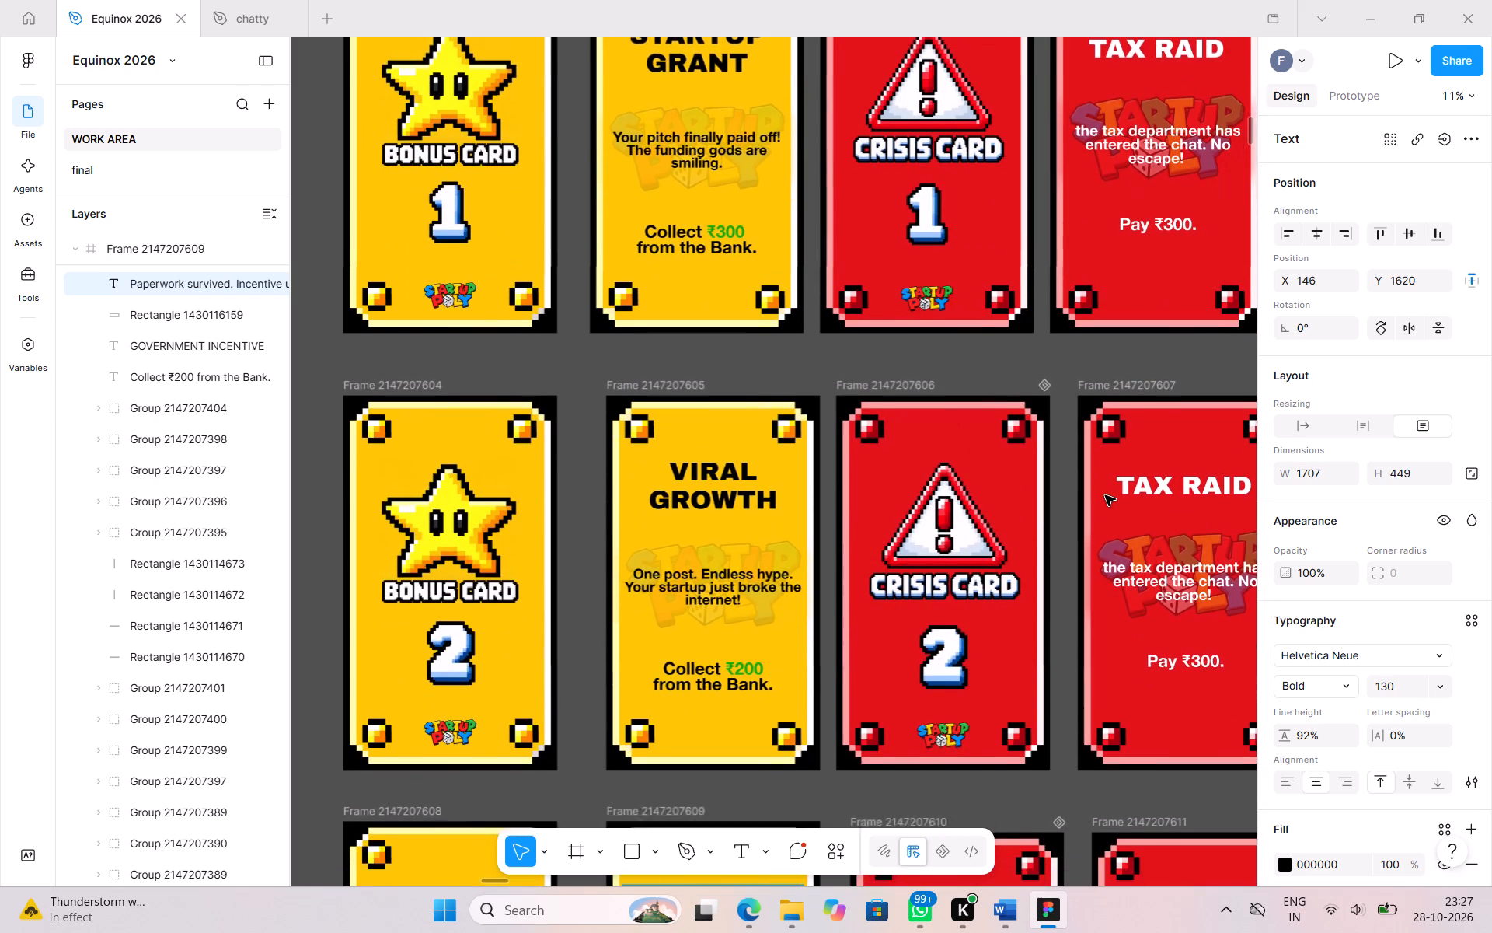
{"action": "scroll", "coordinate": [1105, 495], "scroll_direction": "up", "scroll_amount": 1}
{"action": "left_click", "coordinate": [780, 551]}
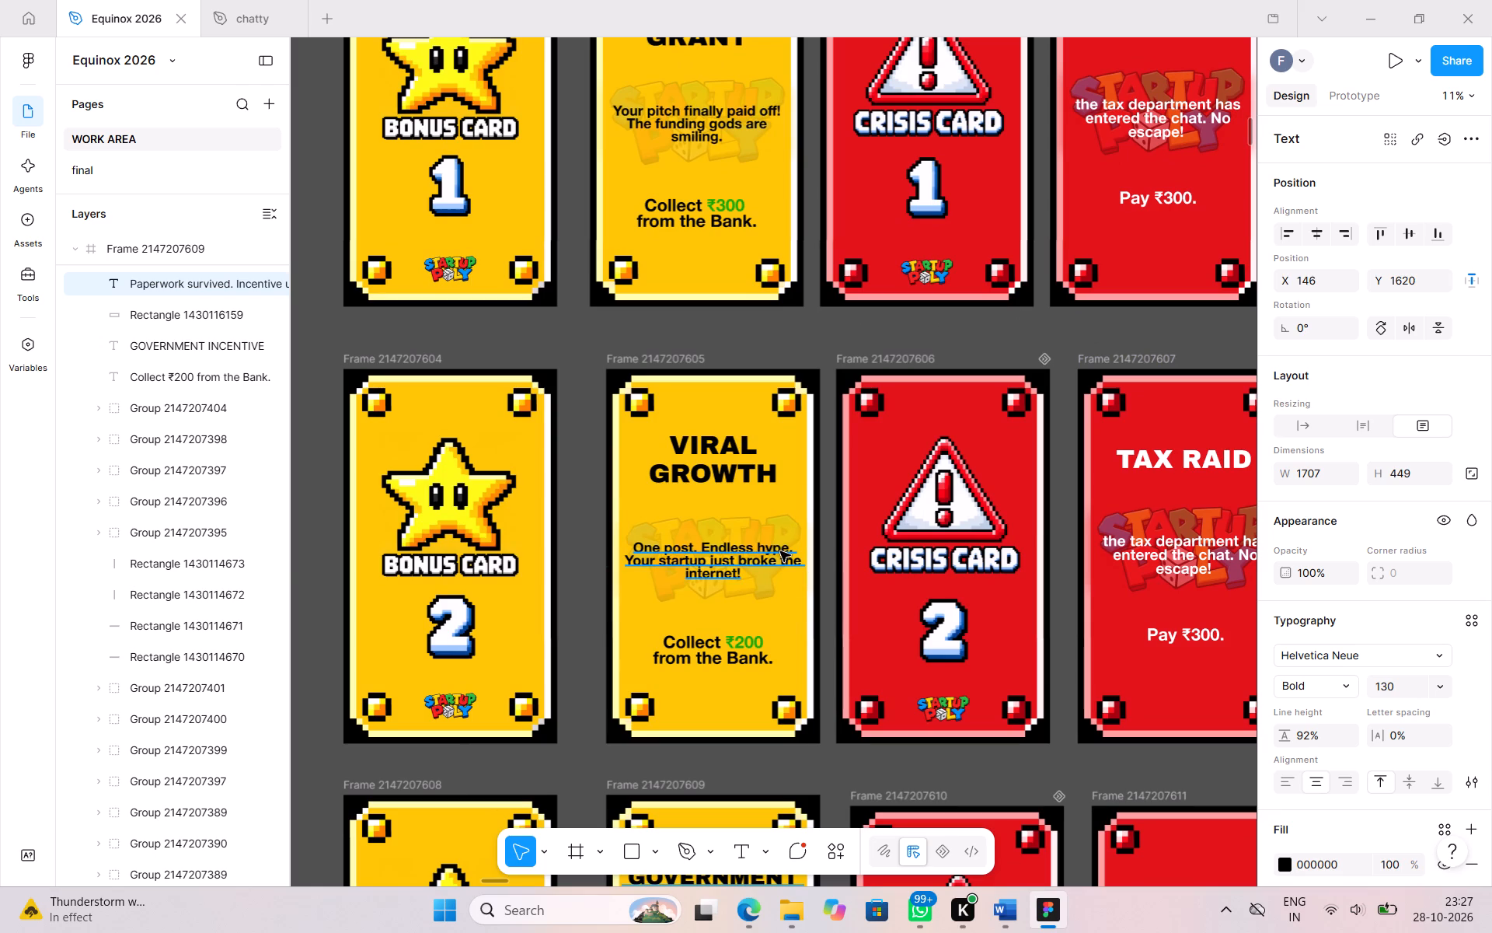
{"action": "left_click_drag", "start_coordinate": [810, 573], "coordinate": [790, 578]}
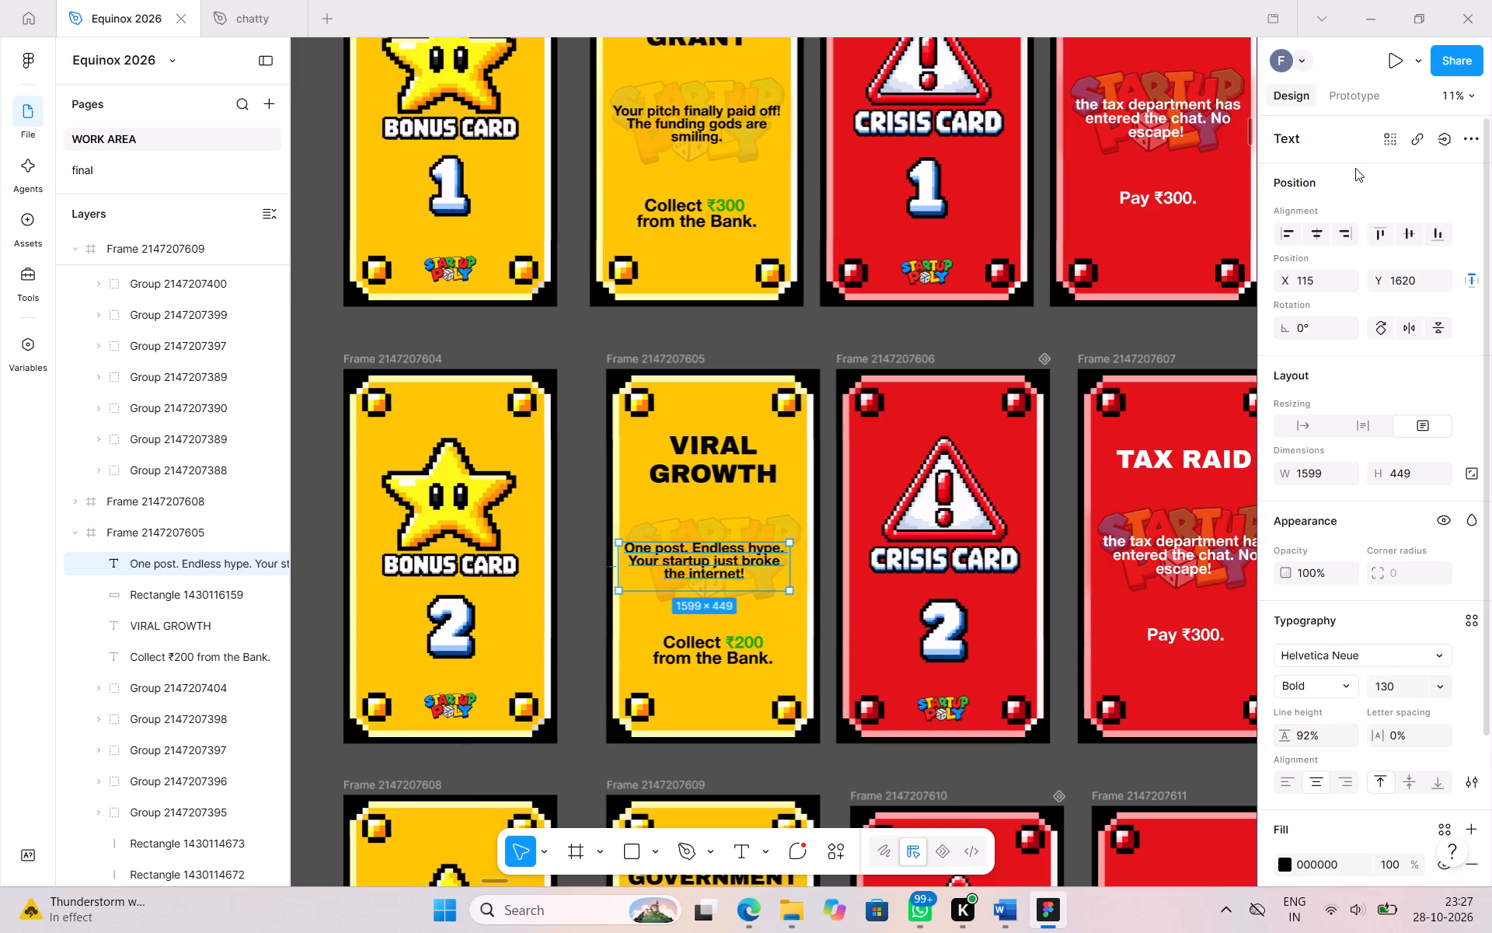
{"action": "left_click", "coordinate": [1324, 239]}
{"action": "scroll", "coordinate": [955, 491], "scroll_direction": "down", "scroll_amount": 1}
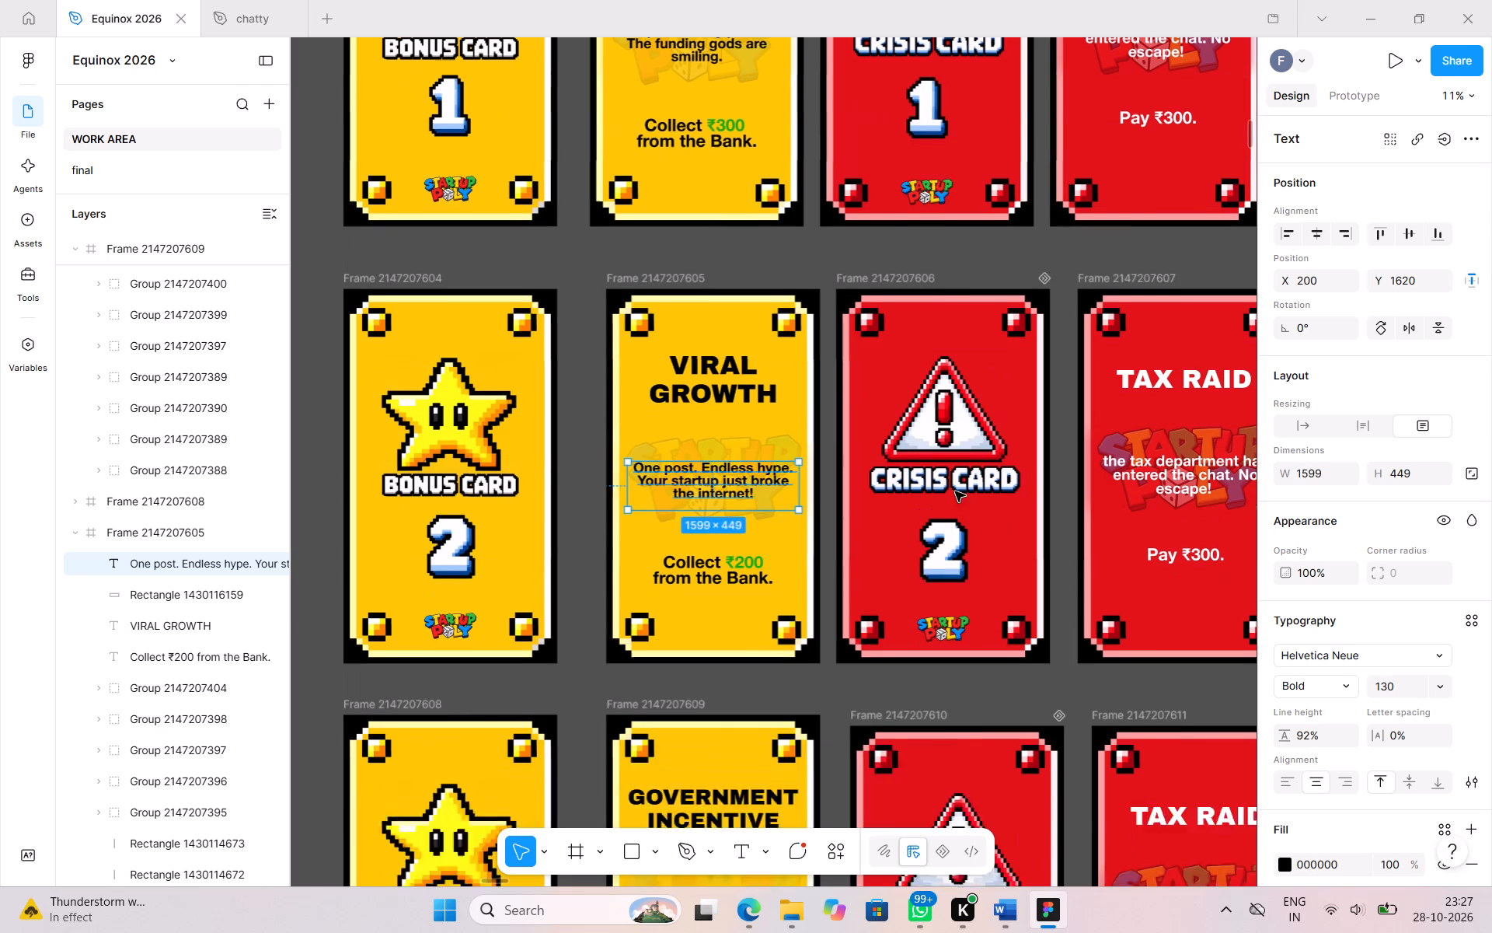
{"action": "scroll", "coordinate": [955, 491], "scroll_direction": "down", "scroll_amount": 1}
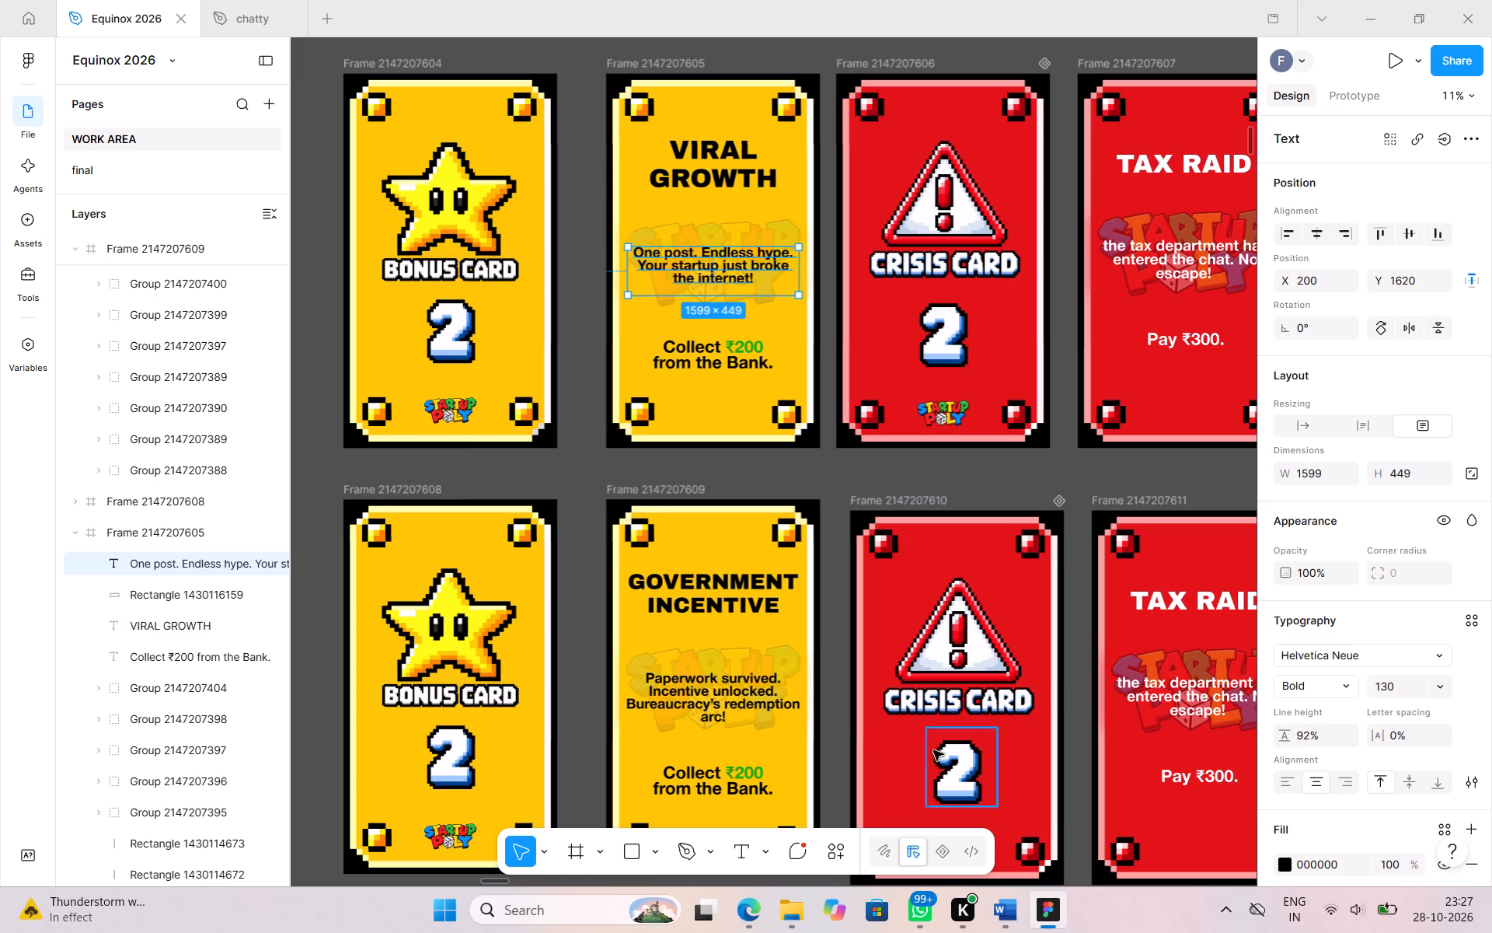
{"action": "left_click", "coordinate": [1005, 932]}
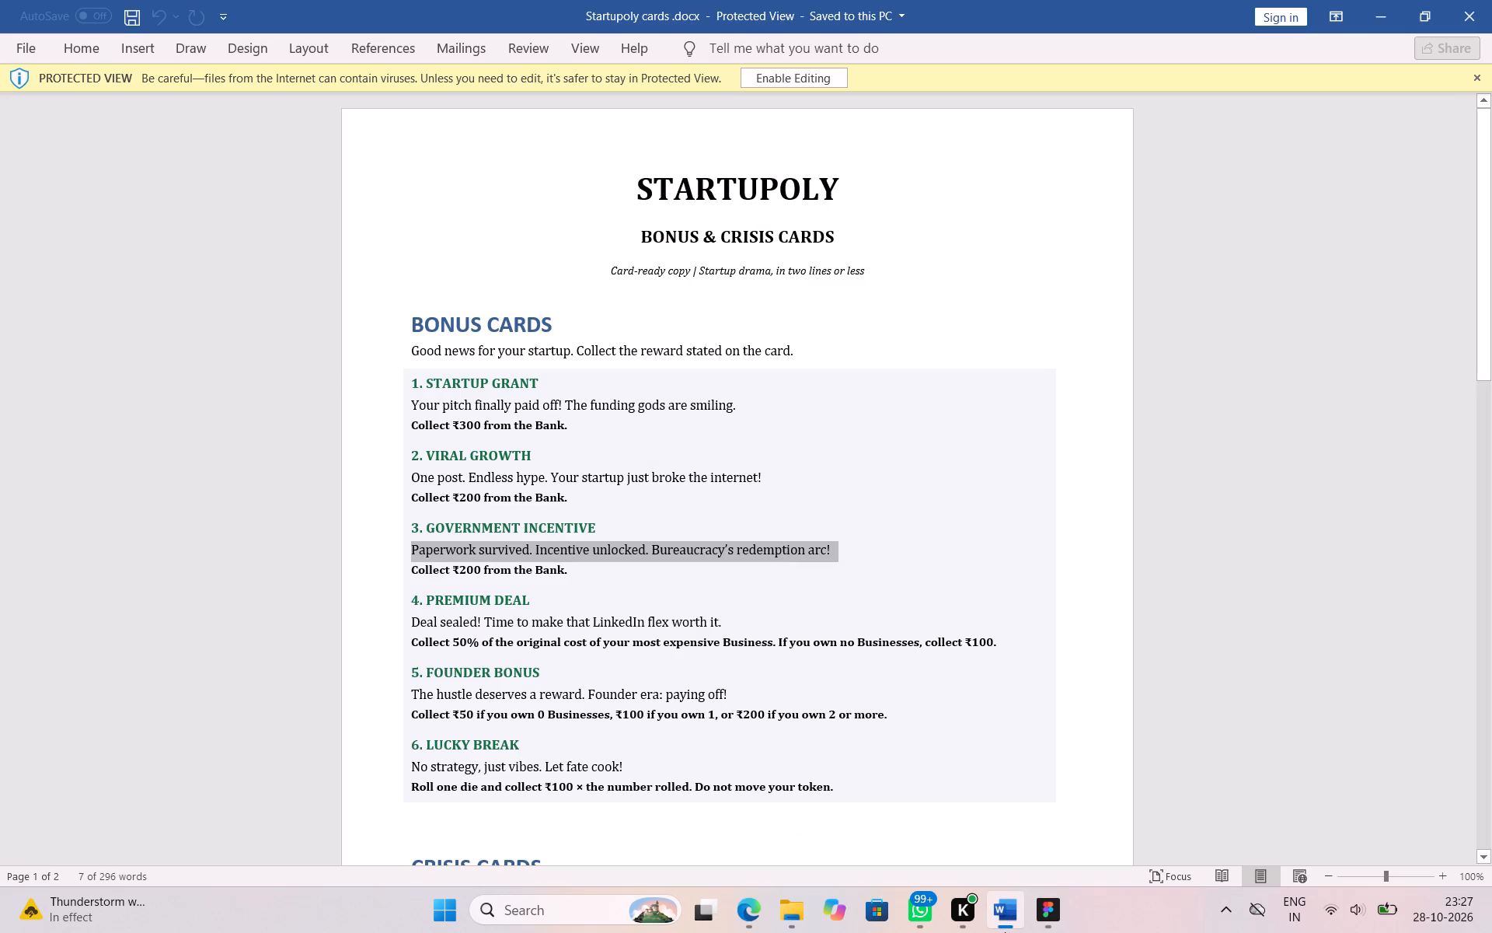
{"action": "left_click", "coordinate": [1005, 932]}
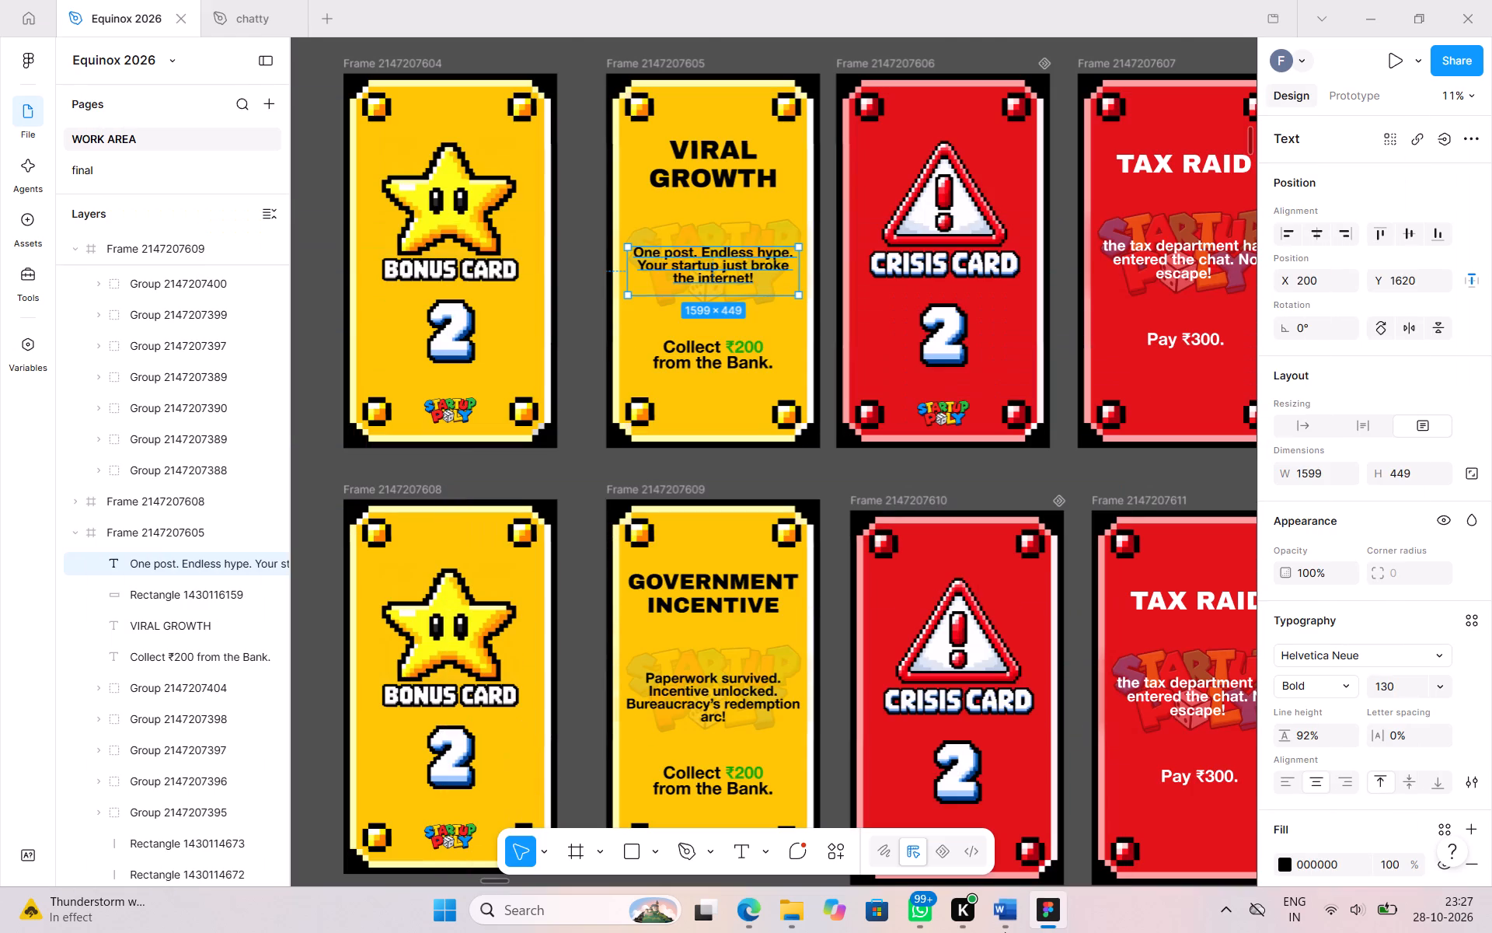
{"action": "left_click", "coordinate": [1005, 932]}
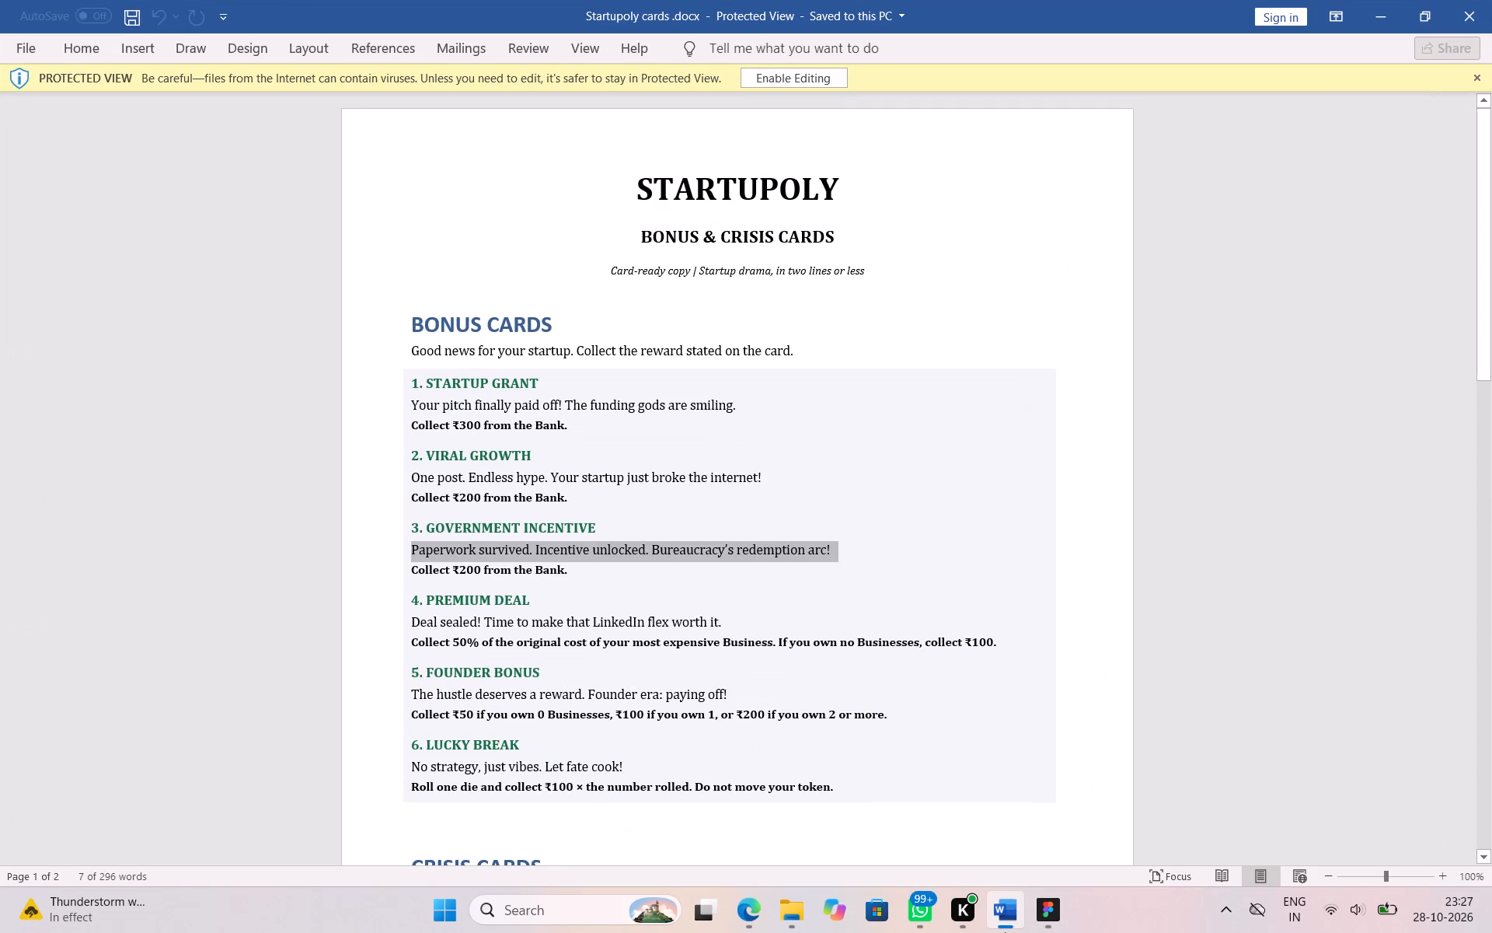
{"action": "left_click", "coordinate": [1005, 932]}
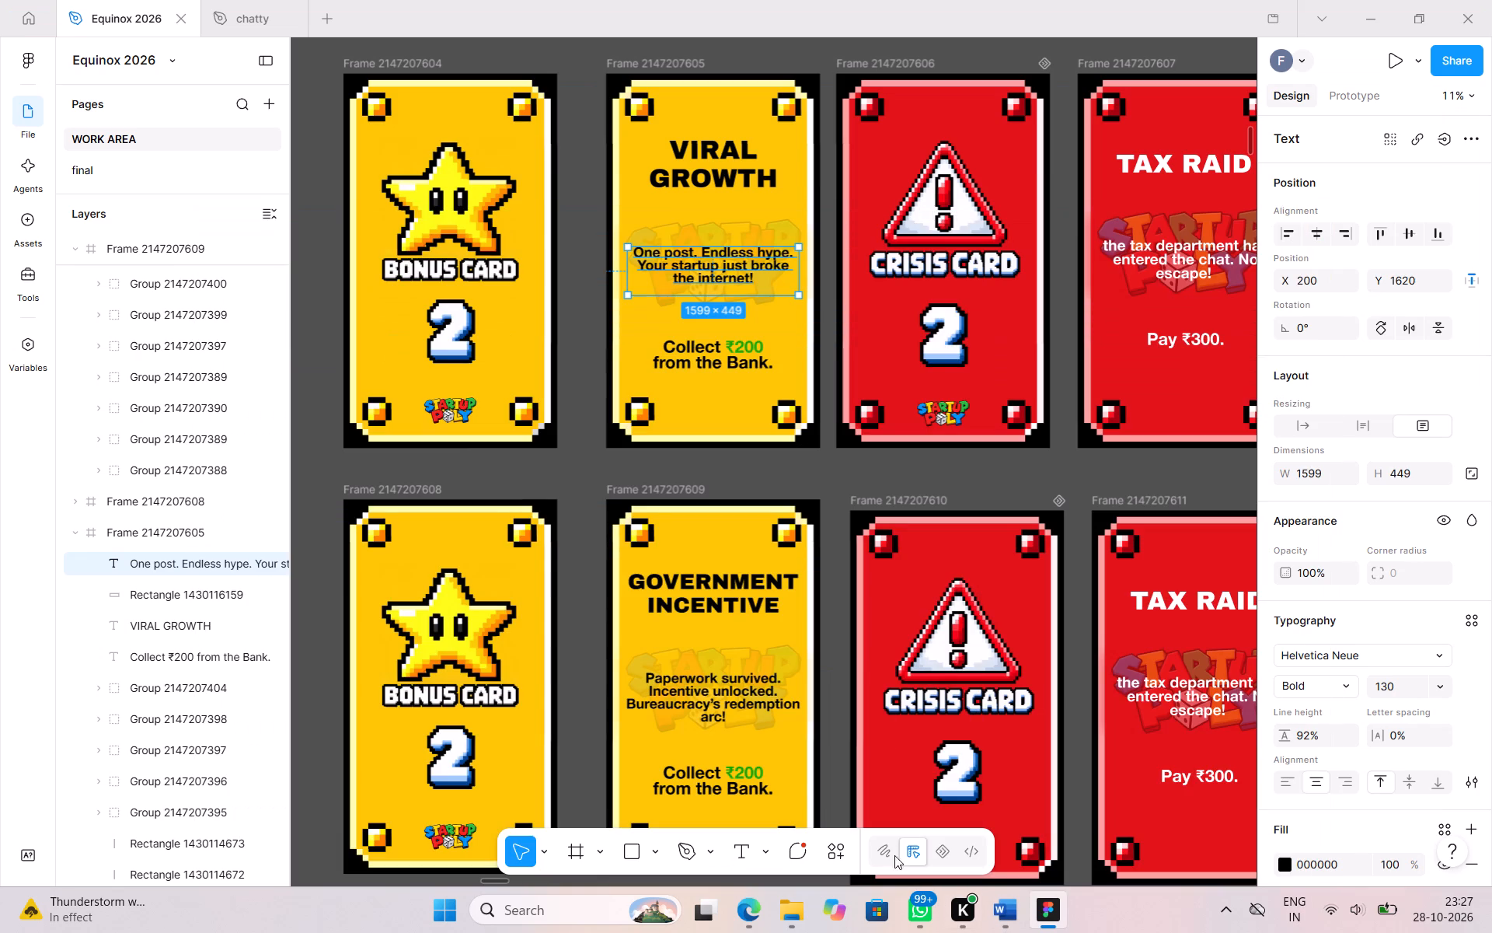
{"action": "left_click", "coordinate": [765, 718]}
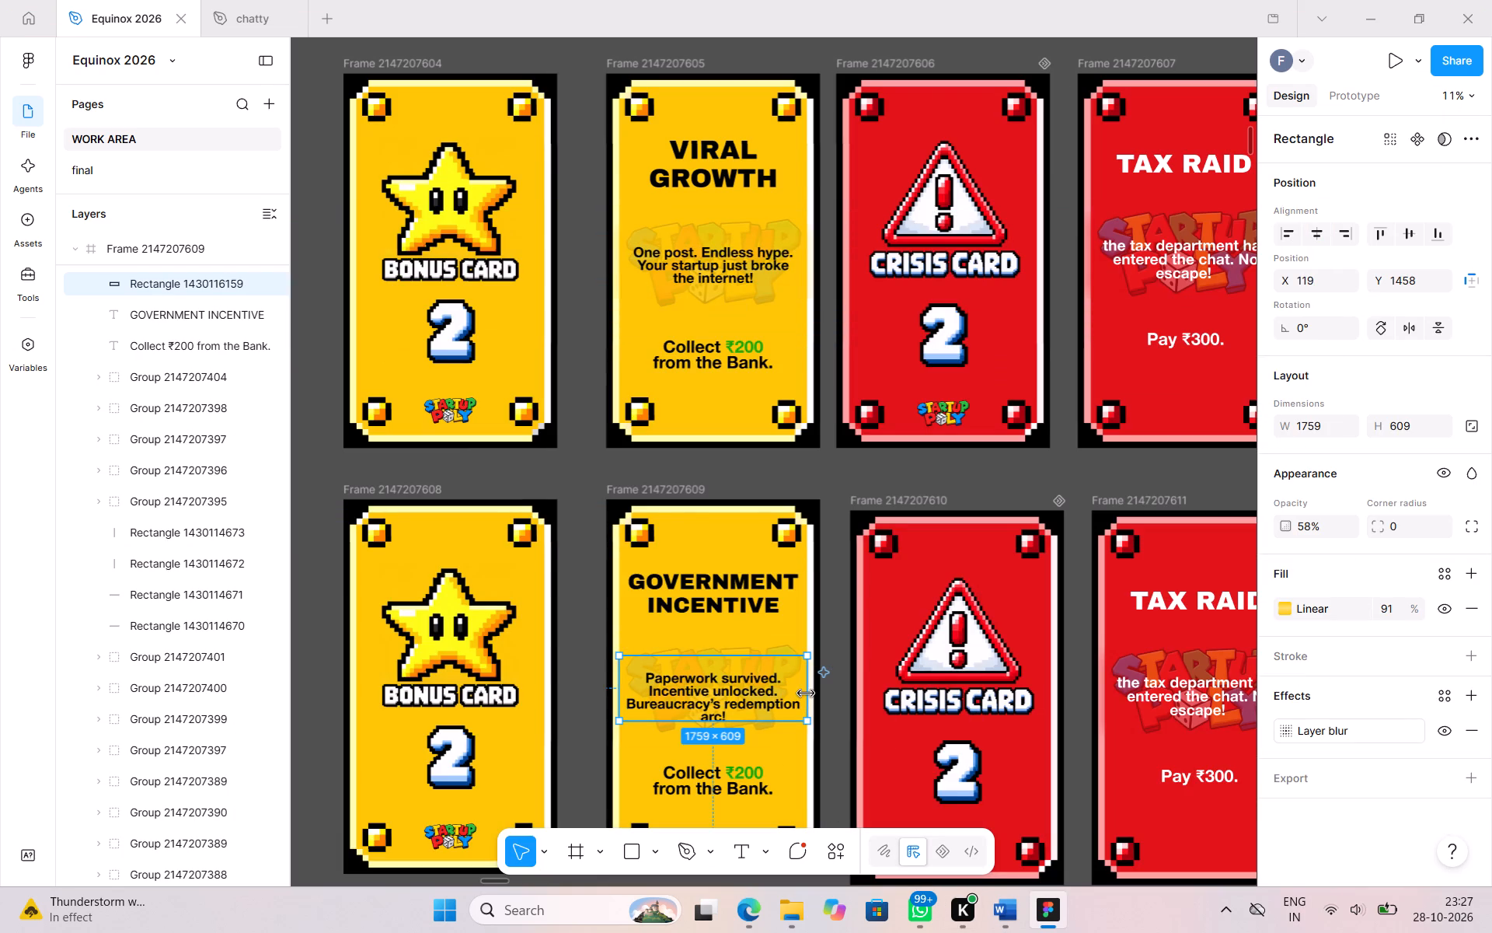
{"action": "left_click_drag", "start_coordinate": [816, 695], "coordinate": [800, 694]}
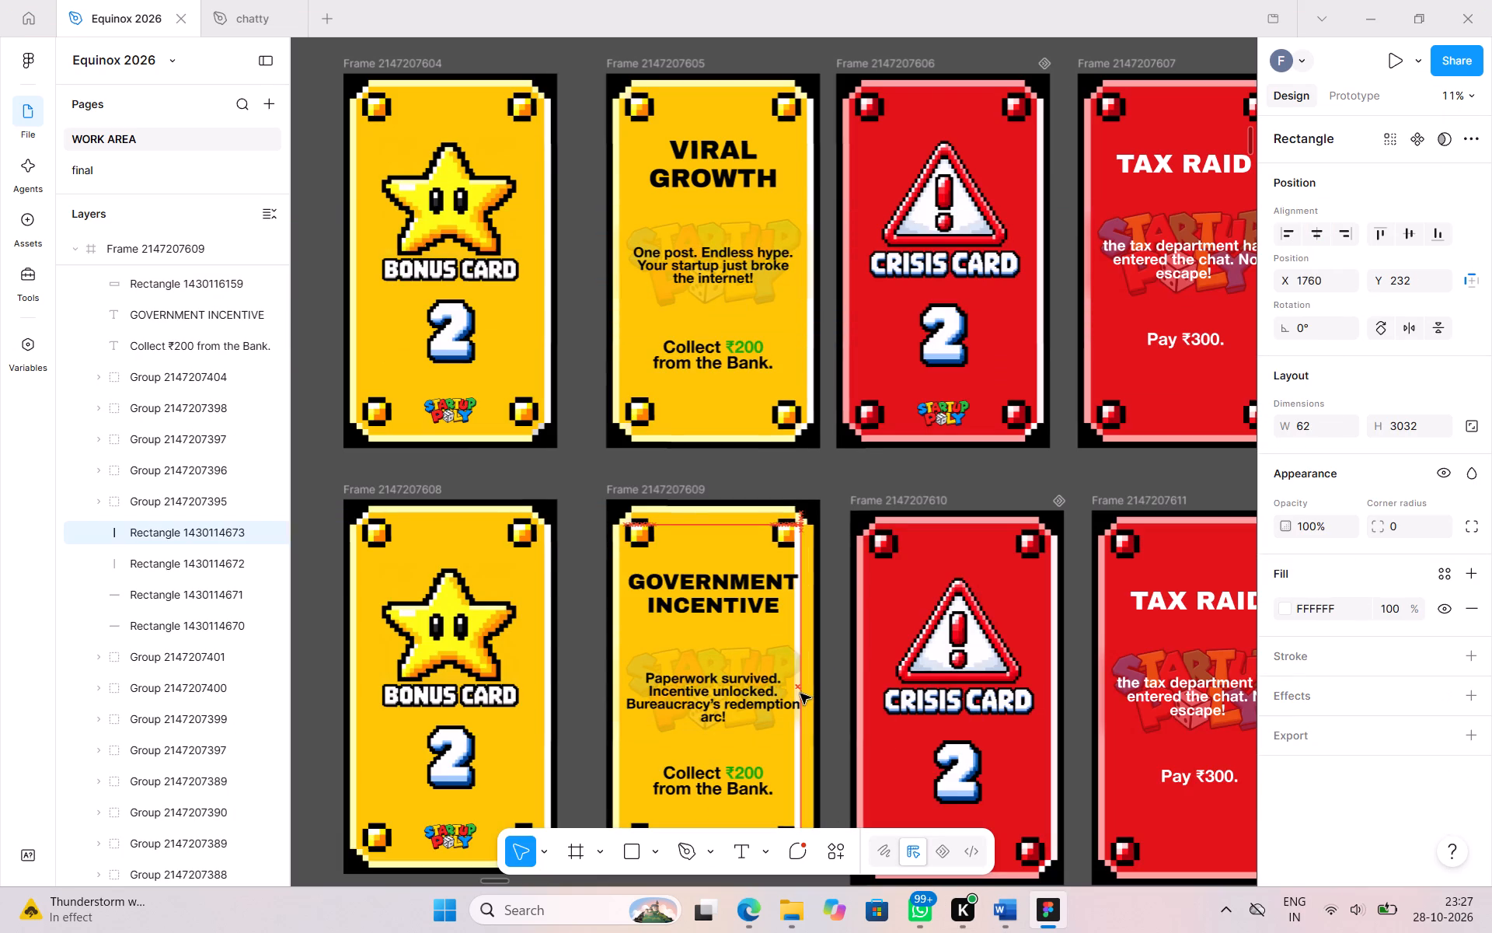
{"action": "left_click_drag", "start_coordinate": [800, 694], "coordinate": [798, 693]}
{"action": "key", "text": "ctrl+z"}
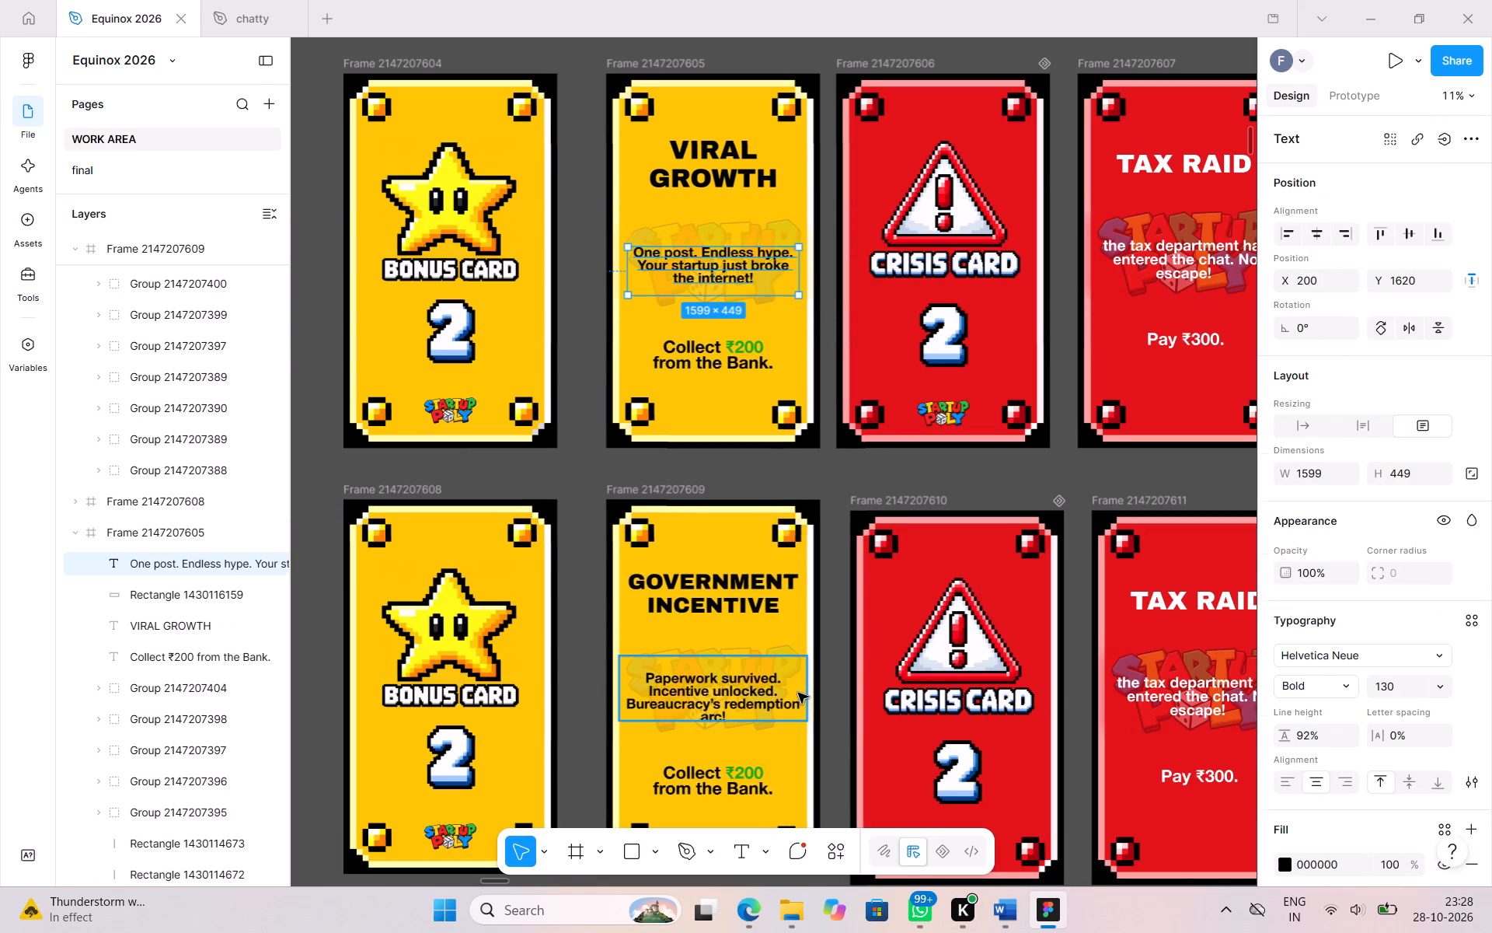
Undo the horizontal centring of the VIRAL GROWTH description.
{"action": "left_click_drag", "start_coordinate": [798, 693], "coordinate": [737, 702]}
{"action": "key", "text": "ctrl+z"}
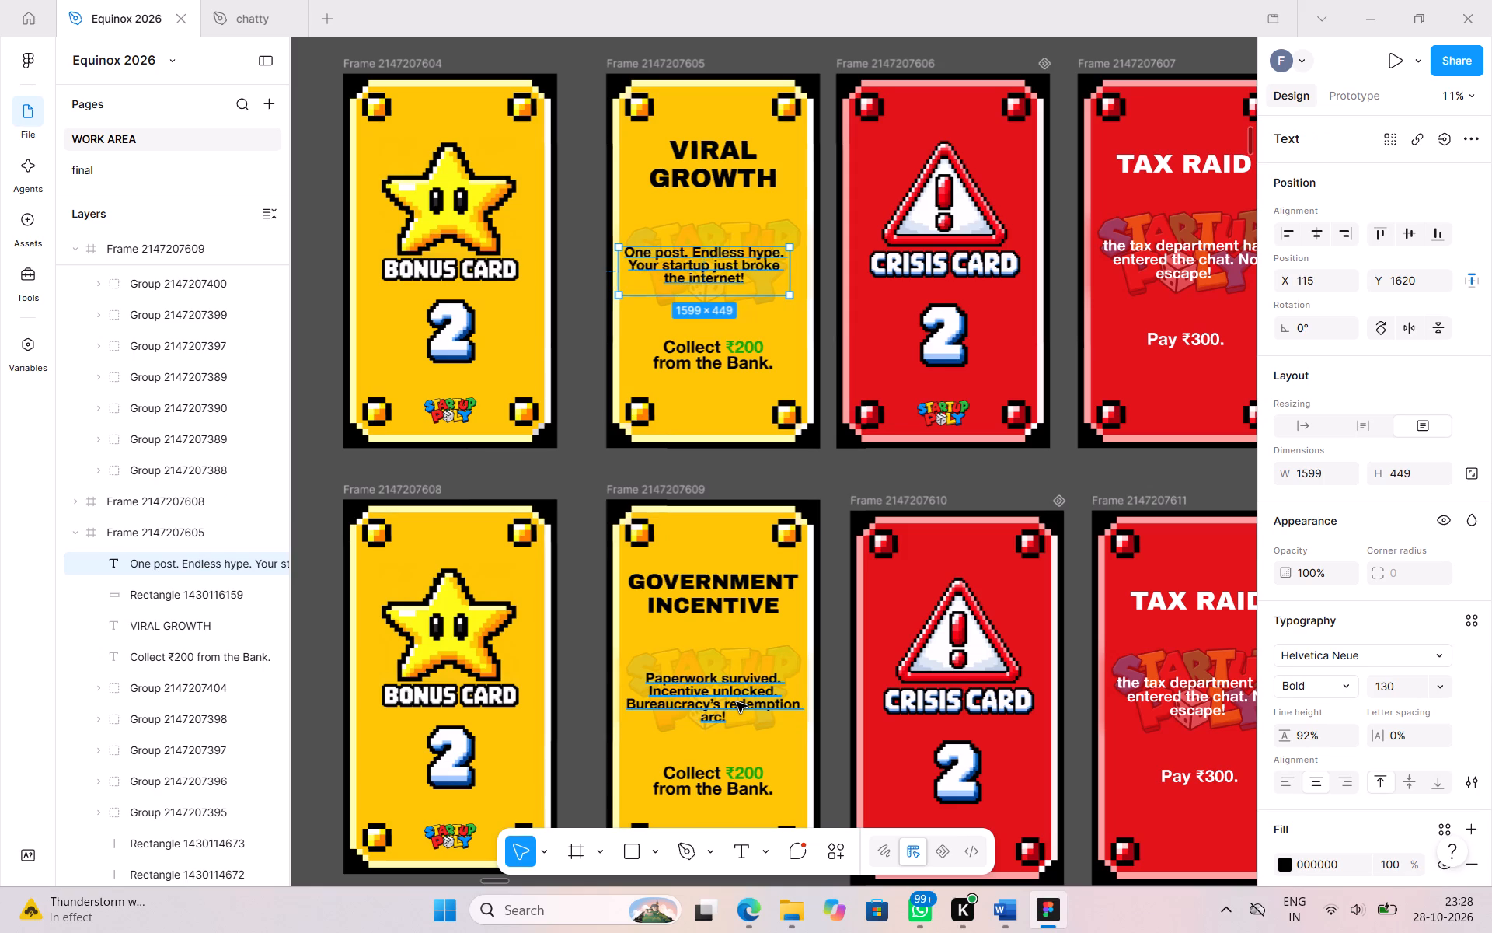
{"action": "left_click_drag", "start_coordinate": [737, 702], "coordinate": [842, 512]}
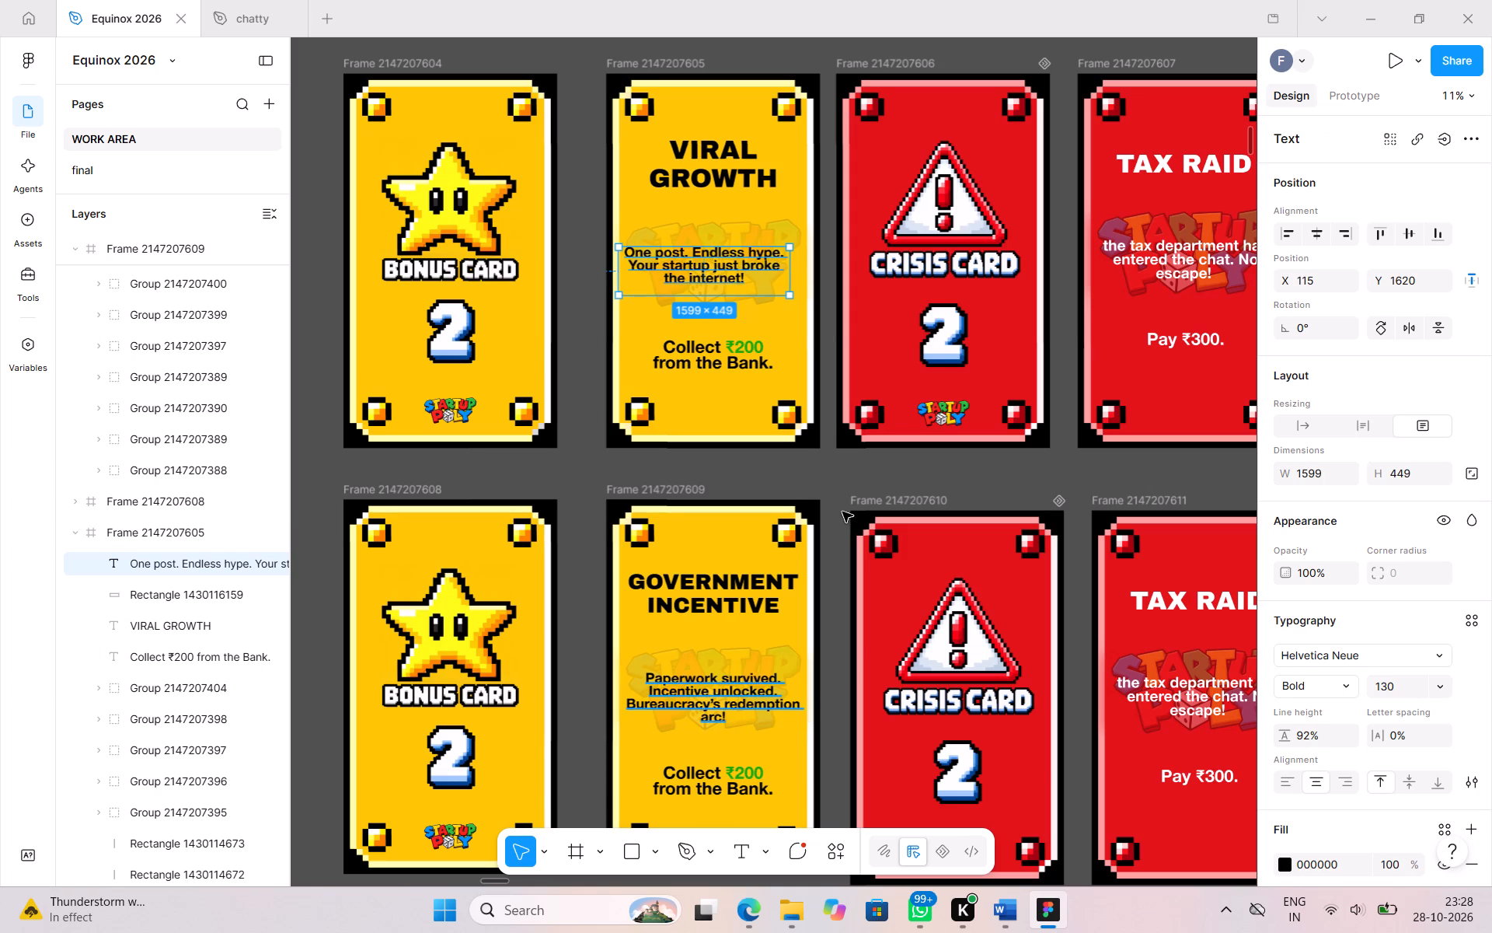
{"action": "left_click_drag", "start_coordinate": [842, 512], "coordinate": [725, 687]}
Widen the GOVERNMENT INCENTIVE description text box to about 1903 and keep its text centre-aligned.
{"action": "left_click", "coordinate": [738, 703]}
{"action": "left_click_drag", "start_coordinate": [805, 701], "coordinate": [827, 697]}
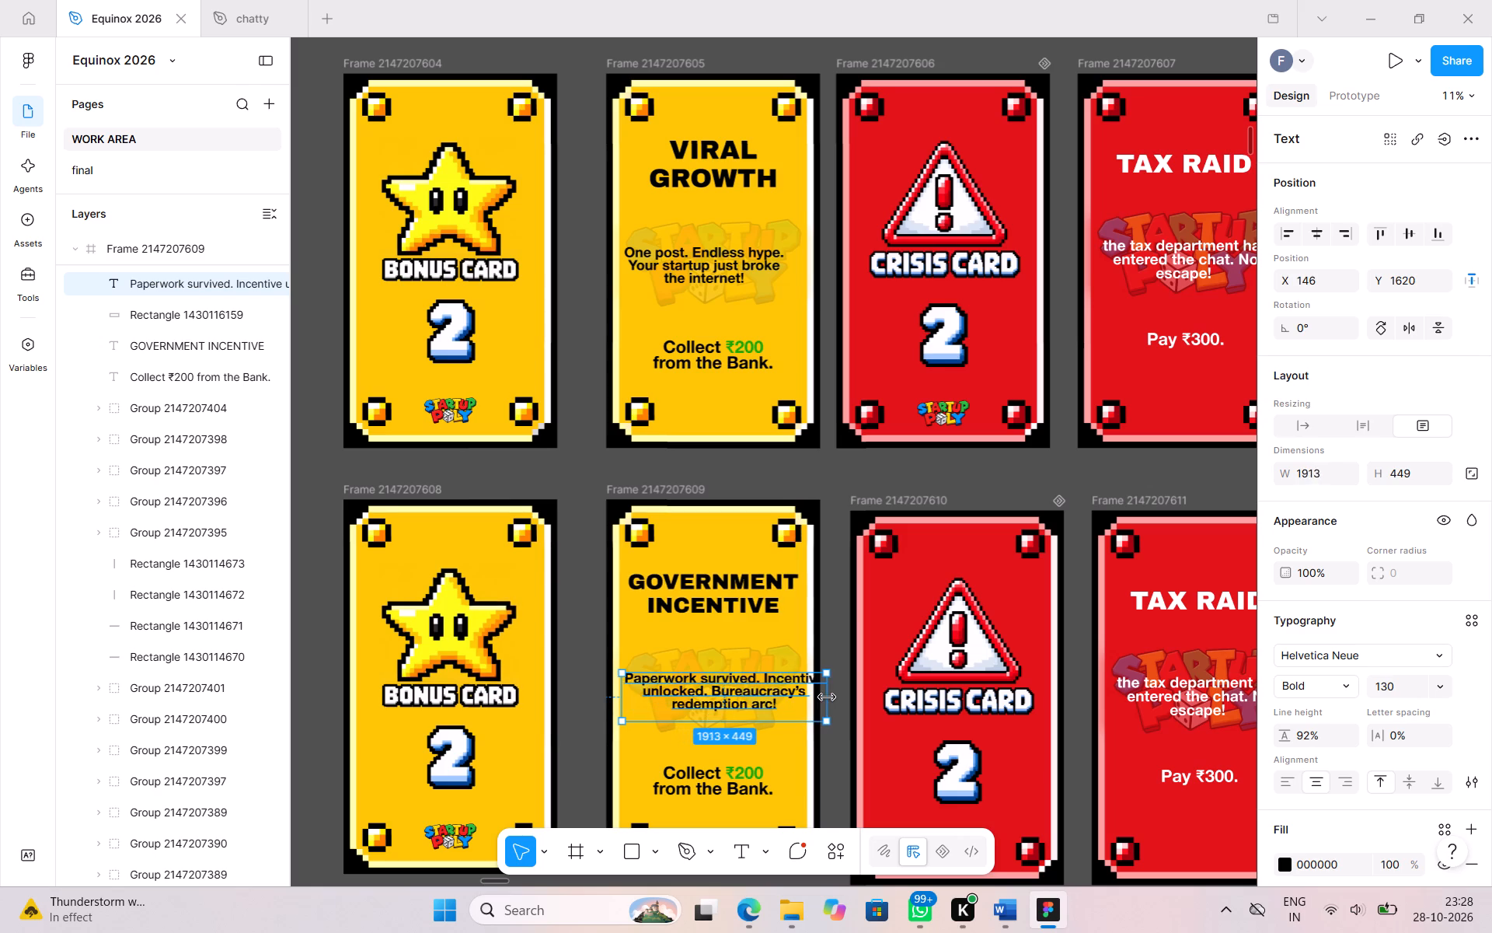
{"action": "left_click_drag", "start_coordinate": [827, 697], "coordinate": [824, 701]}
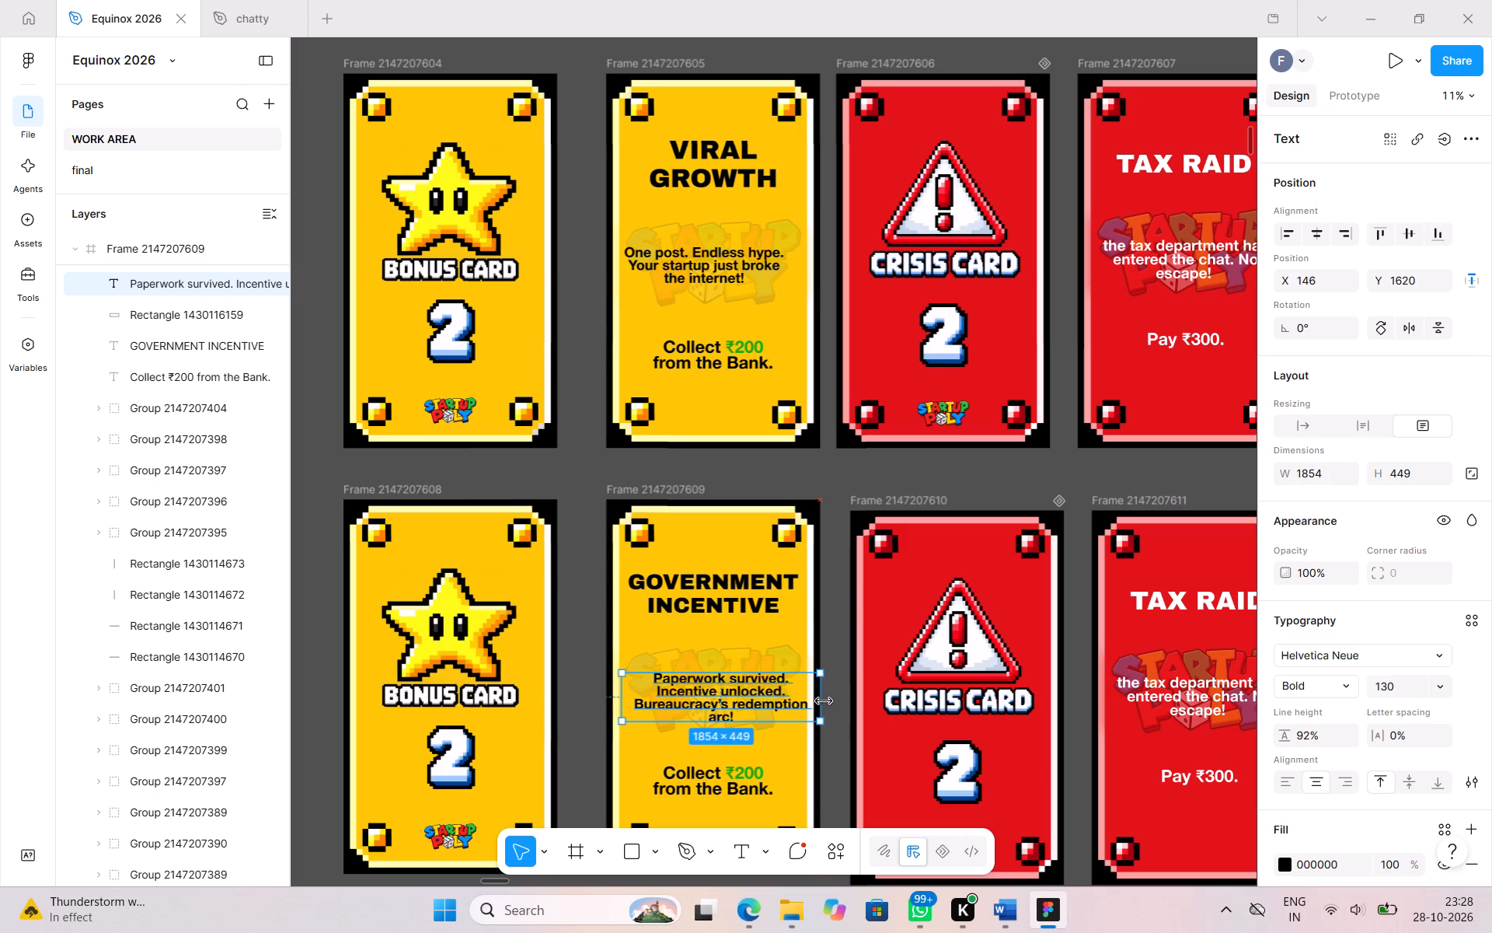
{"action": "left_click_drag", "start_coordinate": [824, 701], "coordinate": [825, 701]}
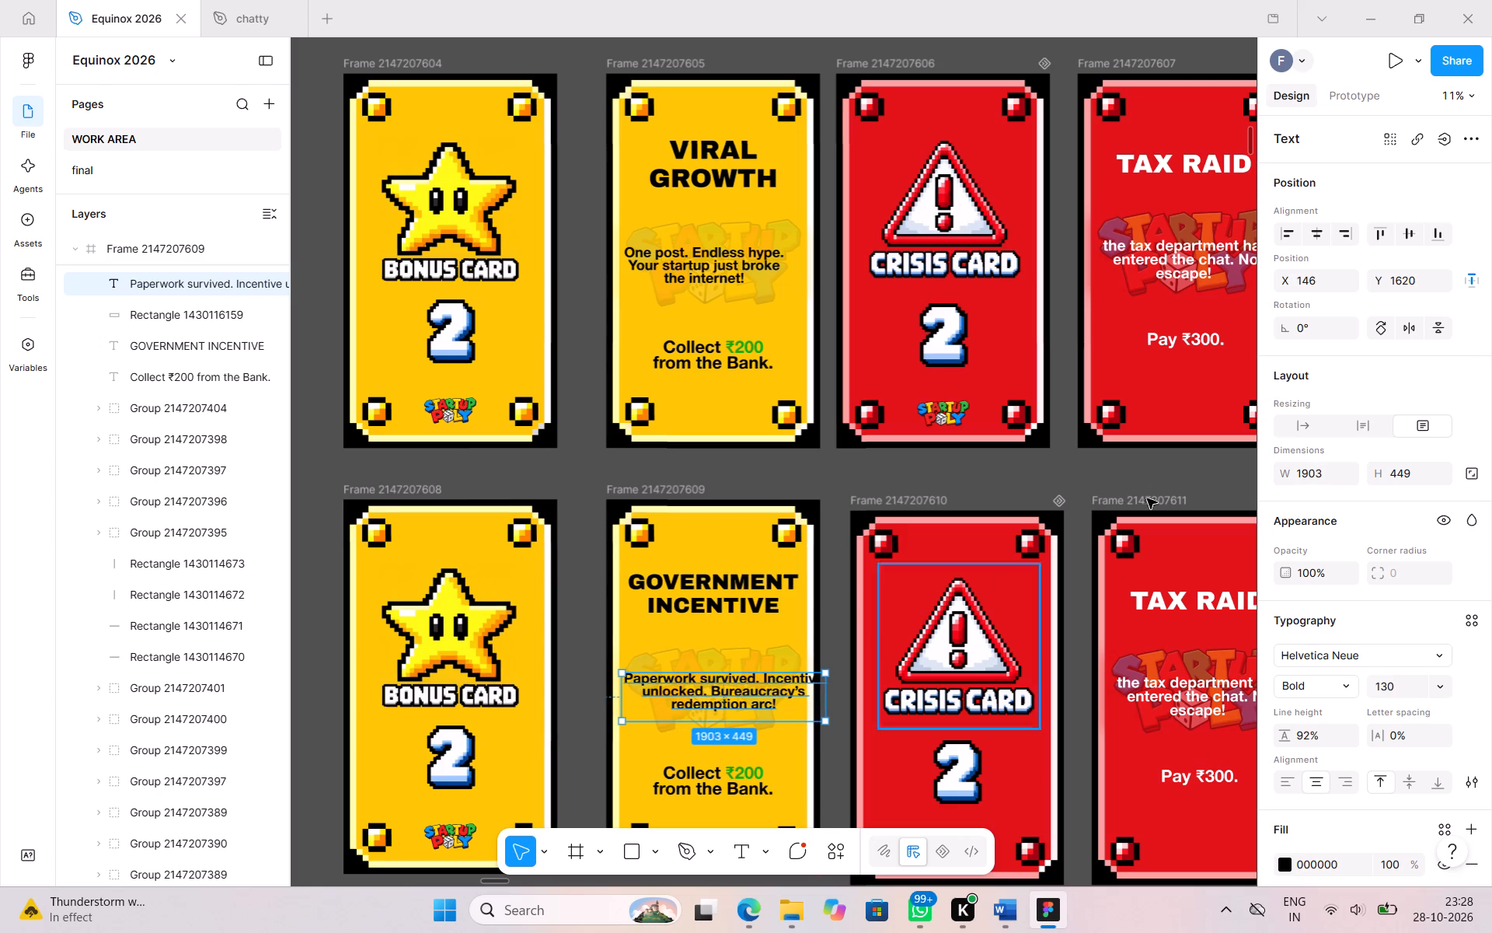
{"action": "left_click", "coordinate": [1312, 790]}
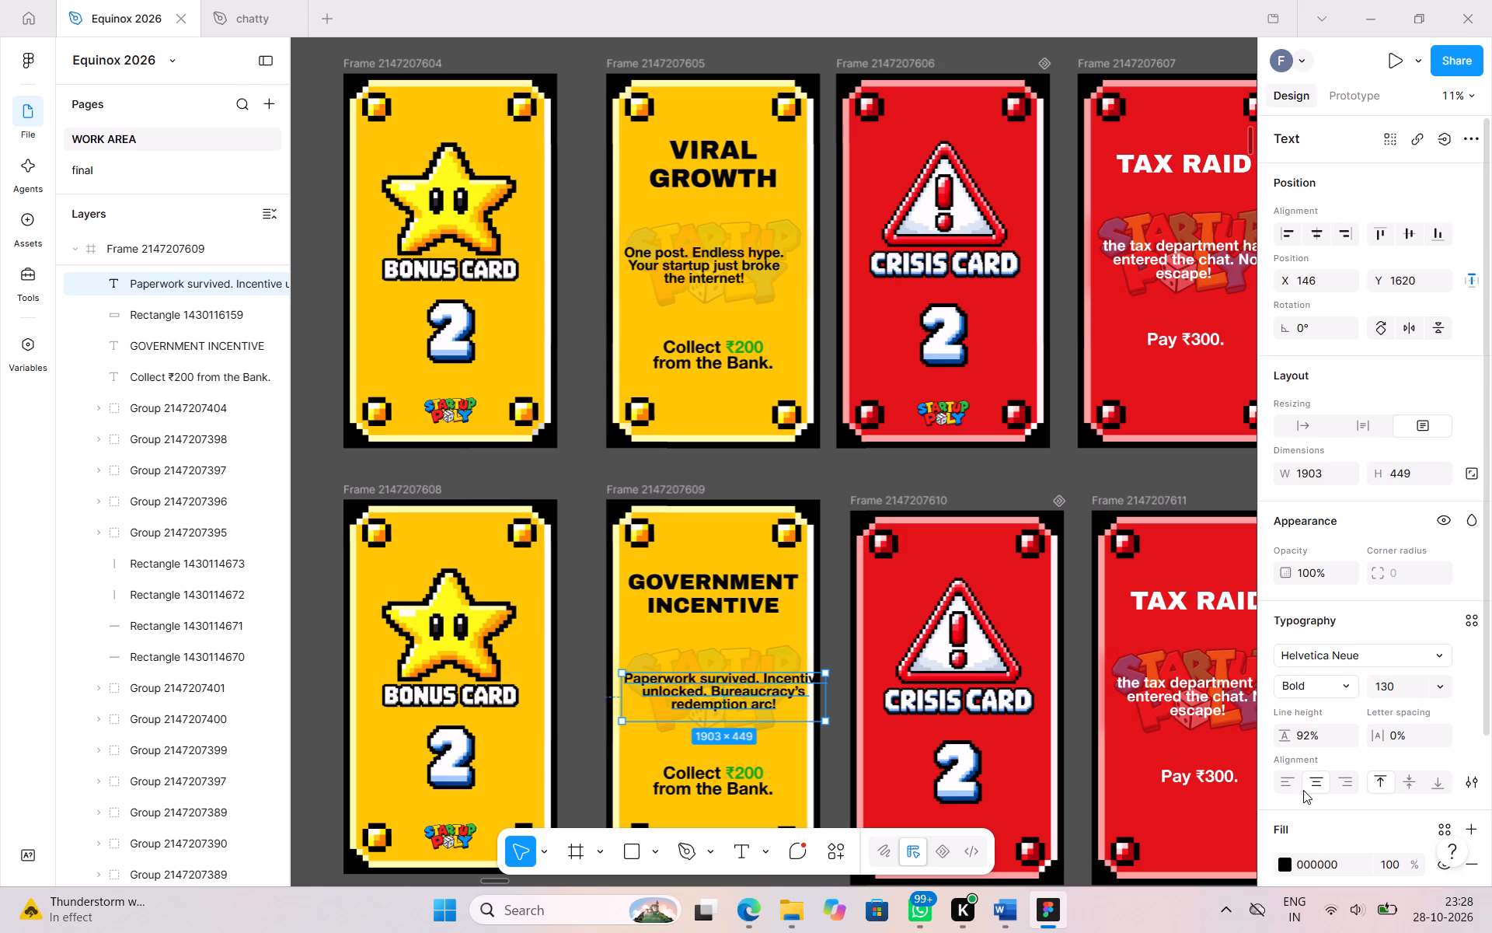
Narrow the GOVERNMENT INCENTIVE description text box to about 1323 and centre it horizontally on the card.
{"action": "left_click_drag", "start_coordinate": [829, 701], "coordinate": [820, 702]}
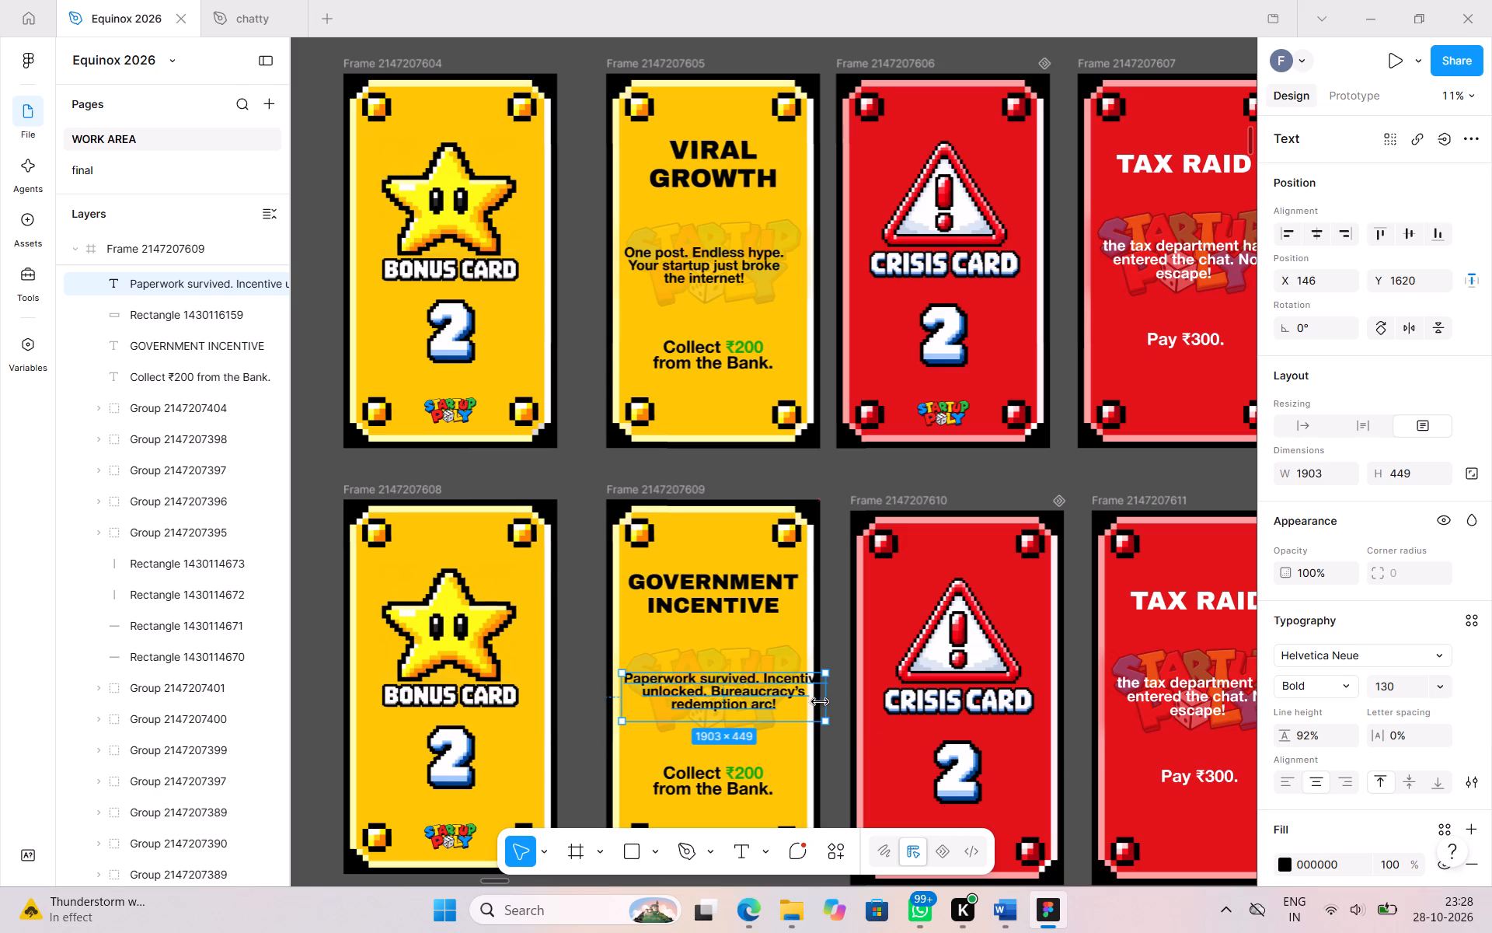
{"action": "left_click_drag", "start_coordinate": [820, 702], "coordinate": [765, 704]}
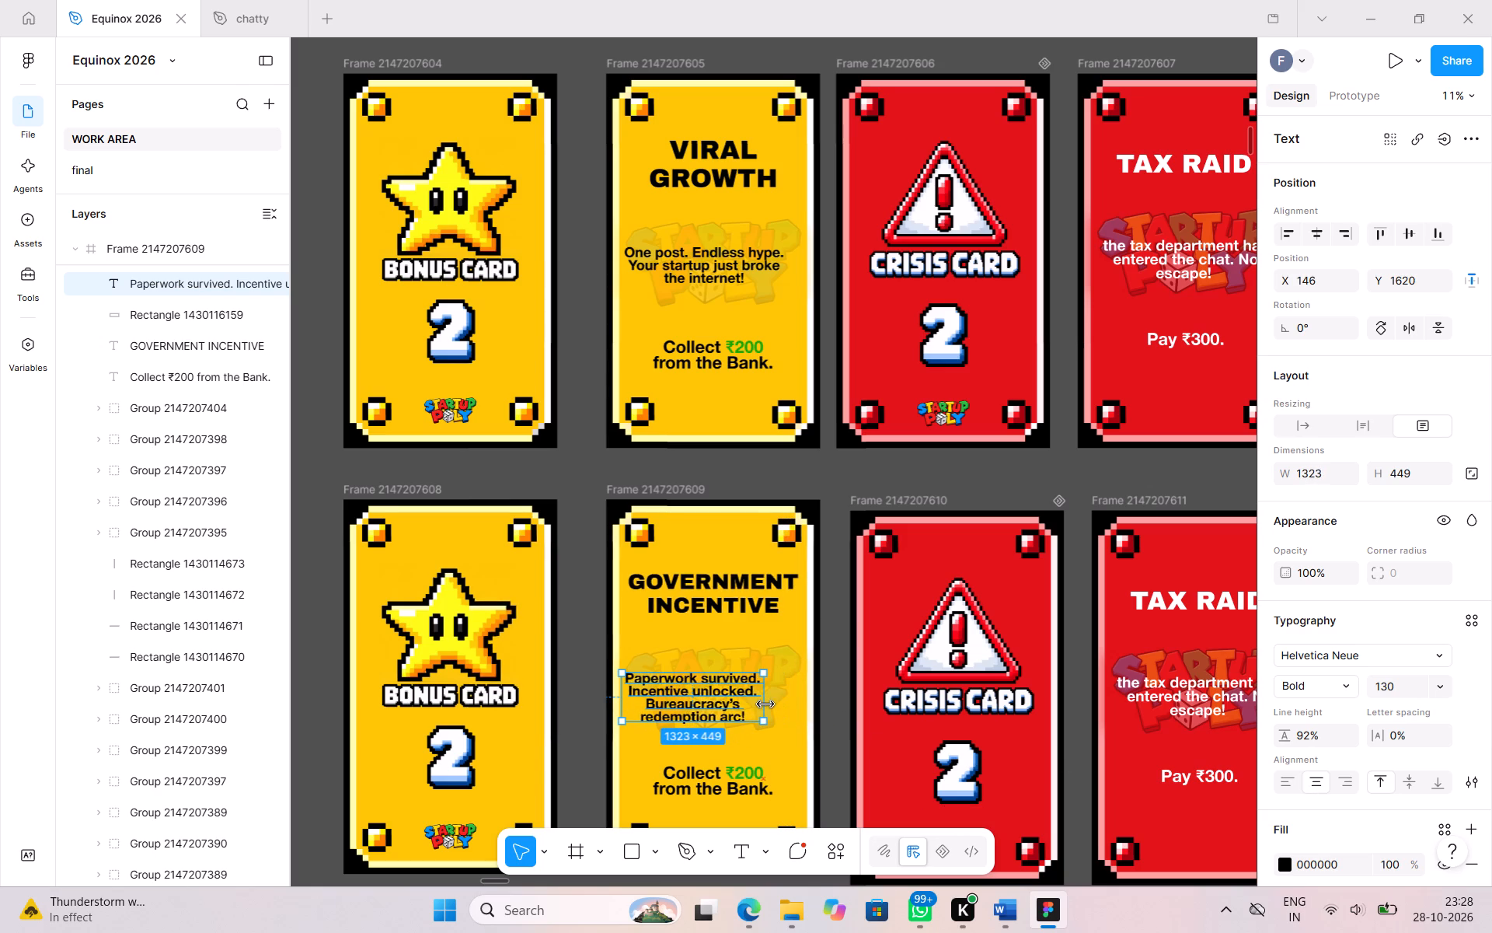
{"action": "left_click_drag", "start_coordinate": [765, 704], "coordinate": [761, 705]}
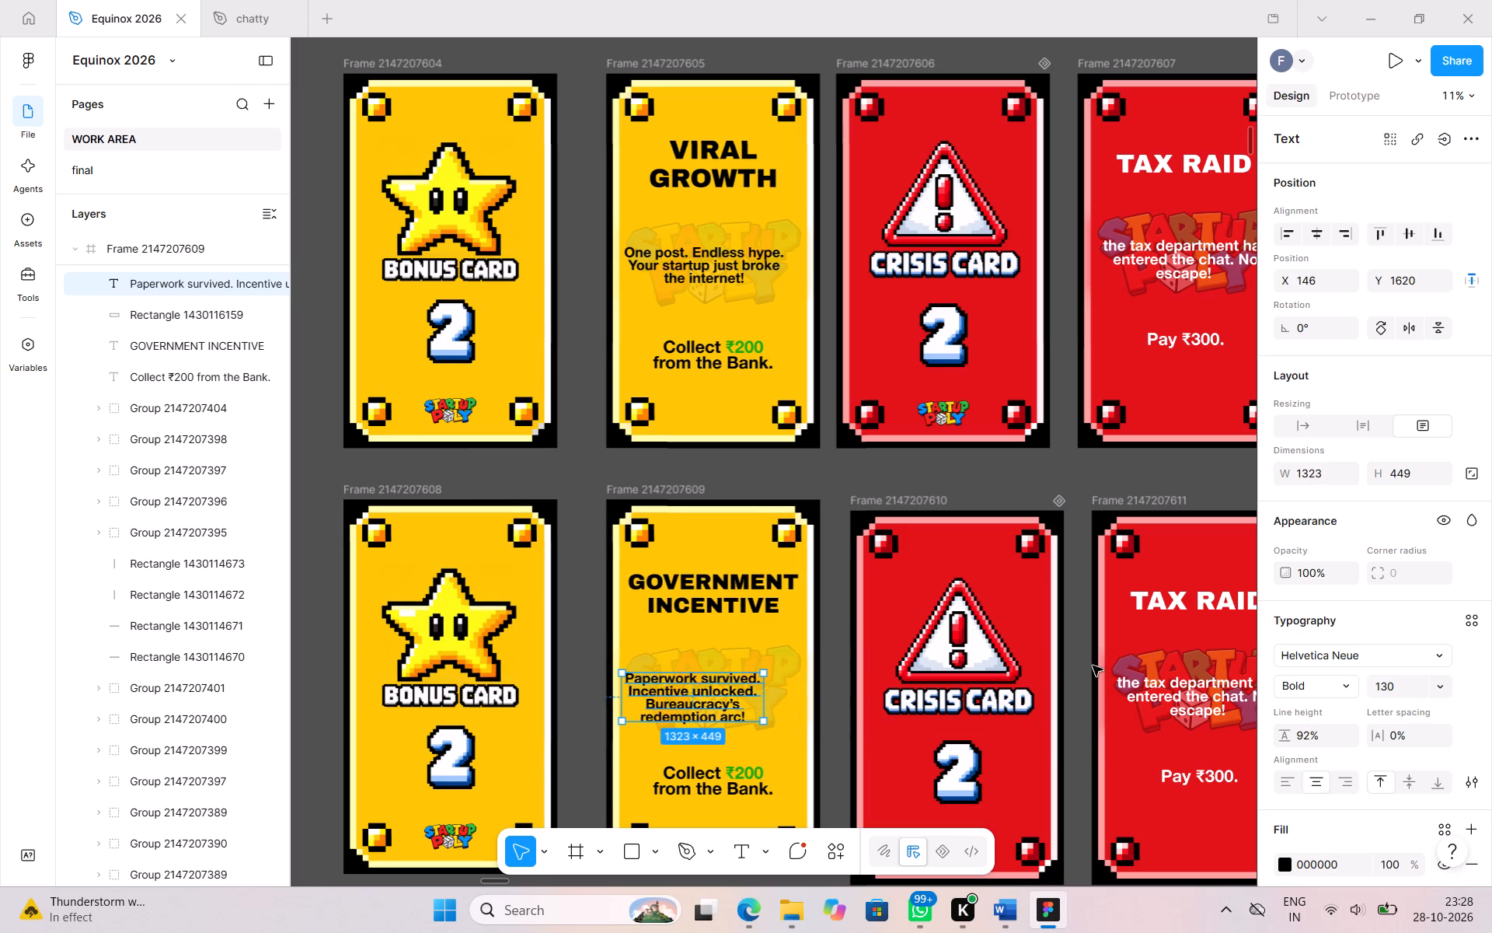
{"action": "left_click", "coordinate": [1319, 788]}
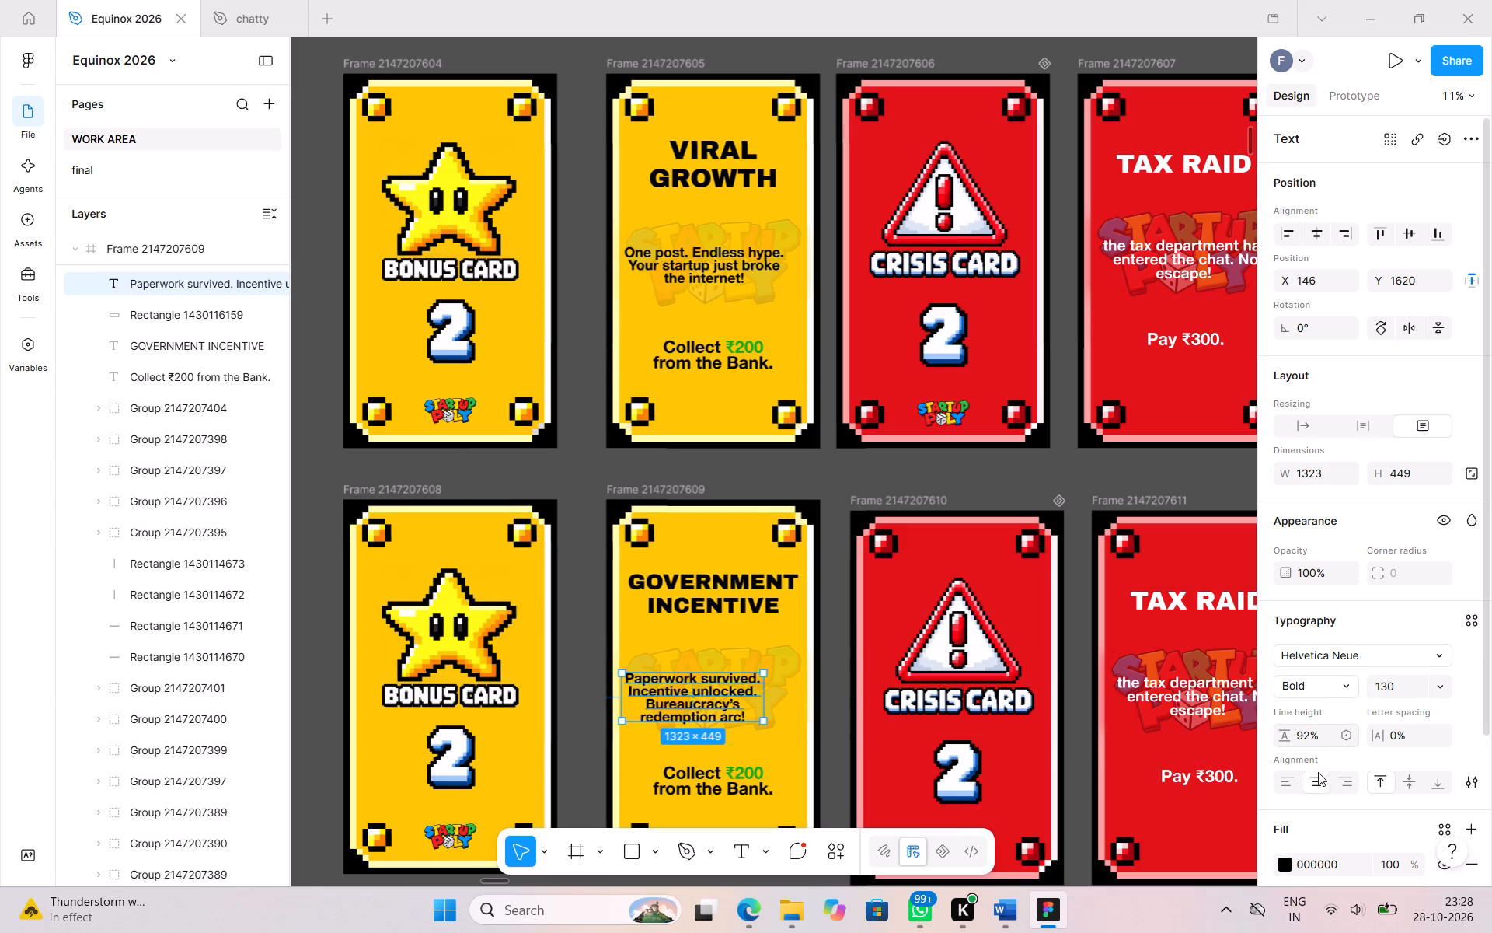
{"action": "left_click", "coordinate": [1310, 239]}
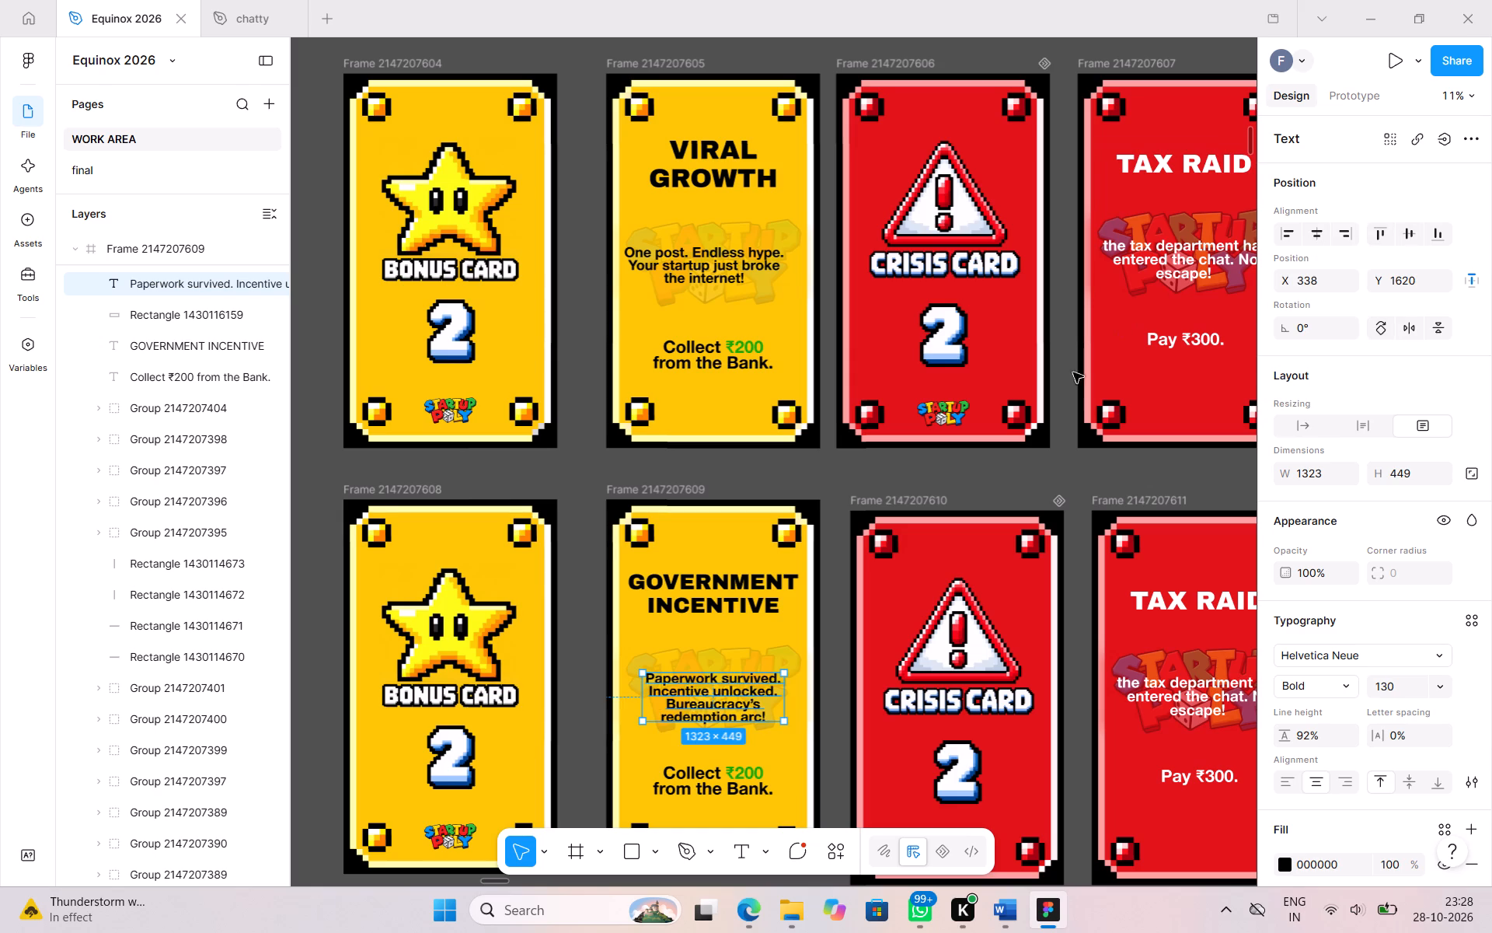
{"action": "left_click", "coordinate": [1055, 439]}
{"action": "scroll", "coordinate": [937, 546], "scroll_direction": "down", "scroll_amount": 1}
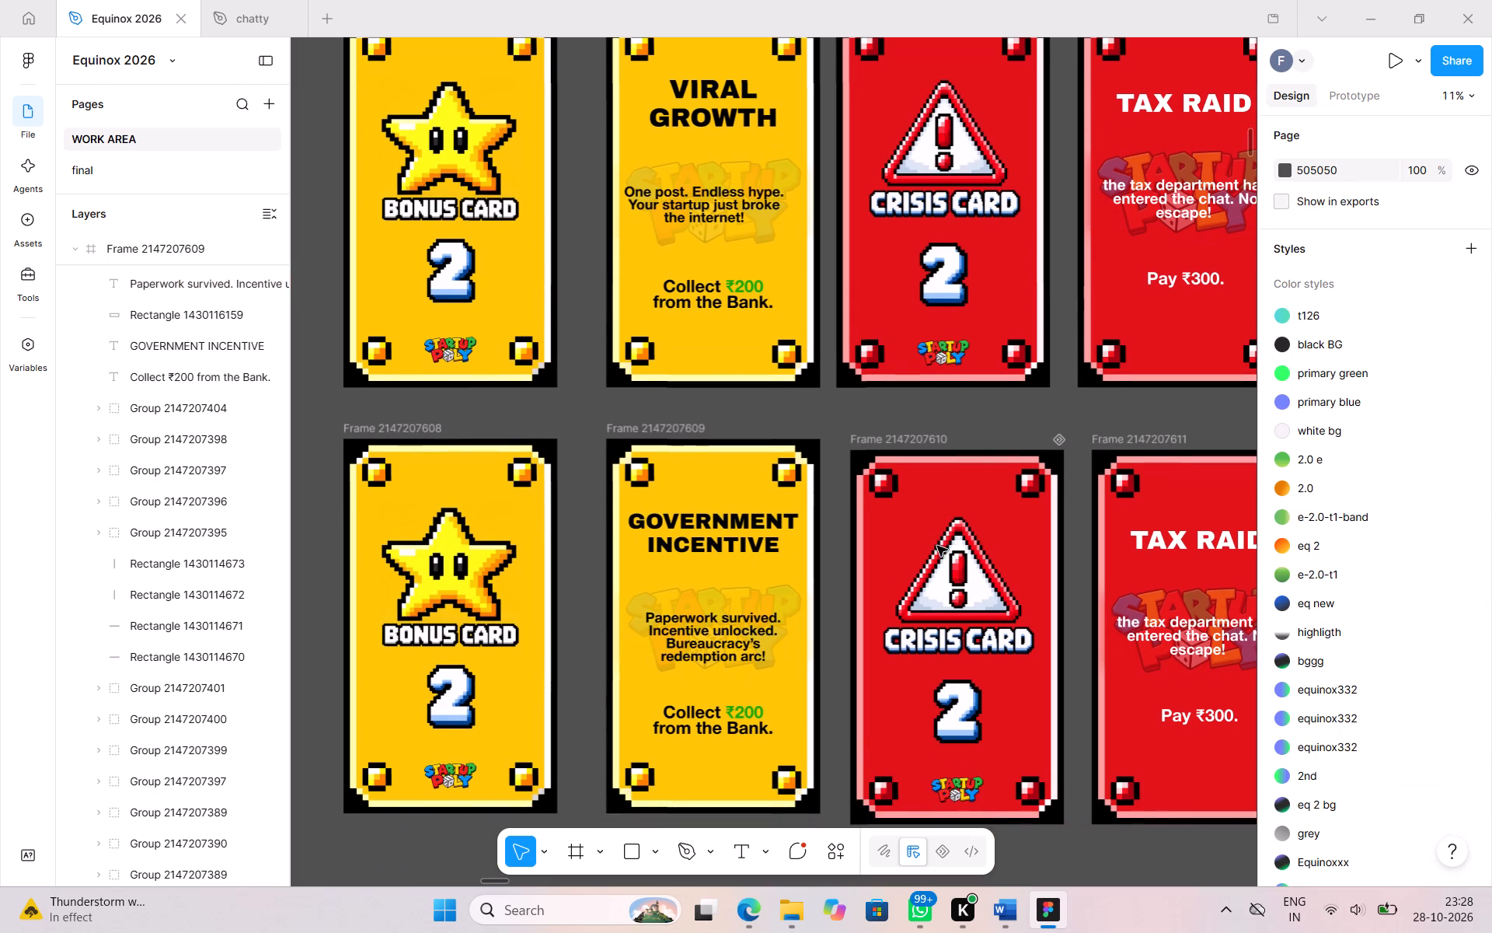
{"action": "scroll", "coordinate": [937, 546], "scroll_direction": "down", "scroll_amount": 1}
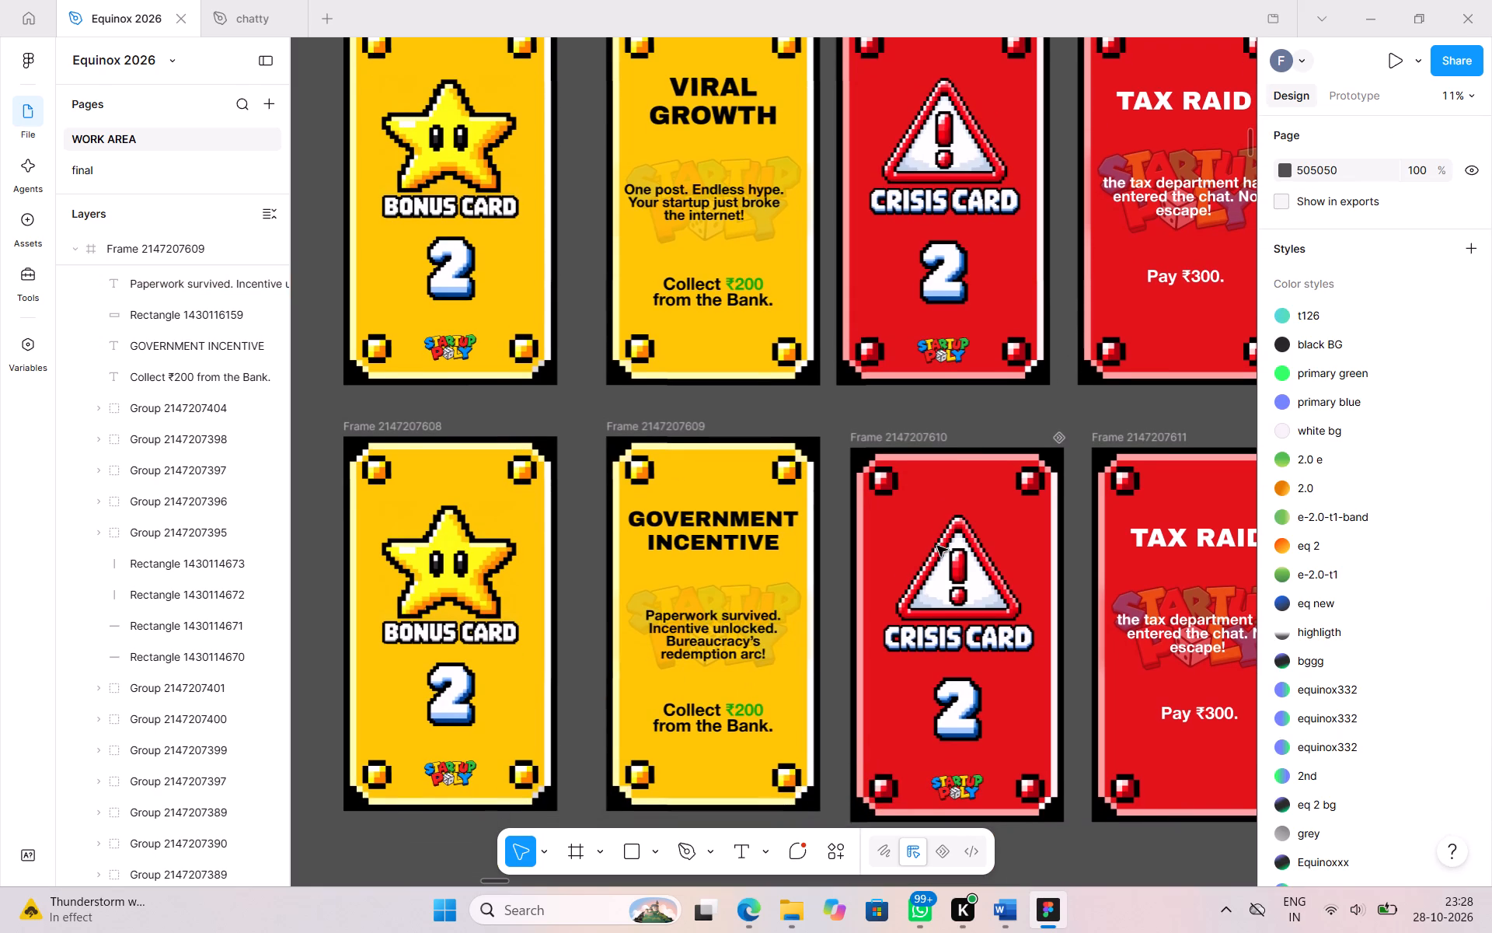
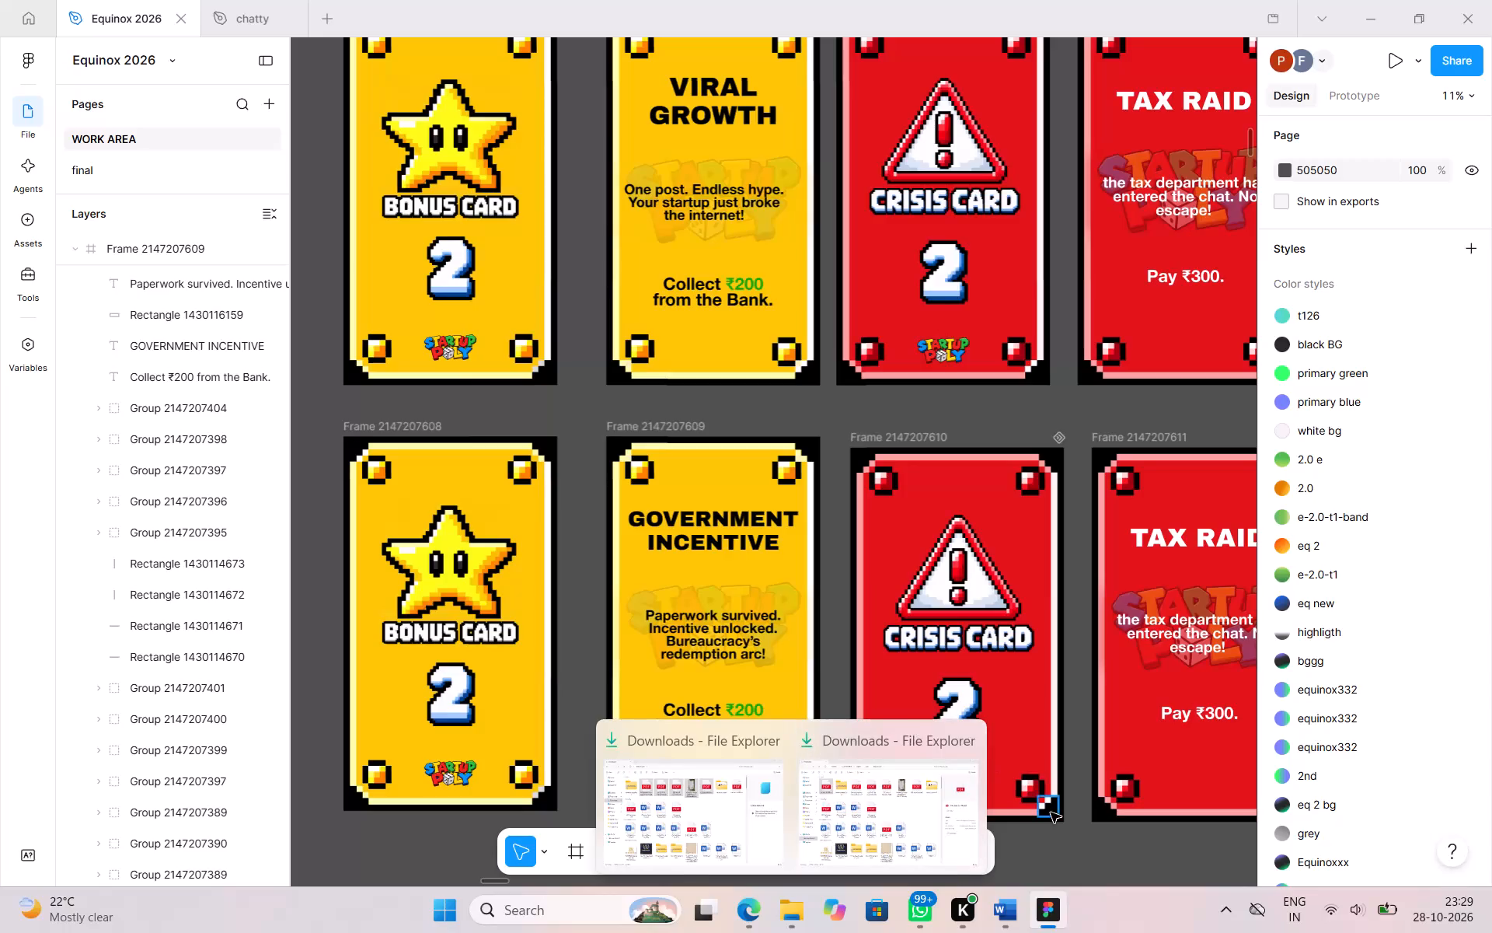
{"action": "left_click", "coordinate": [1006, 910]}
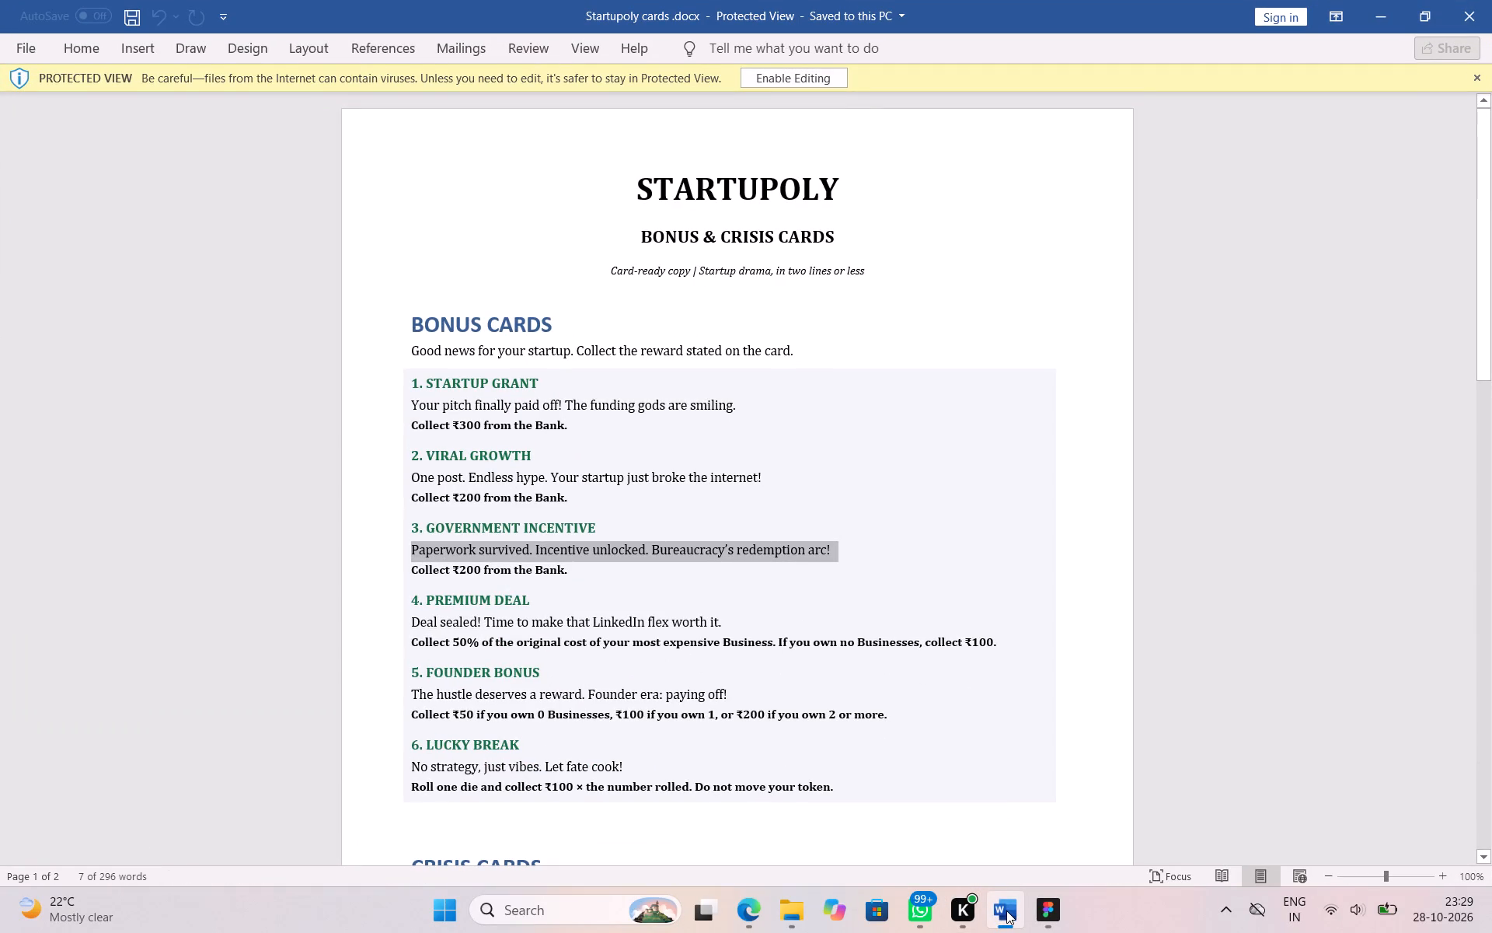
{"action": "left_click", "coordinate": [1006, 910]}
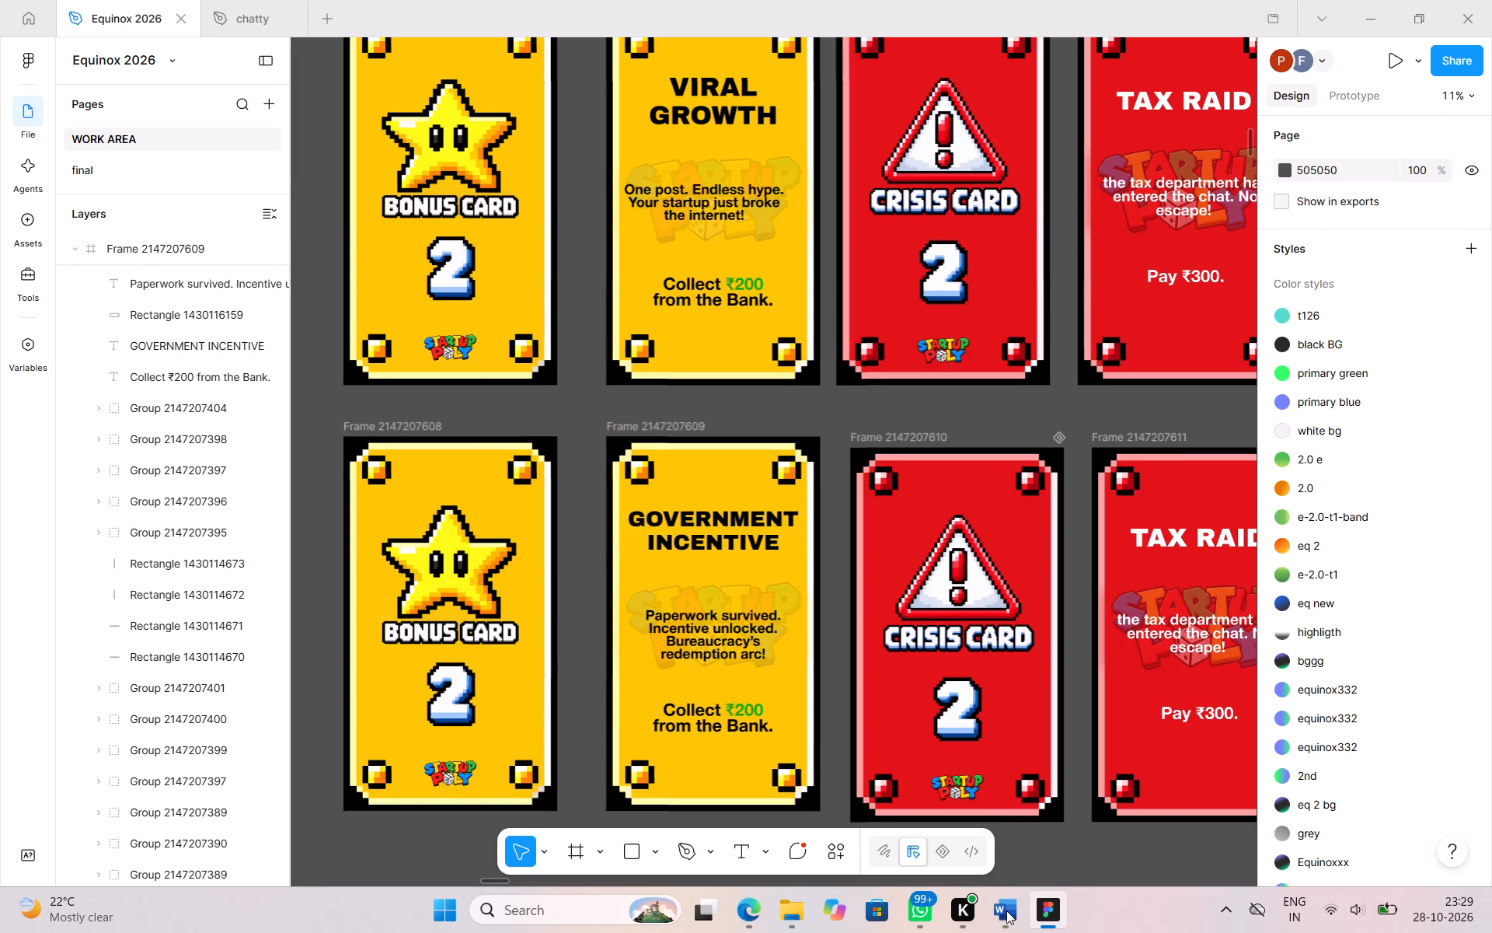
Centre the VIRAL GROWTH description text box horizontally on its card.
{"action": "left_click", "coordinate": [707, 204]}
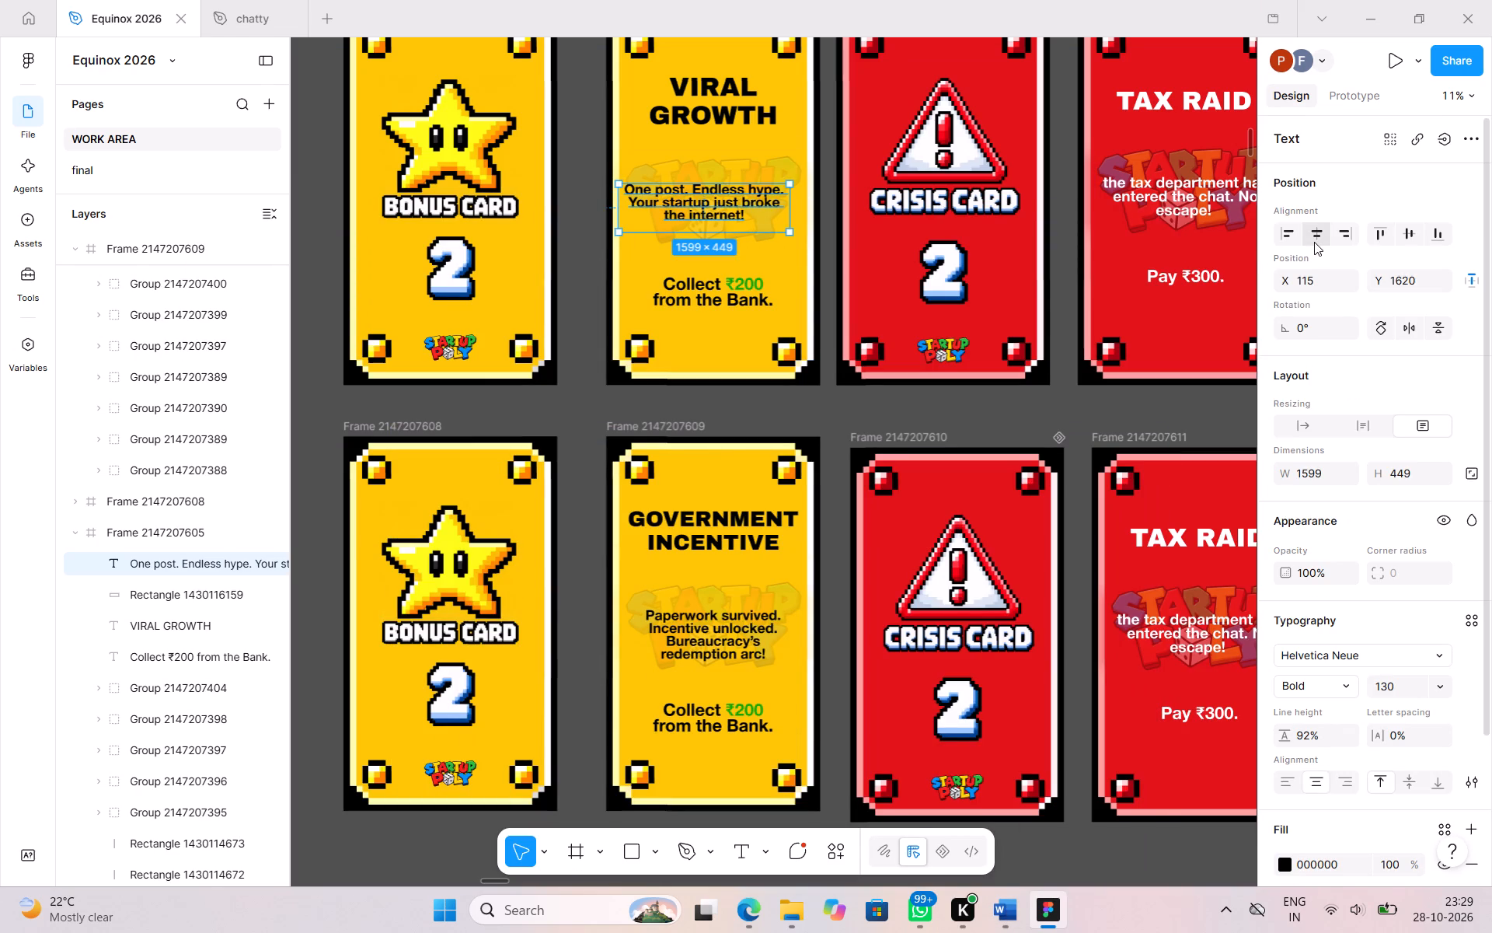
{"action": "left_click", "coordinate": [1314, 240]}
Move the numeral 3 image from the row of spare numbers to just beside the third-row bonus card.
{"action": "scroll", "coordinate": [924, 333], "scroll_direction": "up", "scroll_amount": 2}
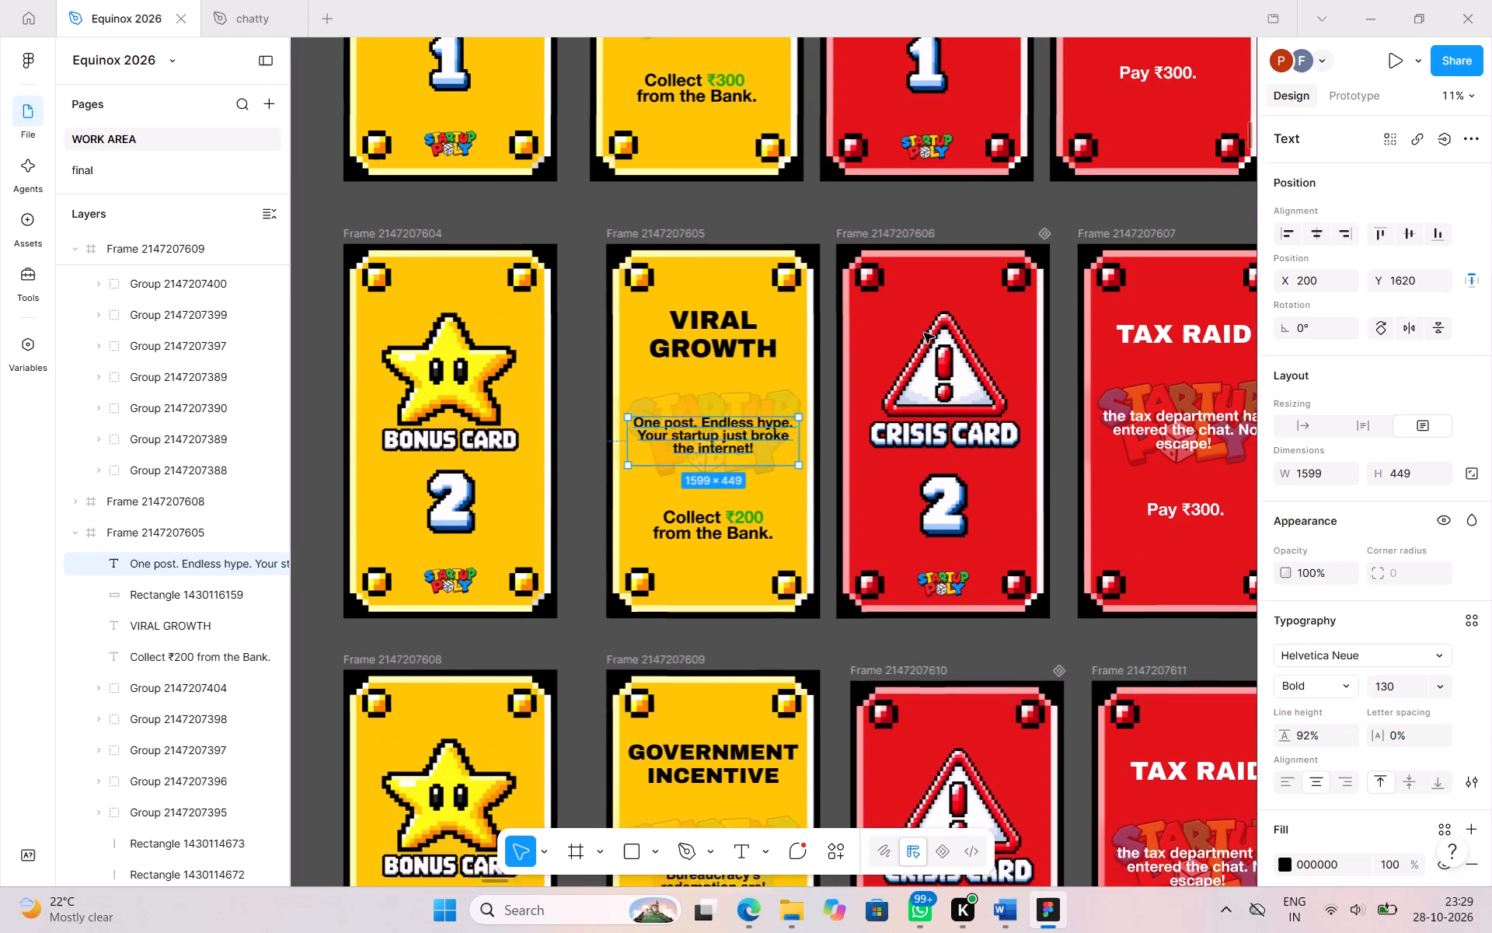
{"action": "scroll", "coordinate": [924, 333], "scroll_direction": "up", "scroll_amount": 1}
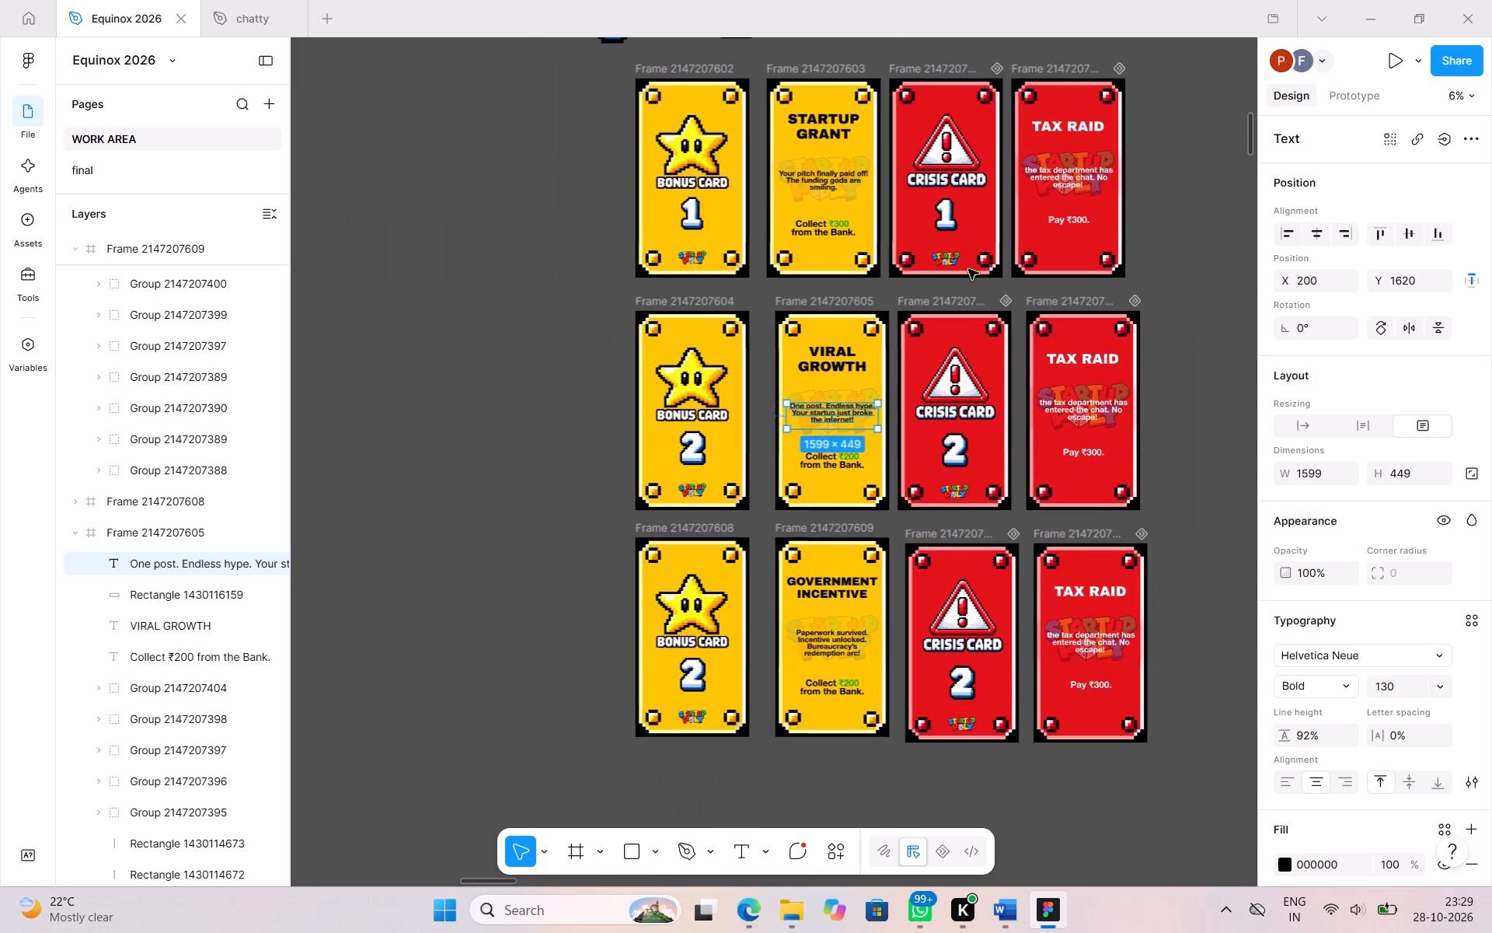
{"action": "left_click", "coordinate": [709, 95]}
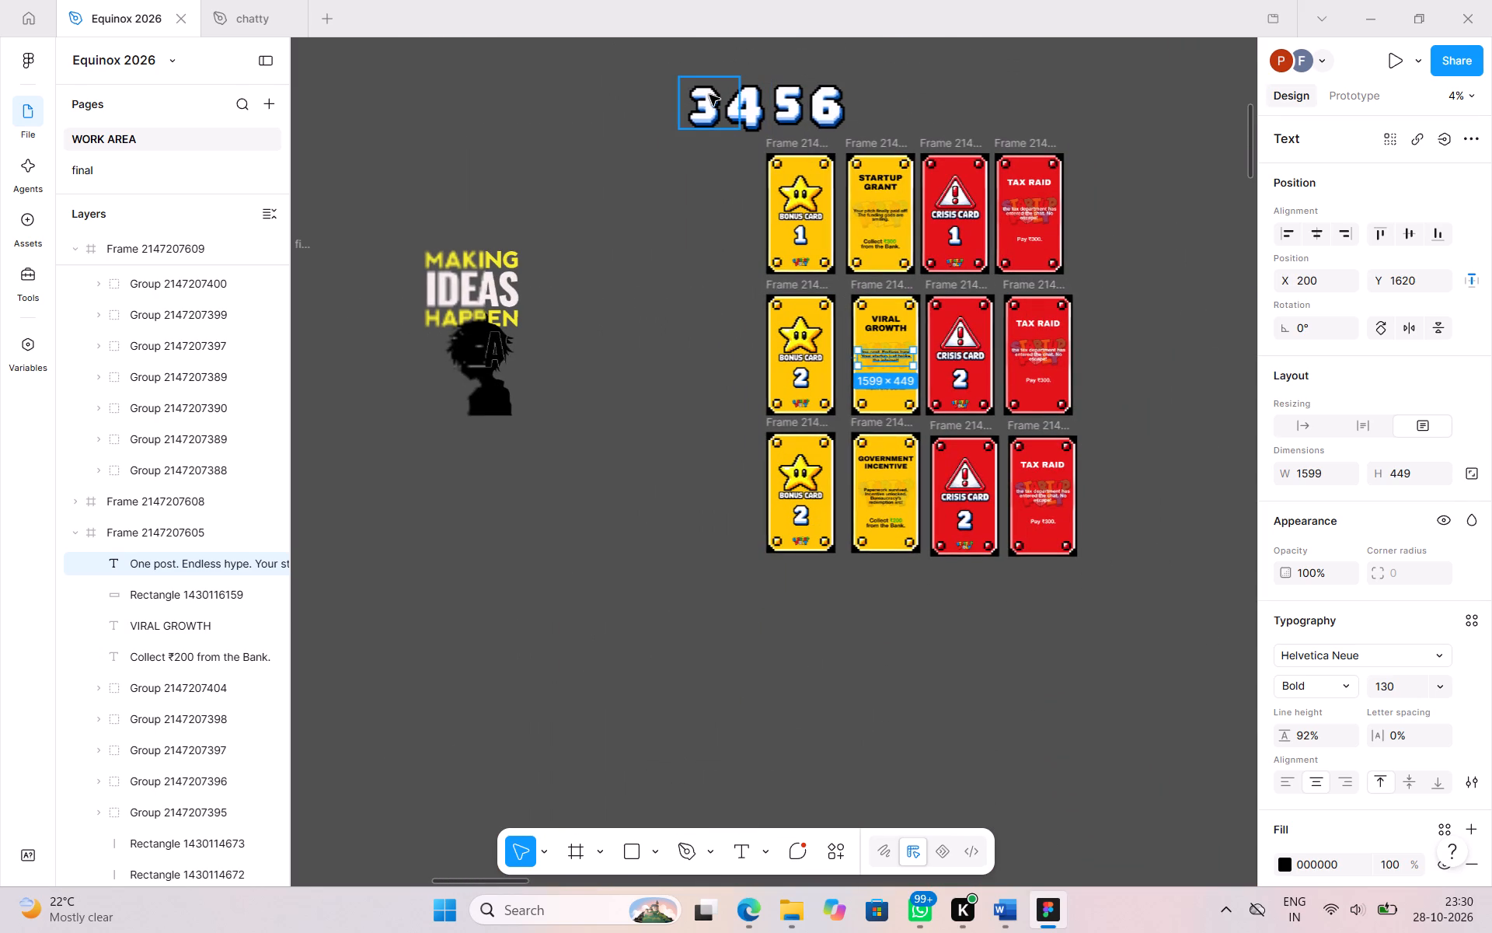
{"action": "left_click_drag", "start_coordinate": [704, 95], "coordinate": [702, 372]}
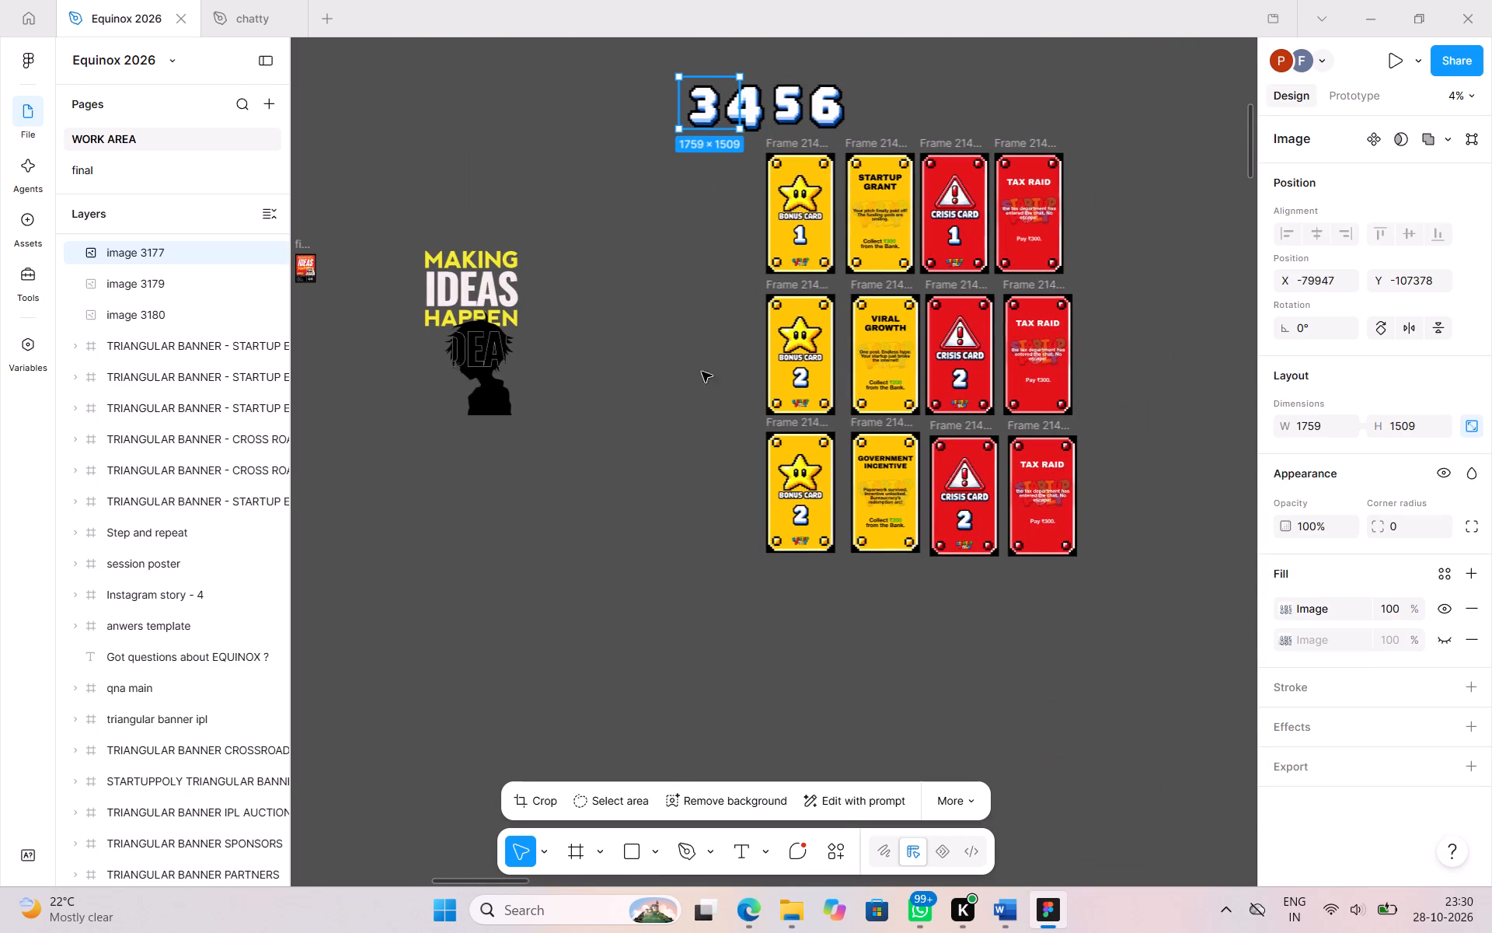
{"action": "left_click_drag", "start_coordinate": [702, 372], "coordinate": [725, 498]}
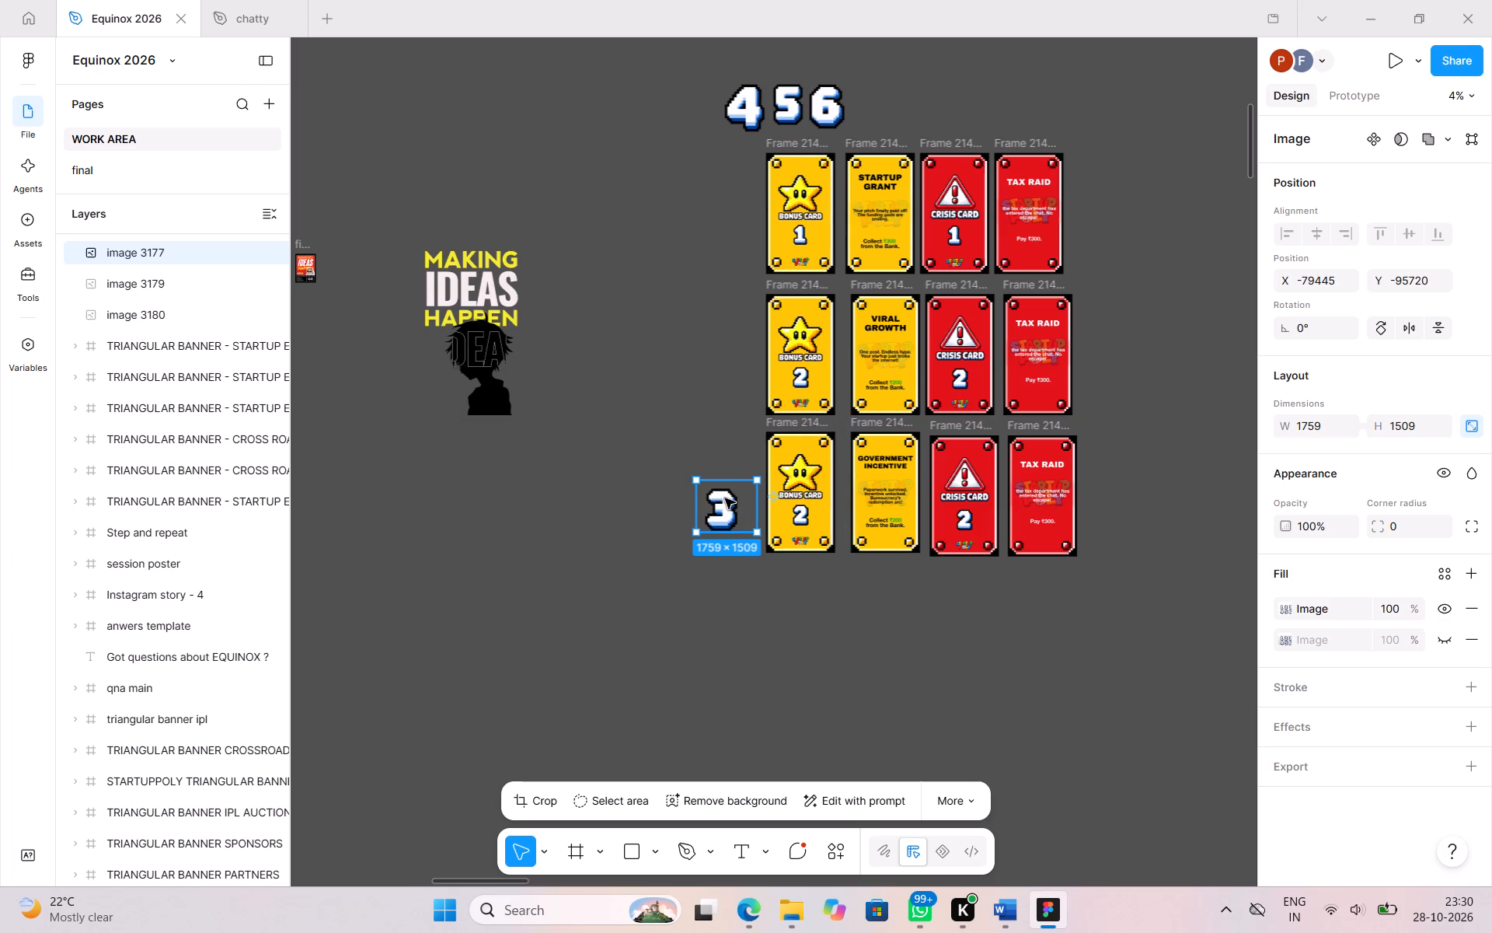
Set the numeral 3 image's height to match the numeral 2 on the third-row bonus card.
{"action": "scroll", "coordinate": [725, 498], "scroll_direction": "right", "scroll_amount": 1}
{"action": "left_click", "coordinate": [797, 516]}
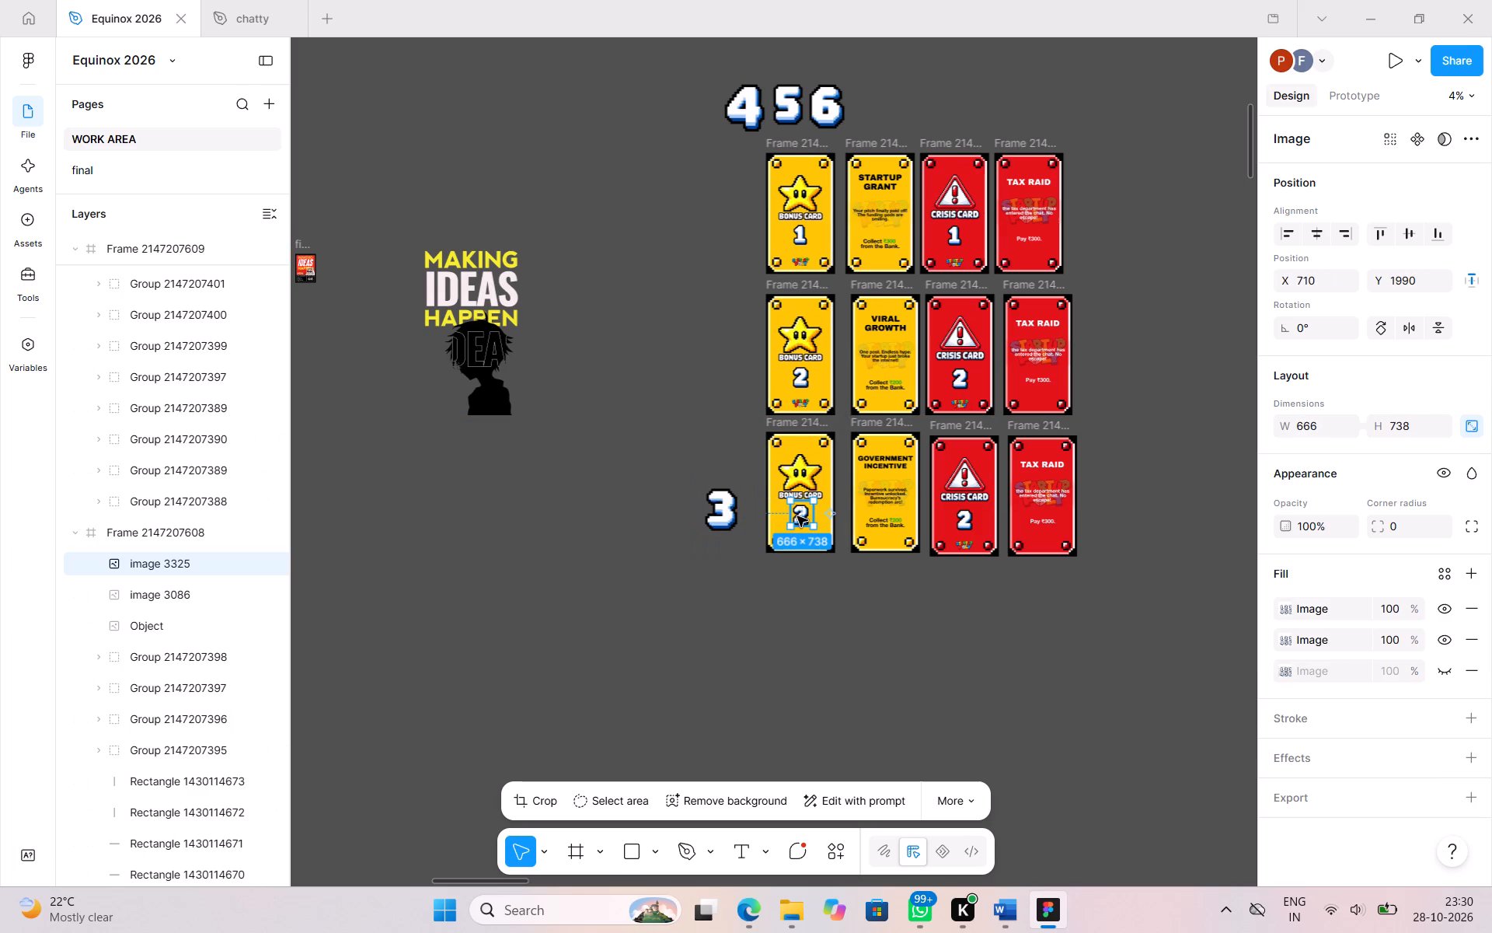
{"action": "left_click", "coordinate": [704, 504]}
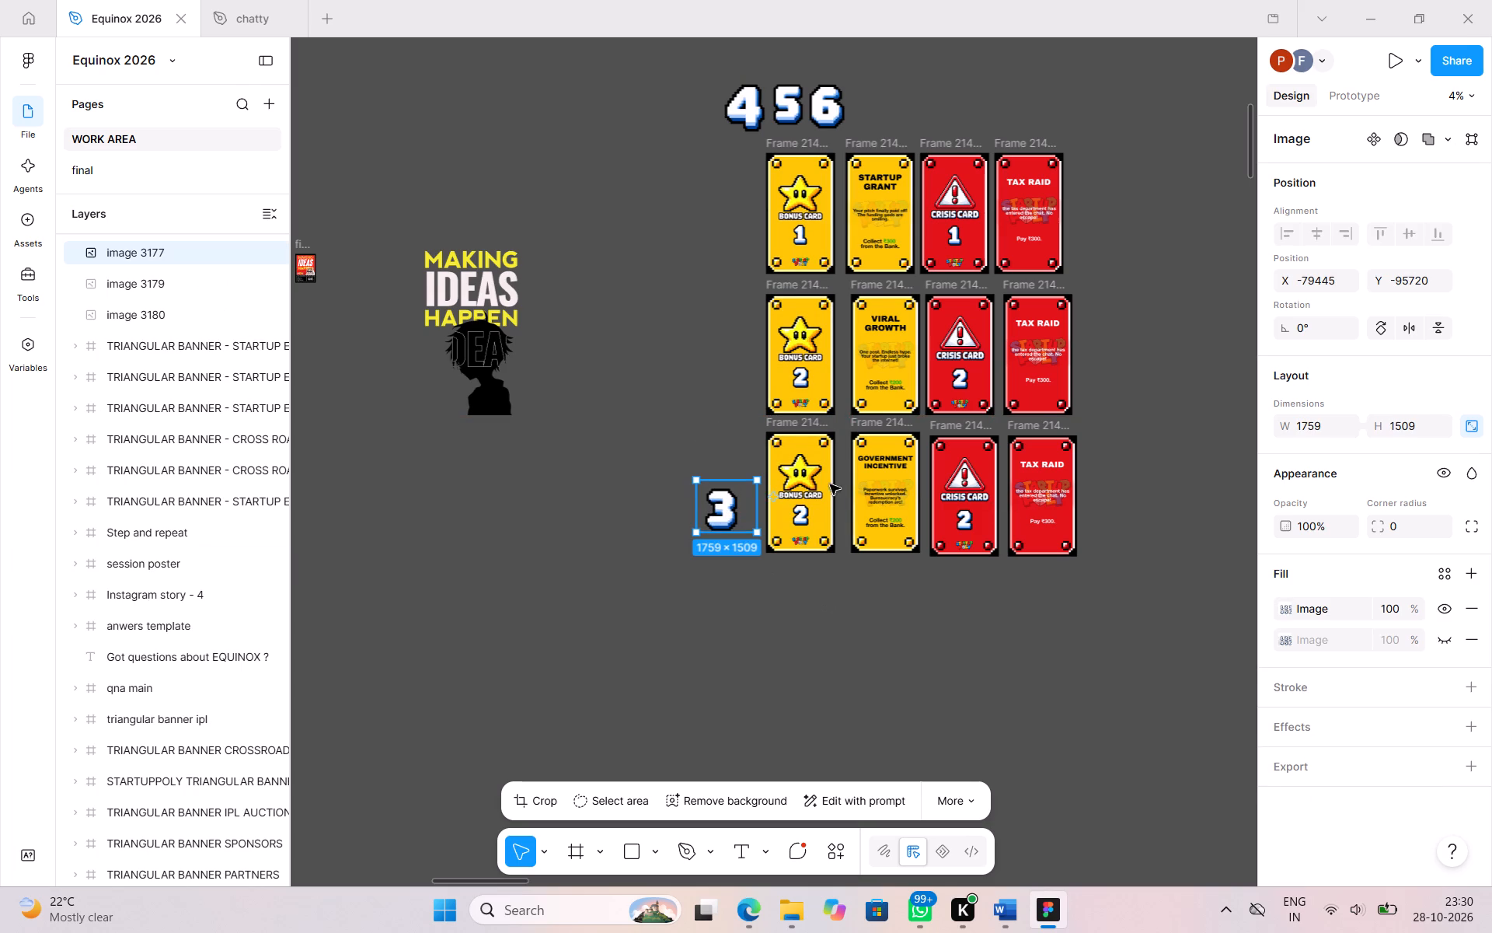
{"action": "double_click", "coordinate": [1389, 418]}
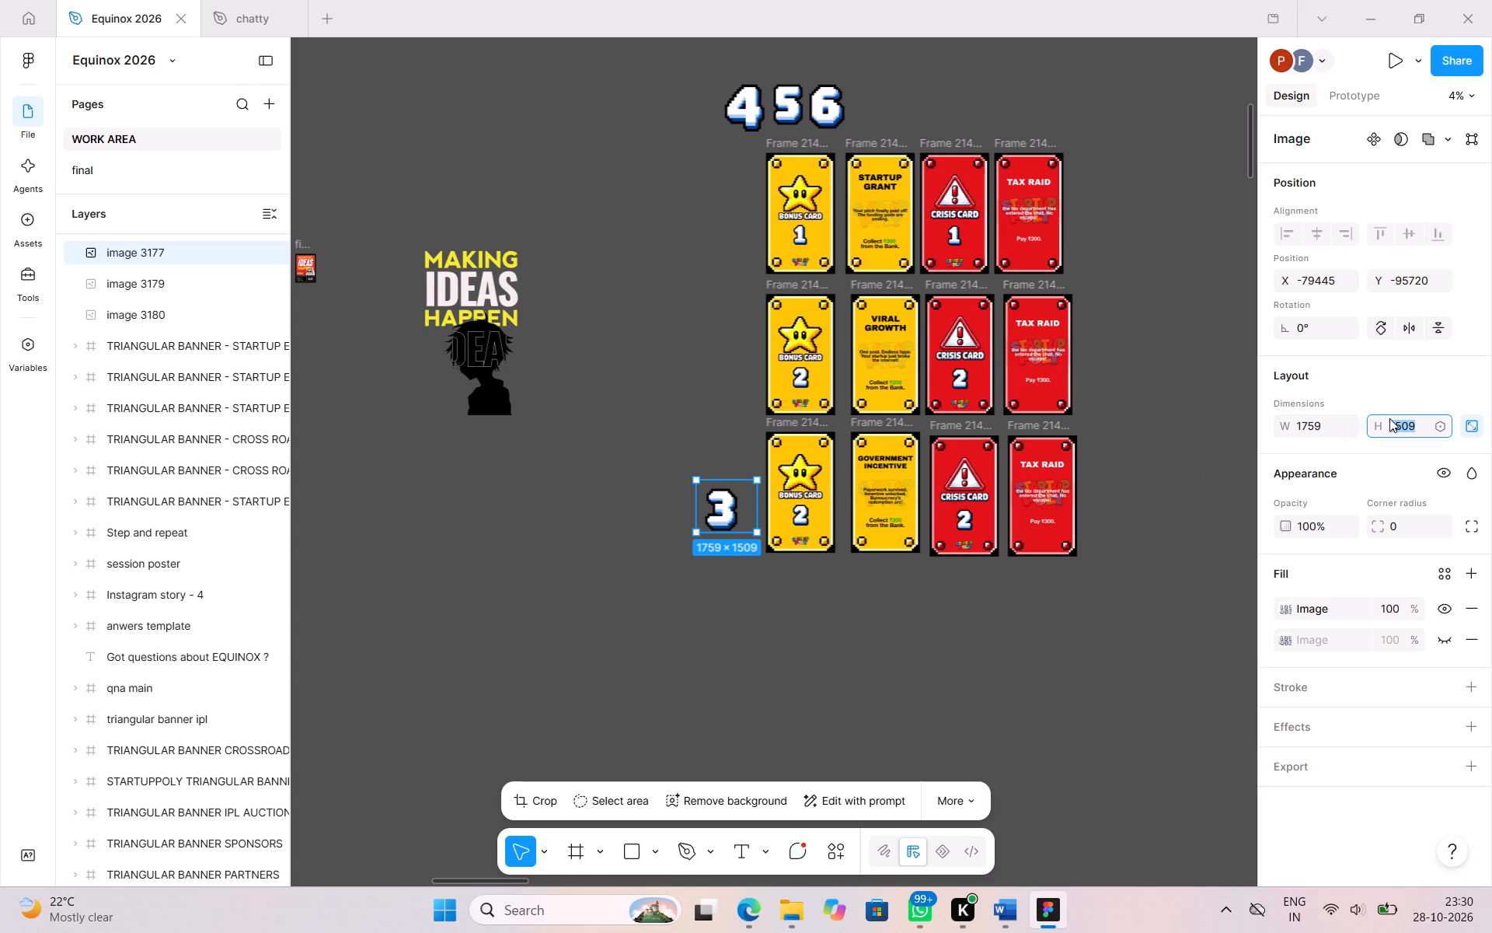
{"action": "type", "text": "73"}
Set the numeral 3 image's height to 738 and finally its width to 666, keeping its proportions.
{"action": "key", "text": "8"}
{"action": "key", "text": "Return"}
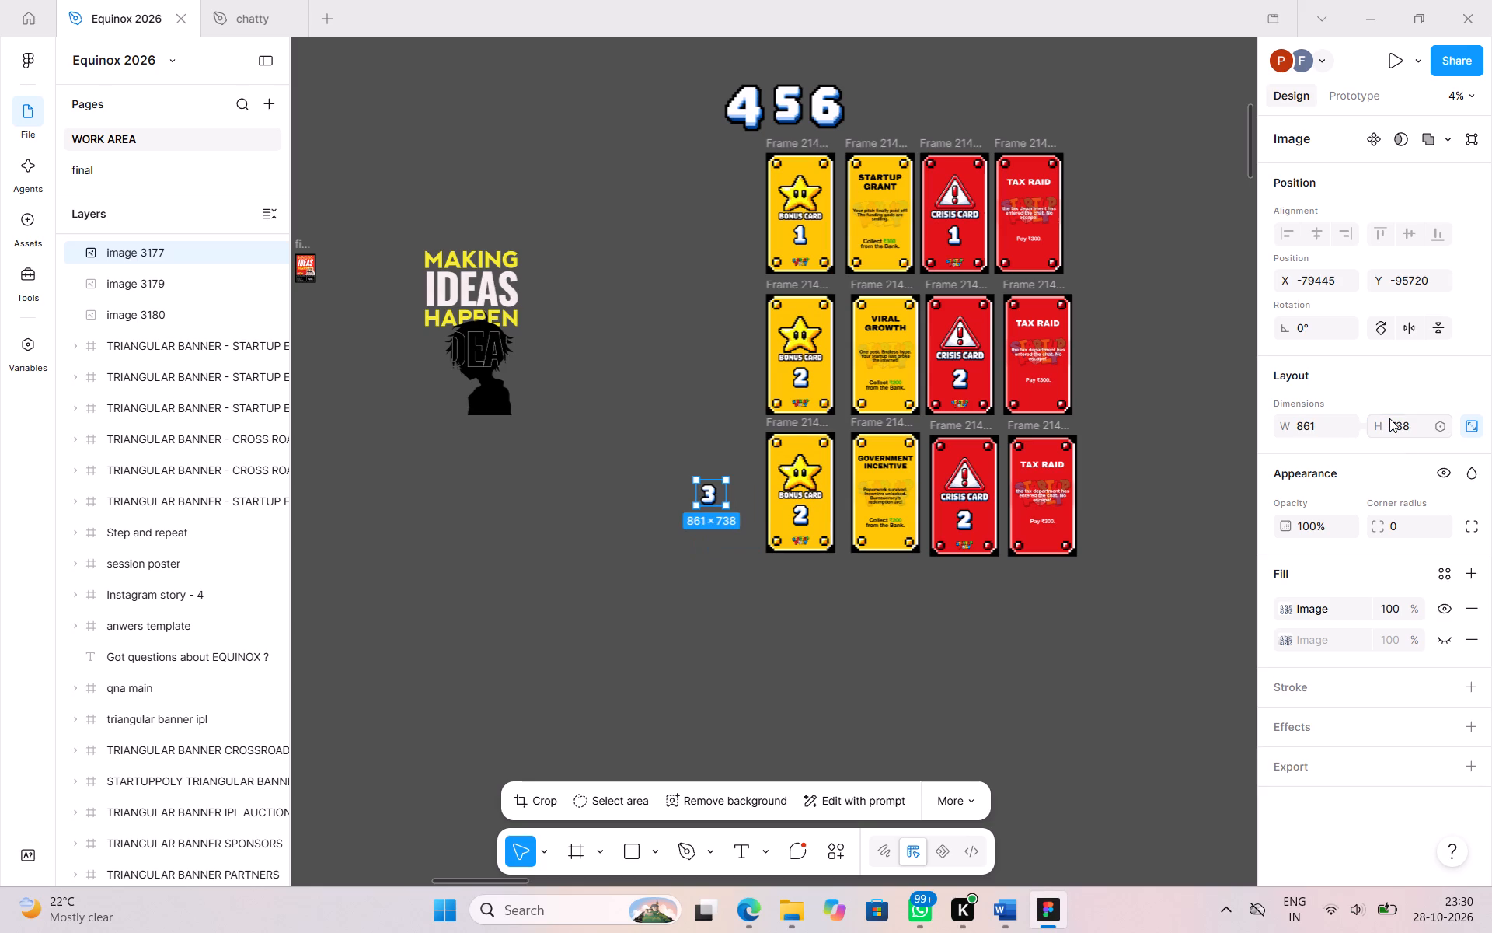
{"action": "double_click", "coordinate": [1309, 426]}
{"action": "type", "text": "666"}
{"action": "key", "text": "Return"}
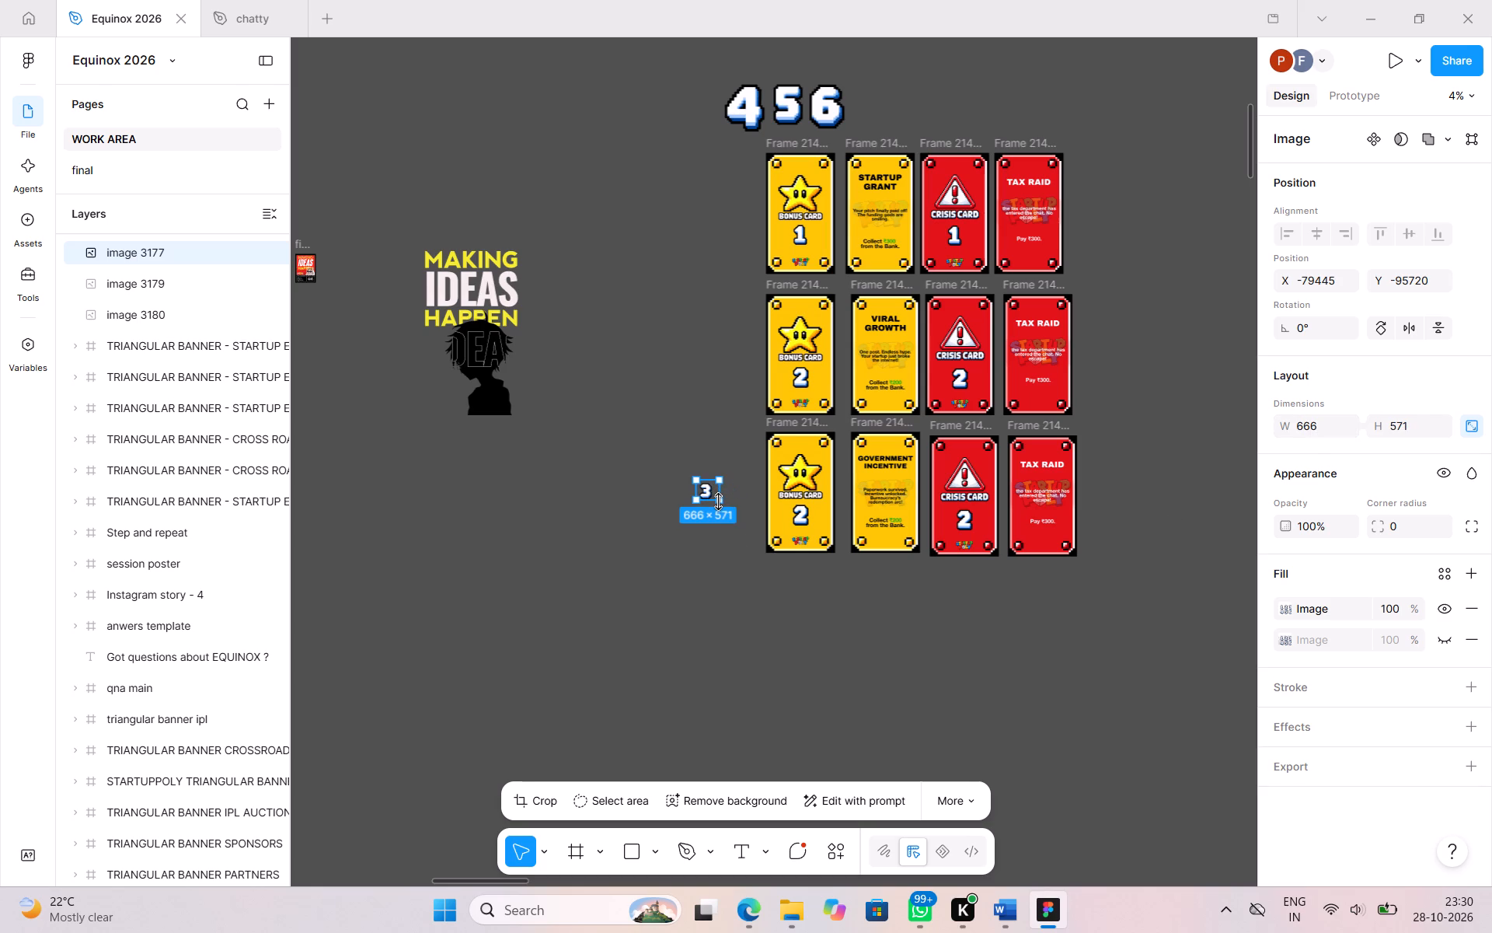
Enlarge the numeral 3 image proportionally to about 12236 × 10494.
{"action": "left_click_drag", "start_coordinate": [718, 501], "coordinate": [747, 917]}
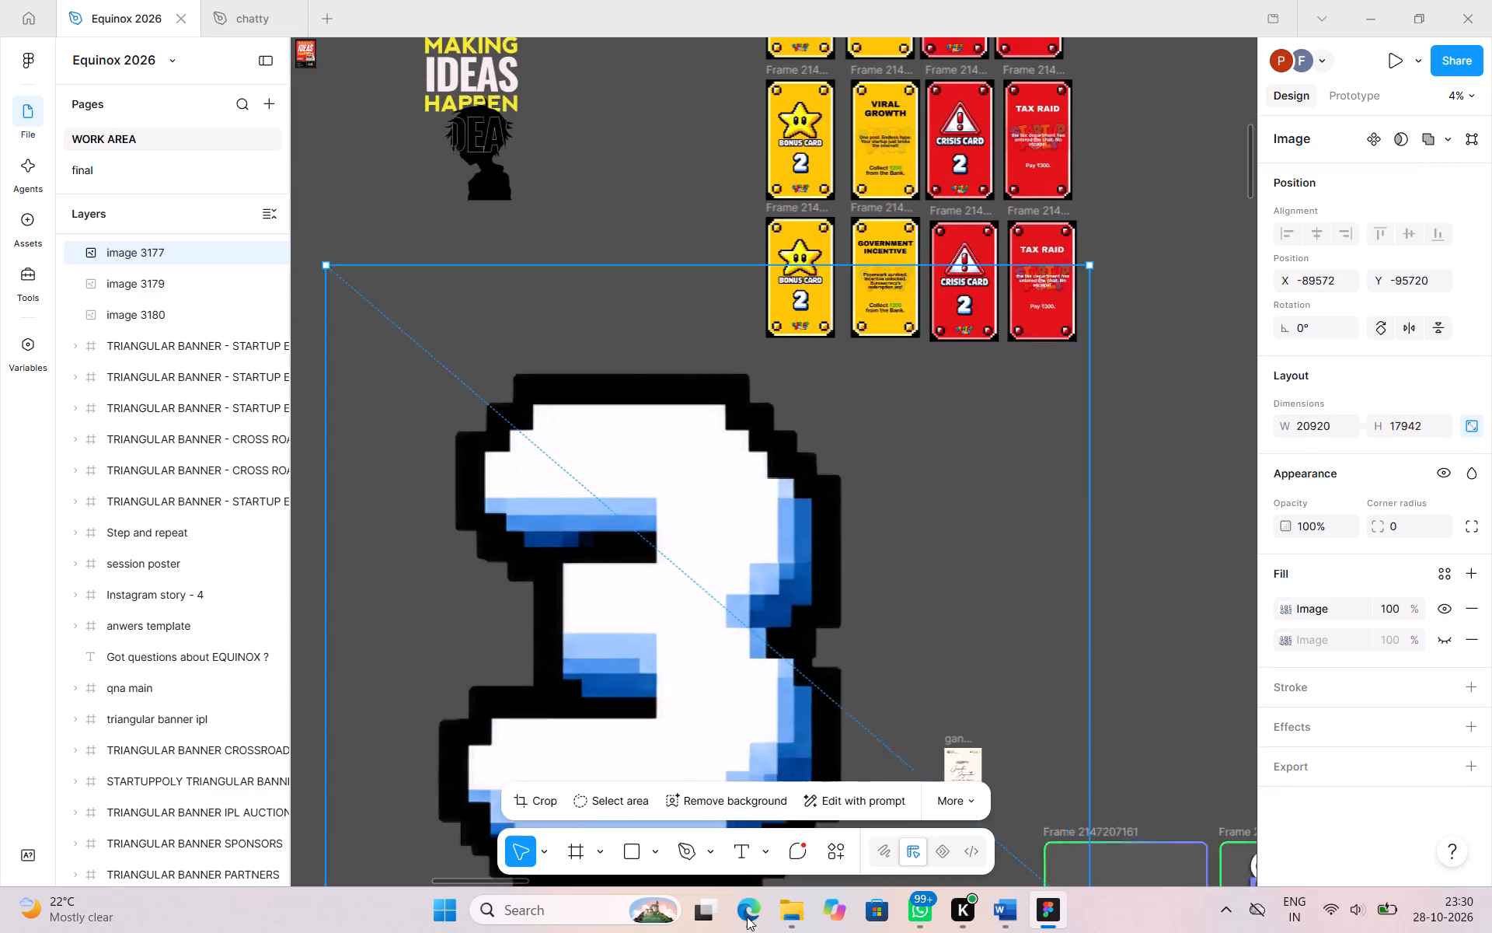
{"action": "left_click_drag", "start_coordinate": [747, 917], "coordinate": [484, 402]}
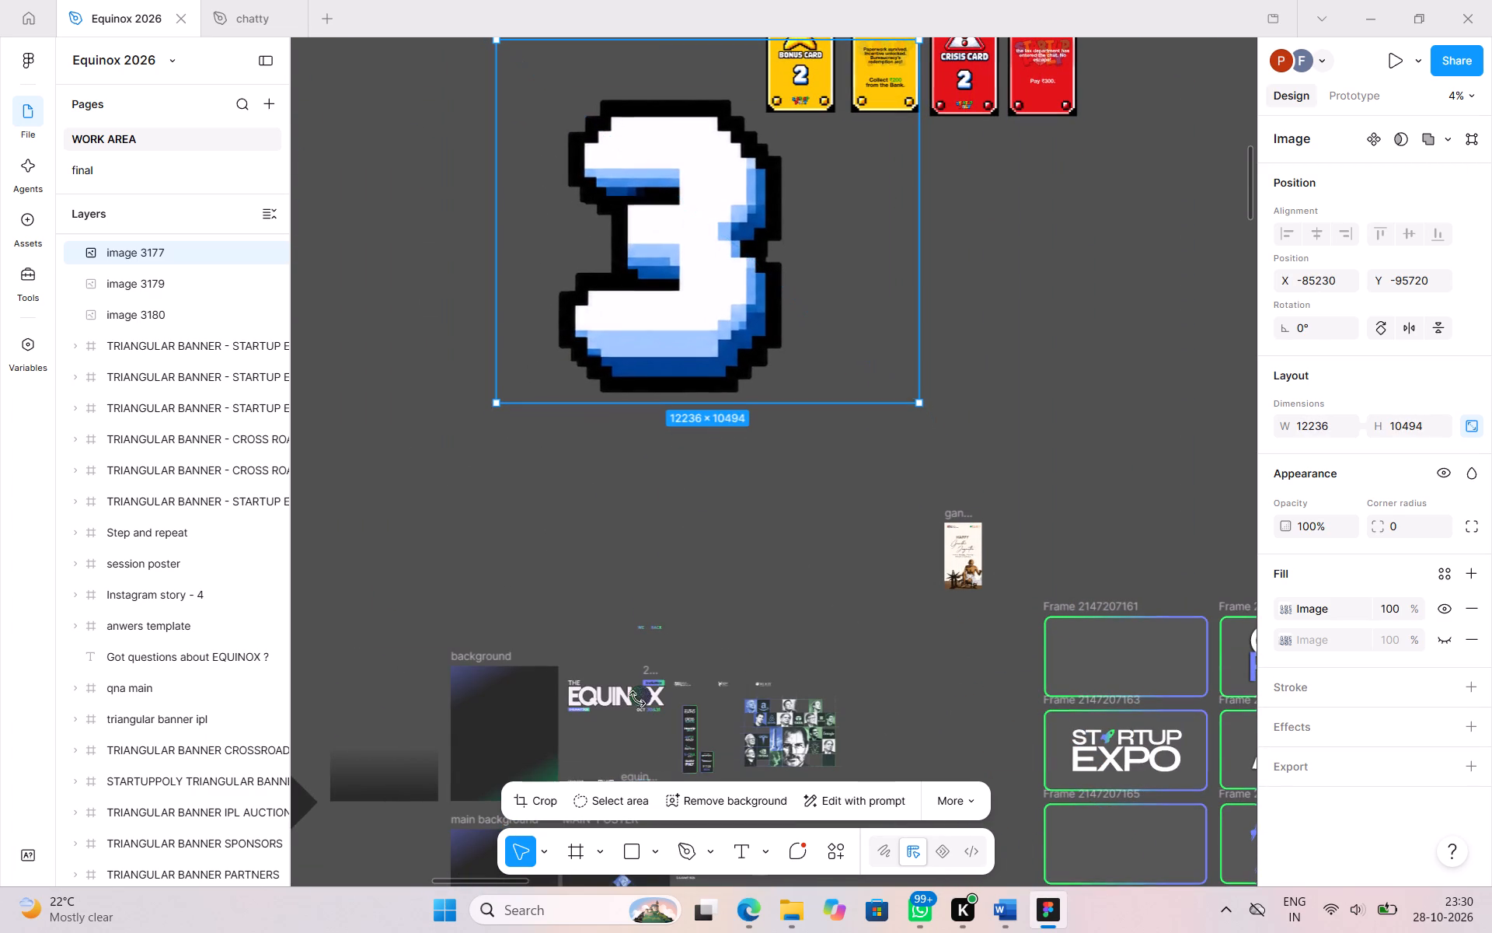
Switch to Microsoft Edge, open Instagram from a new tab and search its accounts for "mujj".
{"action": "left_click", "coordinate": [750, 922]}
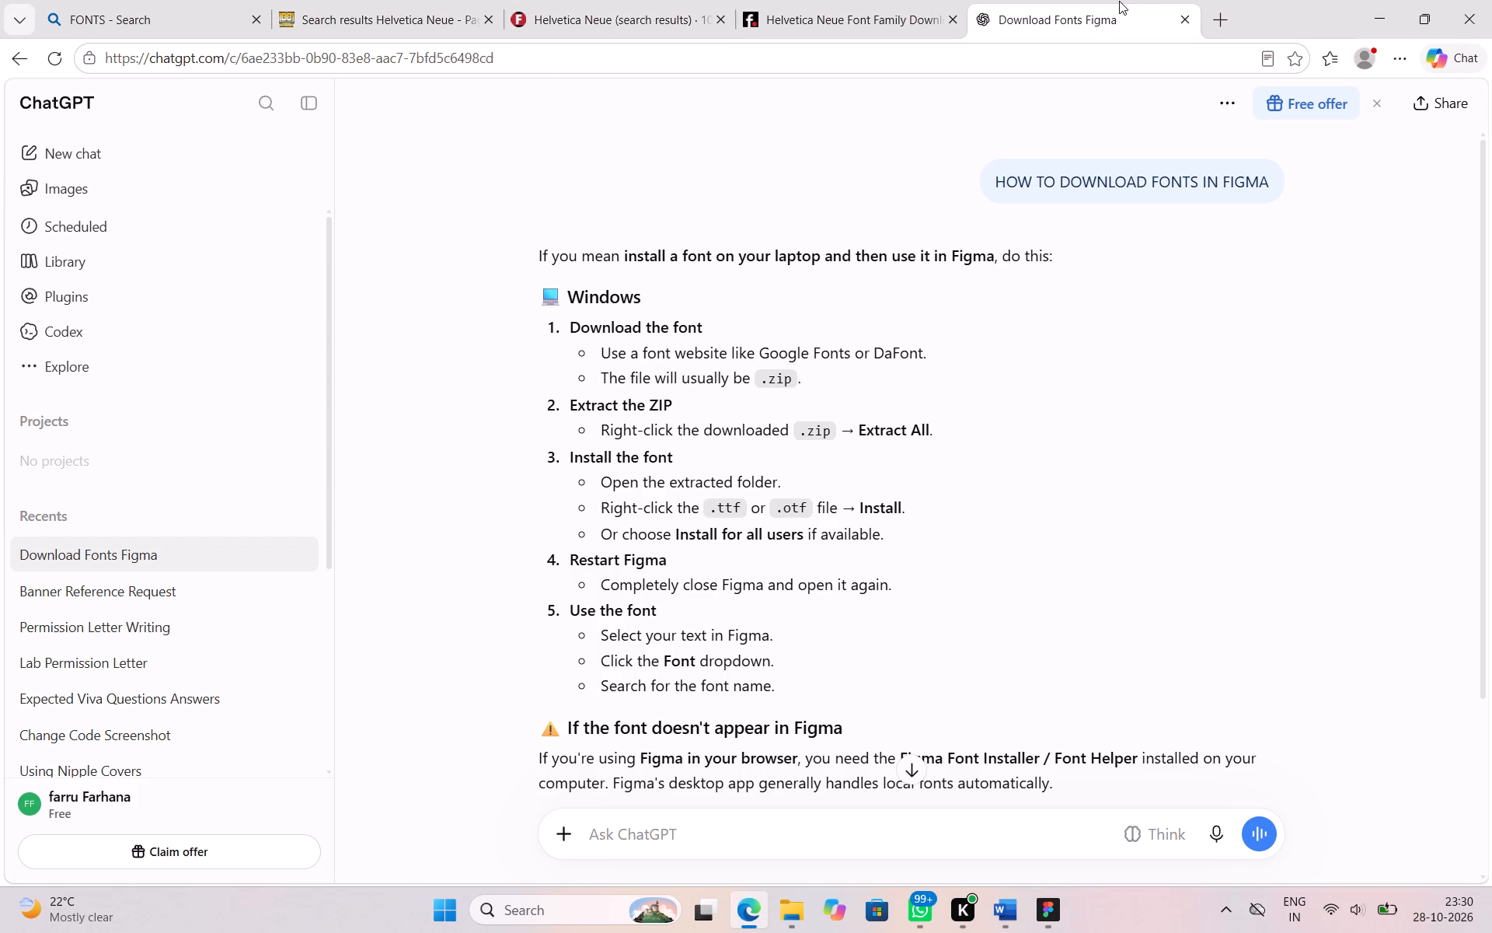
{"action": "left_click", "coordinate": [1213, 16]}
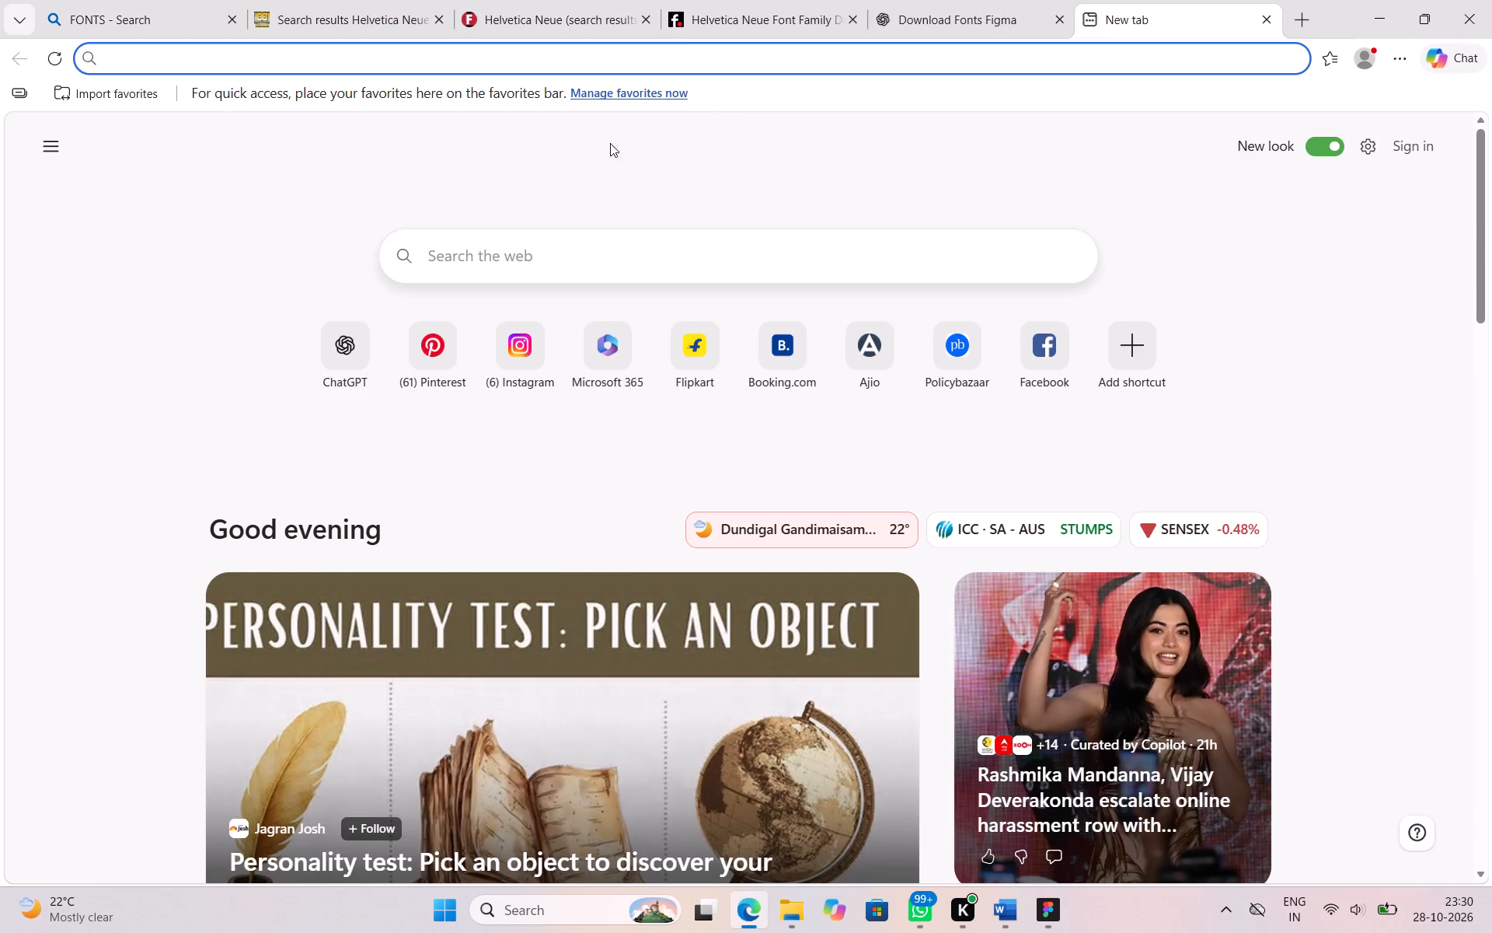
{"action": "left_click", "coordinate": [509, 361]}
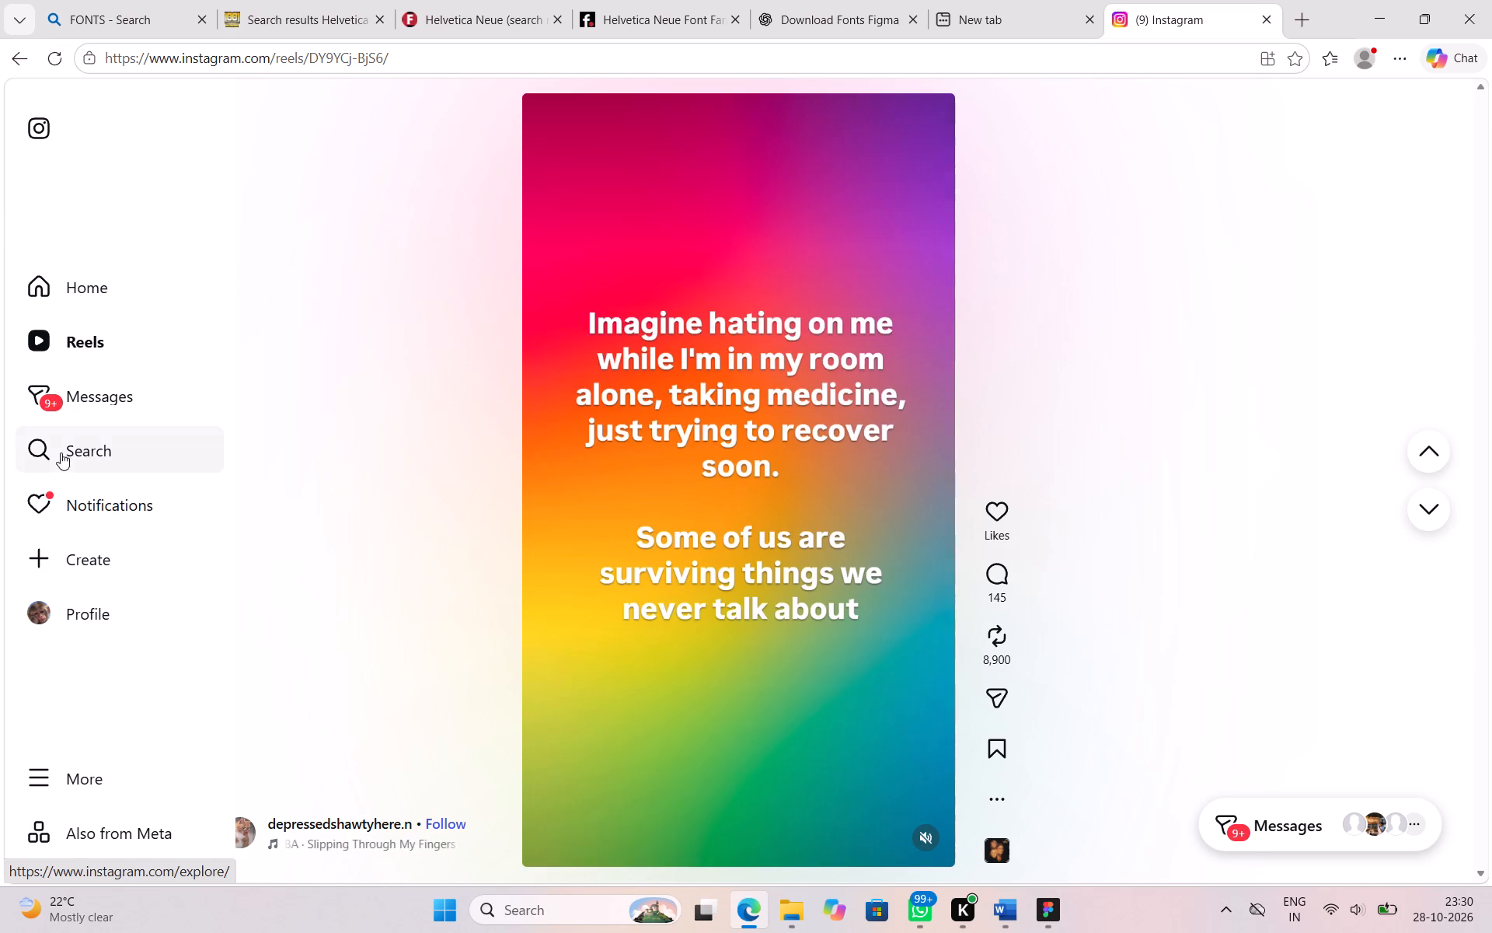
{"action": "left_click", "coordinate": [61, 452]}
{"action": "left_click", "coordinate": [608, 128]}
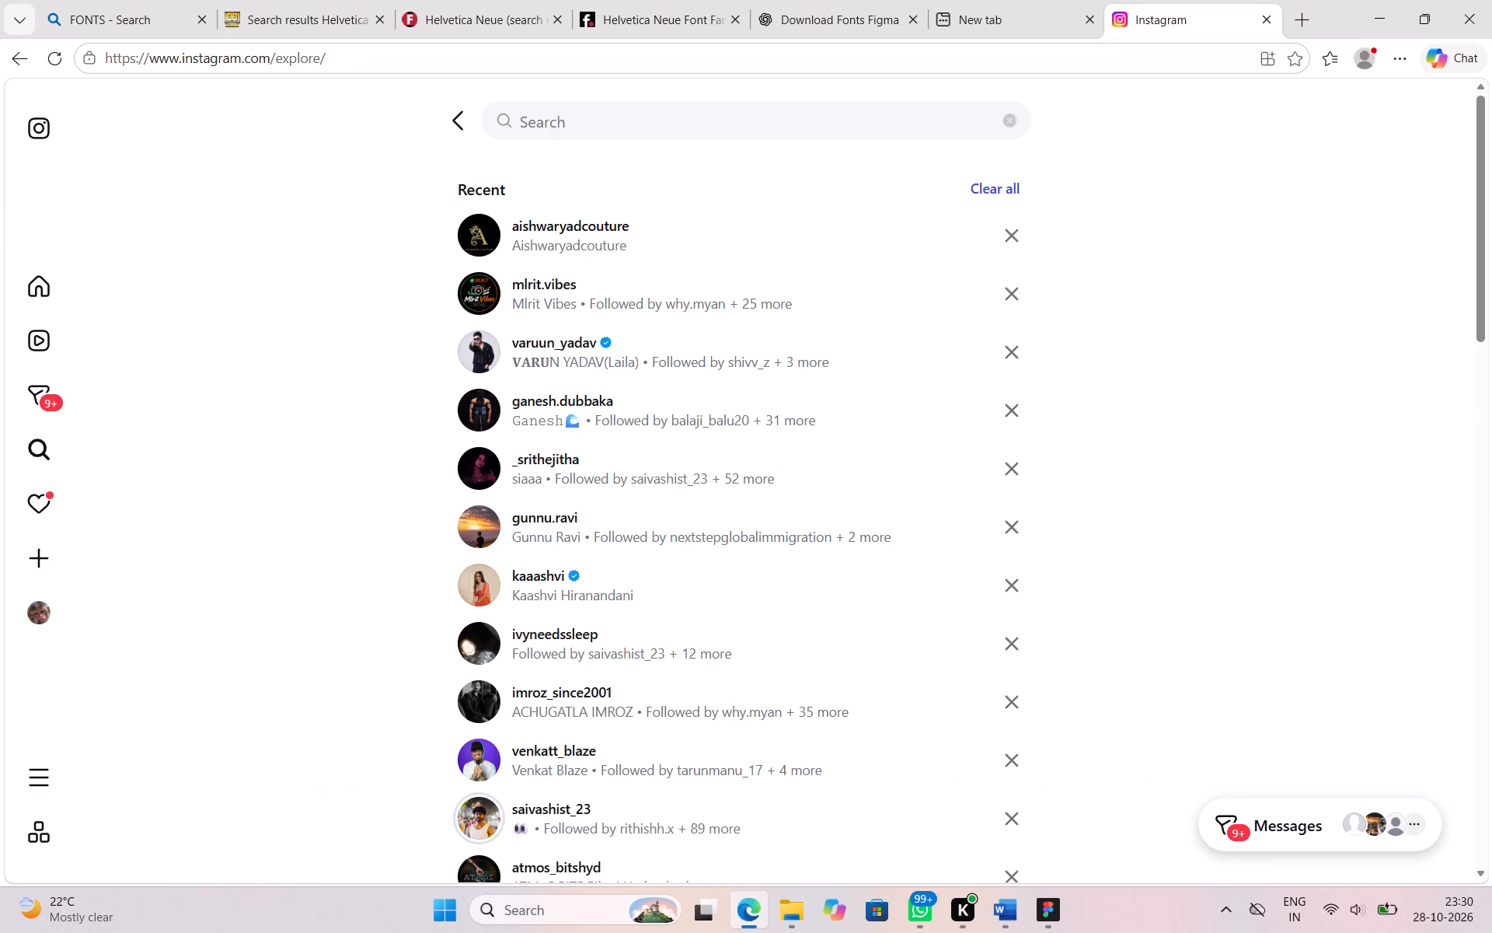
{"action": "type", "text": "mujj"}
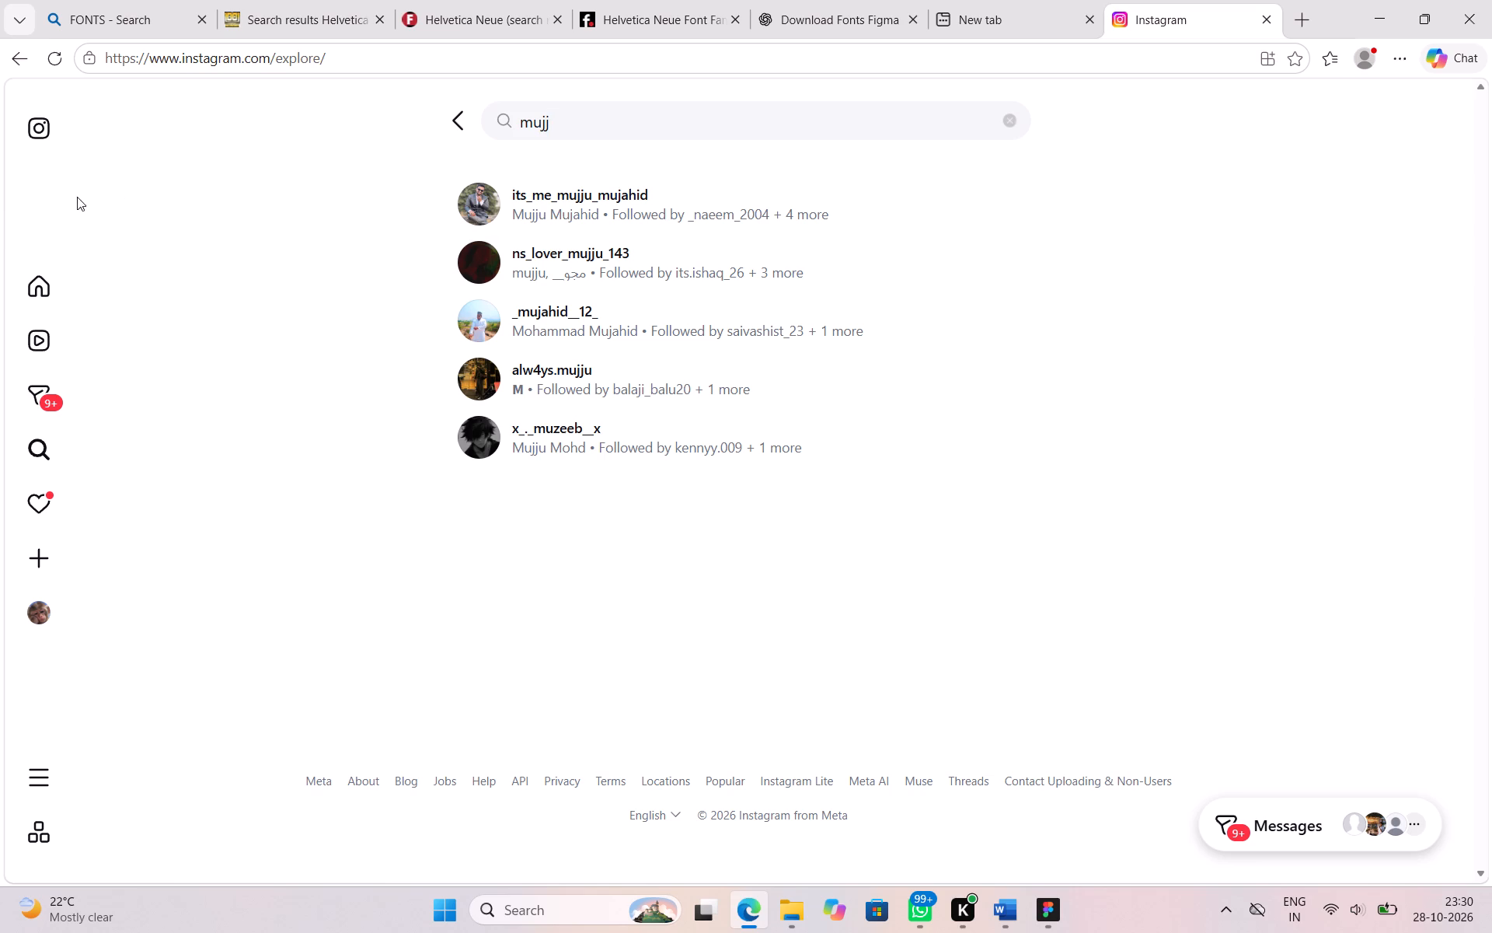
{"action": "left_click", "coordinate": [30, 775]}
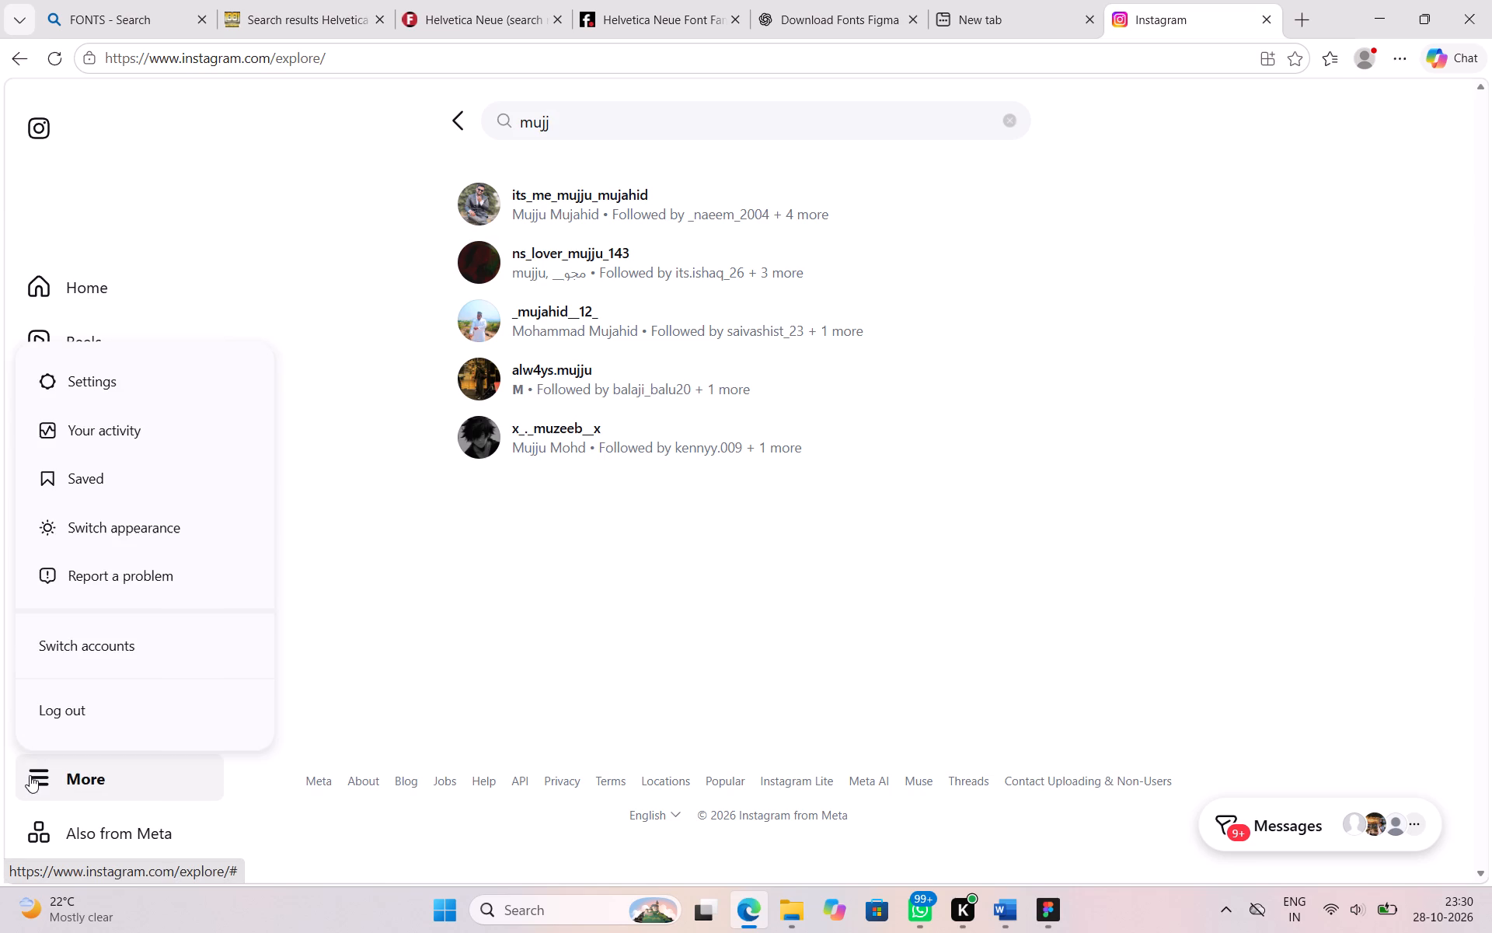
{"action": "left_click", "coordinate": [131, 397]}
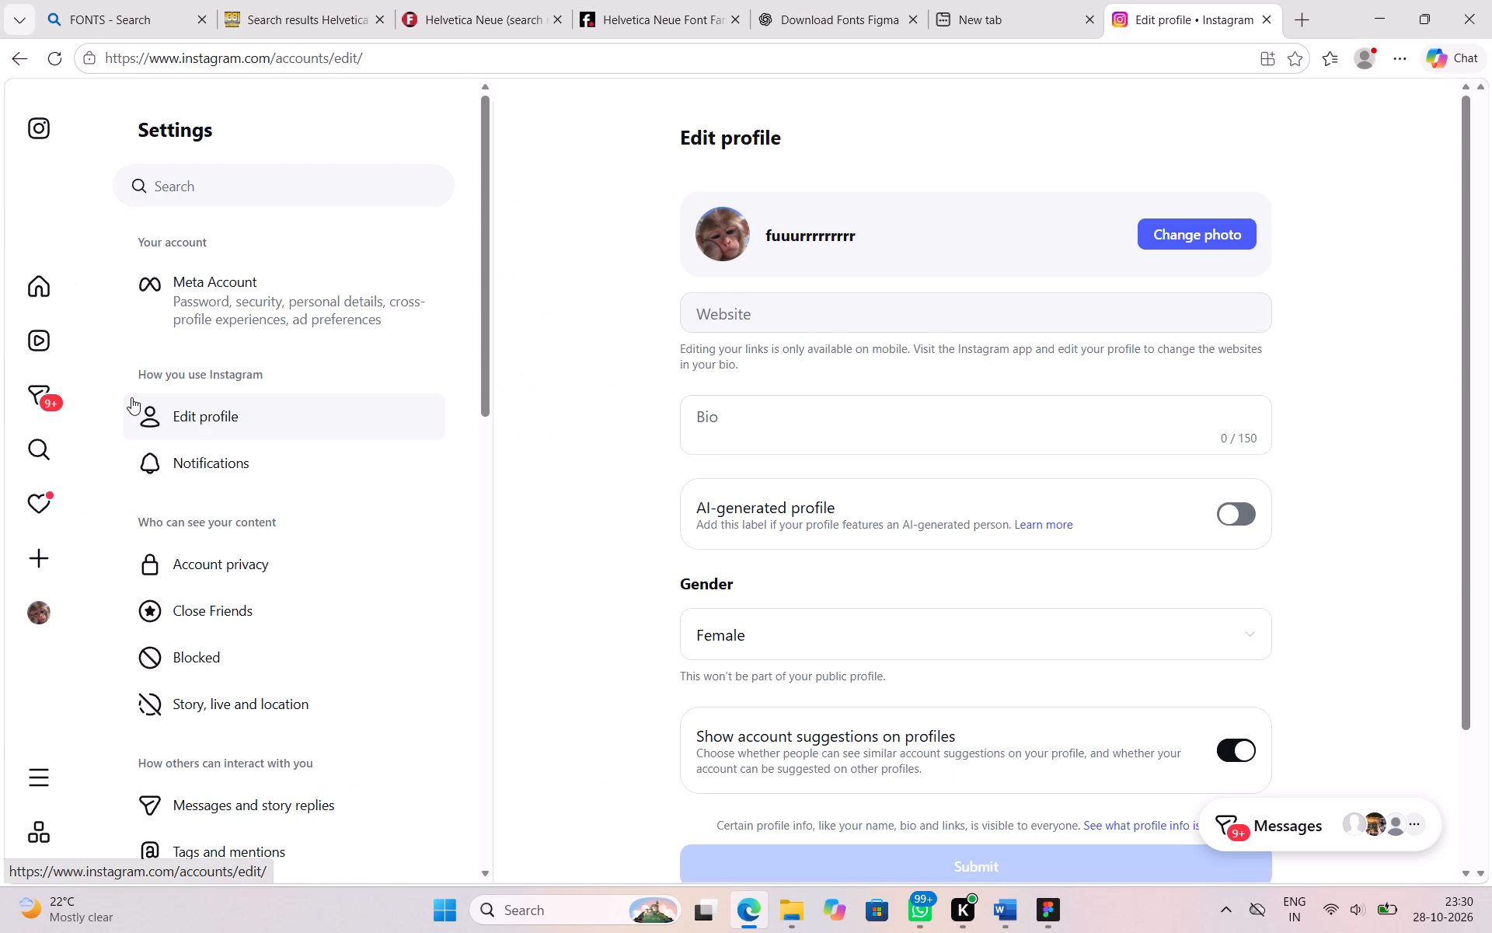
{"action": "left_click", "coordinate": [183, 672]}
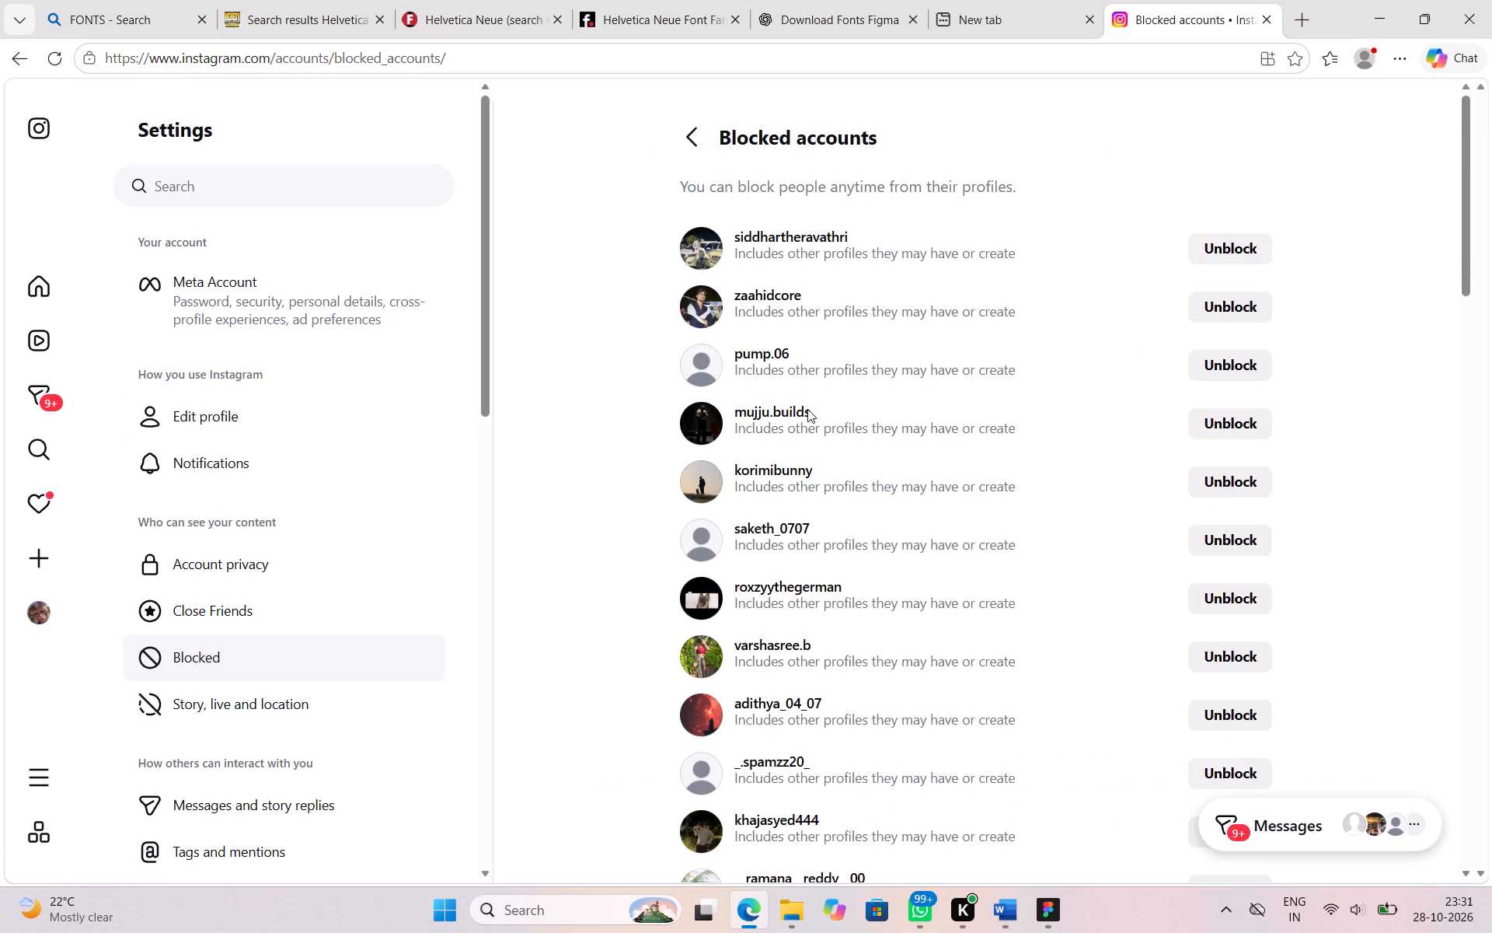
{"action": "left_click", "coordinate": [1233, 428]}
{"action": "left_click", "coordinate": [725, 413]}
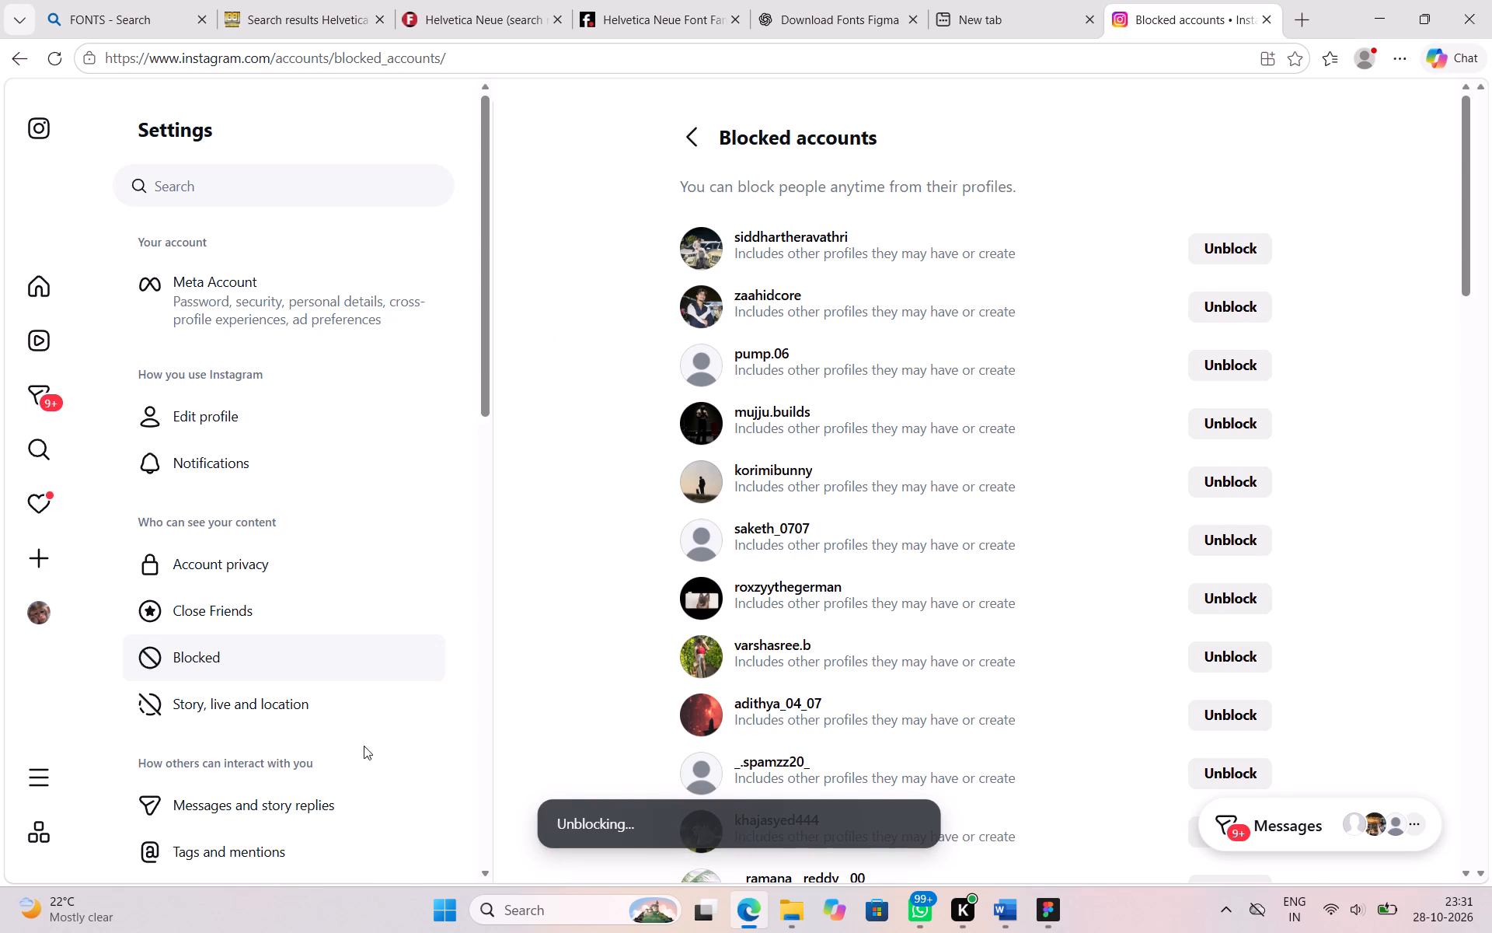
Search the Instagram settings for "mujj".
{"action": "left_click", "coordinate": [253, 176]}
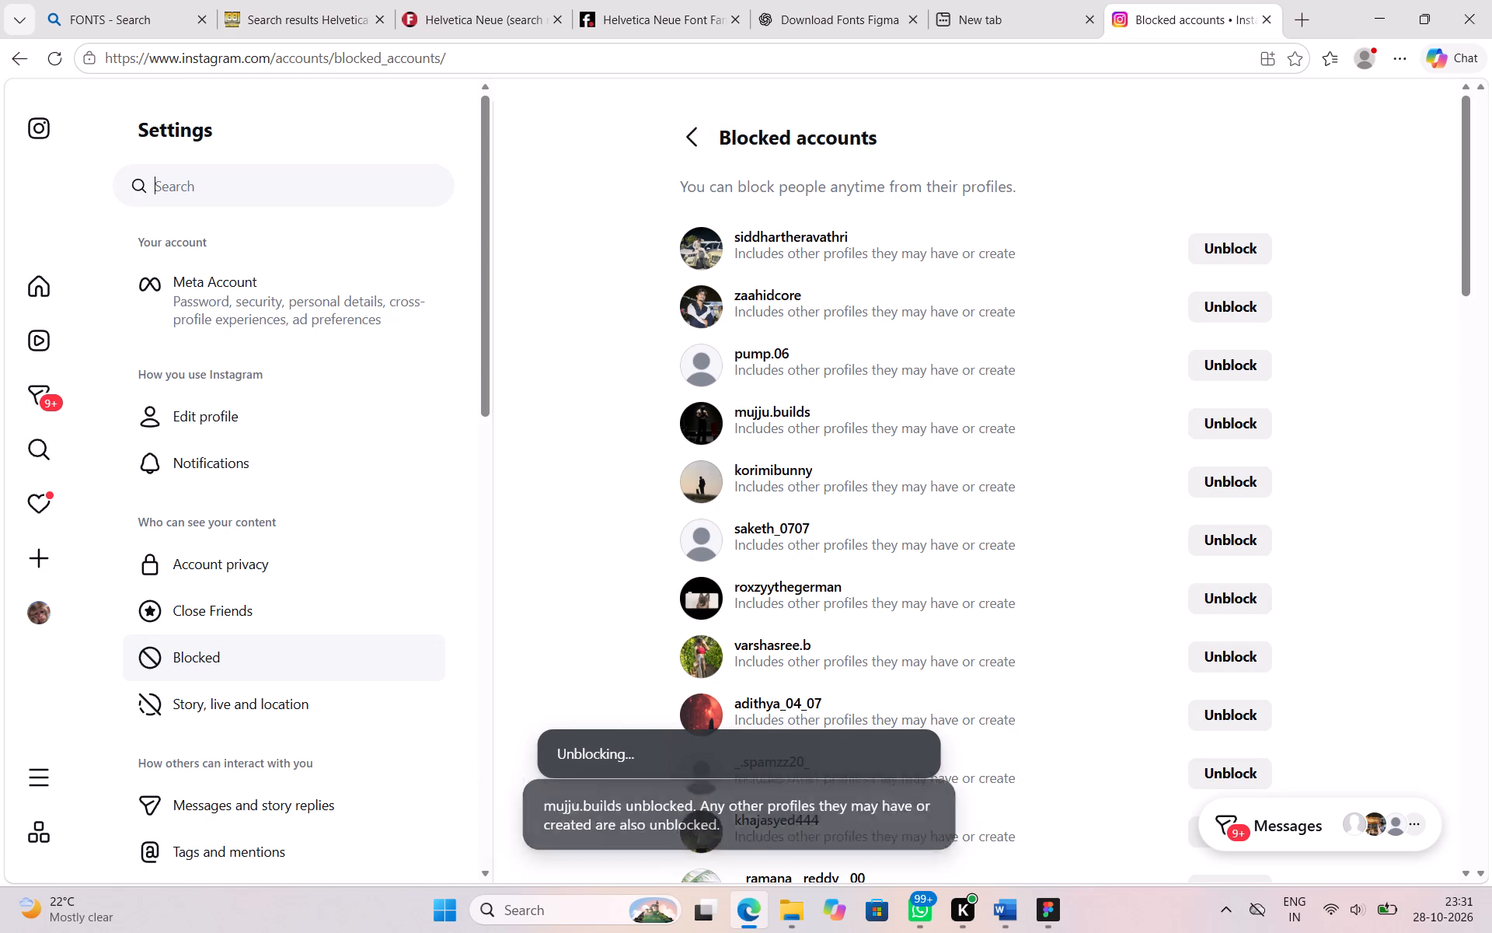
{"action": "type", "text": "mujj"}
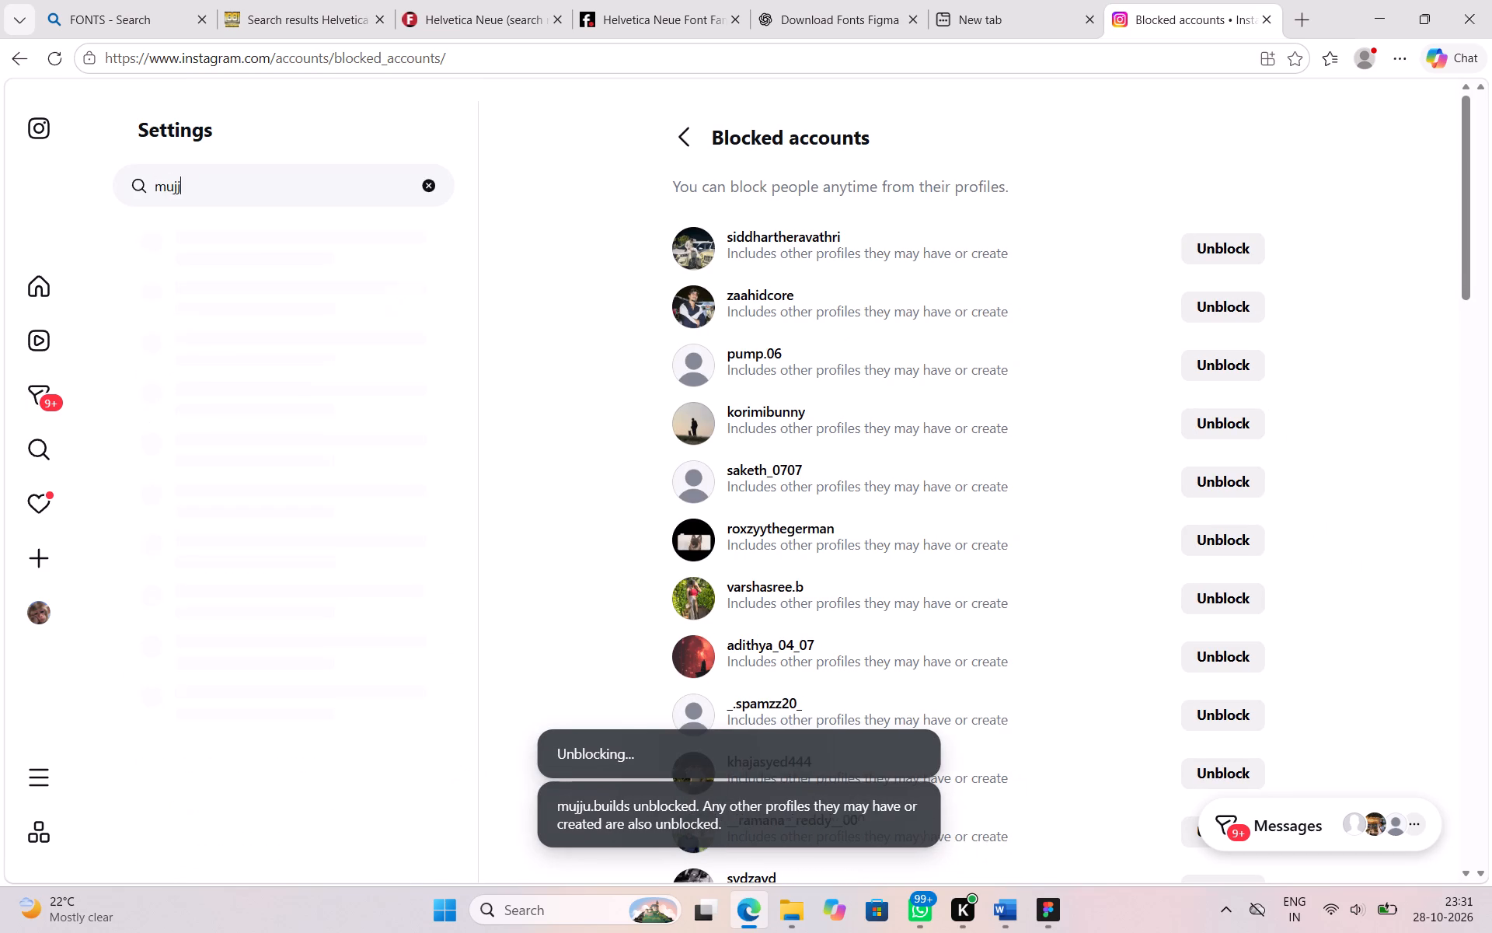
{"action": "left_click", "coordinate": [49, 284]}
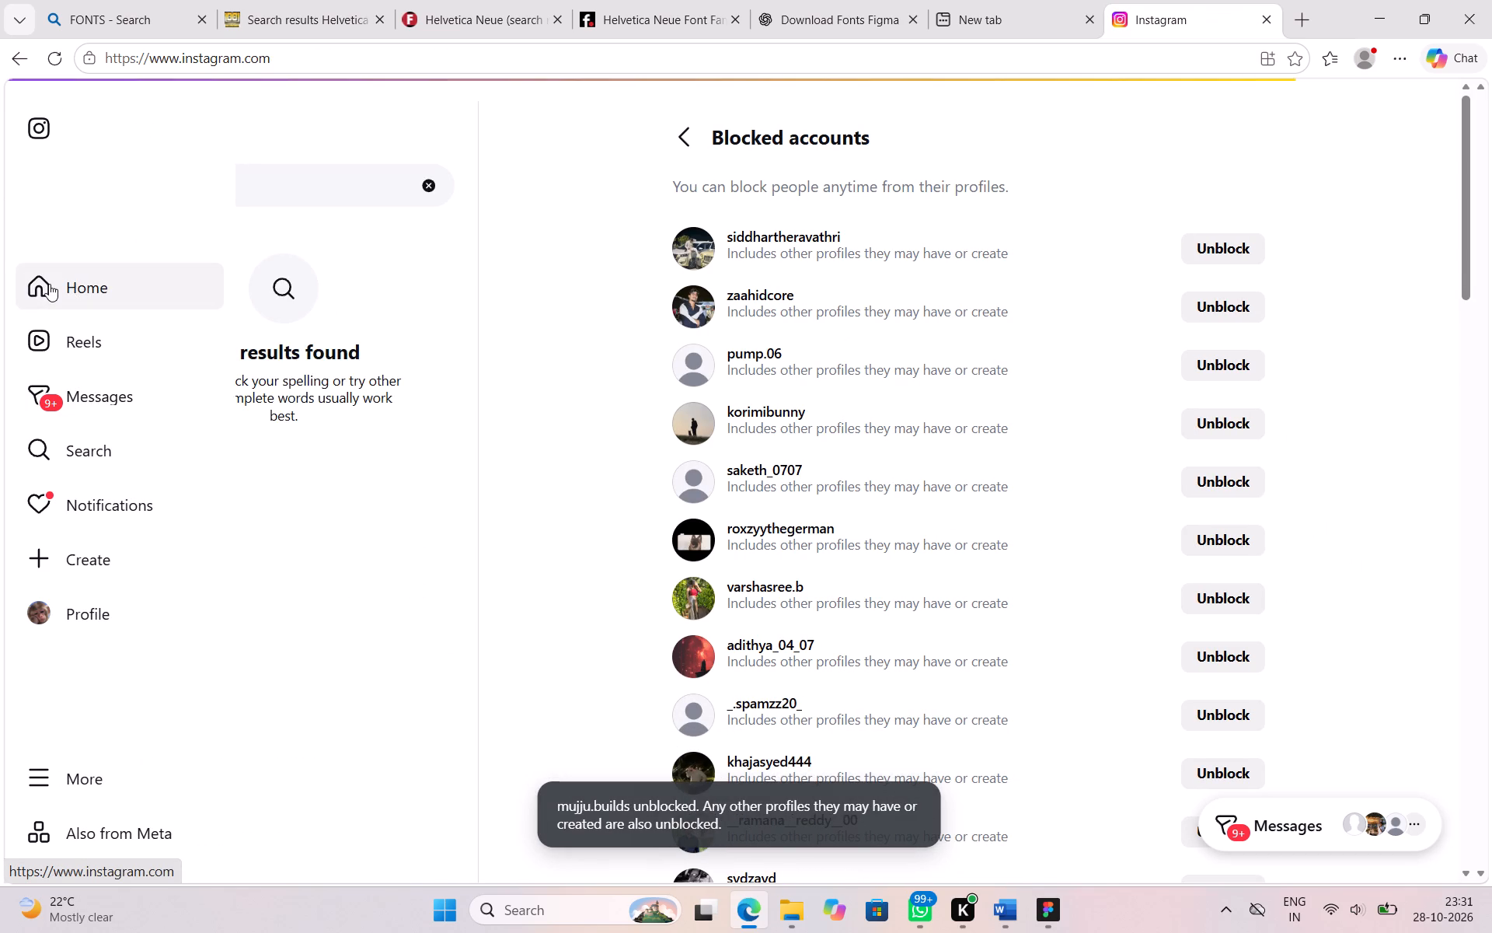
{"action": "scroll", "coordinate": [743, 341], "scroll_direction": "up", "scroll_amount": 3}
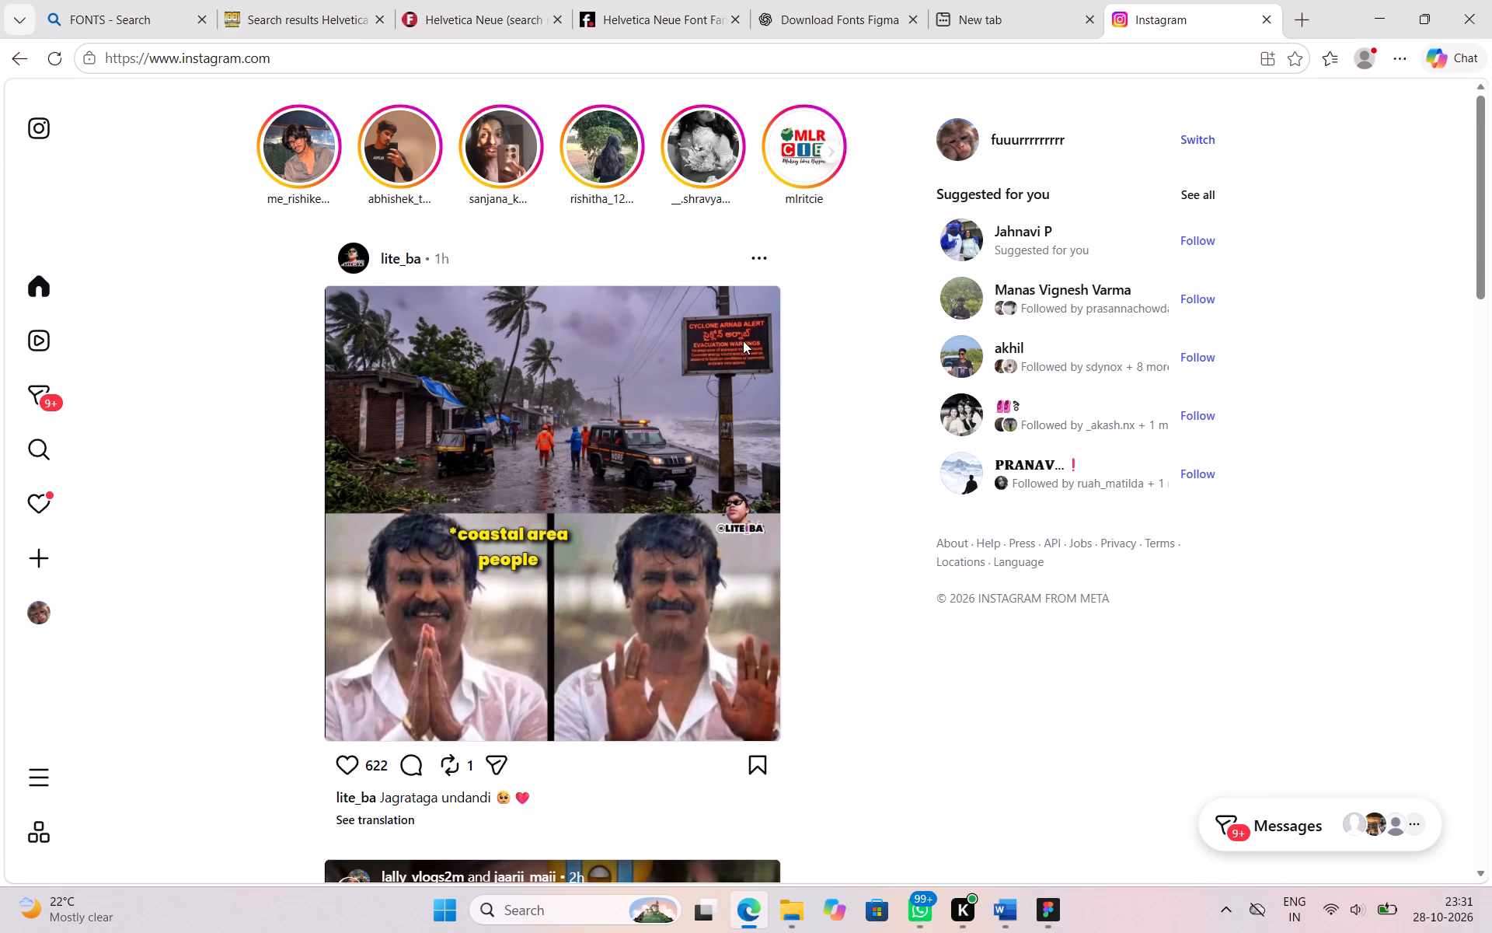
{"action": "scroll", "coordinate": [743, 341], "scroll_direction": "up", "scroll_amount": 3}
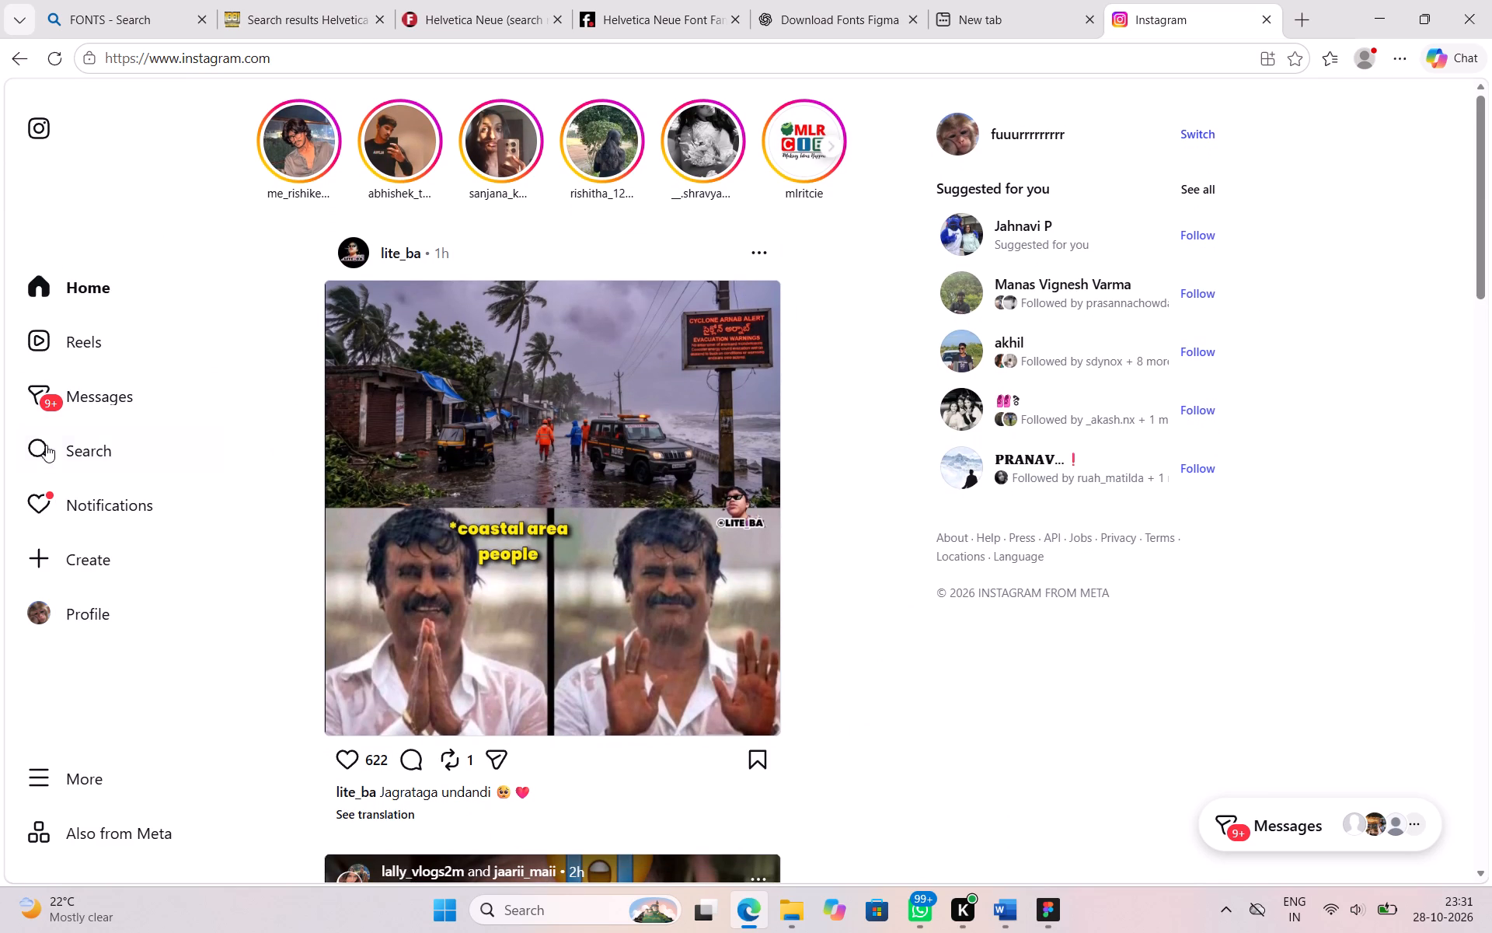
{"action": "left_click", "coordinate": [44, 453]}
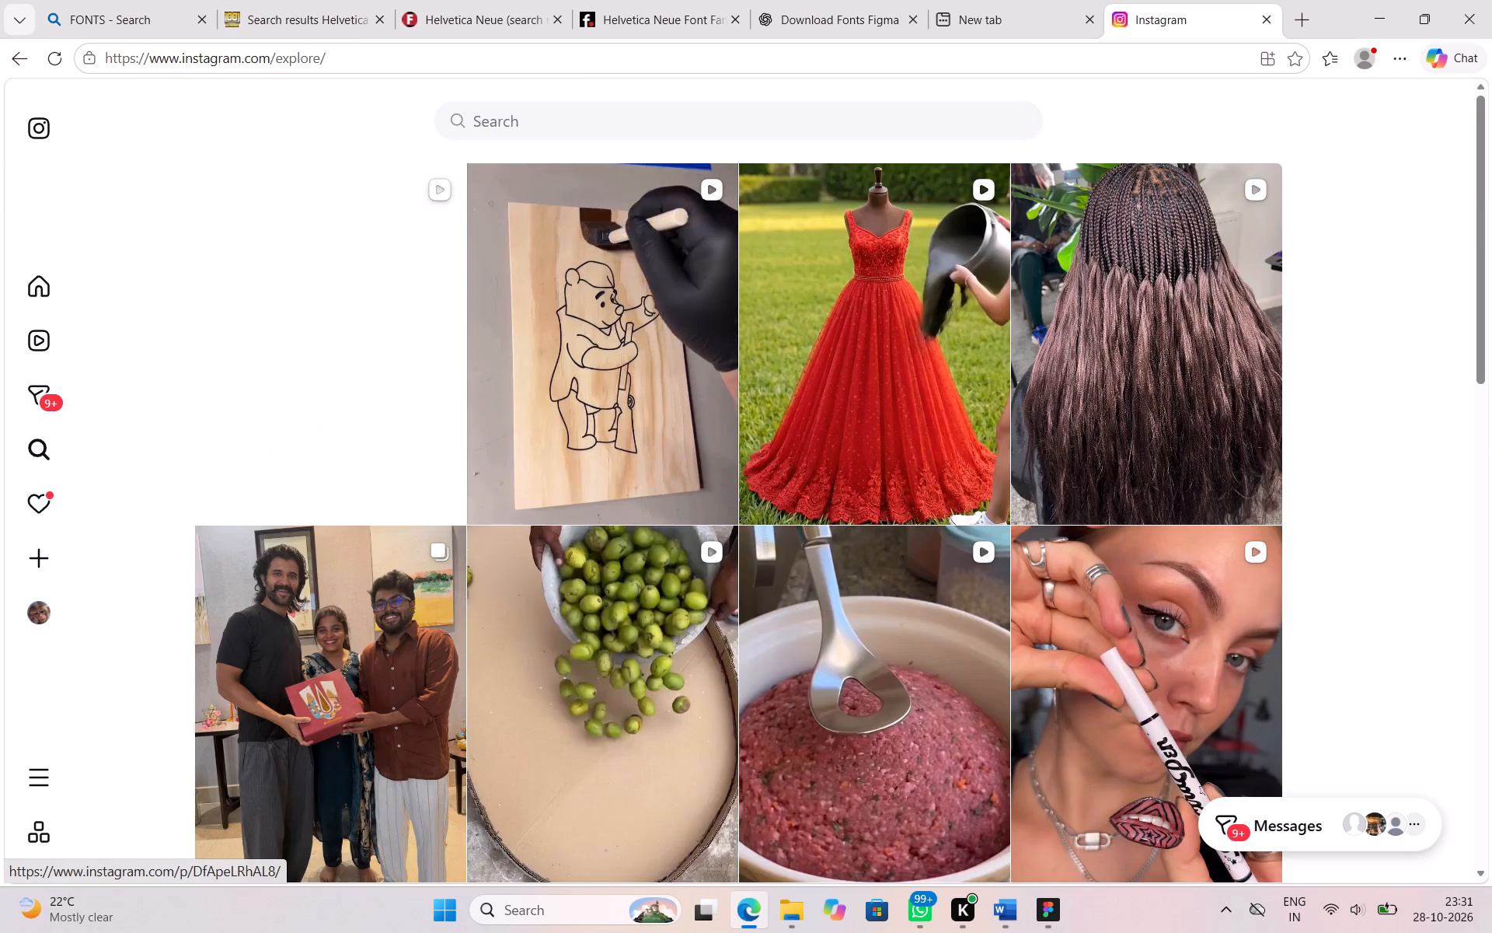
{"action": "left_click", "coordinate": [578, 117]}
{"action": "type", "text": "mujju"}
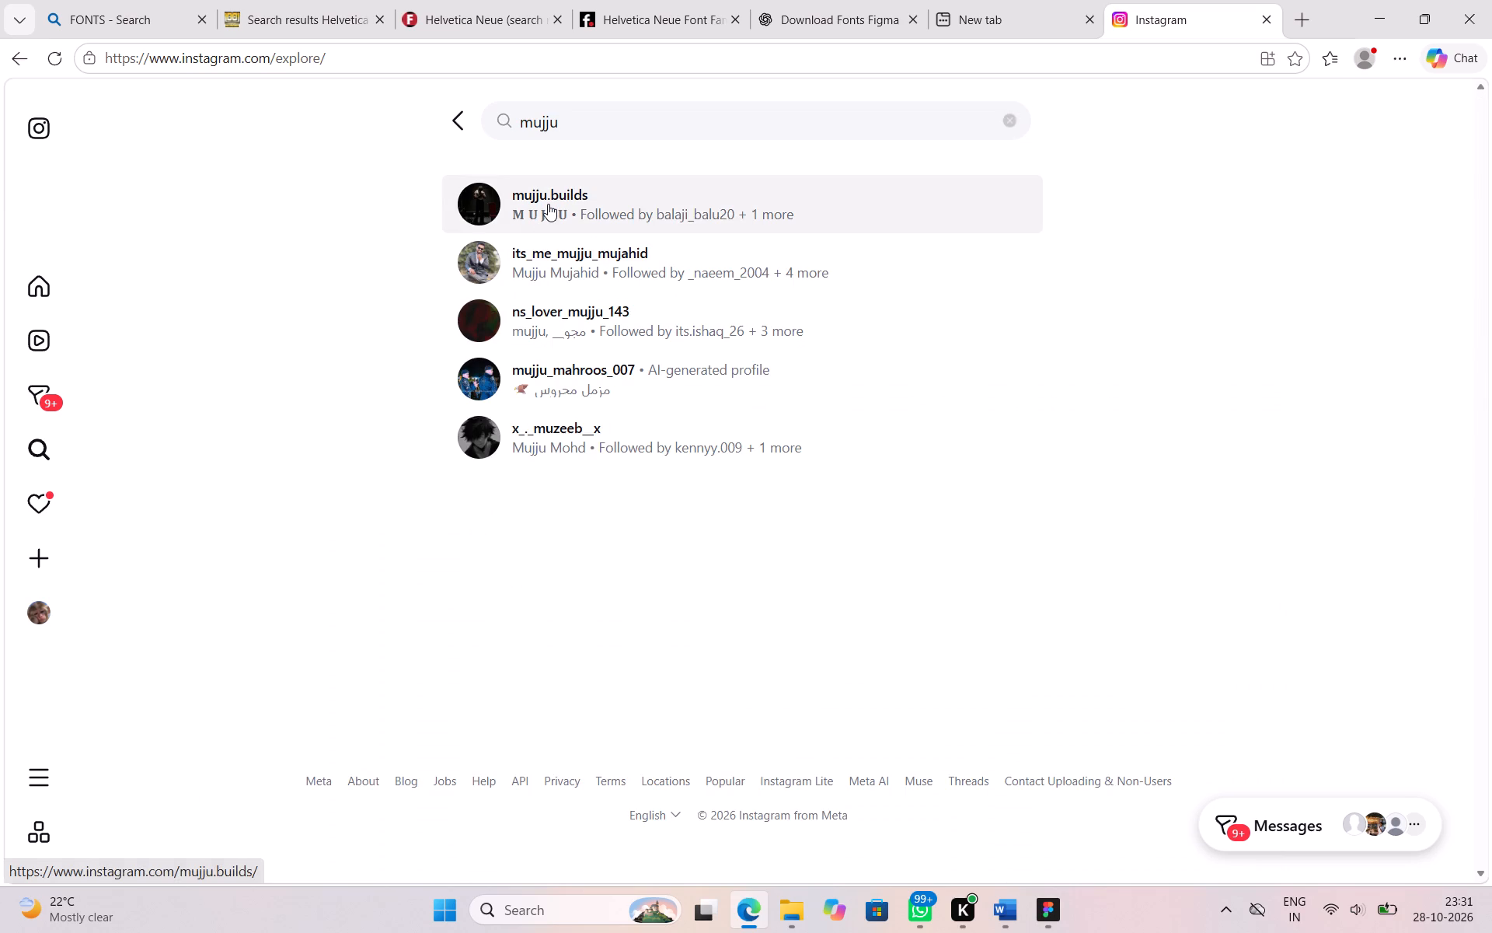
{"action": "left_click", "coordinate": [548, 204]}
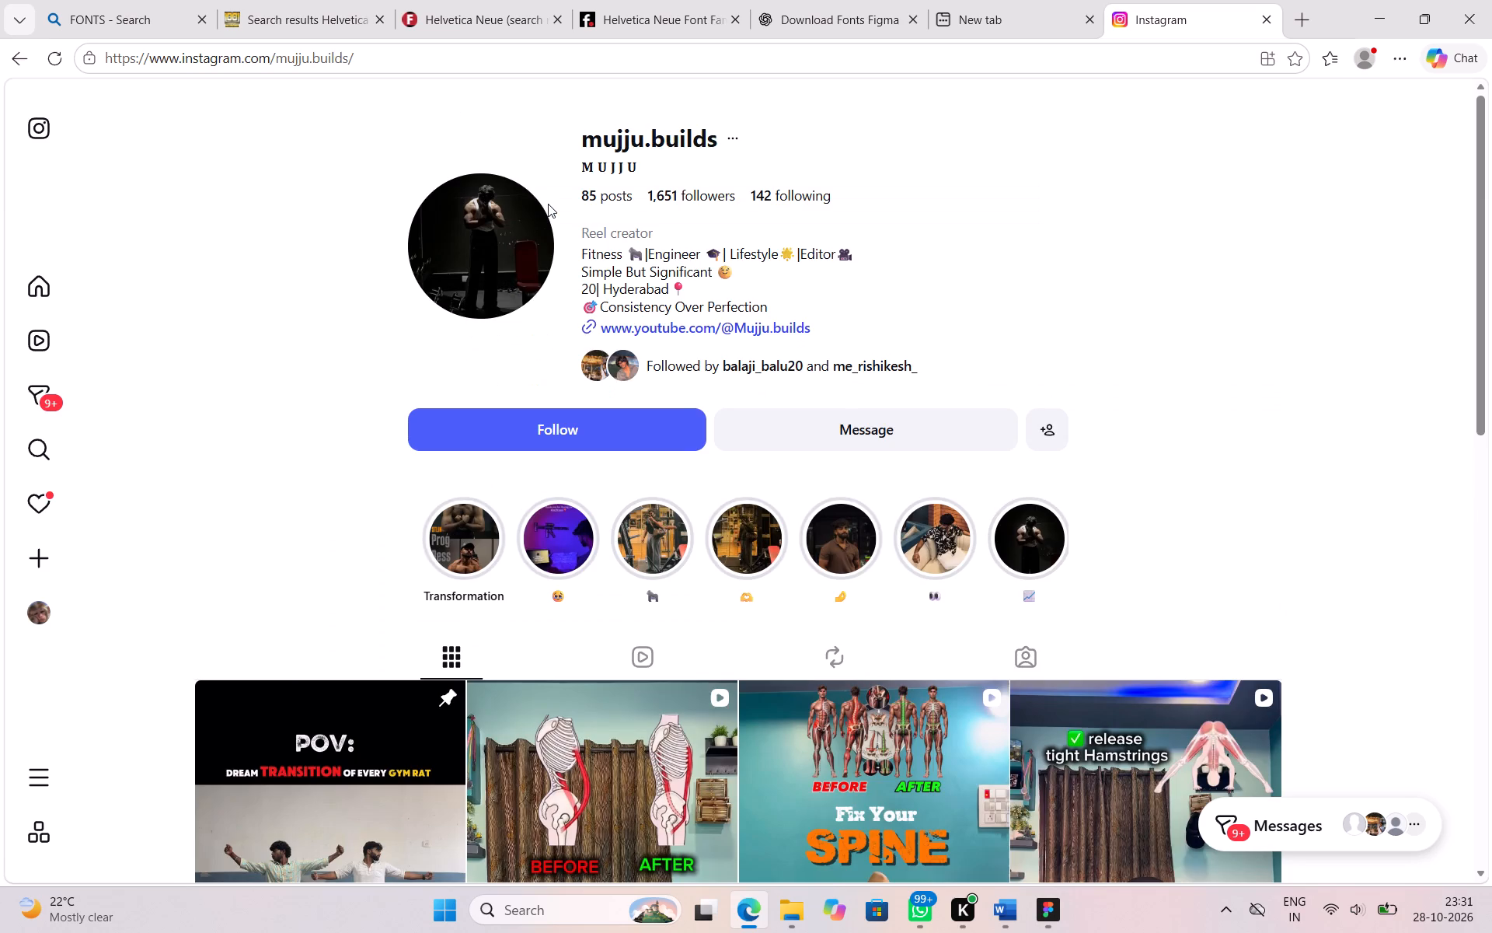
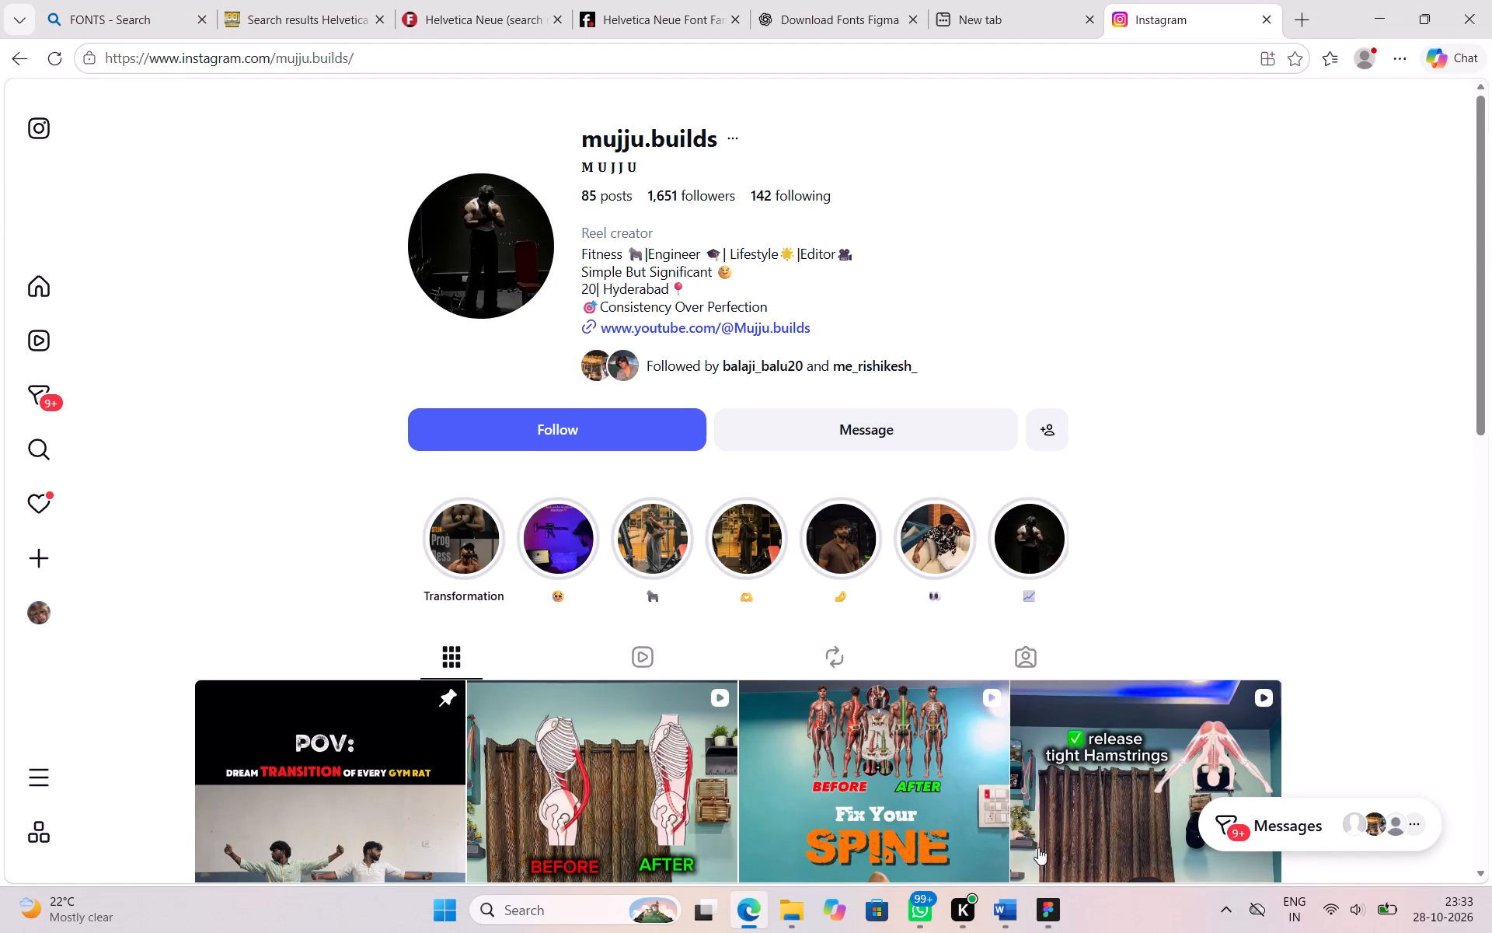
Switch back to the Figma design and scale the oversized numeral 3 image beside the cards down proportionally to roughly half its size.
{"action": "left_click", "coordinate": [1045, 898]}
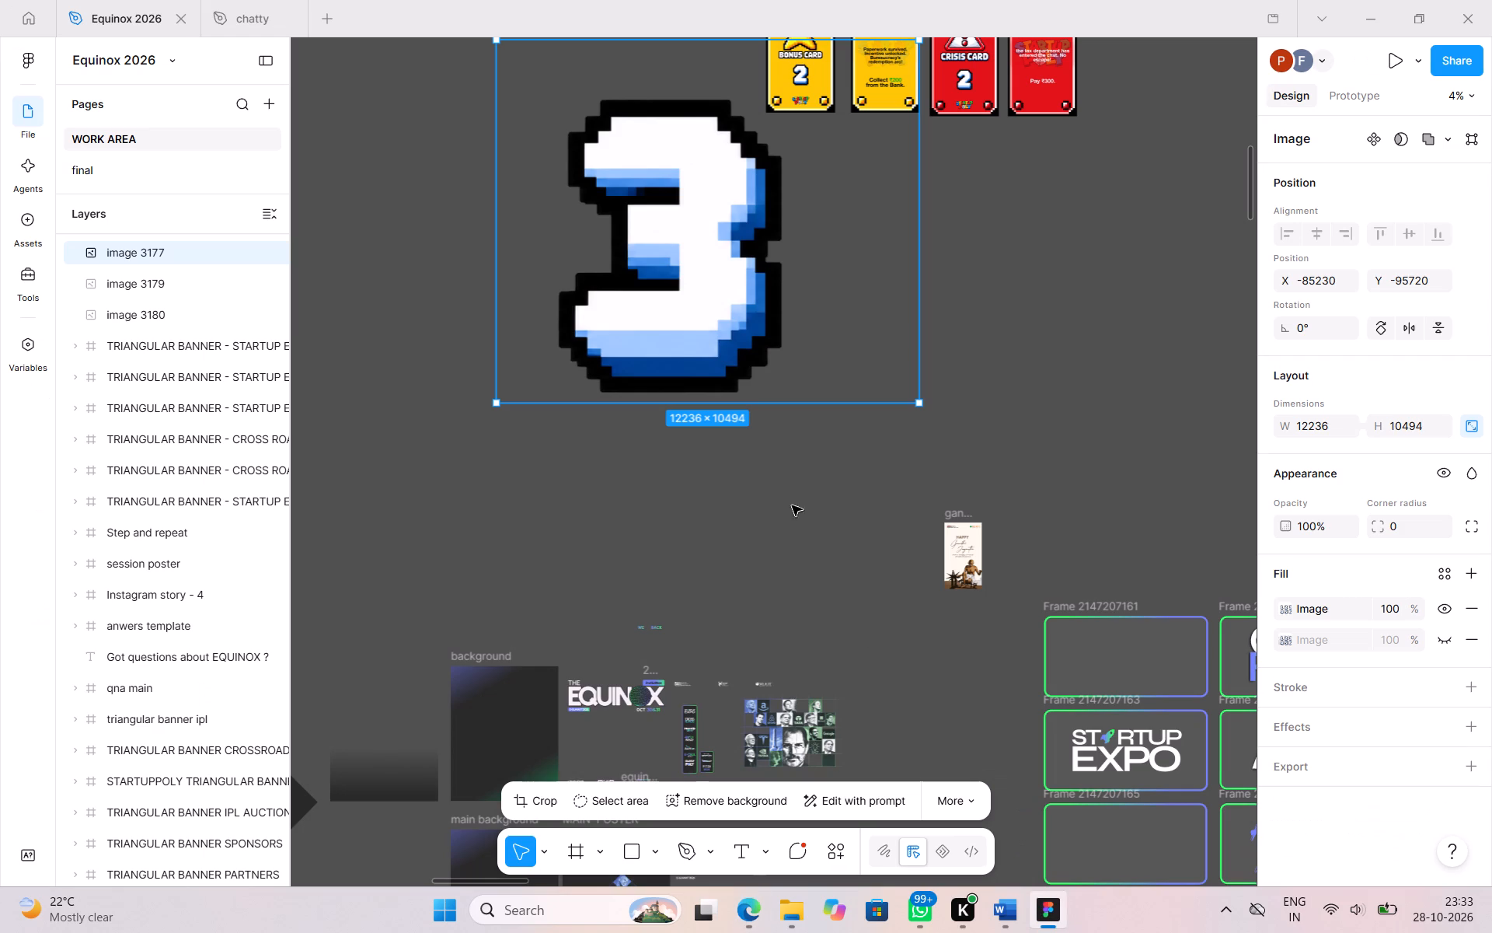
{"action": "scroll", "coordinate": [778, 481], "scroll_direction": "up", "scroll_amount": 2}
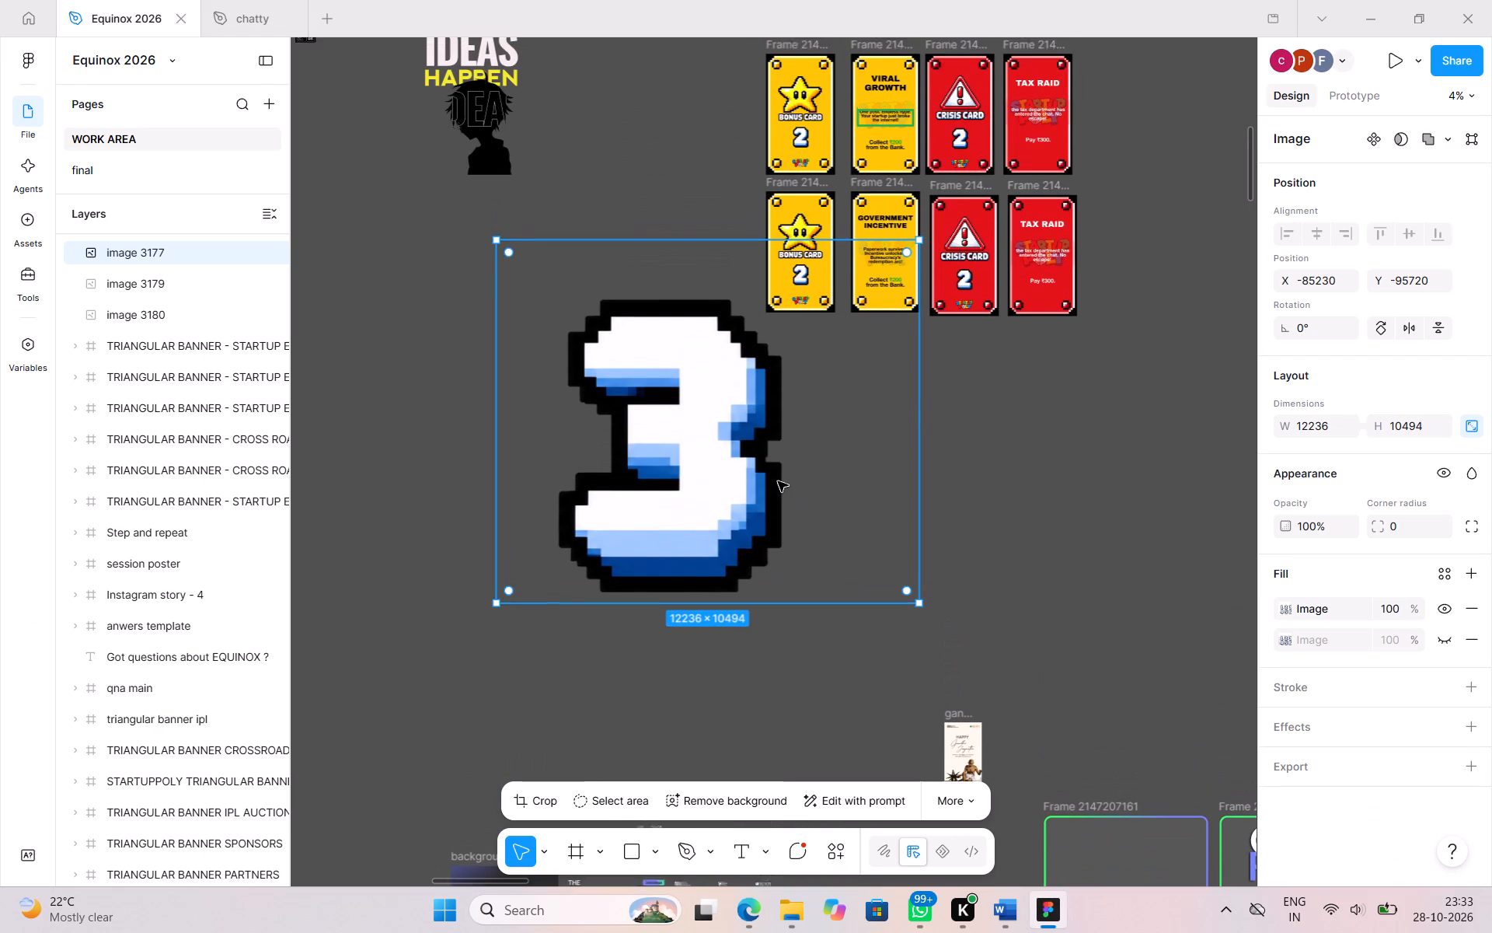
{"action": "scroll", "coordinate": [778, 481], "scroll_direction": "up", "scroll_amount": 1}
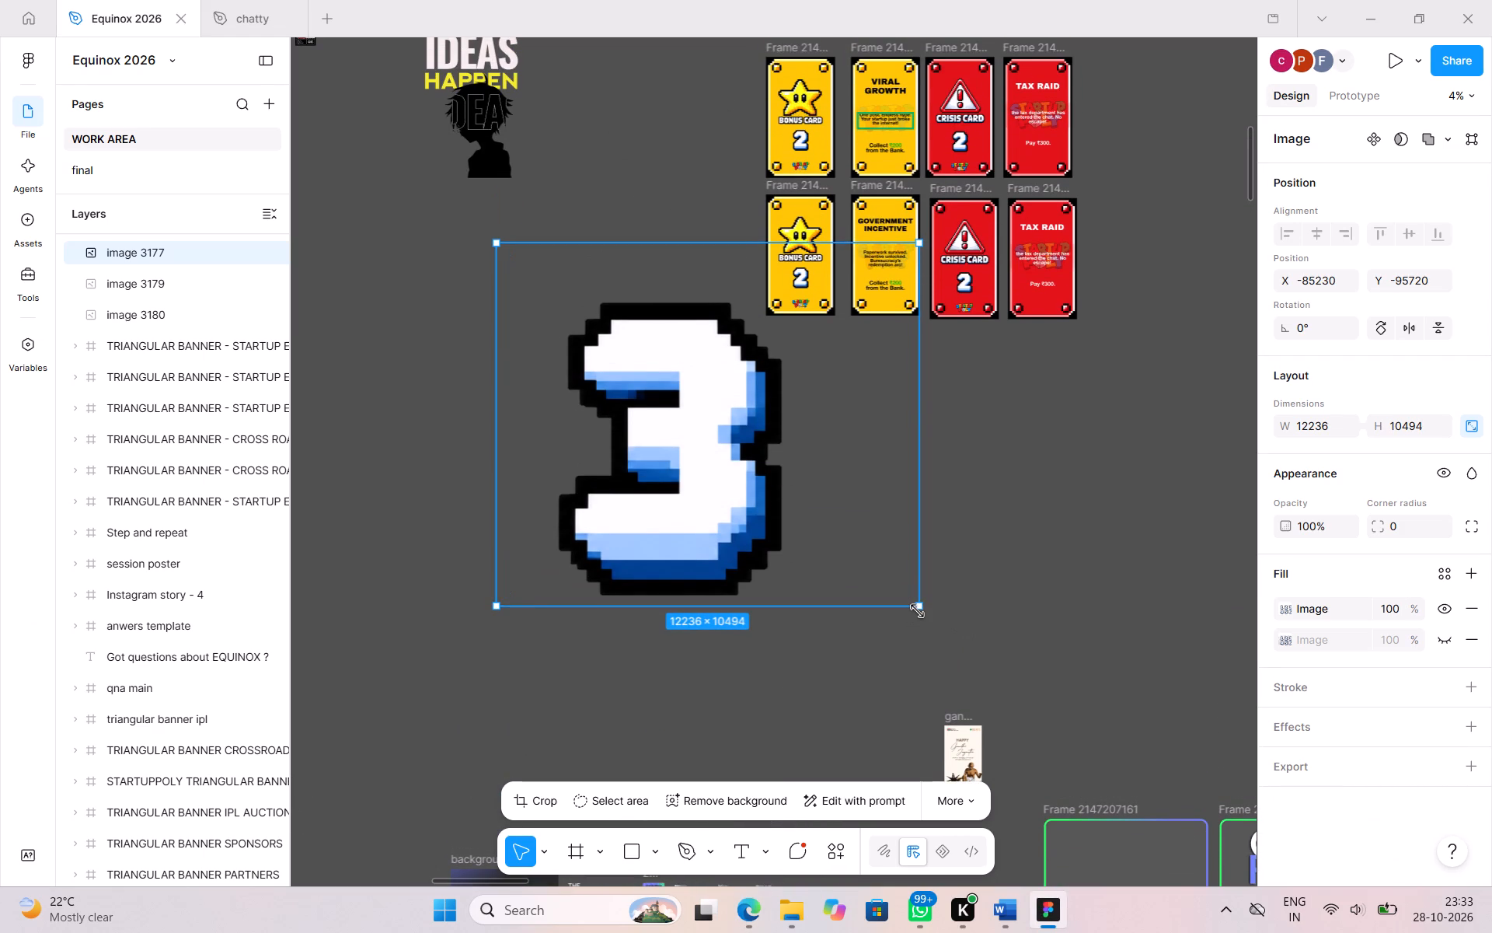
{"action": "left_click_drag", "start_coordinate": [917, 611], "coordinate": [658, 407]}
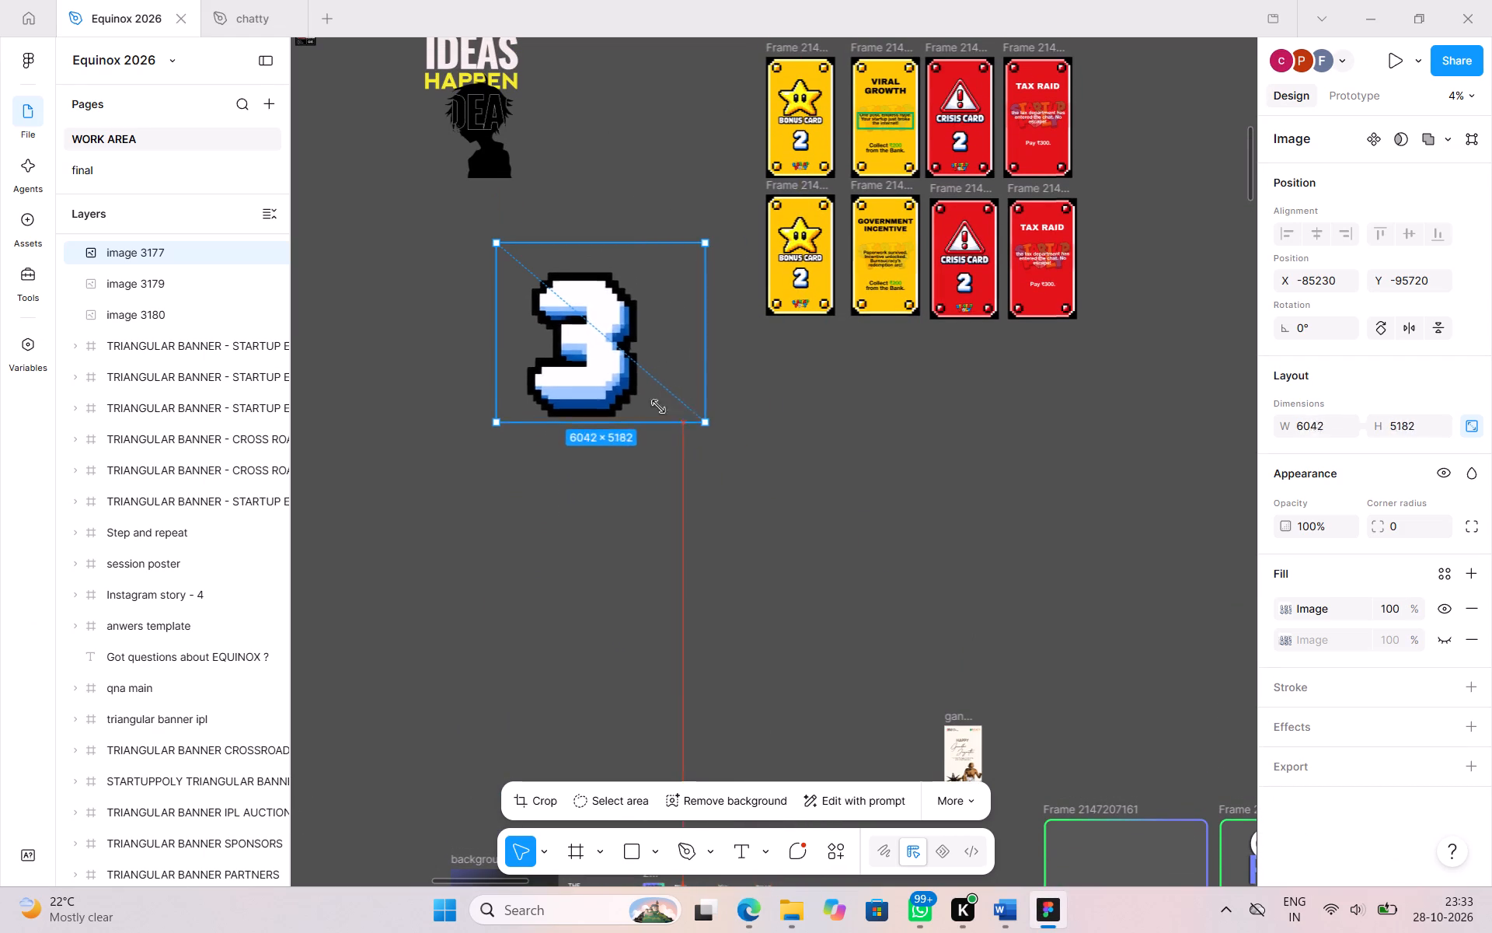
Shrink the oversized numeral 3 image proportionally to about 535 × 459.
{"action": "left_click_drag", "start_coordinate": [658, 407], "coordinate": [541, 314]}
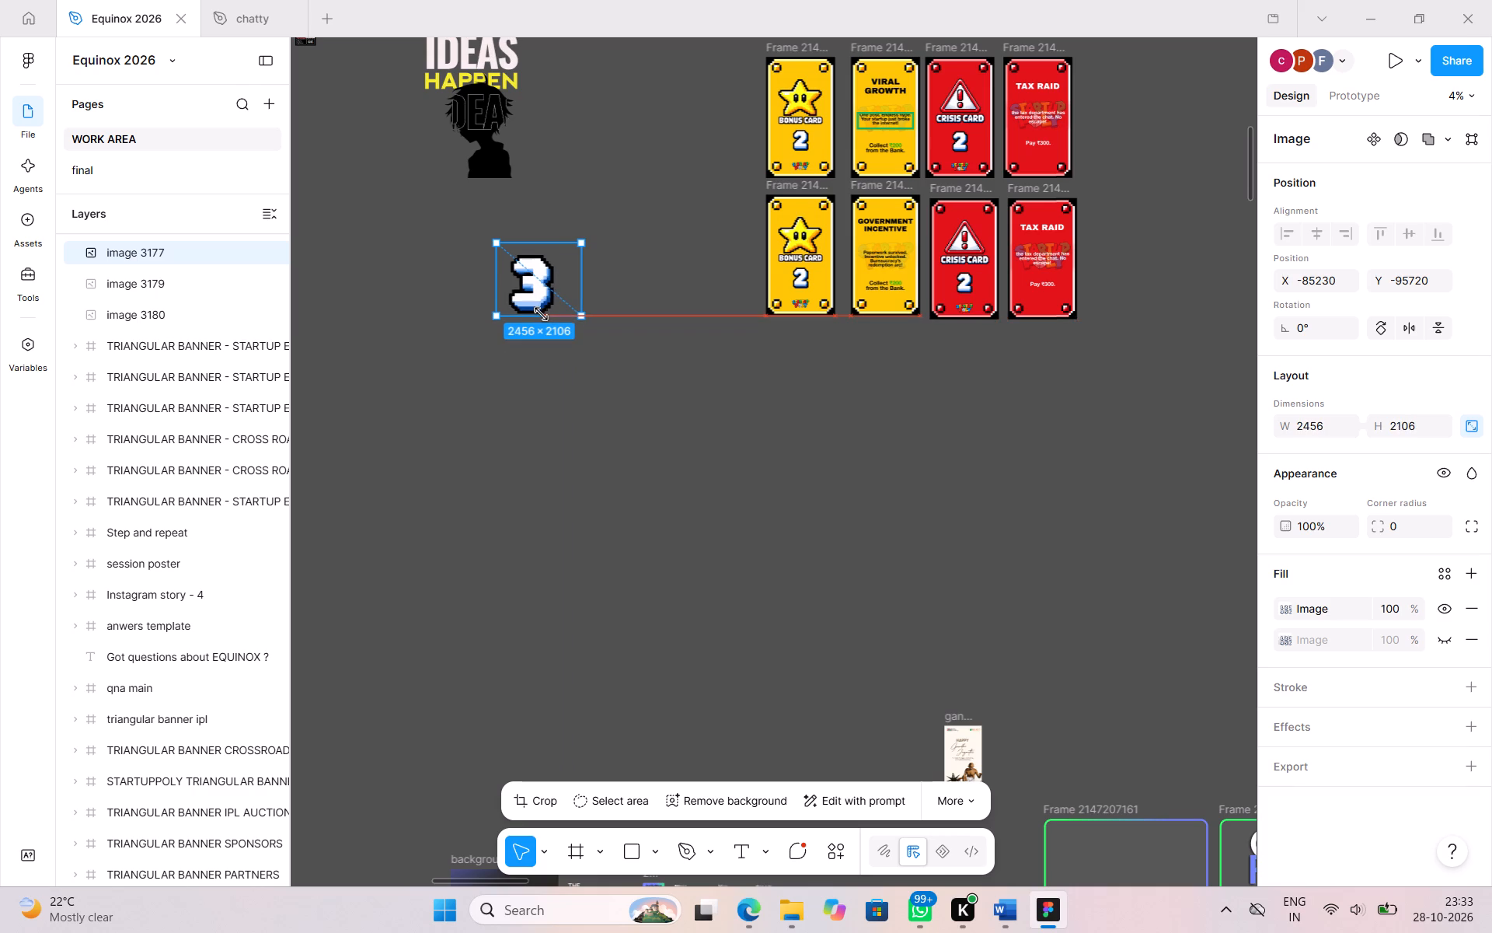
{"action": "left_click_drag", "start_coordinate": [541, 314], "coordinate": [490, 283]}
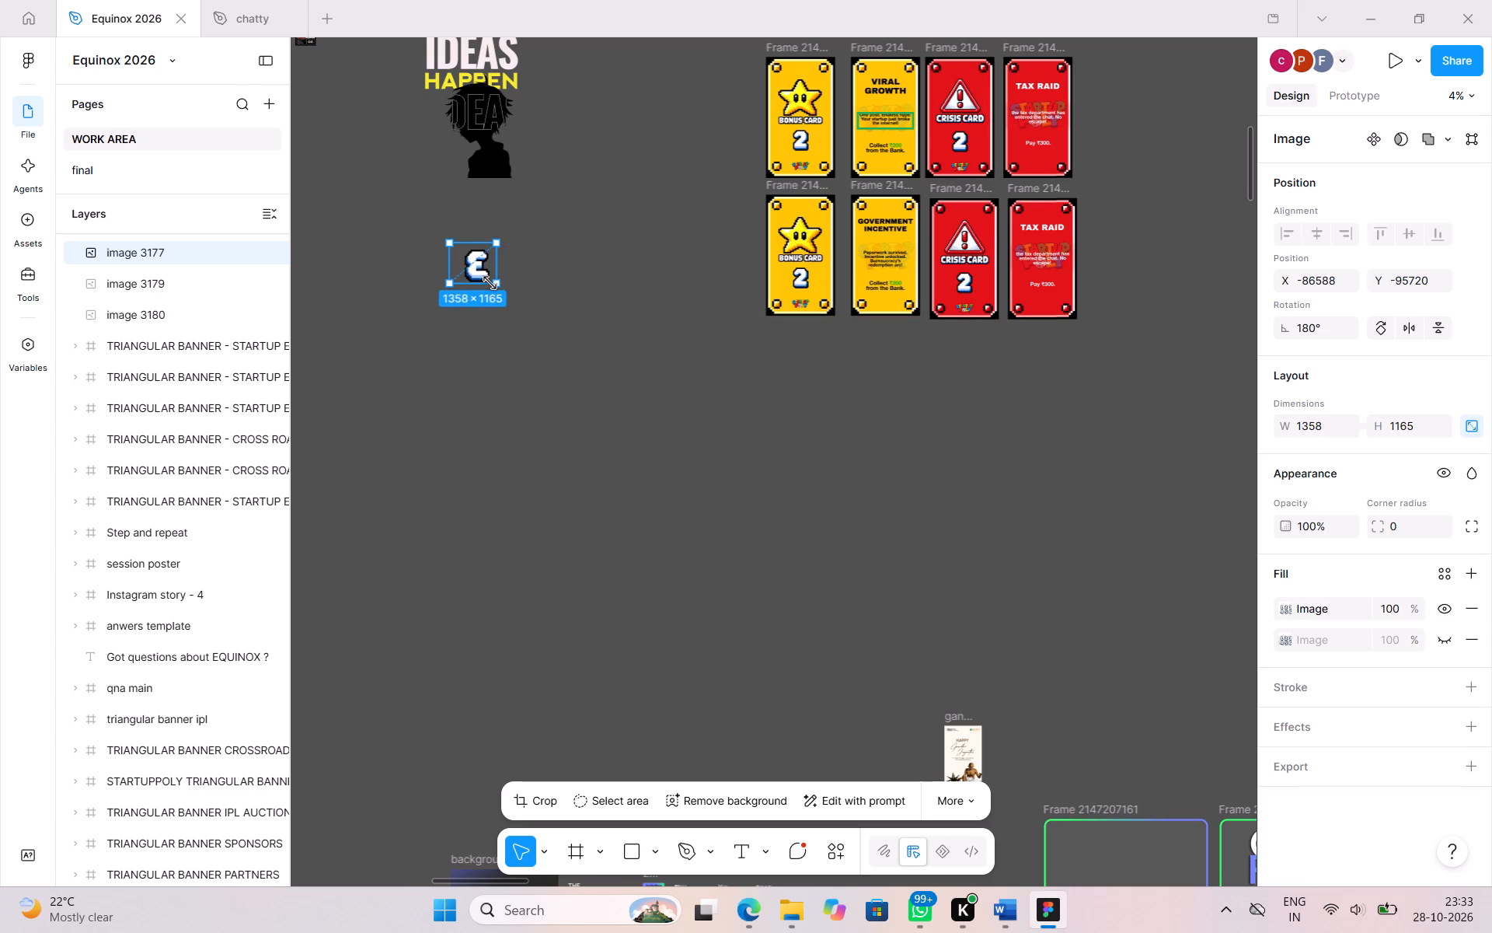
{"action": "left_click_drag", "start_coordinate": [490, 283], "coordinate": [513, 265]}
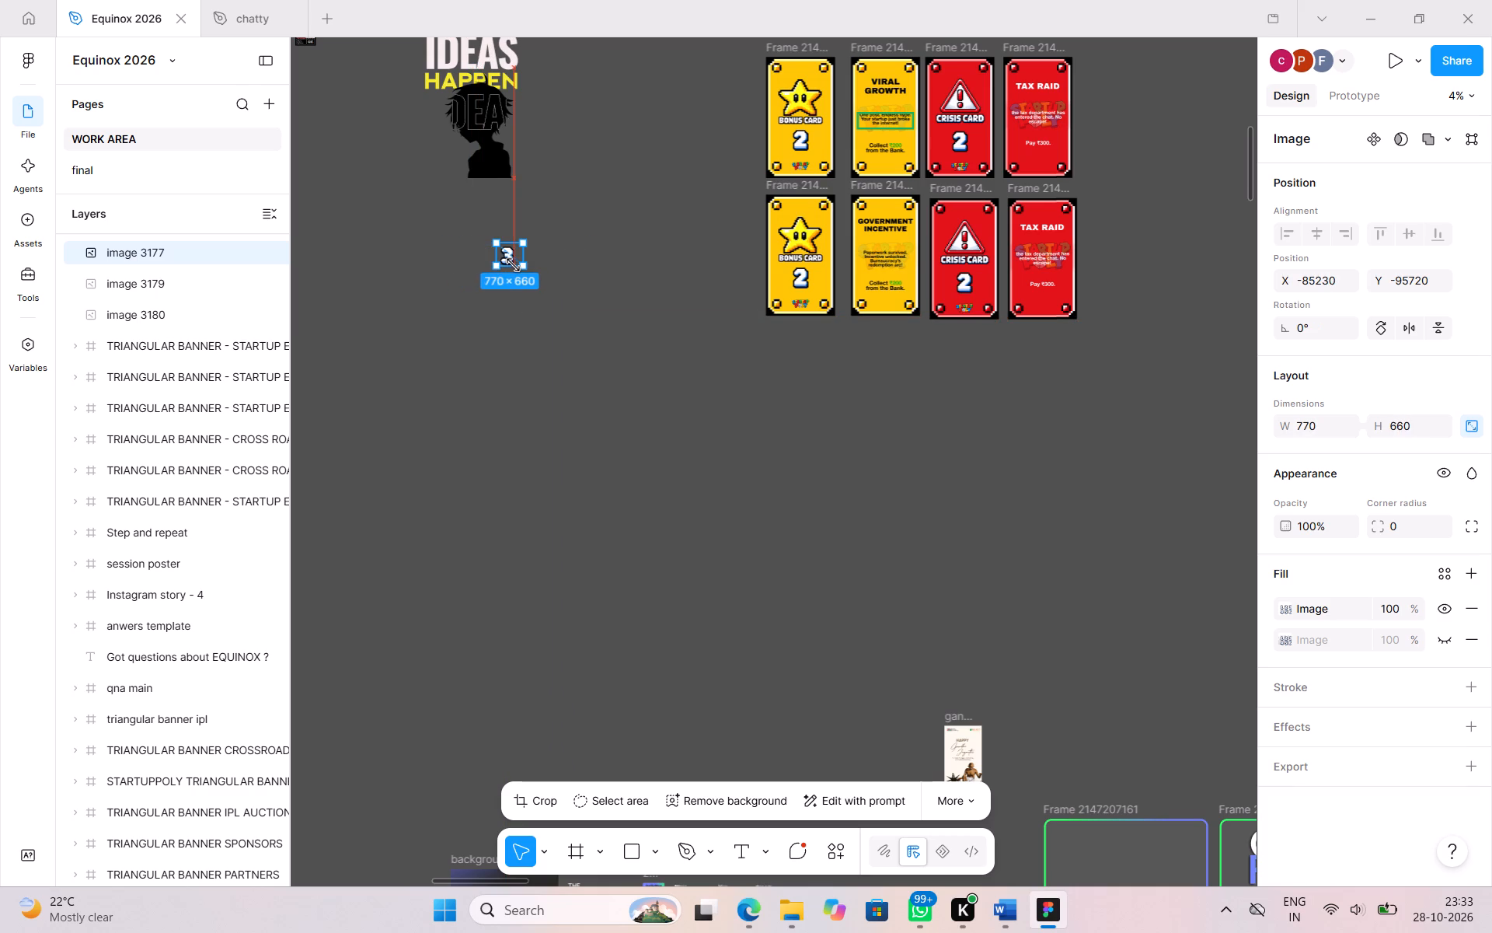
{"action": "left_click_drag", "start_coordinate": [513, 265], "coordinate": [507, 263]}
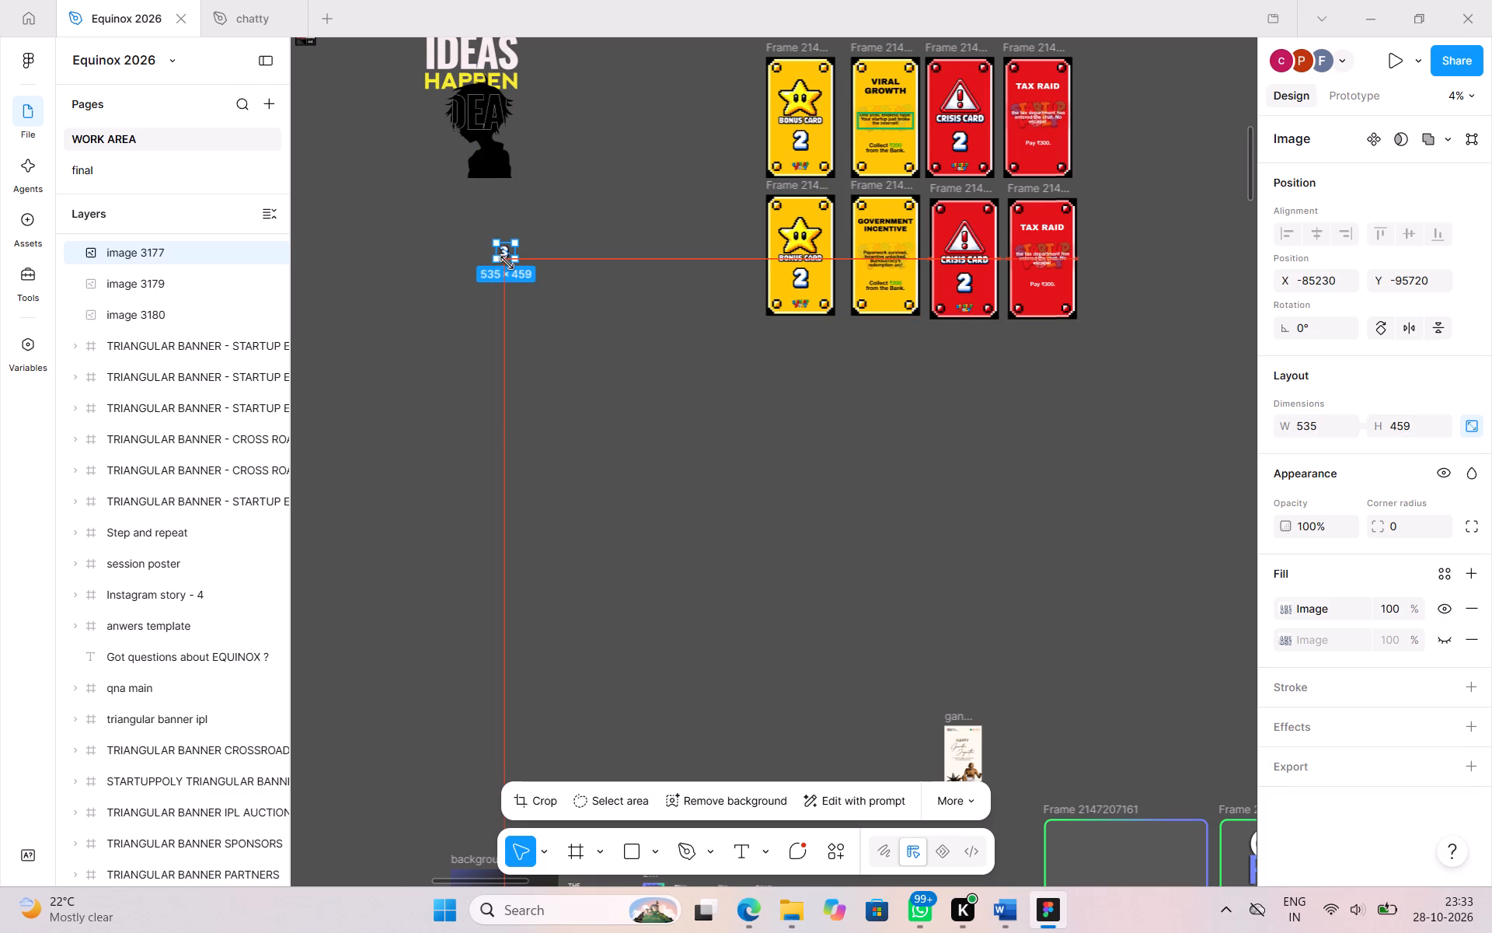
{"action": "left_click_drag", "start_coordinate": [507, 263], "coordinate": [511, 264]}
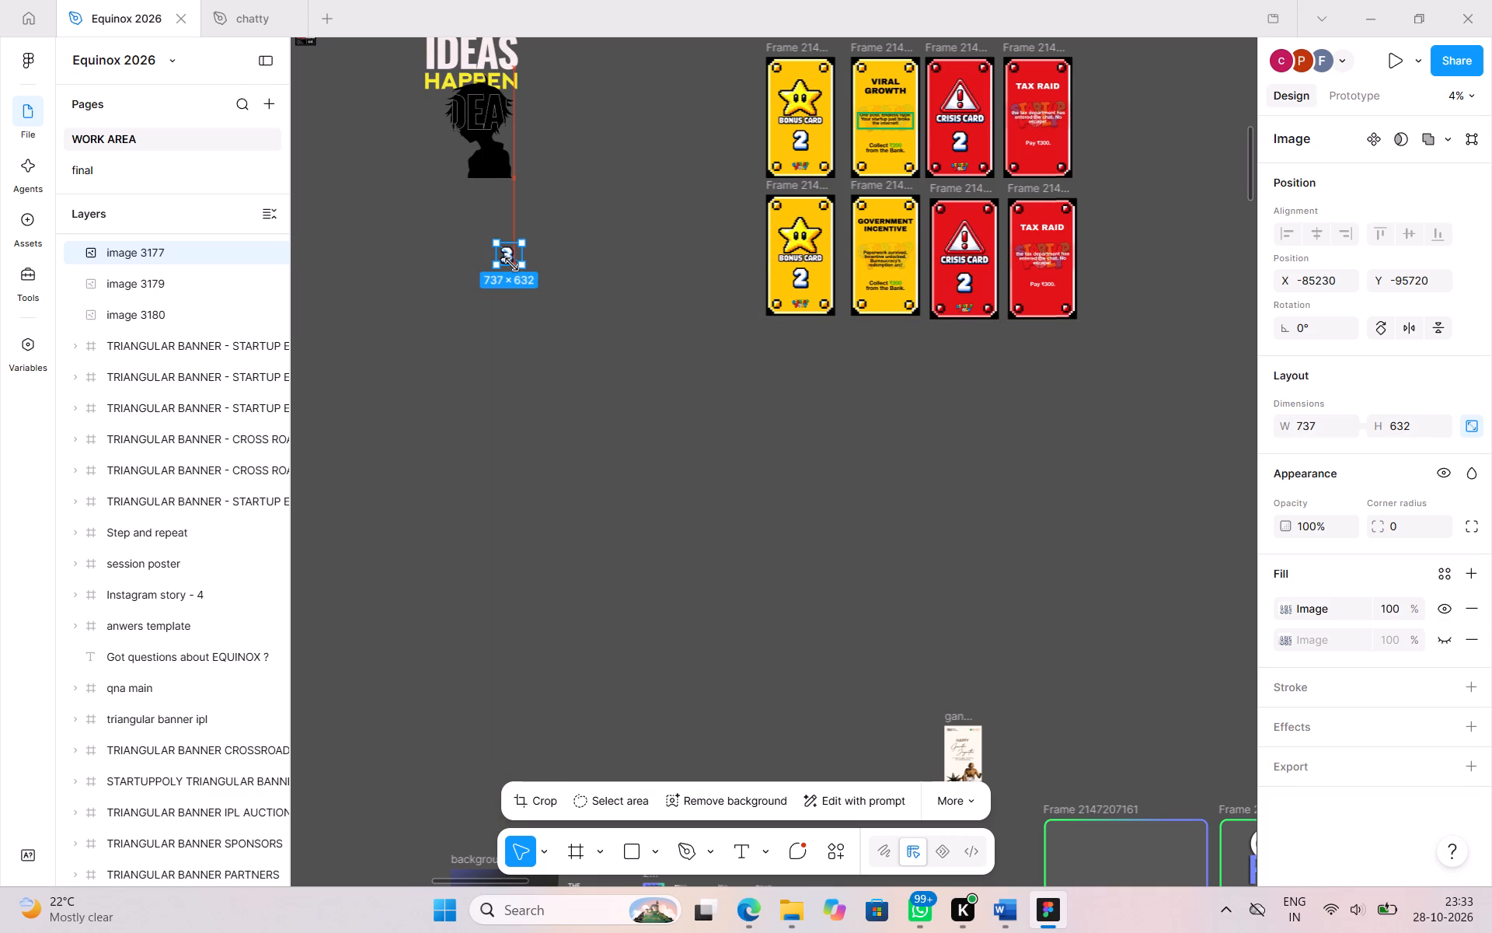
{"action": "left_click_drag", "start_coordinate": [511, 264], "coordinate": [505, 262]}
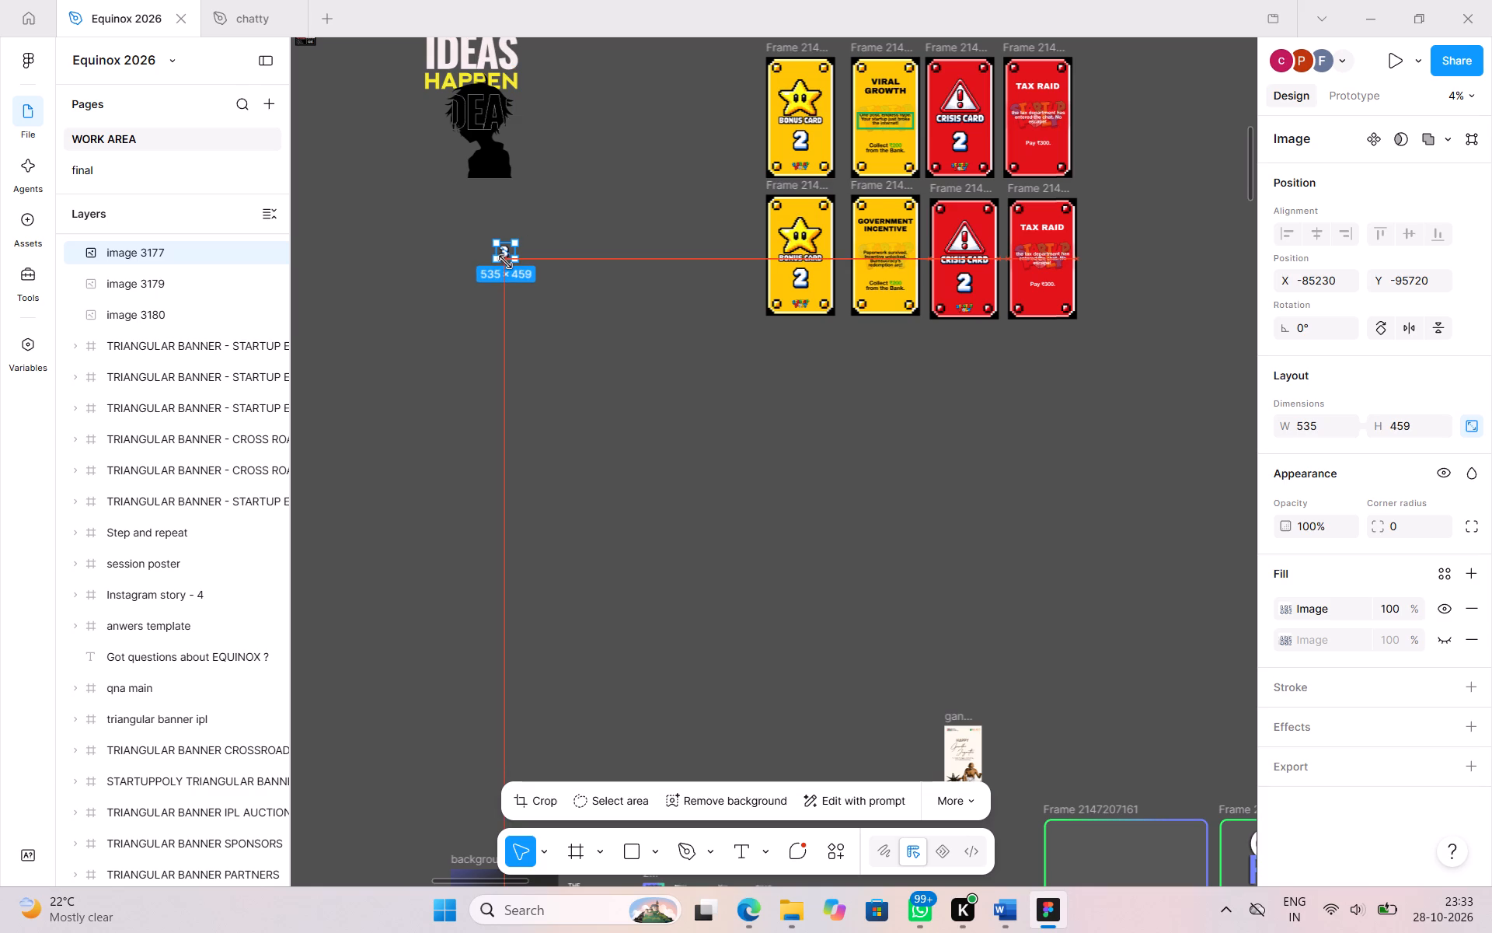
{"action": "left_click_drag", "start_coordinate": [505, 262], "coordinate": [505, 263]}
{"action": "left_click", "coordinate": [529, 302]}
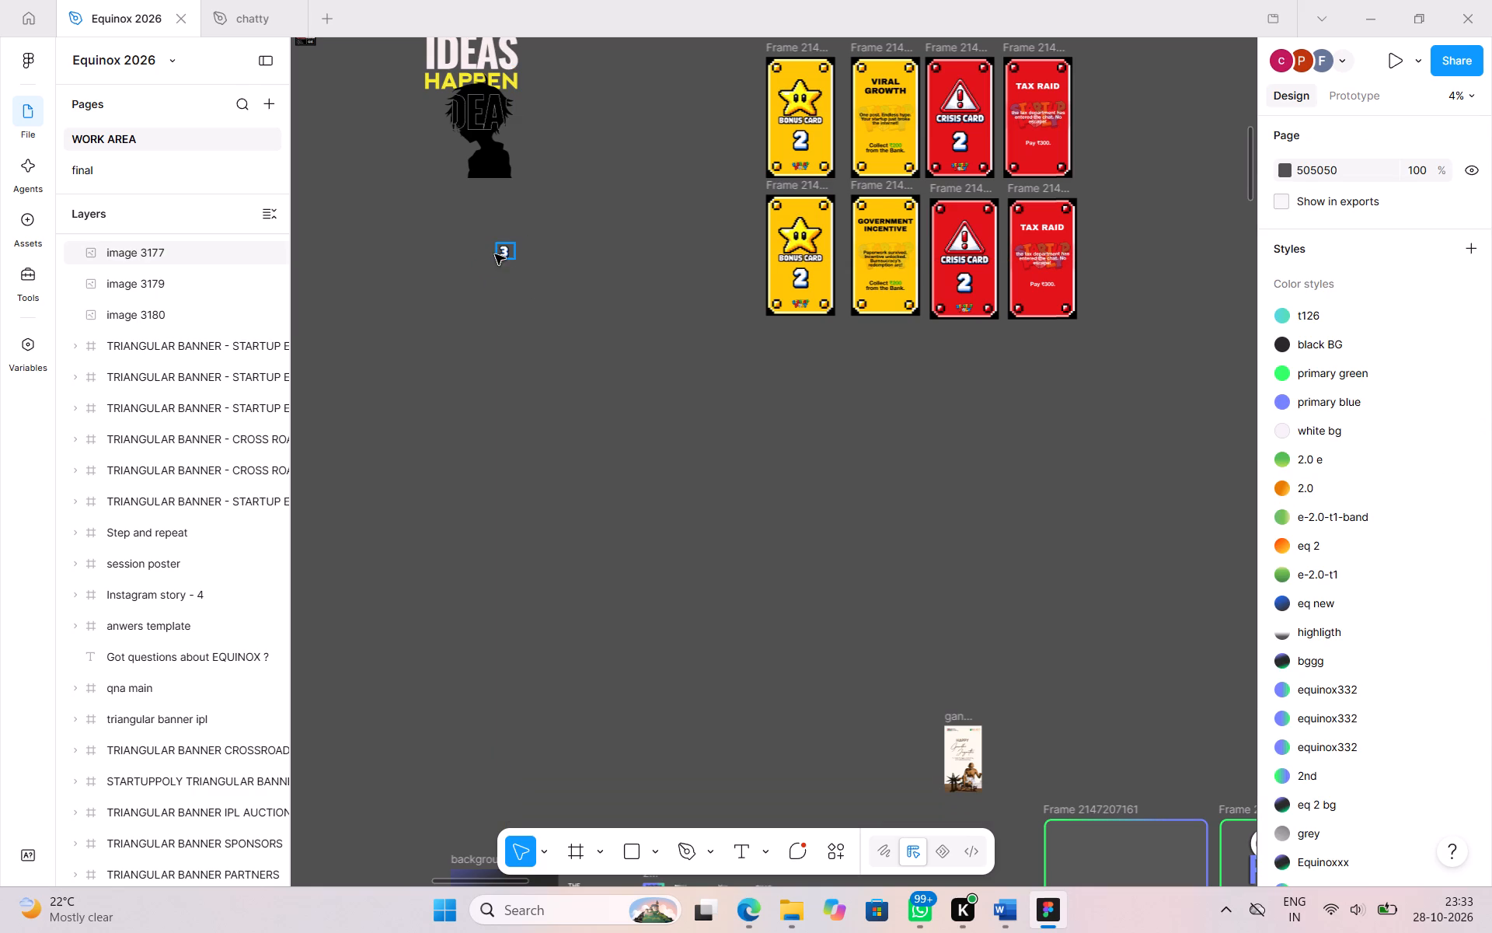
Move the numeral 3 image beside the third-row bonus card and set its height to 738.
{"action": "left_click_drag", "start_coordinate": [497, 254], "coordinate": [734, 287]}
{"action": "double_click", "coordinate": [1416, 420]}
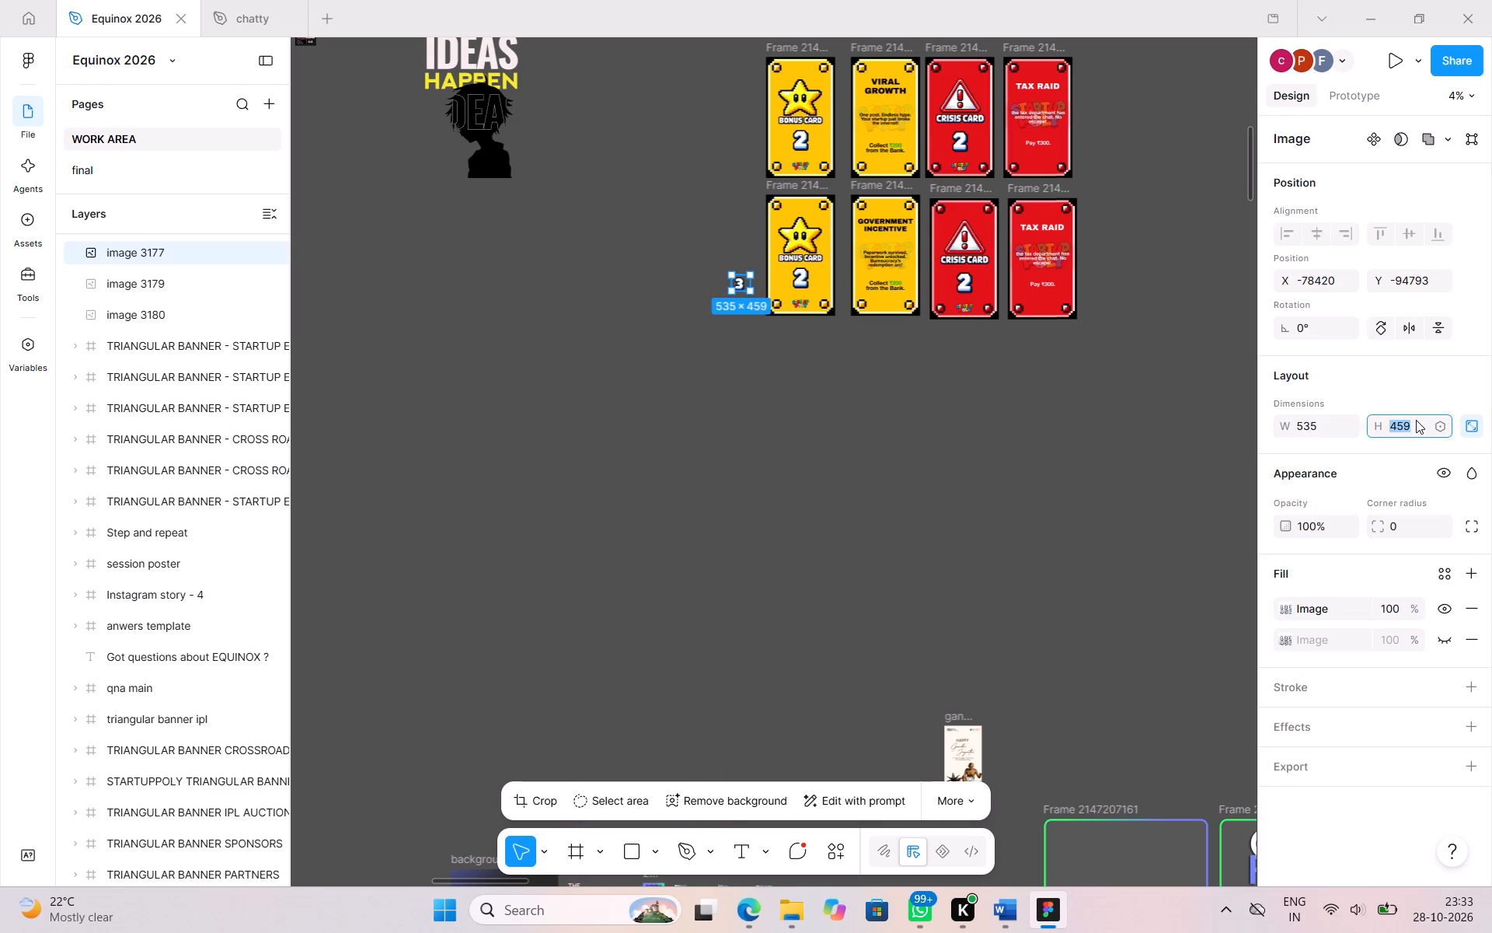
{"action": "type", "text": "78"}
{"action": "key", "text": "BackSpace"}
{"action": "type", "text": "38"}
{"action": "key", "text": "Return"}
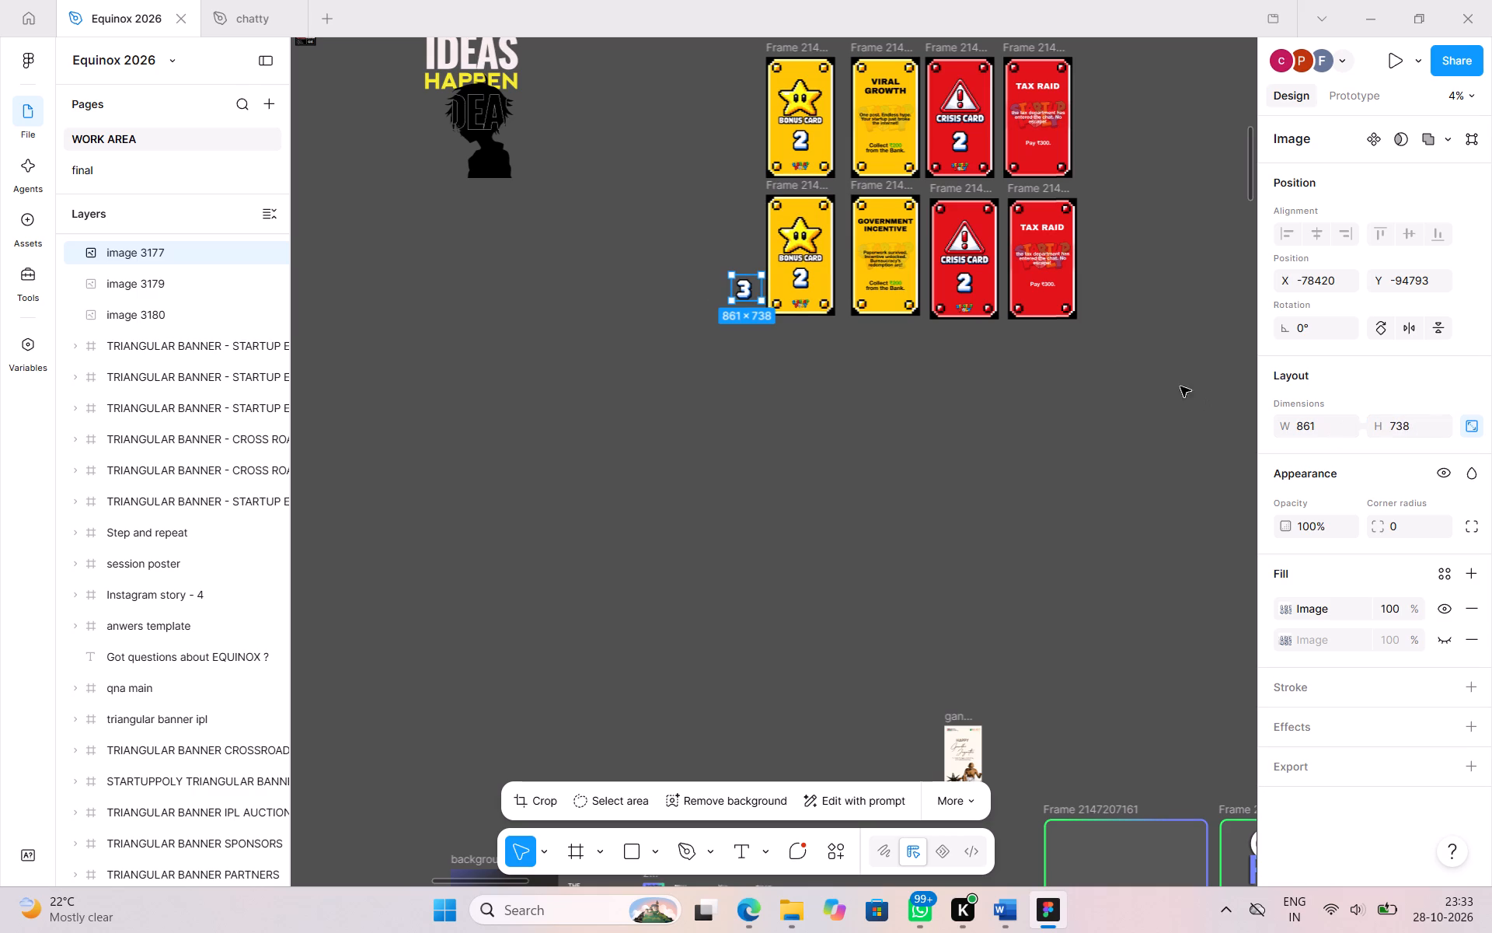
Replace the numeral 2 on the third-row bonus card with the numeral 3, centred horizontally, leaving the 2 outside the card.
{"action": "left_click", "coordinate": [805, 282]}
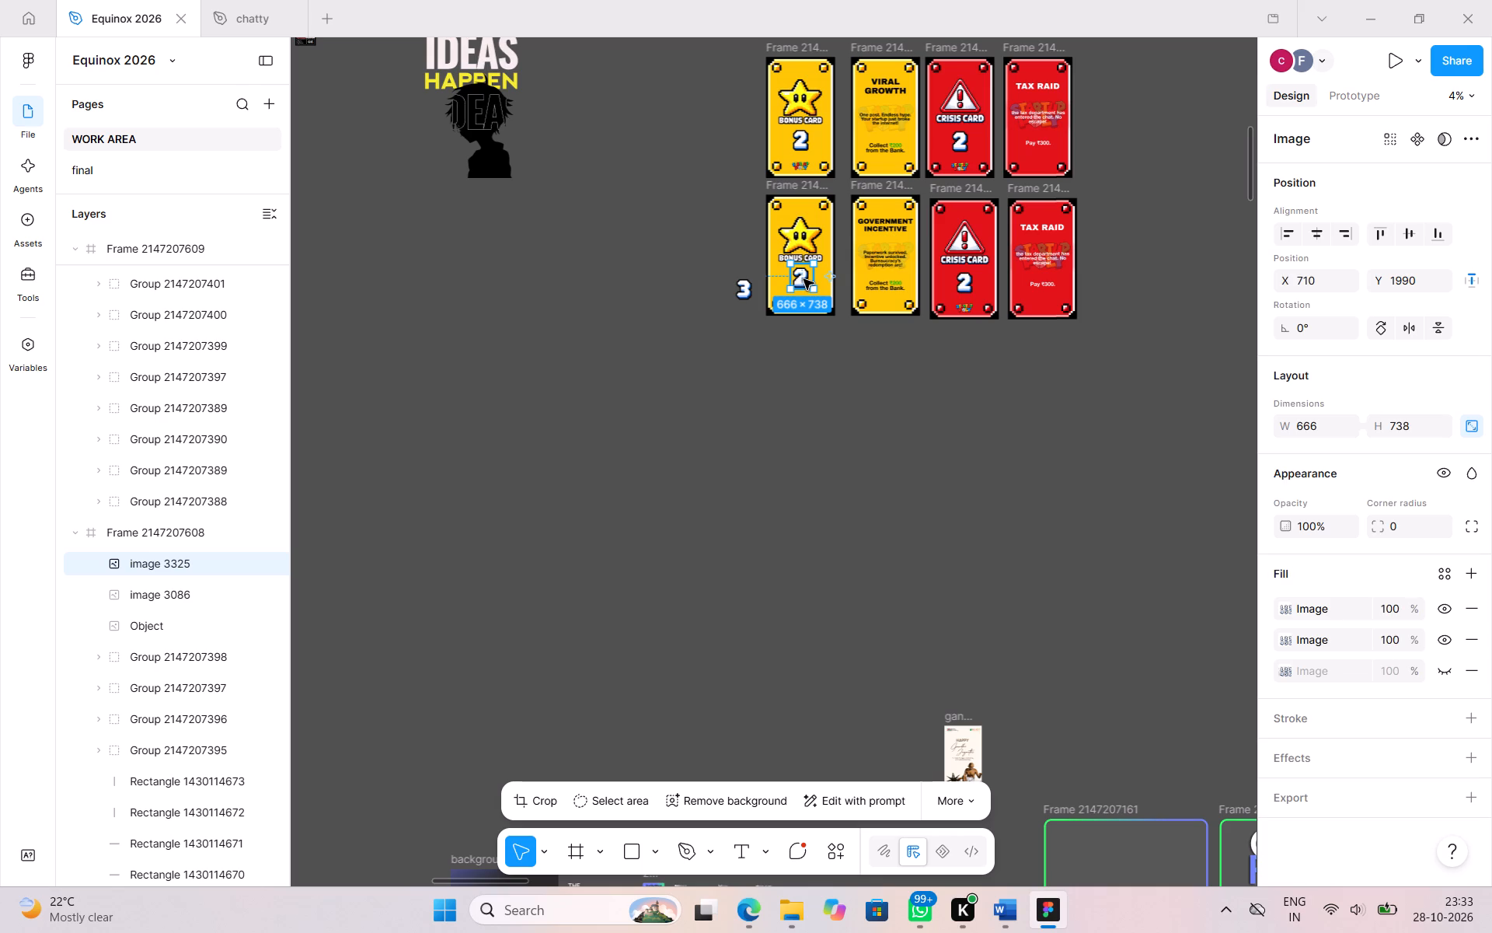
{"action": "left_click_drag", "start_coordinate": [804, 279], "coordinate": [689, 285]}
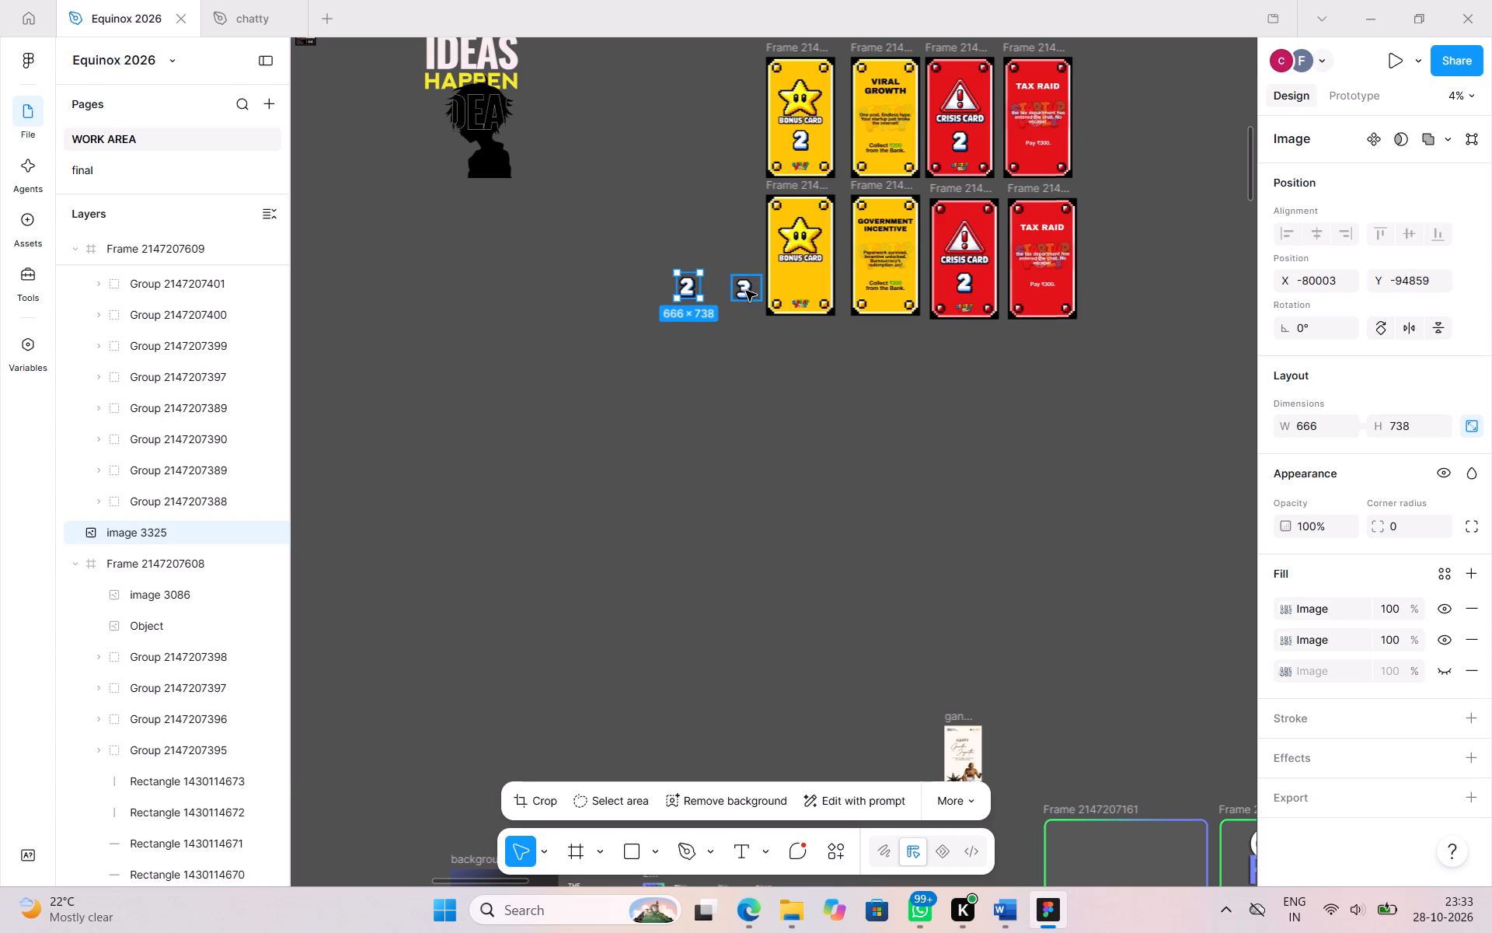
{"action": "left_click_drag", "start_coordinate": [746, 291], "coordinate": [803, 279]}
{"action": "left_click", "coordinate": [1326, 224]}
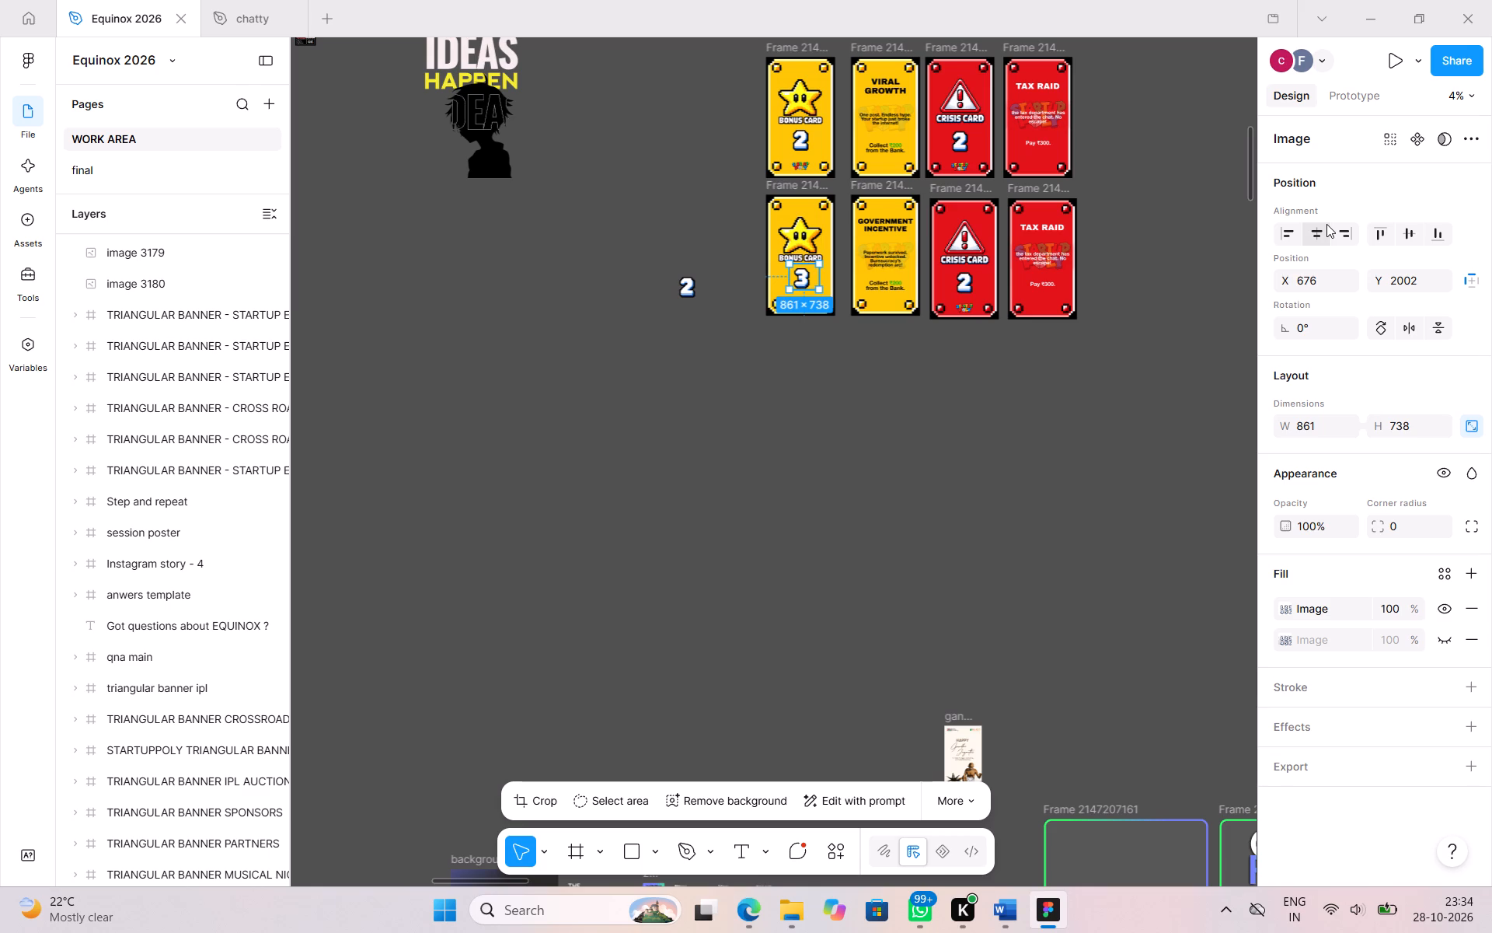
{"action": "left_click", "coordinate": [953, 503]}
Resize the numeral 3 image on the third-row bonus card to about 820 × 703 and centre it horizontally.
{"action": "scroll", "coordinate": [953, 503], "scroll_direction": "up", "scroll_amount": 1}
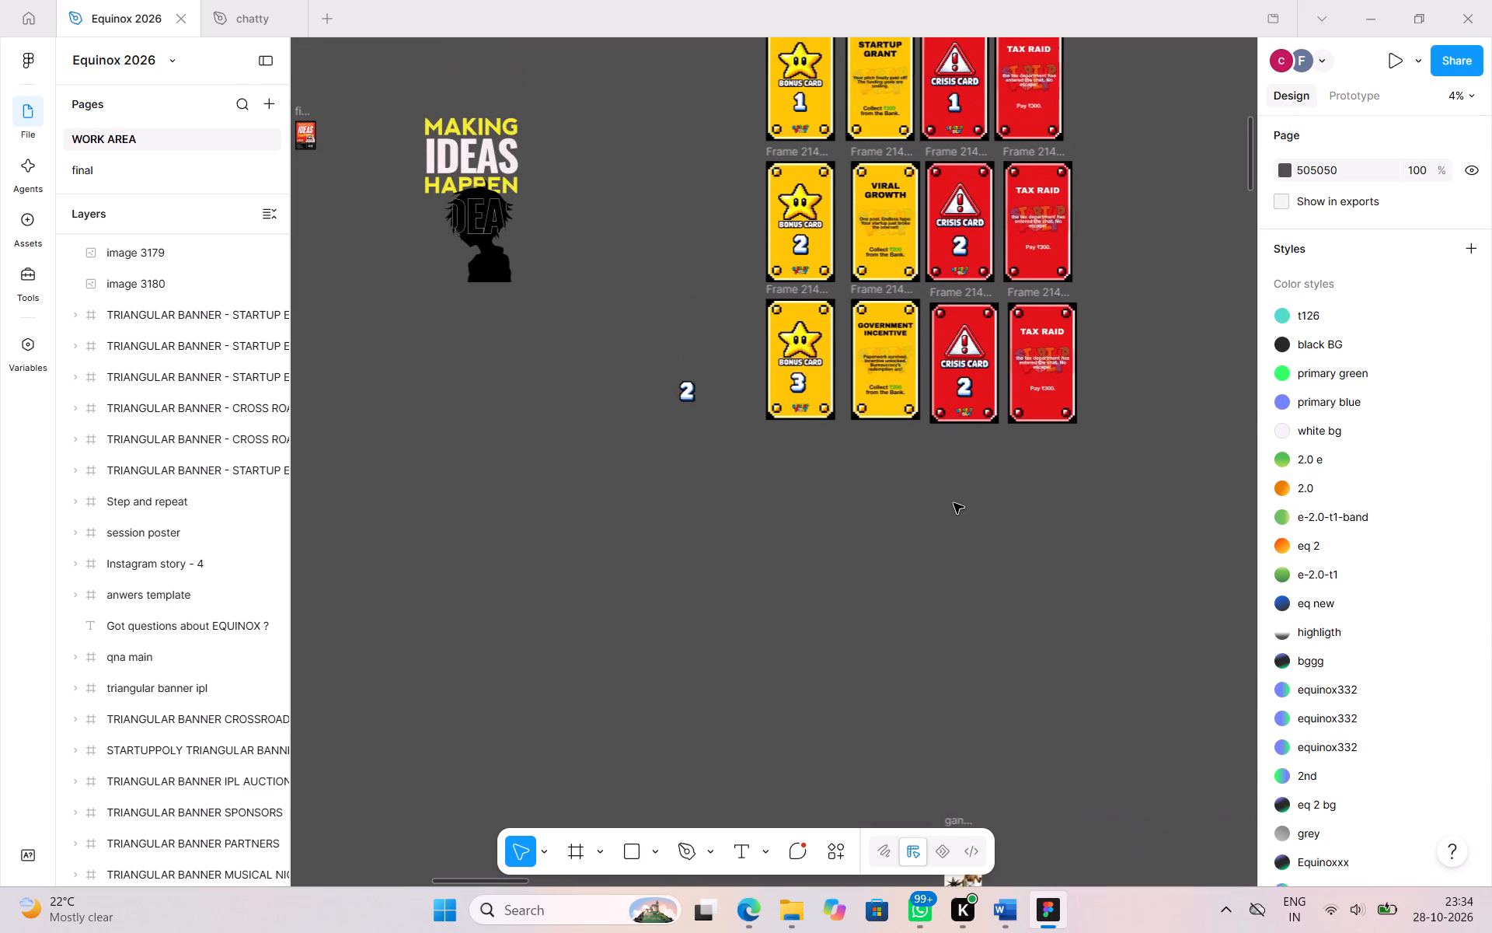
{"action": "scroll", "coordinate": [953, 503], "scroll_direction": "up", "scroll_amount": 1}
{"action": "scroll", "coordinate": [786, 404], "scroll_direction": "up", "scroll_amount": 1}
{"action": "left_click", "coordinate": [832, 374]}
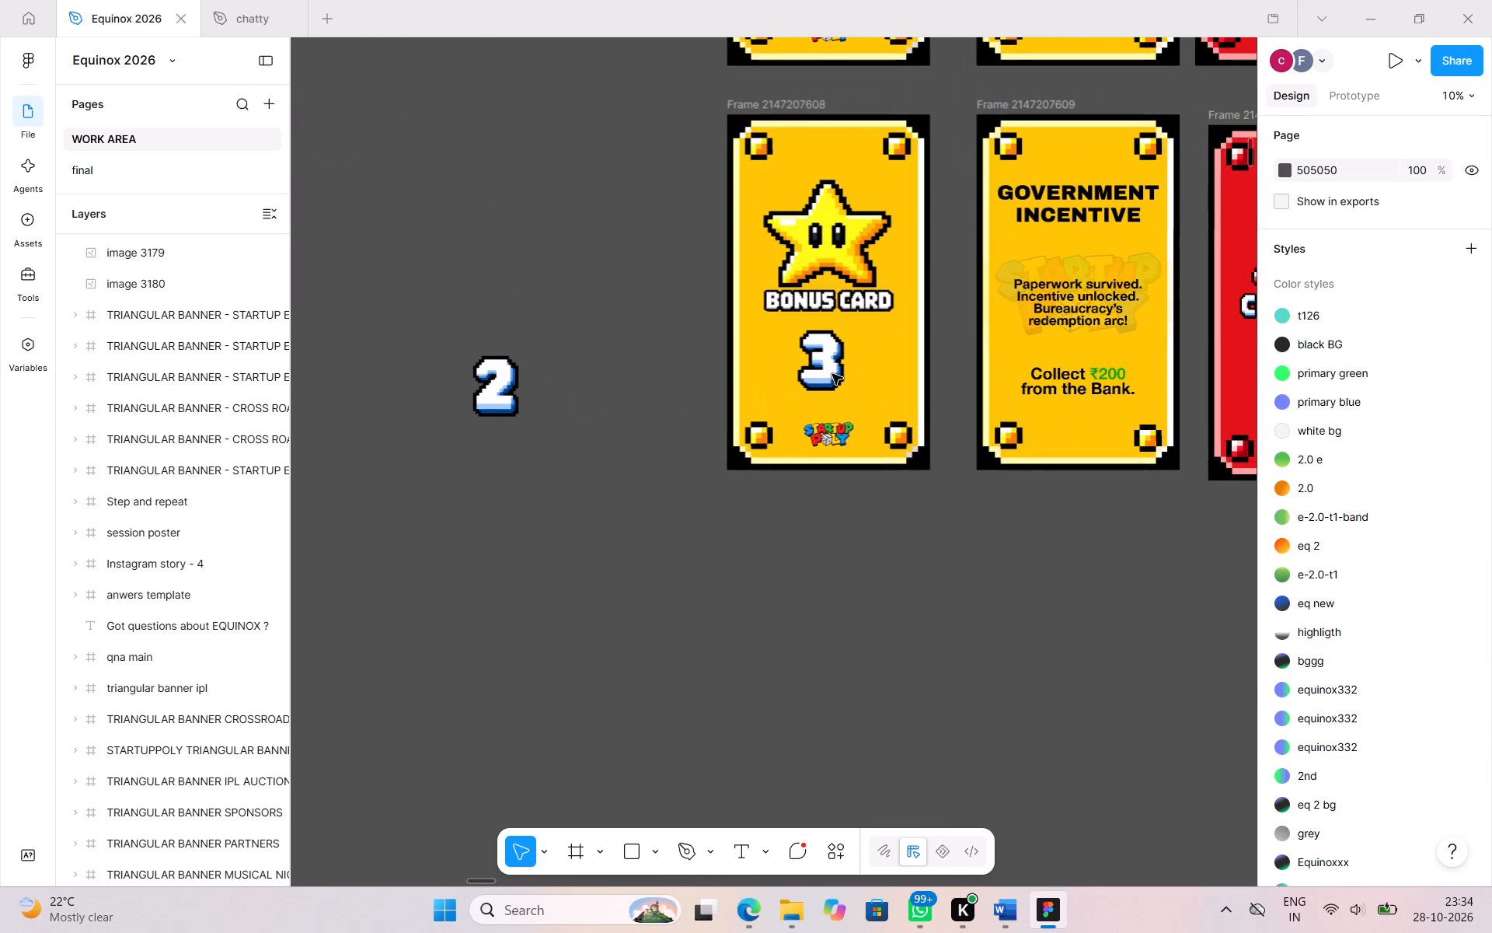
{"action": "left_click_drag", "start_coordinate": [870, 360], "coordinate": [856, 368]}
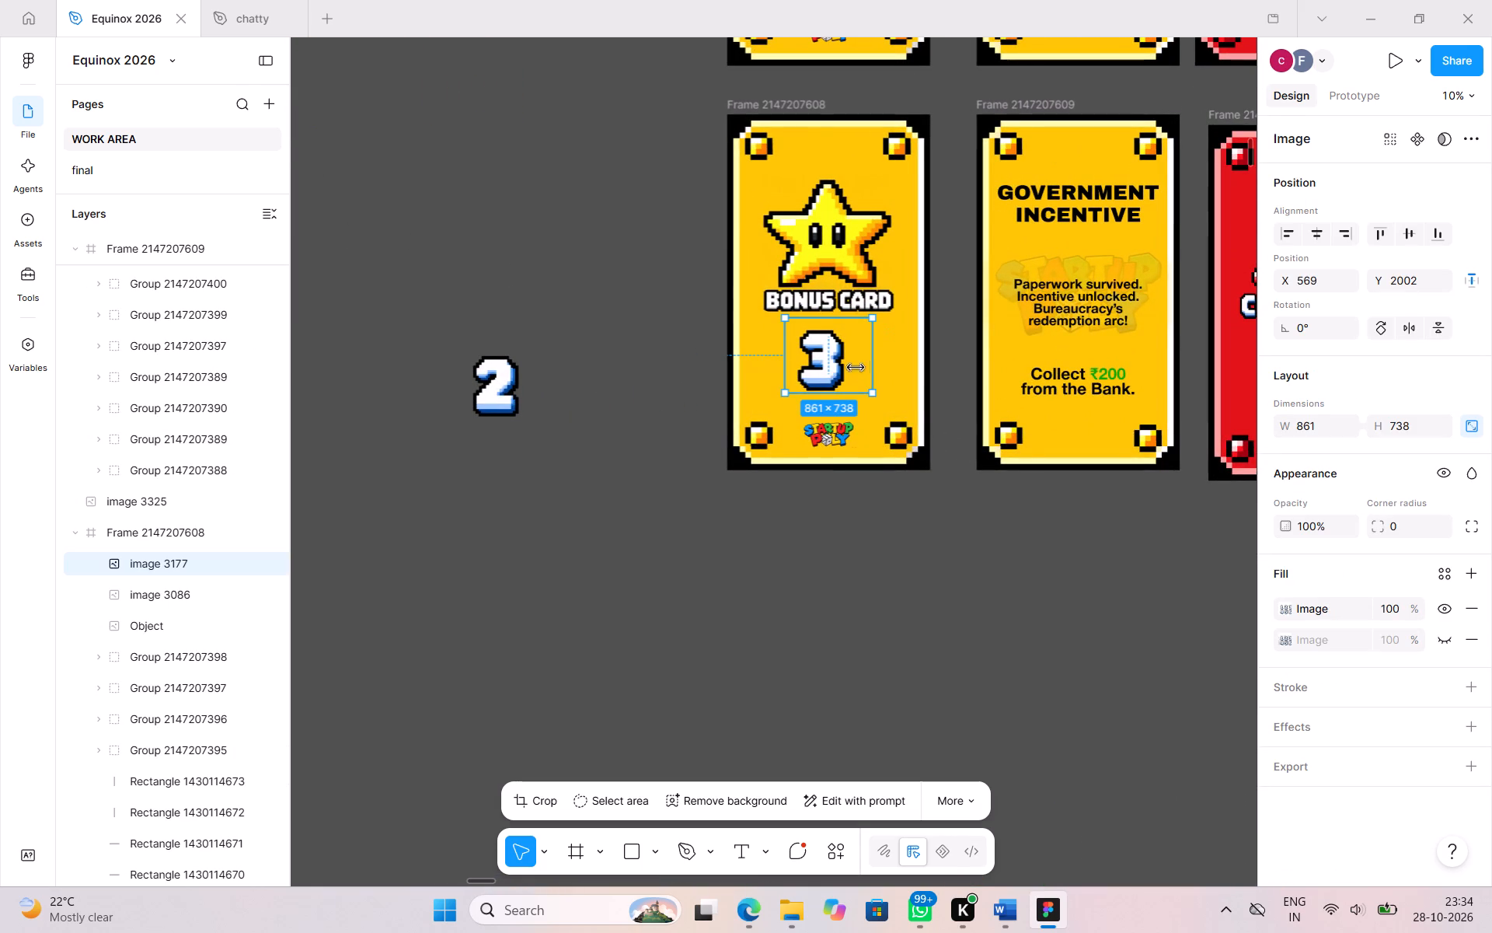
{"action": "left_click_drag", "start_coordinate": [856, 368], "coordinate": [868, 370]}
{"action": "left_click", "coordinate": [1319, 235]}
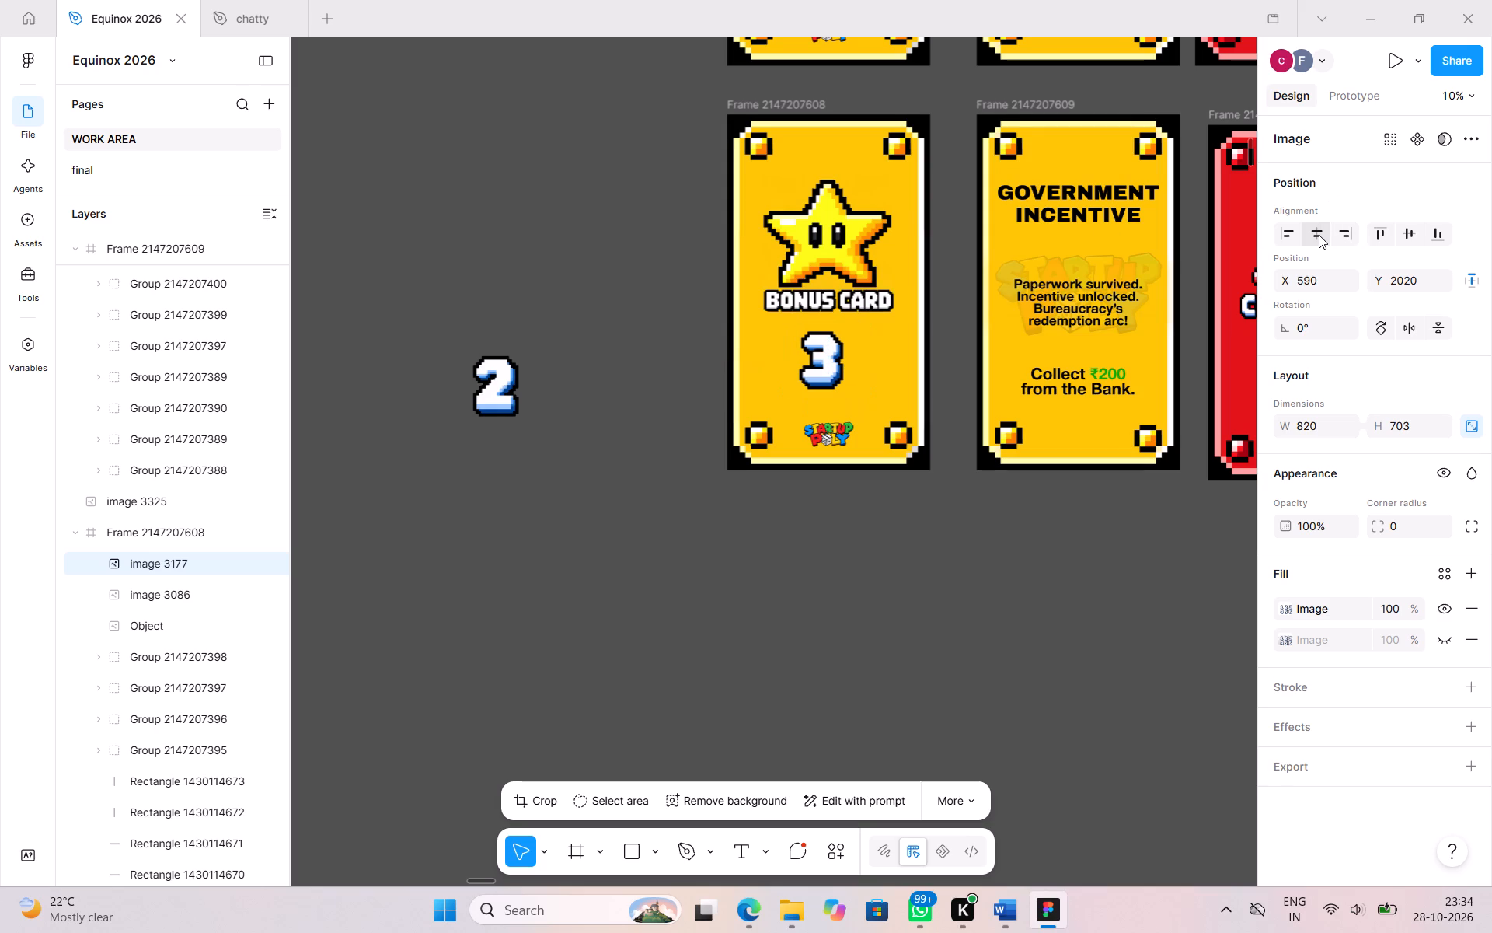
Shift the numeral 3 image's crop so the digit sits horizontally centred inside its image box.
{"action": "left_click", "coordinate": [843, 371]}
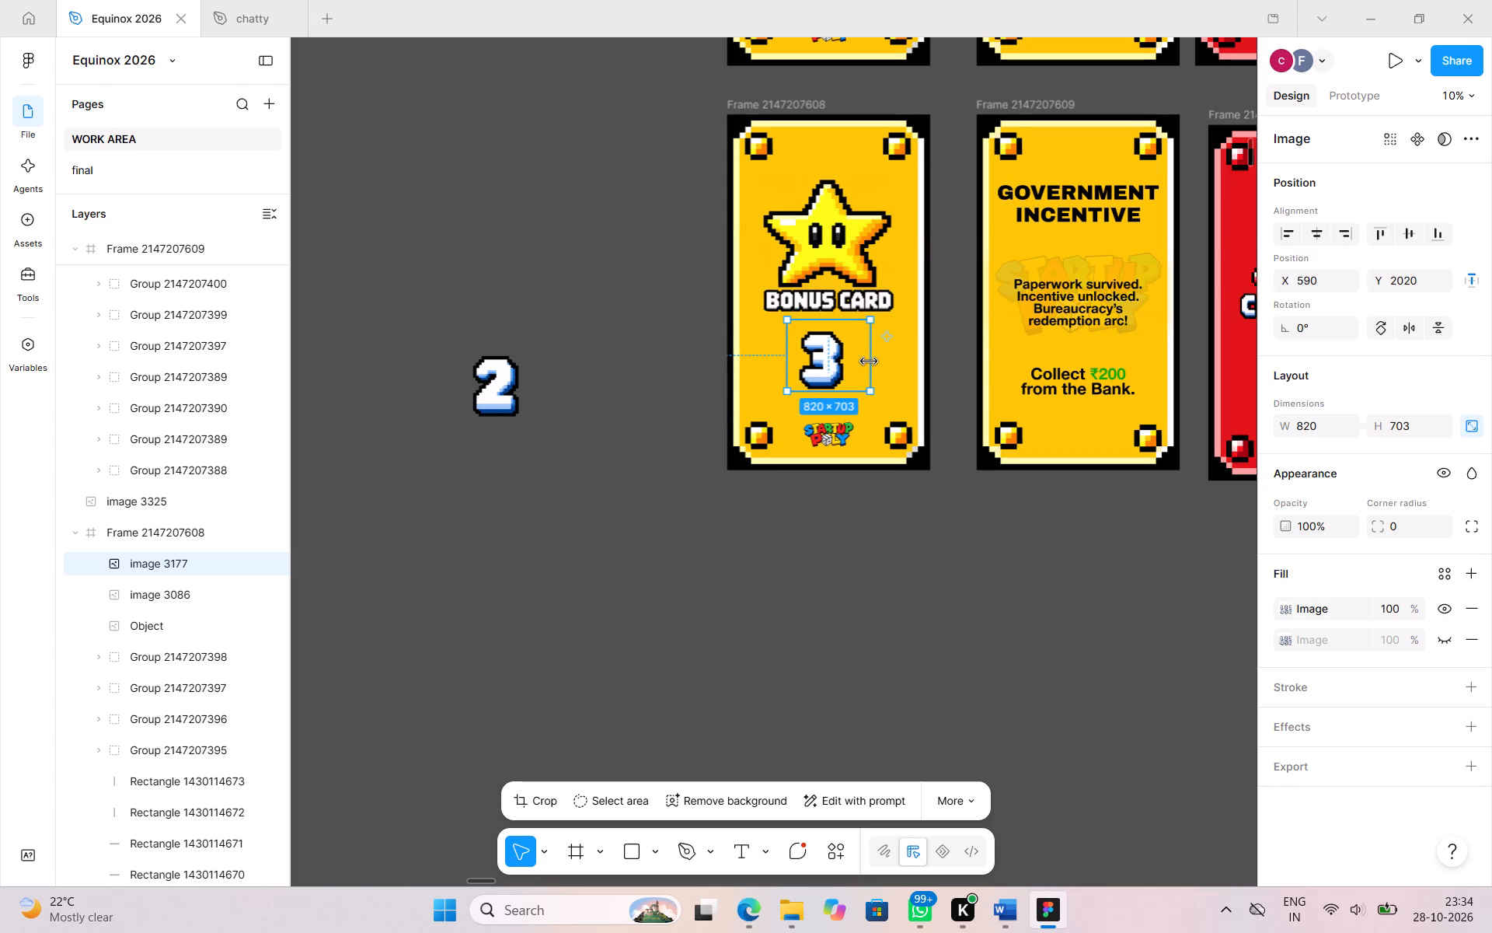
{"action": "double_click", "coordinate": [828, 367]}
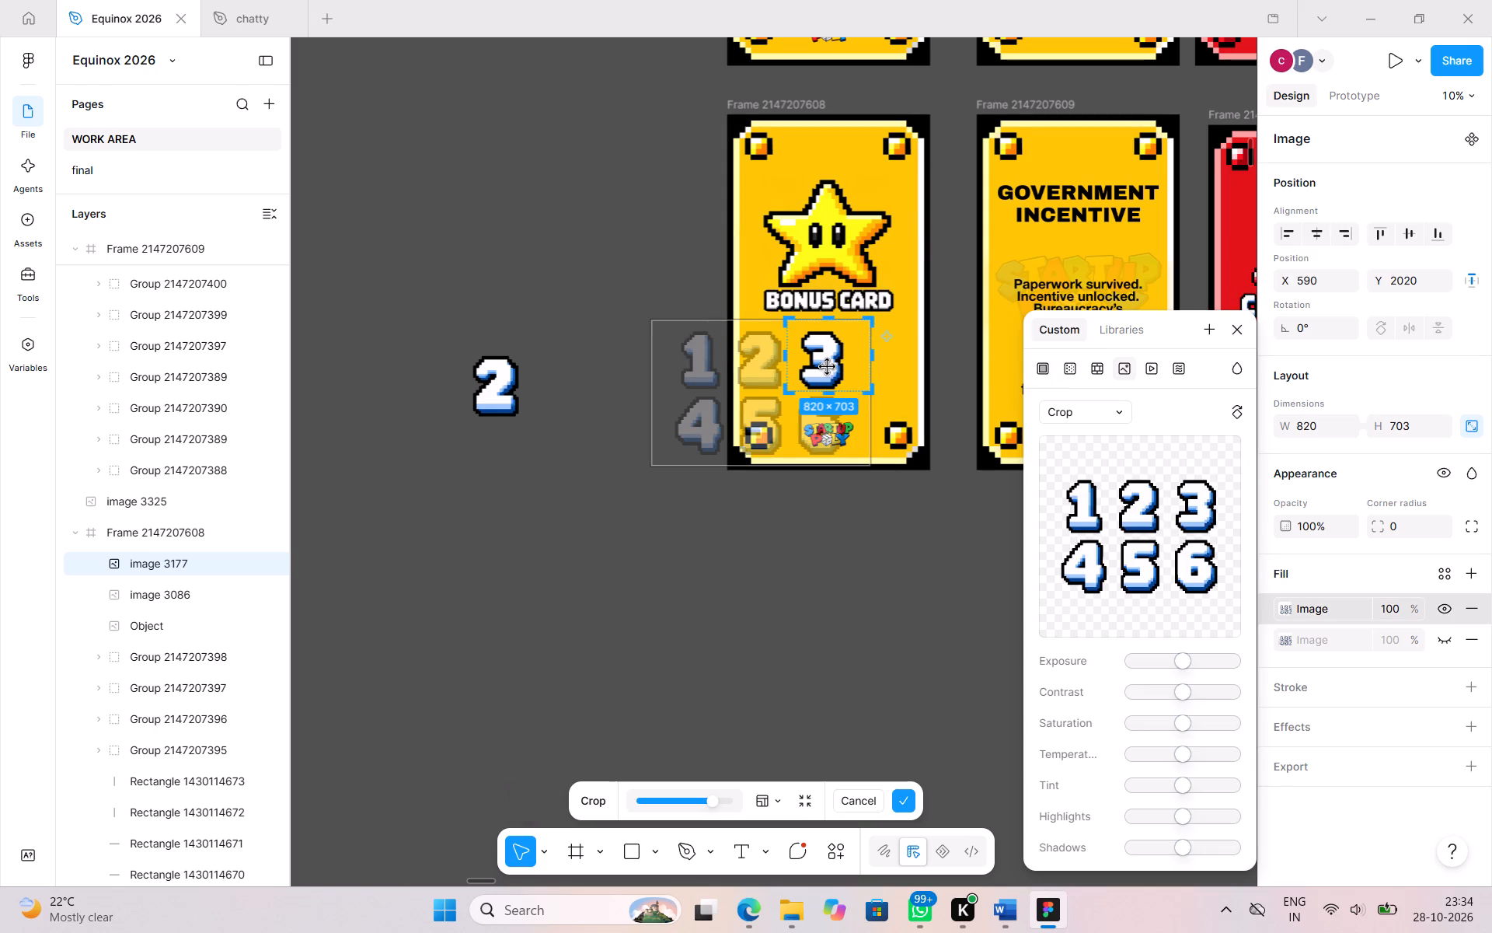
{"action": "left_click_drag", "start_coordinate": [828, 367], "coordinate": [839, 362]}
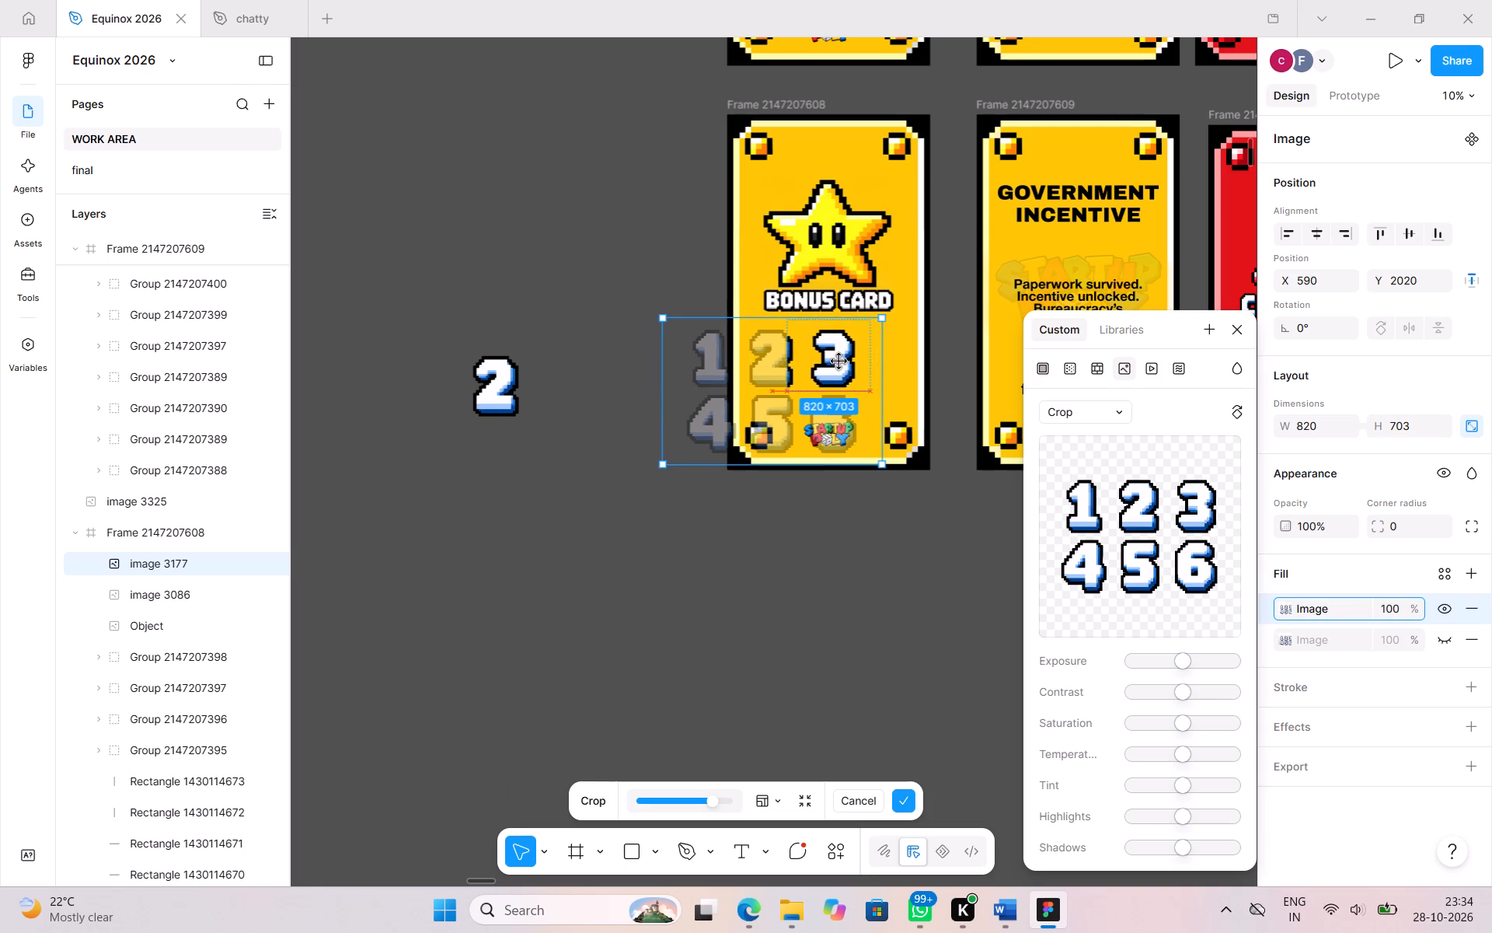
{"action": "left_click_drag", "start_coordinate": [839, 362], "coordinate": [841, 362]}
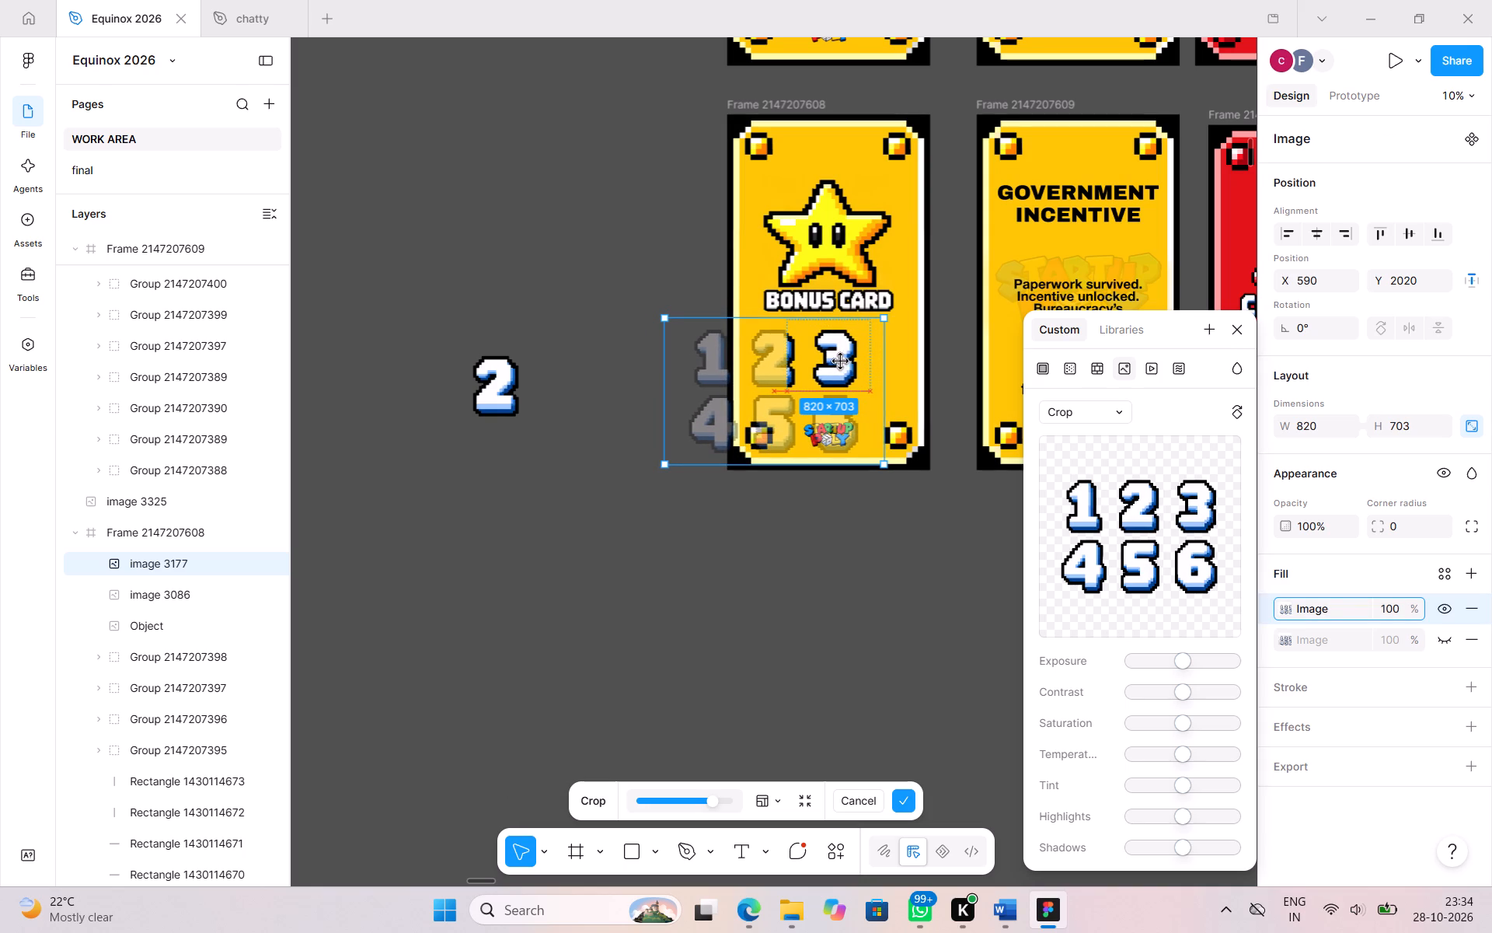
{"action": "left_click_drag", "start_coordinate": [841, 362], "coordinate": [834, 364]}
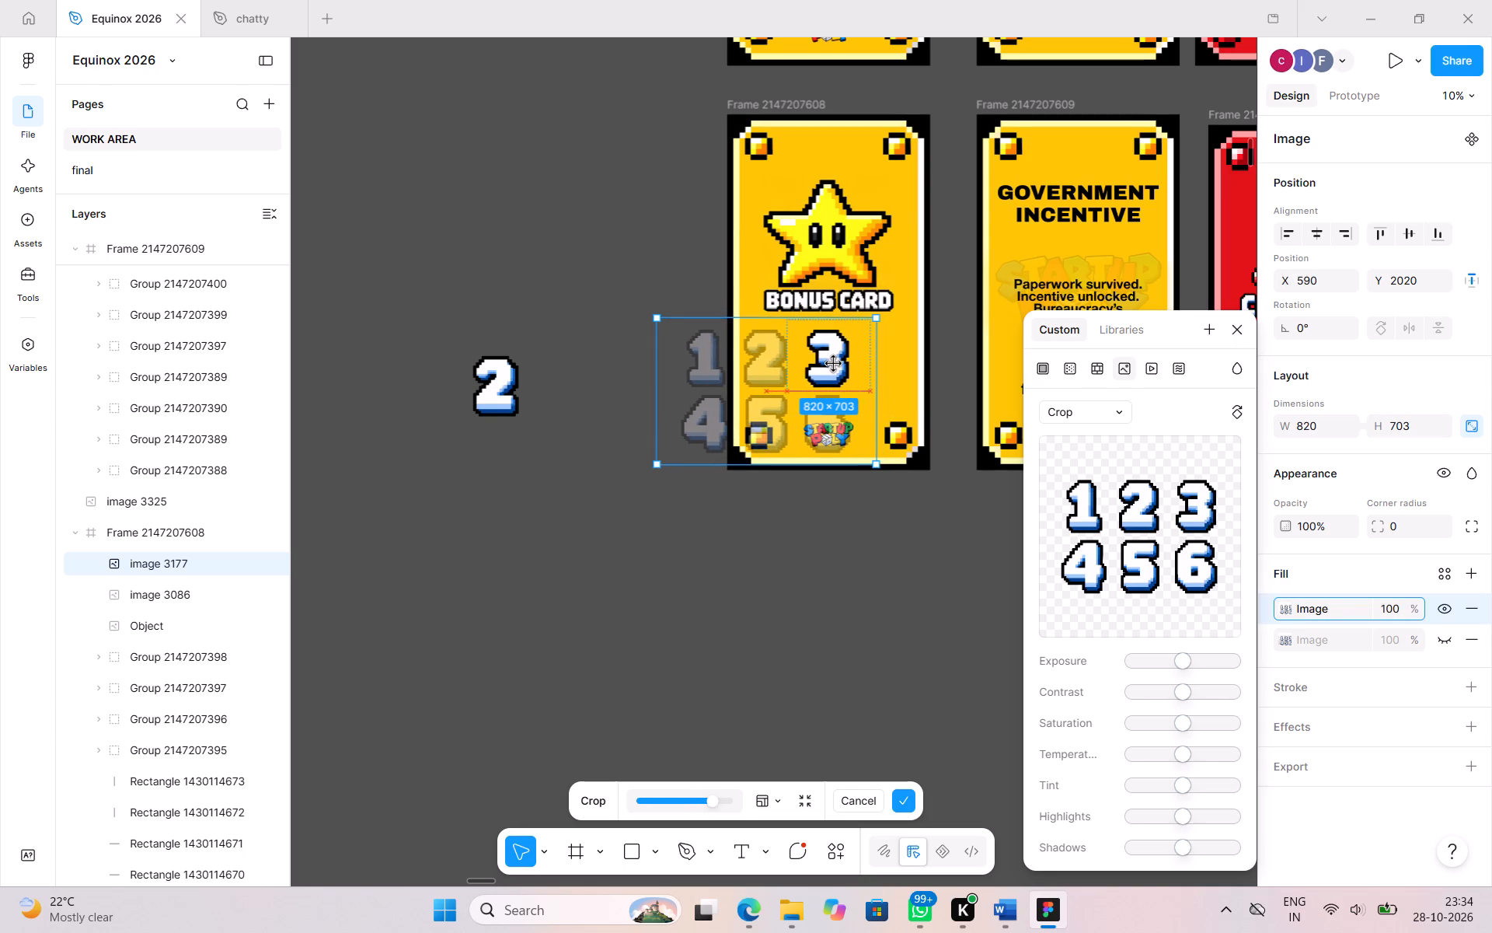
{"action": "left_click_drag", "start_coordinate": [834, 364], "coordinate": [835, 364]}
{"action": "left_click", "coordinate": [835, 365]}
{"action": "left_click", "coordinate": [929, 662]}
{"action": "left_click", "coordinate": [929, 662]}
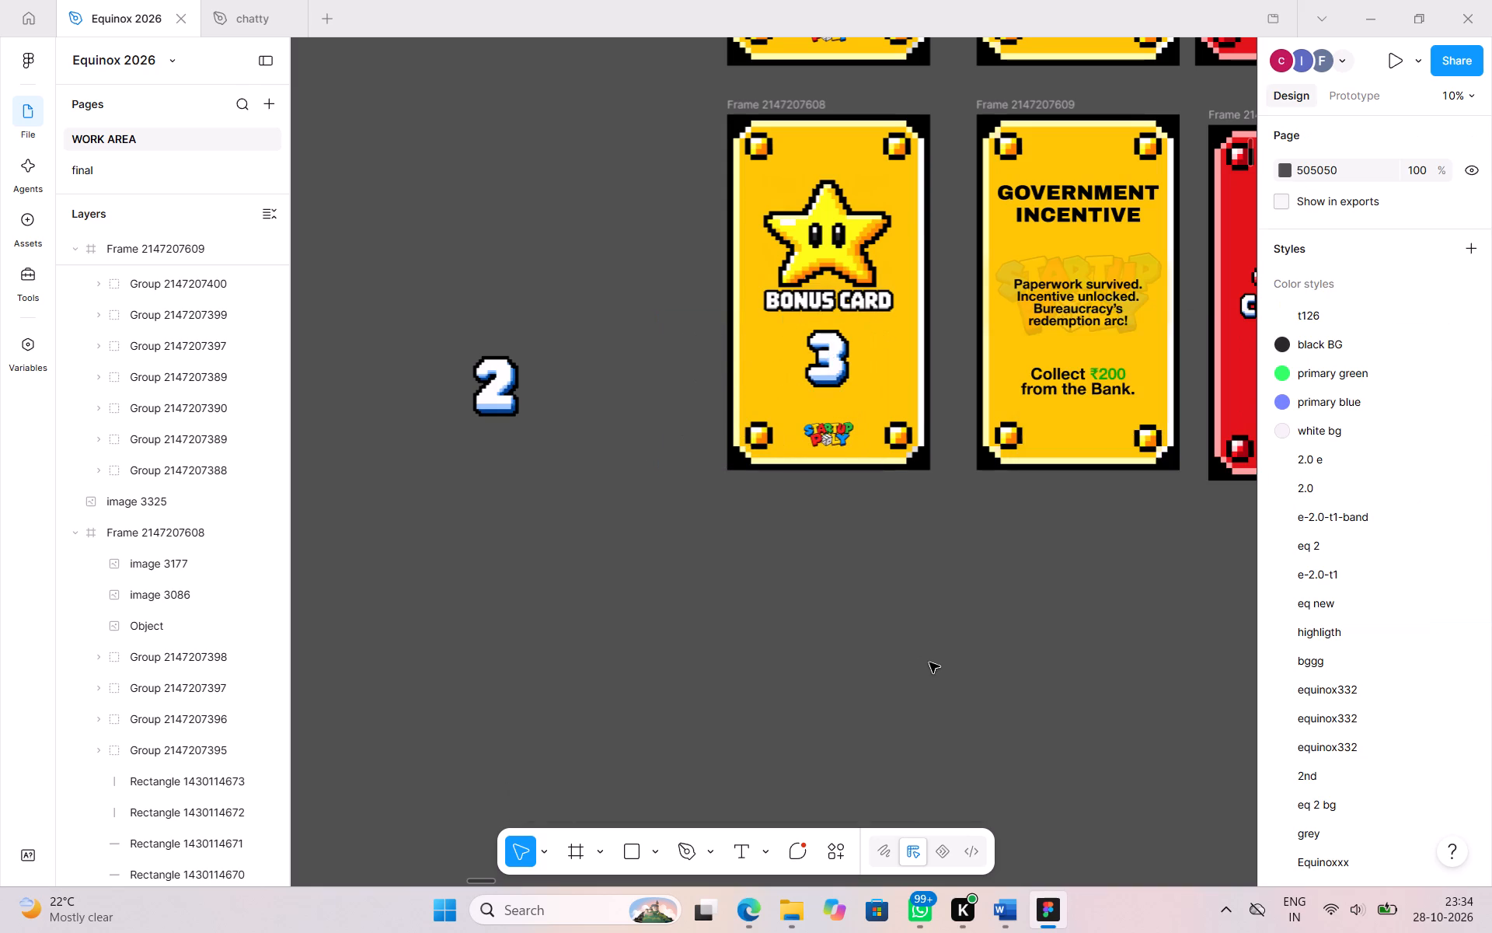
Align the numeral 3 image to the third-row bonus card's horizontal centre and set its height to 738.
{"action": "left_click", "coordinate": [835, 372]}
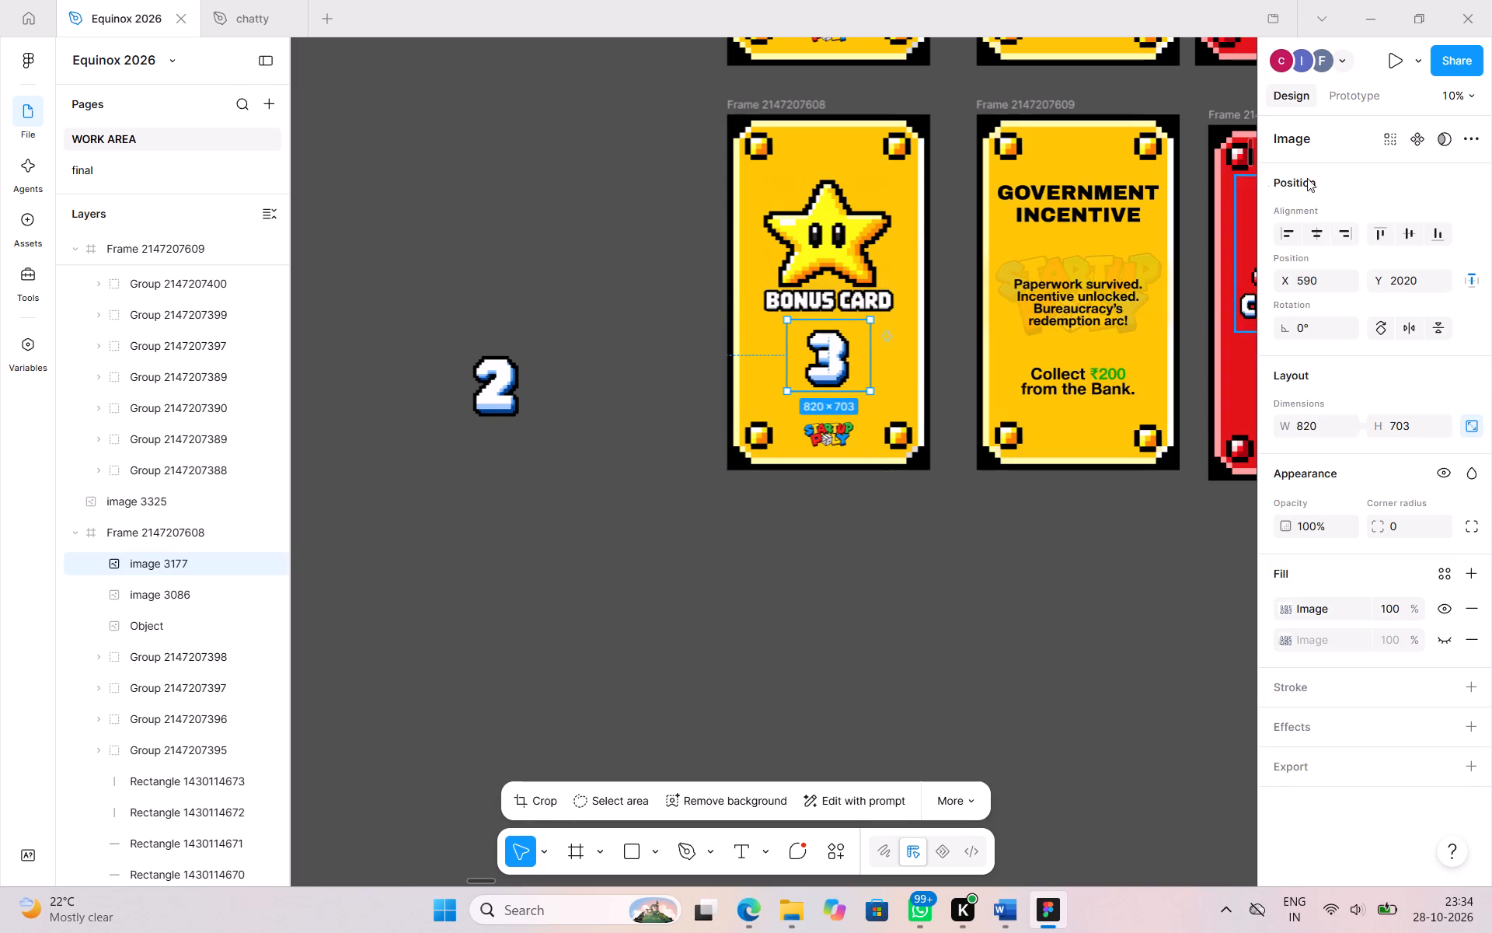
{"action": "left_click", "coordinate": [1306, 236]}
{"action": "left_click", "coordinate": [1308, 236]}
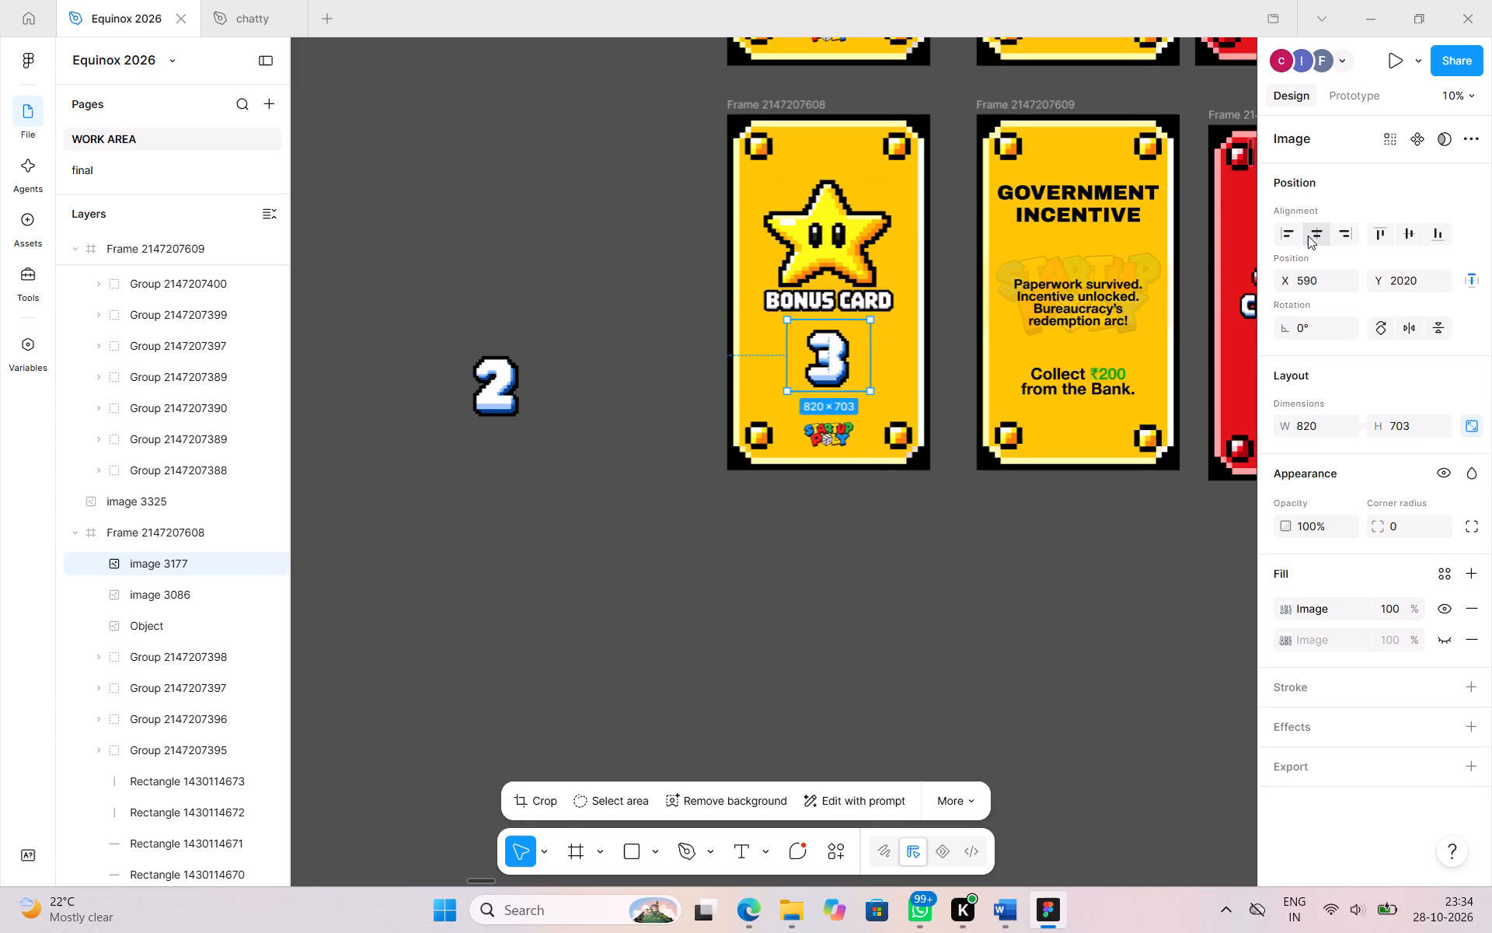
{"action": "double_click", "coordinate": [1411, 421]}
{"action": "type", "text": "738"}
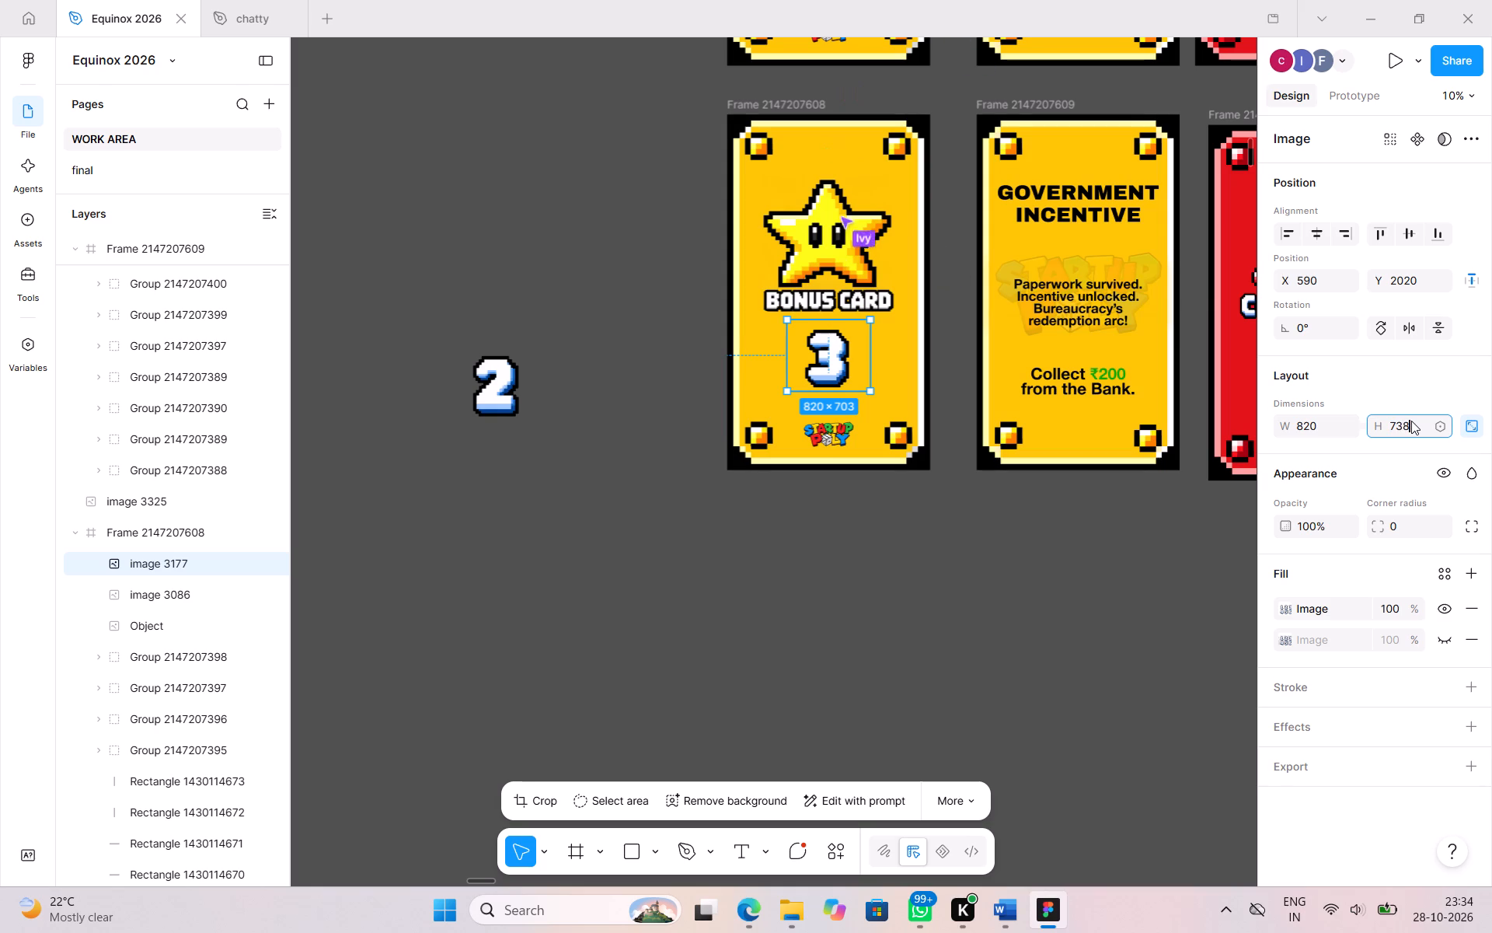
{"action": "key", "text": "Return"}
{"action": "left_click", "coordinate": [975, 543]}
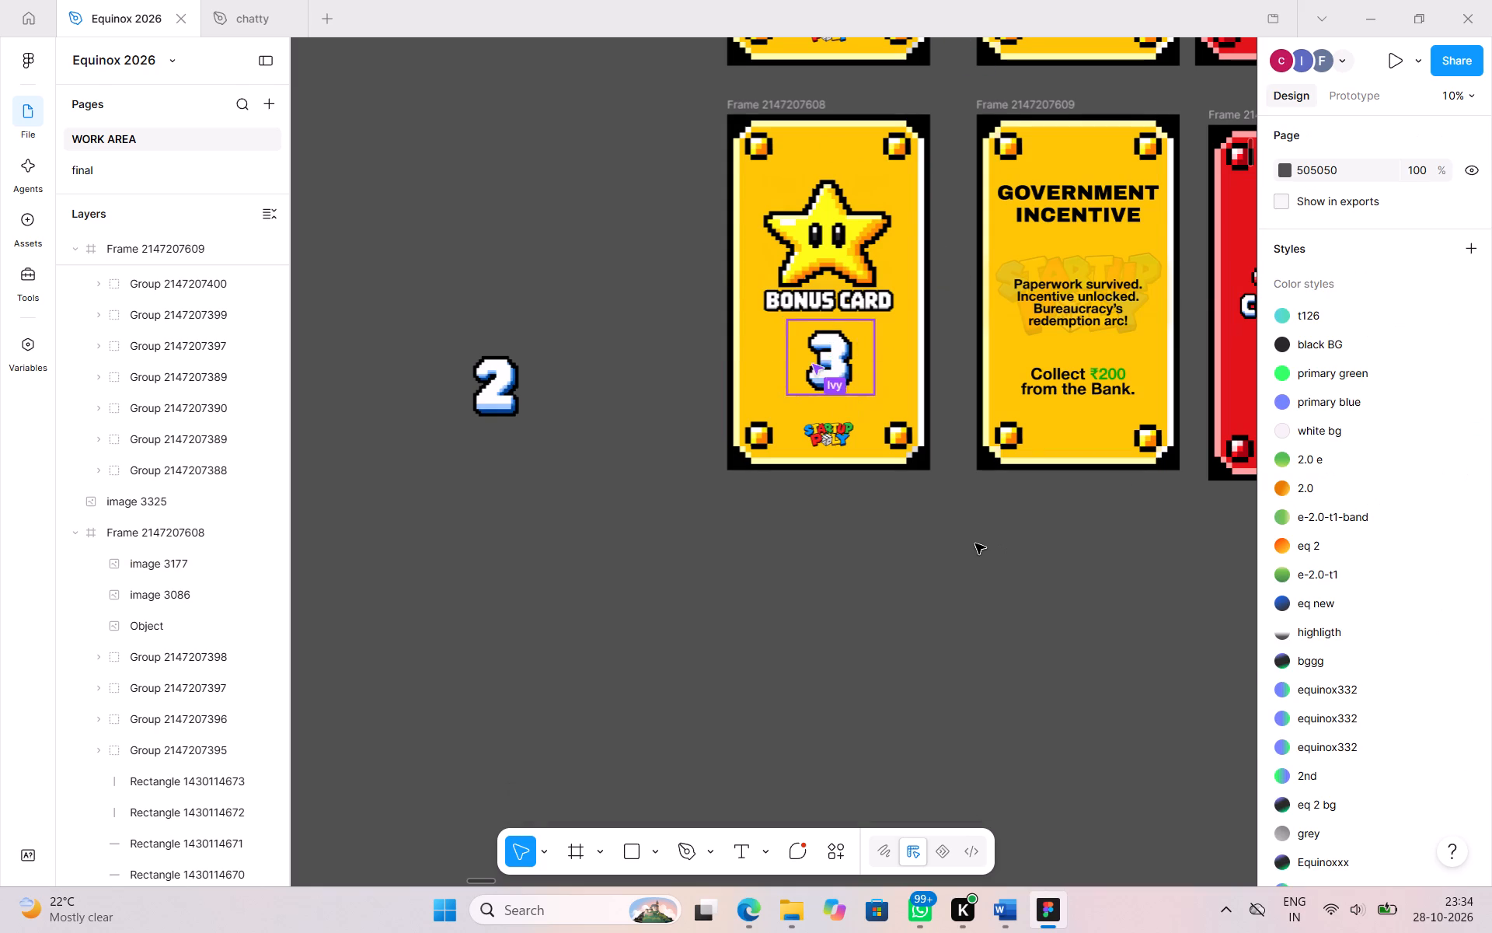
Duplicate the number 3 bonus card and the GOVERNMENT INCENTIVE card, placing the copies directly below as a fourth row.
{"action": "scroll", "coordinate": [975, 543], "scroll_direction": "up", "scroll_amount": 4}
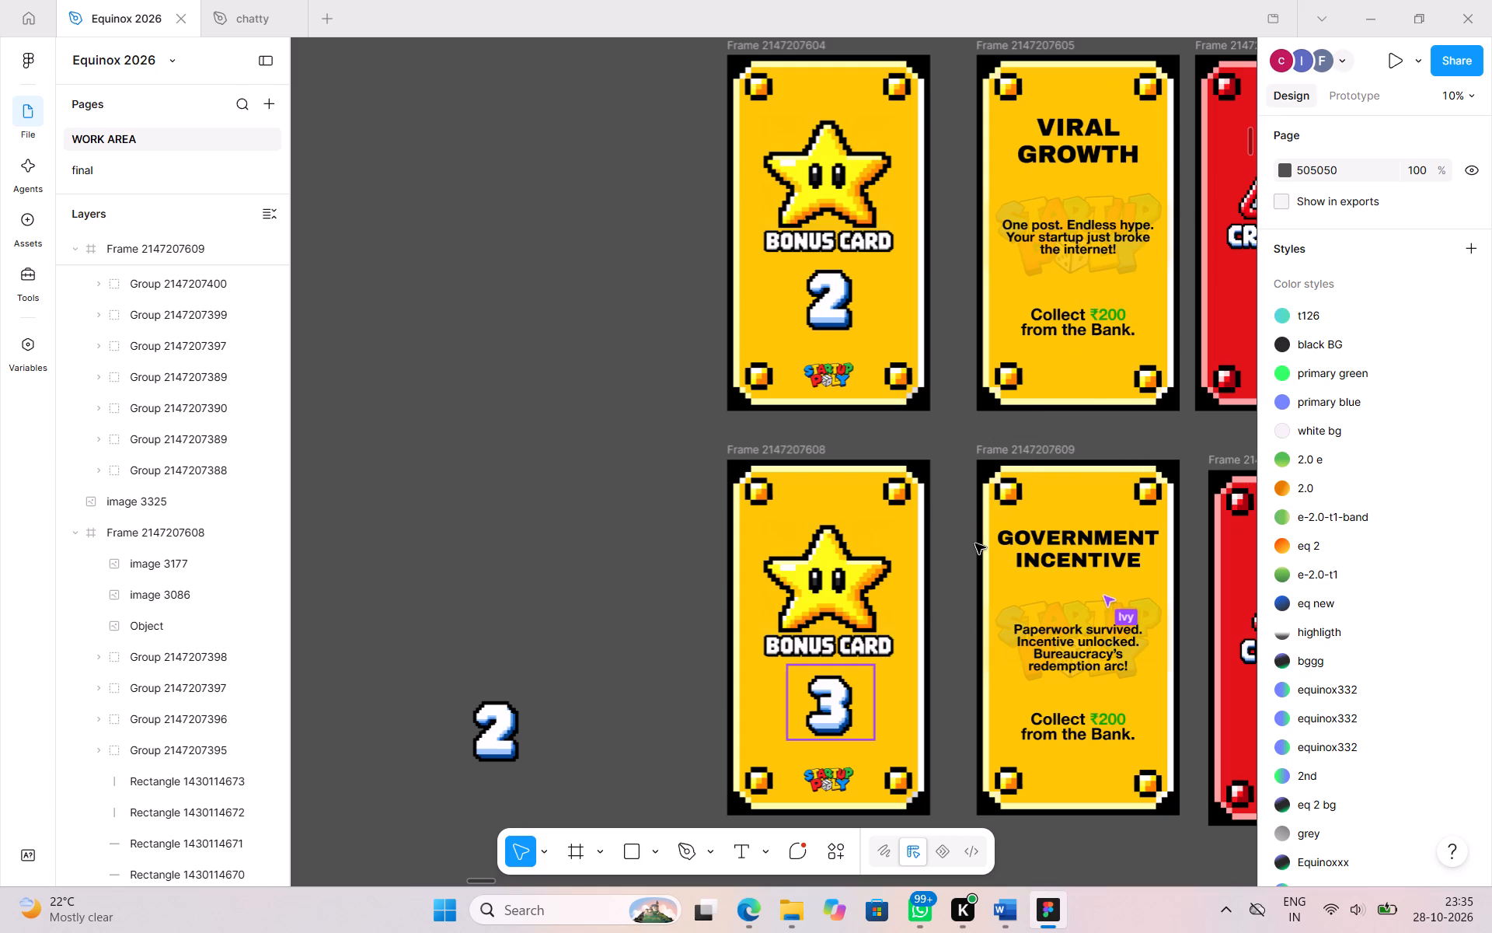
{"action": "scroll", "coordinate": [936, 549], "scroll_direction": "left", "scroll_amount": 1}
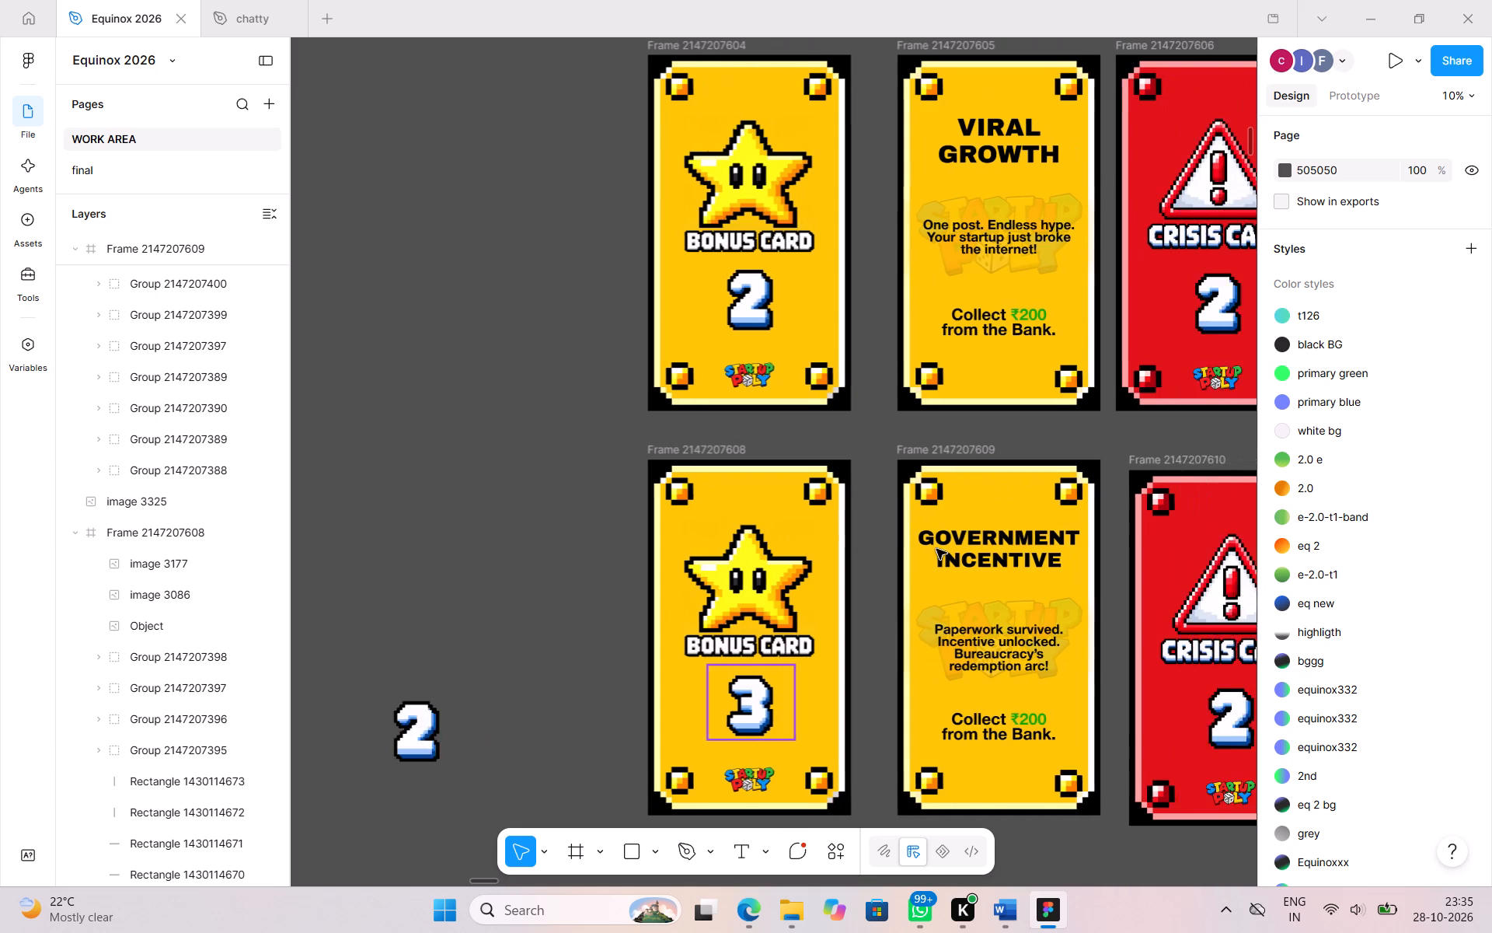
{"action": "scroll", "coordinate": [936, 549], "scroll_direction": "down", "scroll_amount": 1}
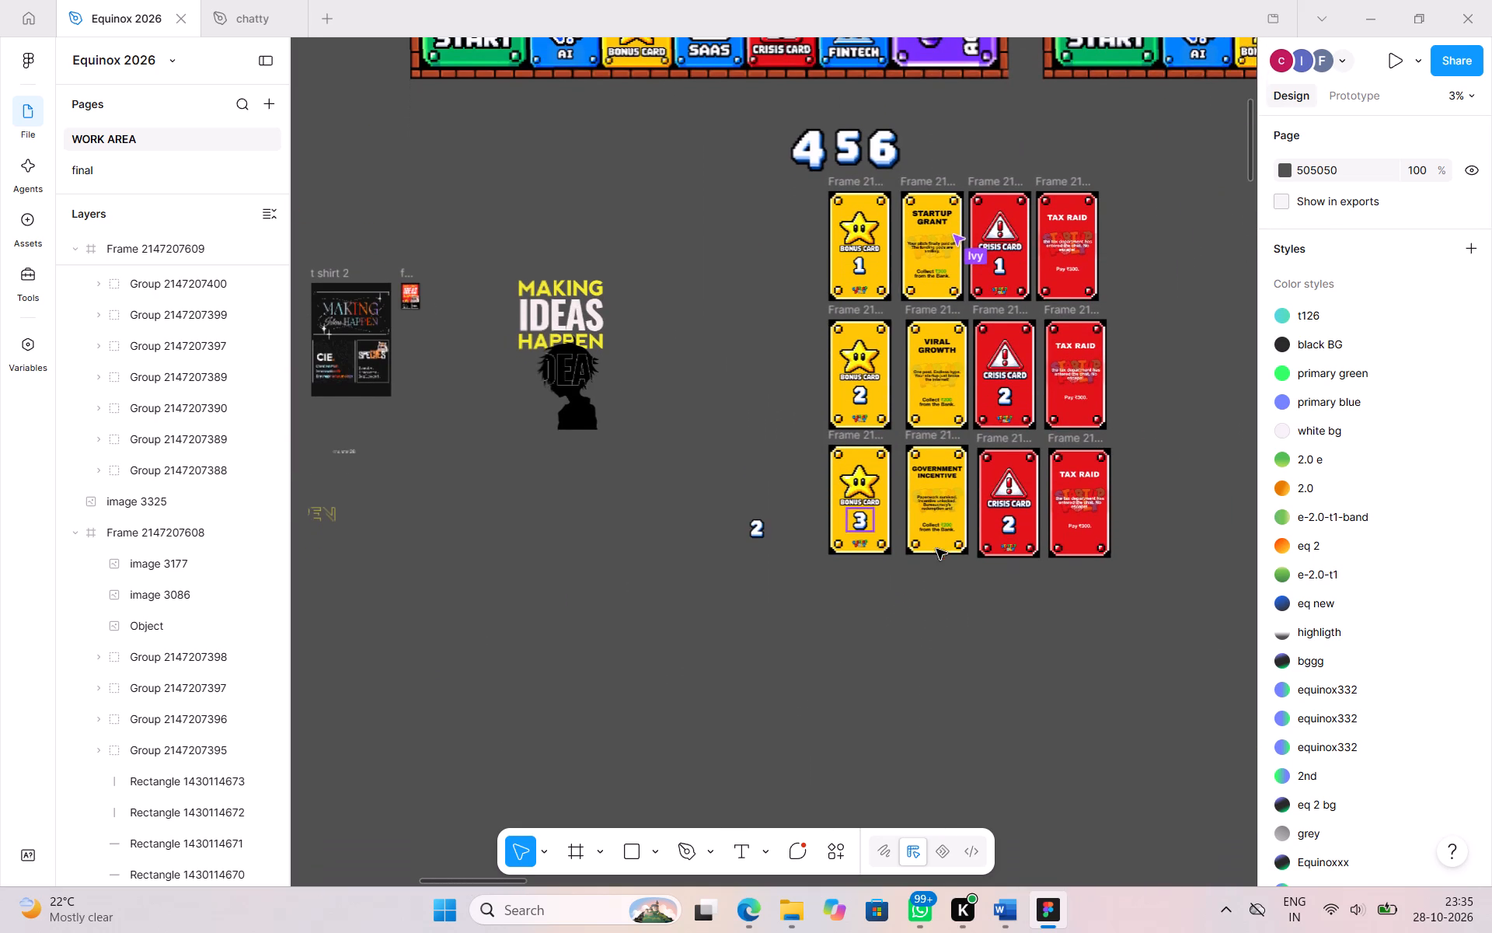
{"action": "left_click", "coordinate": [835, 432]}
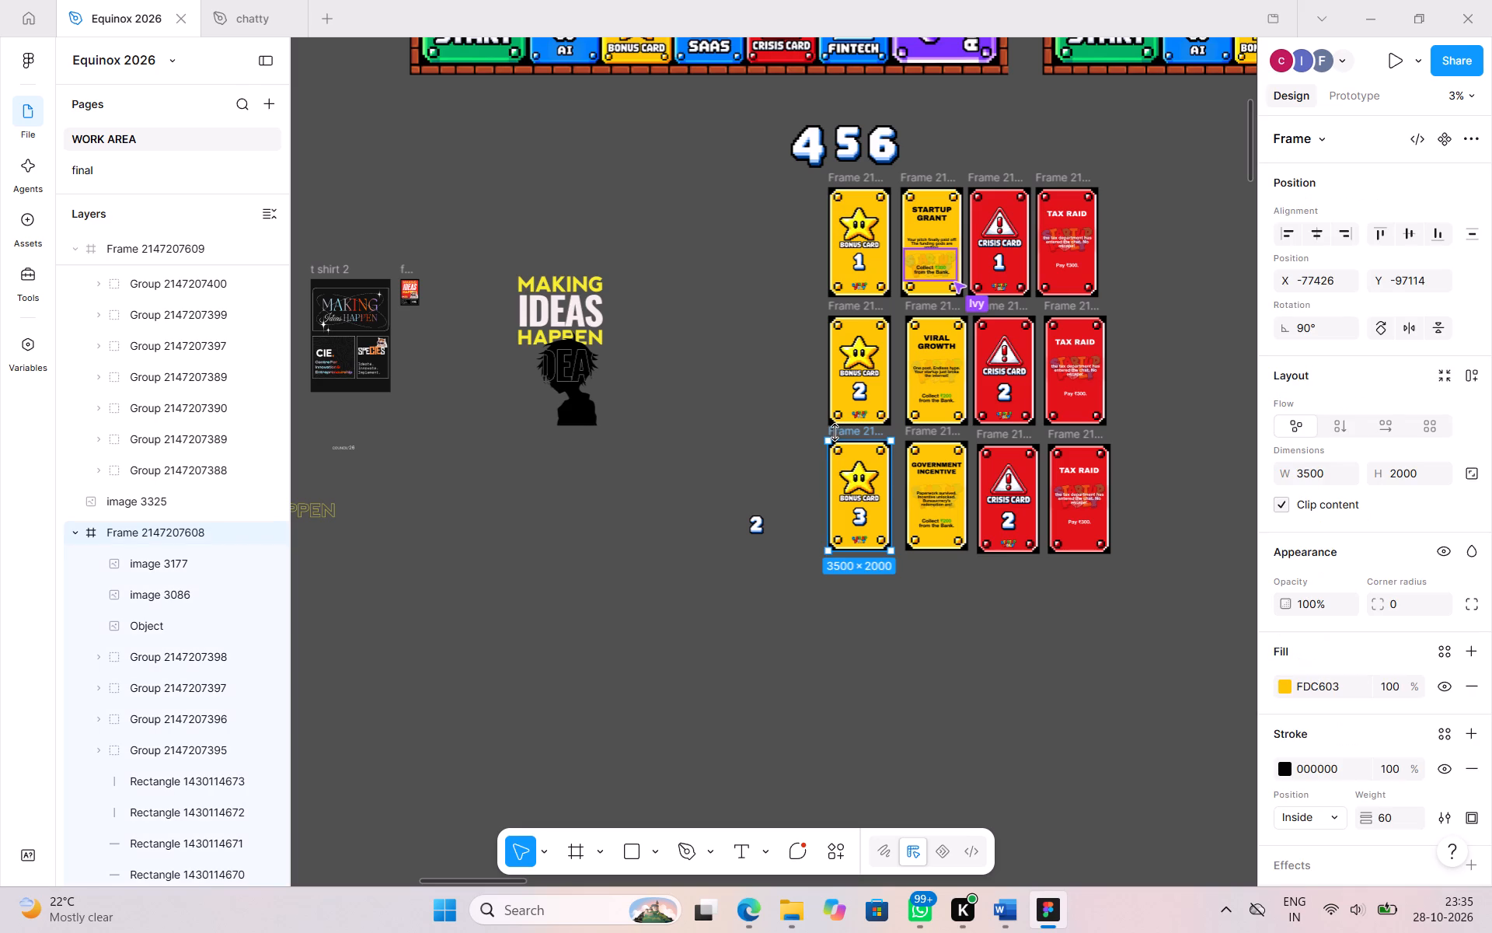
{"action": "left_click", "coordinate": [915, 435], "text": "shift"}
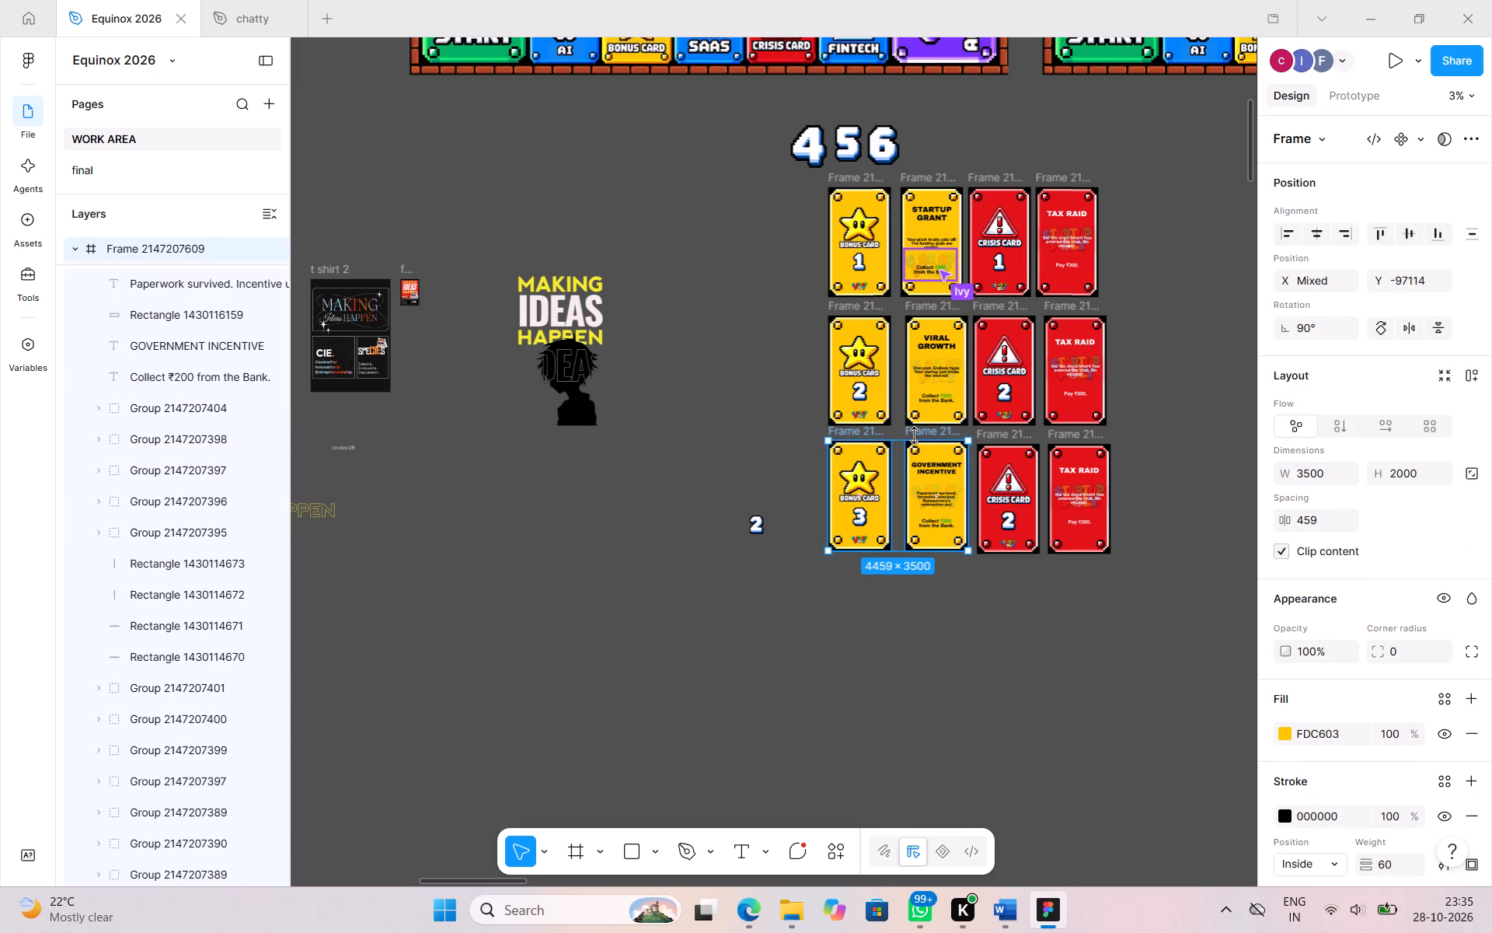
{"action": "key", "text": "ctrl+c"}
{"action": "key", "text": "ctrl+v"}
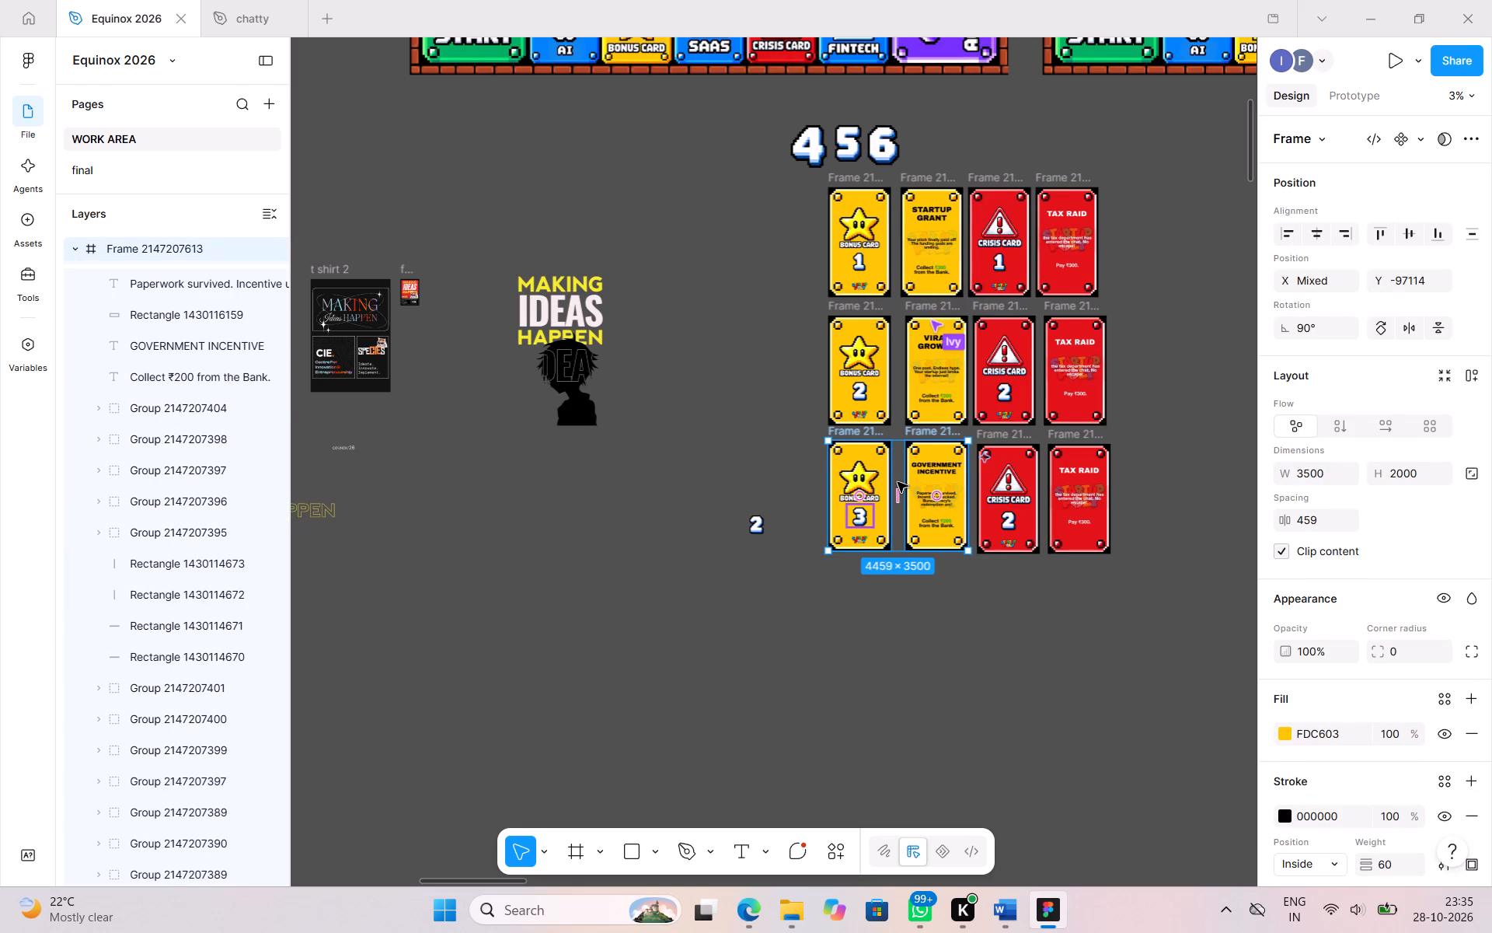
{"action": "left_click_drag", "start_coordinate": [898, 482], "coordinate": [900, 615]}
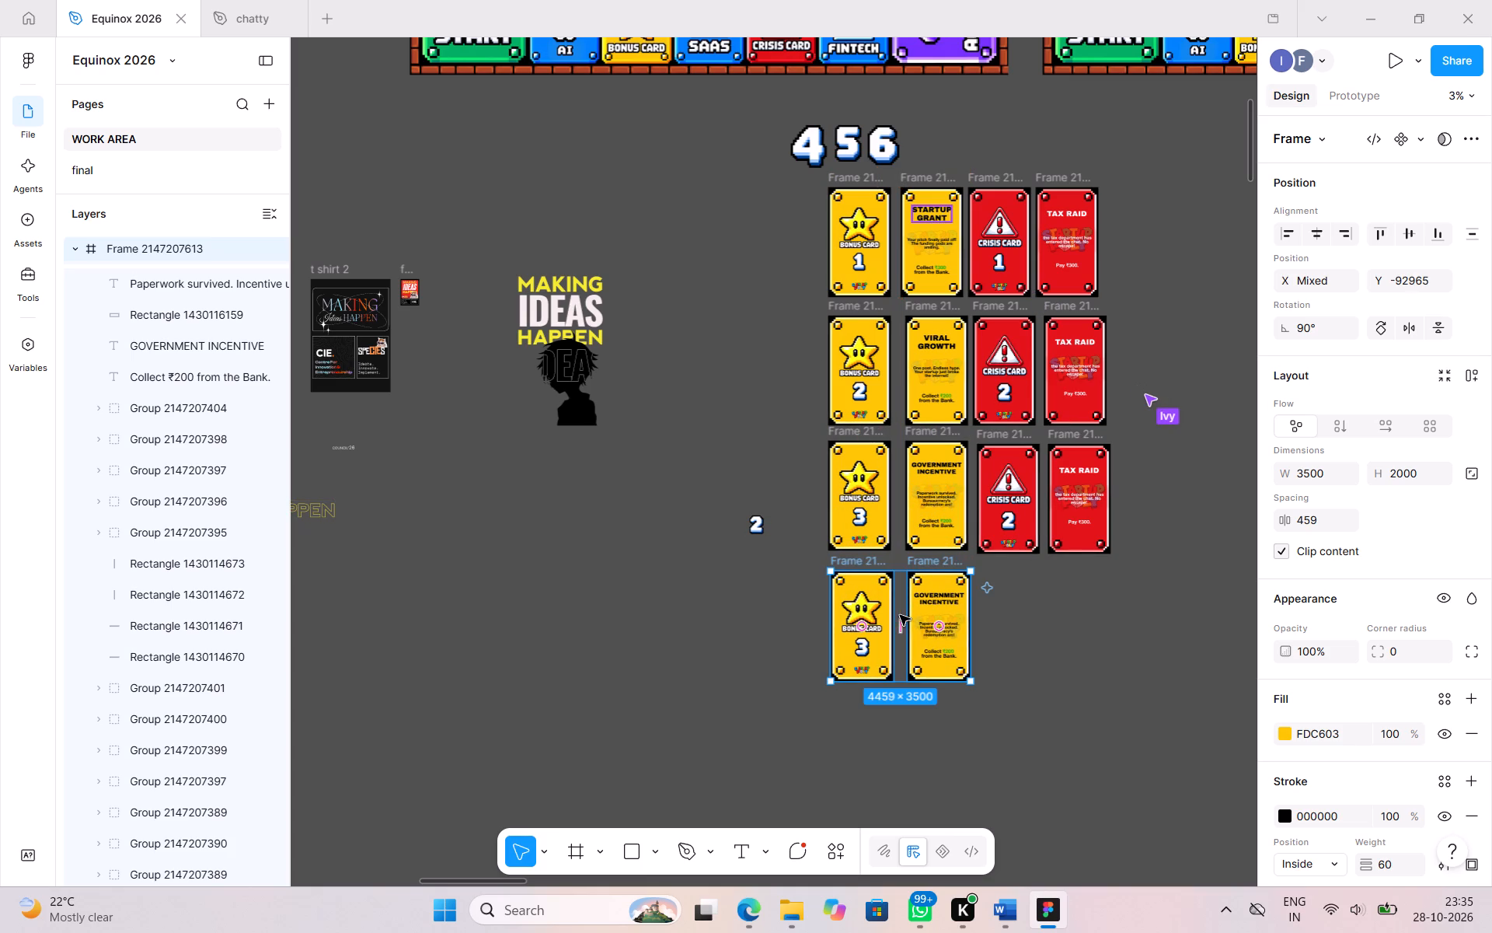
Move the loose numeral 4 image beside the fourth-row bonus card and scale it down proportionally to about 901 × 999.
{"action": "left_click", "coordinate": [807, 165]}
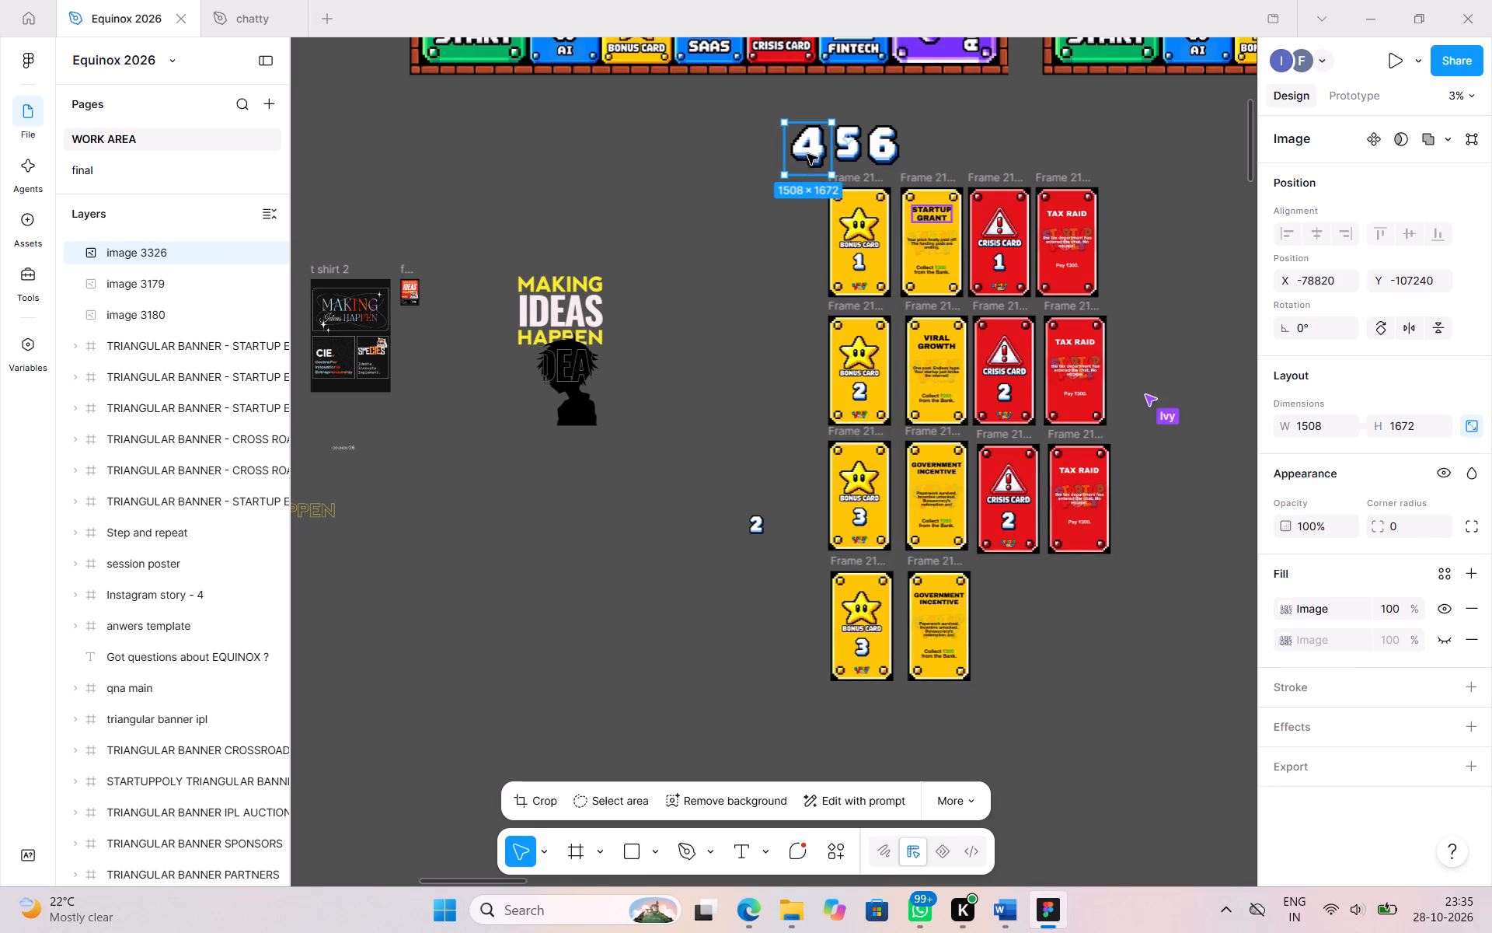
{"action": "left_click_drag", "start_coordinate": [807, 154], "coordinate": [777, 626]}
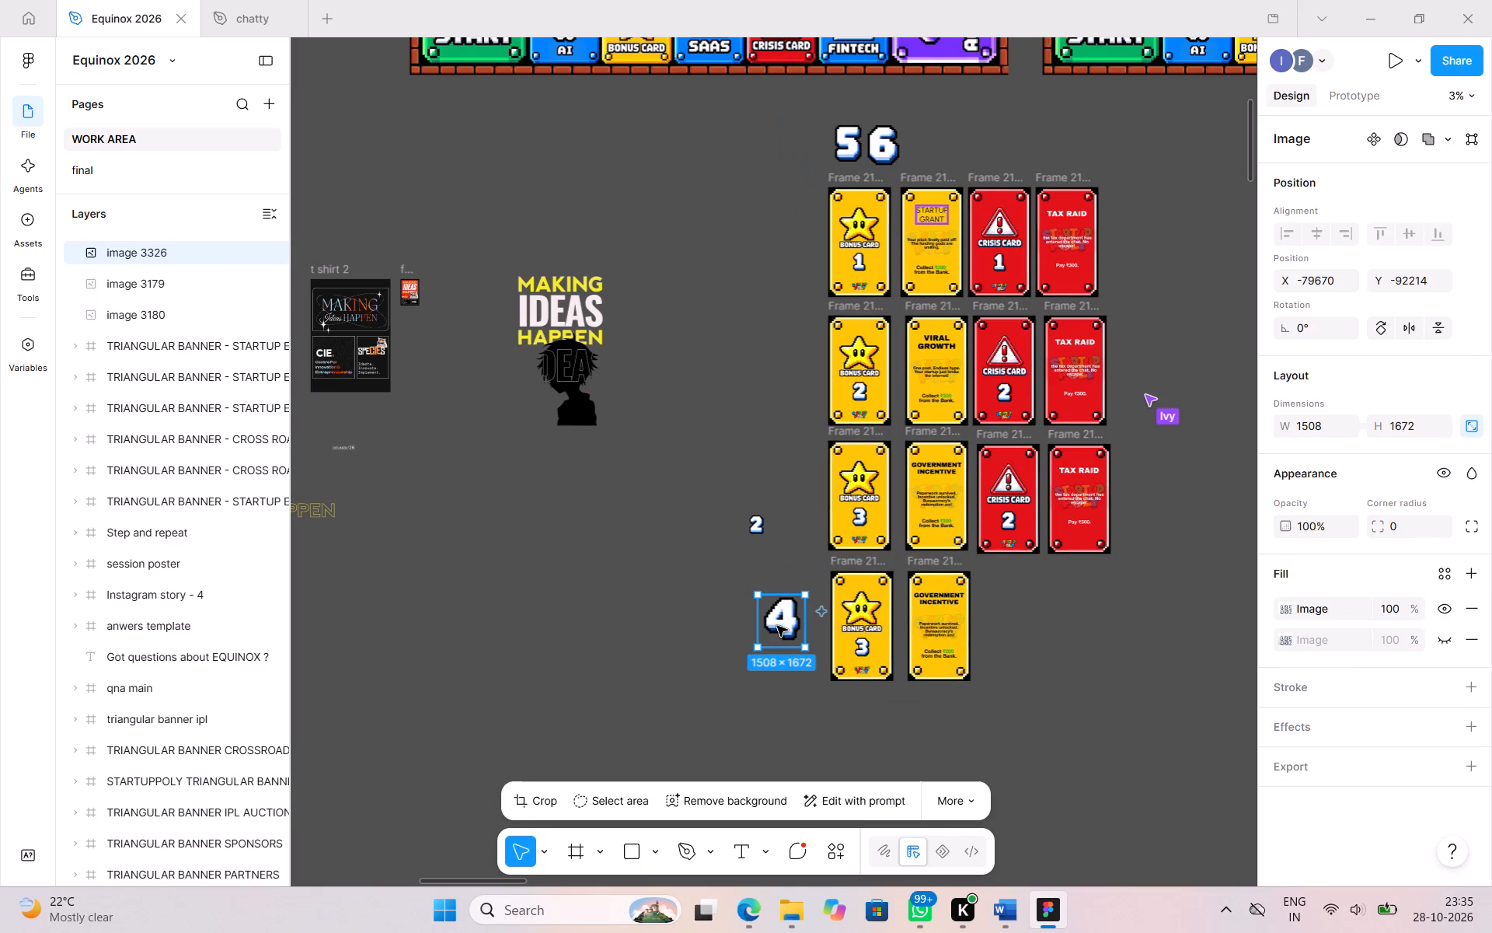
{"action": "left_click_drag", "start_coordinate": [802, 652], "coordinate": [779, 633]}
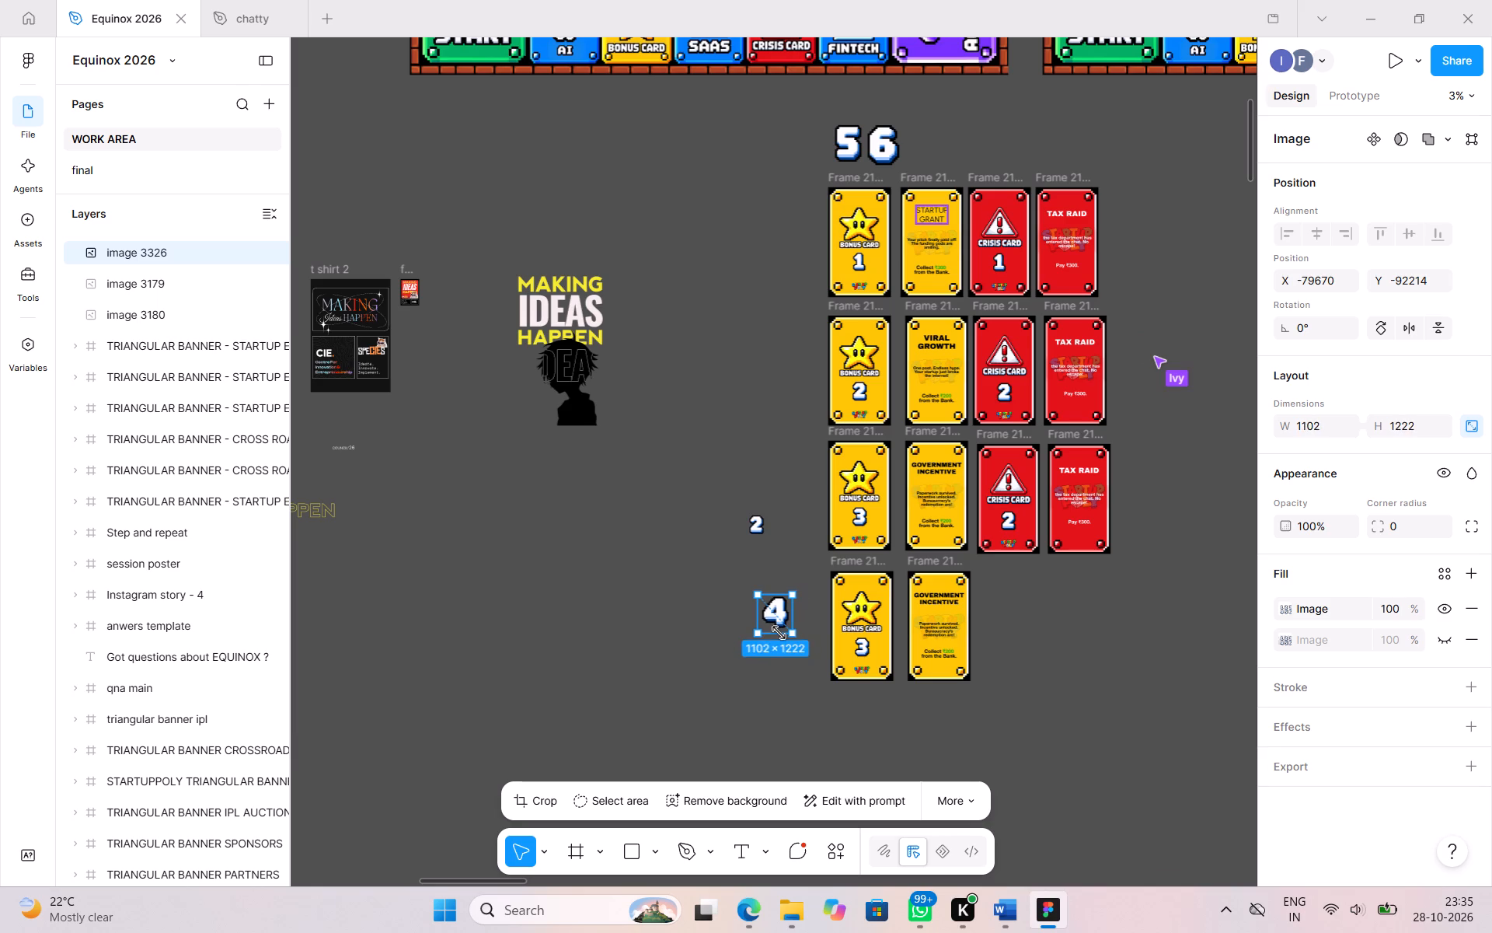
{"action": "left_click_drag", "start_coordinate": [779, 633], "coordinate": [776, 630]}
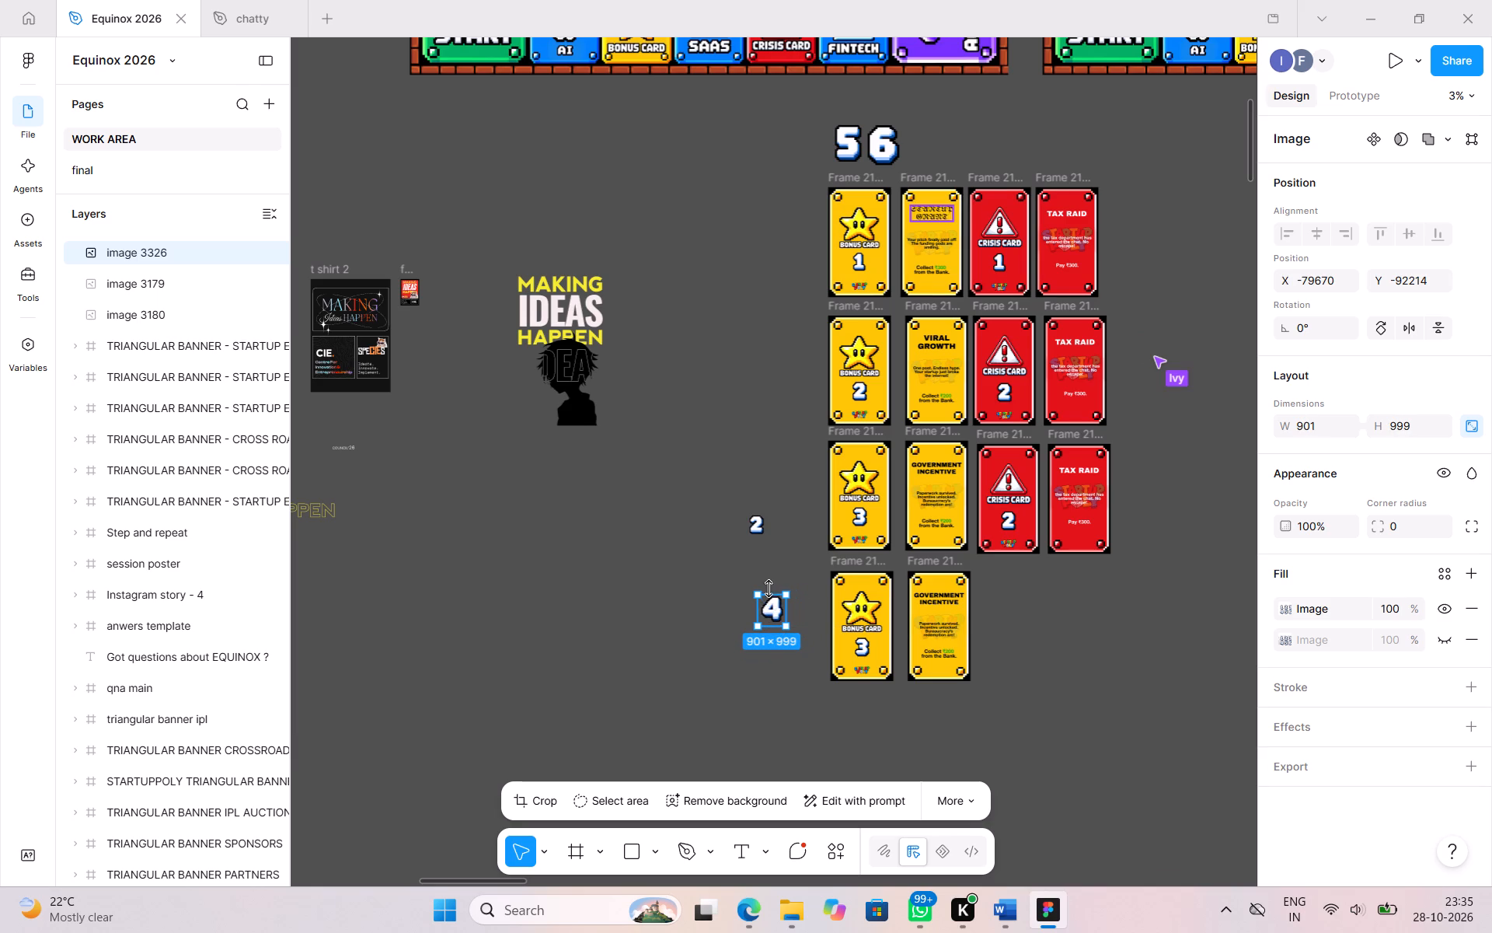
Place the numeral 4 image inside the fourth-row bonus card, beside the numeral 3, and scale it down to about 712 × 789.
{"action": "left_click_drag", "start_coordinate": [770, 606], "coordinate": [861, 643]}
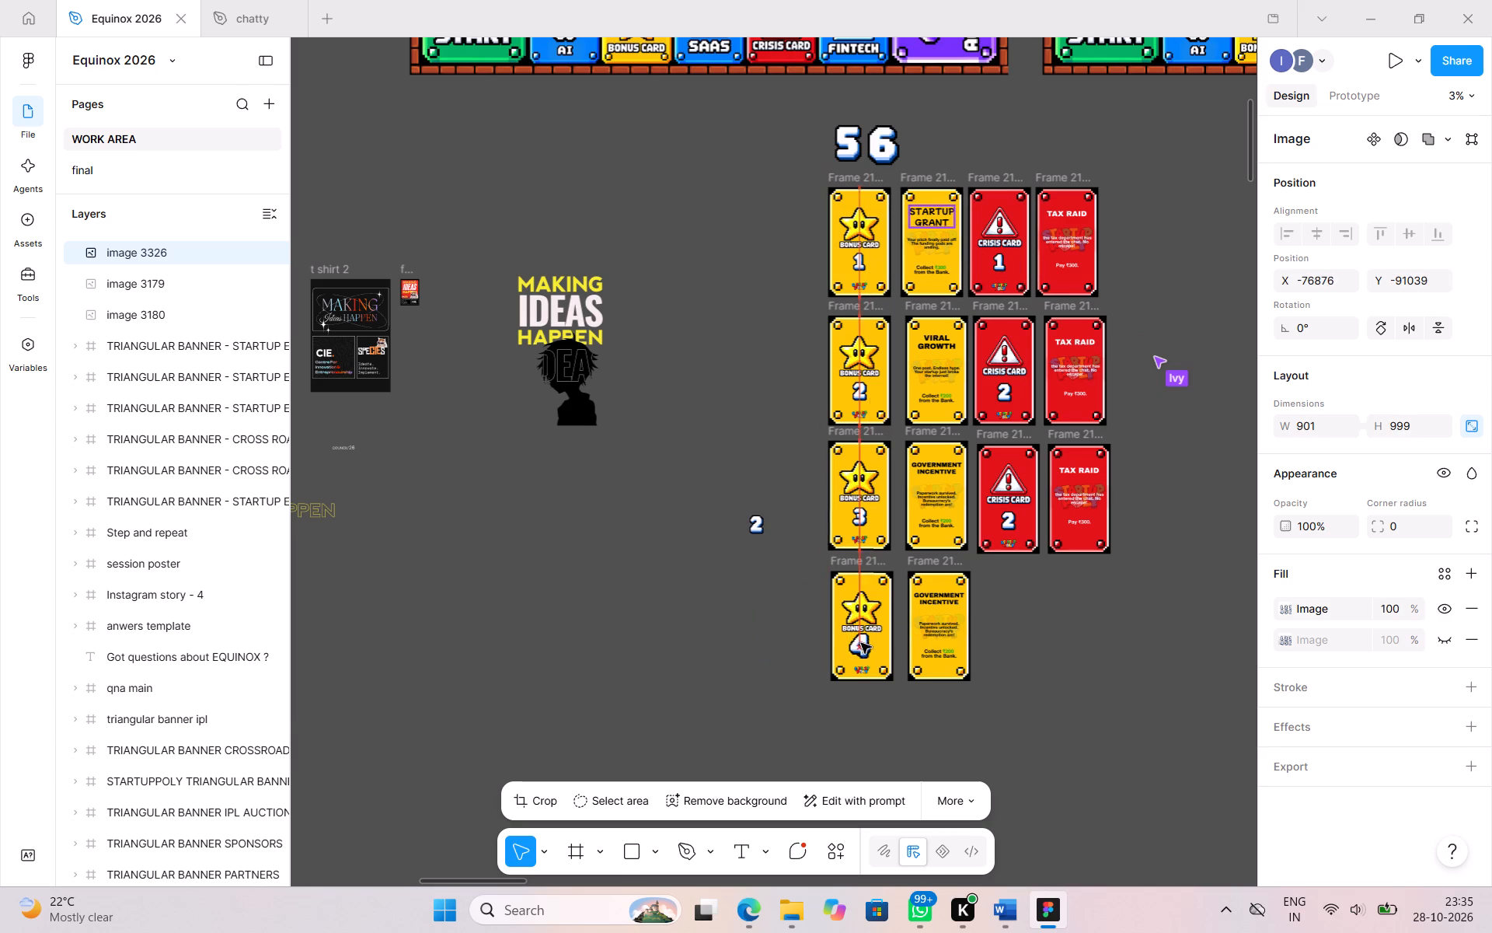
{"action": "left_click_drag", "start_coordinate": [861, 643], "coordinate": [859, 644]}
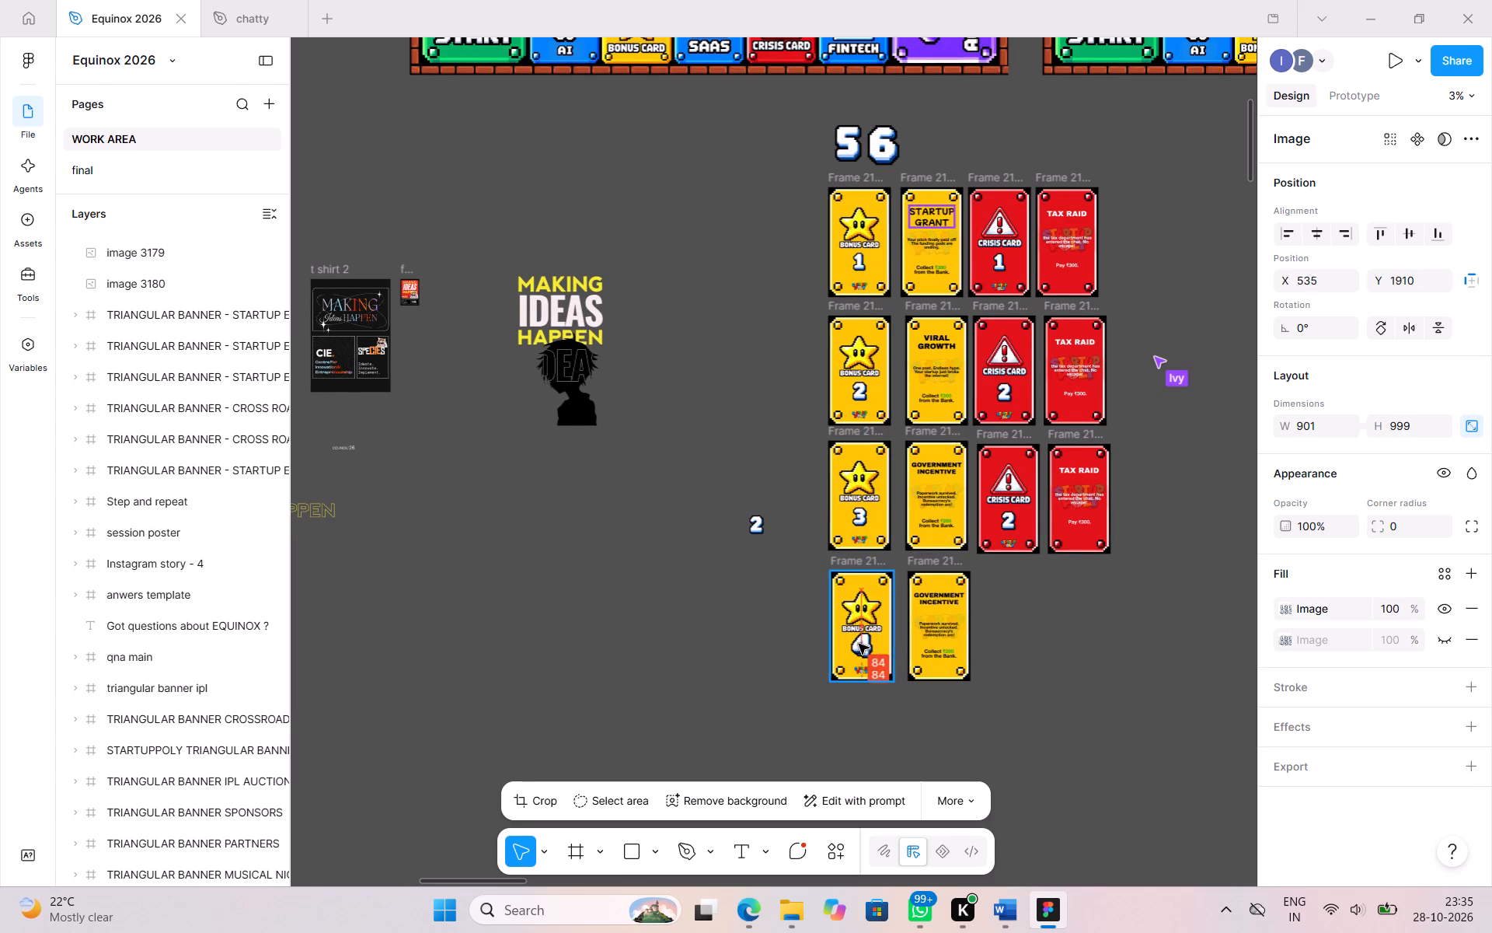
{"action": "left_click_drag", "start_coordinate": [859, 644], "coordinate": [860, 645]}
{"action": "left_click_drag", "start_coordinate": [865, 655], "coordinate": [851, 656]}
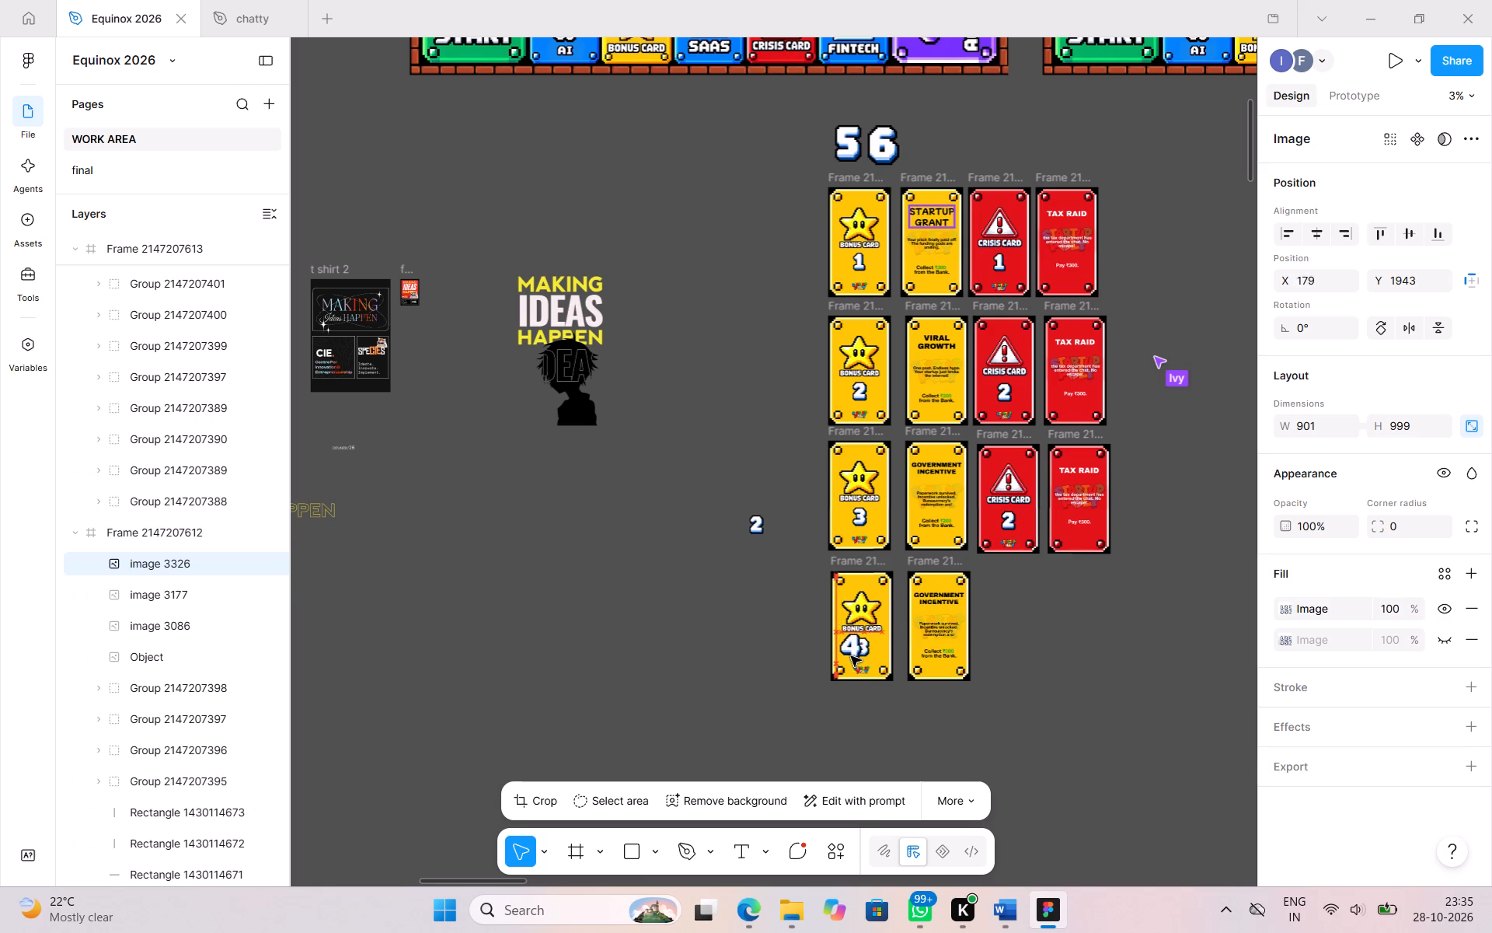
{"action": "left_click_drag", "start_coordinate": [851, 656], "coordinate": [848, 656]}
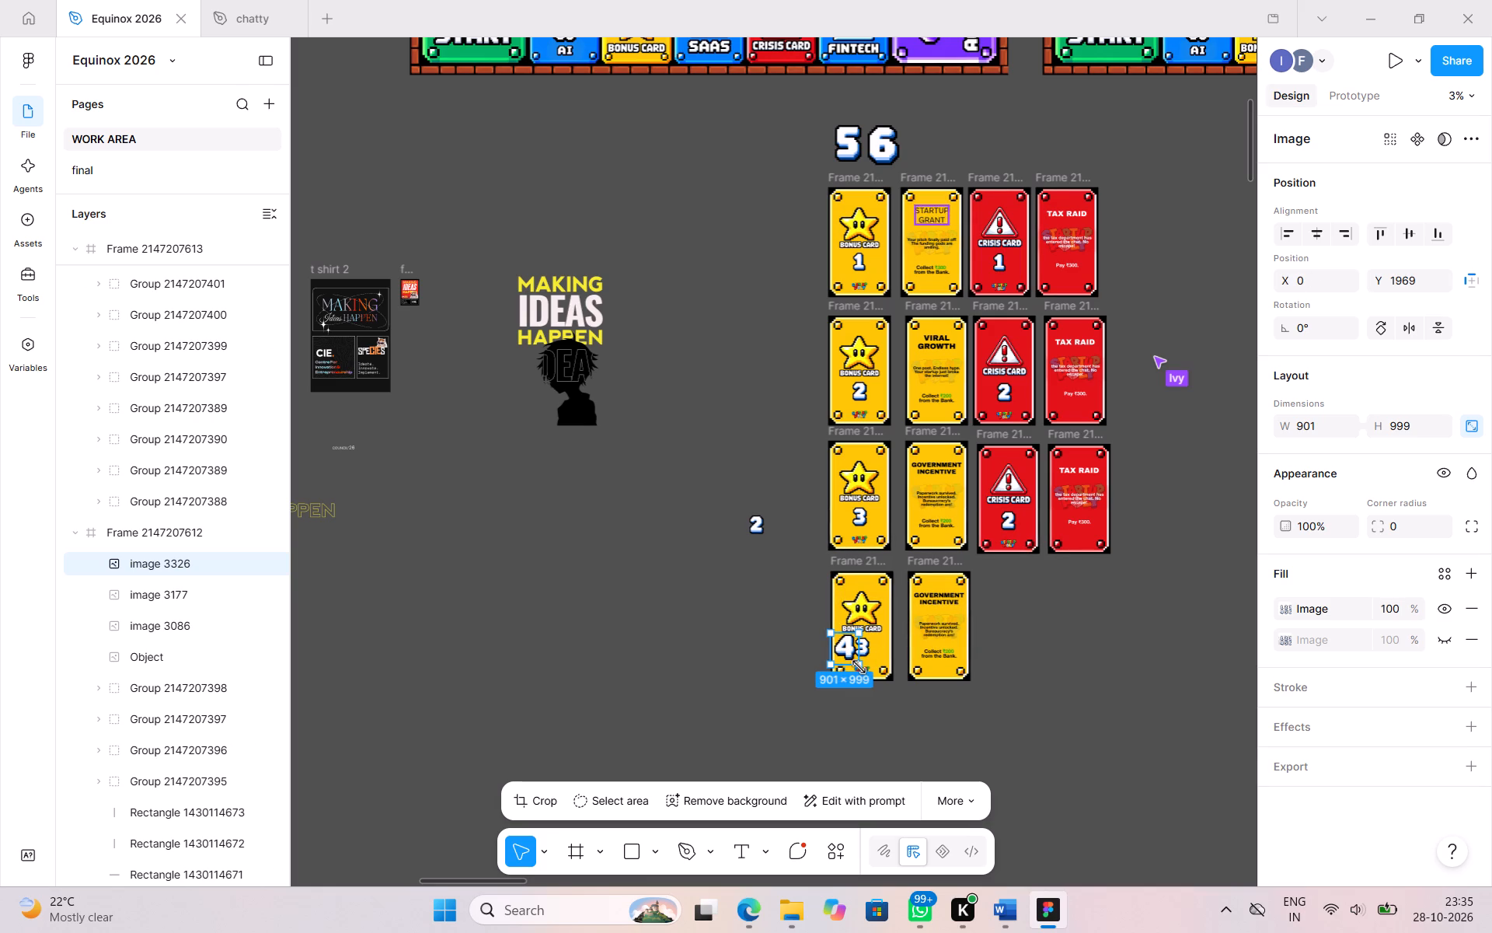
{"action": "left_click_drag", "start_coordinate": [859, 667], "coordinate": [843, 658]}
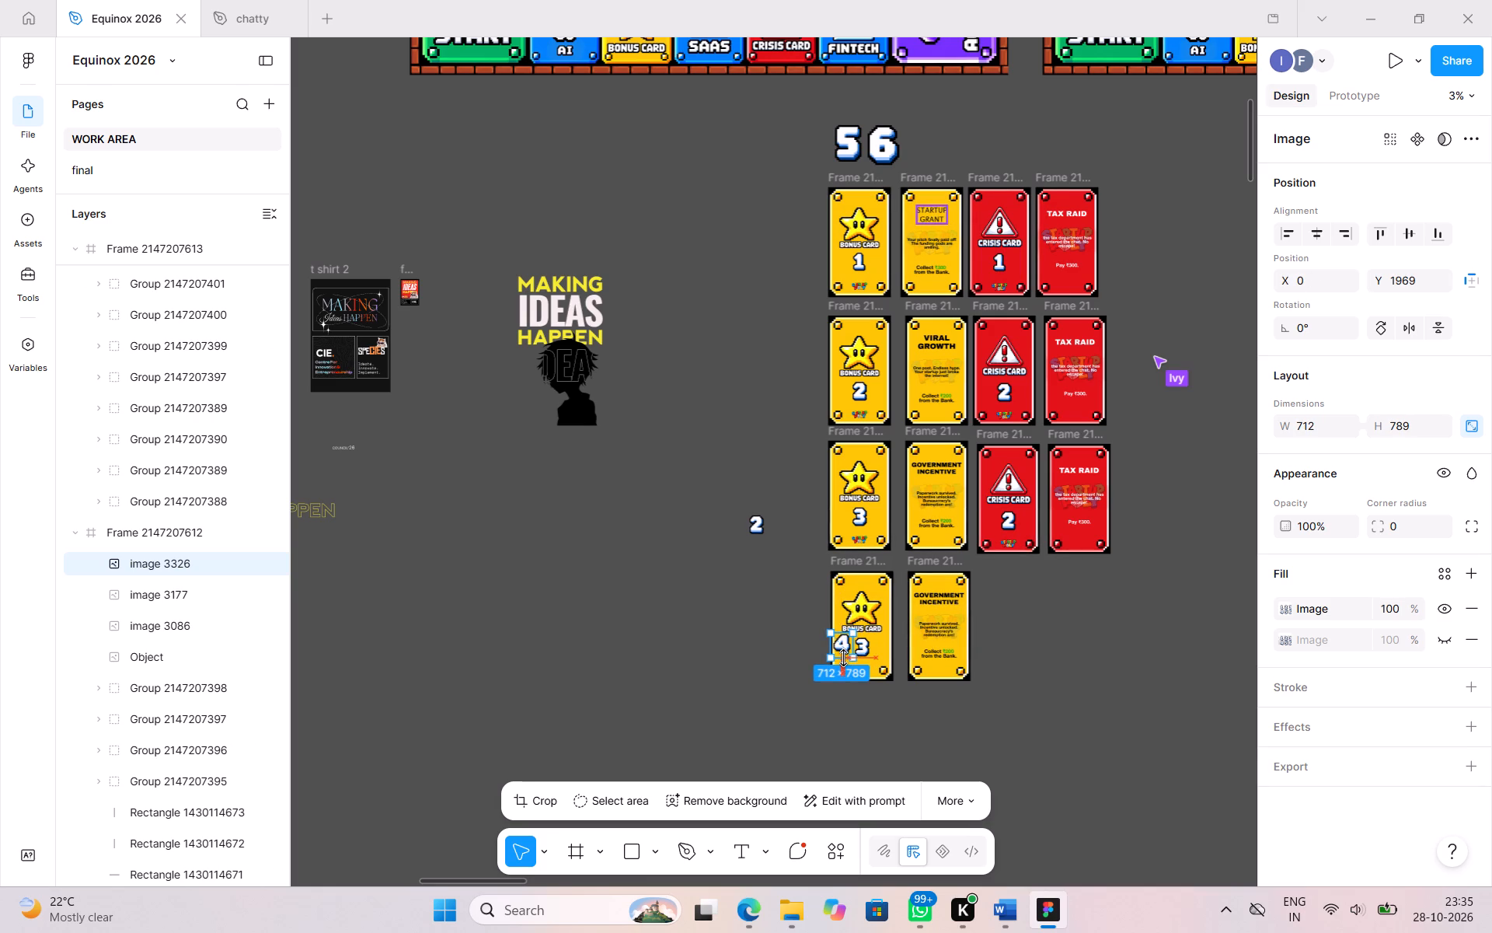
Position the numeral 4 image at about X 49, Y 2085 so the digit's top is level with the numeral 3.
{"action": "scroll", "coordinate": [864, 655], "scroll_direction": "down", "scroll_amount": 1}
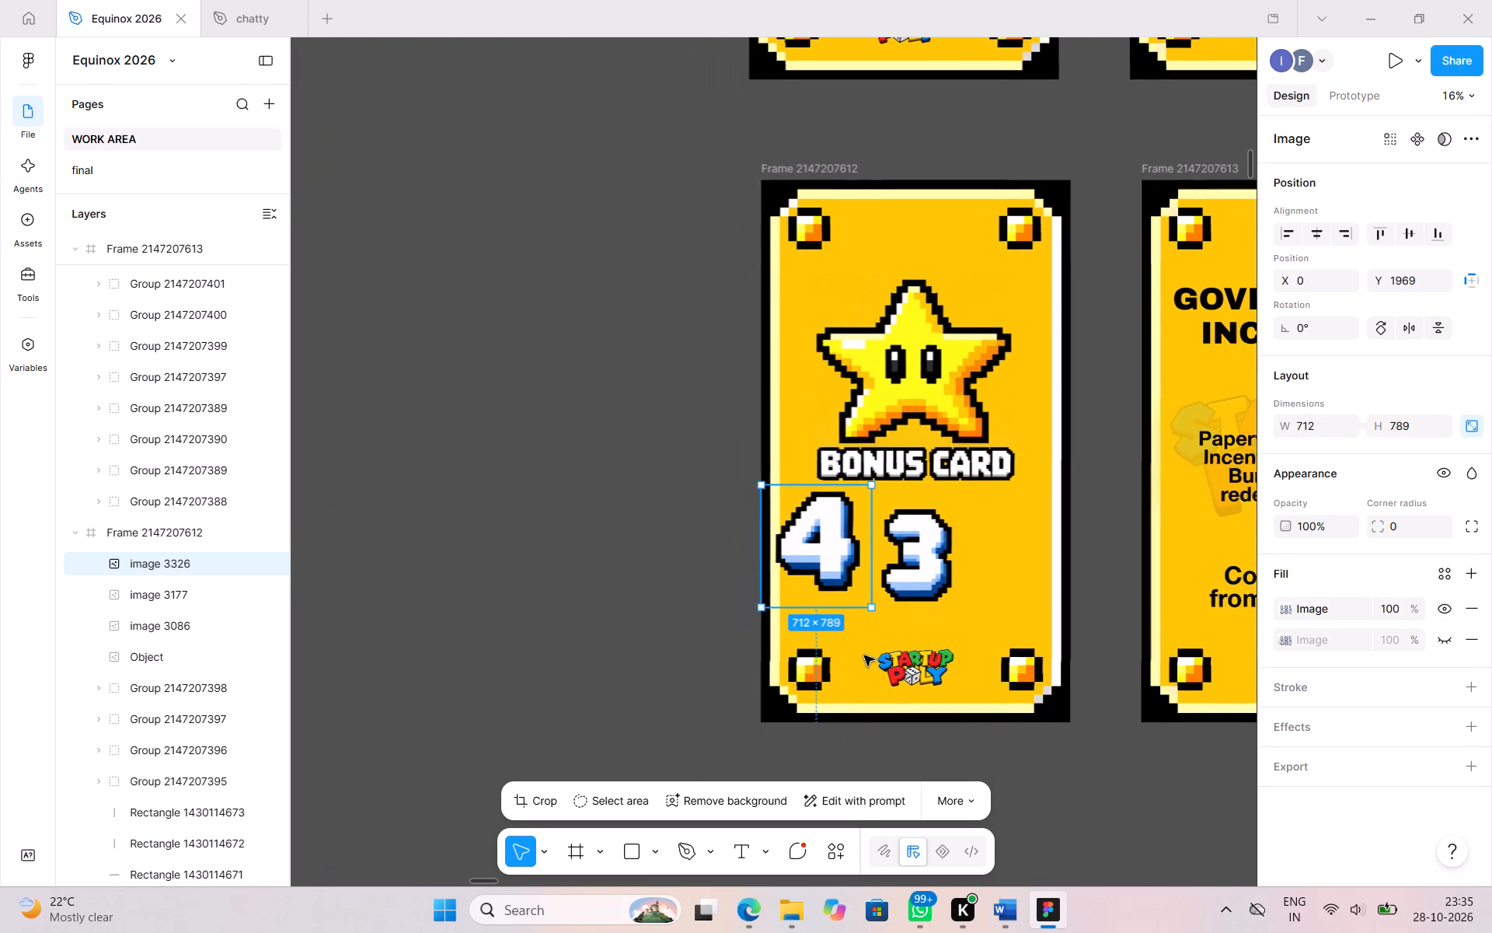
{"action": "left_click_drag", "start_coordinate": [824, 549], "coordinate": [828, 562]}
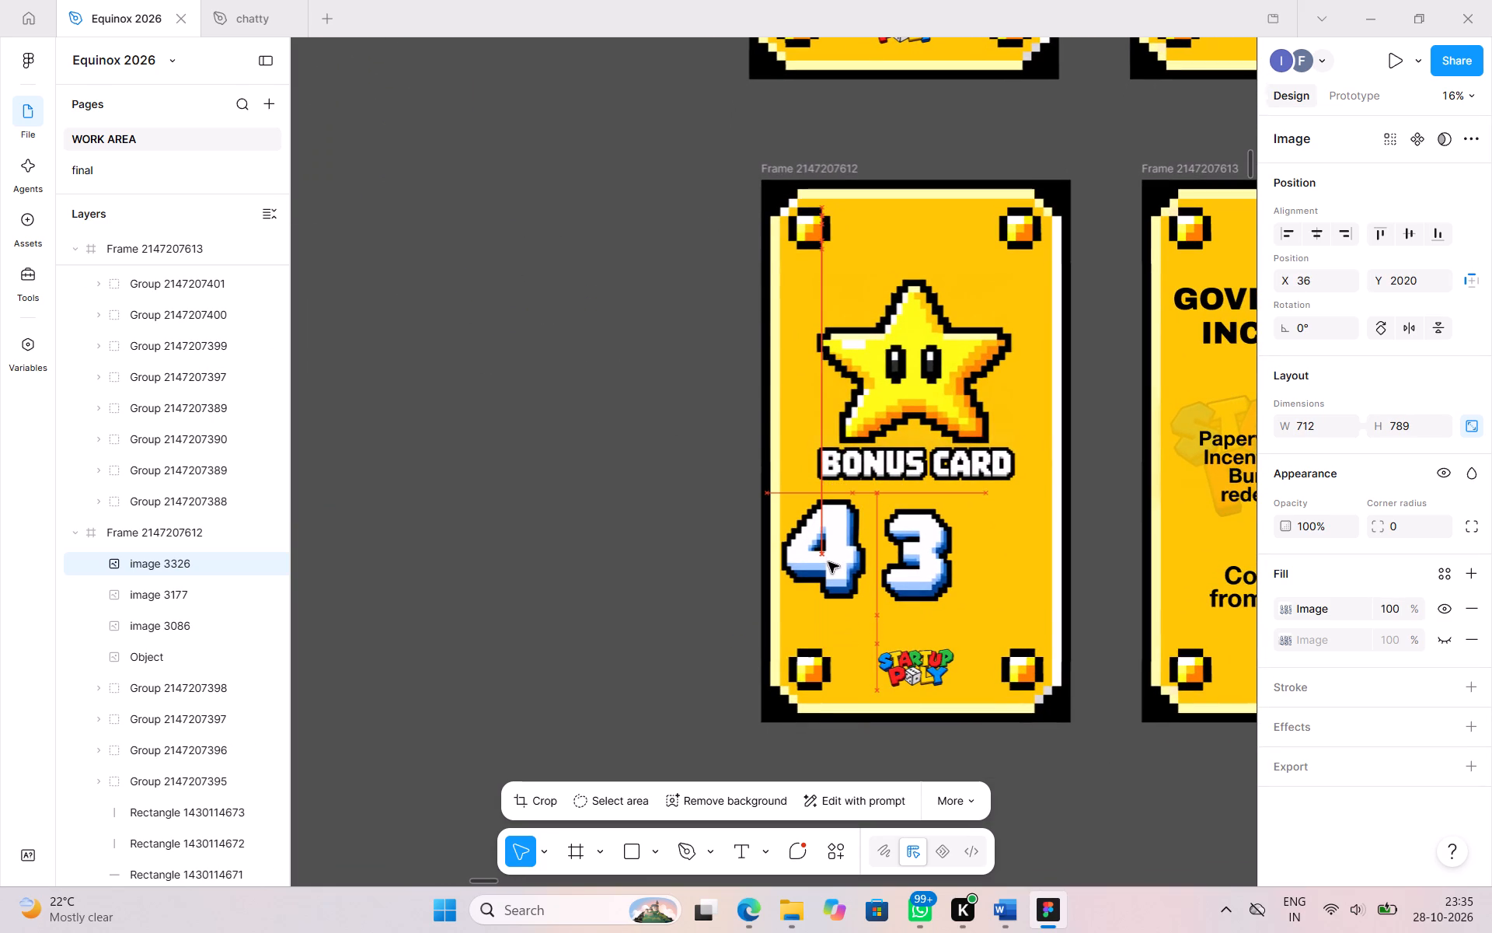
{"action": "left_click_drag", "start_coordinate": [828, 562], "coordinate": [828, 564]}
{"action": "key", "text": "Right"}
{"action": "key", "text": "Right"}
{"action": "key", "text": "Right"}
{"action": "key", "text": "Right"}
{"action": "key", "text": "Right"}
{"action": "key", "text": "Right"}
{"action": "key", "text": "Right"}
{"action": "key", "text": "Right"}
{"action": "key", "text": "Right"}
{"action": "key", "text": "Right"}
{"action": "key", "text": "Right"}
{"action": "key", "text": "Right"}
{"action": "key", "text": "Right"}
{"action": "key", "text": "Right"}
{"action": "key", "text": "Right"}
{"action": "key", "text": "Right"}
{"action": "key", "text": "Right"}
{"action": "key", "text": "Right"}
{"action": "key", "text": "Right"}
{"action": "key", "text": "Right"}
{"action": "key", "text": "Right"}
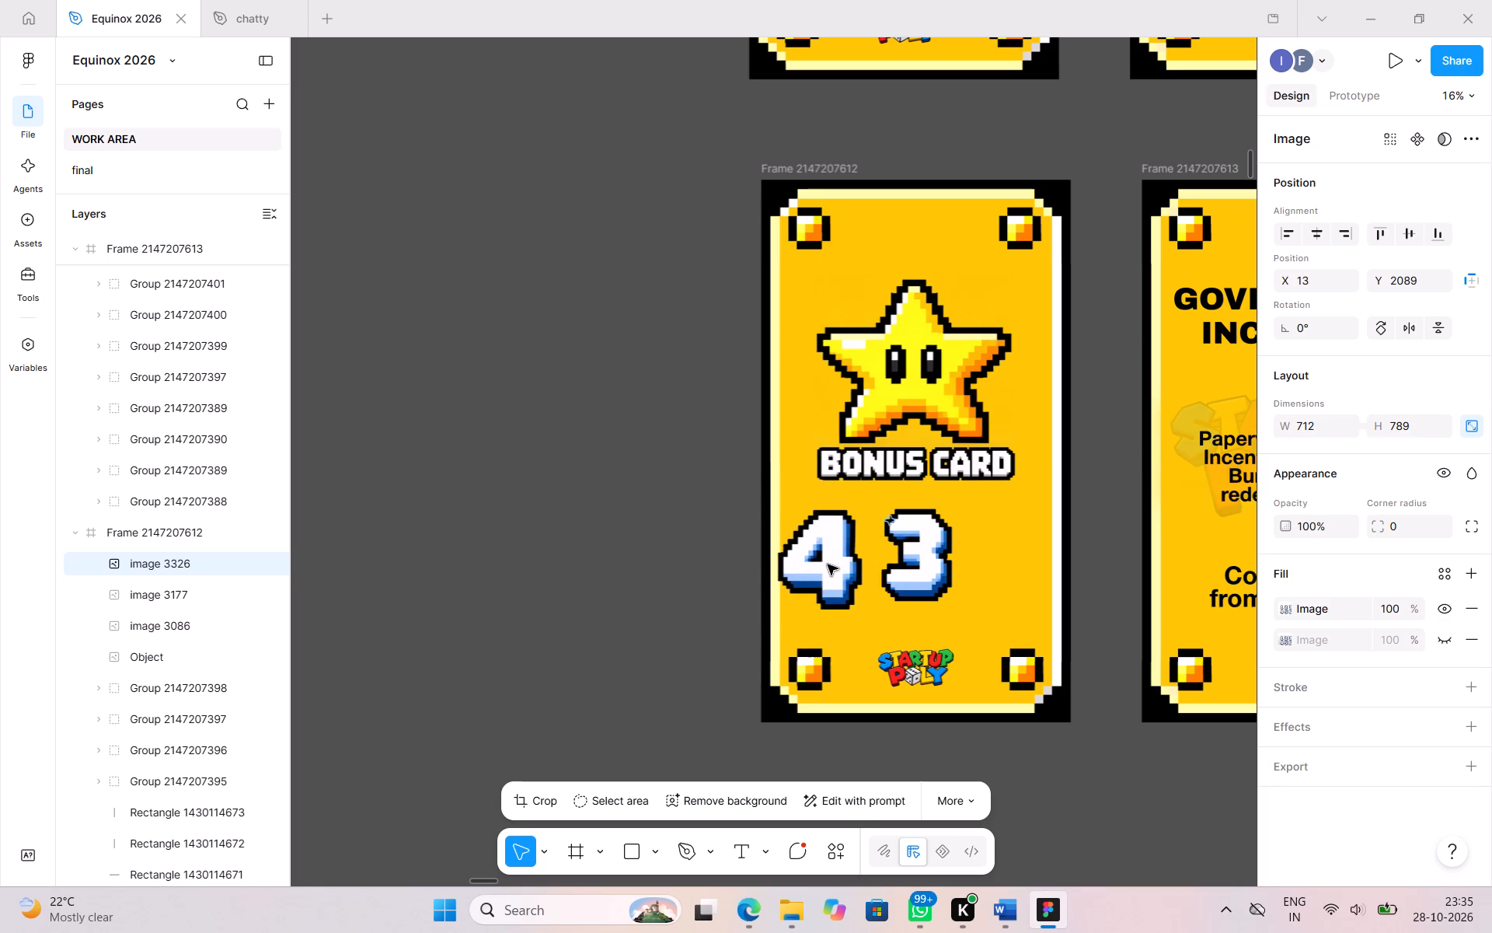
{"action": "key", "text": "Up"}
{"action": "key", "text": "Up"}
{"action": "key", "text": "Right"}
{"action": "key", "text": "Right"}
{"action": "key", "text": "Right"}
{"action": "key", "text": "Right"}
{"action": "key", "text": "Right"}
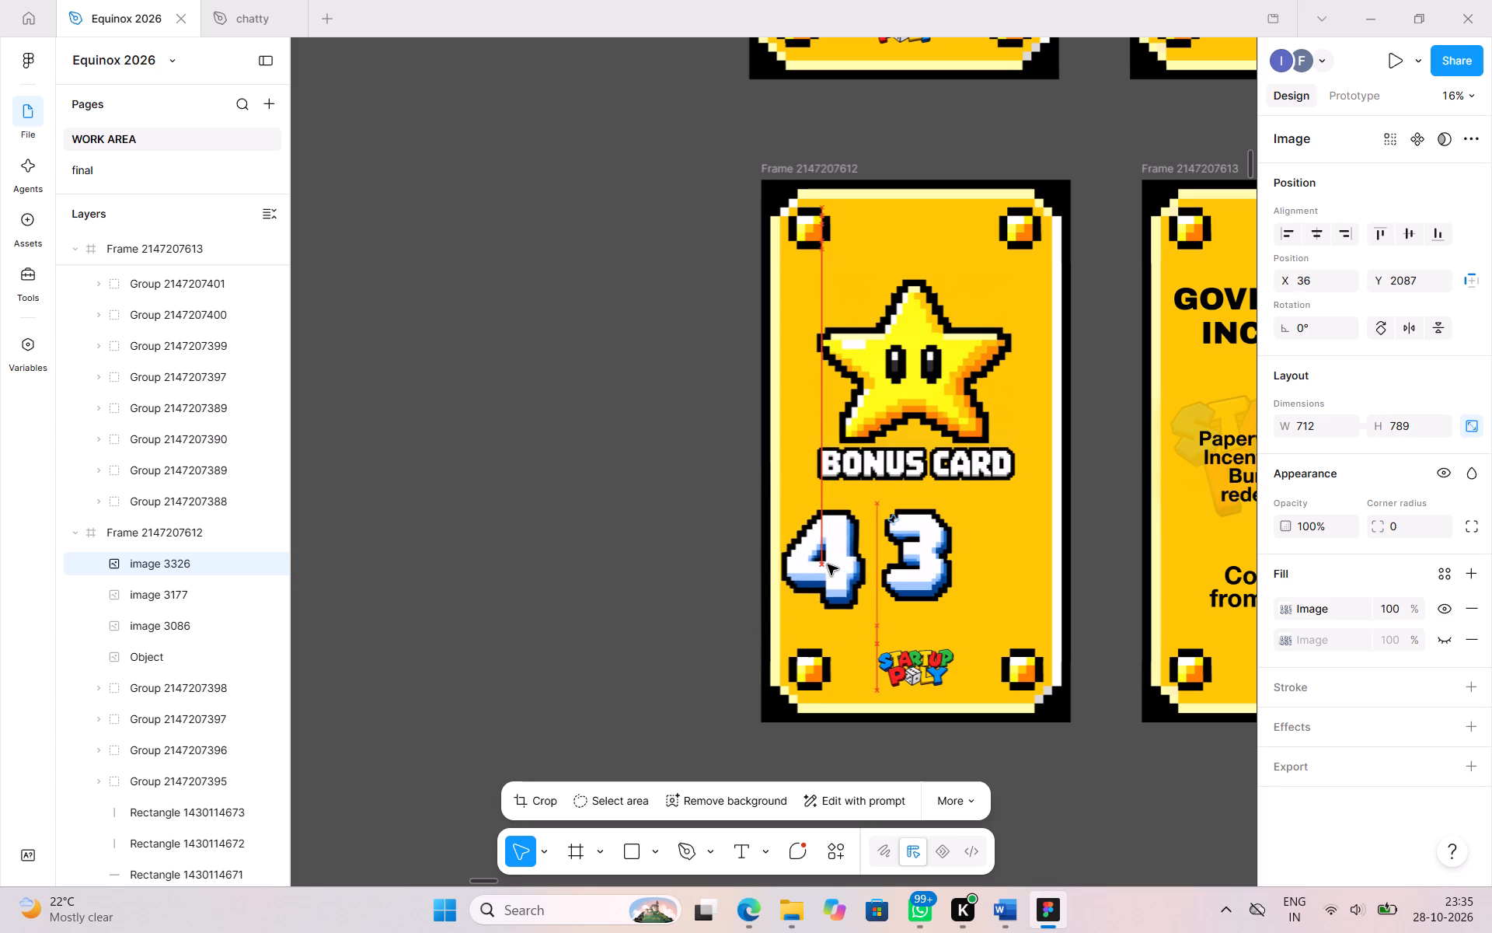
{"action": "key", "text": "Up"}
{"action": "key", "text": "Up"}
{"action": "key", "text": "Right"}
{"action": "key", "text": "Right"}
{"action": "key", "text": "Right"}
{"action": "key", "text": "Right"}
{"action": "key", "text": "Right"}
{"action": "key", "text": "Right"}
{"action": "key", "text": "Right"}
{"action": "key", "text": "Right"}
{"action": "key", "text": "Right"}
{"action": "key", "text": "Right"}
{"action": "key", "text": "Right"}
{"action": "key", "text": "Right"}
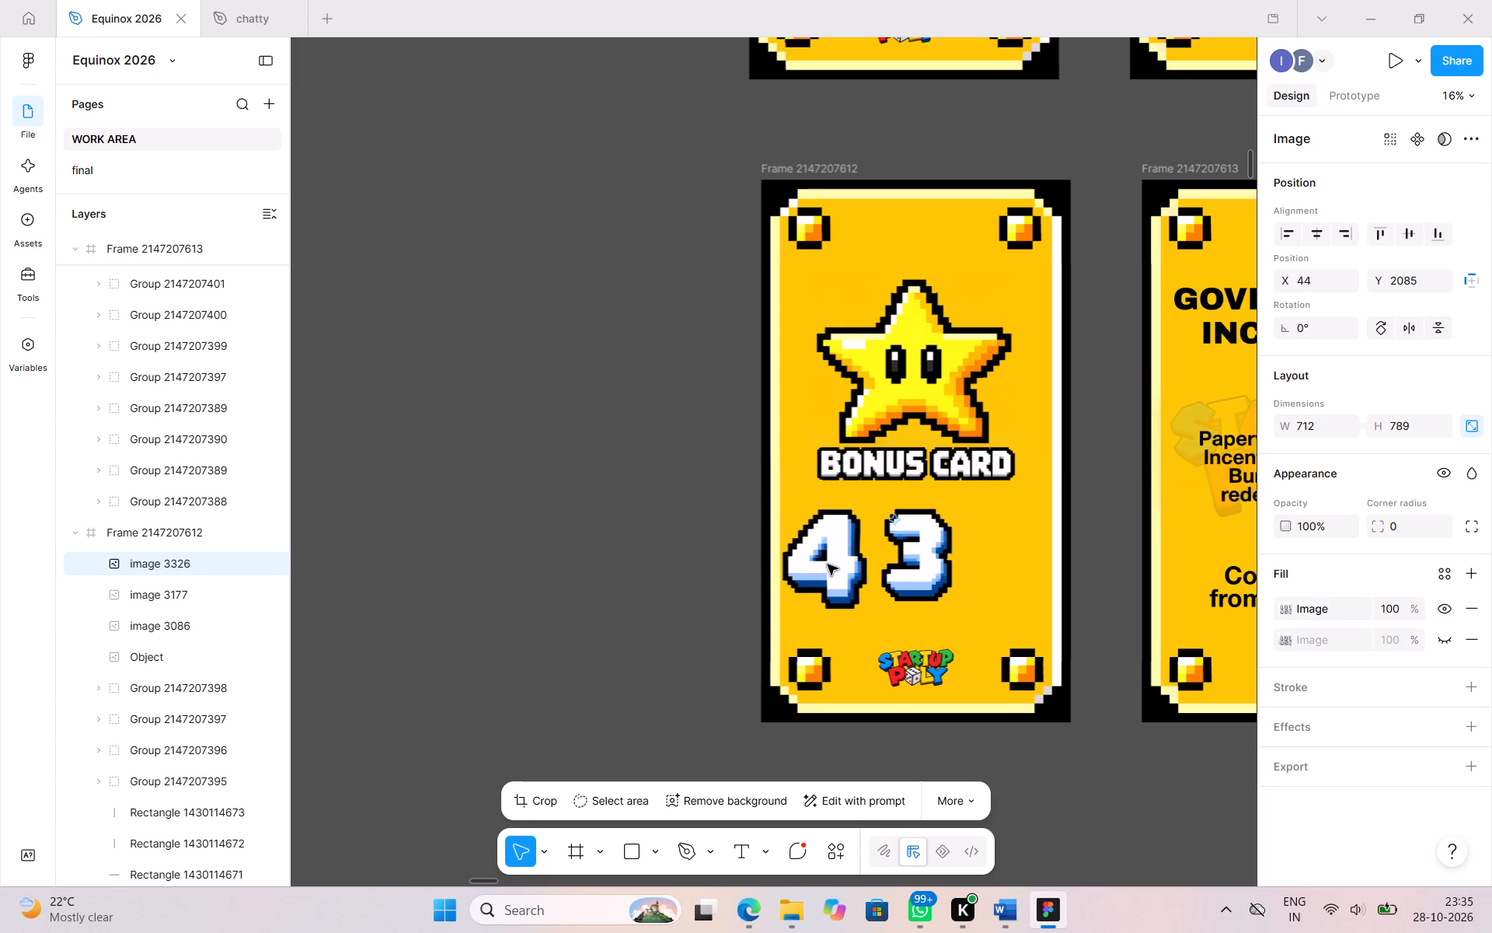
Scale the numeral 4 image to about 655 × 726 to match the numeral 3's height and shift it to X 117, Y 2088.
{"action": "left_click", "coordinate": [841, 574]}
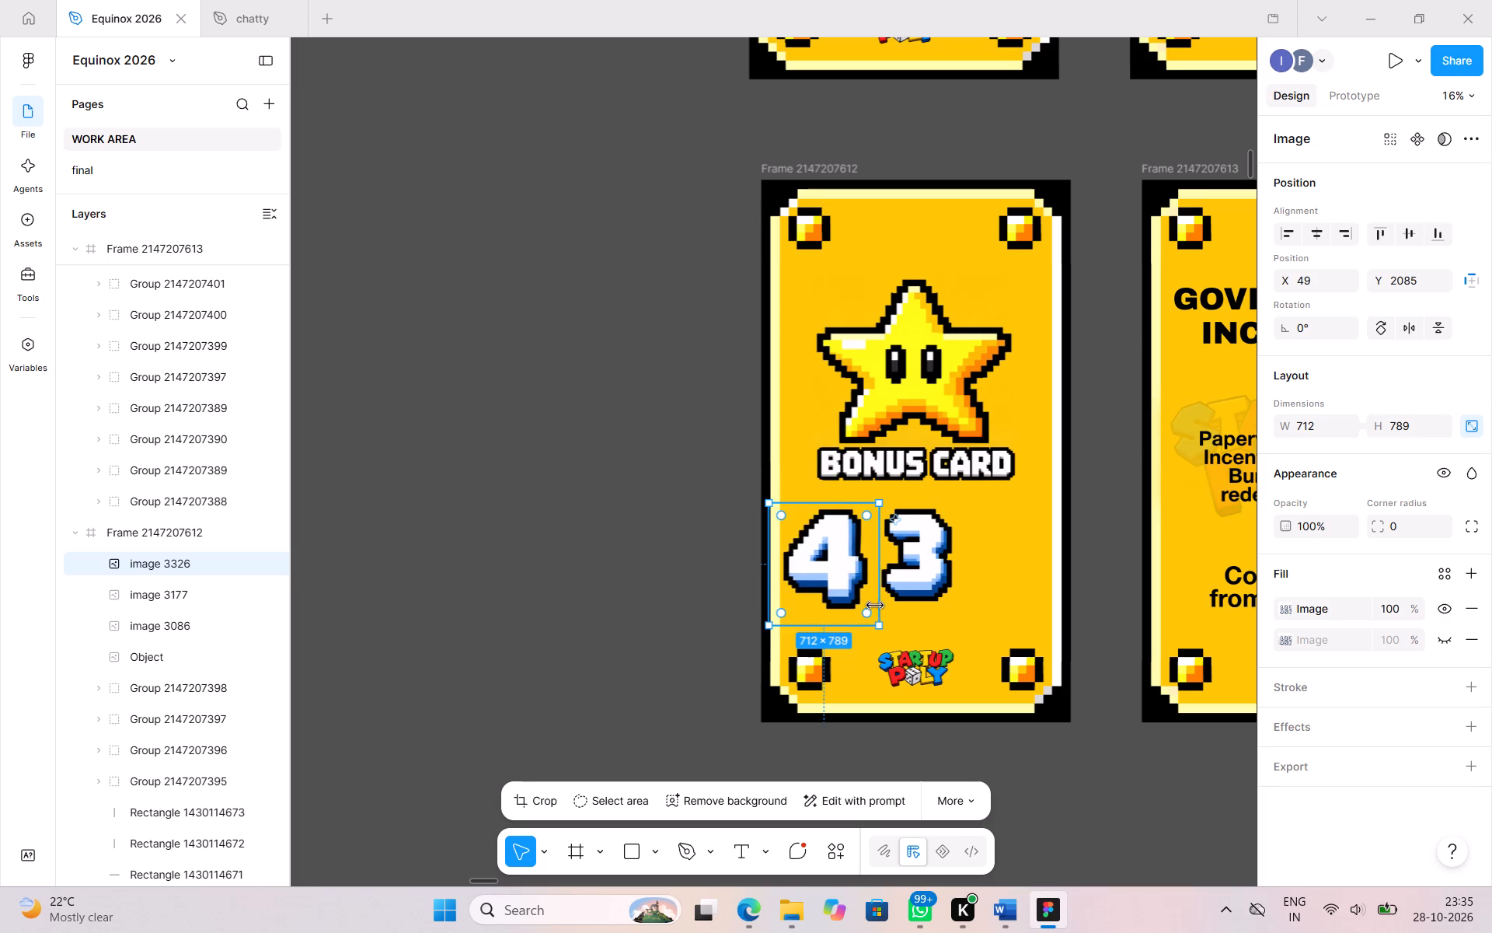
{"action": "left_click_drag", "start_coordinate": [877, 626], "coordinate": [870, 618]}
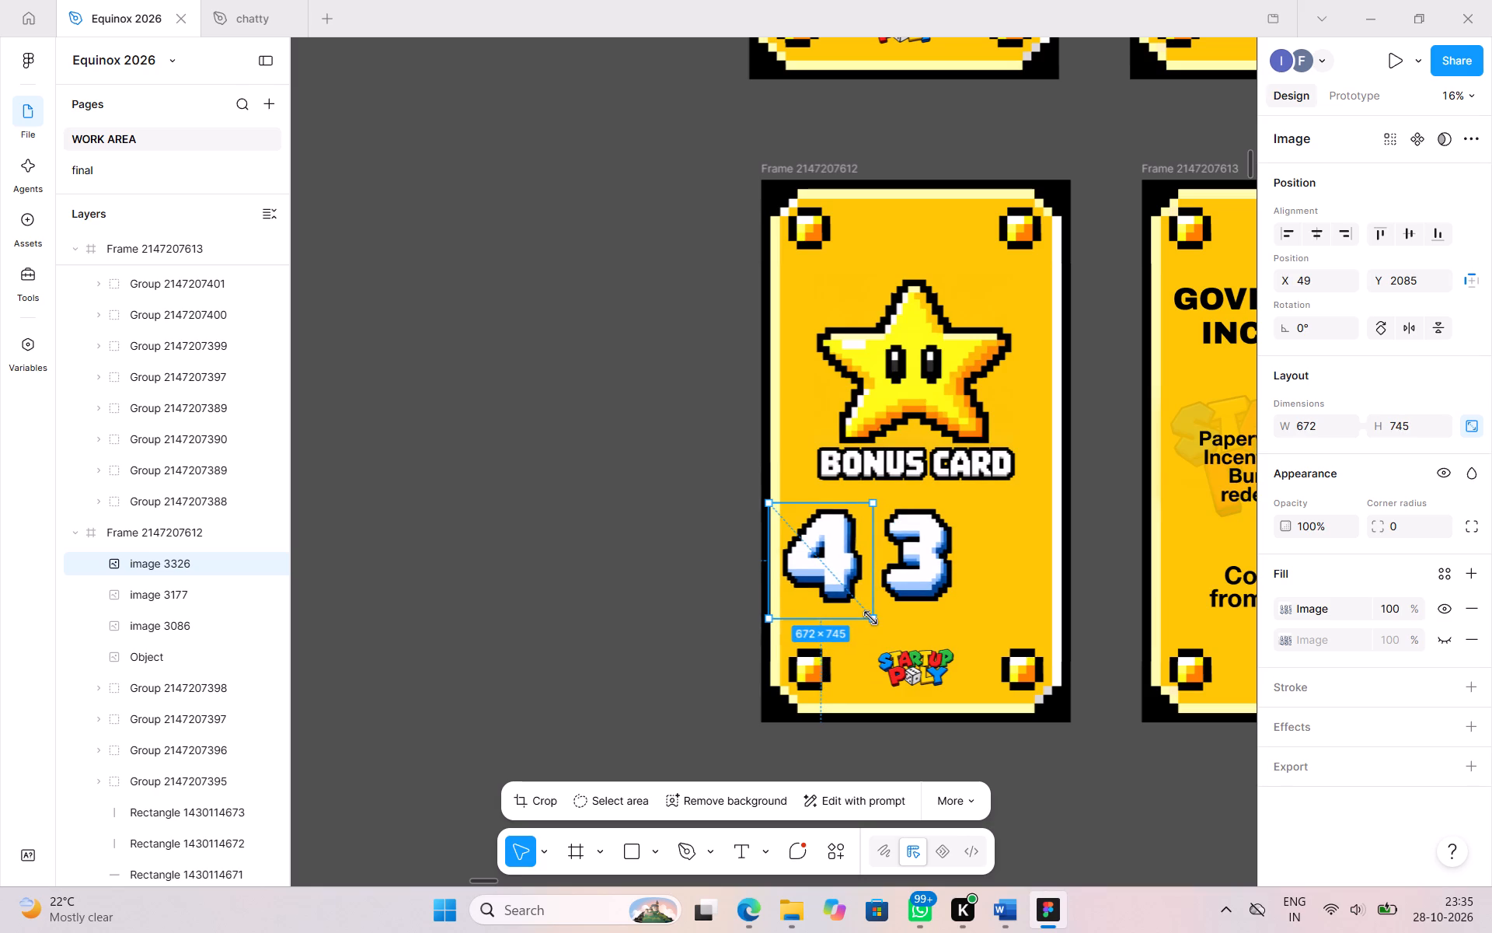
{"action": "left_click_drag", "start_coordinate": [870, 618], "coordinate": [869, 615]}
{"action": "key", "text": "Down"}
{"action": "key", "text": "Down"}
{"action": "key", "text": "Down"}
{"action": "key", "text": "Right"}
{"action": "key", "text": "Right"}
{"action": "key", "text": "Right"}
{"action": "key", "text": "Right"}
{"action": "key", "text": "Right"}
{"action": "key", "text": "Right"}
{"action": "key", "text": "Right"}
{"action": "key", "text": "Right"}
{"action": "key", "text": "Right"}
{"action": "key", "text": "Right"}
{"action": "key", "text": "Right"}
{"action": "key", "text": "Right"}
{"action": "key", "text": "Right"}
{"action": "key", "text": "Right"}
{"action": "key", "text": "Right"}
{"action": "key", "text": "Right"}
{"action": "key", "text": "Right"}
{"action": "key", "text": "Right"}
{"action": "key", "text": "Right"}
{"action": "key", "text": "Right"}
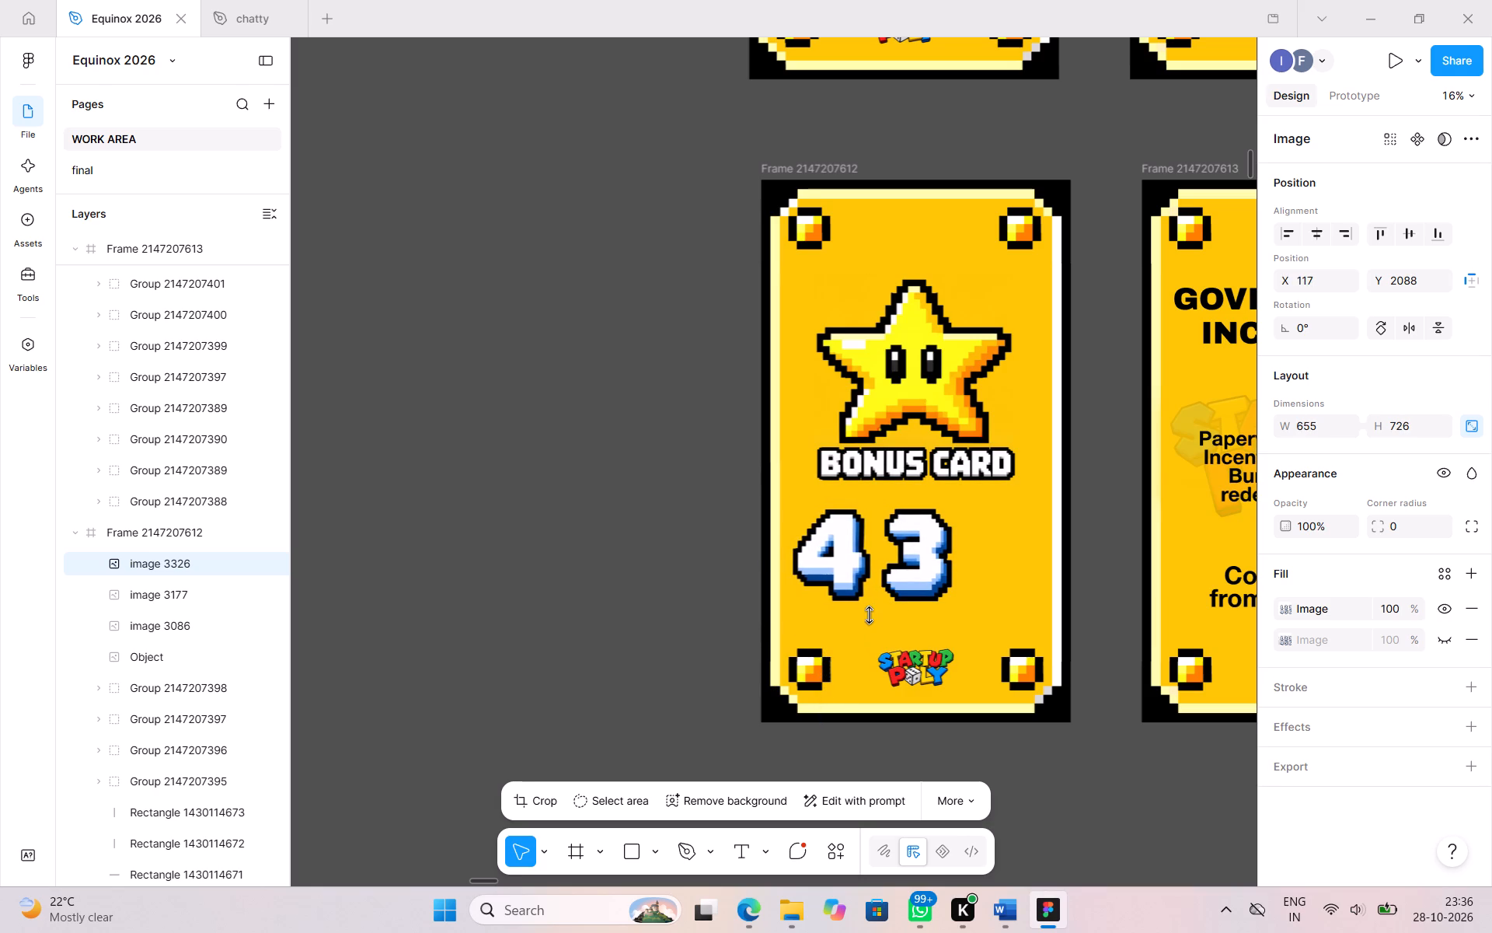
Remove the numeral 3 image from the fourth-row bonus card and align the numeral 4 image to the card's horizontal centre.
{"action": "left_click", "coordinate": [922, 587]}
{"action": "key", "text": "ctrl+x"}
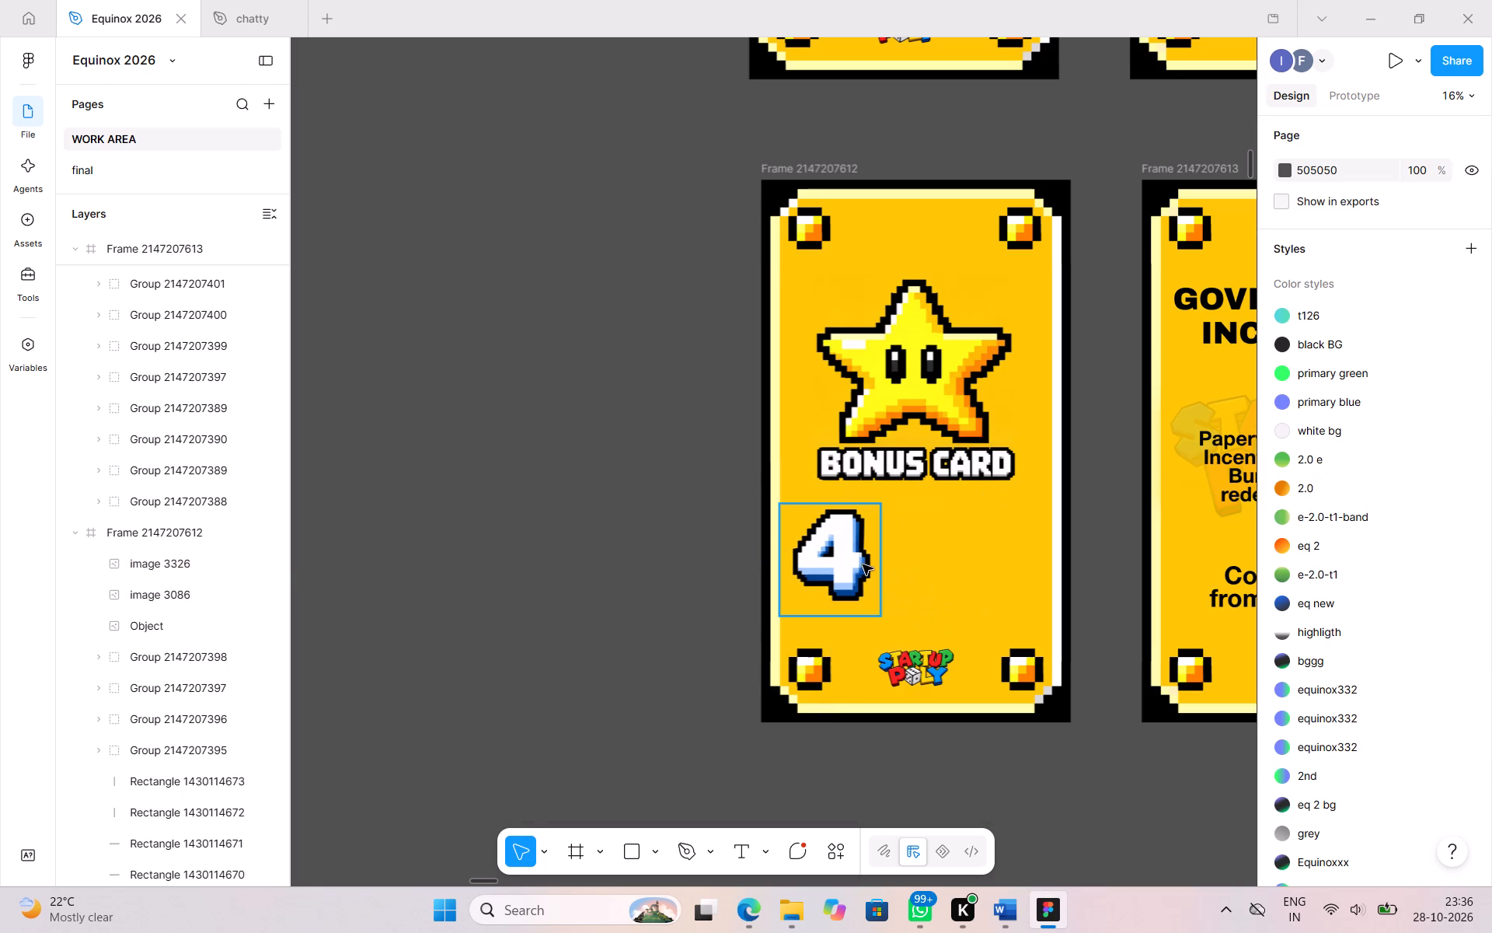
{"action": "left_click", "coordinate": [842, 556]}
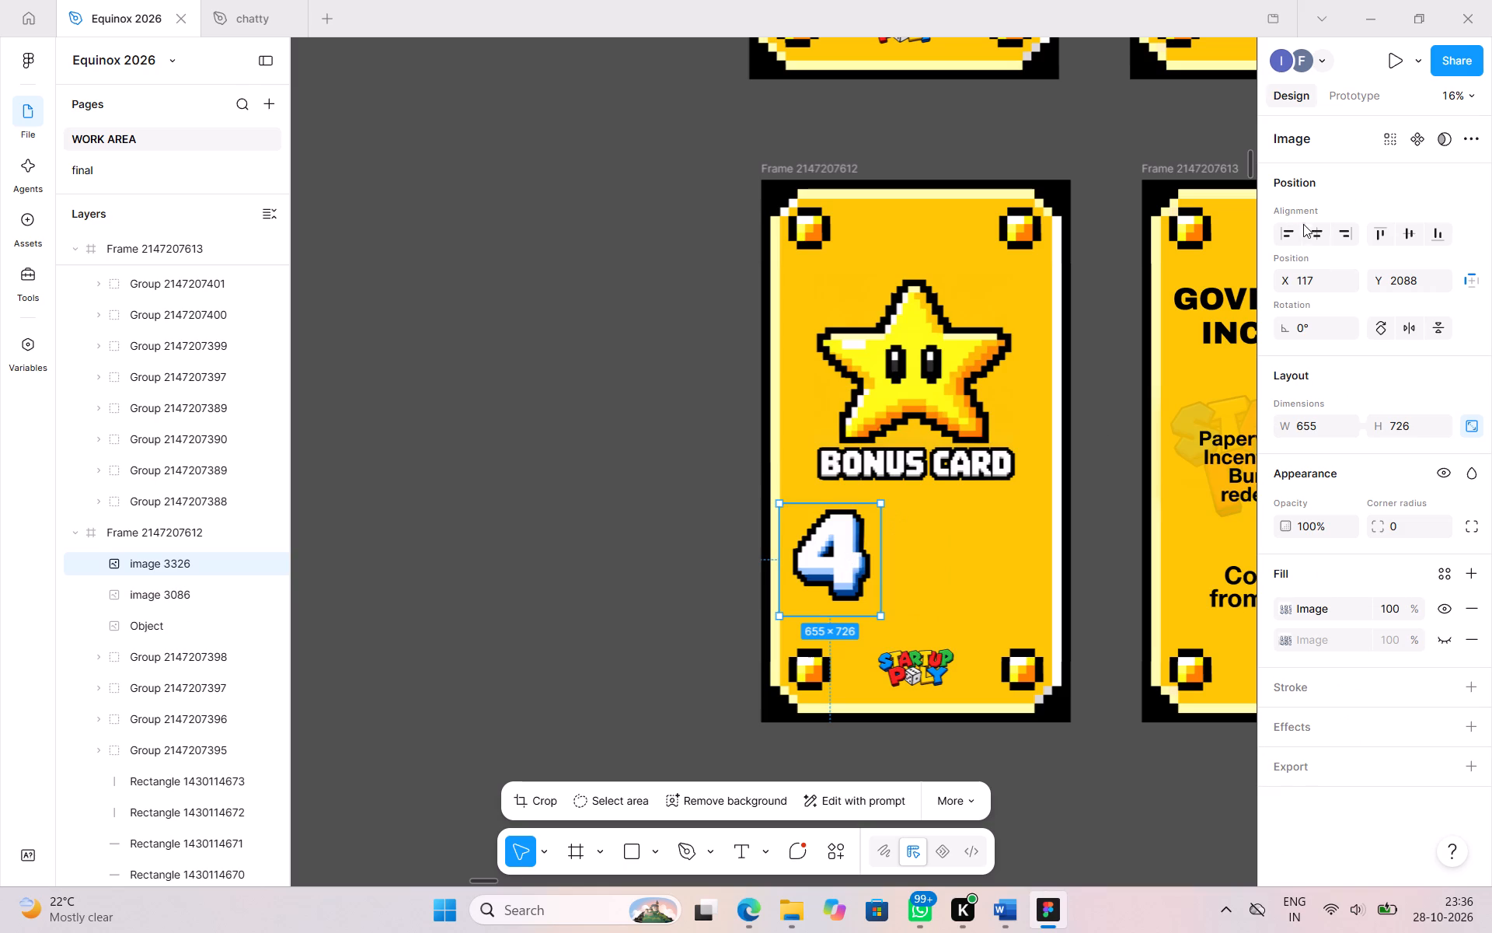
{"action": "left_click", "coordinate": [1304, 227]}
{"action": "left_click", "coordinate": [1129, 805]}
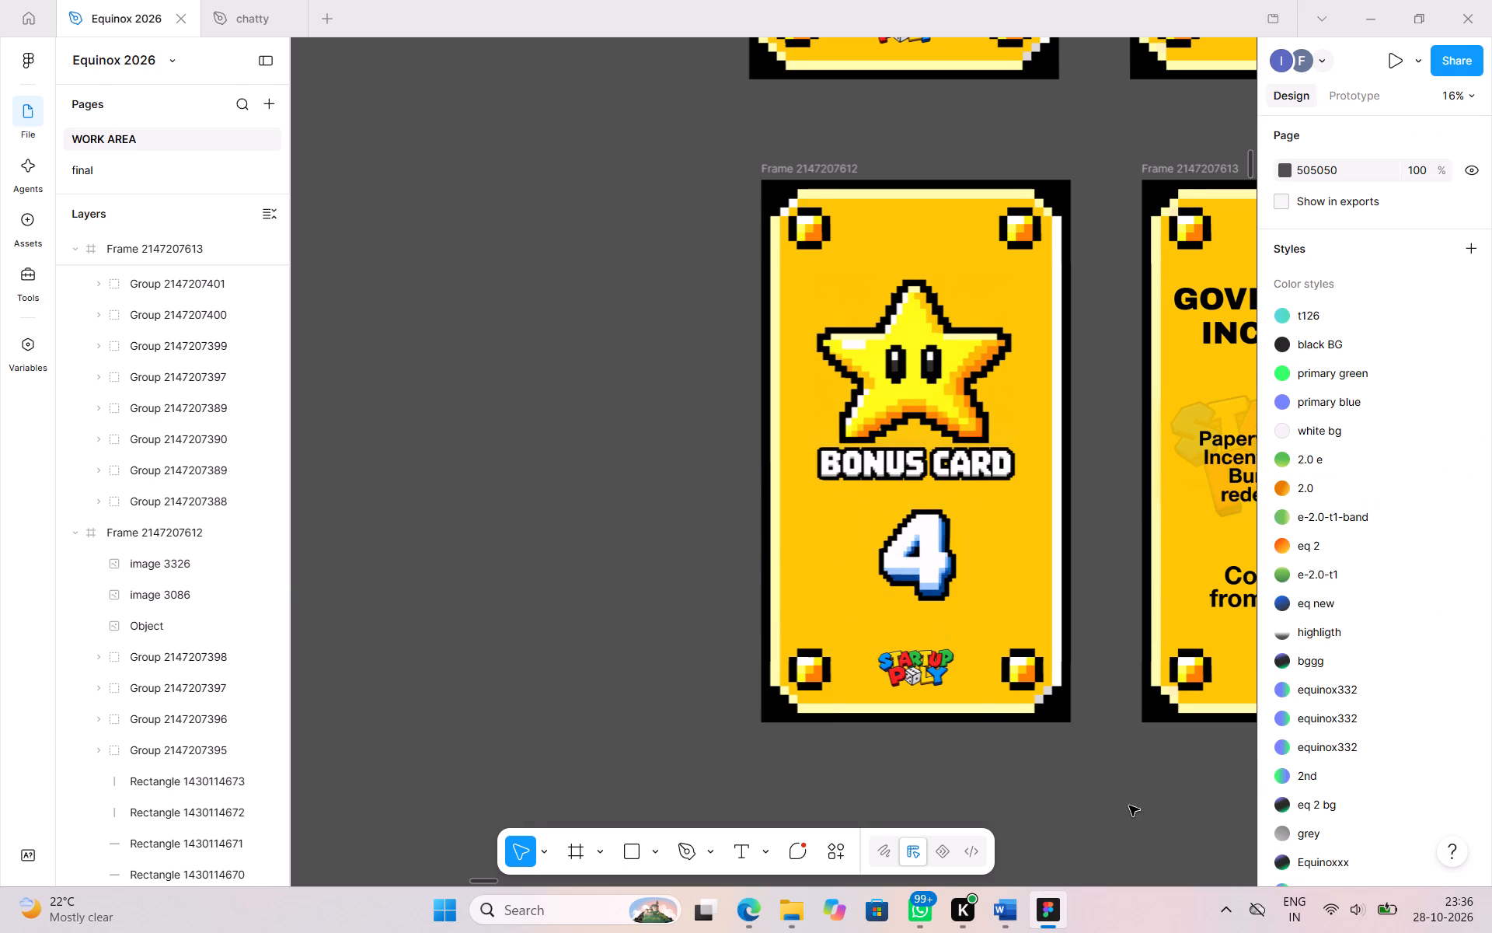
Switch to the Startupoly cards Word document and copy the PREMIUM DEAL description "Deal sealed! Time to make that LinkedIn flex worth it.".
{"action": "scroll", "coordinate": [1129, 805], "scroll_direction": "up", "scroll_amount": 3}
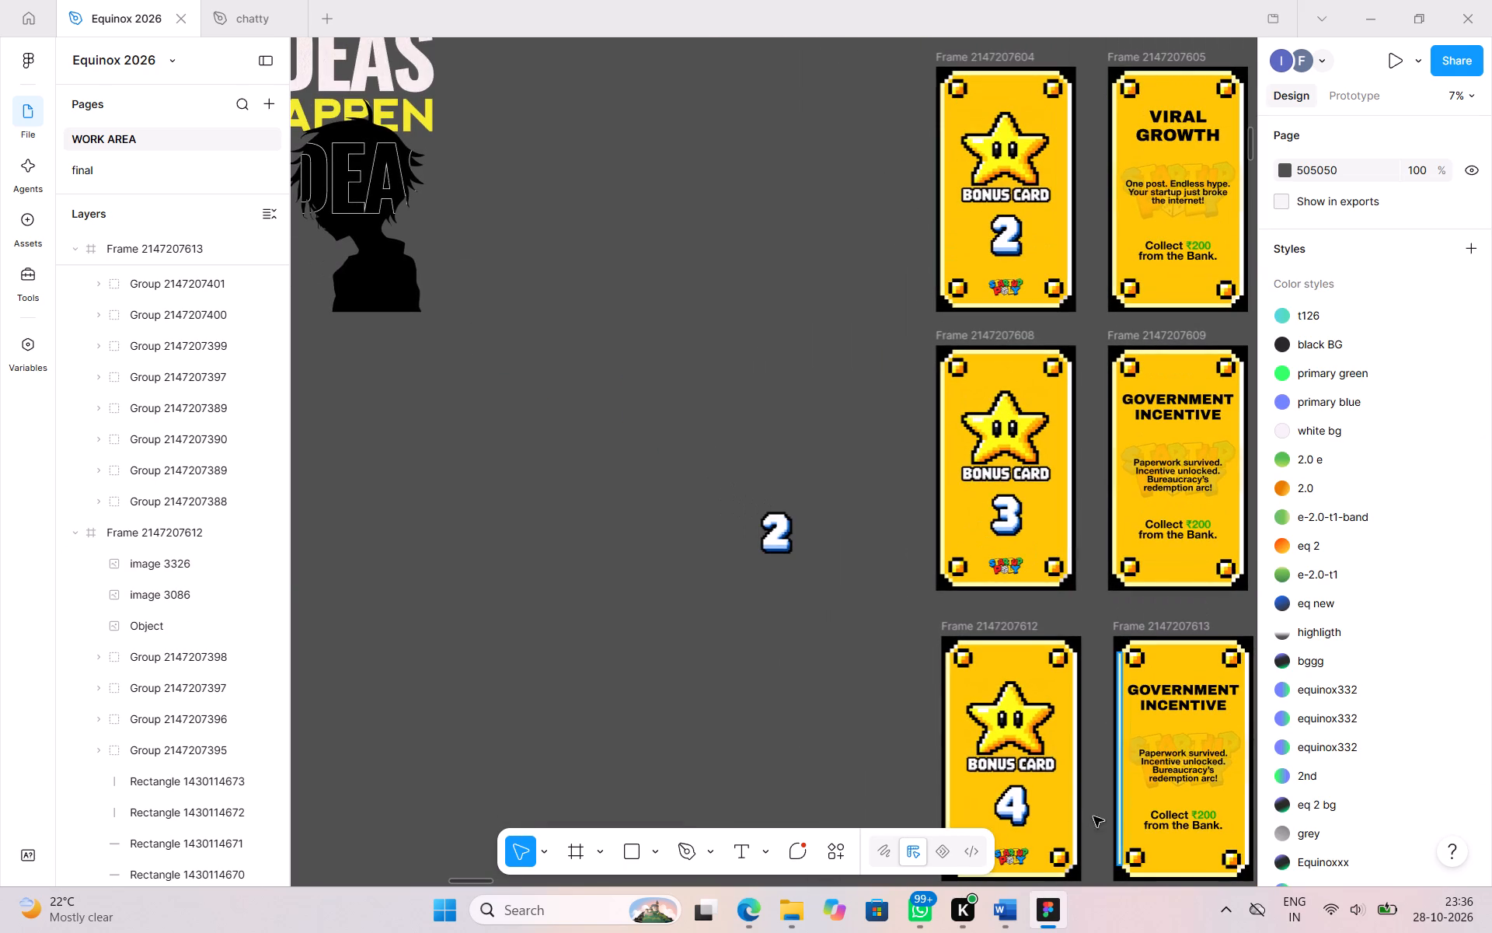
{"action": "left_click", "coordinate": [999, 899]}
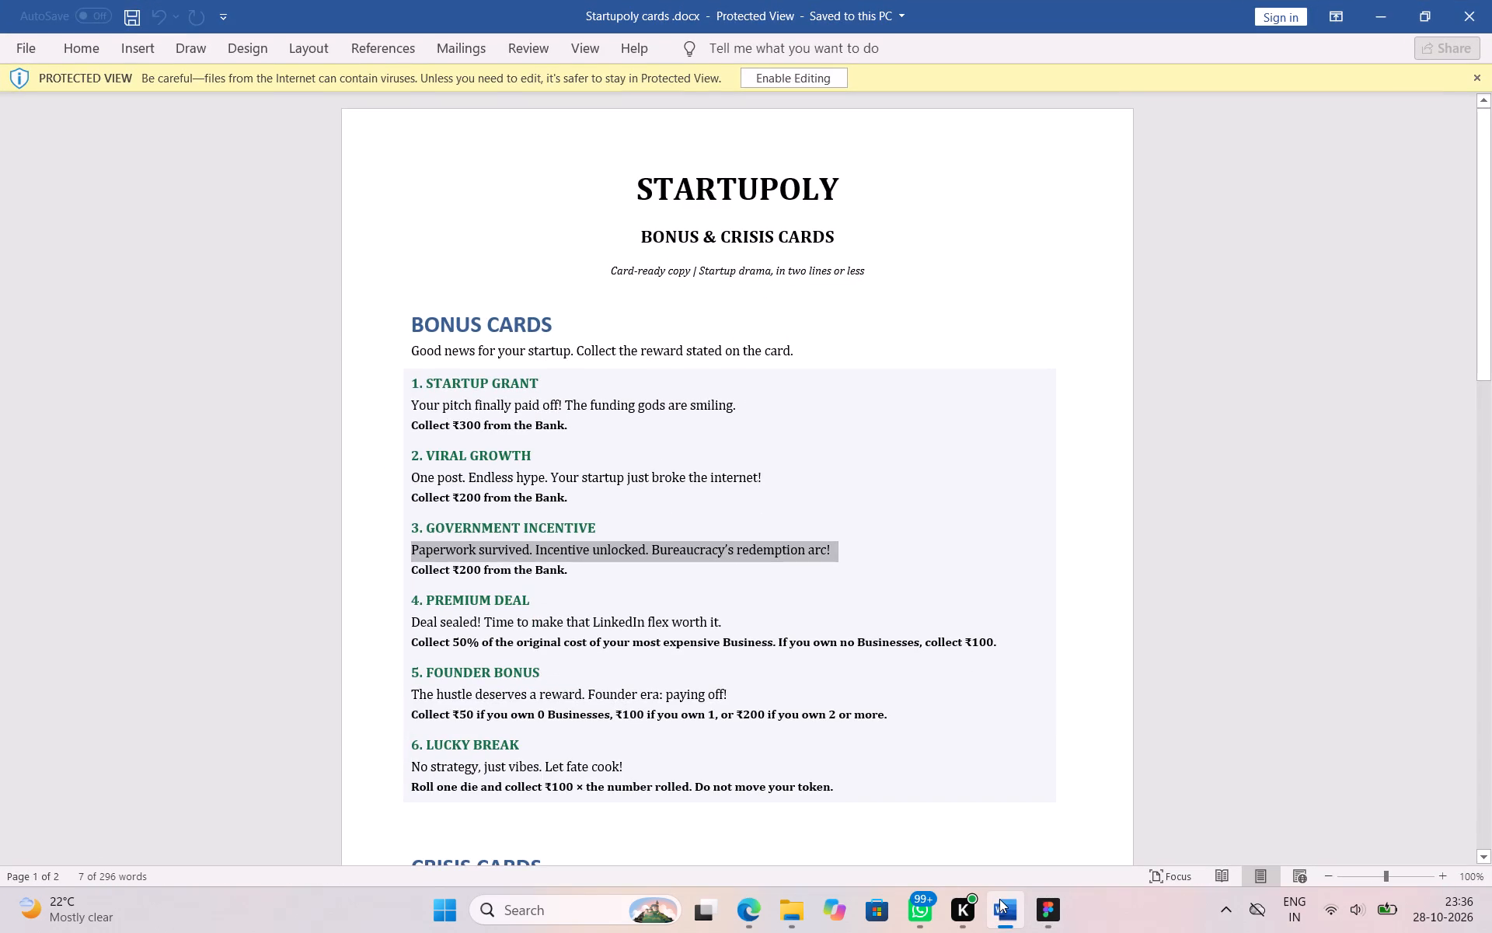
{"action": "scroll", "coordinate": [602, 636], "scroll_direction": "down", "scroll_amount": 1}
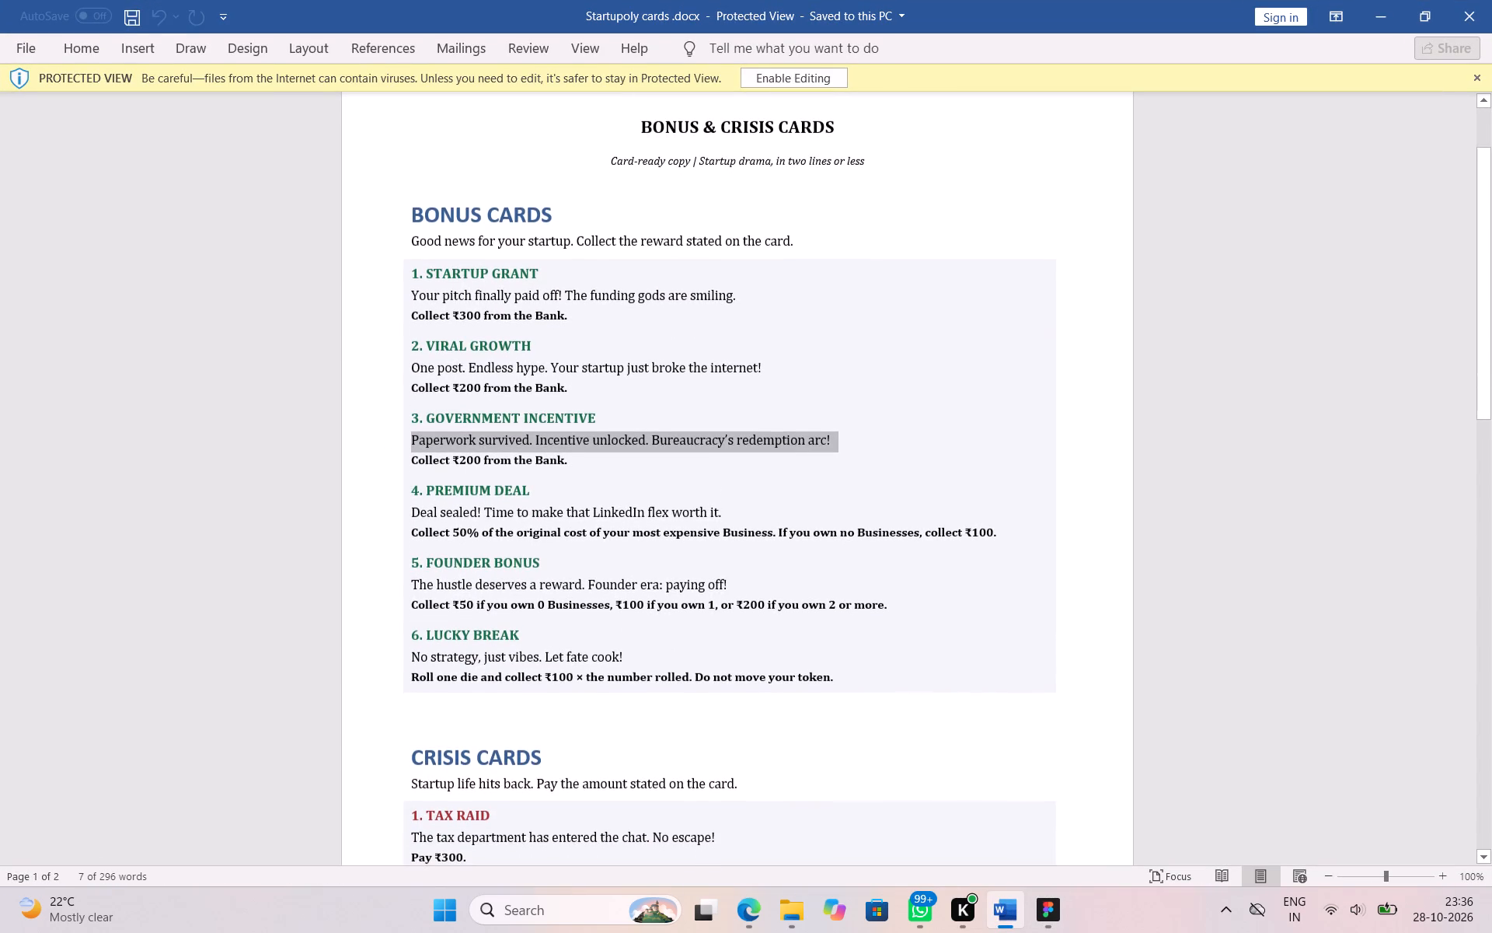
{"action": "left_click_drag", "start_coordinate": [414, 507], "coordinate": [670, 501]}
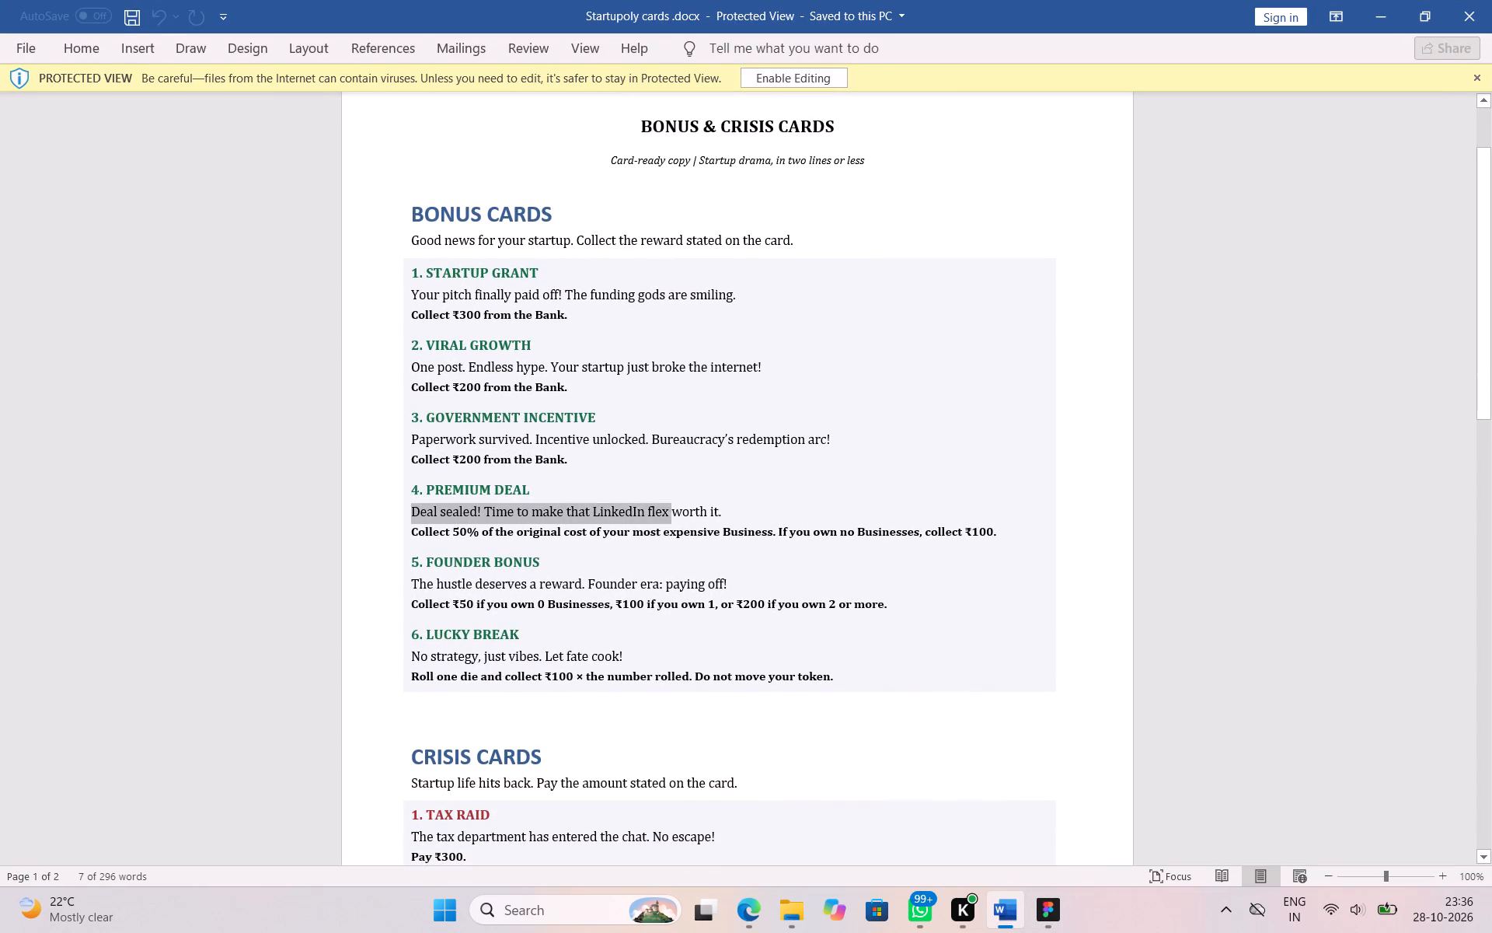
{"action": "left_click_drag", "start_coordinate": [670, 501], "coordinate": [724, 510]}
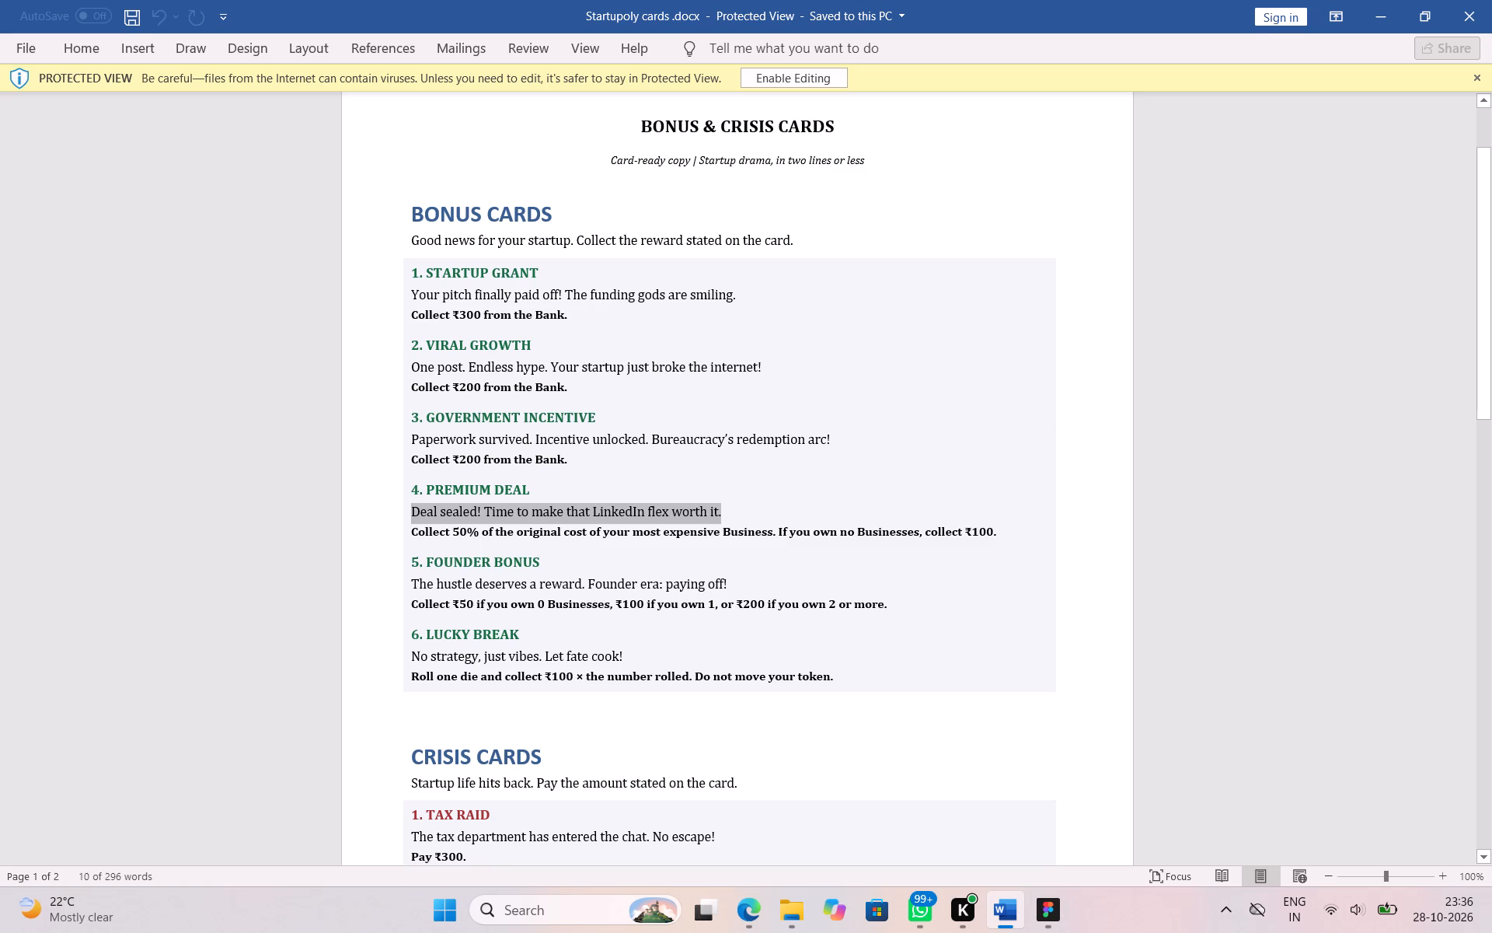
{"action": "key", "text": "ctrl+c"}
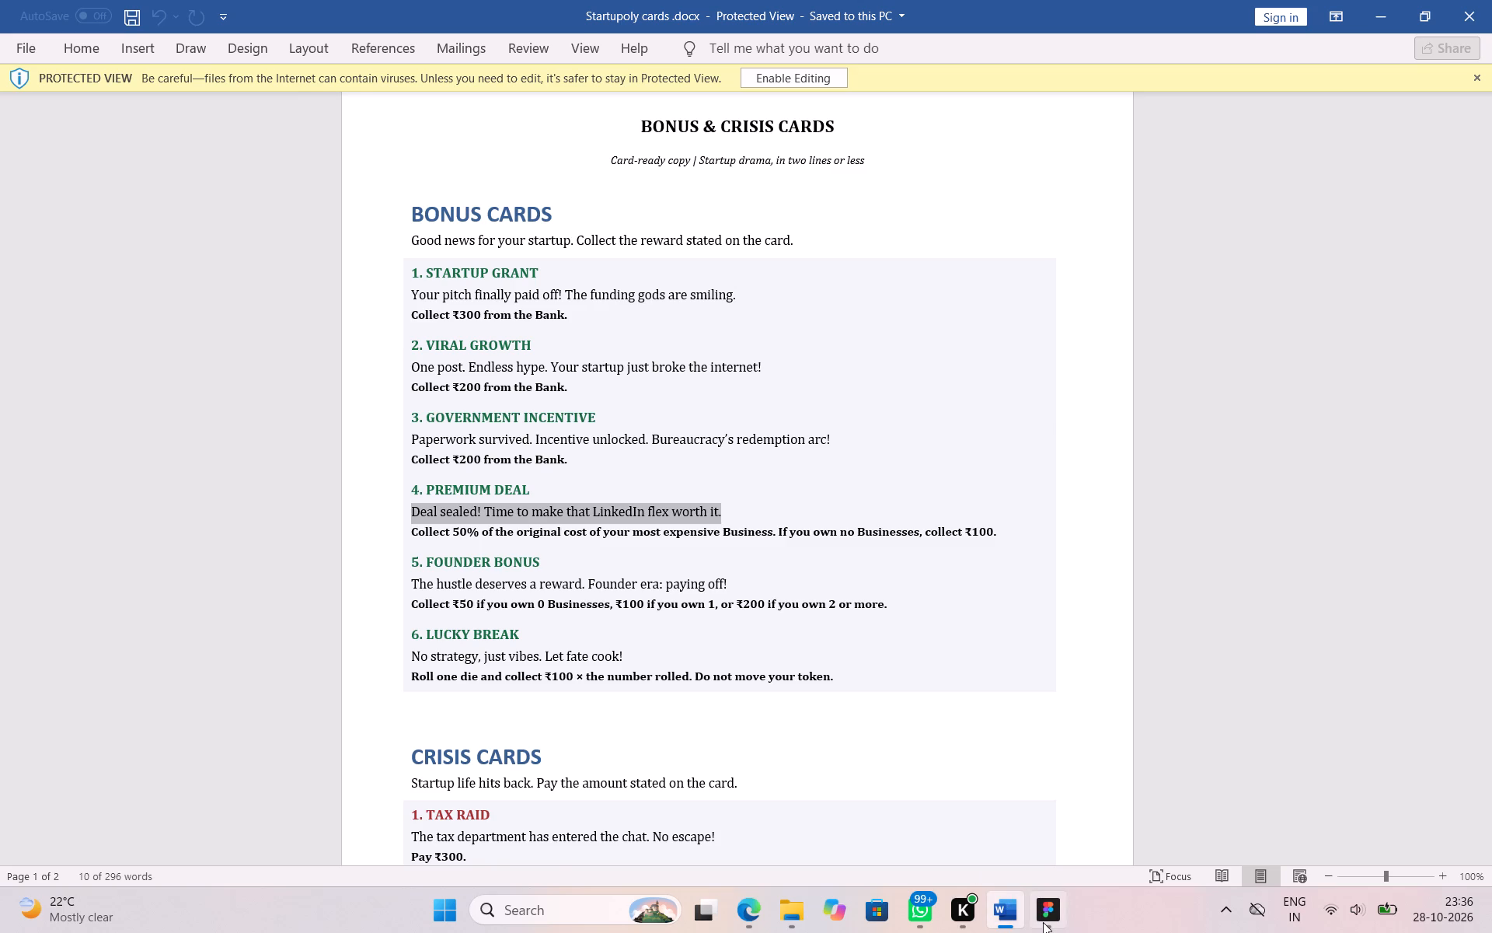
In Figma, replace the fourth-row GOVERNMENT INCENTIVE card's description with "Deal sealed! Time to make that LinkedIn flex worth it.", recopying it from Word.
{"action": "left_click", "coordinate": [1043, 922]}
{"action": "scroll", "coordinate": [1175, 474], "scroll_direction": "left", "scroll_amount": 1}
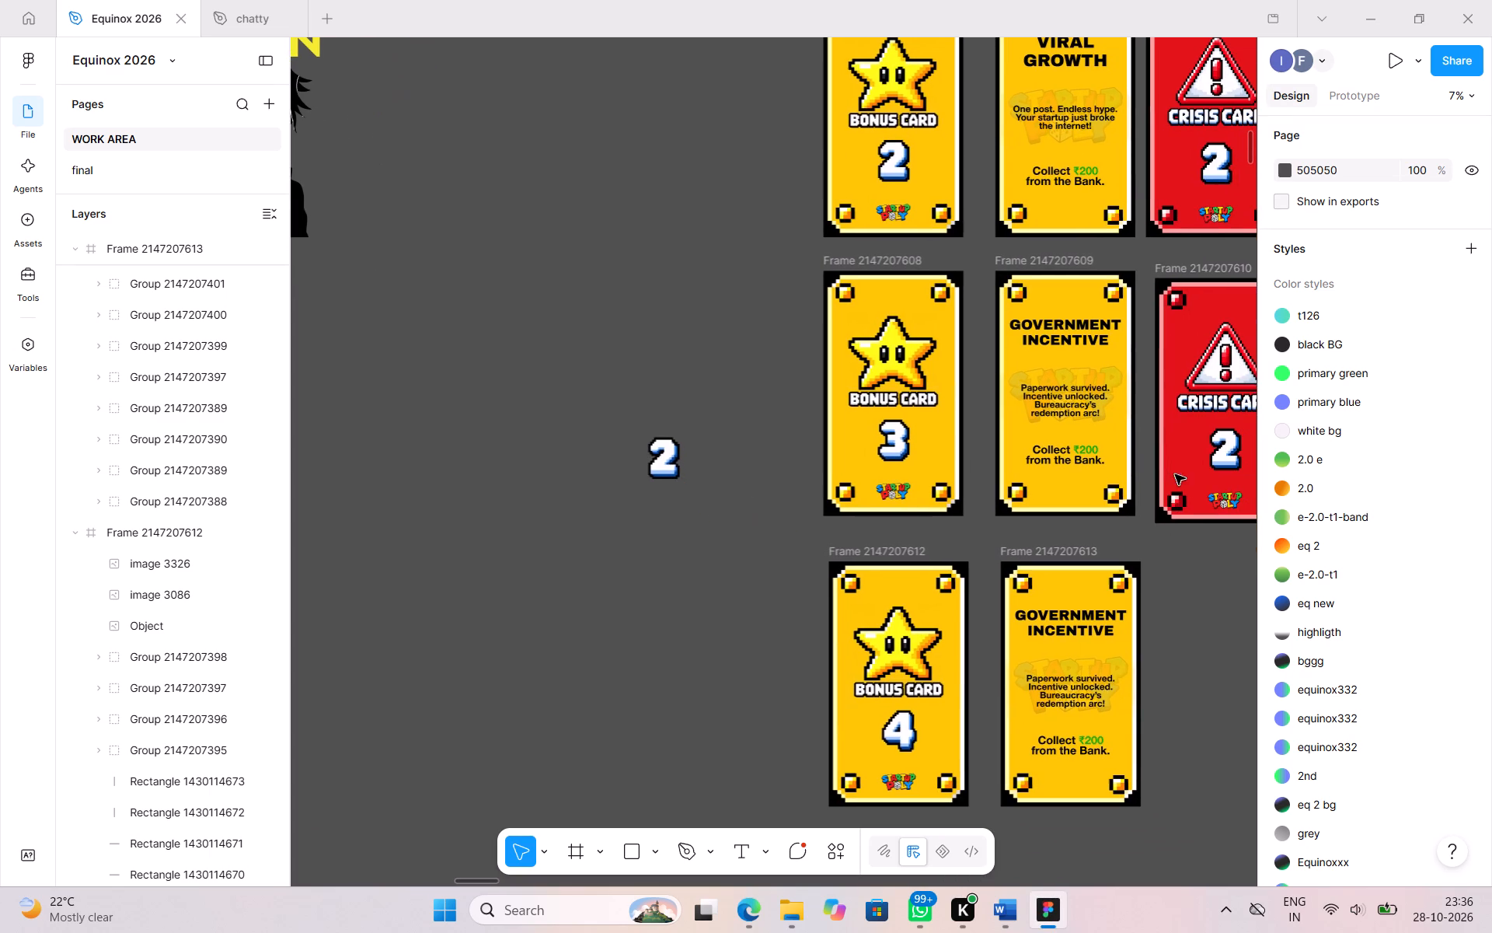
{"action": "scroll", "coordinate": [1063, 679], "scroll_direction": "down", "scroll_amount": 1}
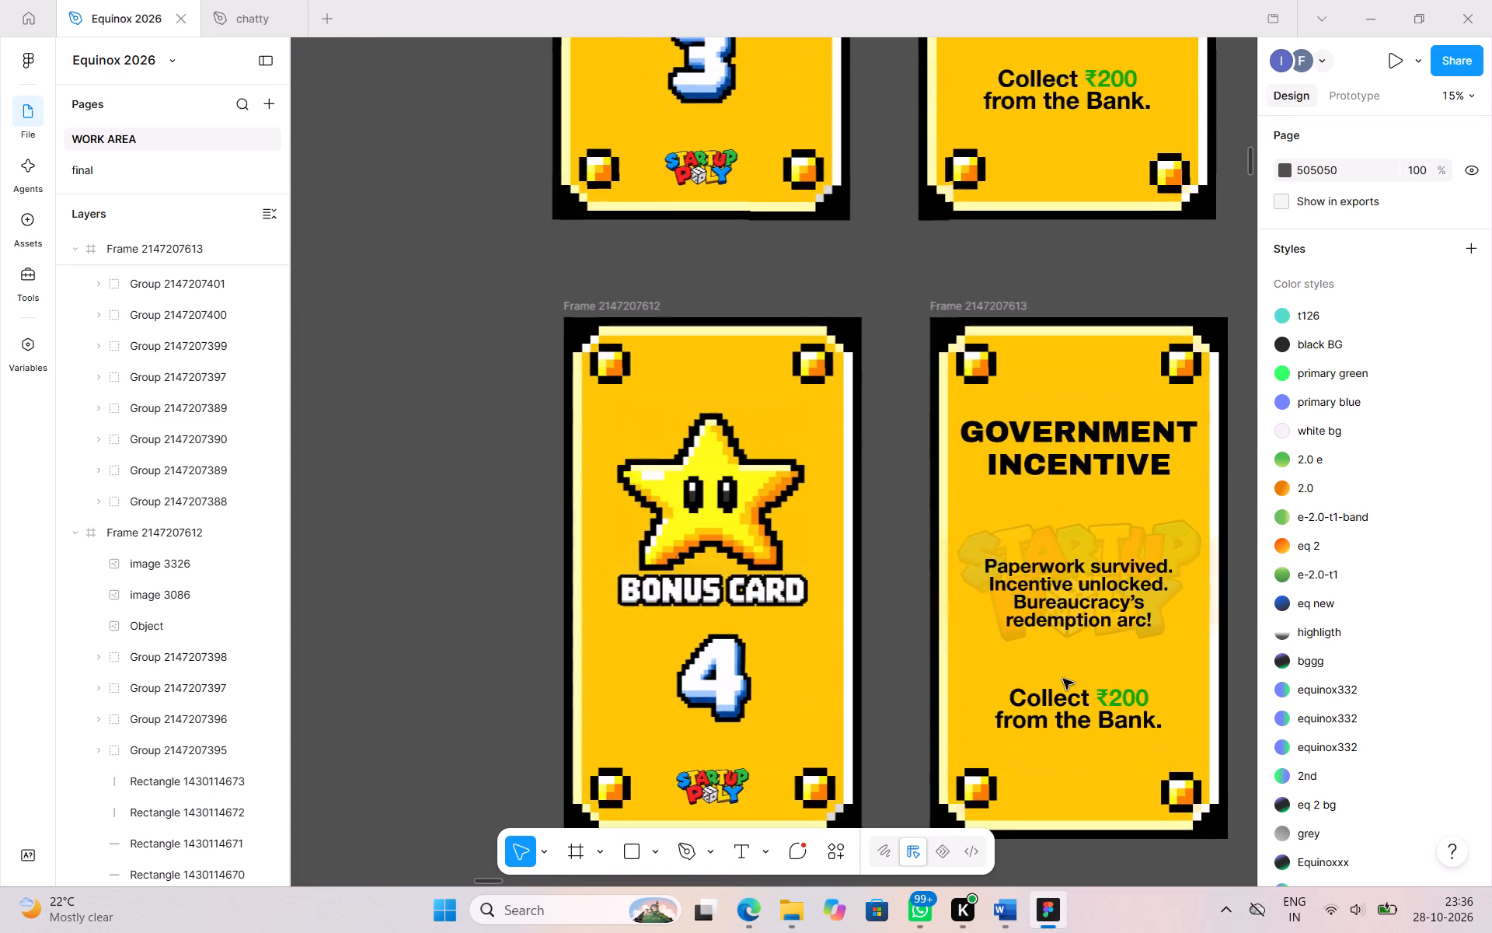
{"action": "double_click", "coordinate": [1060, 632]}
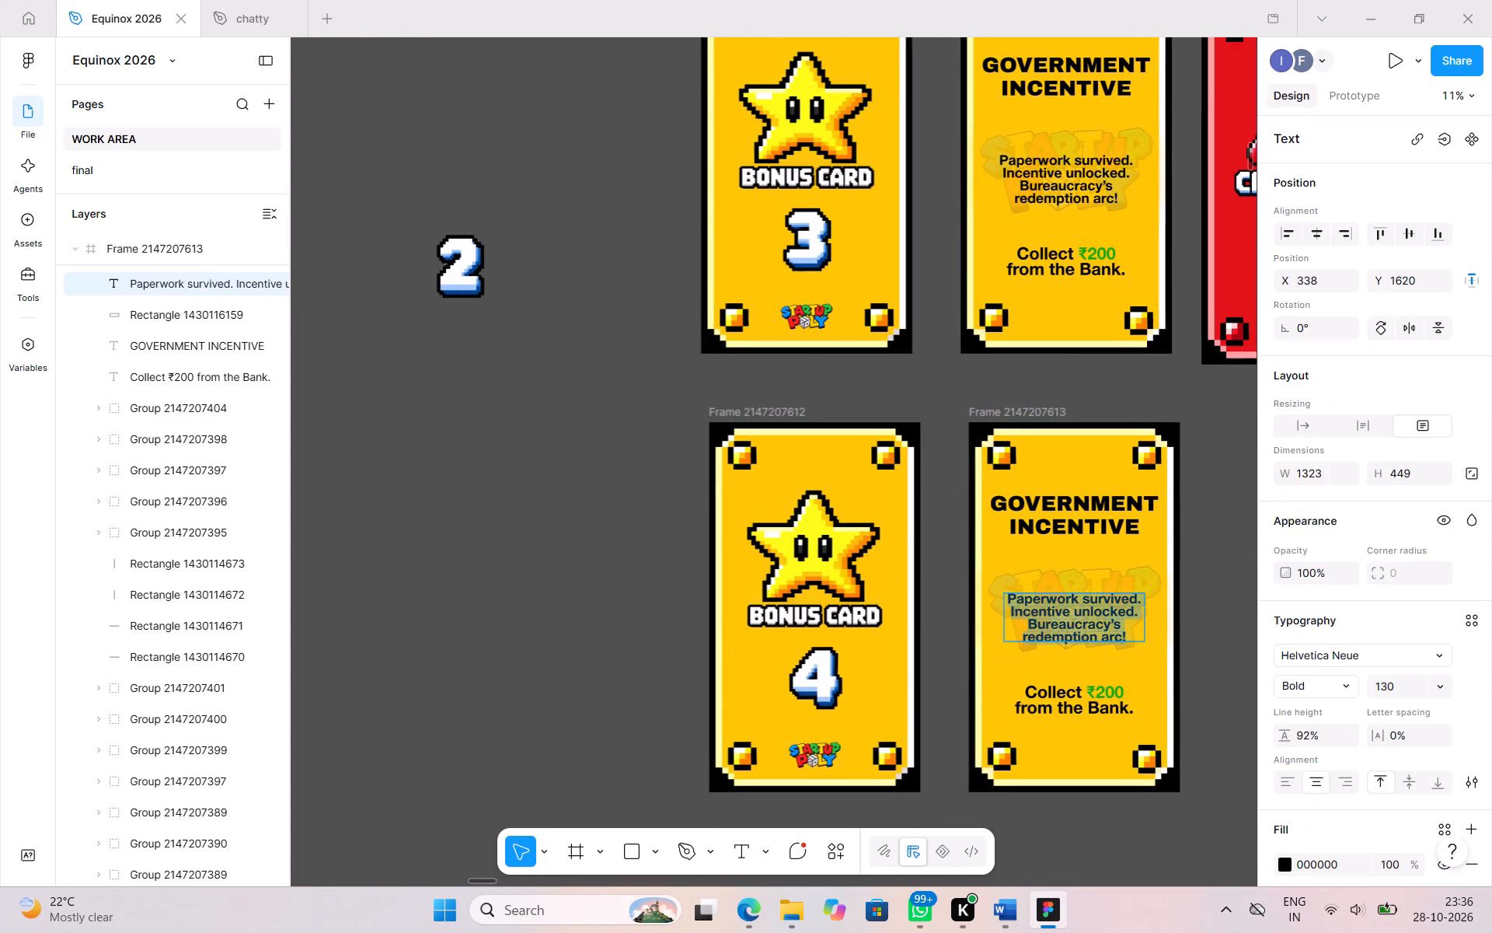
{"action": "key", "text": "ctrl+v"}
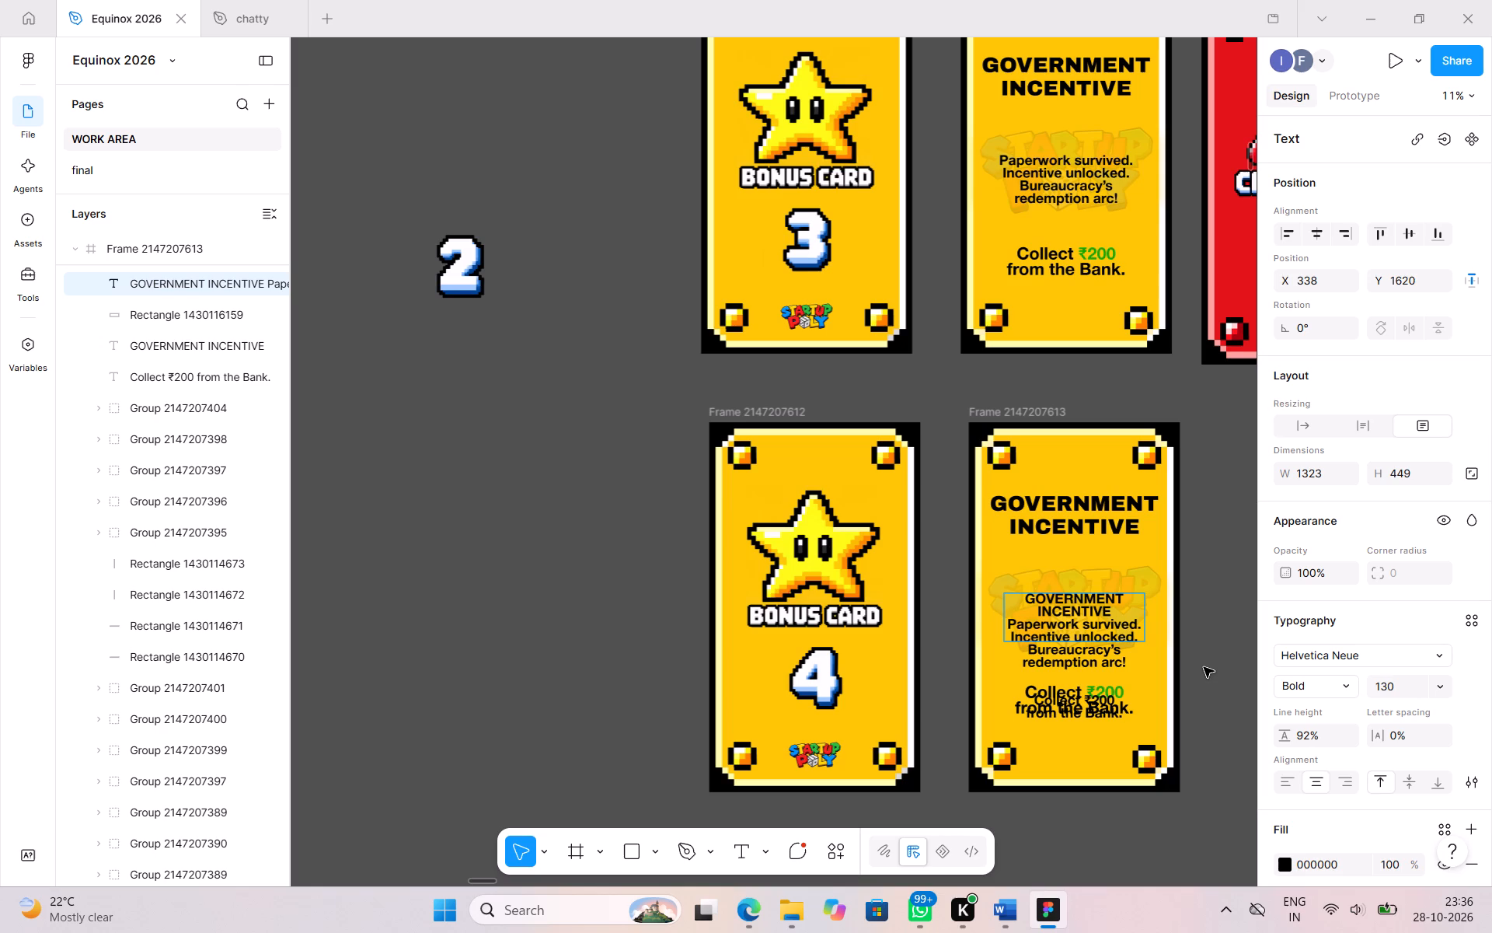
{"action": "key", "text": "ctrl+z"}
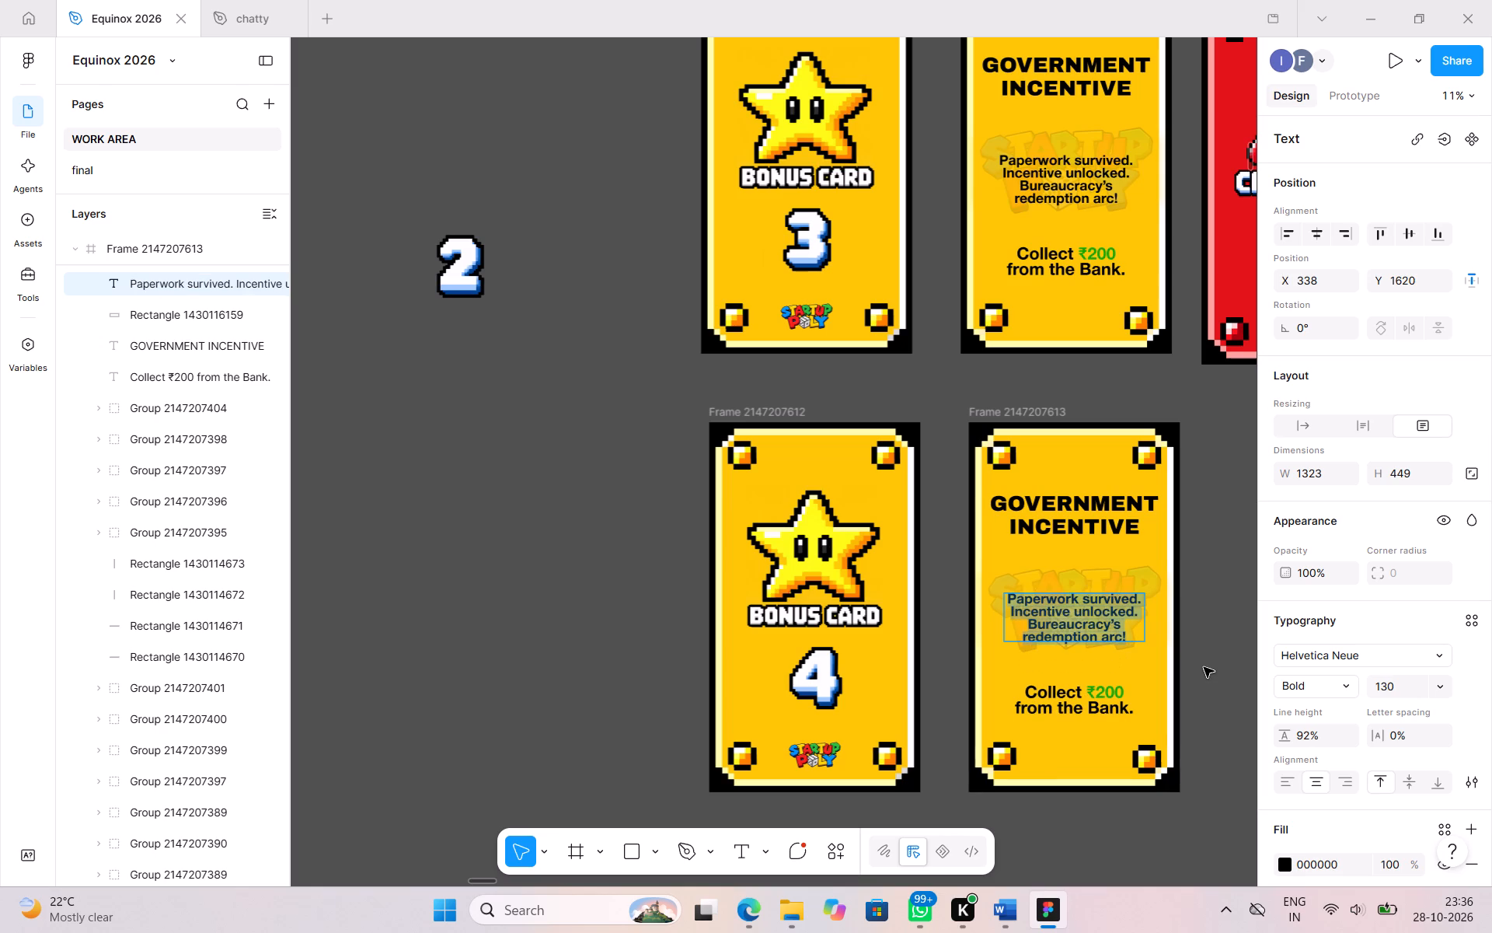
{"action": "left_click", "coordinate": [1020, 901]}
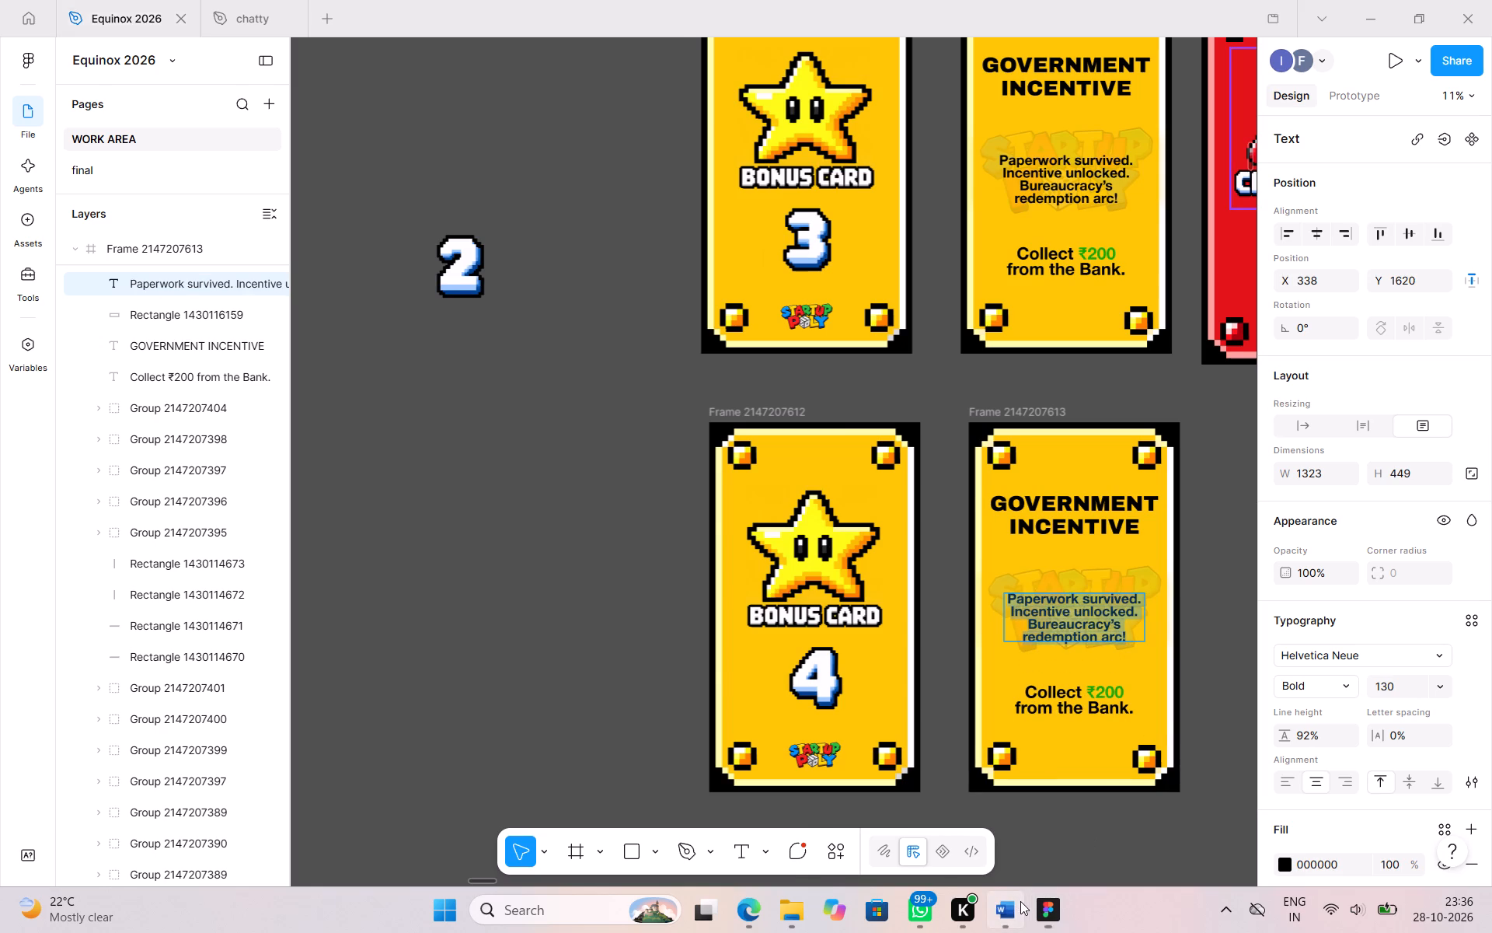
{"action": "key", "text": "ctrl+c"}
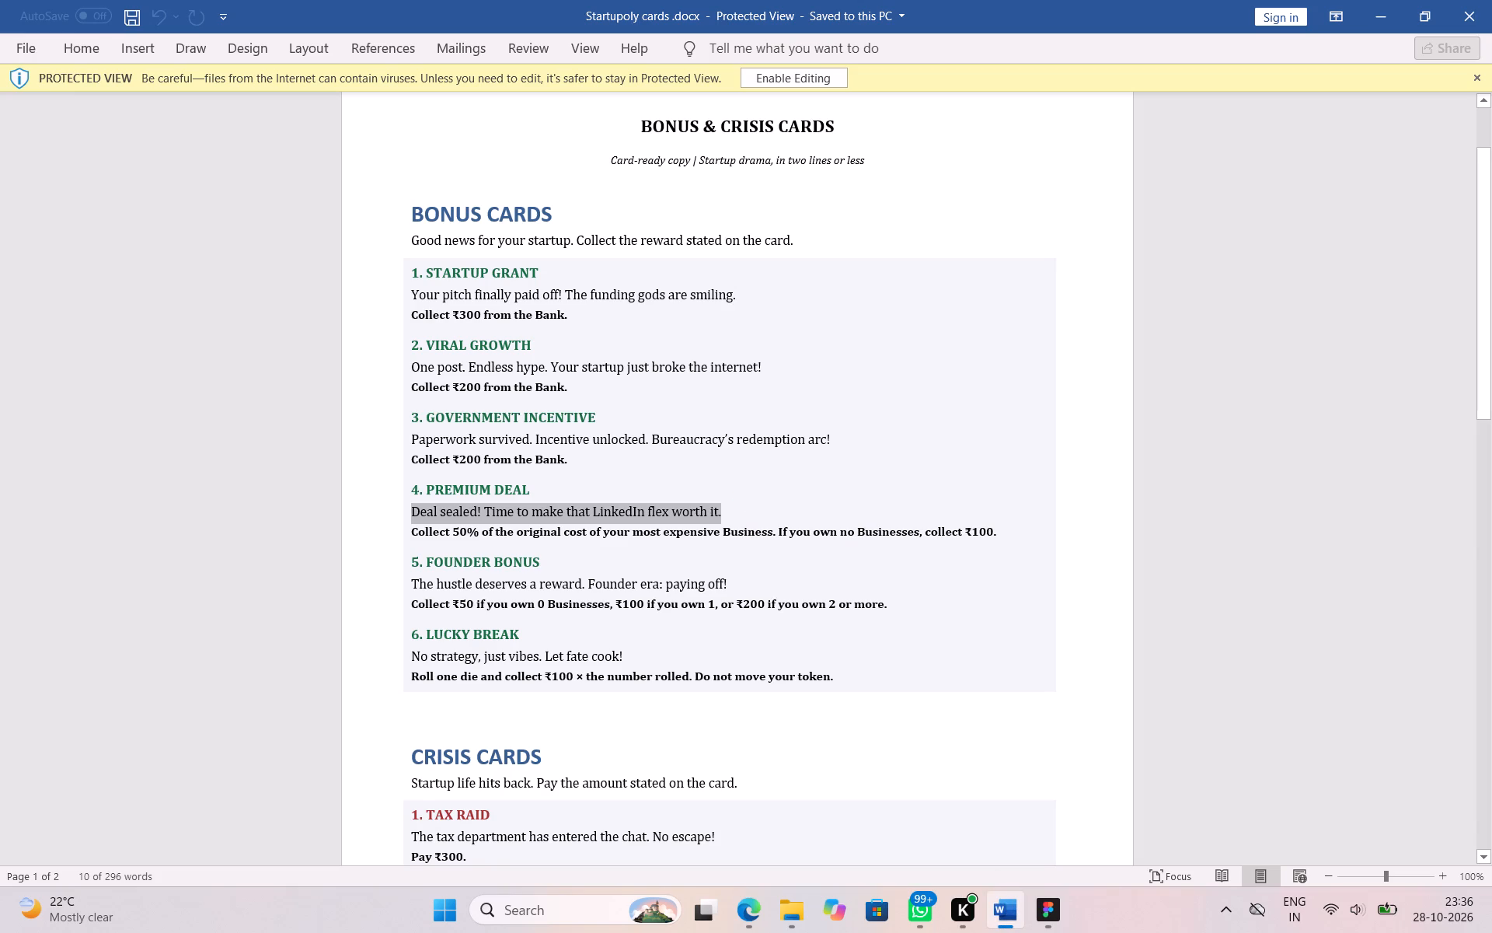
{"action": "left_click", "coordinate": [1044, 924]}
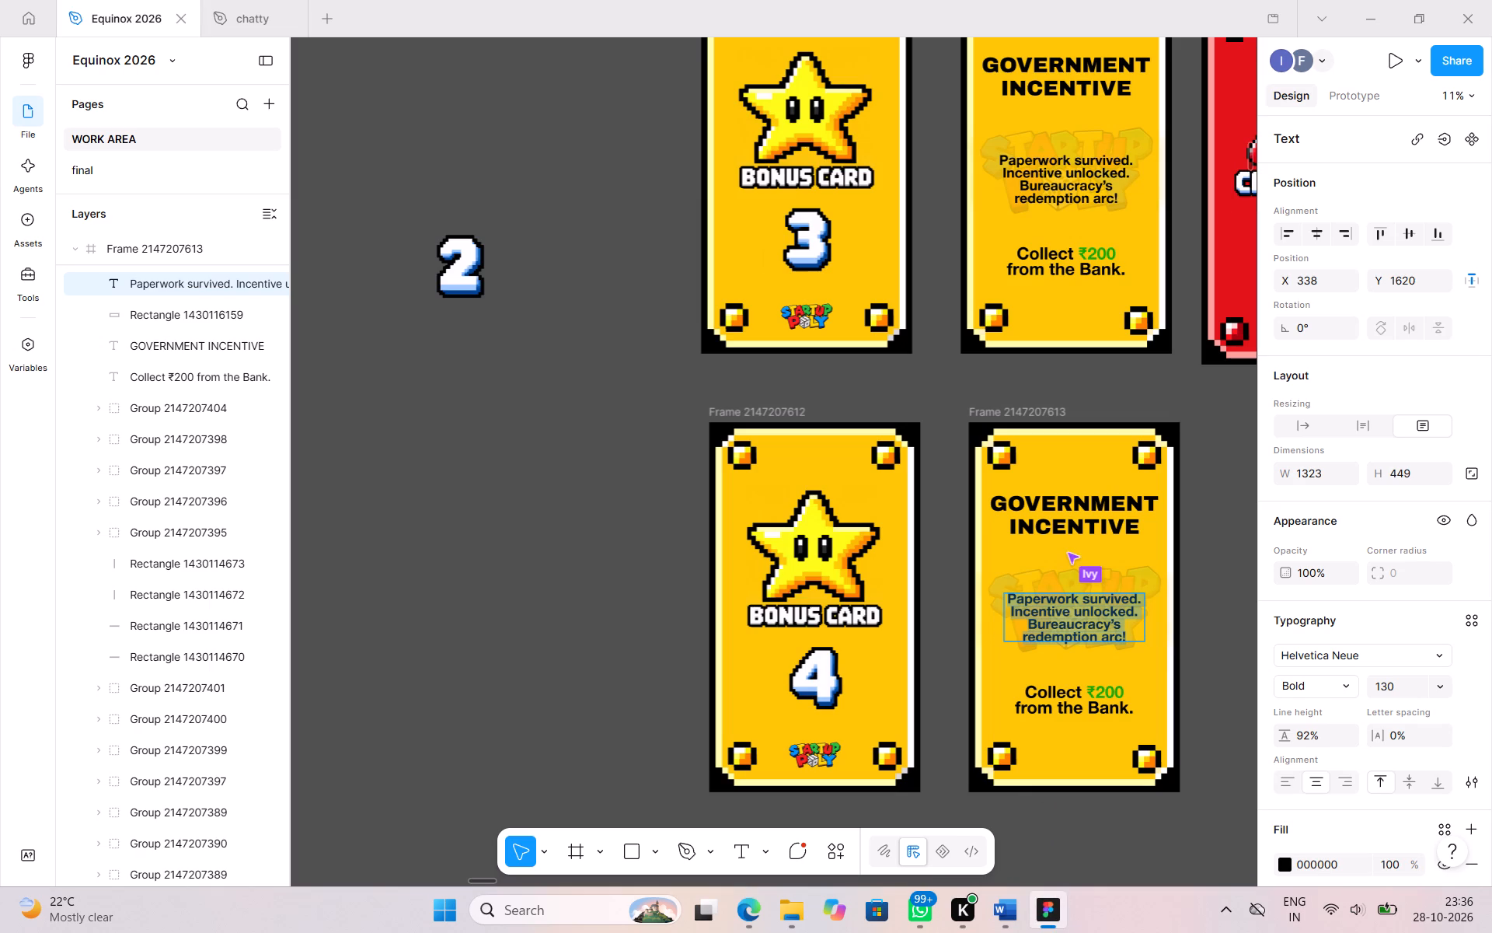
{"action": "key", "text": "ctrl+v"}
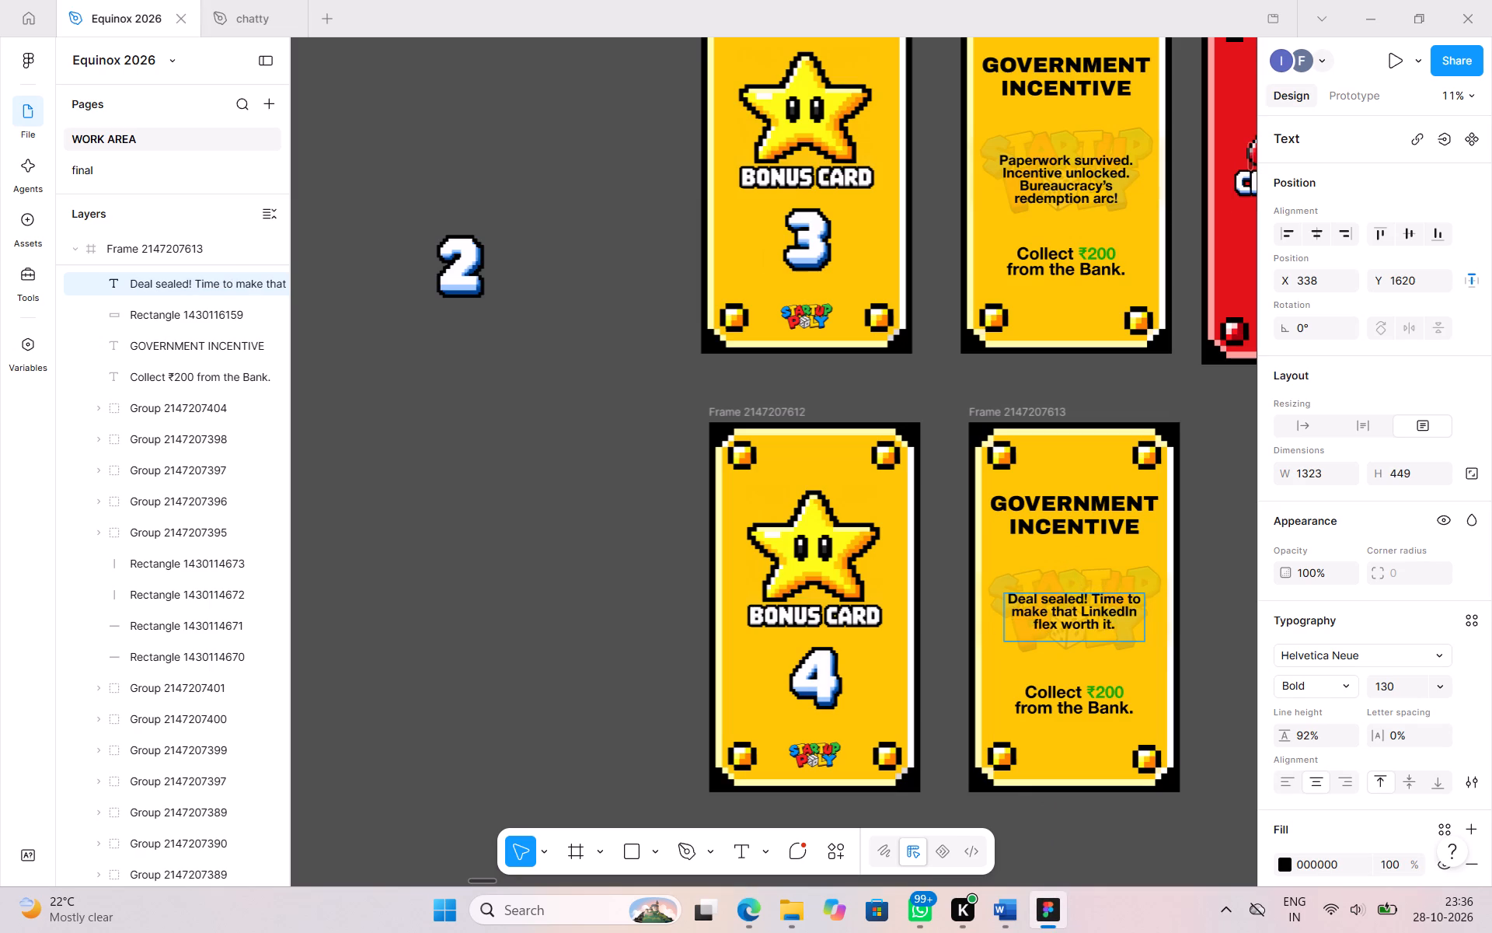
In Word, copy the PREMIUM DEAL reward "Collect 50% of the original cost of your most expensive Business. If you own no Businesses, collect ₹100.".
{"action": "left_click", "coordinate": [1095, 854]}
{"action": "left_click", "coordinate": [1095, 854]}
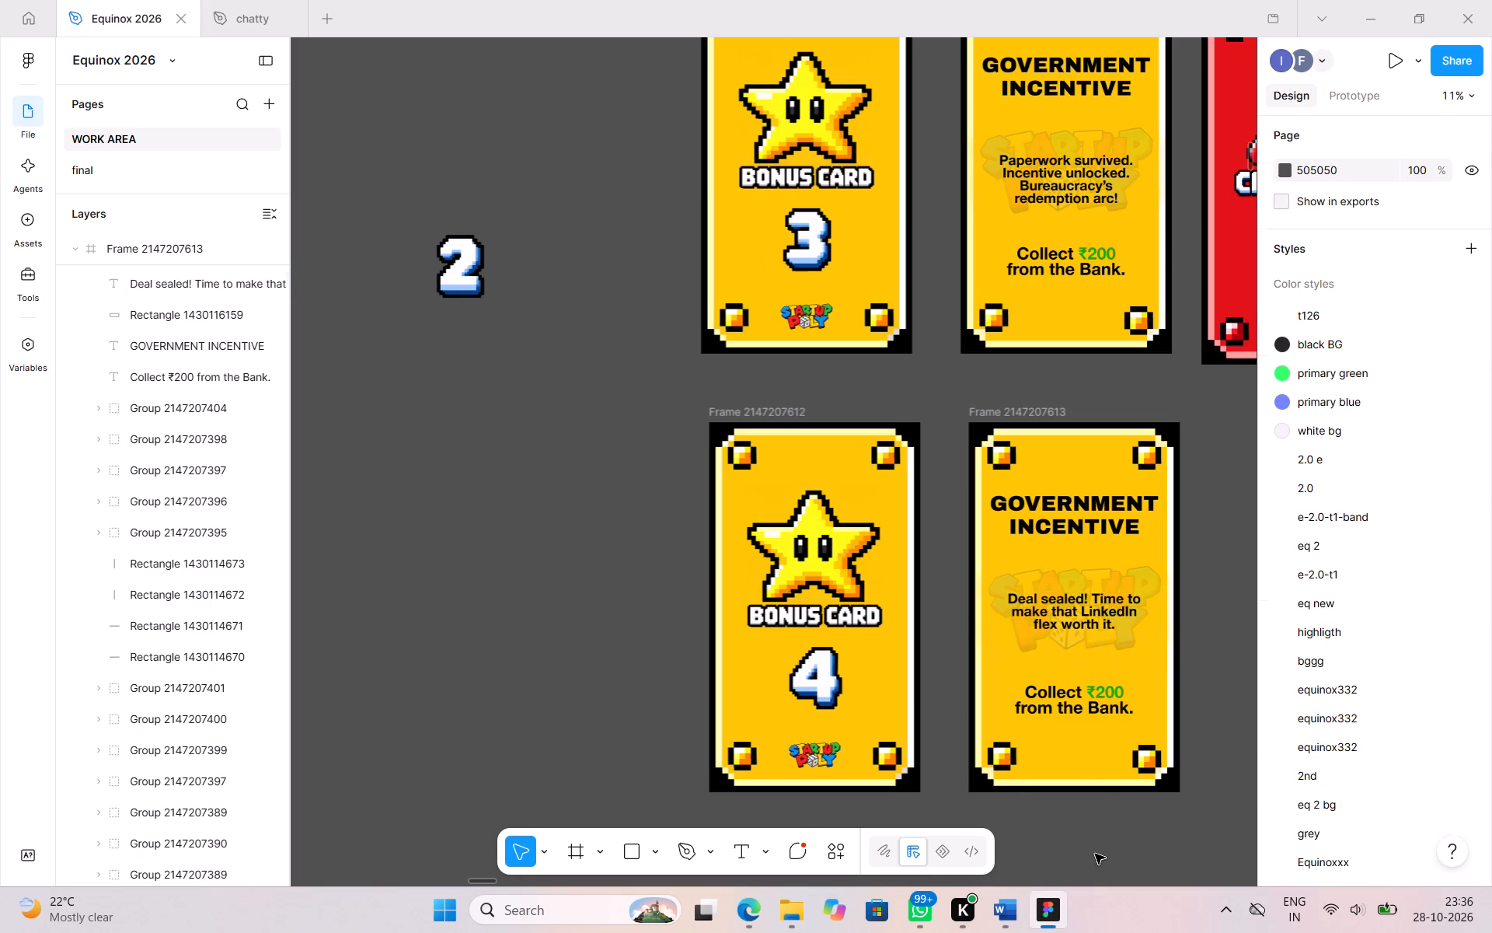
{"action": "left_click", "coordinate": [1065, 694]}
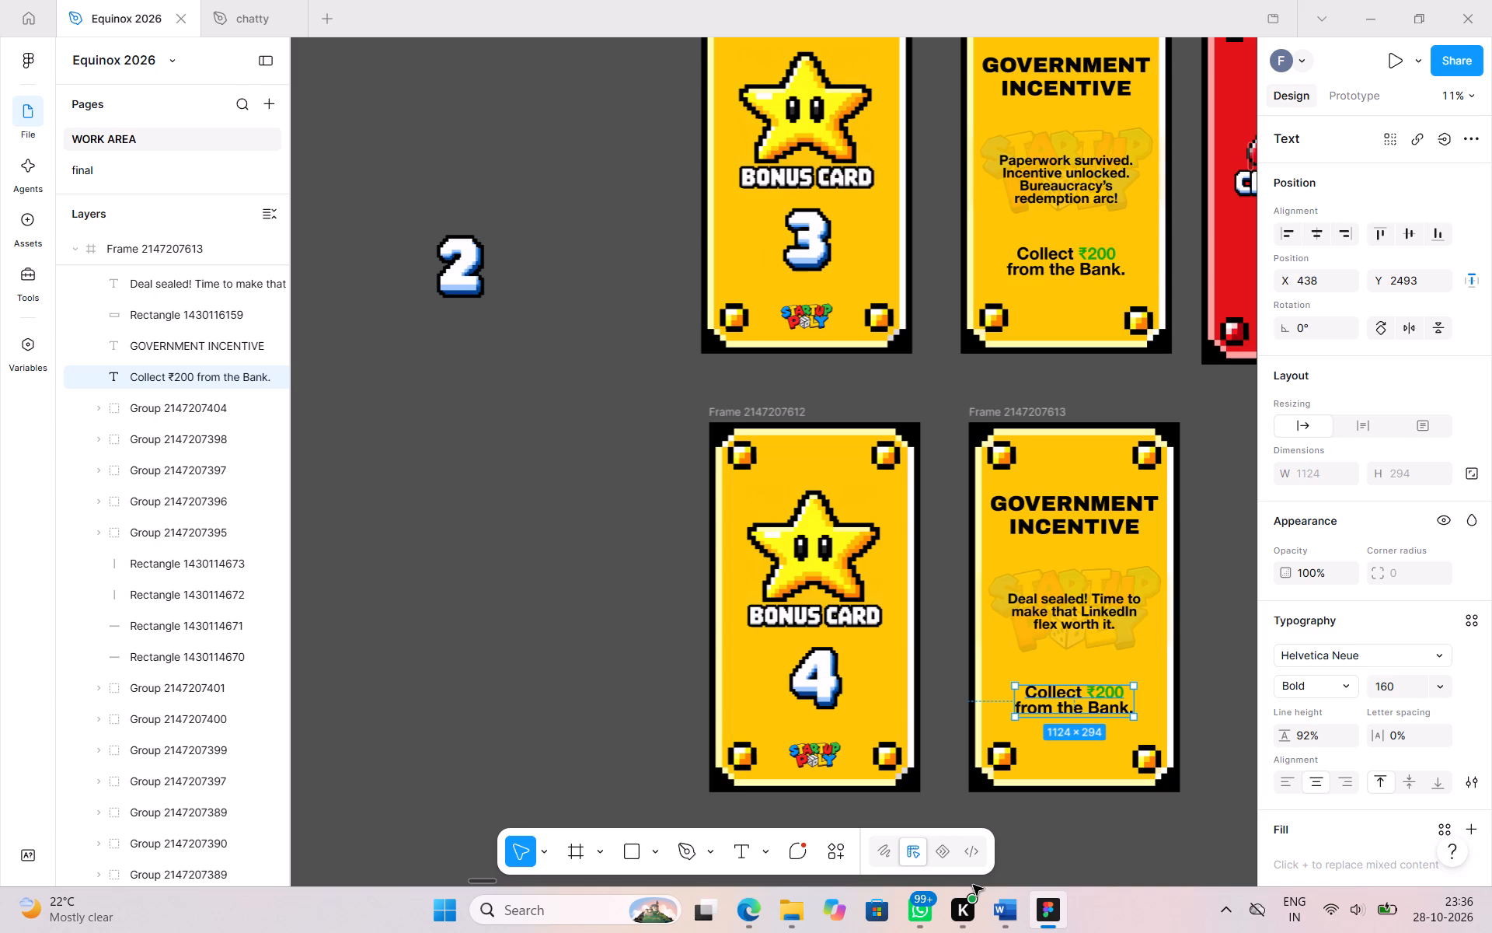
{"action": "left_click", "coordinate": [992, 910]}
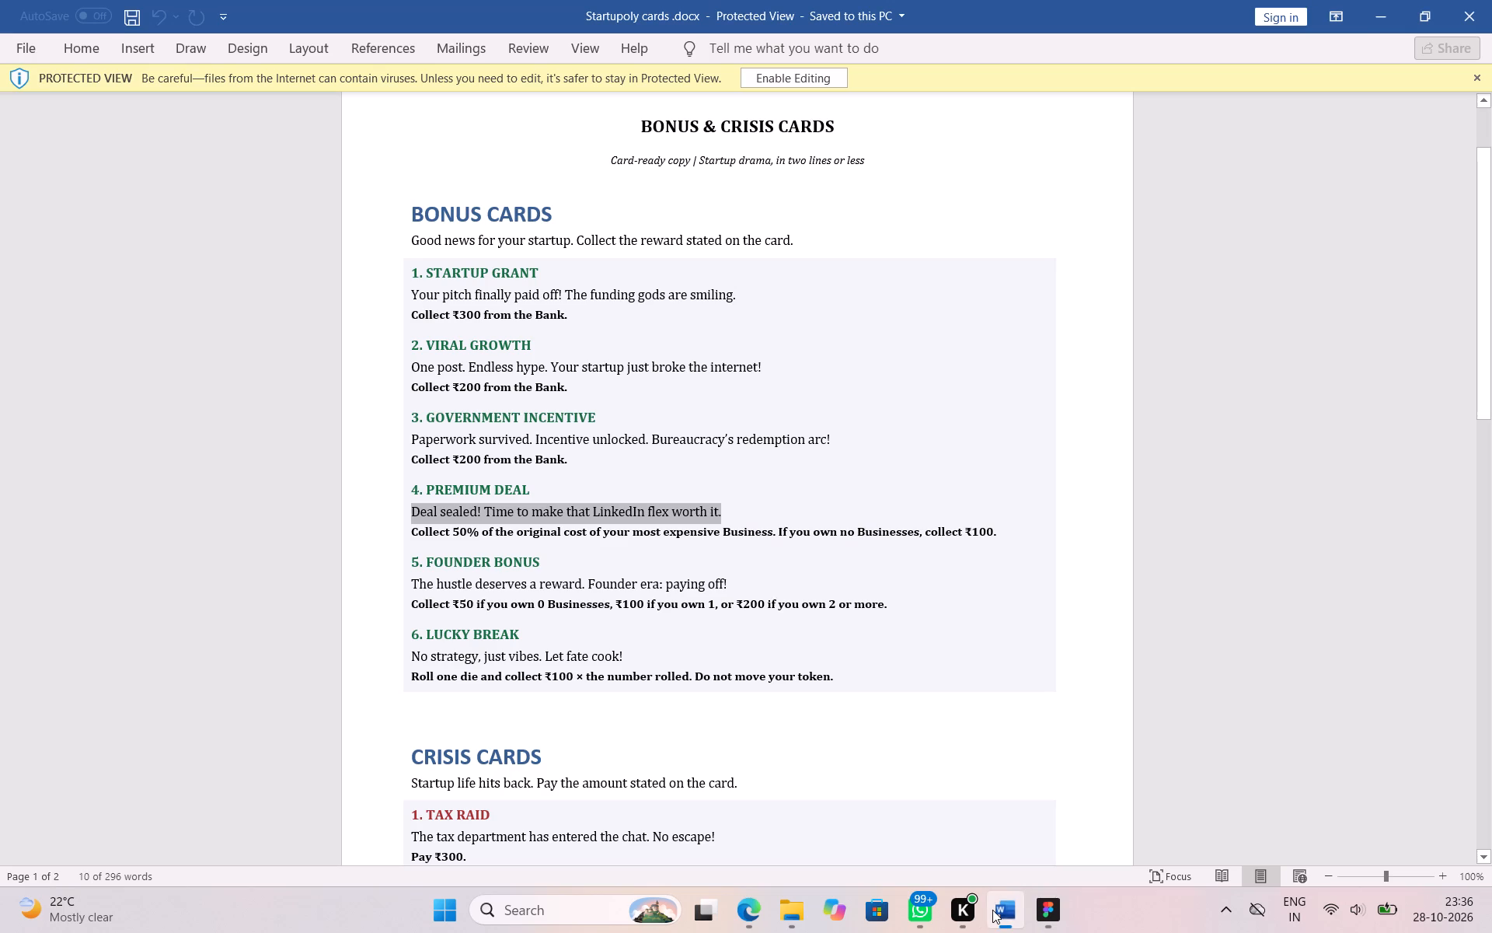
{"action": "scroll", "coordinate": [414, 540], "scroll_direction": "down", "scroll_amount": 1}
{"action": "left_click_drag", "start_coordinate": [410, 425], "coordinate": [421, 425]}
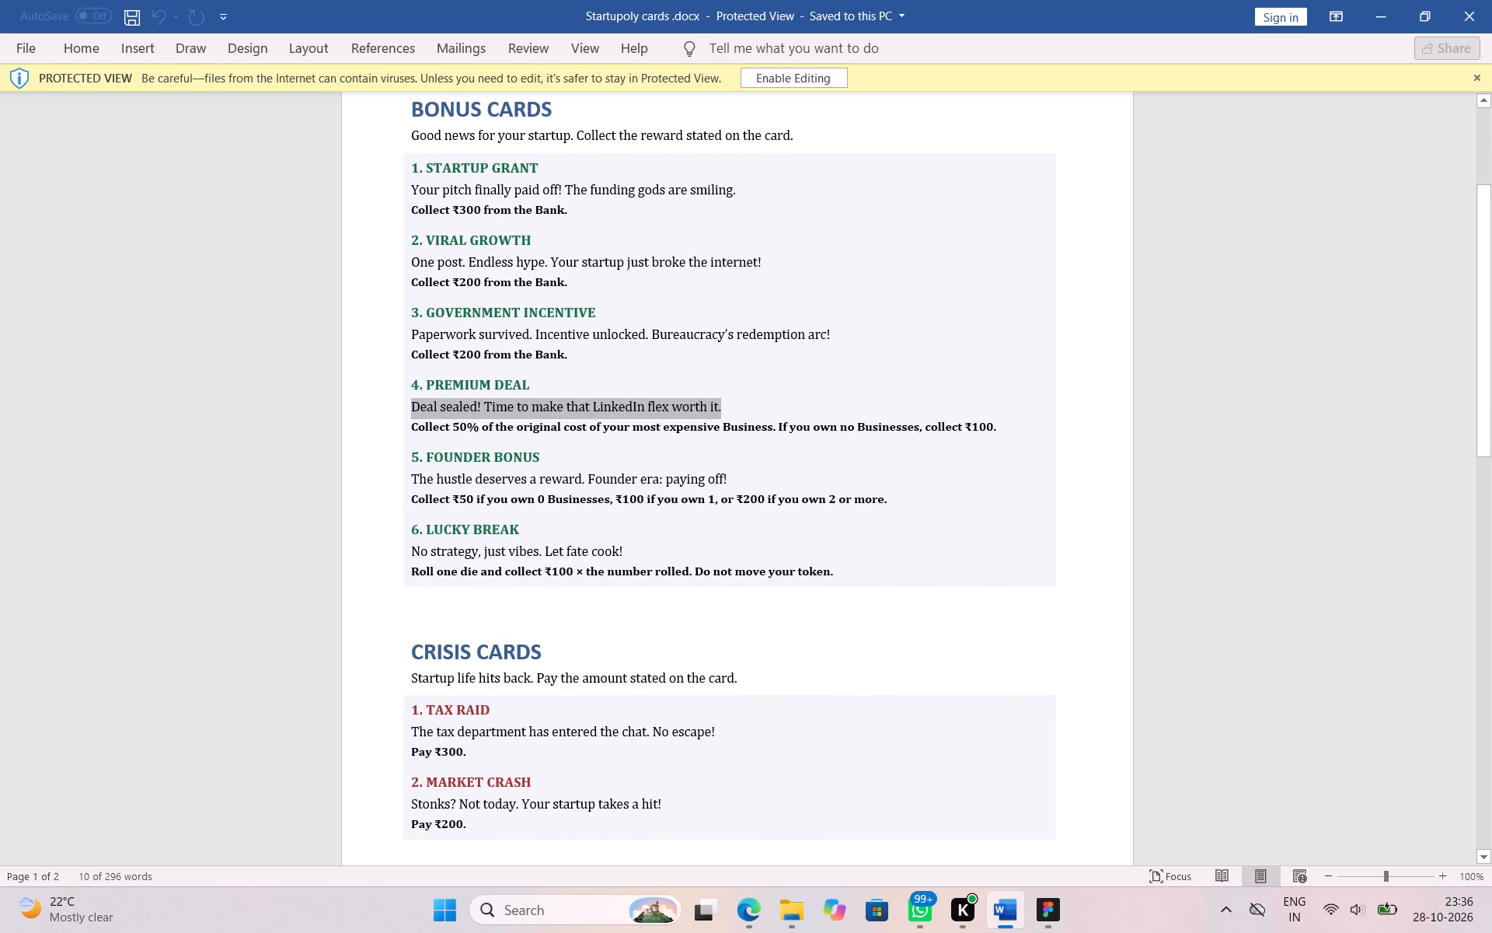
{"action": "left_click_drag", "start_coordinate": [421, 425], "coordinate": [688, 427]}
{"action": "left_click", "coordinate": [688, 427]}
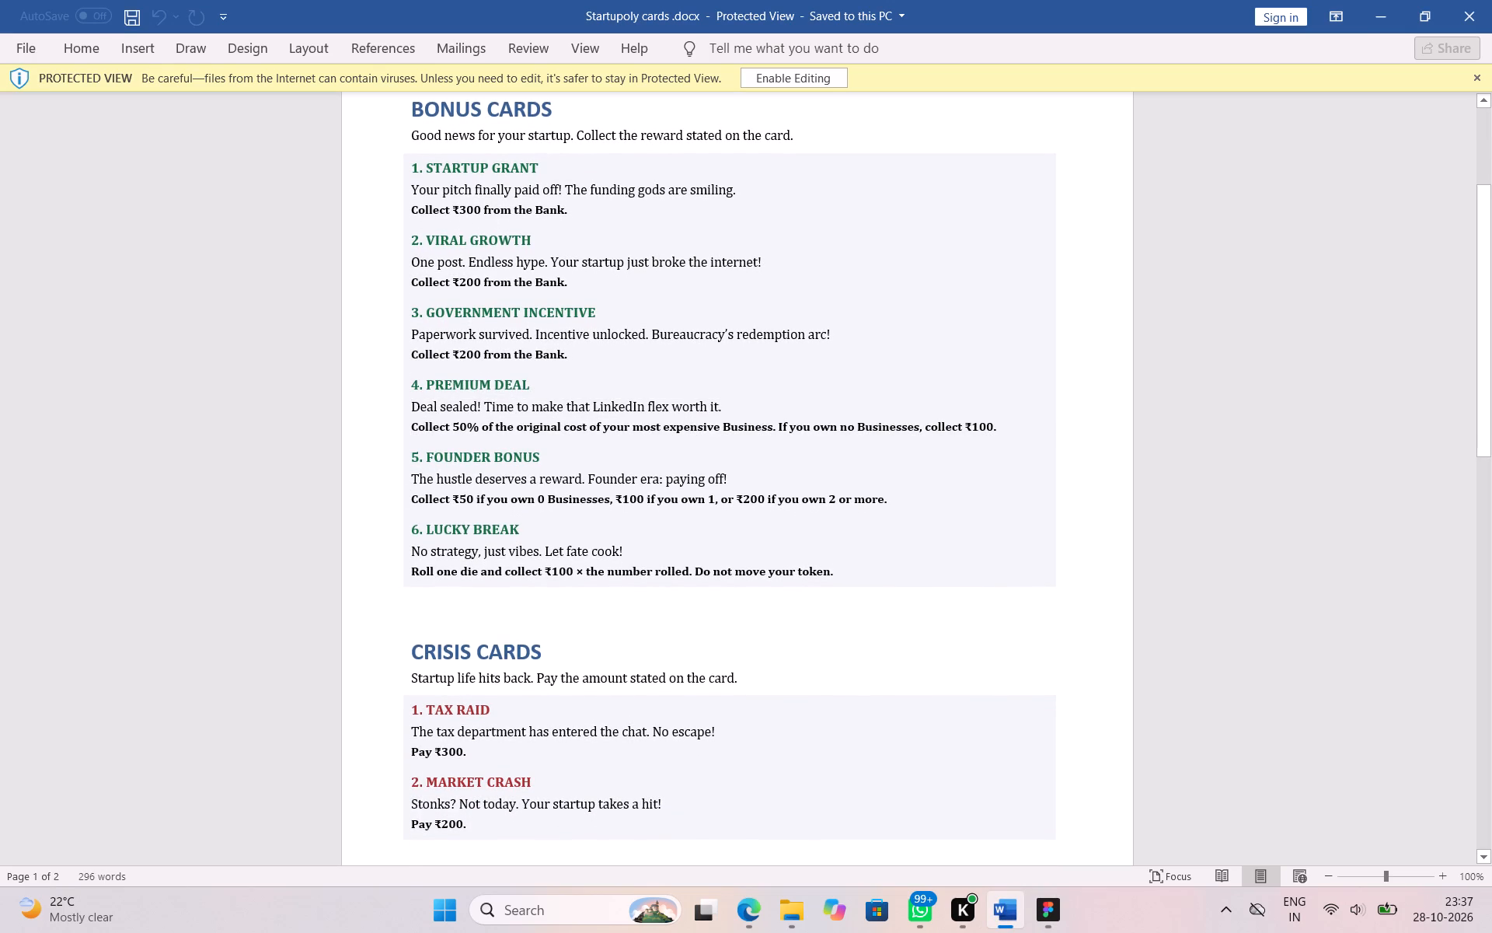
{"action": "left_click_drag", "start_coordinate": [413, 425], "coordinate": [992, 438]}
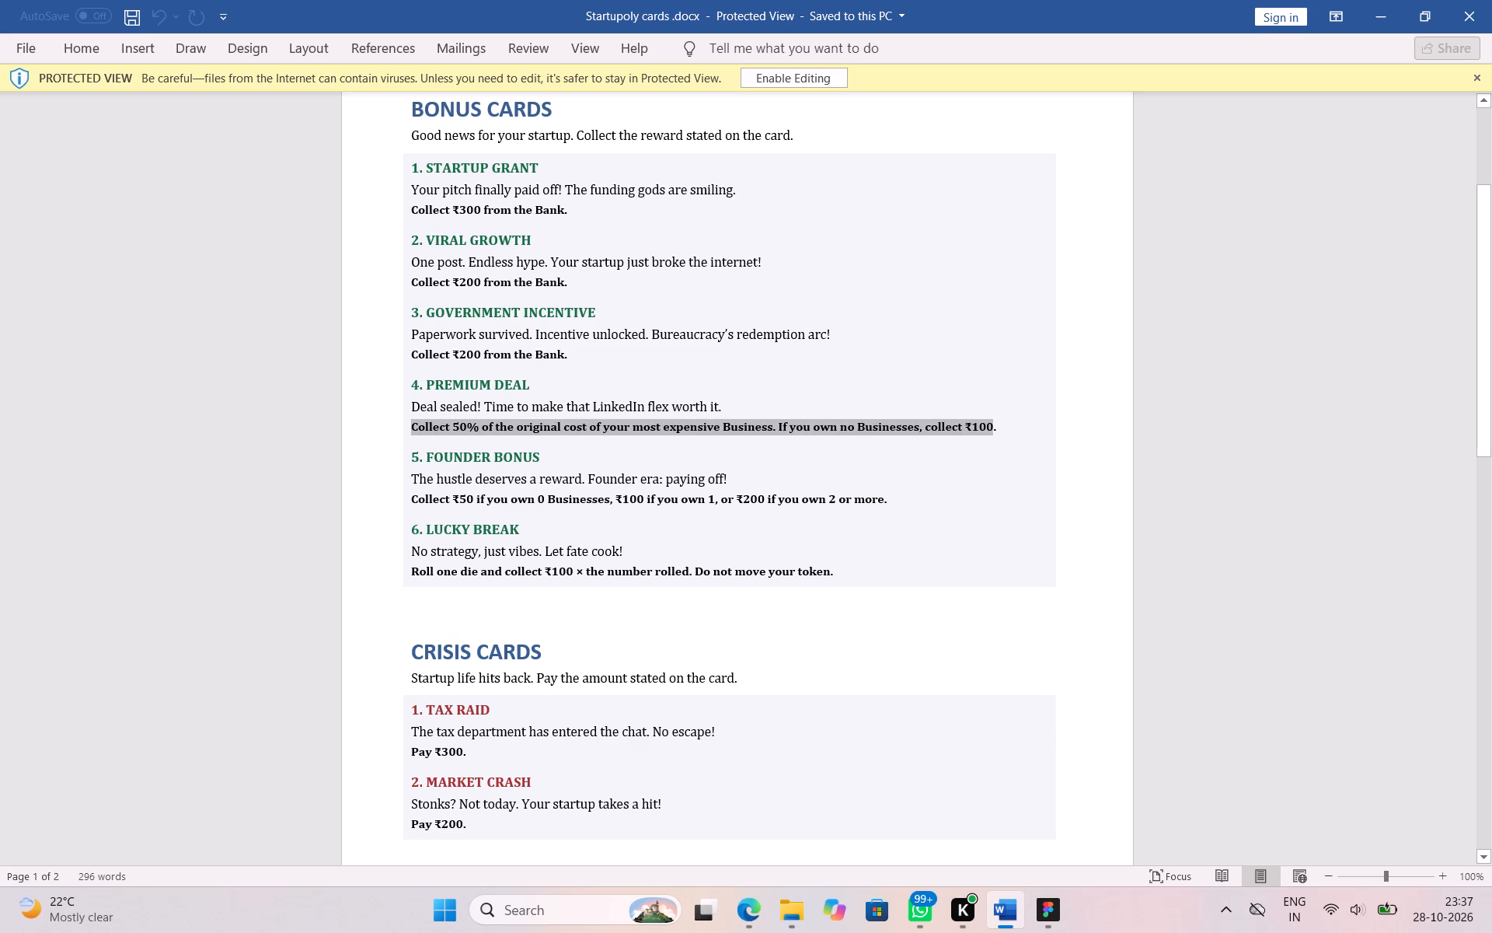
{"action": "left_click_drag", "start_coordinate": [992, 438], "coordinate": [996, 439]}
{"action": "key", "text": "ctrl+c"}
In Figma, replace the fourth-row card's "Collect ₹200 from the Bank." text with the copied PREMIUM DEAL reward line.
{"action": "left_click", "coordinate": [1048, 915]}
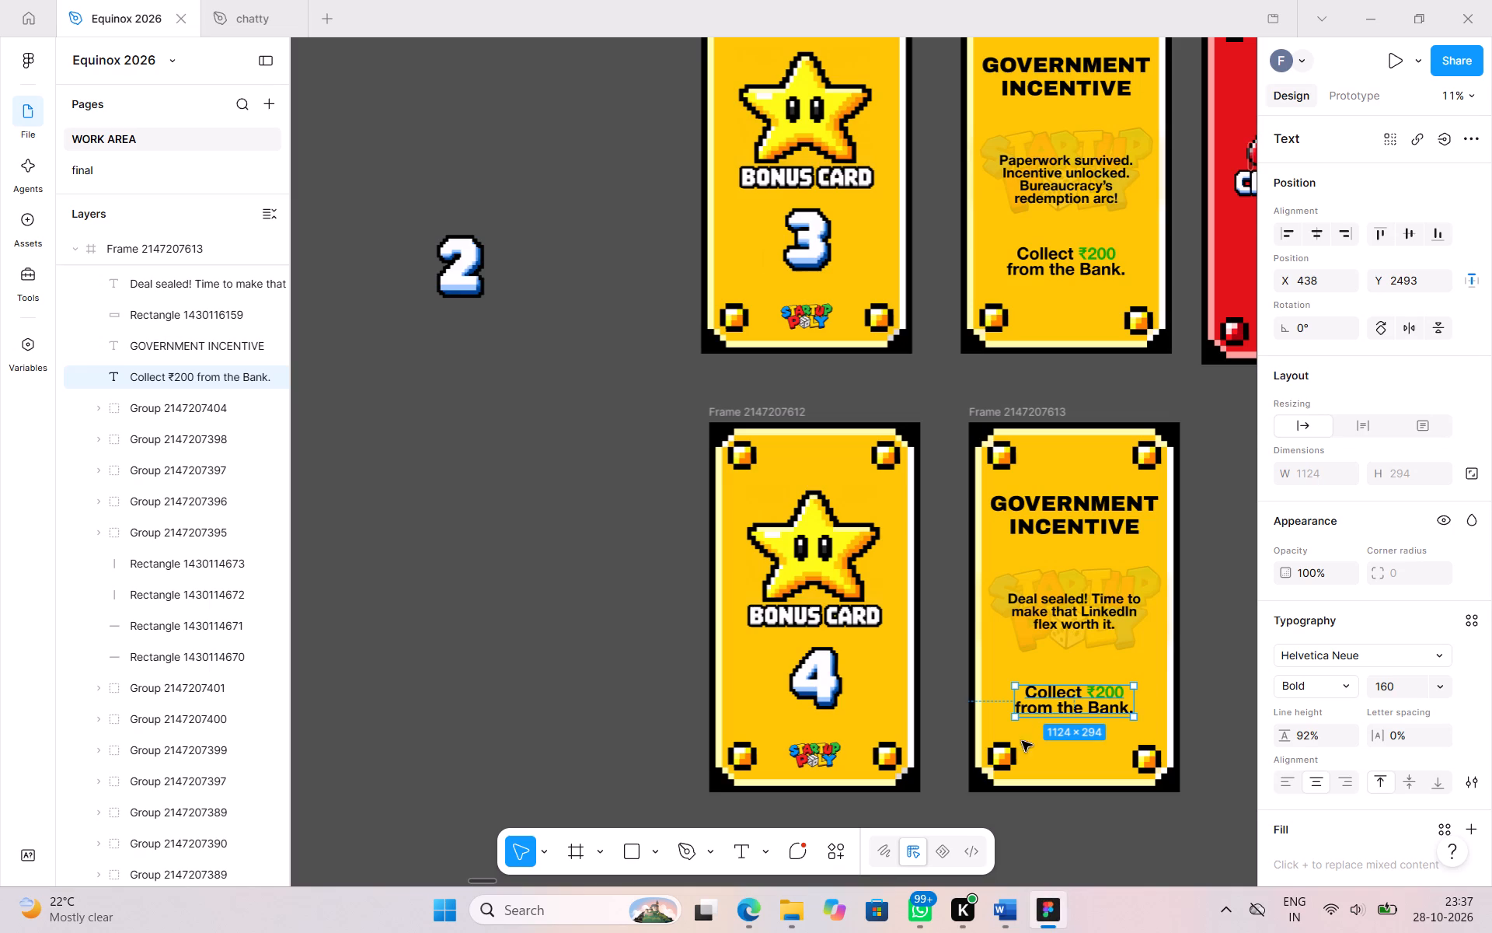
{"action": "triple_click", "coordinate": [1046, 704]}
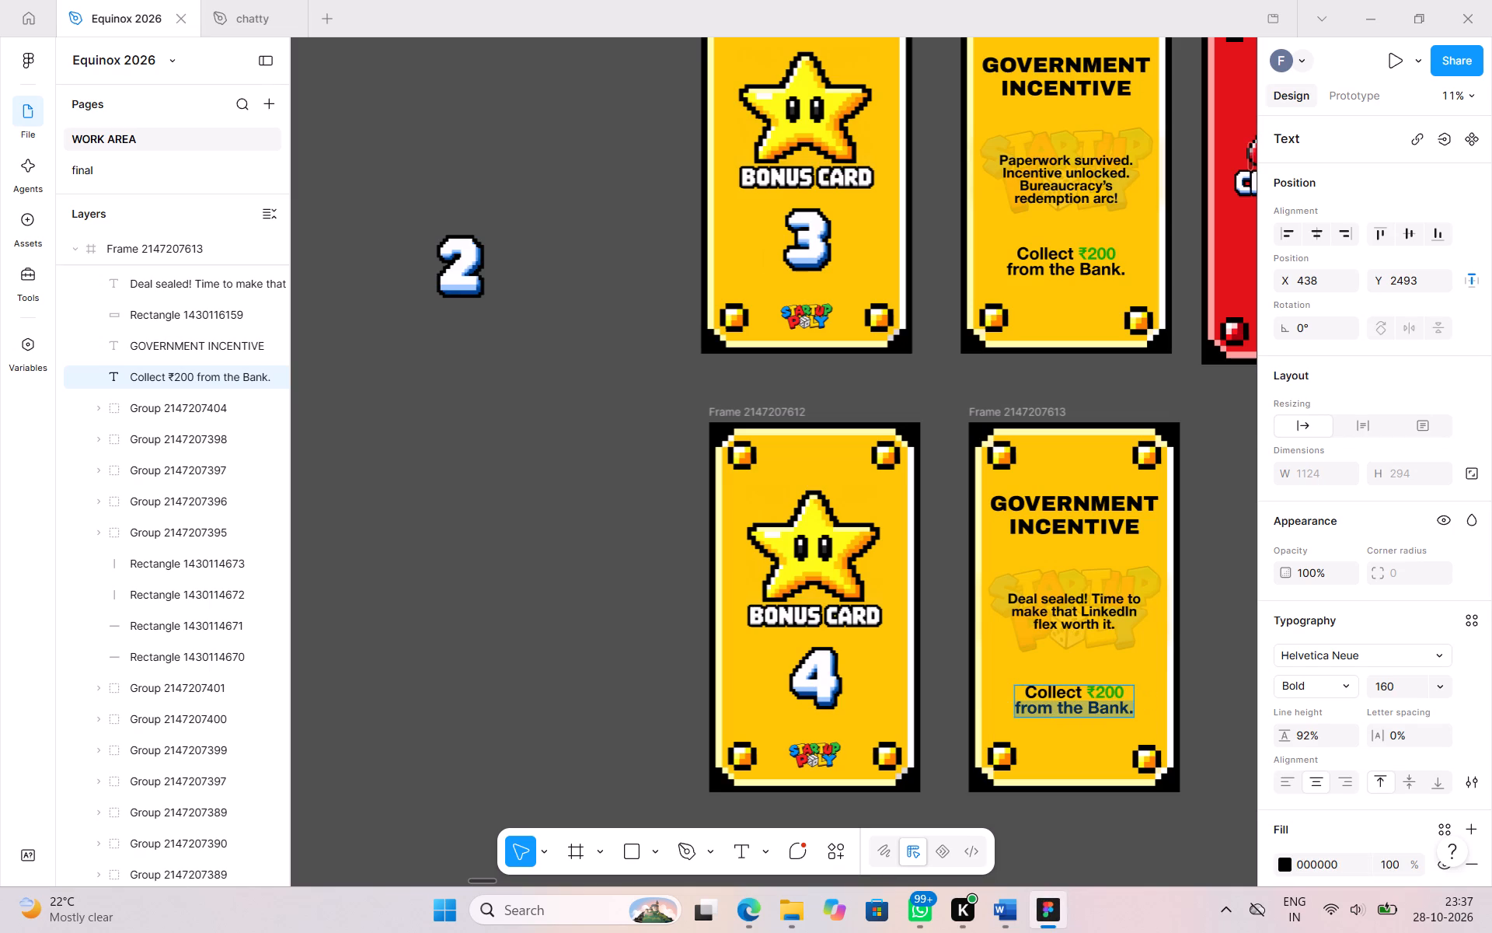
{"action": "triple_click", "coordinate": [1036, 694]}
{"action": "triple_click", "coordinate": [1034, 701]}
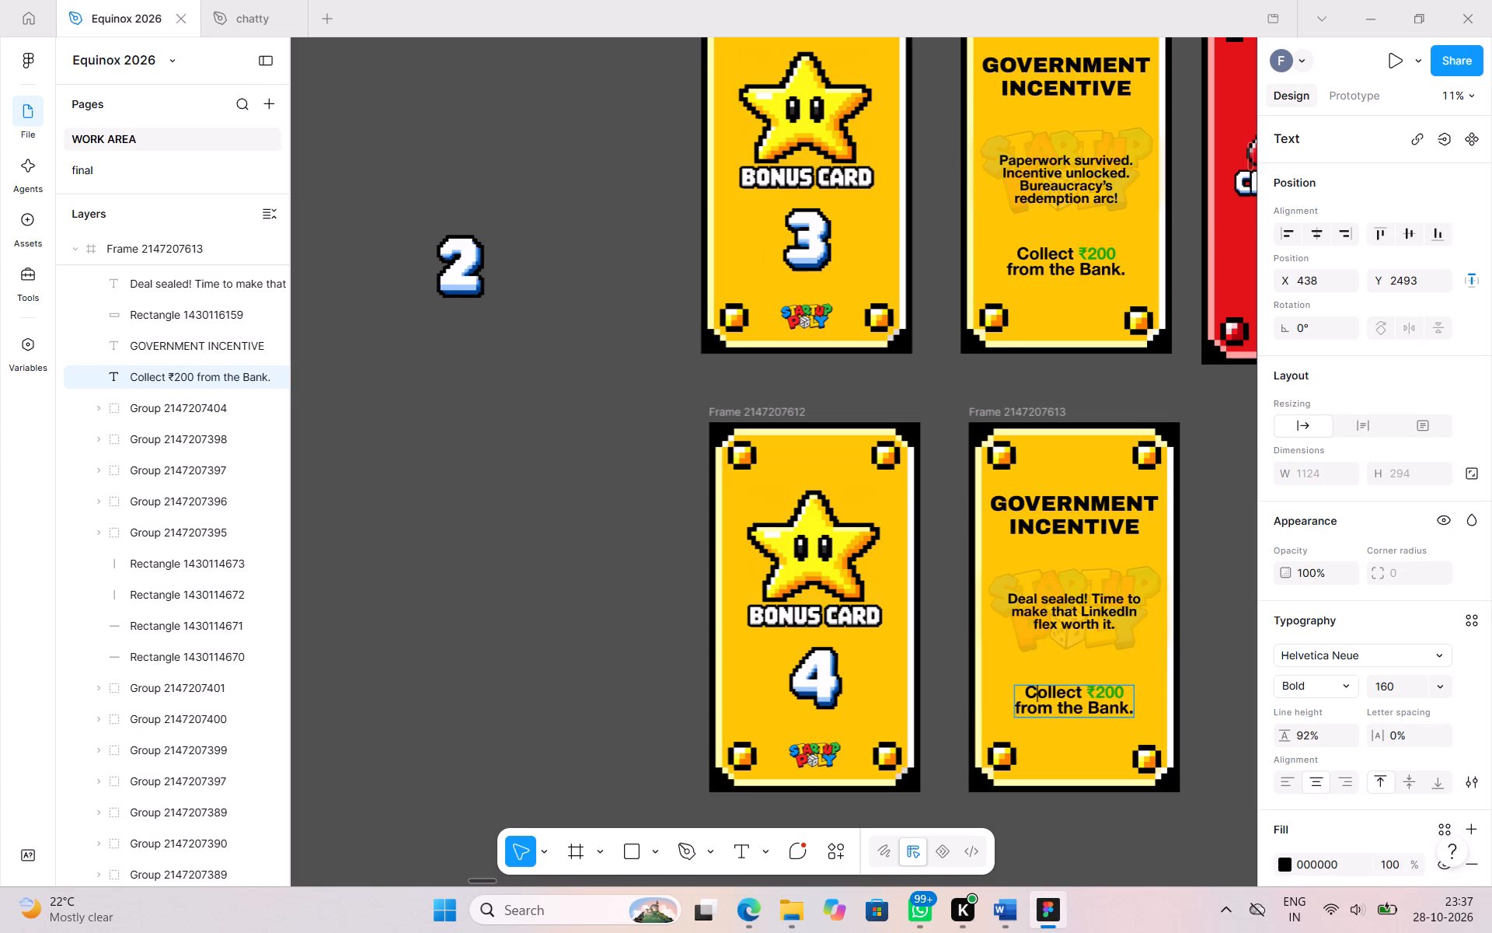
{"action": "left_click", "coordinate": [1034, 701]}
{"action": "key", "text": "ctrl+v"}
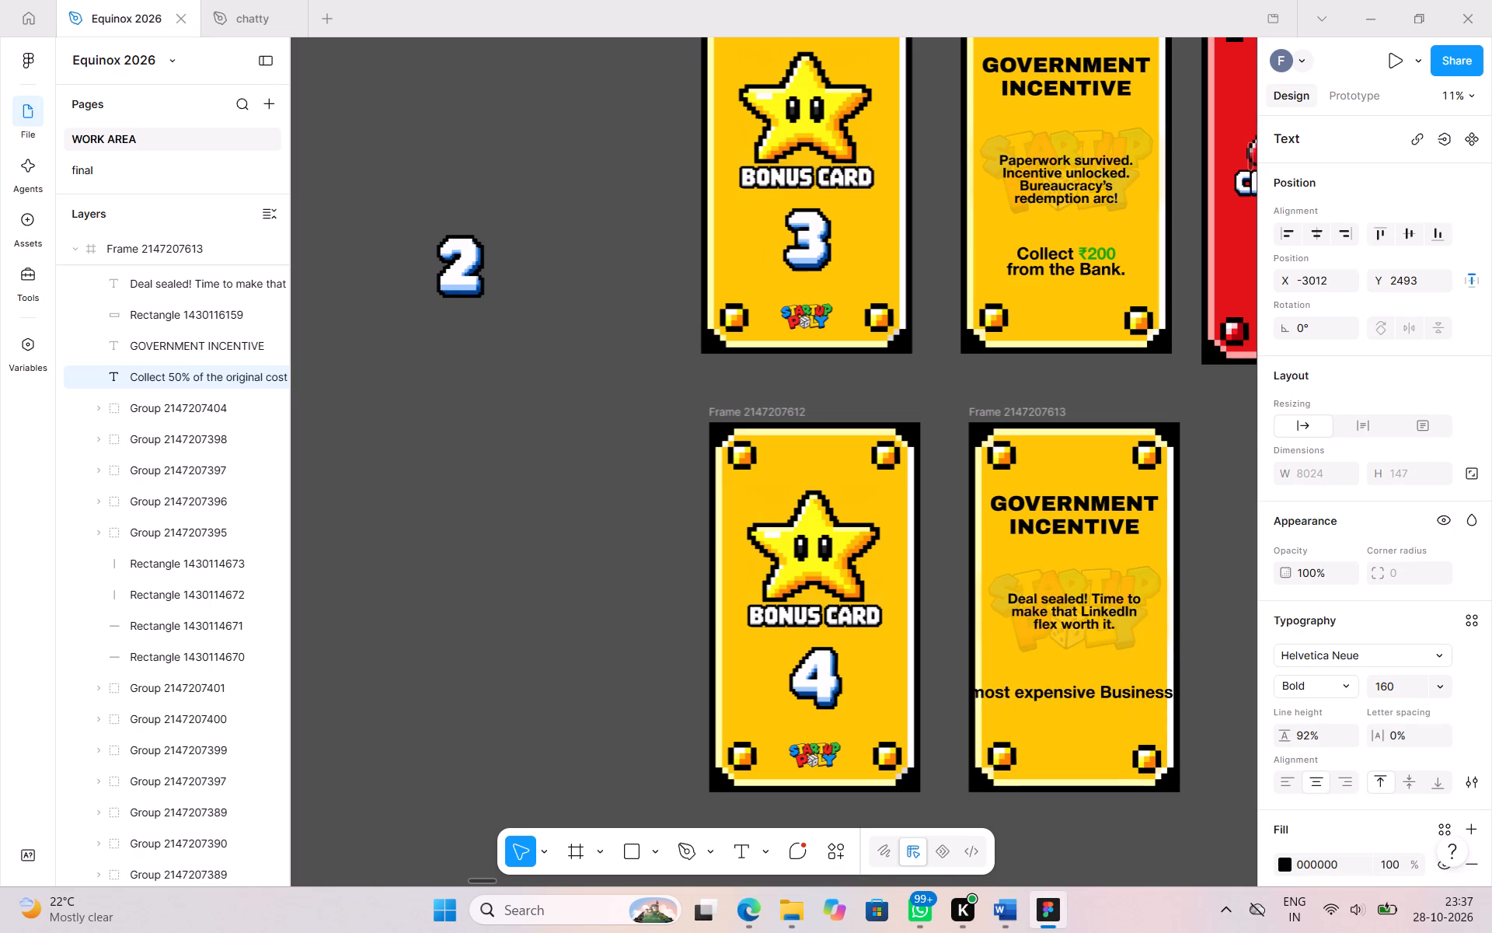
{"action": "scroll", "coordinate": [1066, 701], "scroll_direction": "left", "scroll_amount": 1}
{"action": "scroll", "coordinate": [1164, 680], "scroll_direction": "left", "scroll_amount": 3}
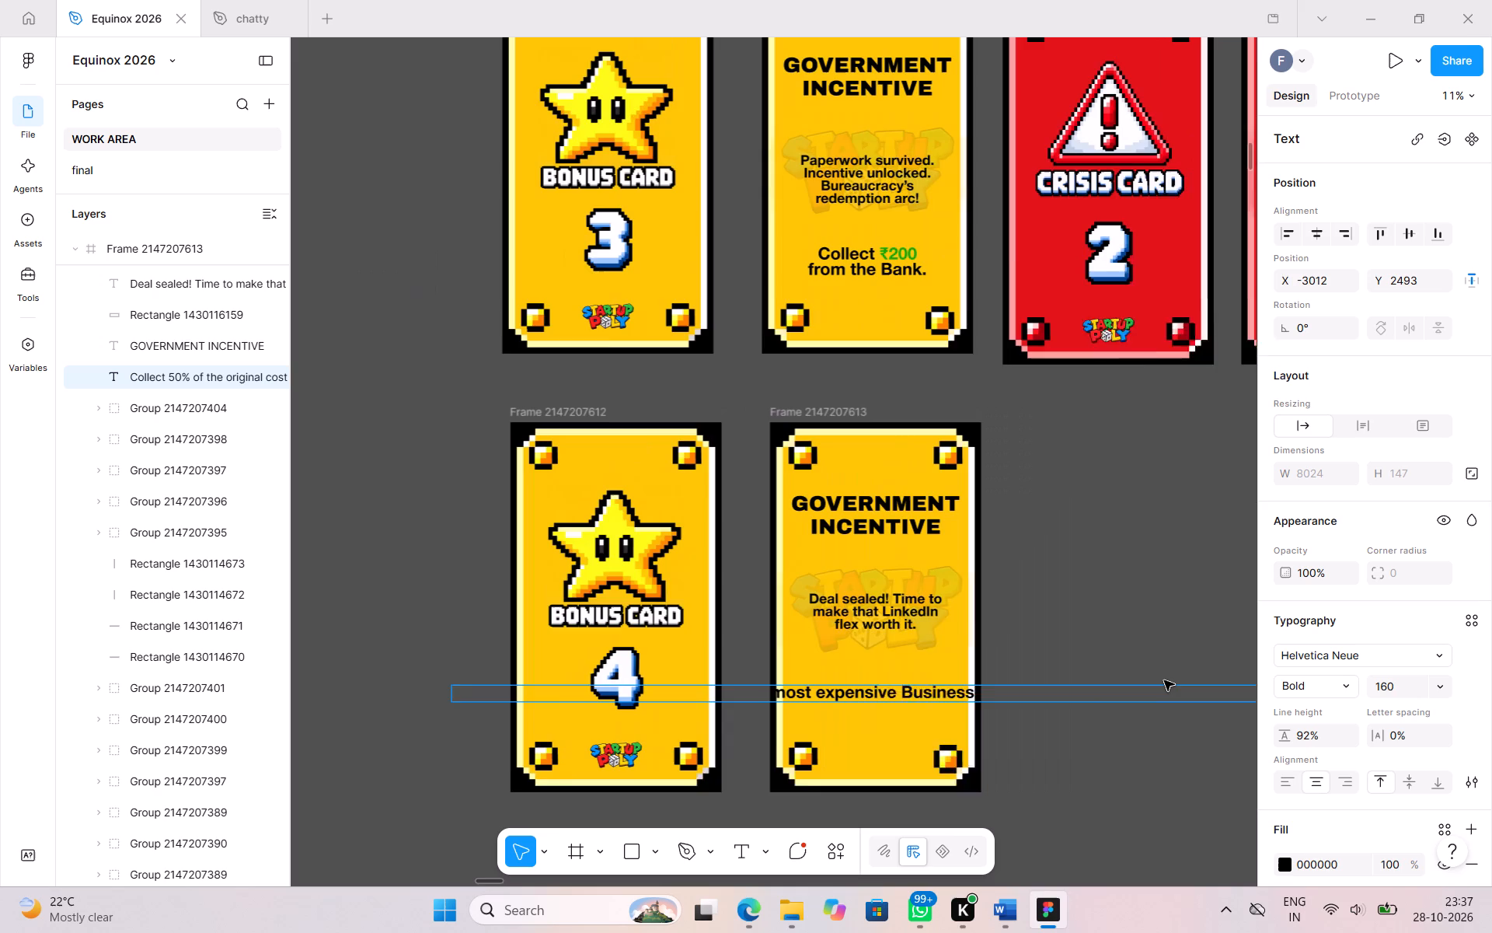
{"action": "scroll", "coordinate": [1164, 680], "scroll_direction": "left", "scroll_amount": 1}
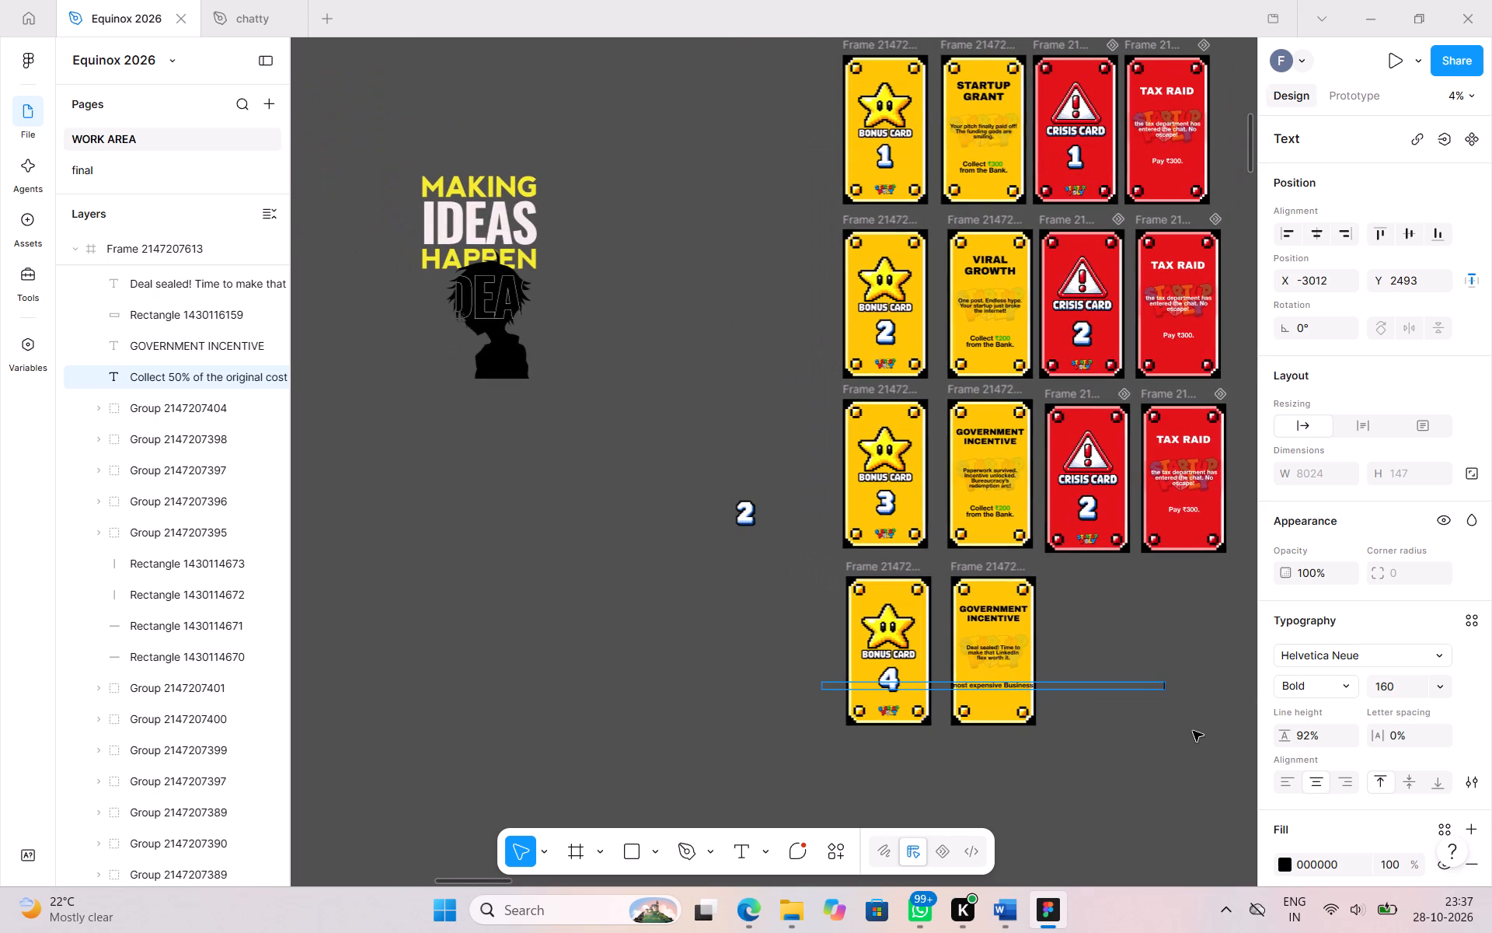
{"action": "left_click", "coordinate": [1193, 732]}
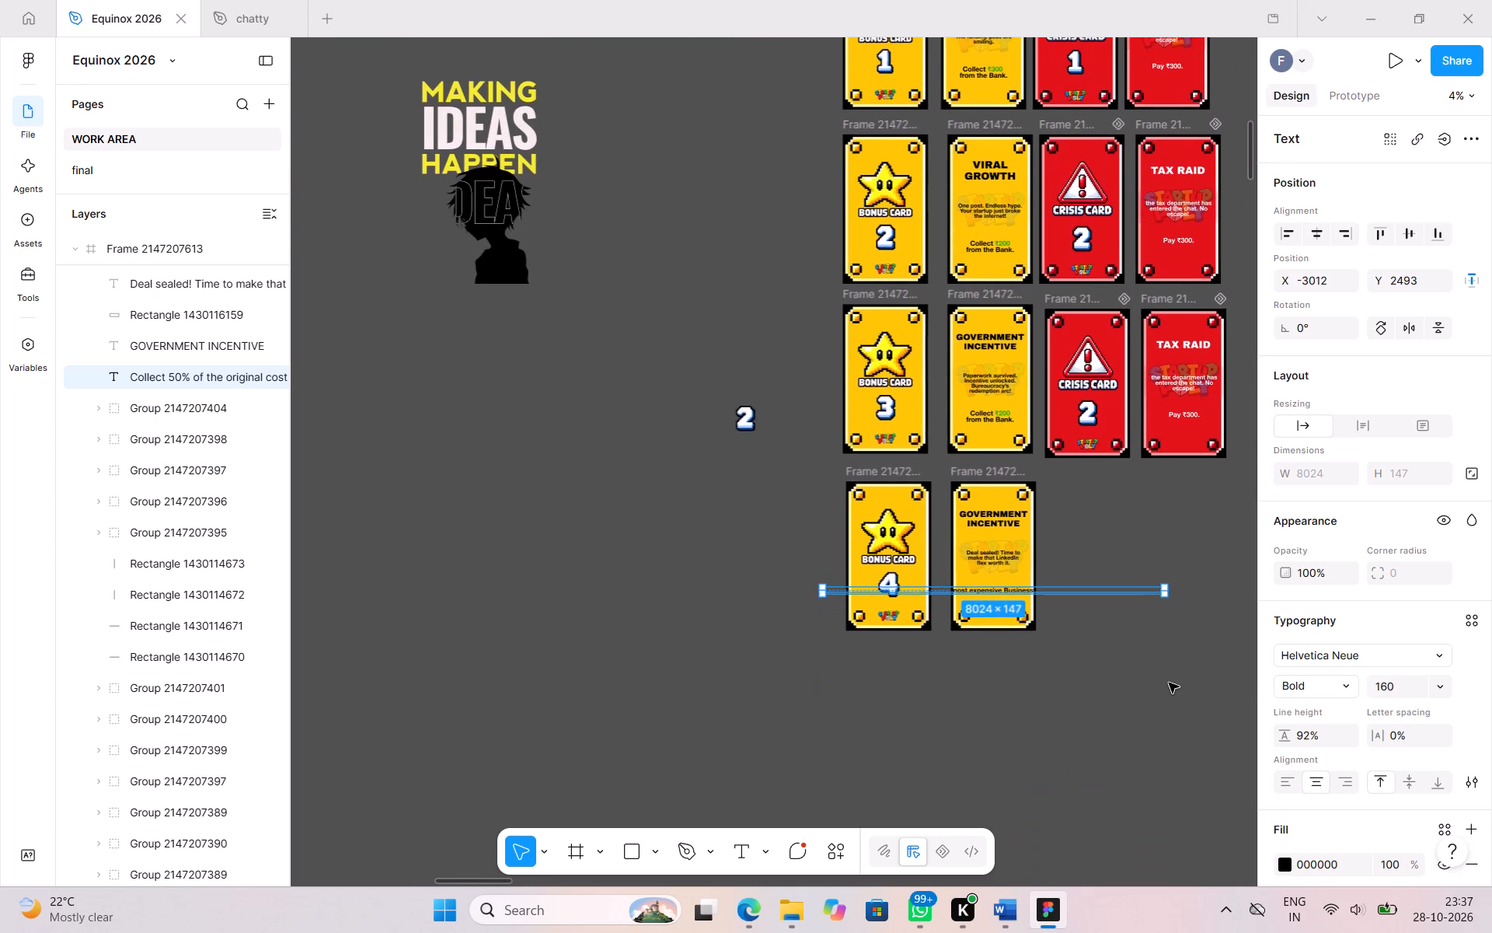
Narrow the reward text box to about 1373 wide and place it below the fourth-row card's description, at about X 328, Y 2065.
{"action": "scroll", "coordinate": [1169, 683], "scroll_direction": "up", "scroll_amount": 1}
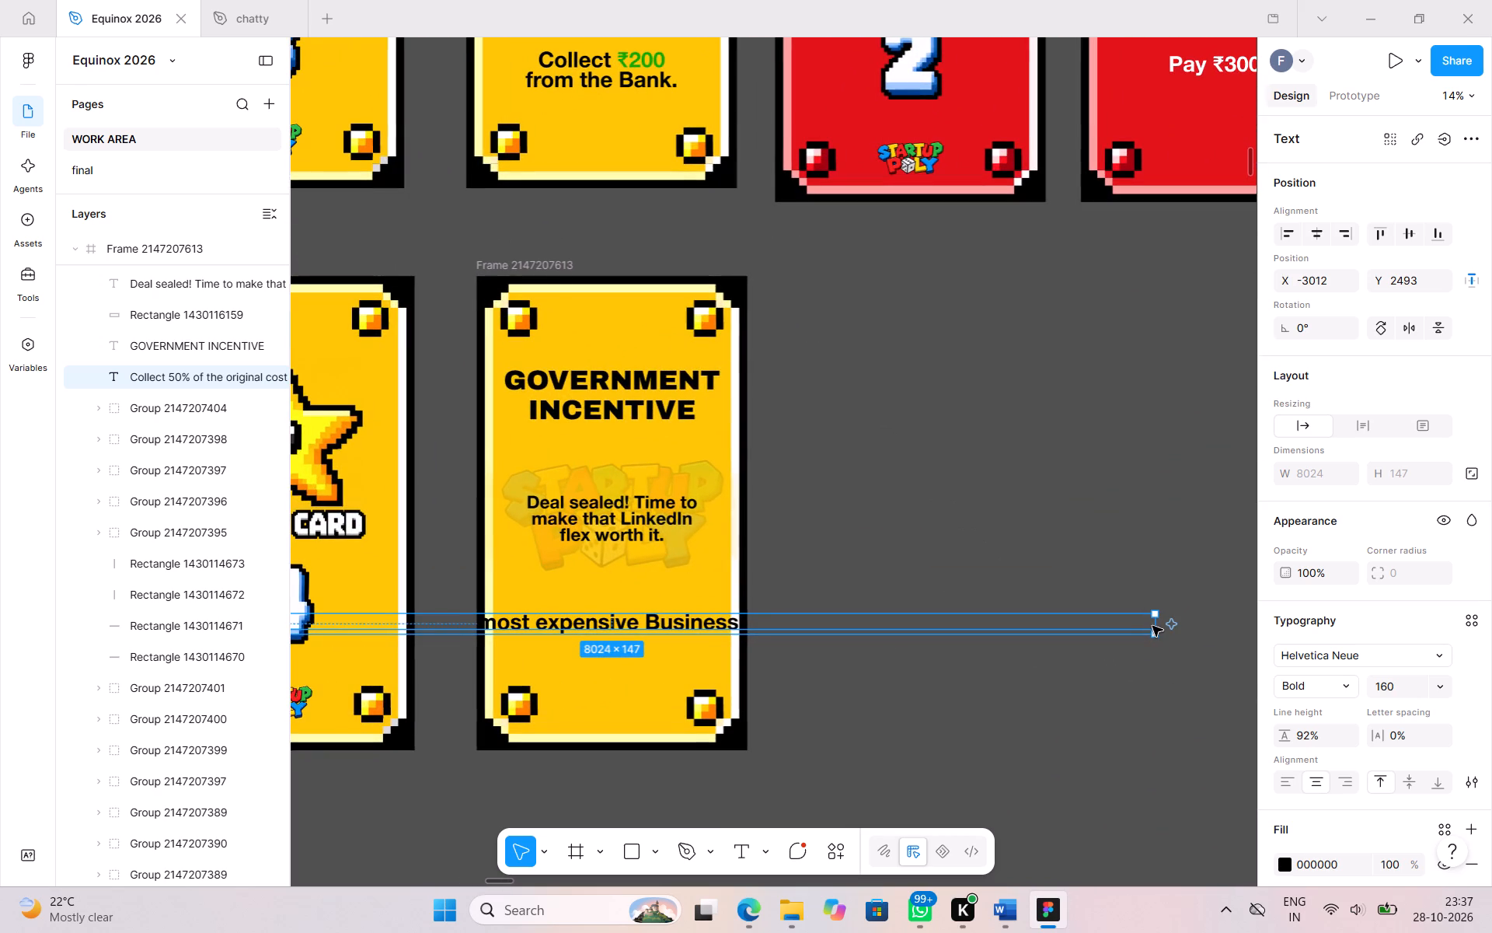
{"action": "left_click_drag", "start_coordinate": [1157, 624], "coordinate": [1147, 626]}
{"action": "left_click_drag", "start_coordinate": [1147, 626], "coordinate": [507, 614]}
{"action": "scroll", "coordinate": [507, 614], "scroll_direction": "right", "scroll_amount": 1}
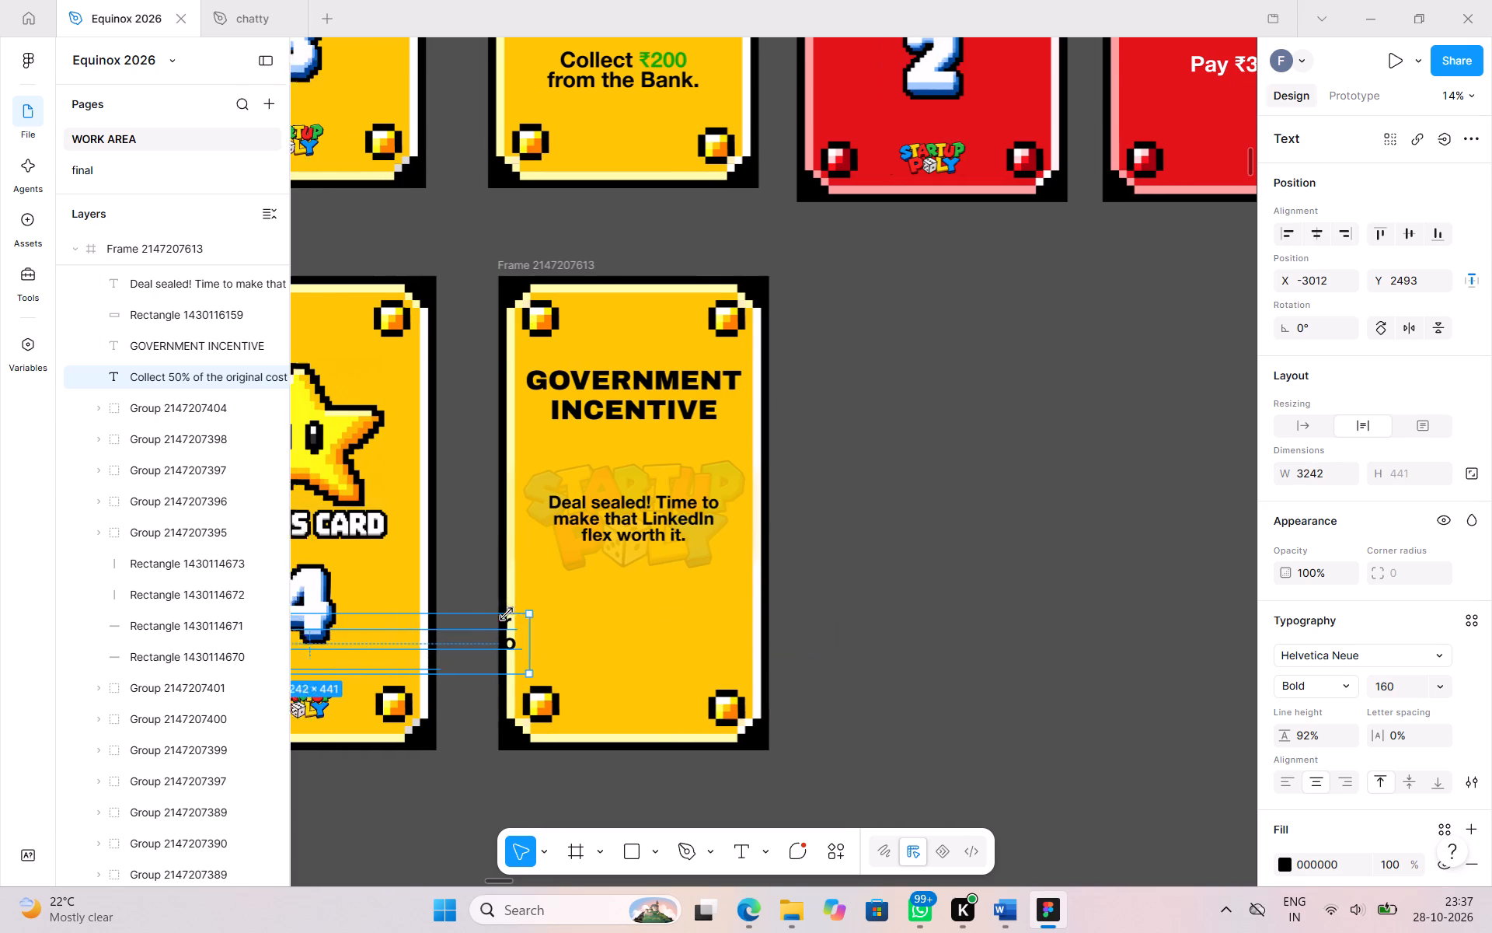
{"action": "scroll", "coordinate": [507, 614], "scroll_direction": "right", "scroll_amount": 2}
{"action": "scroll", "coordinate": [507, 614], "scroll_direction": "down", "scroll_amount": 1}
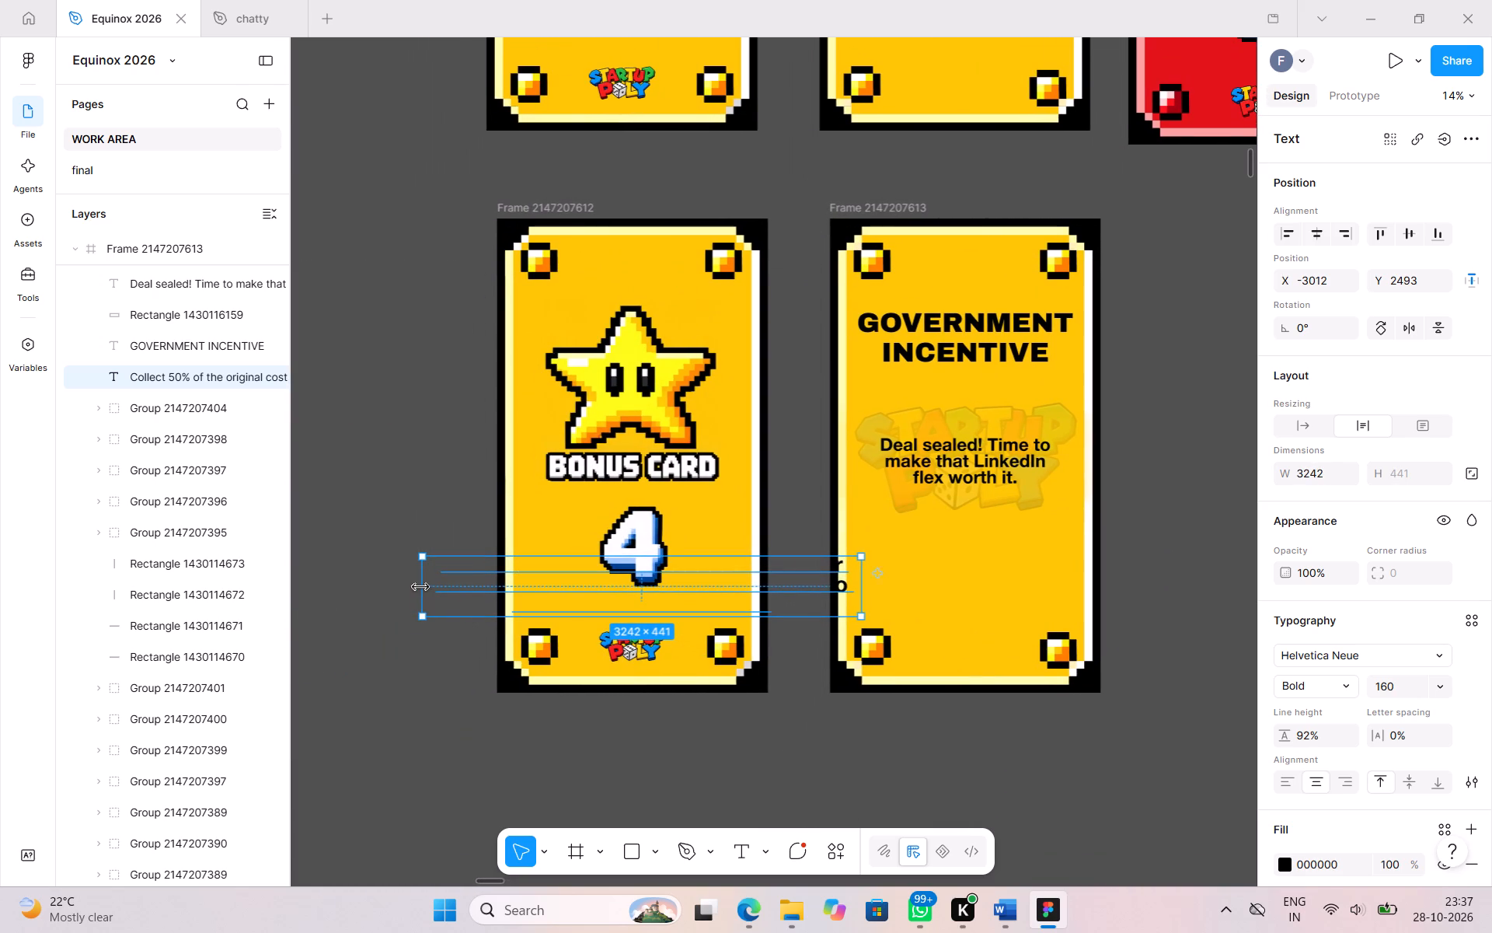
{"action": "left_click_drag", "start_coordinate": [420, 586], "coordinate": [730, 576]}
{"action": "left_click_drag", "start_coordinate": [811, 643], "coordinate": [972, 596]}
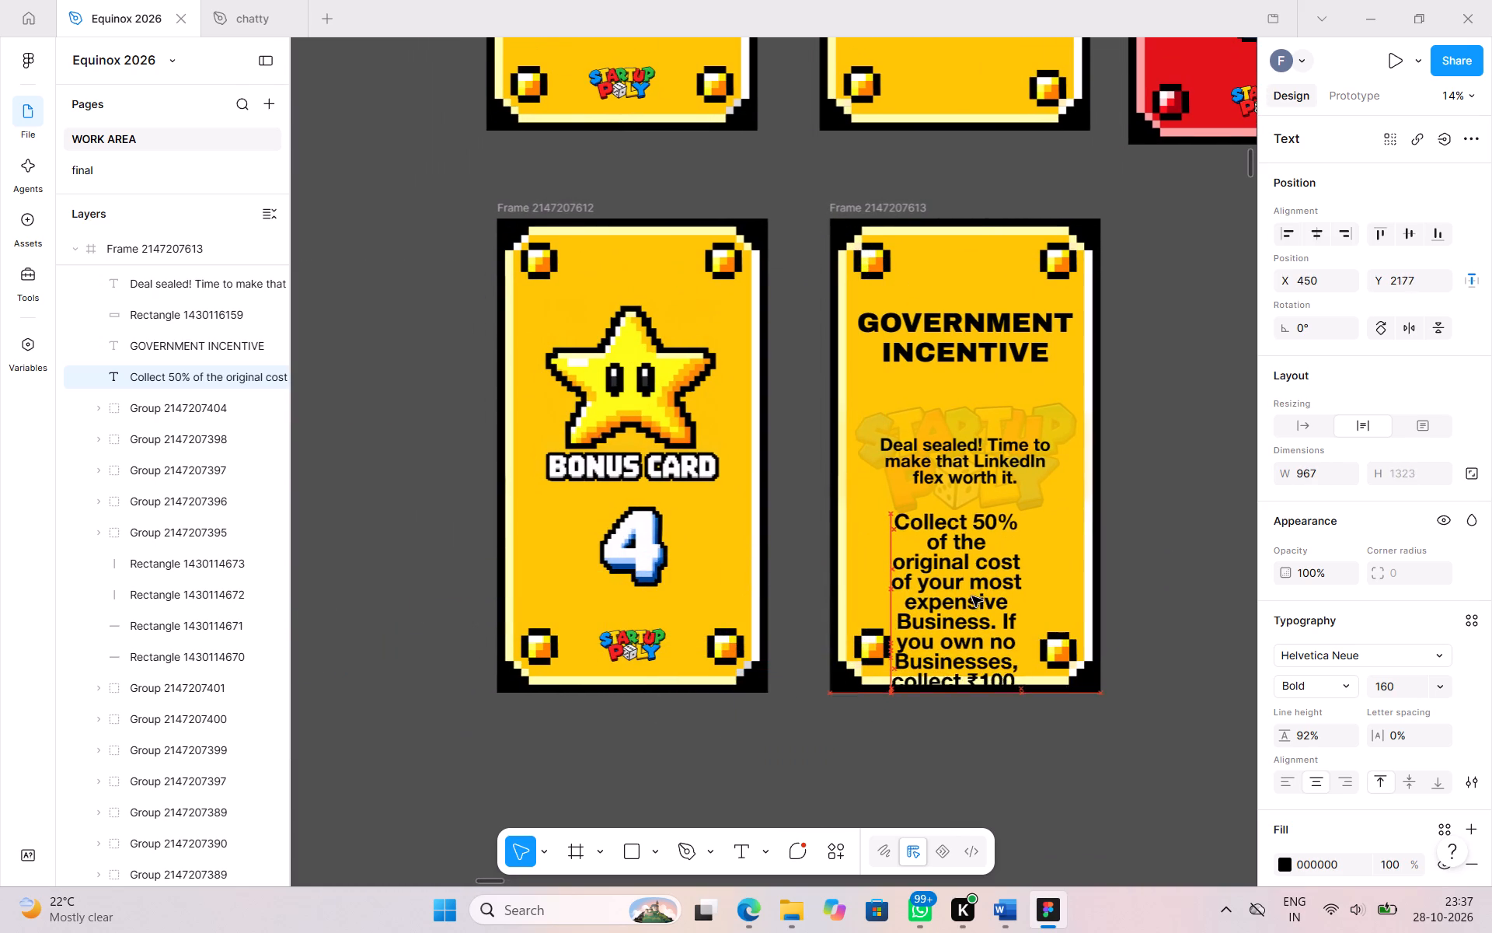
{"action": "left_click_drag", "start_coordinate": [972, 596], "coordinate": [972, 573]}
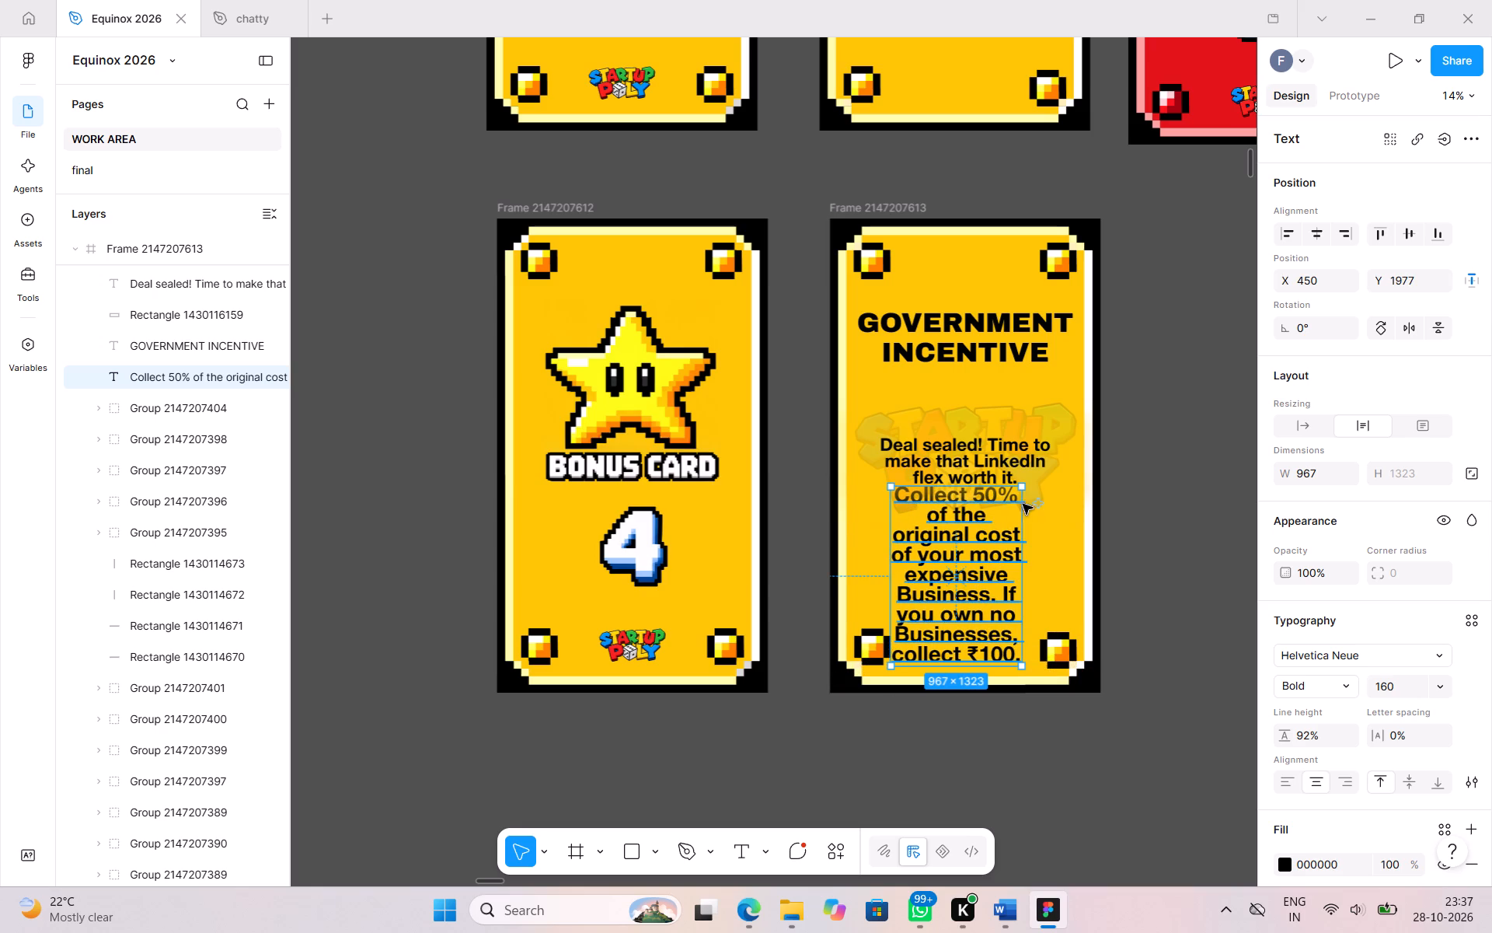
{"action": "left_click_drag", "start_coordinate": [1029, 568], "coordinate": [1077, 578]}
{"action": "left_click_drag", "start_coordinate": [1015, 562], "coordinate": [998, 575]}
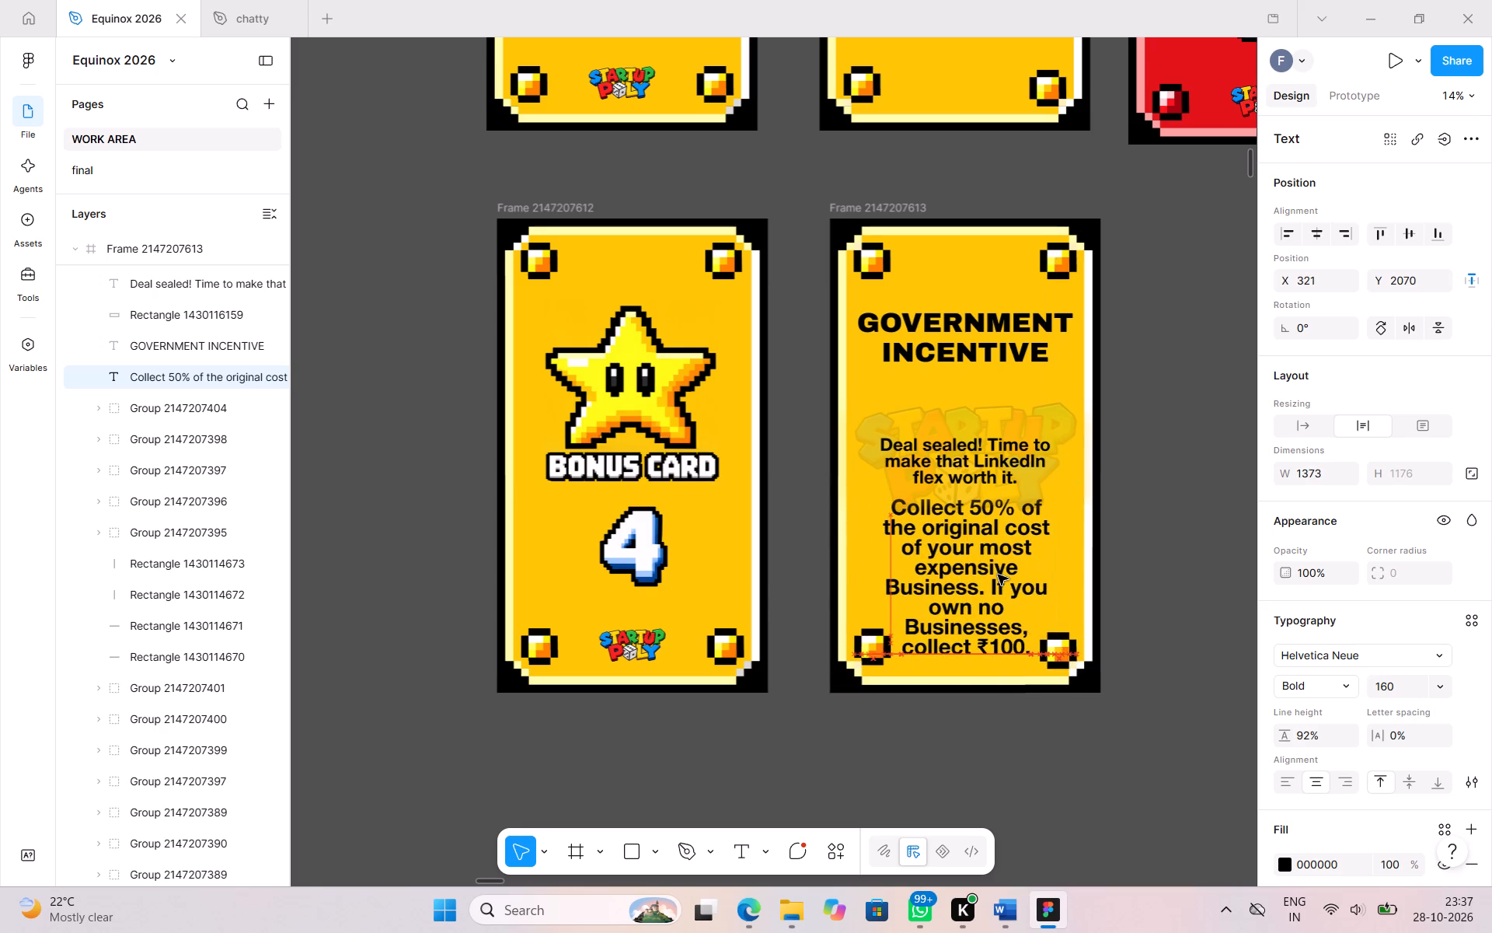
{"action": "left_click_drag", "start_coordinate": [998, 575], "coordinate": [999, 574]}
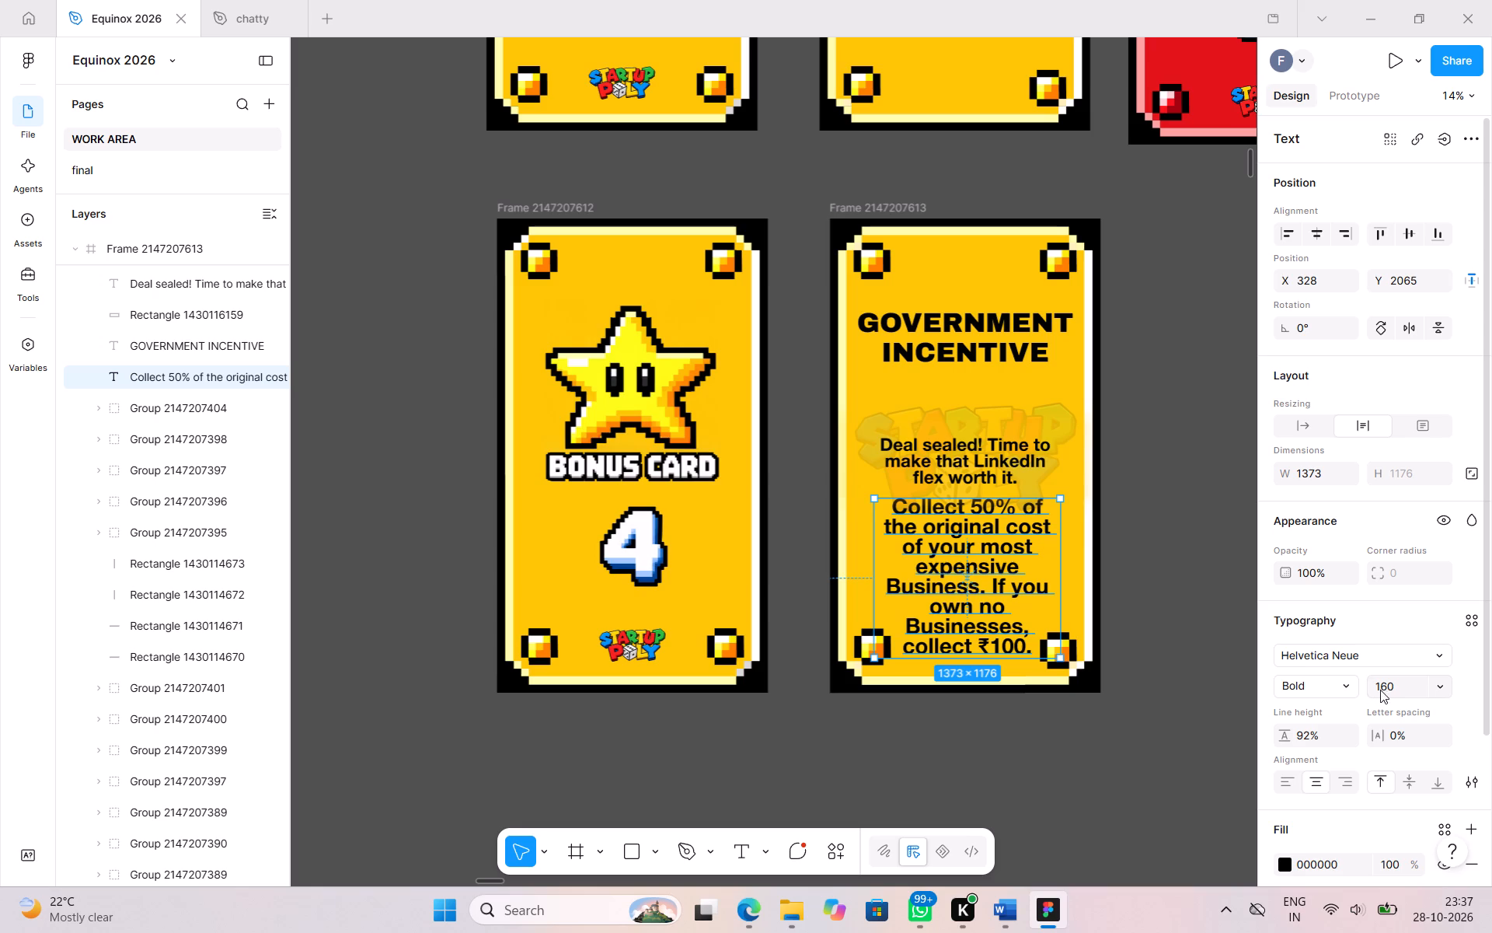
Set the fourth-row reward text's font size to 96 and shift it down to about Y 2384.
{"action": "left_click", "coordinate": [1446, 685]}
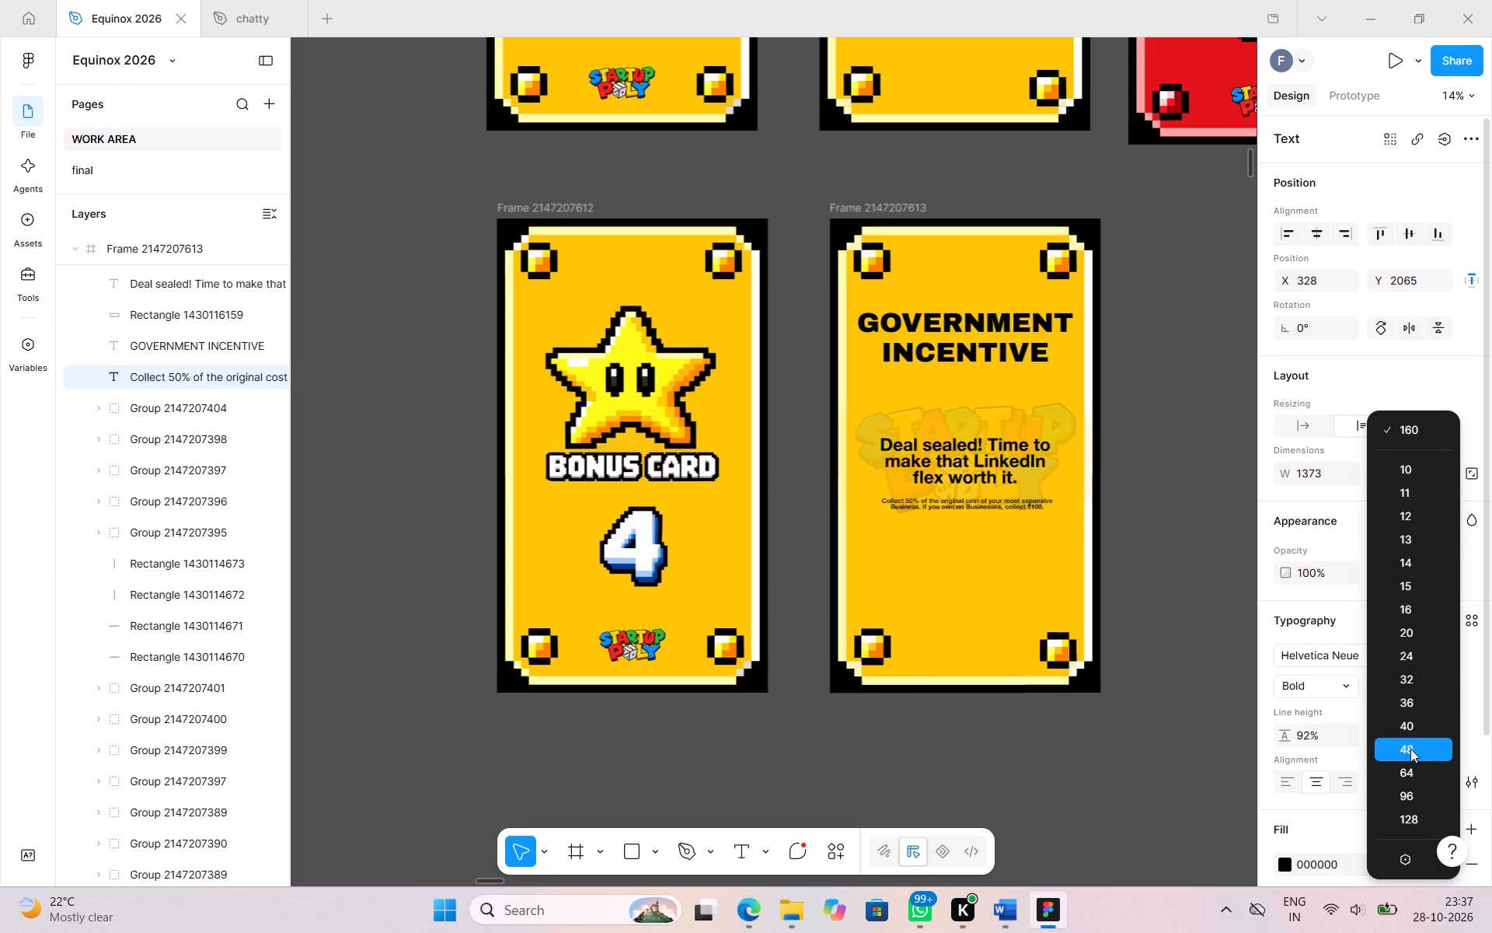
{"action": "left_click", "coordinate": [1417, 791]}
{"action": "scroll", "coordinate": [1020, 641], "scroll_direction": "up", "scroll_amount": 1}
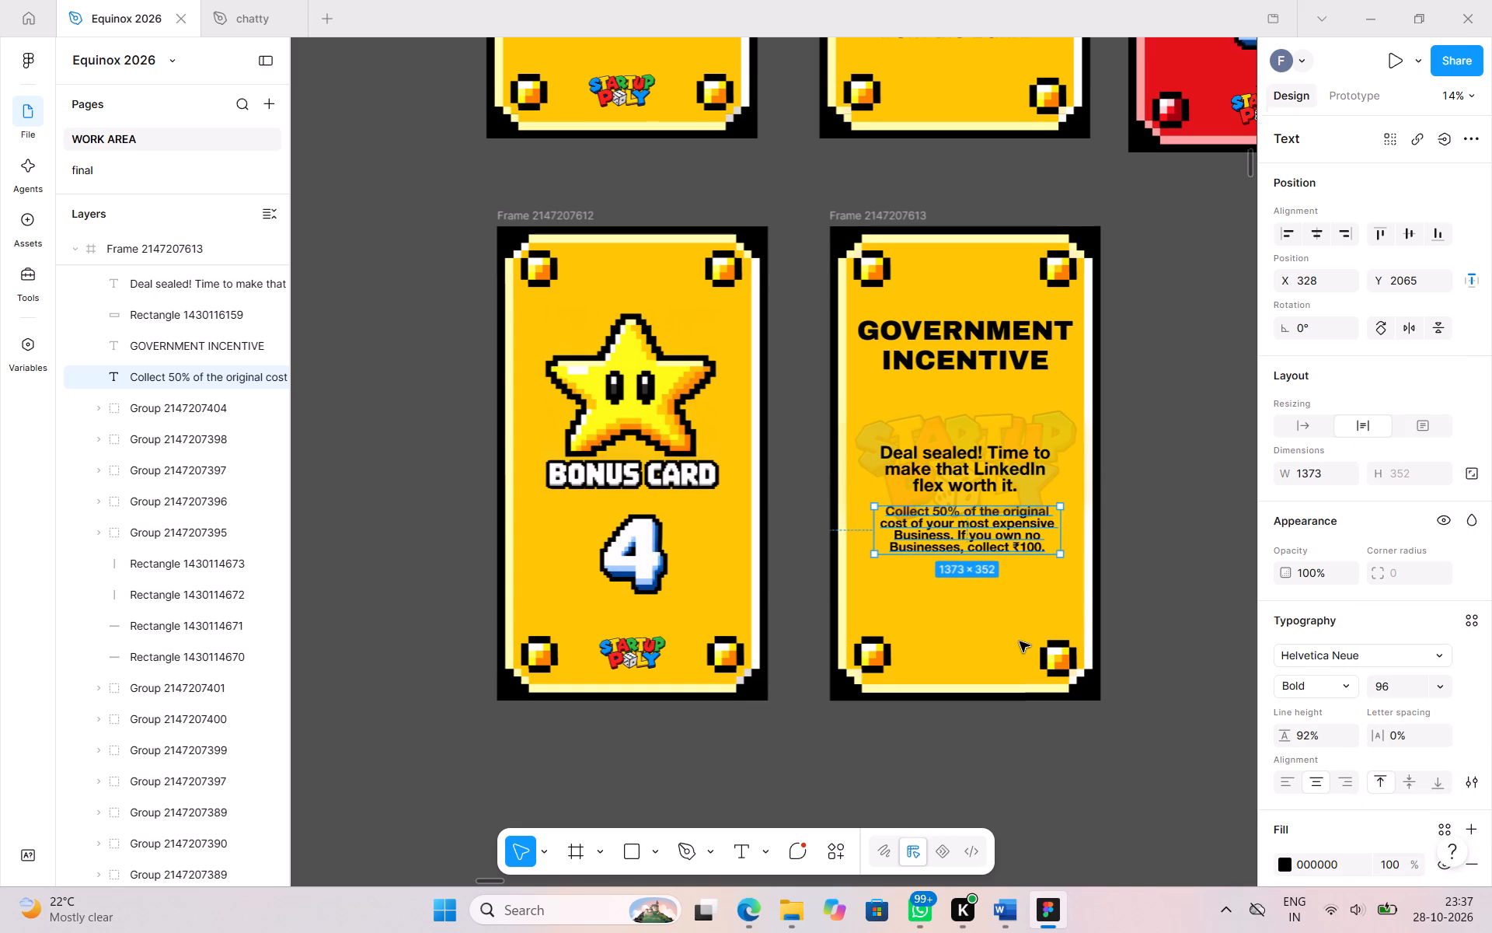
{"action": "scroll", "coordinate": [1020, 641], "scroll_direction": "up", "scroll_amount": 1}
{"action": "left_click_drag", "start_coordinate": [987, 606], "coordinate": [988, 649]}
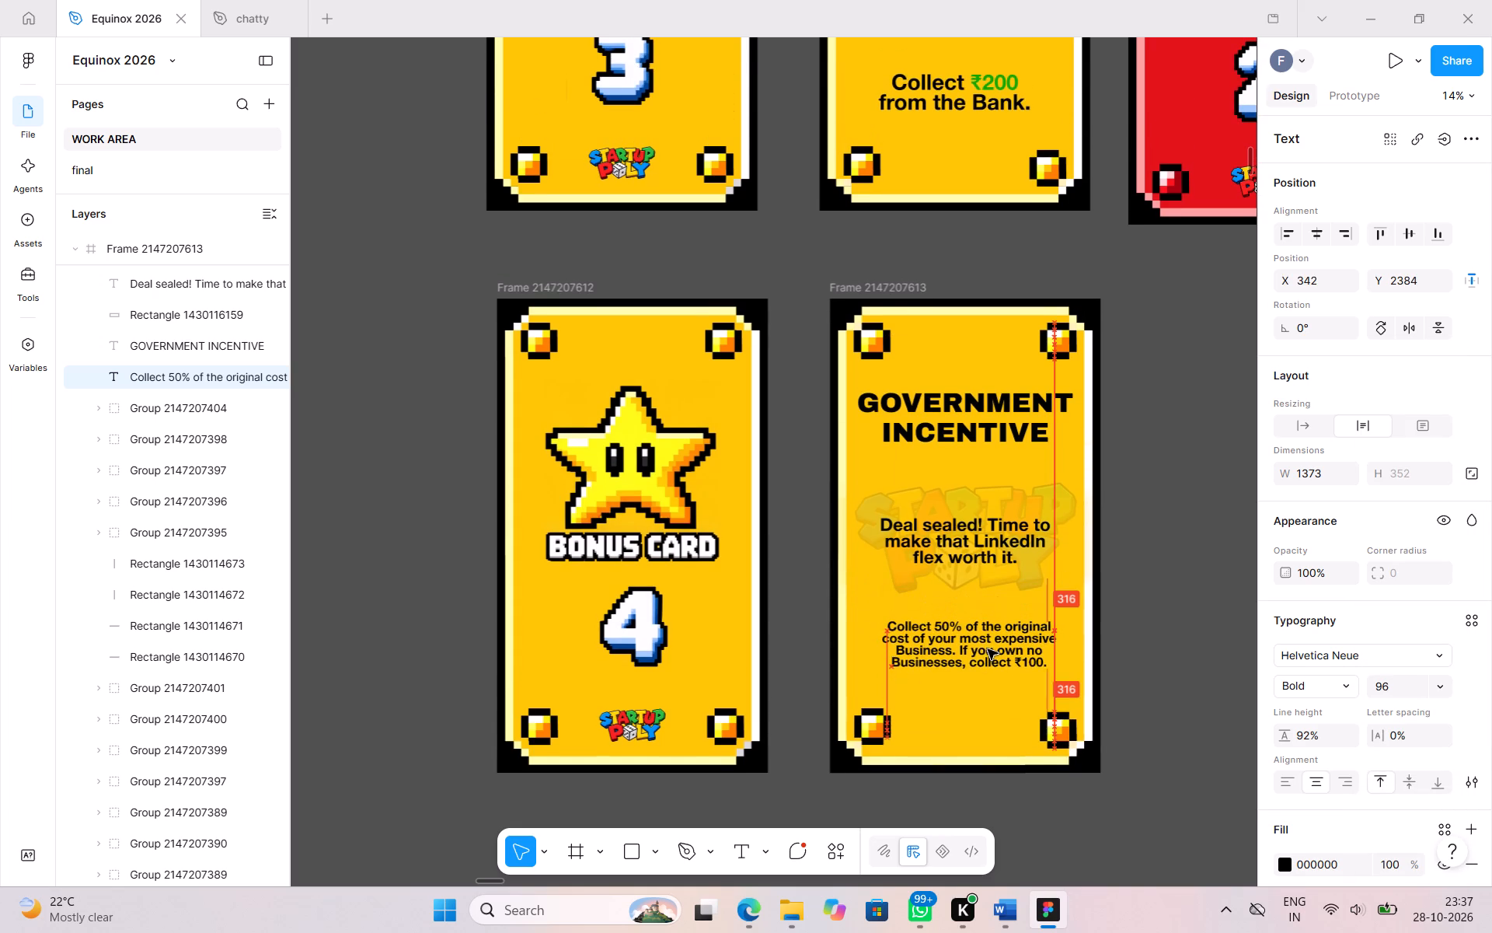
{"action": "left_click_drag", "start_coordinate": [988, 649], "coordinate": [984, 649]}
Widen the fourth-row reward text box to about 1517 and align it to the card's horizontal centre.
{"action": "left_click_drag", "start_coordinate": [1058, 647], "coordinate": [1079, 652]}
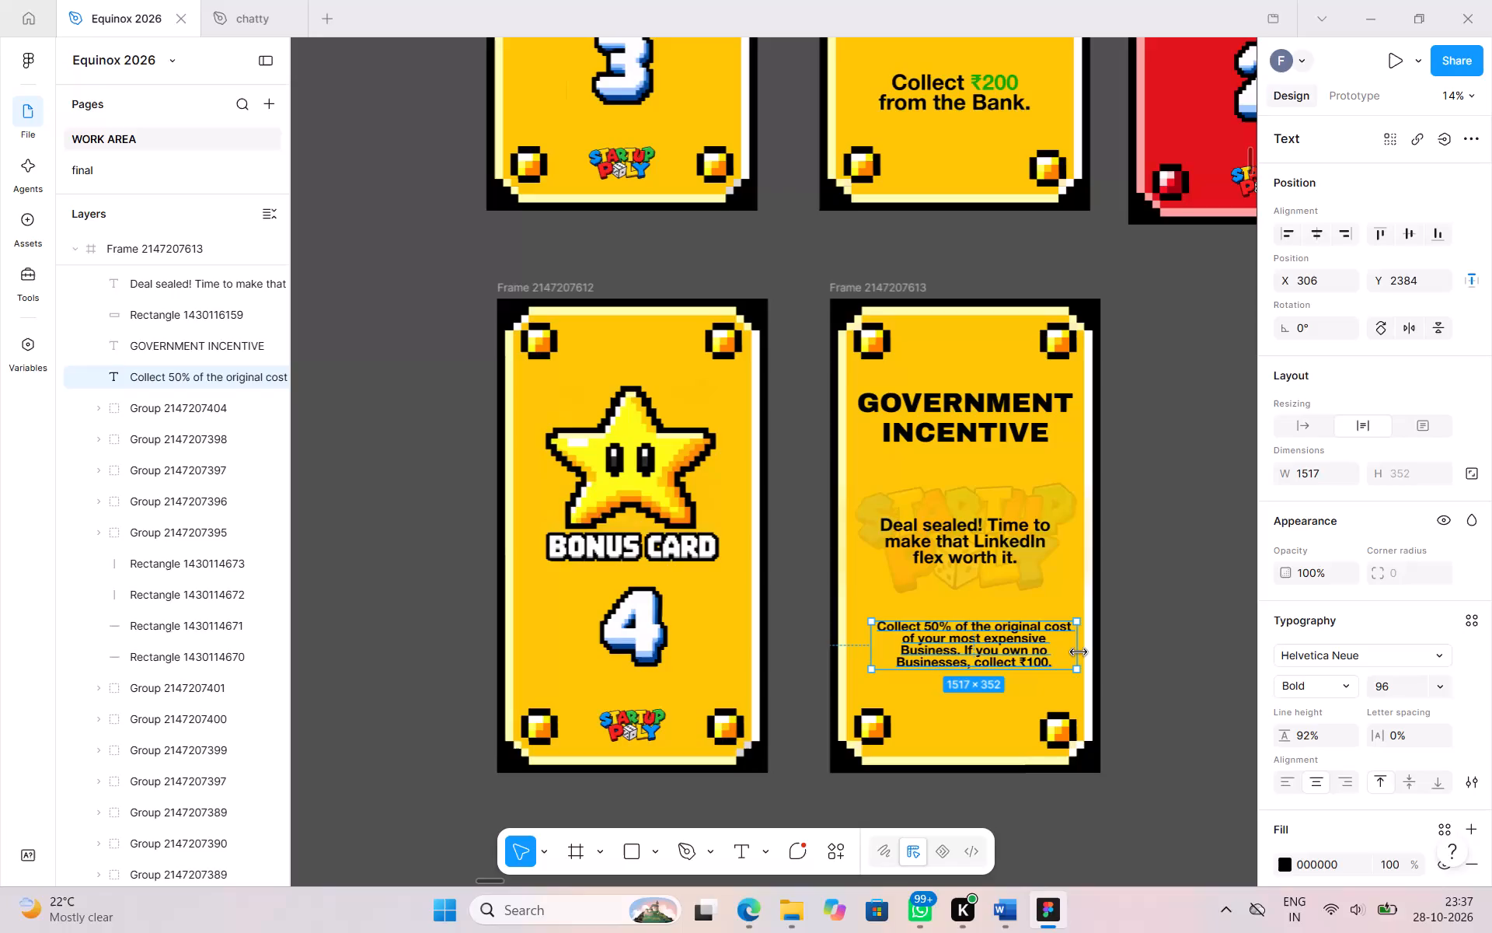
{"action": "left_click", "coordinate": [1124, 632]}
{"action": "left_click", "coordinate": [988, 638]}
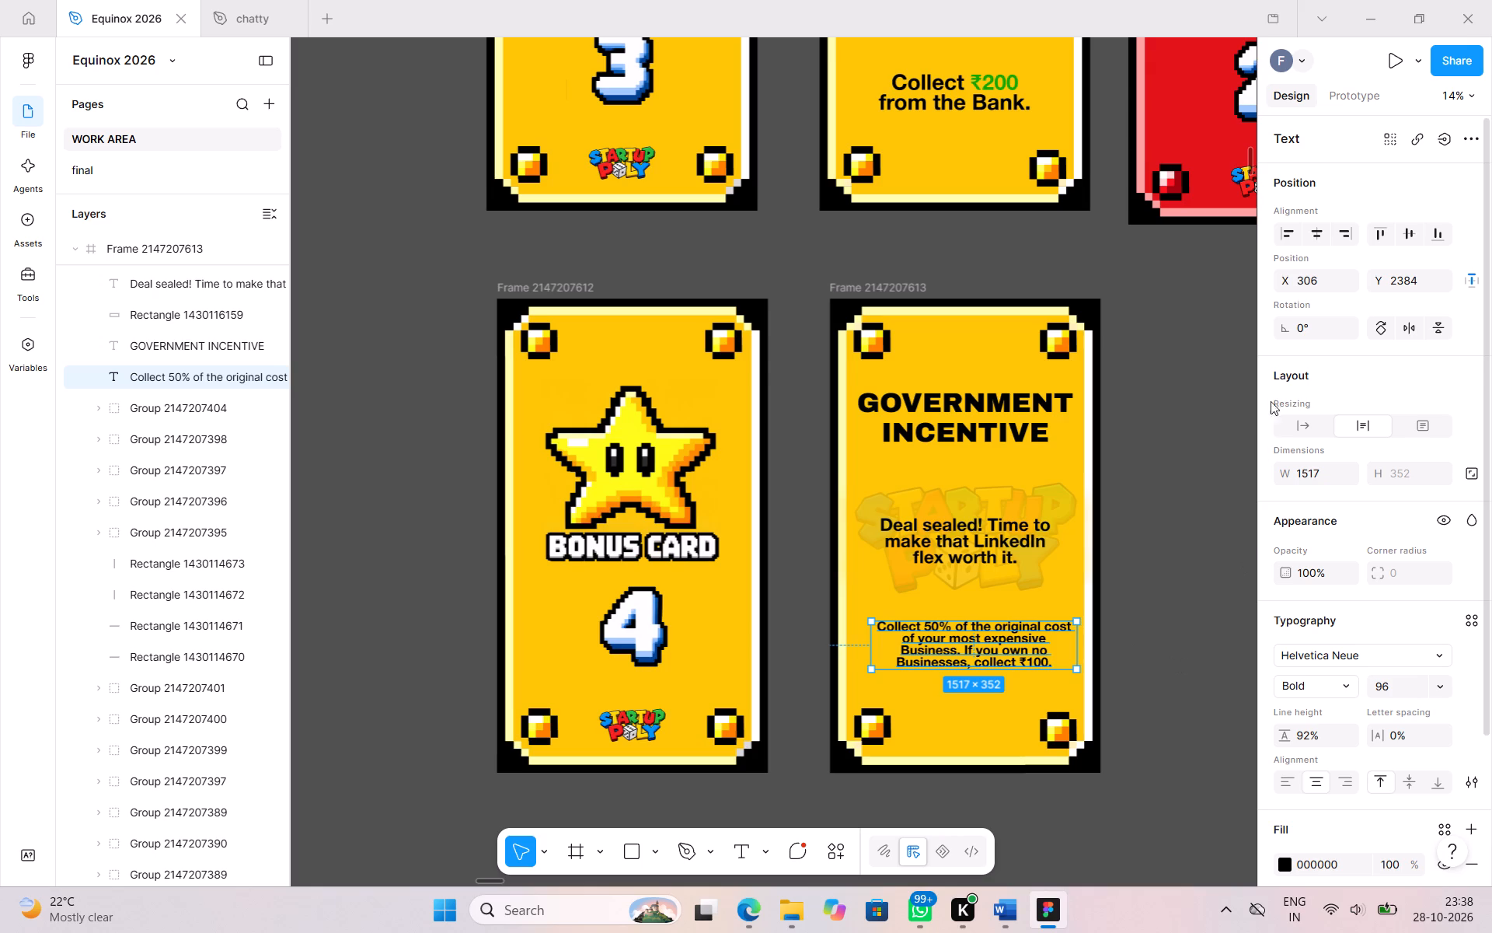
{"action": "left_click", "coordinate": [1317, 239]}
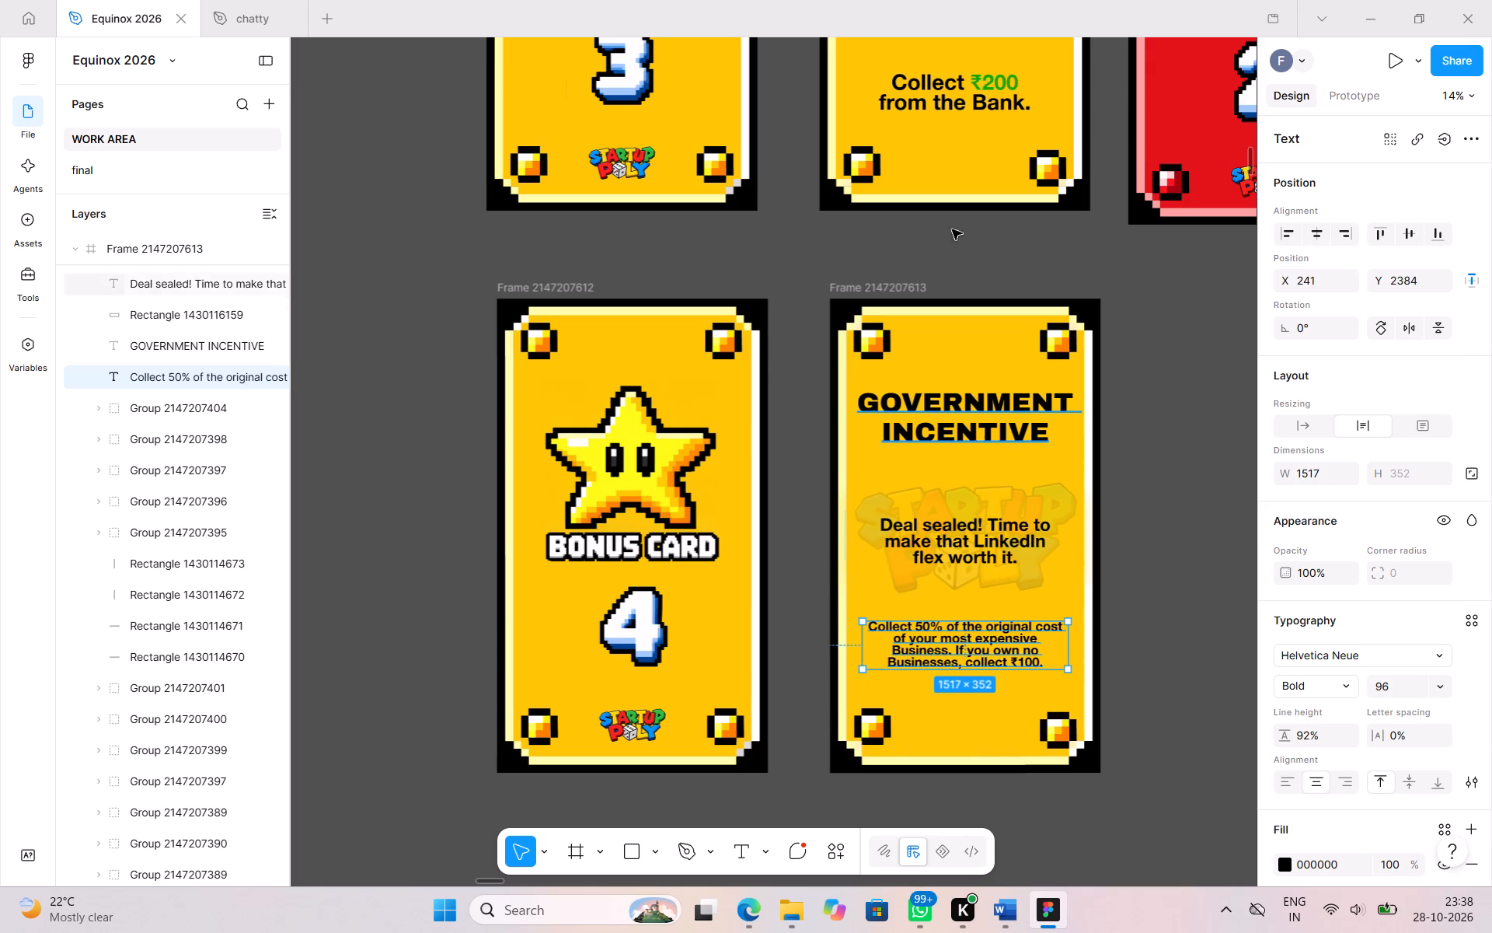
Compare the fourth-row card's description and reward text with the reward line on the third-row GOVERNMENT INCENTIVE card.
{"action": "left_click", "coordinate": [965, 97]}
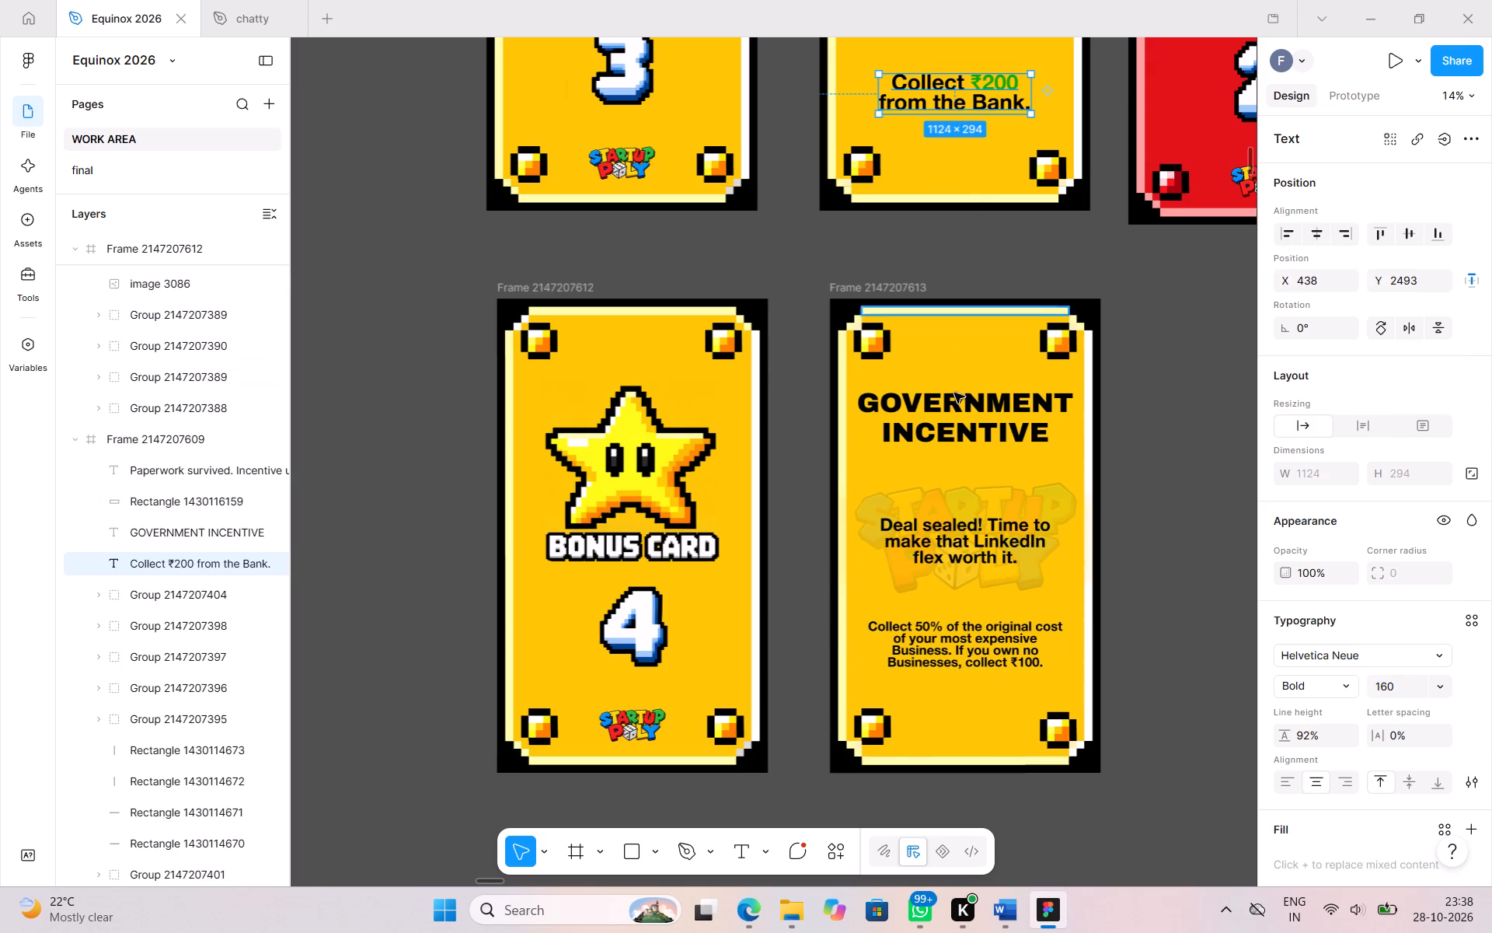
{"action": "scroll", "coordinate": [954, 543], "scroll_direction": "up", "scroll_amount": 1}
{"action": "left_click", "coordinate": [954, 543]}
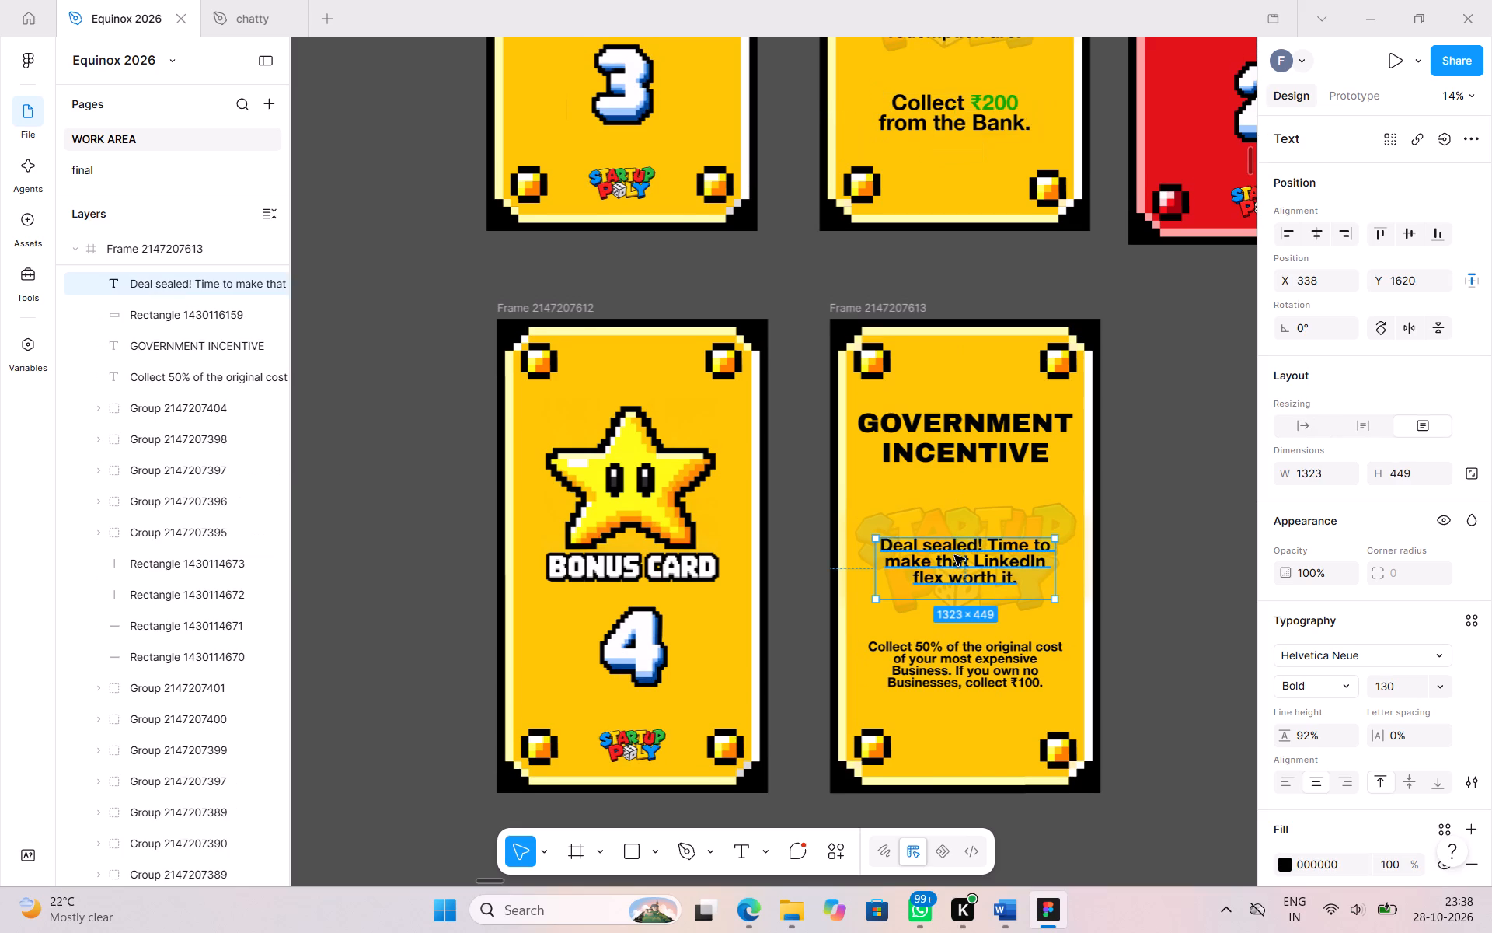
{"action": "left_click", "coordinate": [995, 707]}
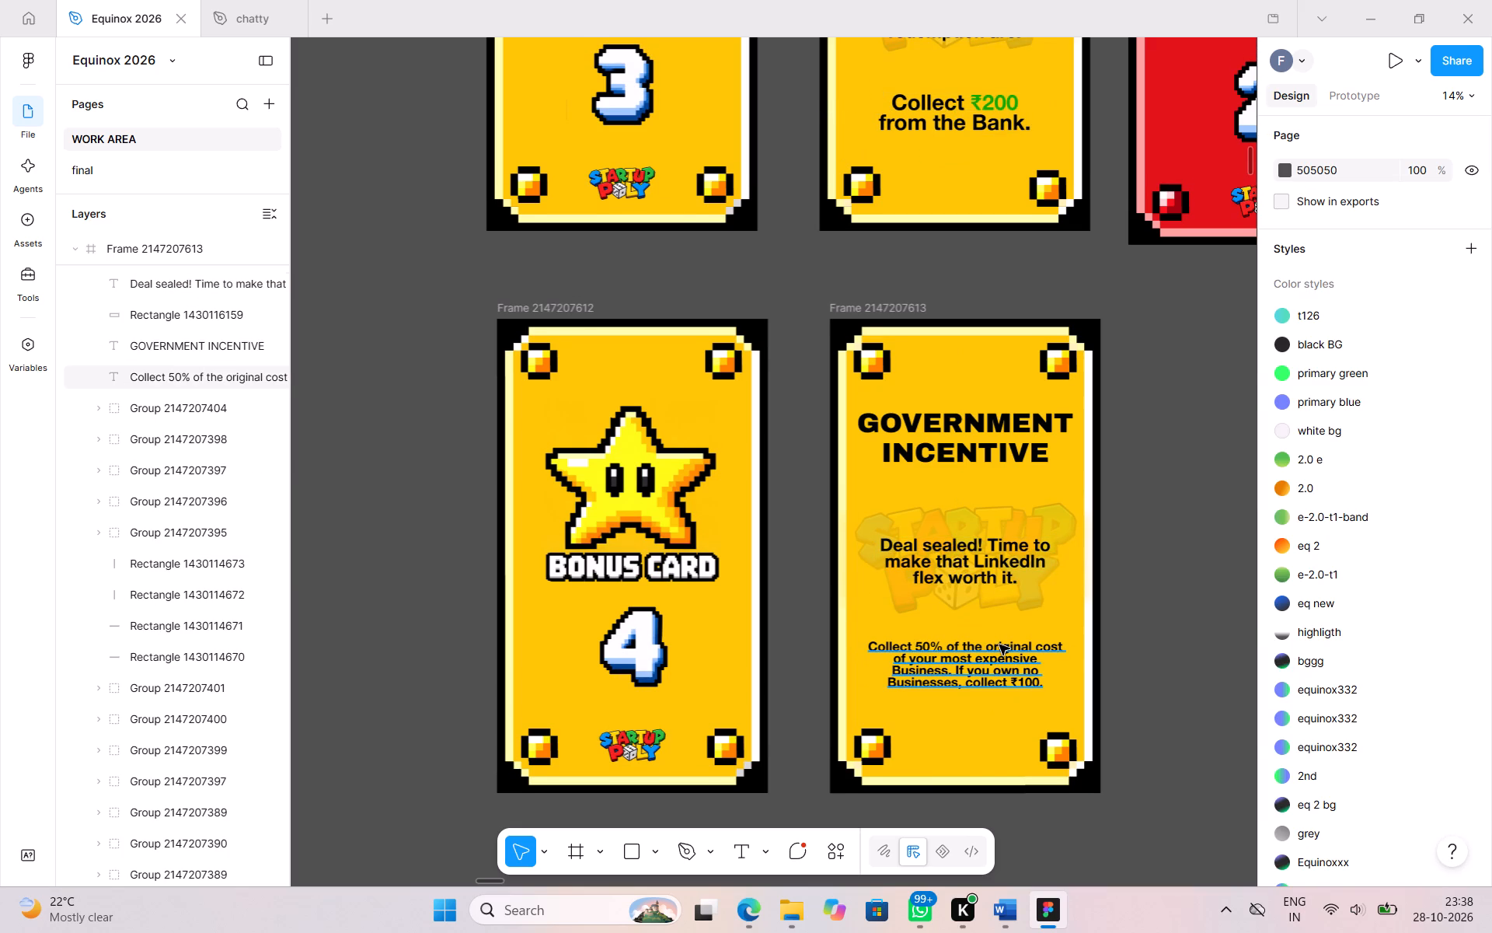
{"action": "left_click", "coordinate": [999, 645]}
{"action": "left_click", "coordinate": [1147, 582]}
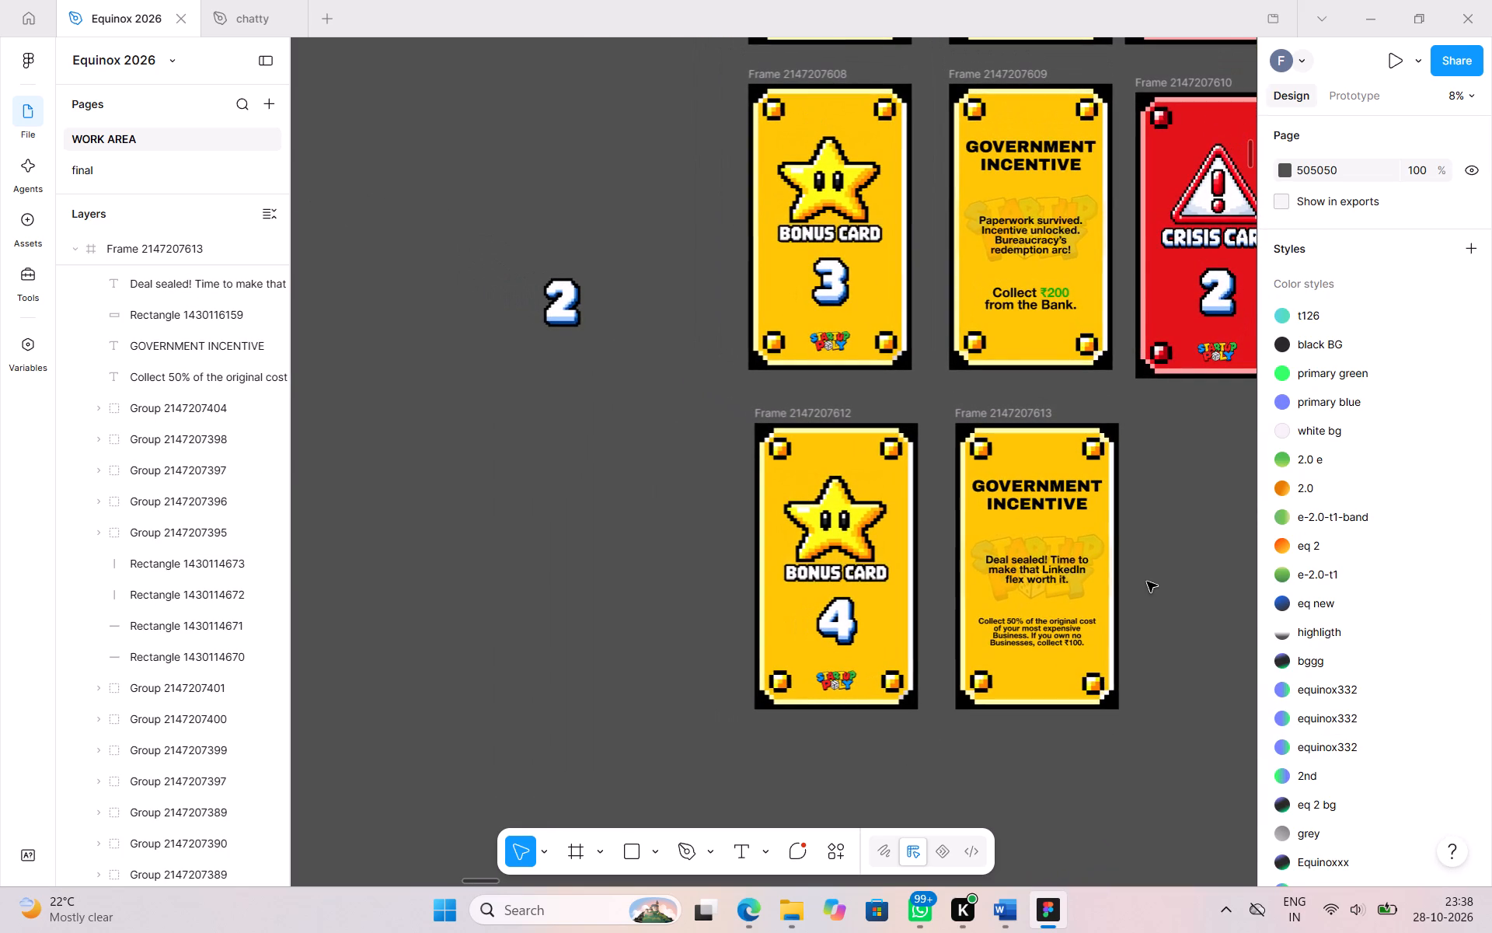
{"action": "scroll", "coordinate": [1147, 582], "scroll_direction": "left", "scroll_amount": 1}
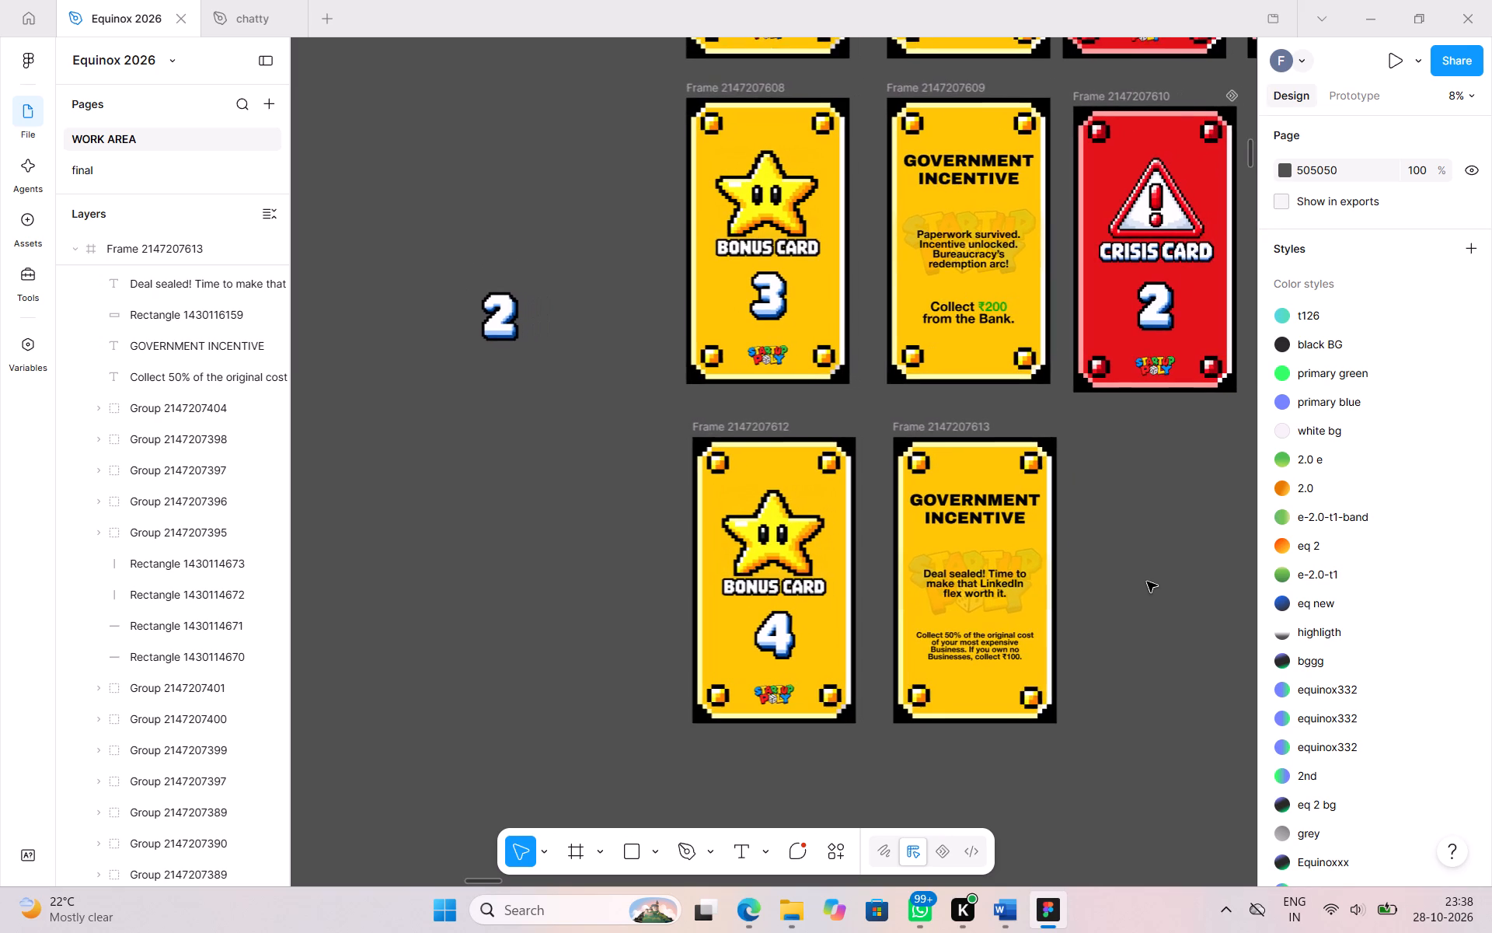
{"action": "scroll", "coordinate": [1147, 582], "scroll_direction": "left", "scroll_amount": 1}
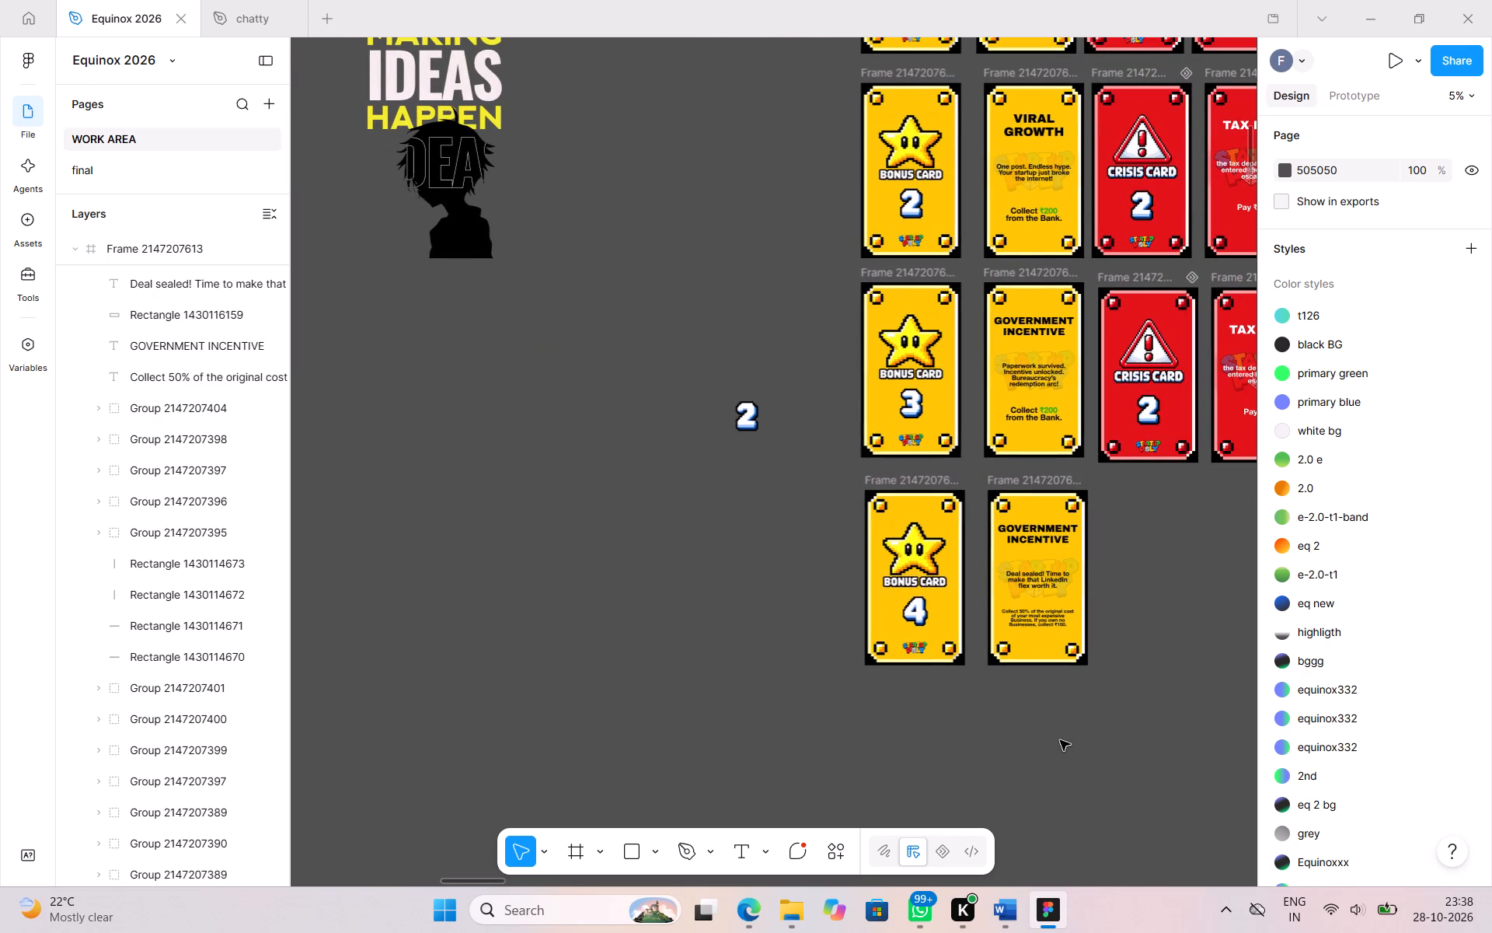
Replace the fourth-row card's GOVERNMENT INCENTIVE title with PREMIUM DEAL, copied from the Startupoly cards document in Word.
{"action": "left_click", "coordinate": [1001, 913]}
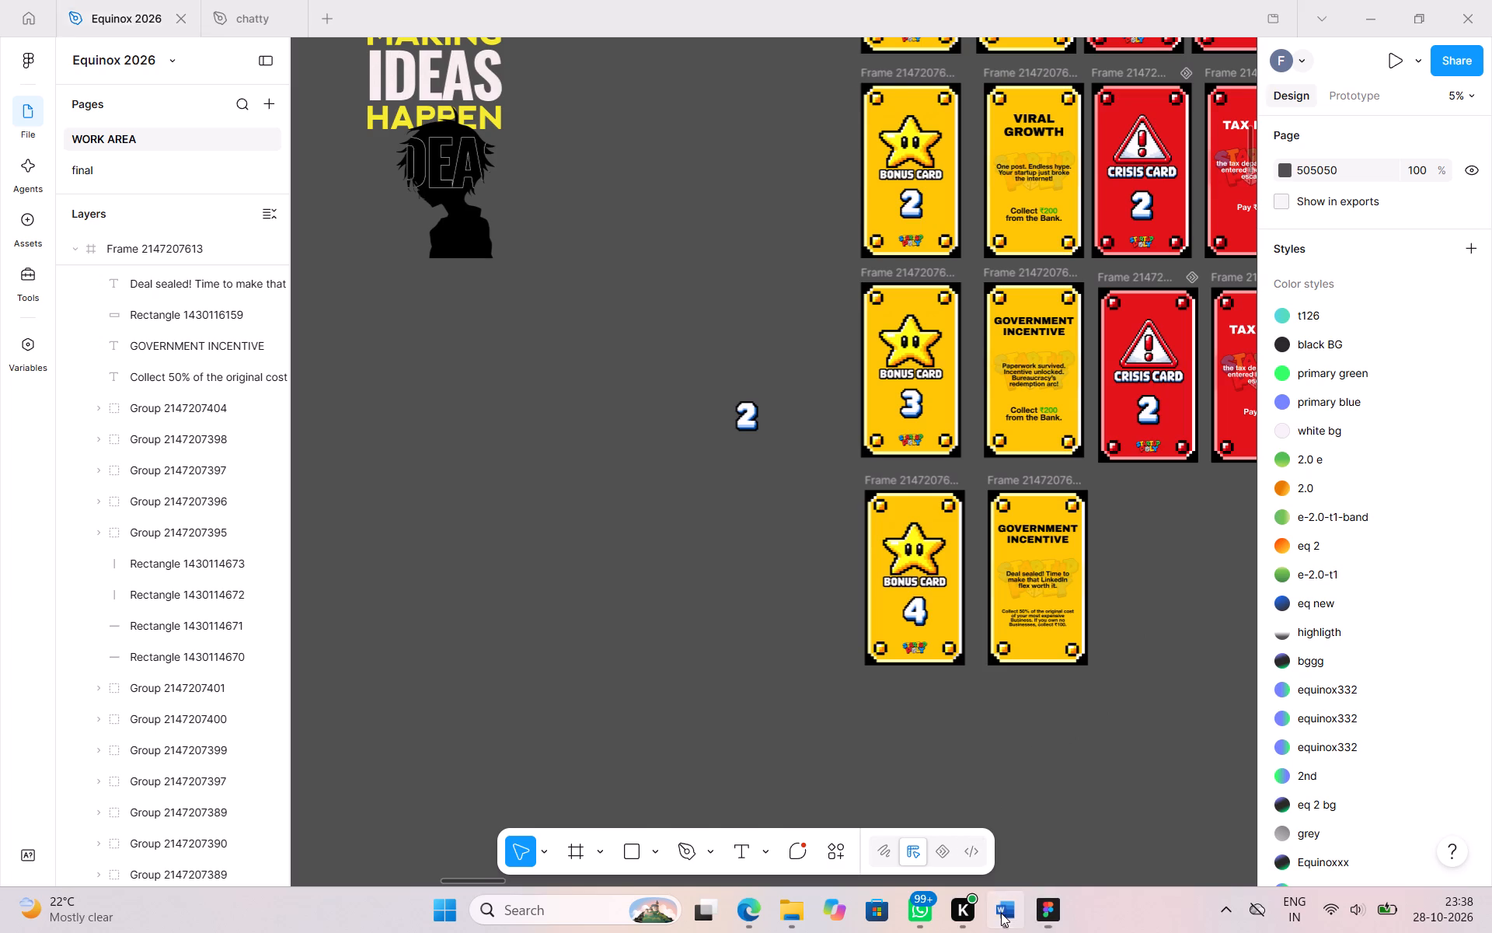
{"action": "left_click_drag", "start_coordinate": [535, 389], "coordinate": [436, 382]}
{"action": "key", "text": "ctrl+c"}
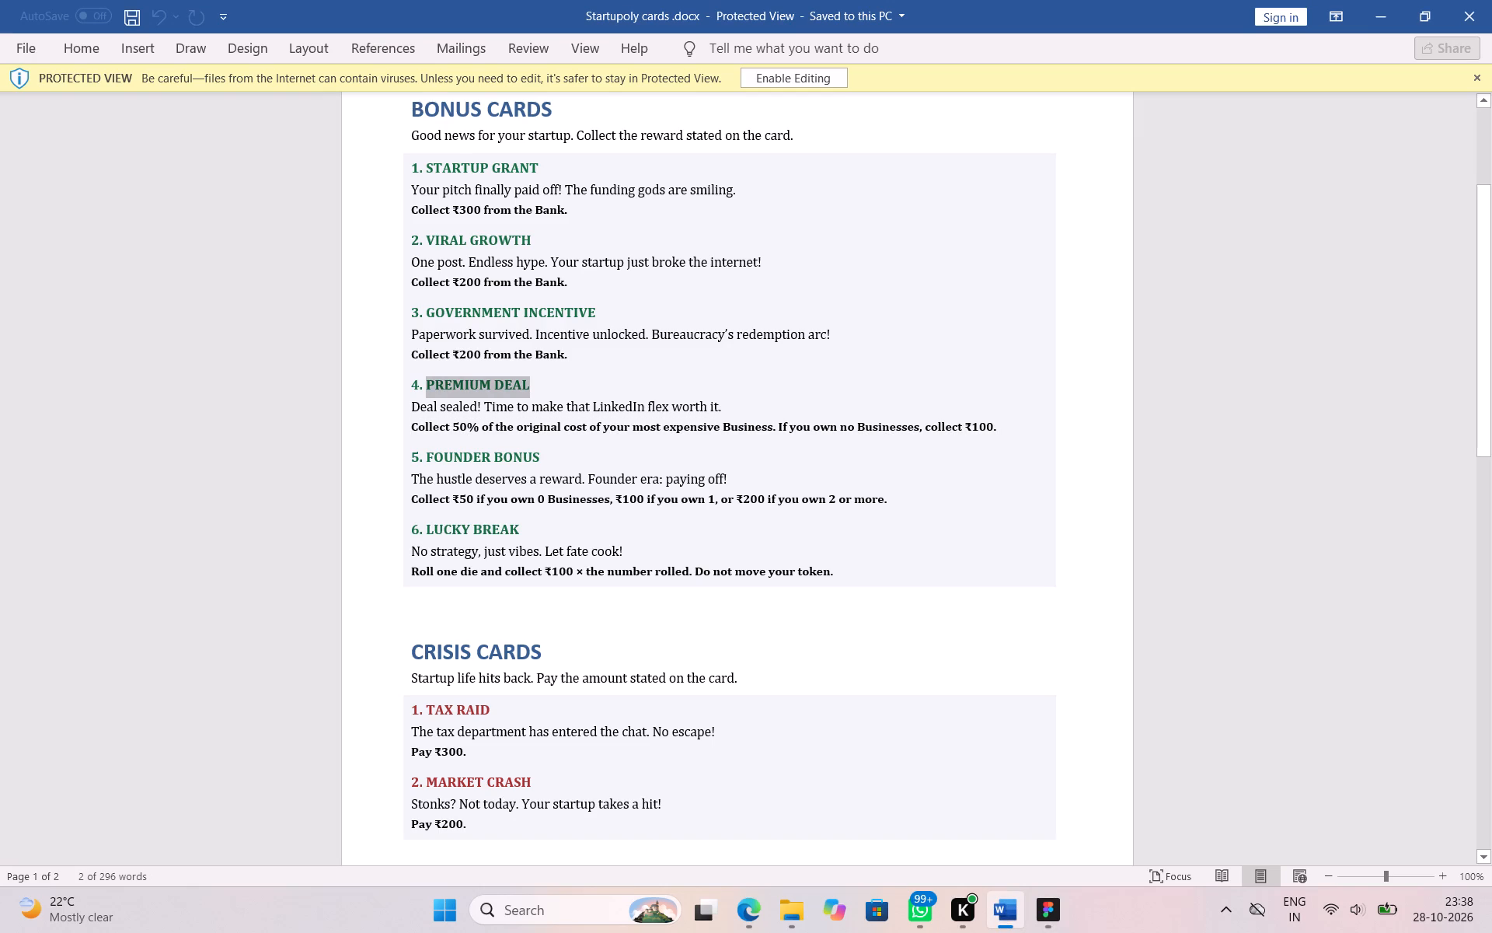
{"action": "left_click", "coordinate": [1052, 919]}
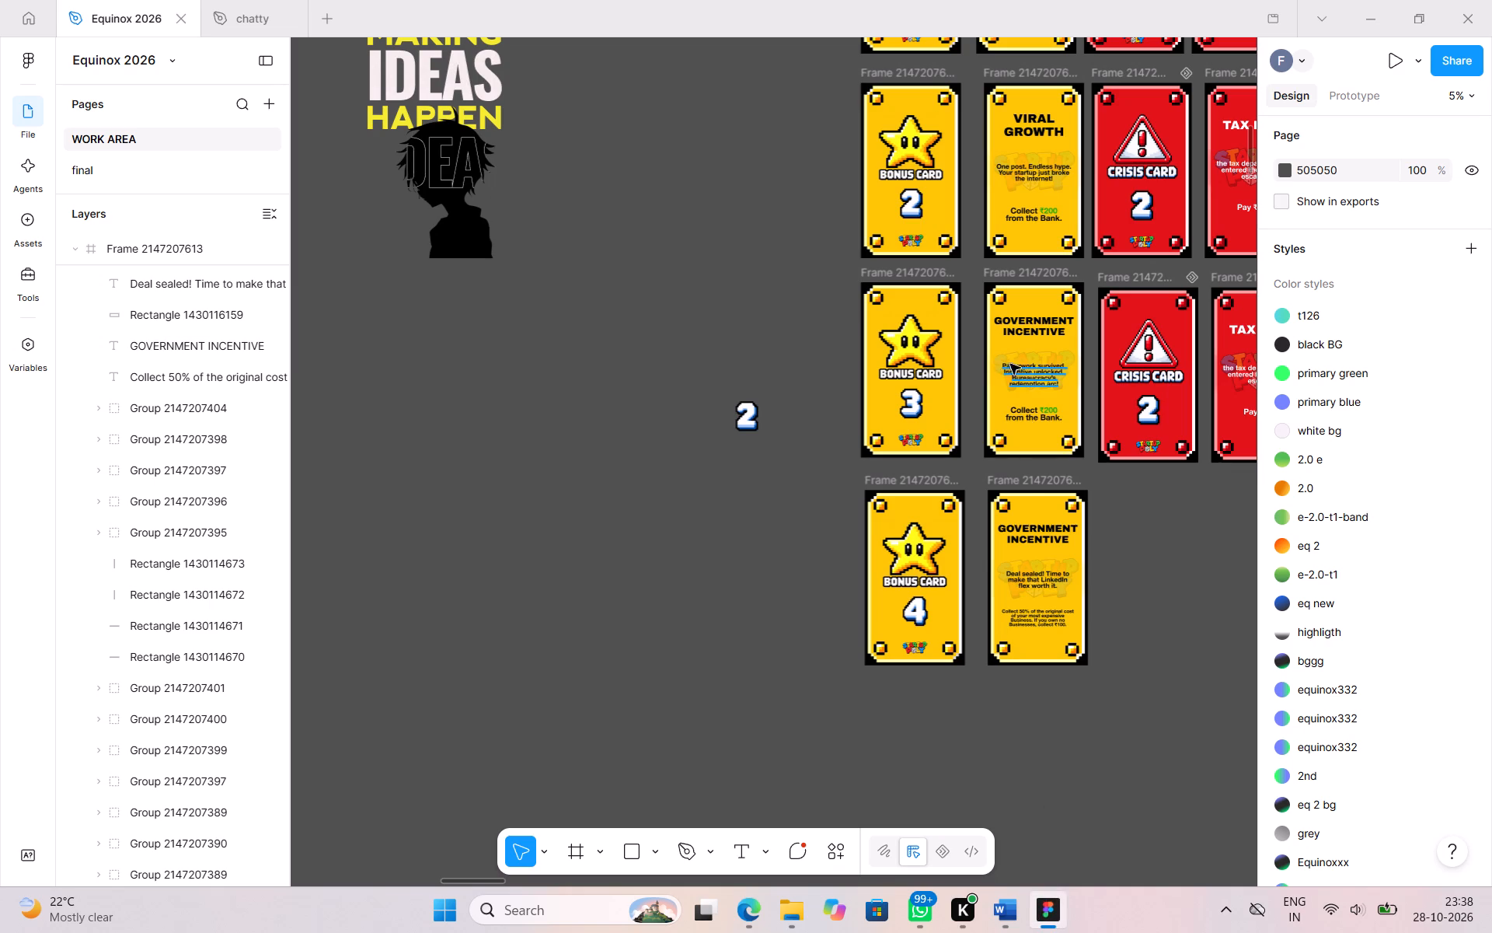
{"action": "double_click", "coordinate": [1030, 533]}
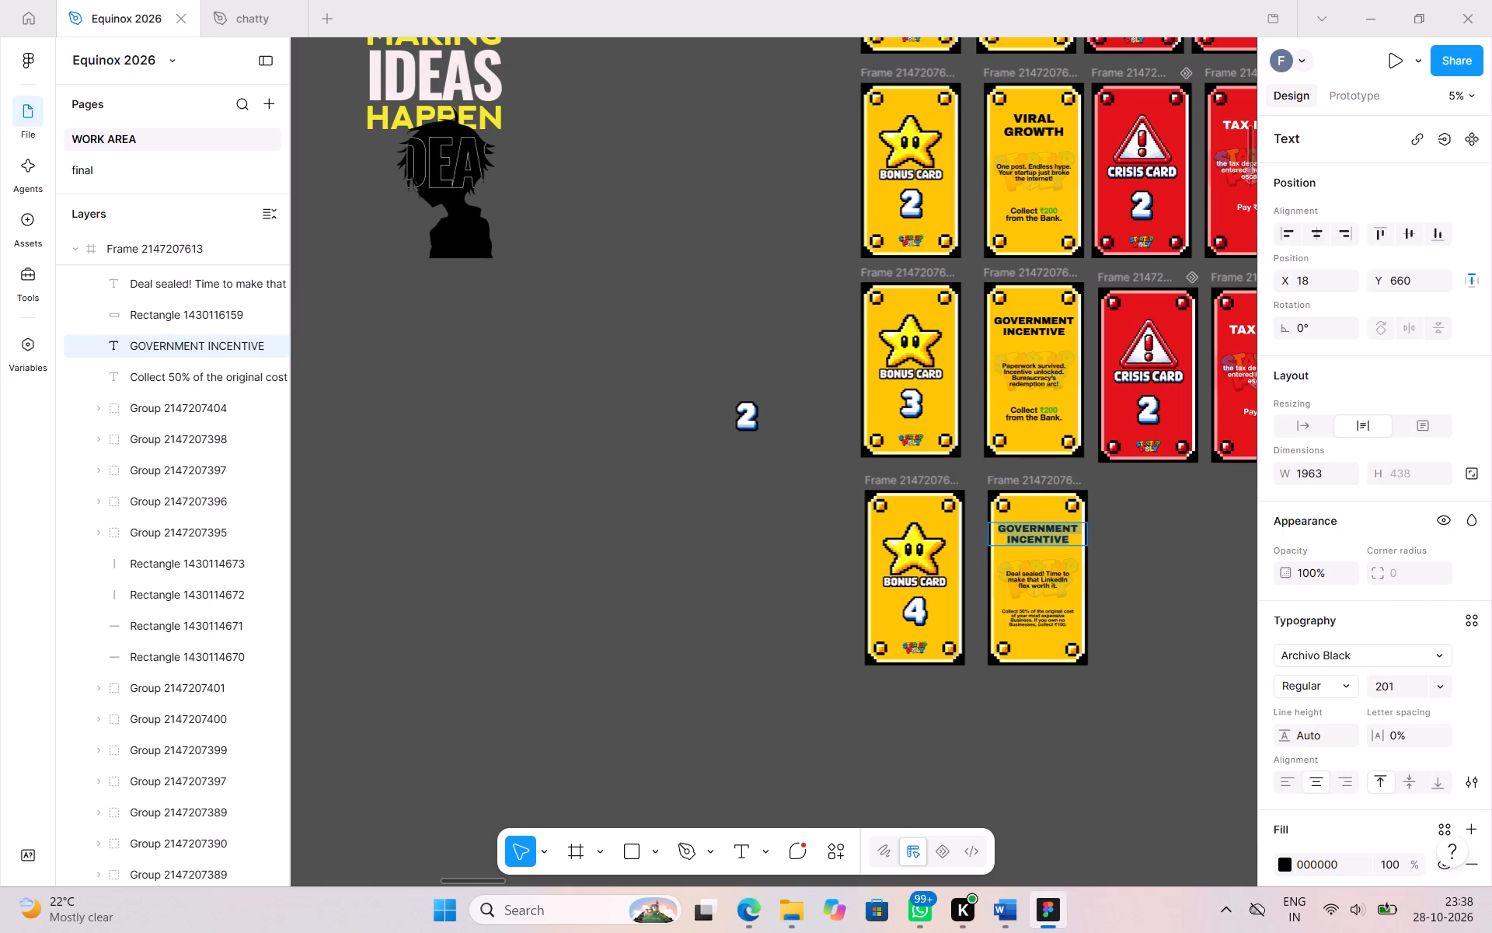
{"action": "key", "text": "ctrl+v"}
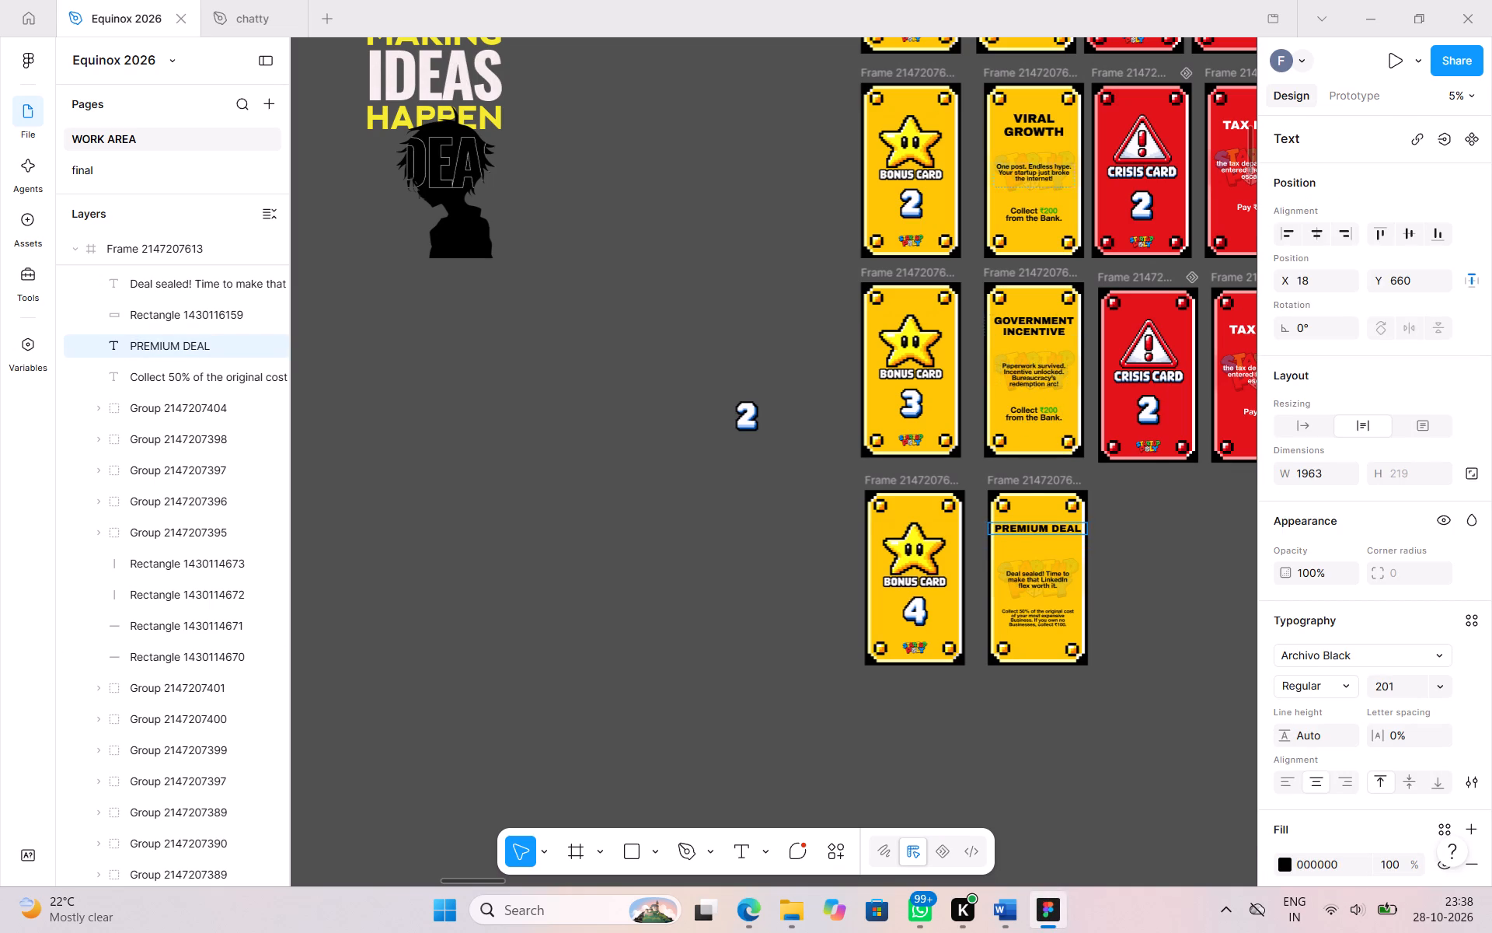
Set the PREMIUM DEAL title's font size to 242.65, copied from the VIRAL GROWTH title.
{"action": "left_click", "coordinate": [1022, 128]}
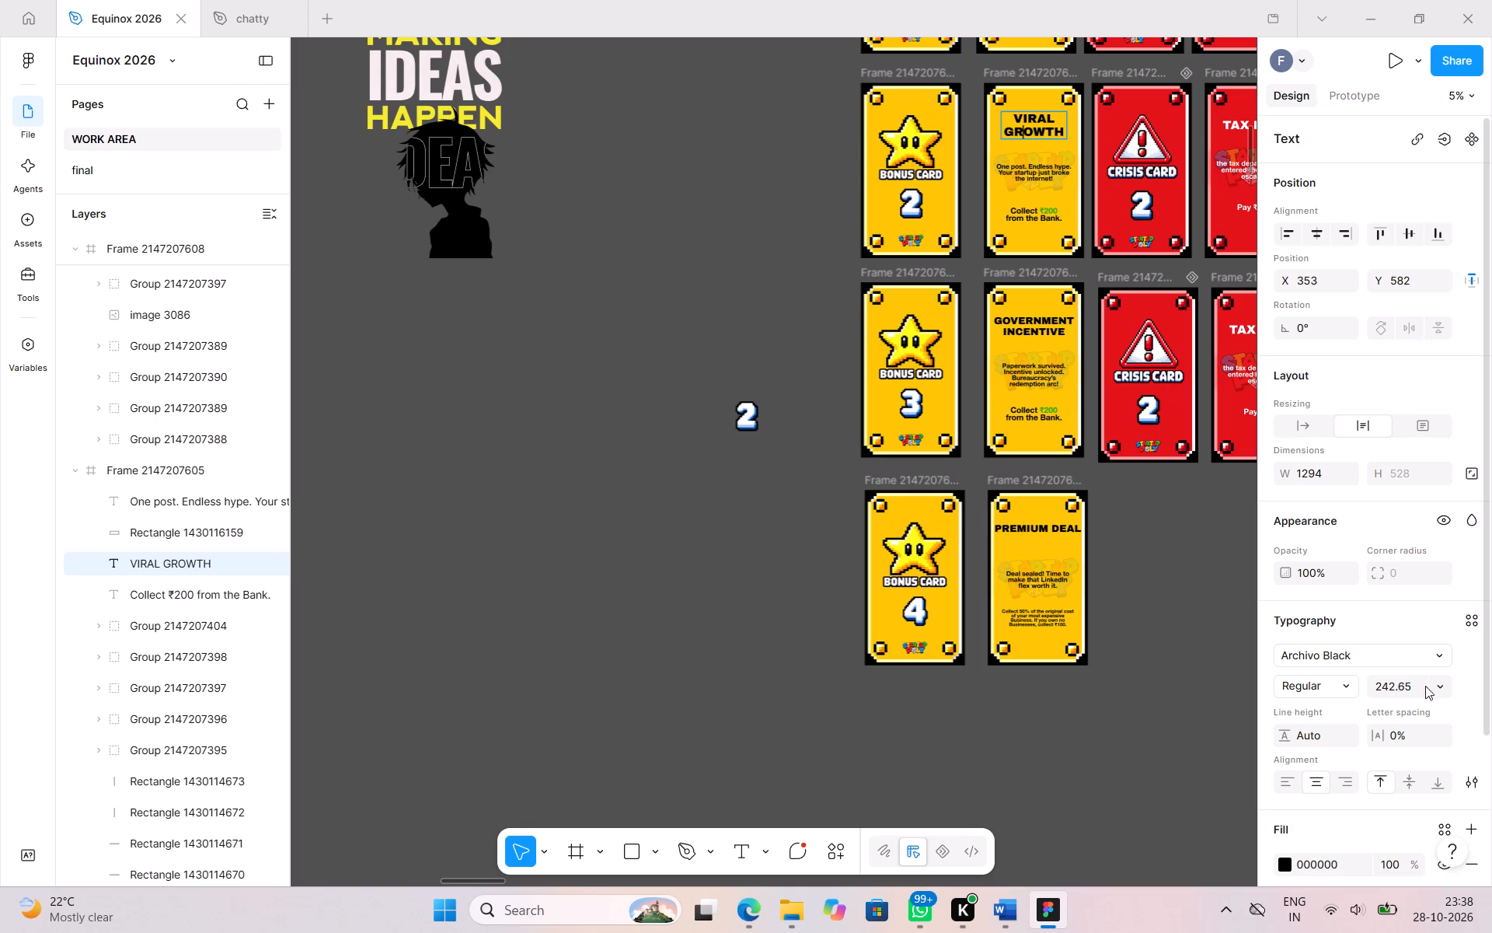
{"action": "triple_click", "coordinate": [1400, 689]}
{"action": "key", "text": "ctrl+c"}
{"action": "left_click", "coordinate": [1061, 535]}
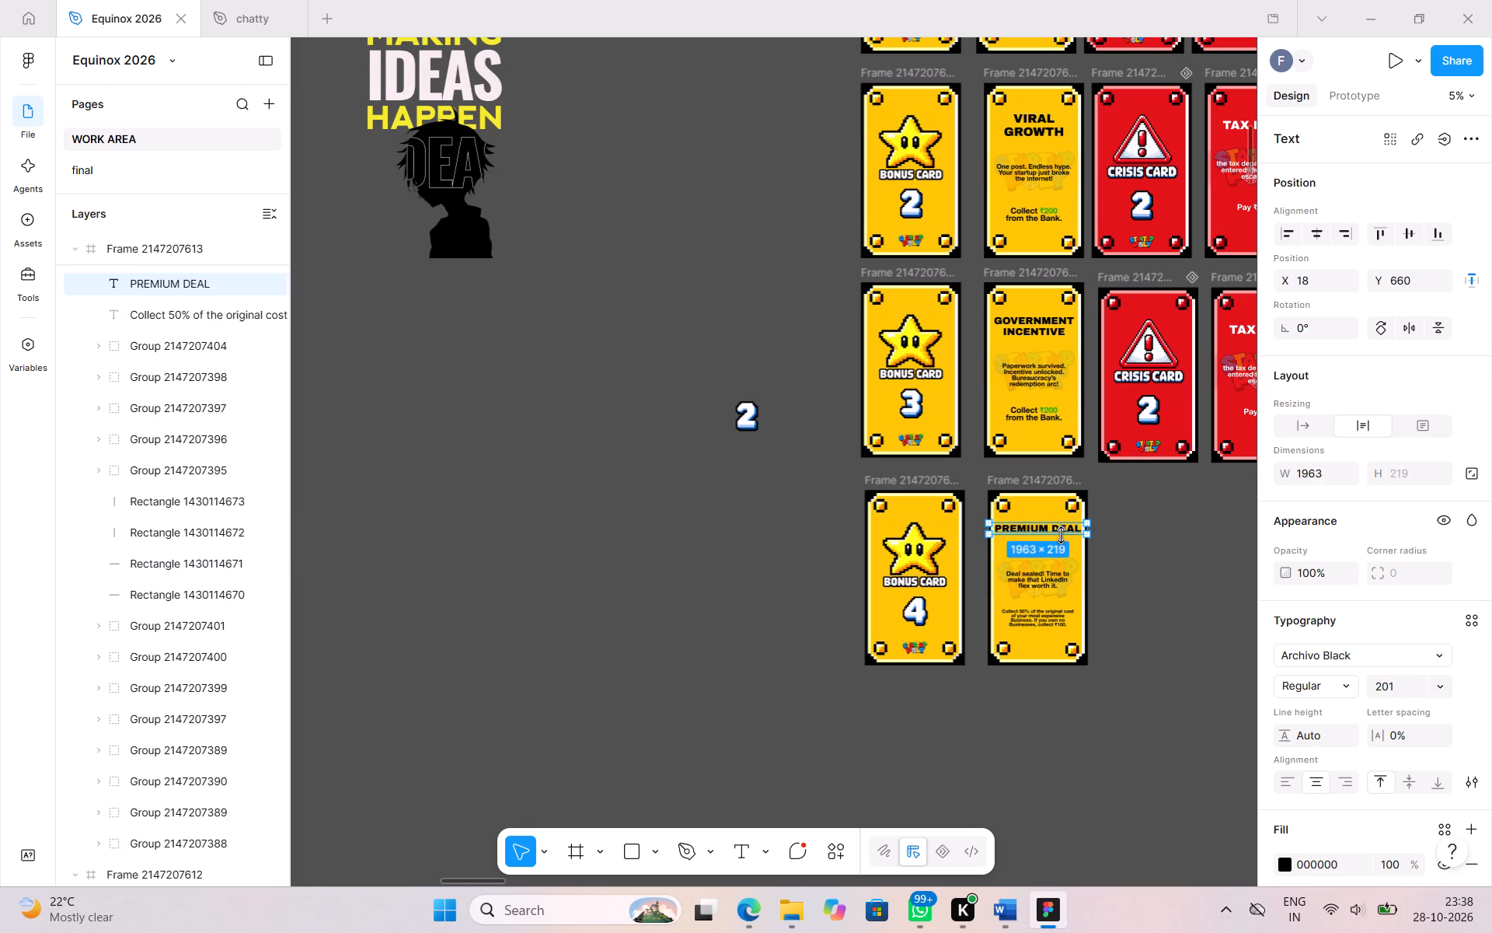
{"action": "triple_click", "coordinate": [1376, 684]}
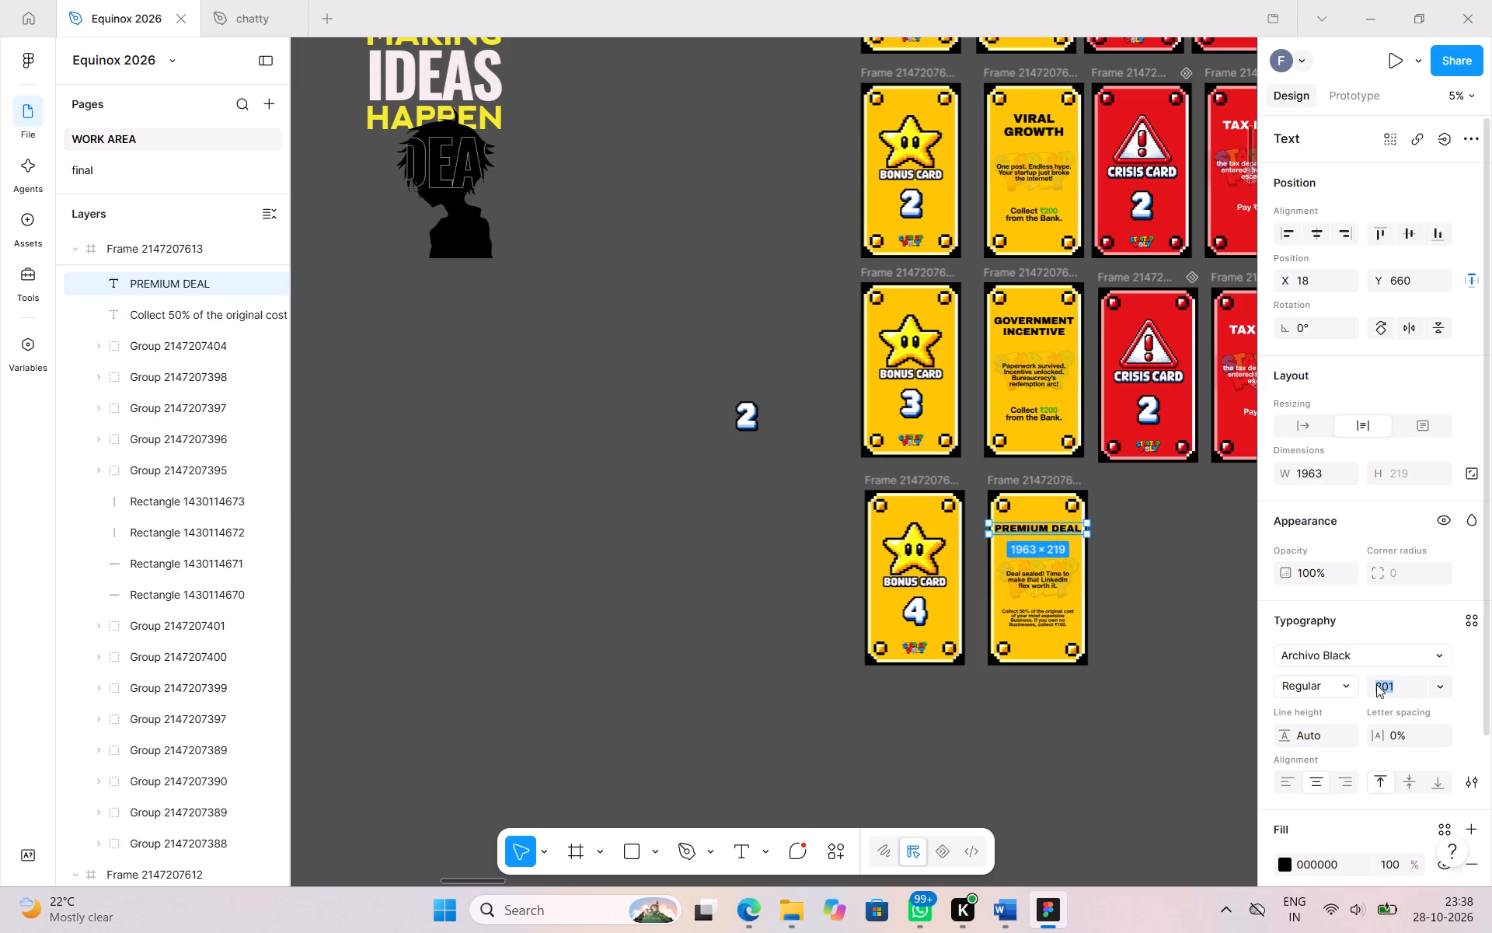
{"action": "key", "text": "ctrl+v"}
{"action": "key", "text": "Return"}
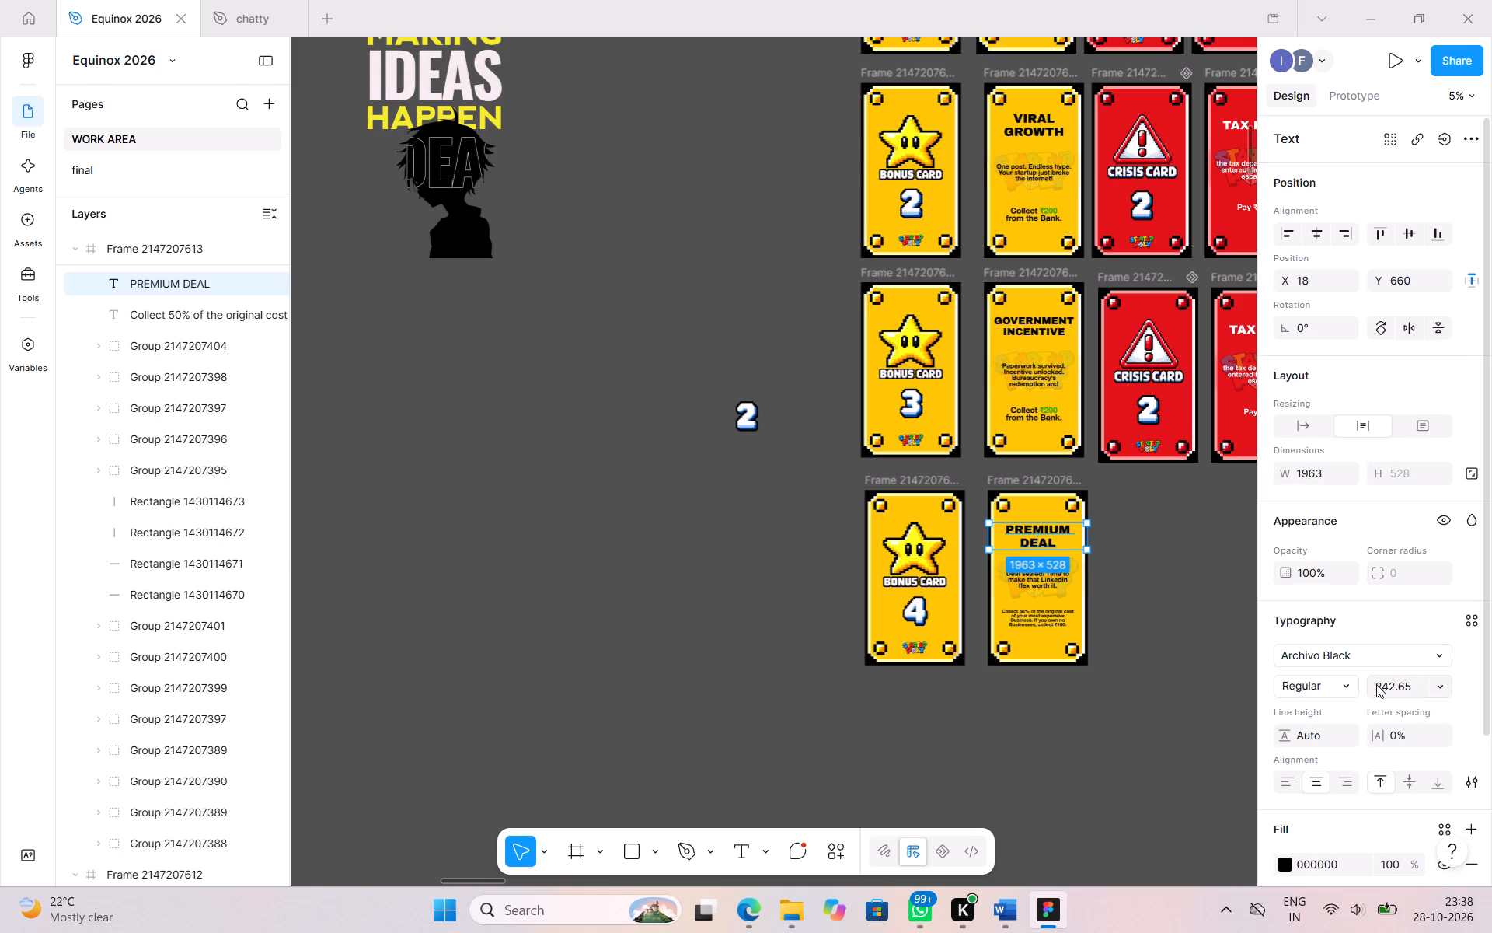
Narrow the PREMIUM DEAL title box to about 1367 wide and align it to the card's horizontal centre.
{"action": "left_click", "coordinate": [1137, 604]}
{"action": "left_click", "coordinate": [1045, 522]}
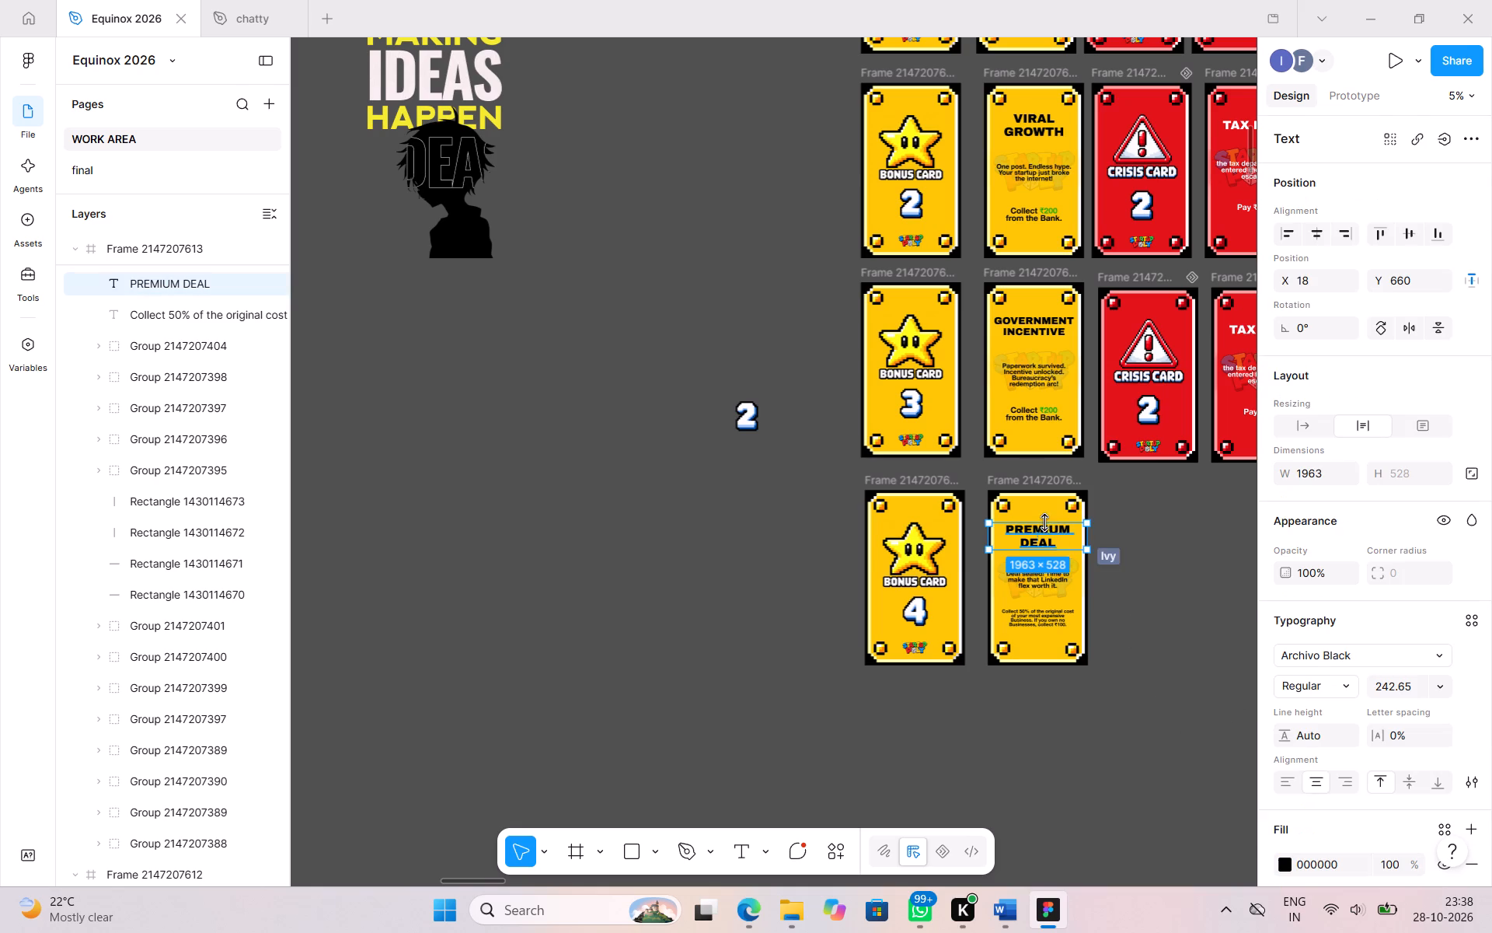
{"action": "left_click_drag", "start_coordinate": [1090, 538], "coordinate": [1080, 538]}
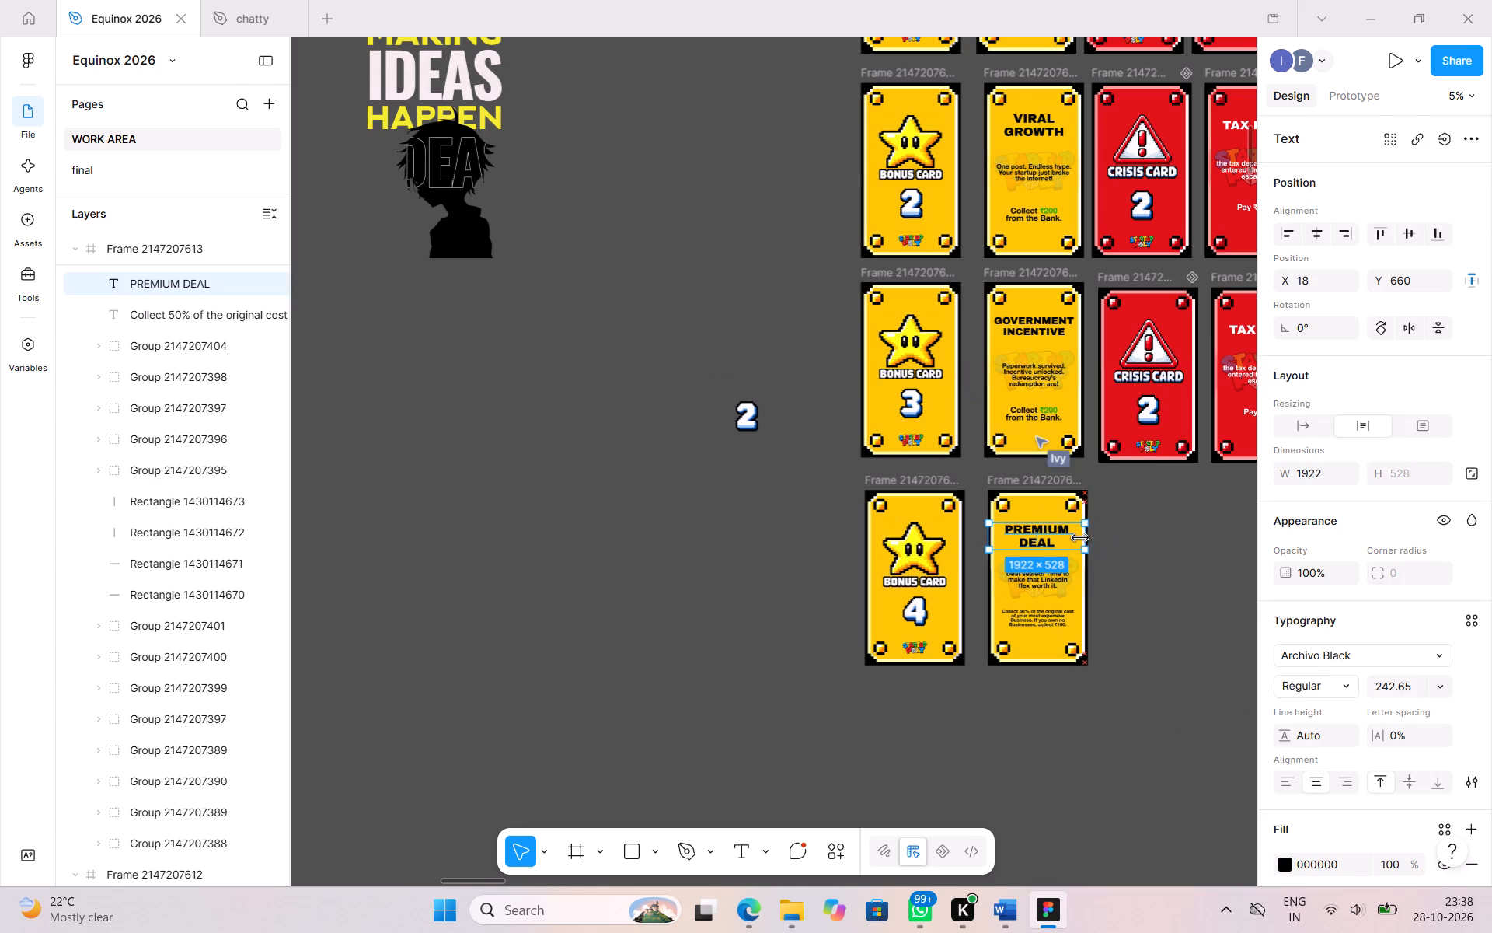
{"action": "left_click_drag", "start_coordinate": [1080, 538], "coordinate": [1060, 539]}
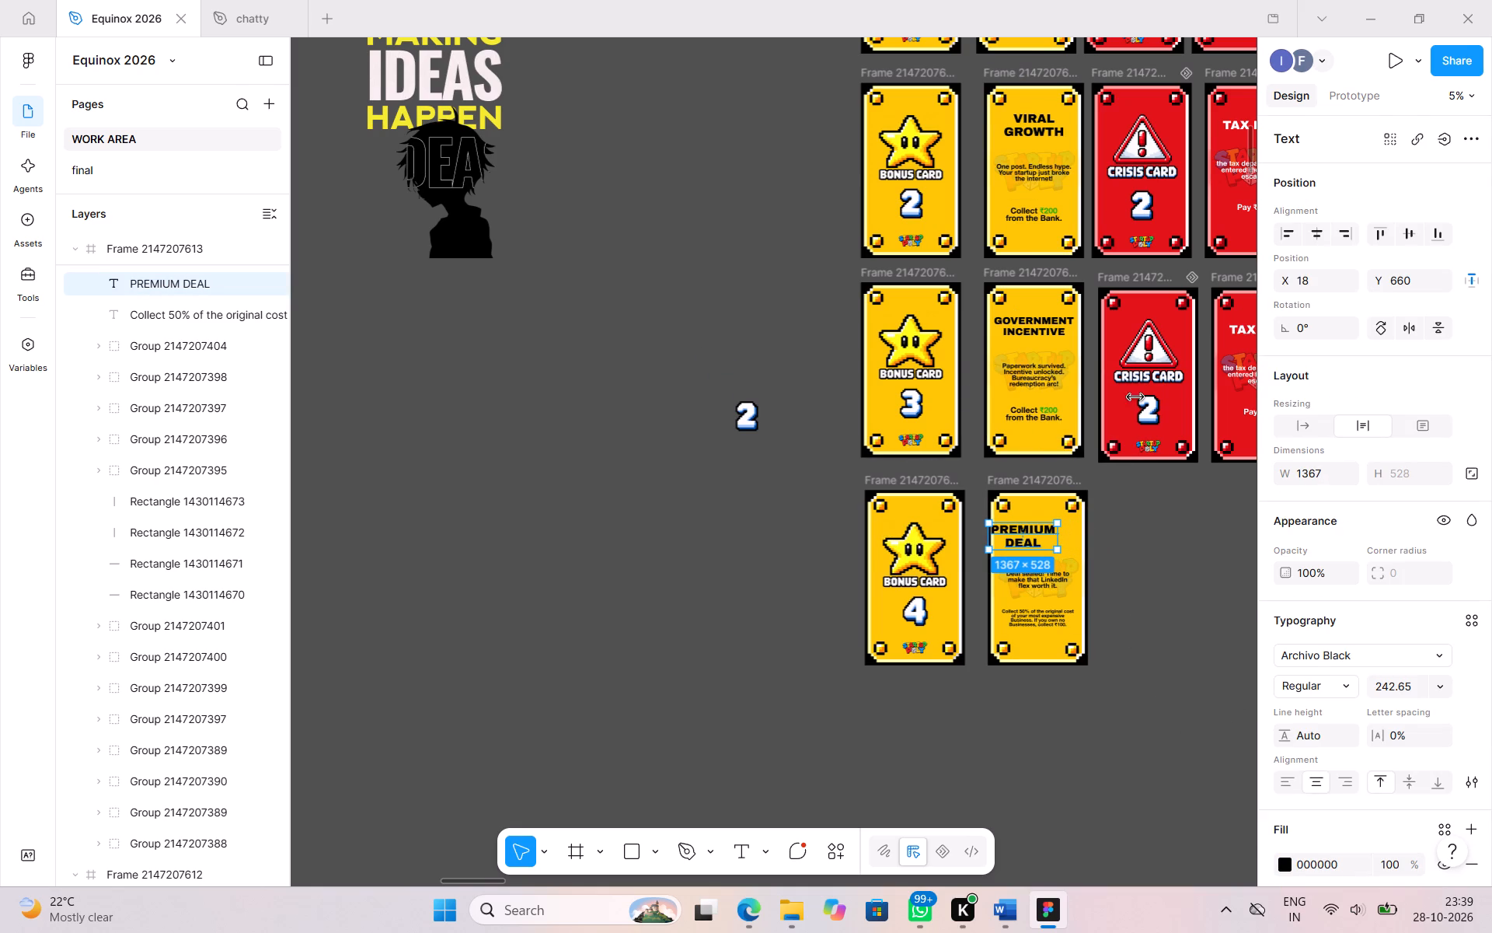
{"action": "left_click", "coordinate": [1318, 230]}
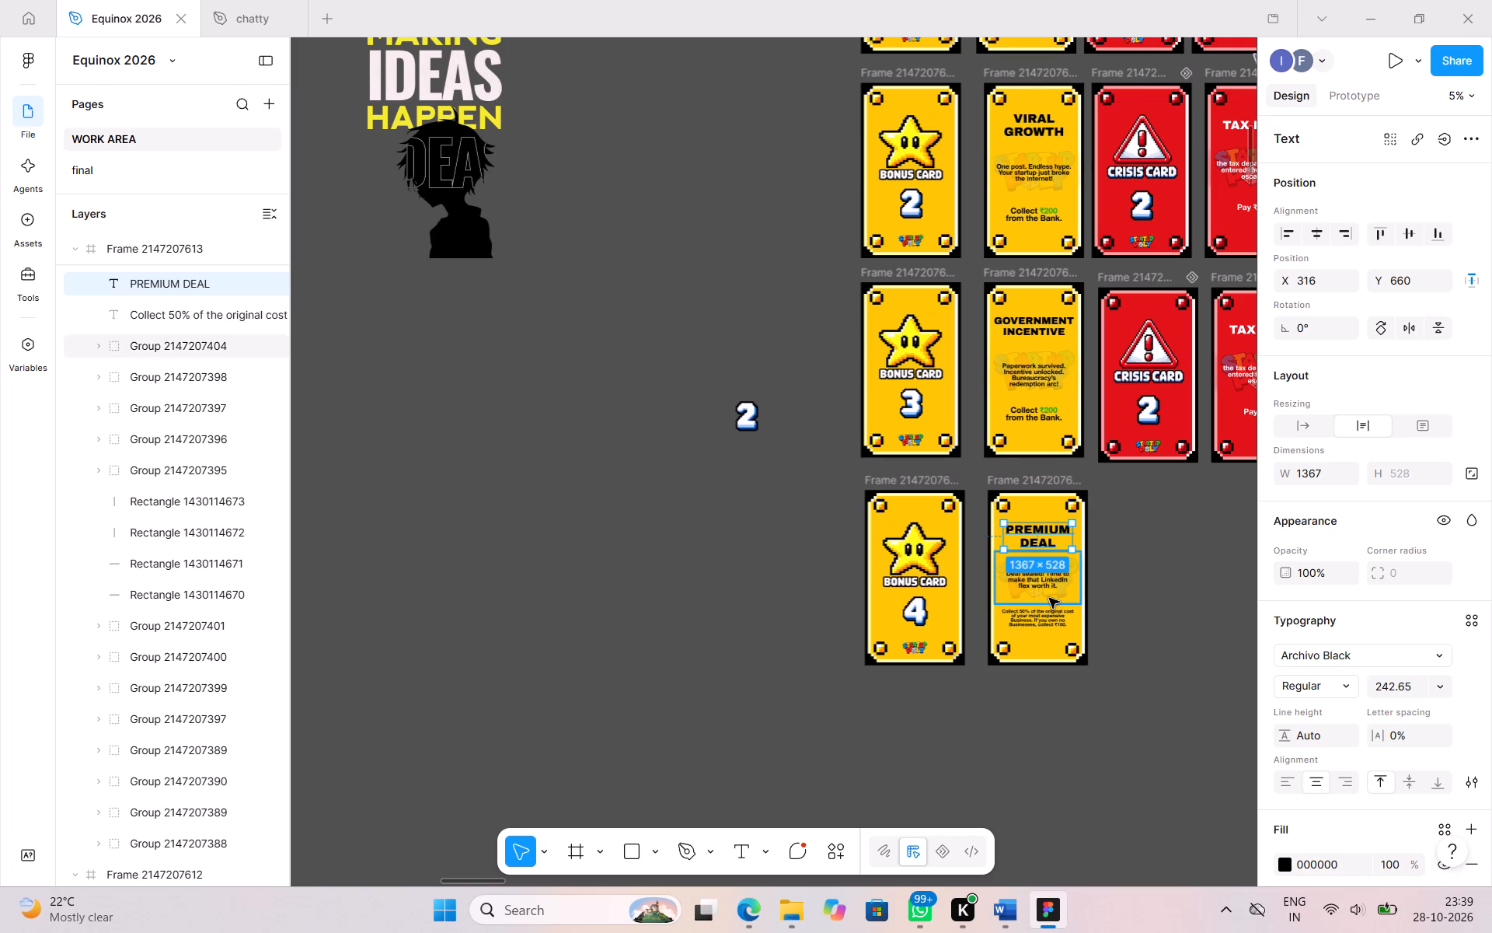
Duplicate the fourth-row BONUS CARD and PREMIUM DEAL frames and place the copies directly below as a fifth row, at about Y -88985.
{"action": "left_click", "coordinate": [915, 483]}
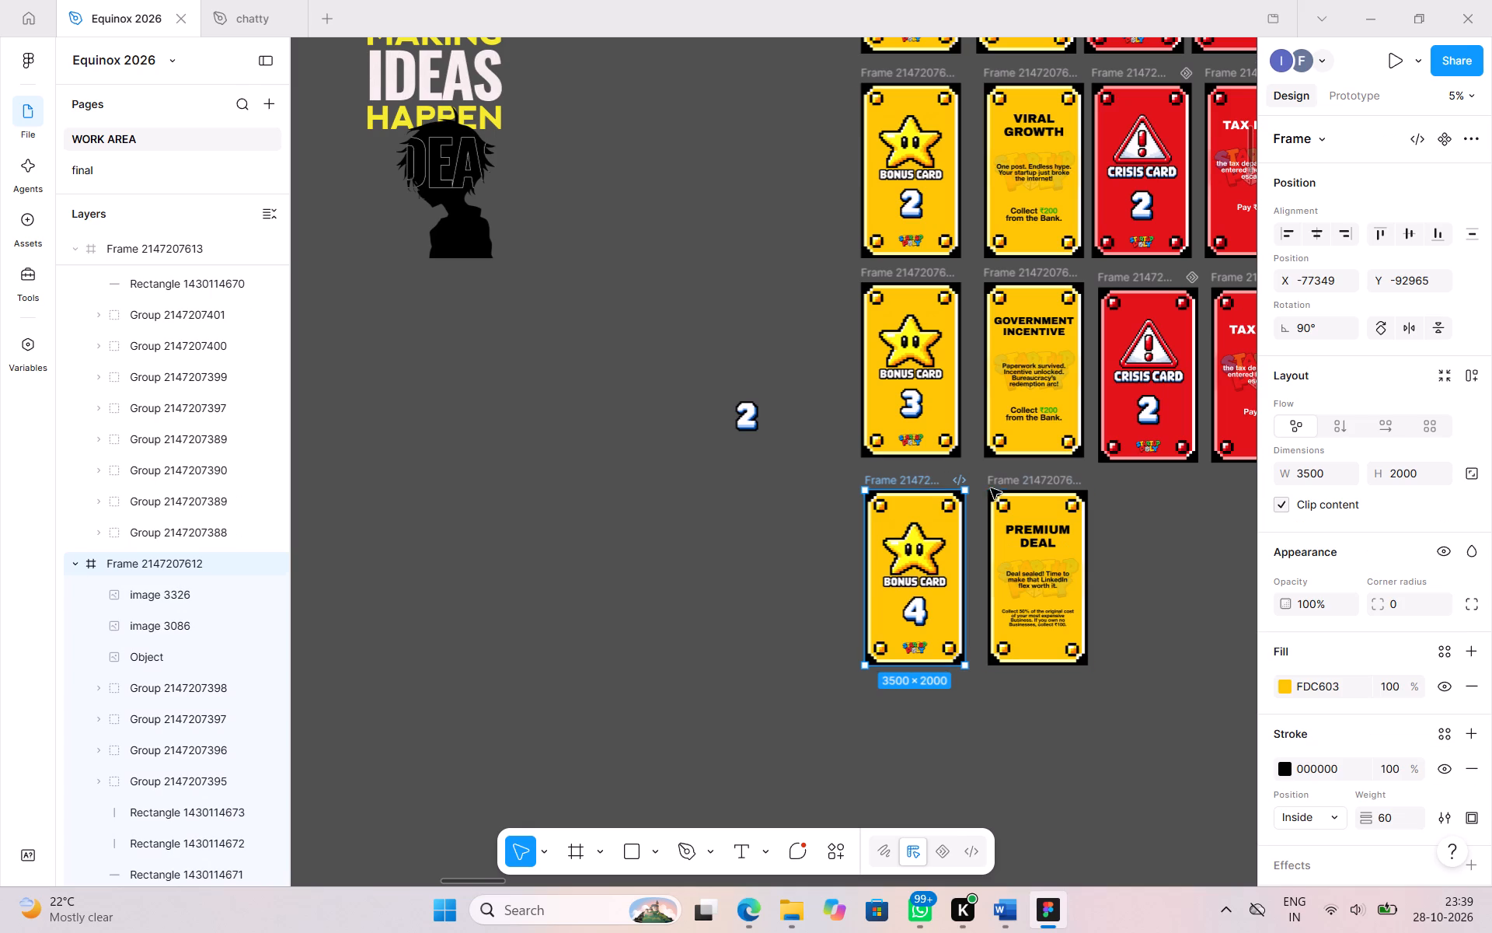
{"action": "left_click", "coordinate": [1016, 478], "text": "shift"}
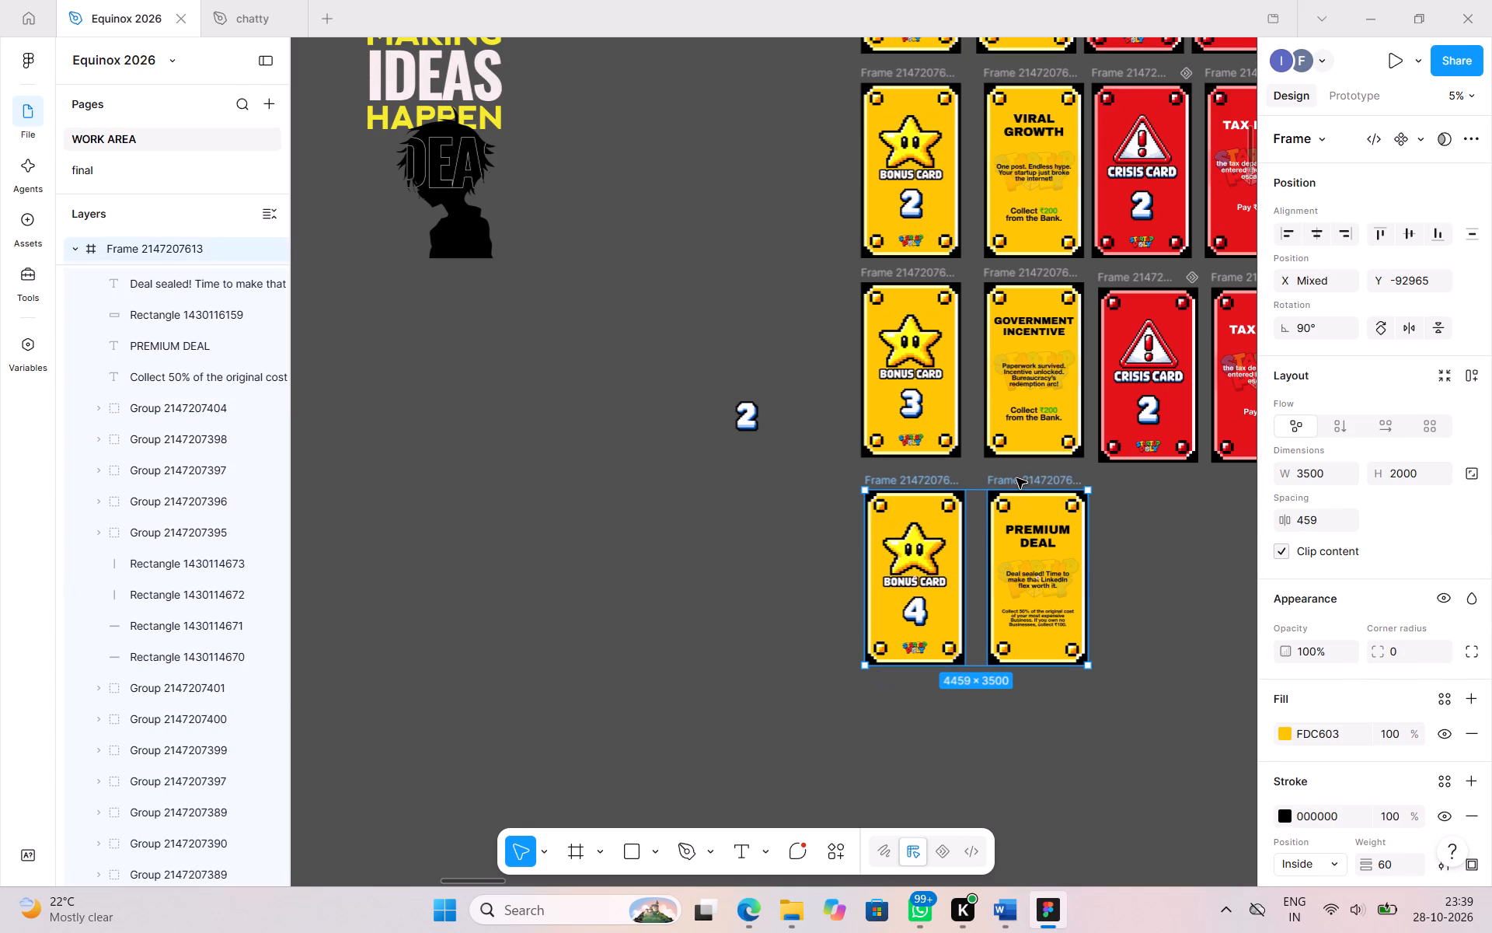
{"action": "key", "text": "ctrl+c"}
{"action": "key", "text": "ctrl+v"}
{"action": "left_click_drag", "start_coordinate": [980, 536], "coordinate": [976, 721]}
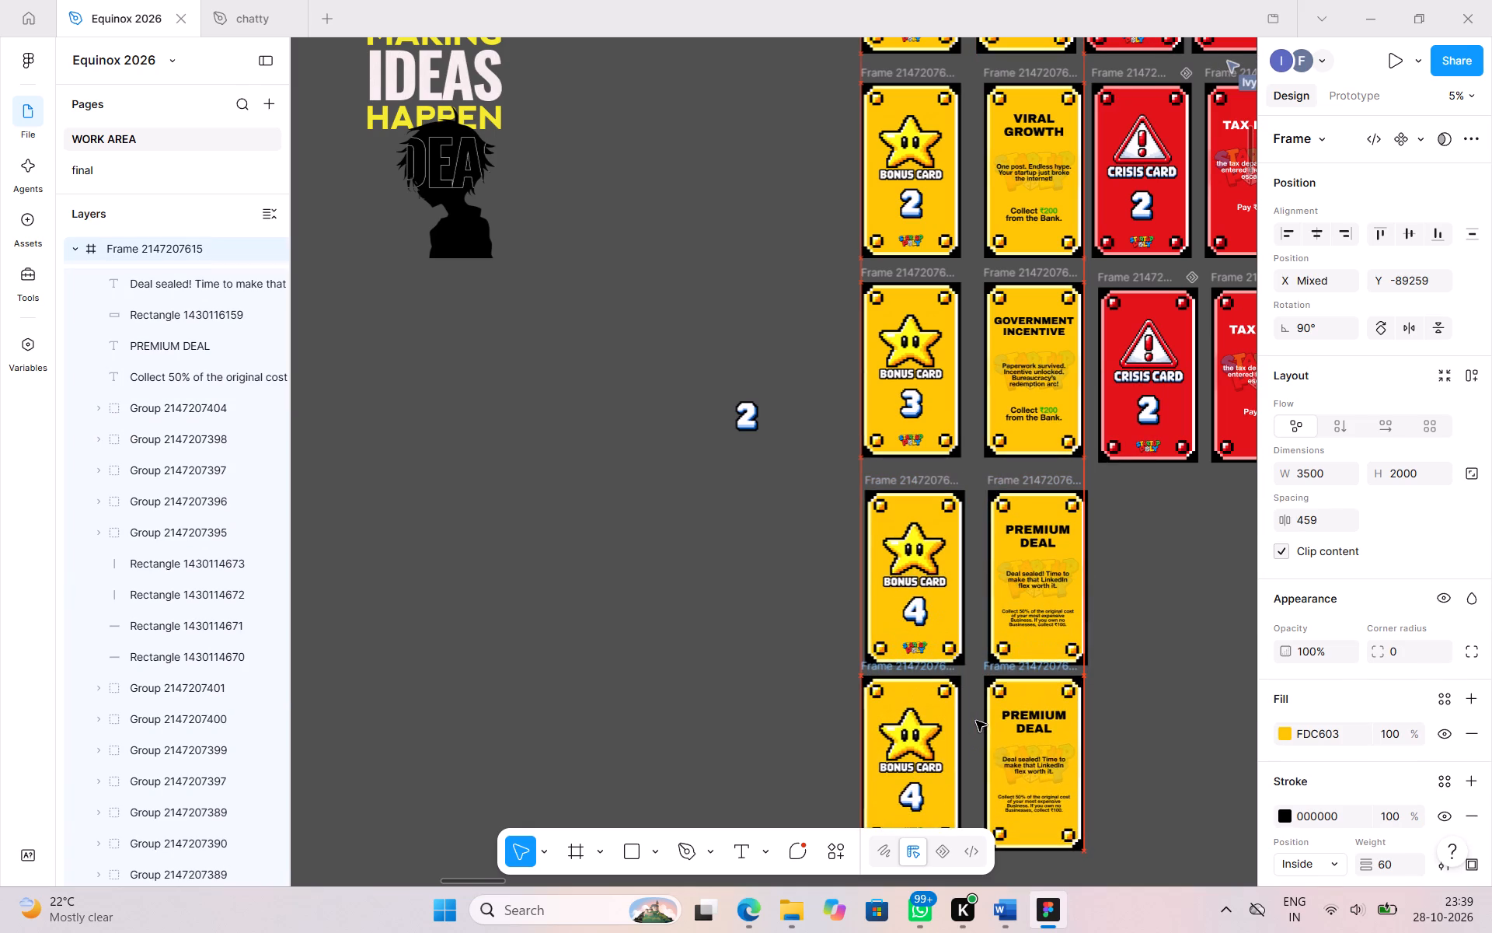
{"action": "left_click_drag", "start_coordinate": [976, 721], "coordinate": [981, 733]}
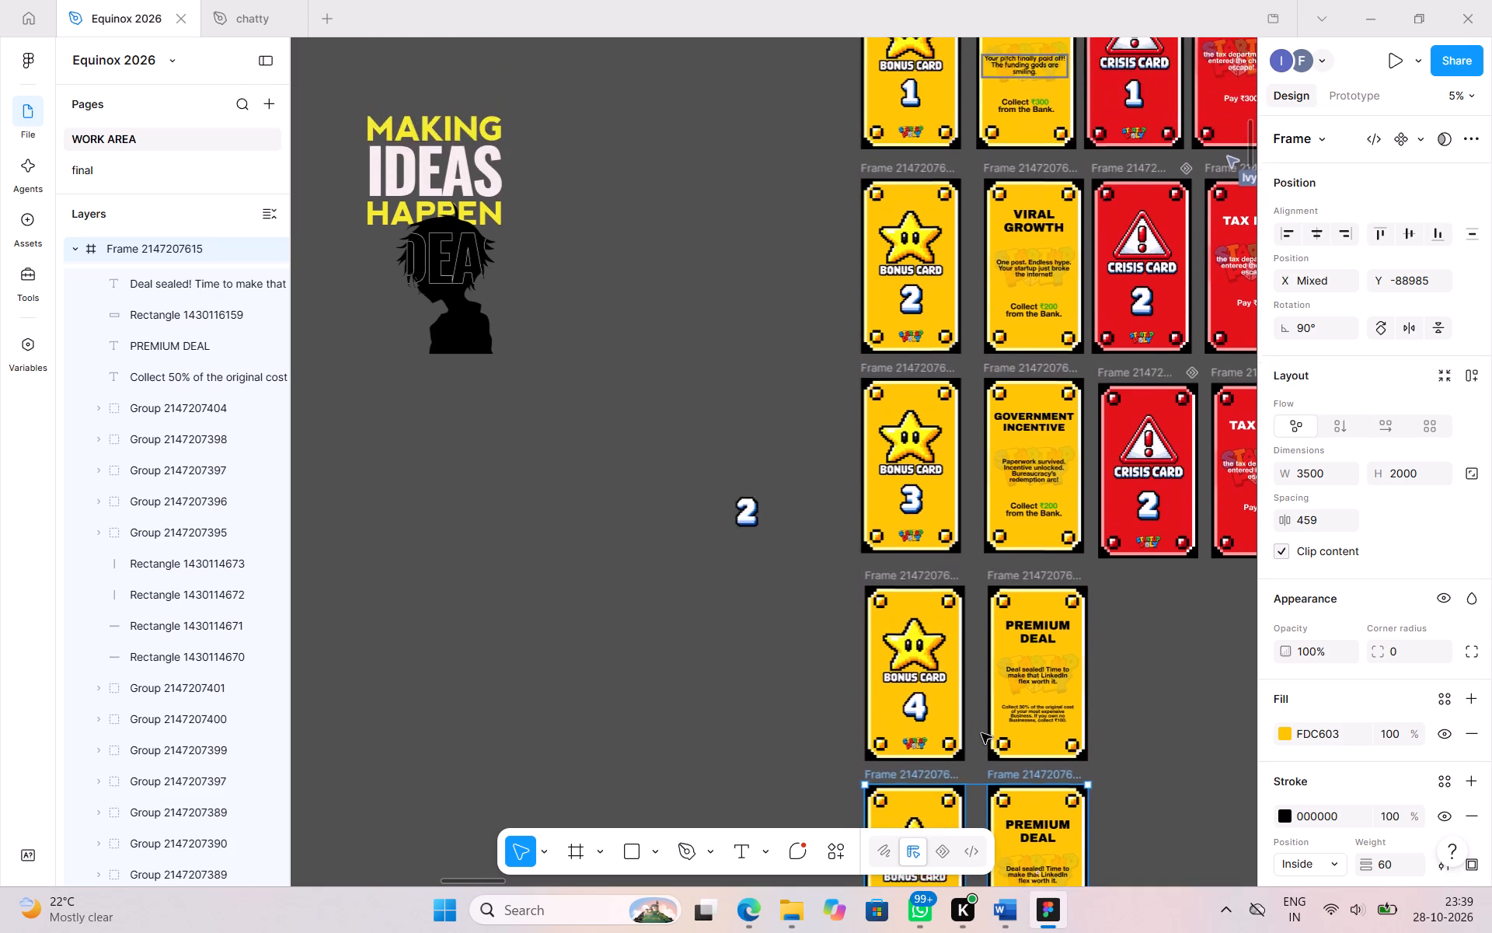
Bring the loose 5 numeral image down to the fifth-row BONUS CARD, beside its number 4.
{"action": "left_click_drag", "start_coordinate": [875, 106], "coordinate": [784, 690]}
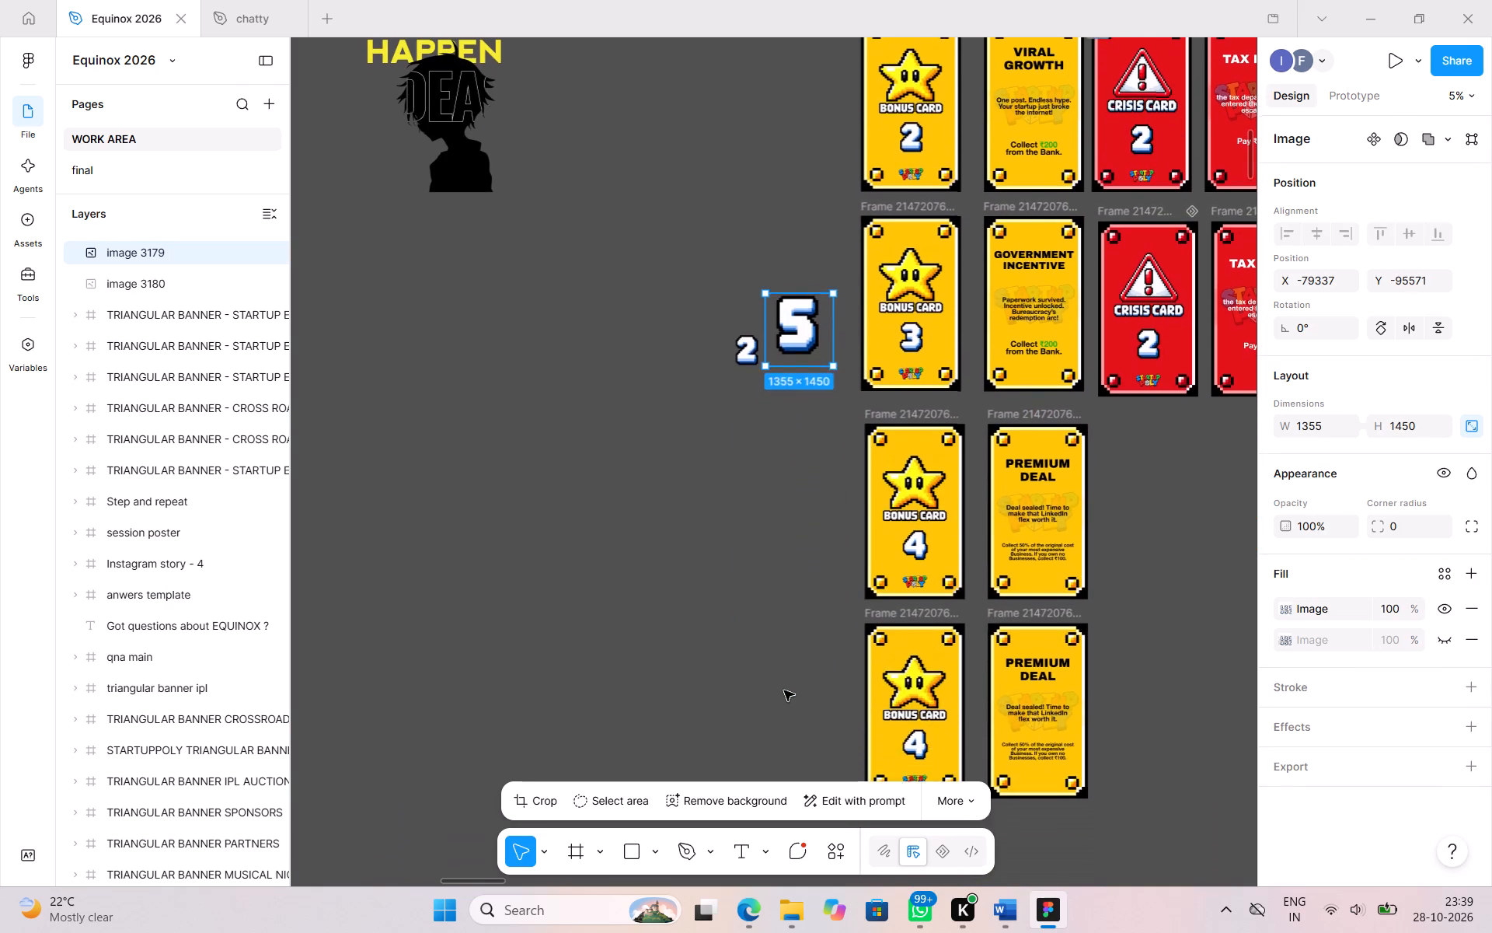
{"action": "left_click_drag", "start_coordinate": [780, 172], "coordinate": [810, 351]}
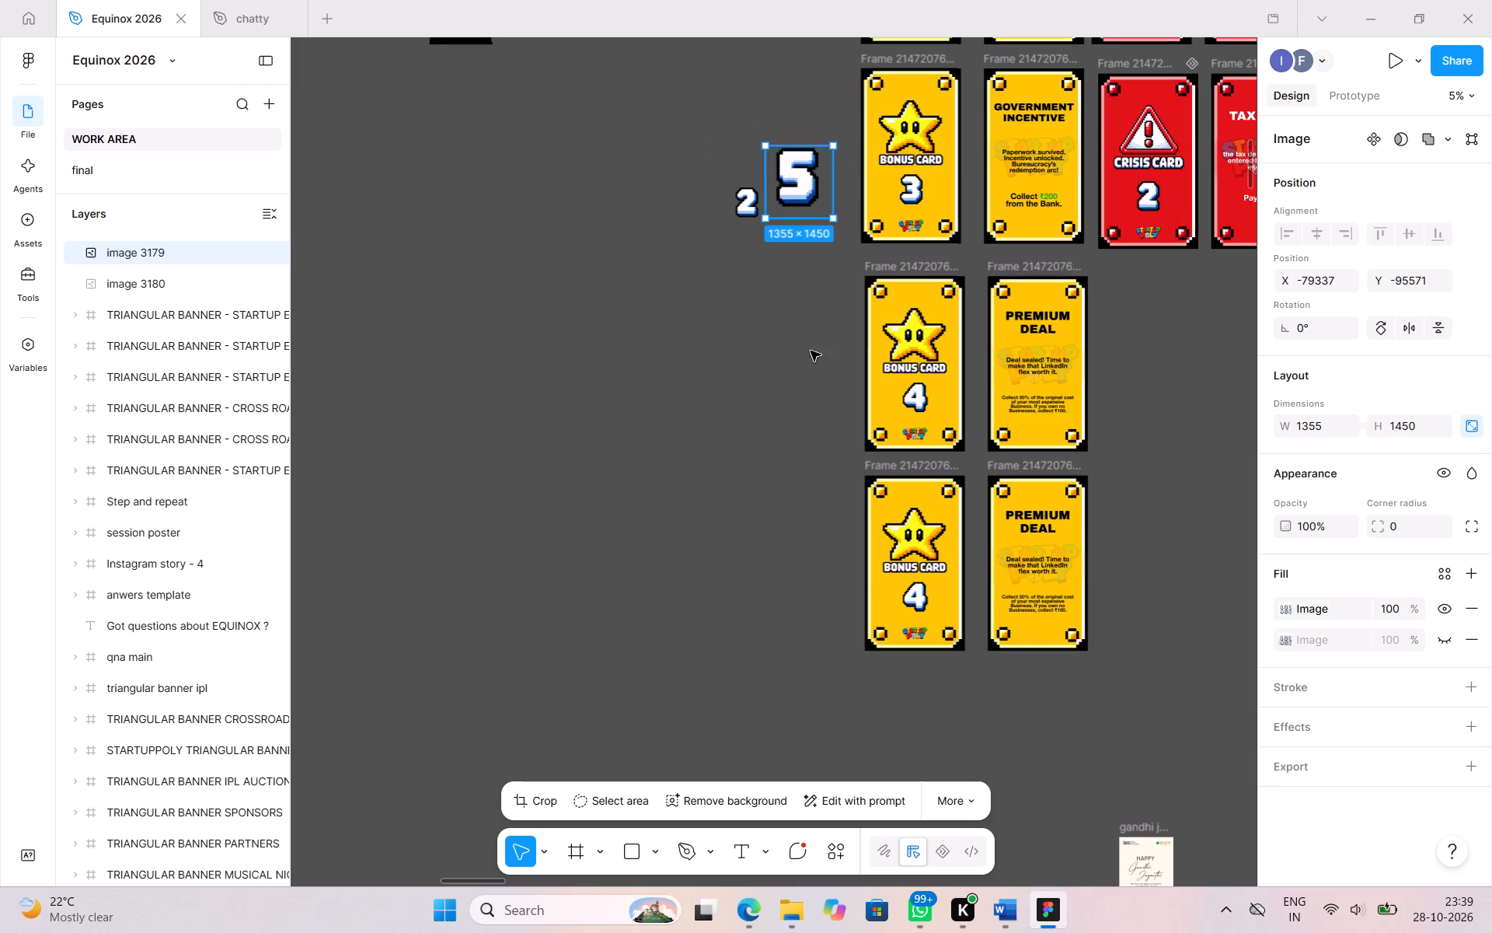
{"action": "left_click_drag", "start_coordinate": [810, 351], "coordinate": [846, 586]}
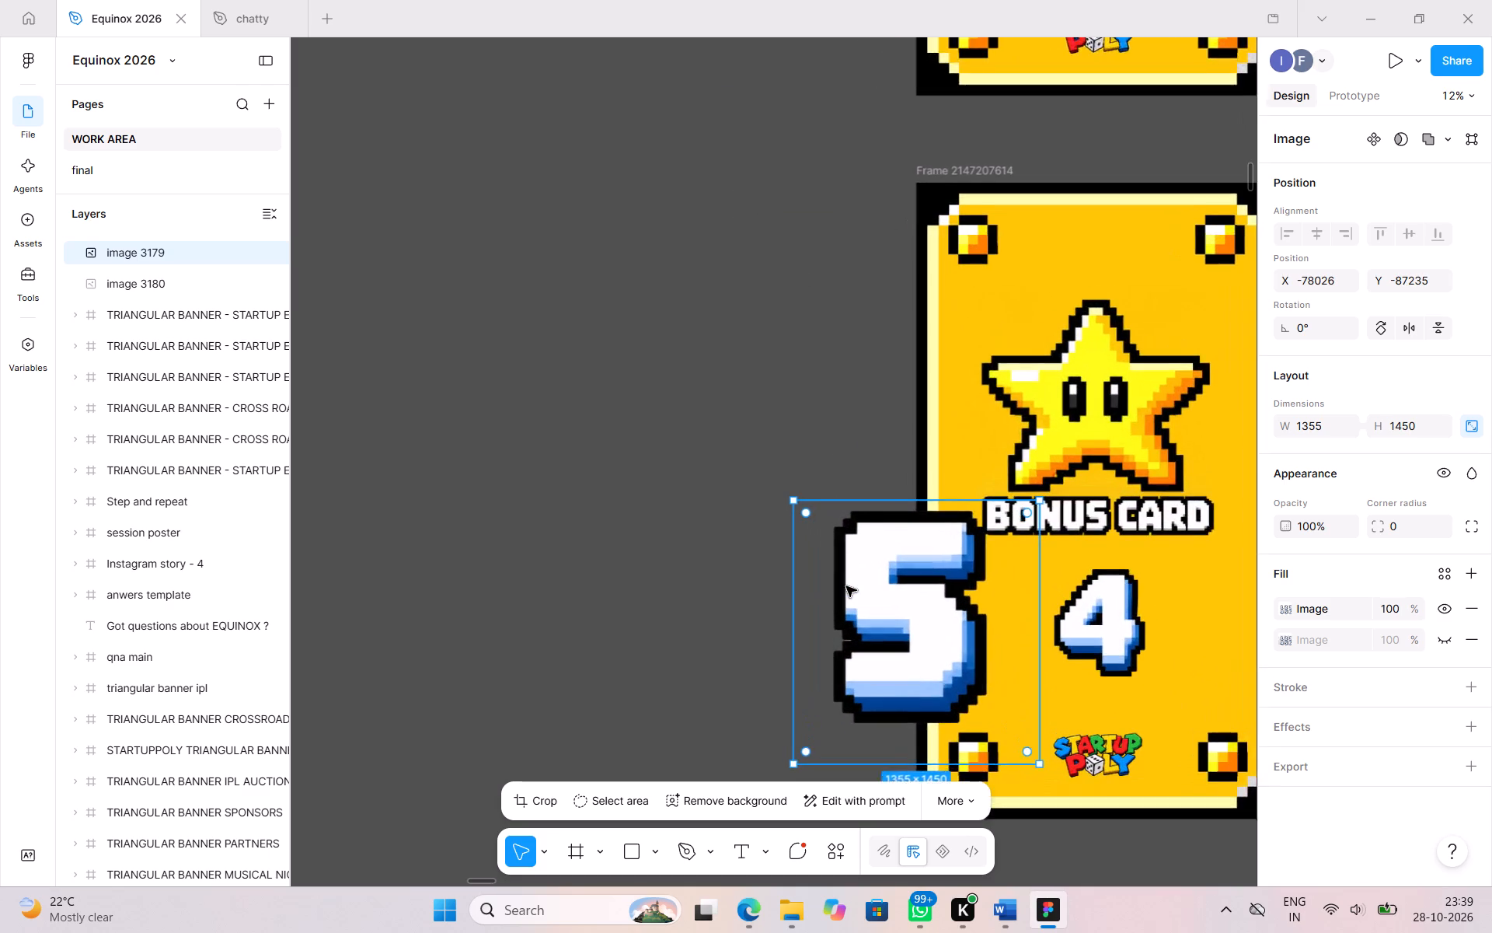
Scale the 5 numeral to about 679 × 726 and place it beside the 4 on the fifth-row BONUS CARD, at about Y 2120.
{"action": "scroll", "coordinate": [846, 586], "scroll_direction": "down", "scroll_amount": 1}
{"action": "left_click_drag", "start_coordinate": [1042, 609], "coordinate": [825, 461]}
{"action": "left_click_drag", "start_coordinate": [844, 400], "coordinate": [1002, 473]}
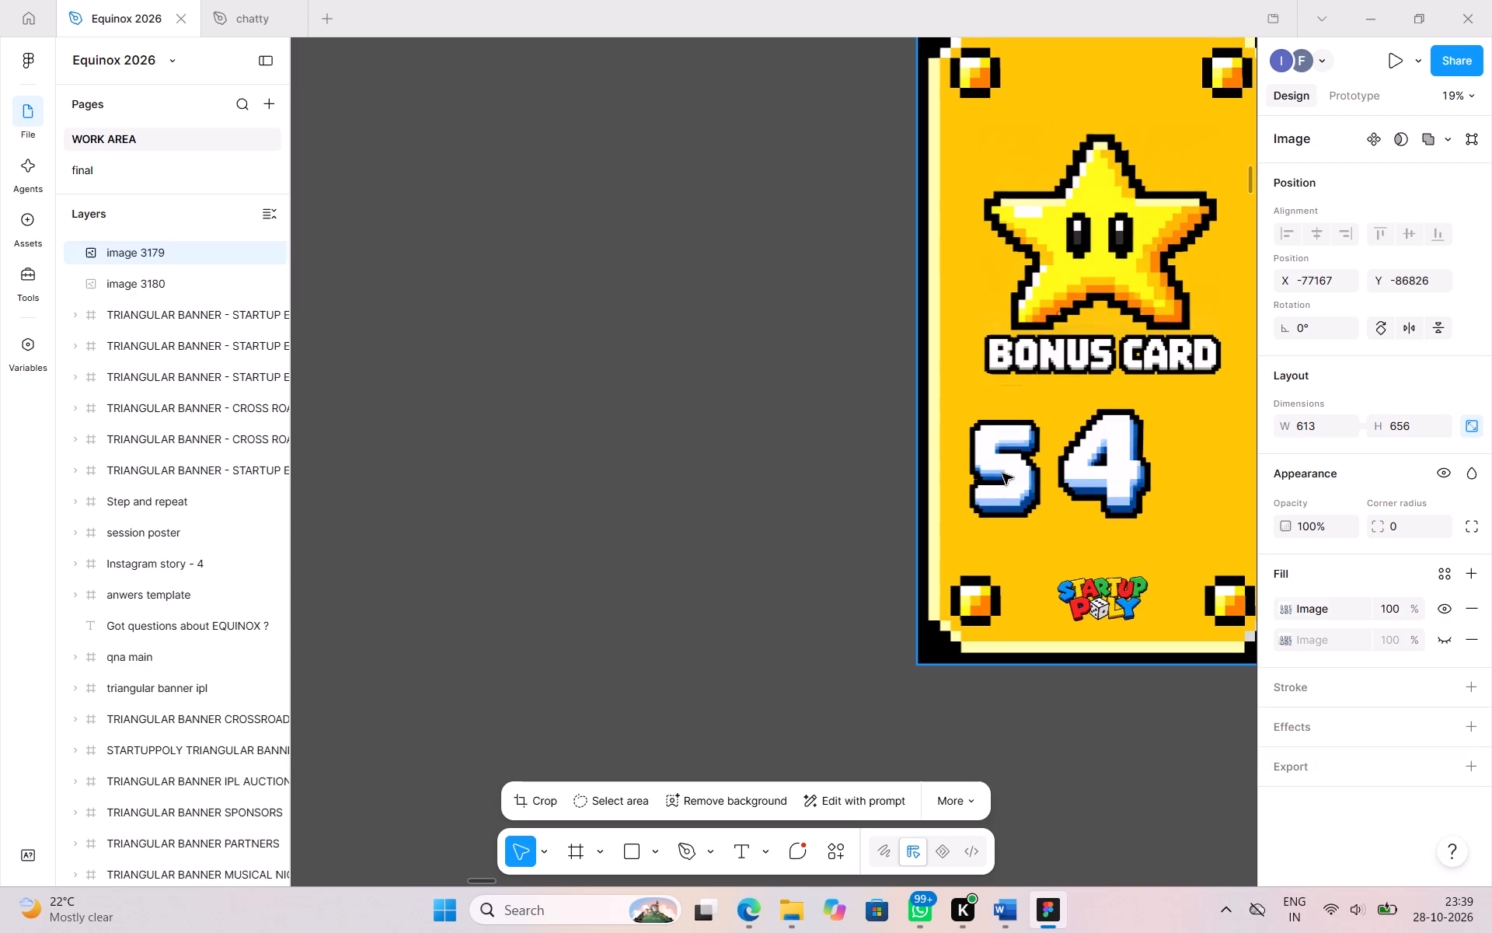
{"action": "left_click_drag", "start_coordinate": [1002, 473], "coordinate": [999, 459]}
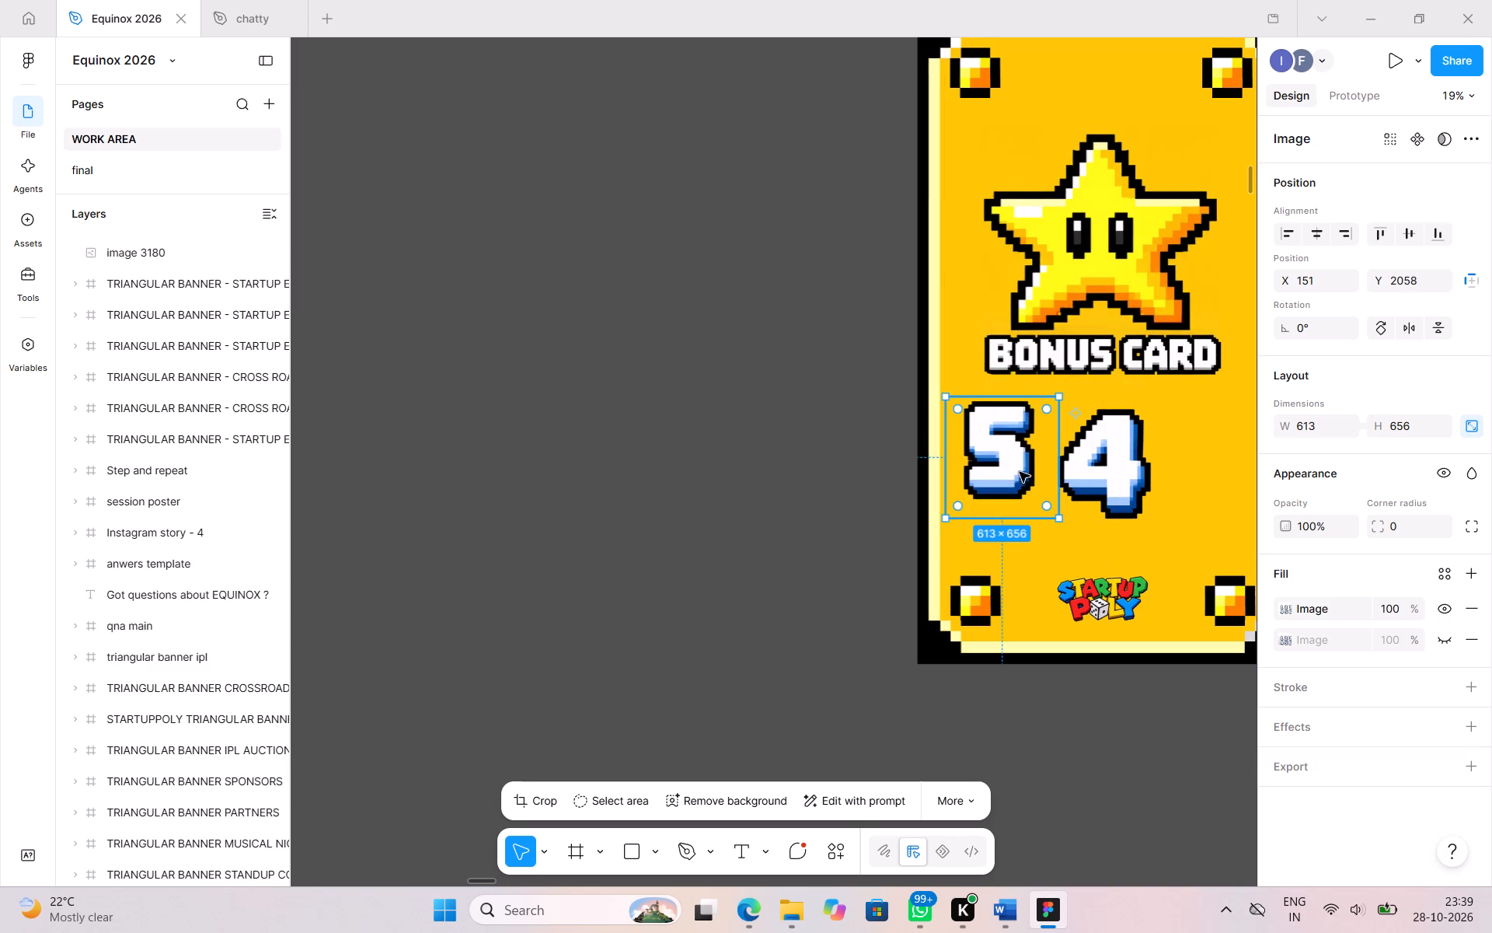
{"action": "left_click_drag", "start_coordinate": [1058, 519], "coordinate": [1068, 537]}
{"action": "left_click", "coordinate": [1018, 463]}
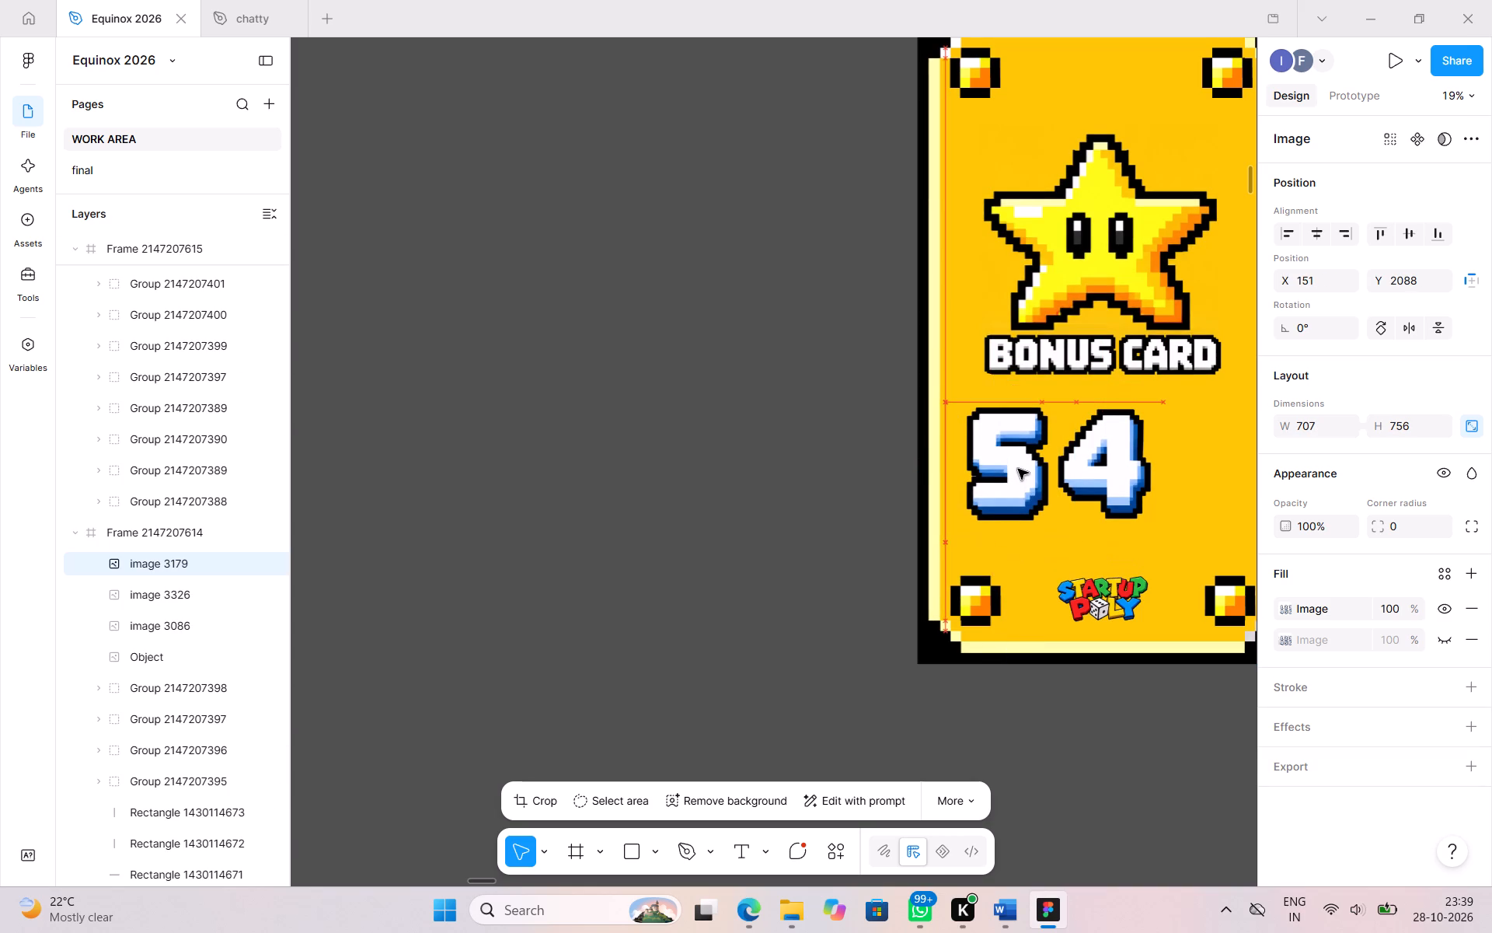
{"action": "left_click", "coordinate": [1074, 537]}
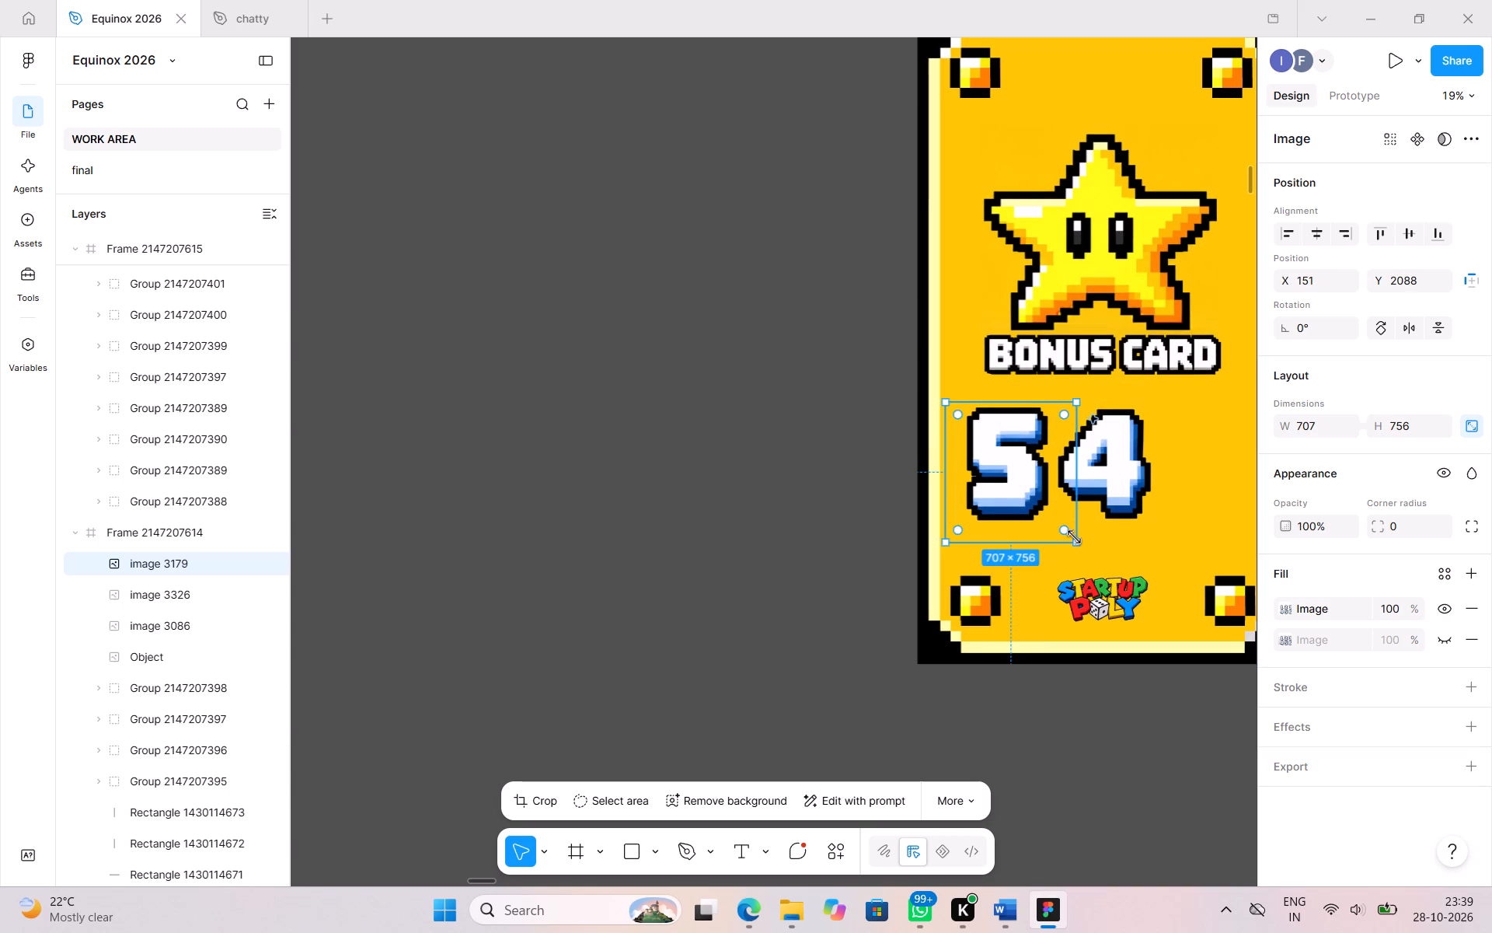
{"action": "left_click", "coordinate": [1075, 542]}
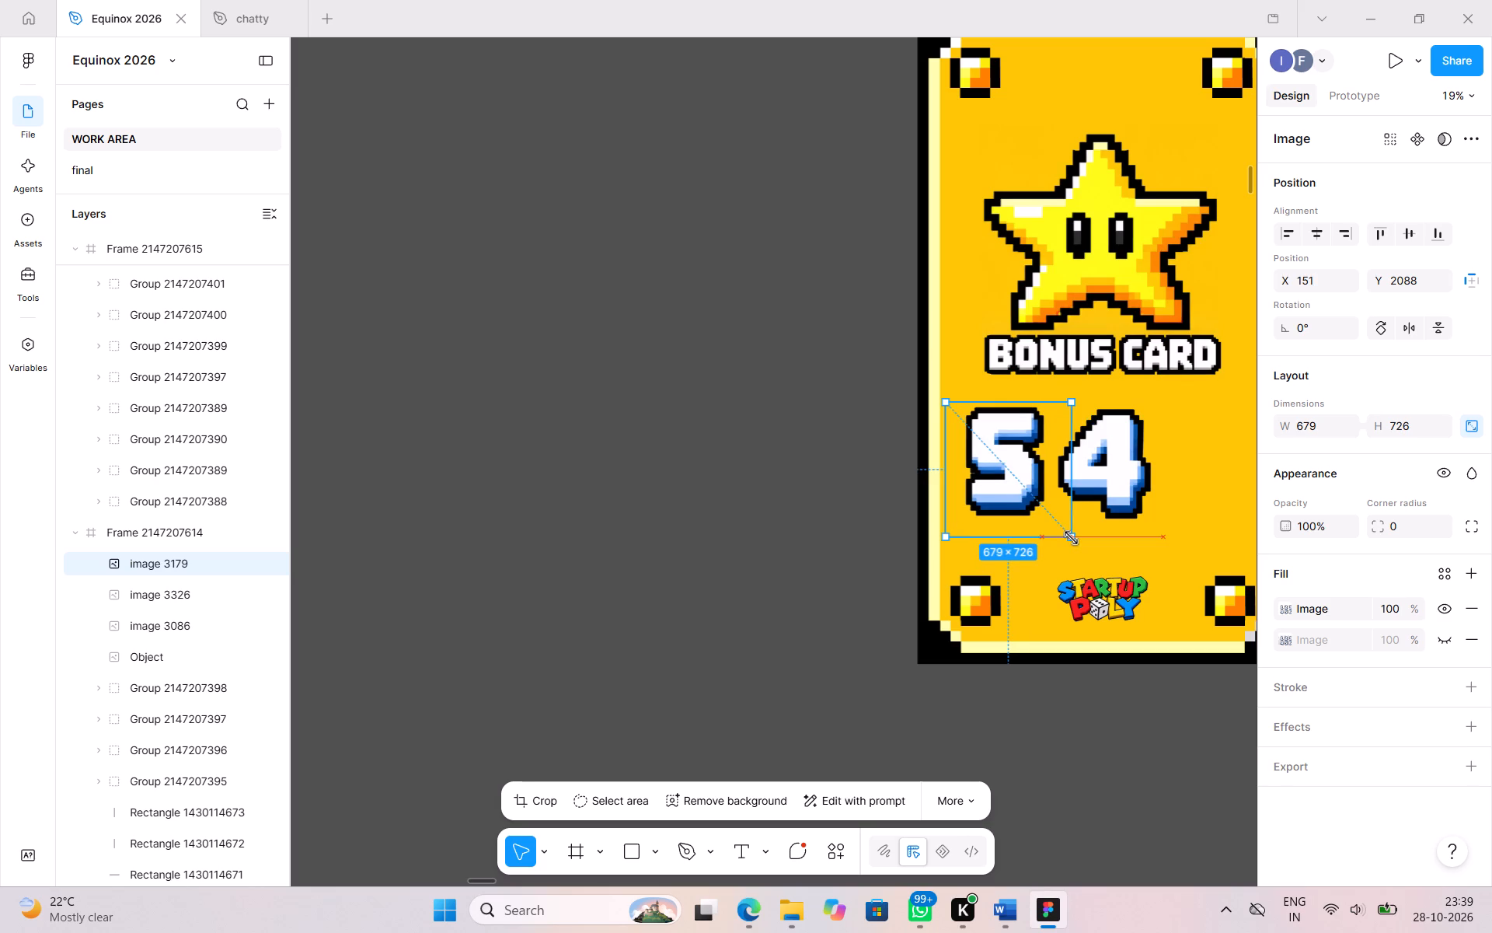
{"action": "left_click_drag", "start_coordinate": [1004, 460], "coordinate": [1008, 471]}
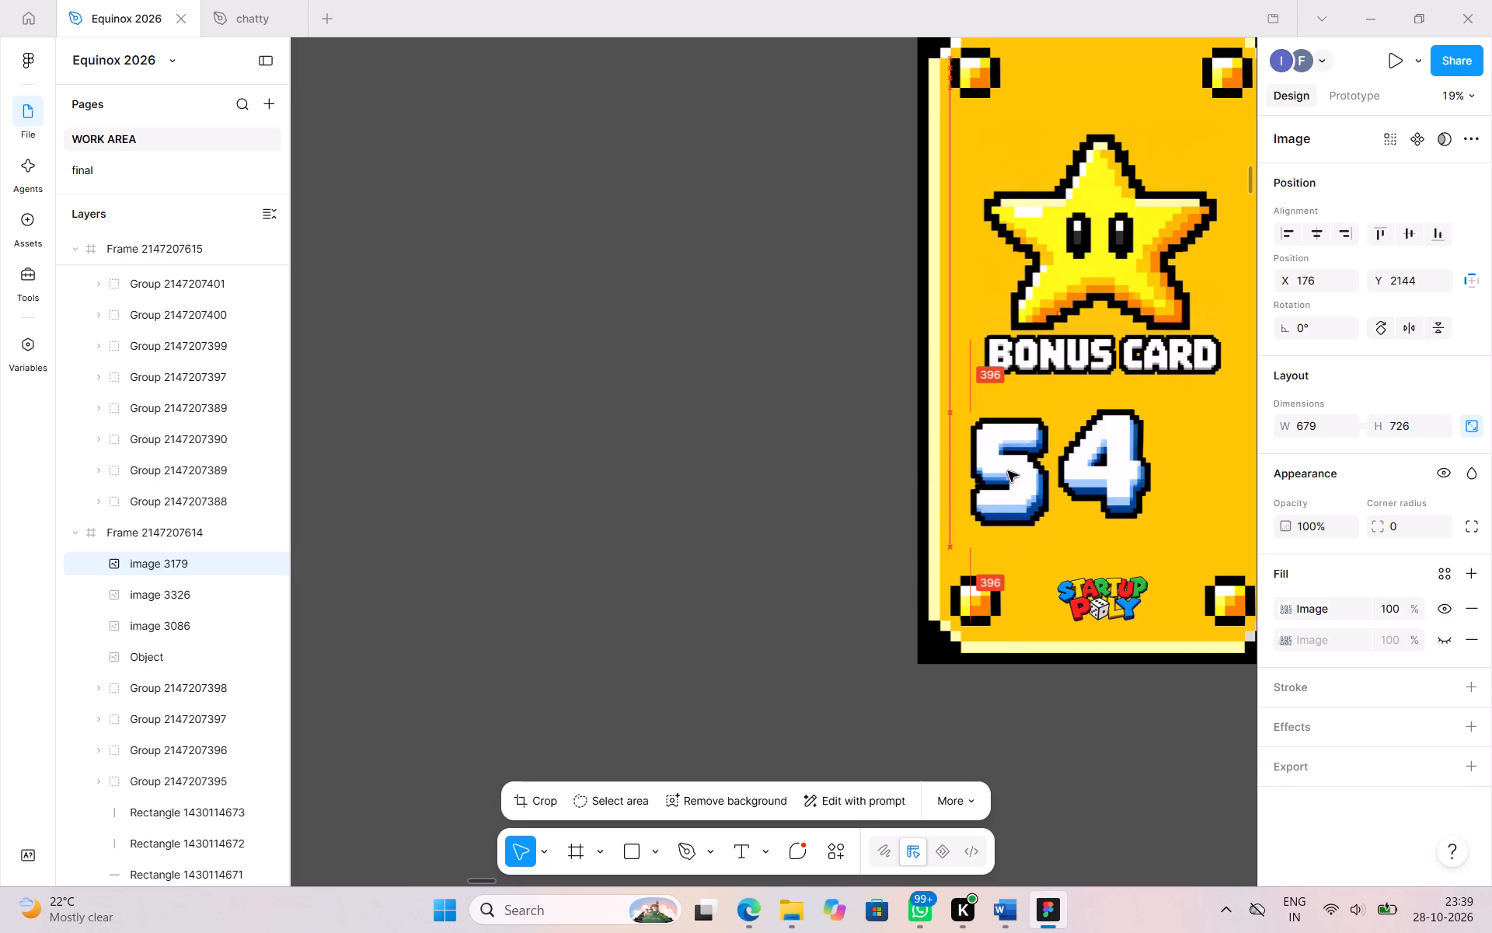
{"action": "left_click_drag", "start_coordinate": [1008, 471], "coordinate": [1006, 469]}
Remove the 4 from the fifth-row BONUS CARD and align the 5 to the card's horizontal centre.
{"action": "left_click", "coordinate": [1150, 478]}
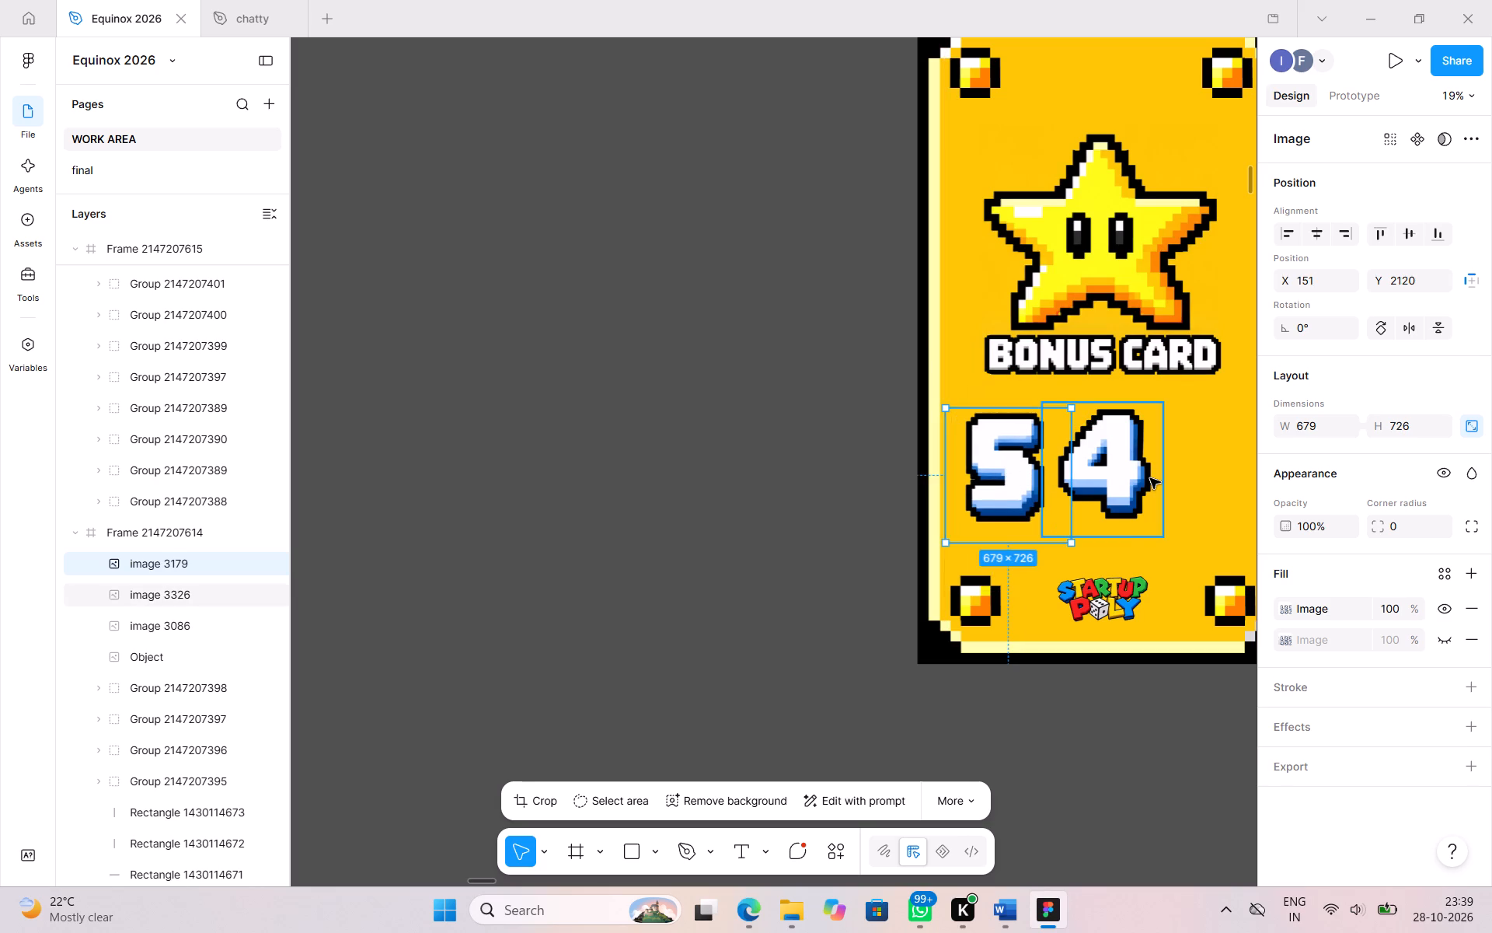
{"action": "key", "text": "ctrl+x"}
{"action": "left_click", "coordinate": [1025, 469]}
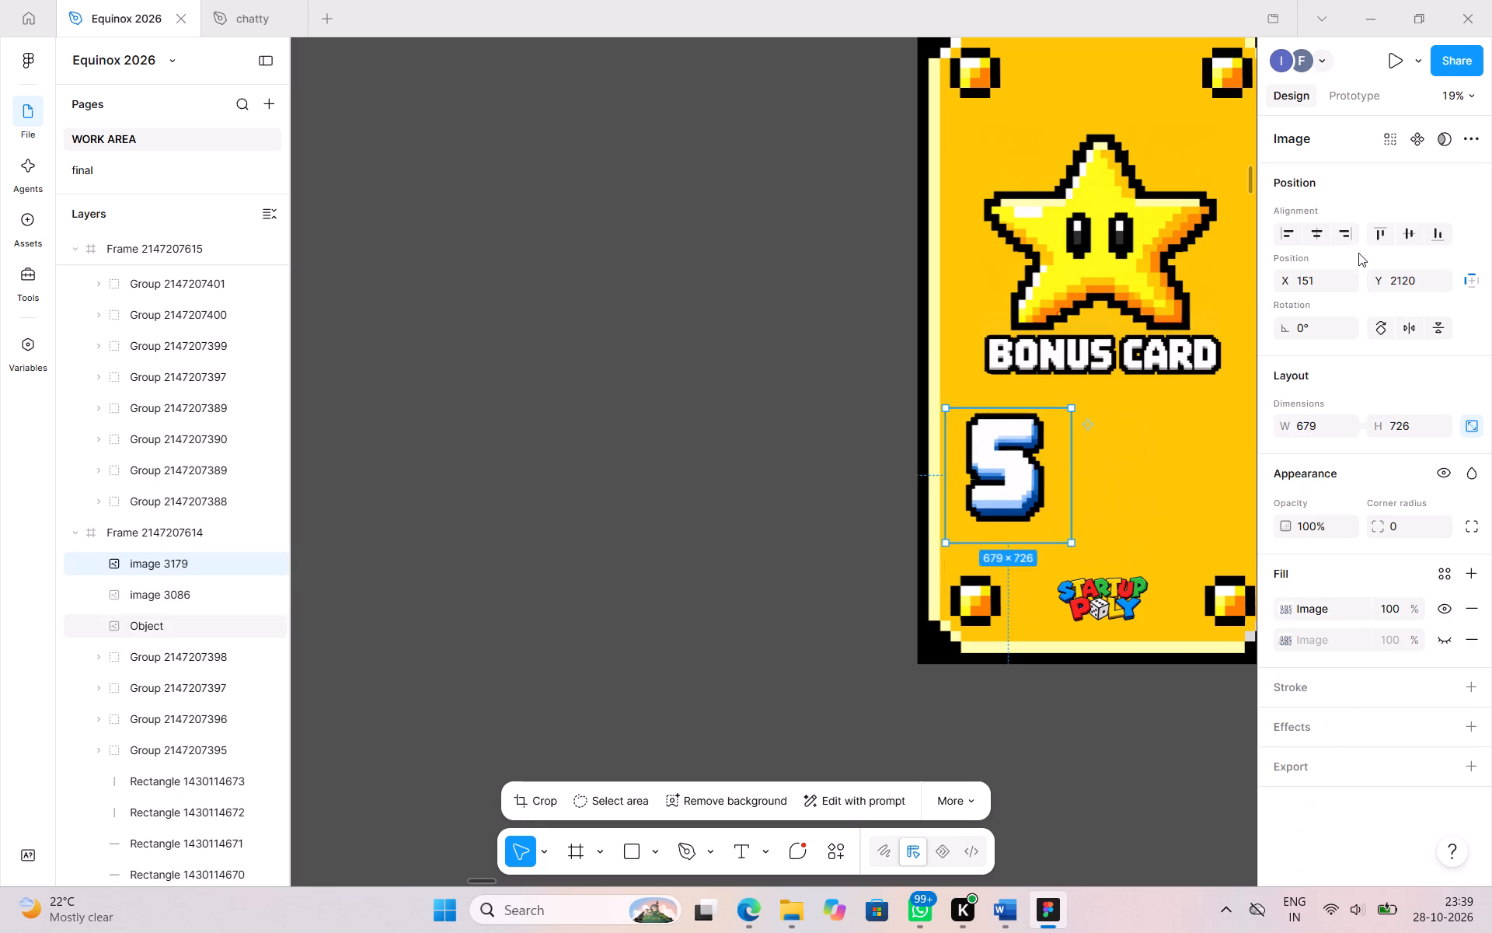
{"action": "left_click", "coordinate": [1307, 226]}
{"action": "left_click", "coordinate": [1166, 714]}
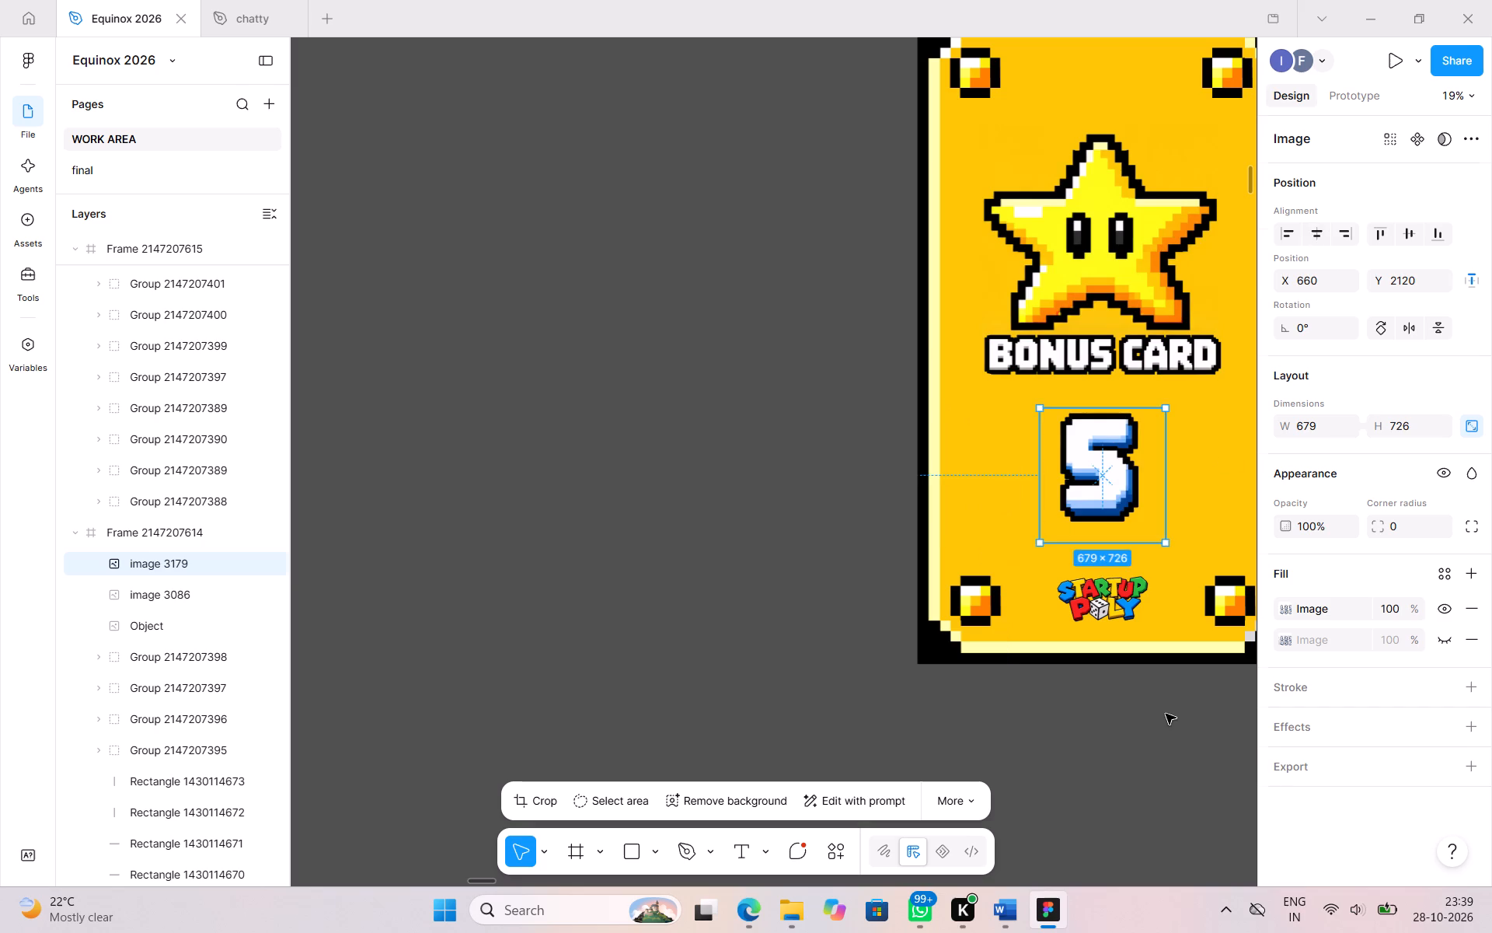
Cut the "Collect 50% of the original cost" reward text from the fifth-row PREMIUM DEAL card.
{"action": "scroll", "coordinate": [1166, 714], "scroll_direction": "left", "scroll_amount": 4}
{"action": "scroll", "coordinate": [1060, 628], "scroll_direction": "up", "scroll_amount": 1}
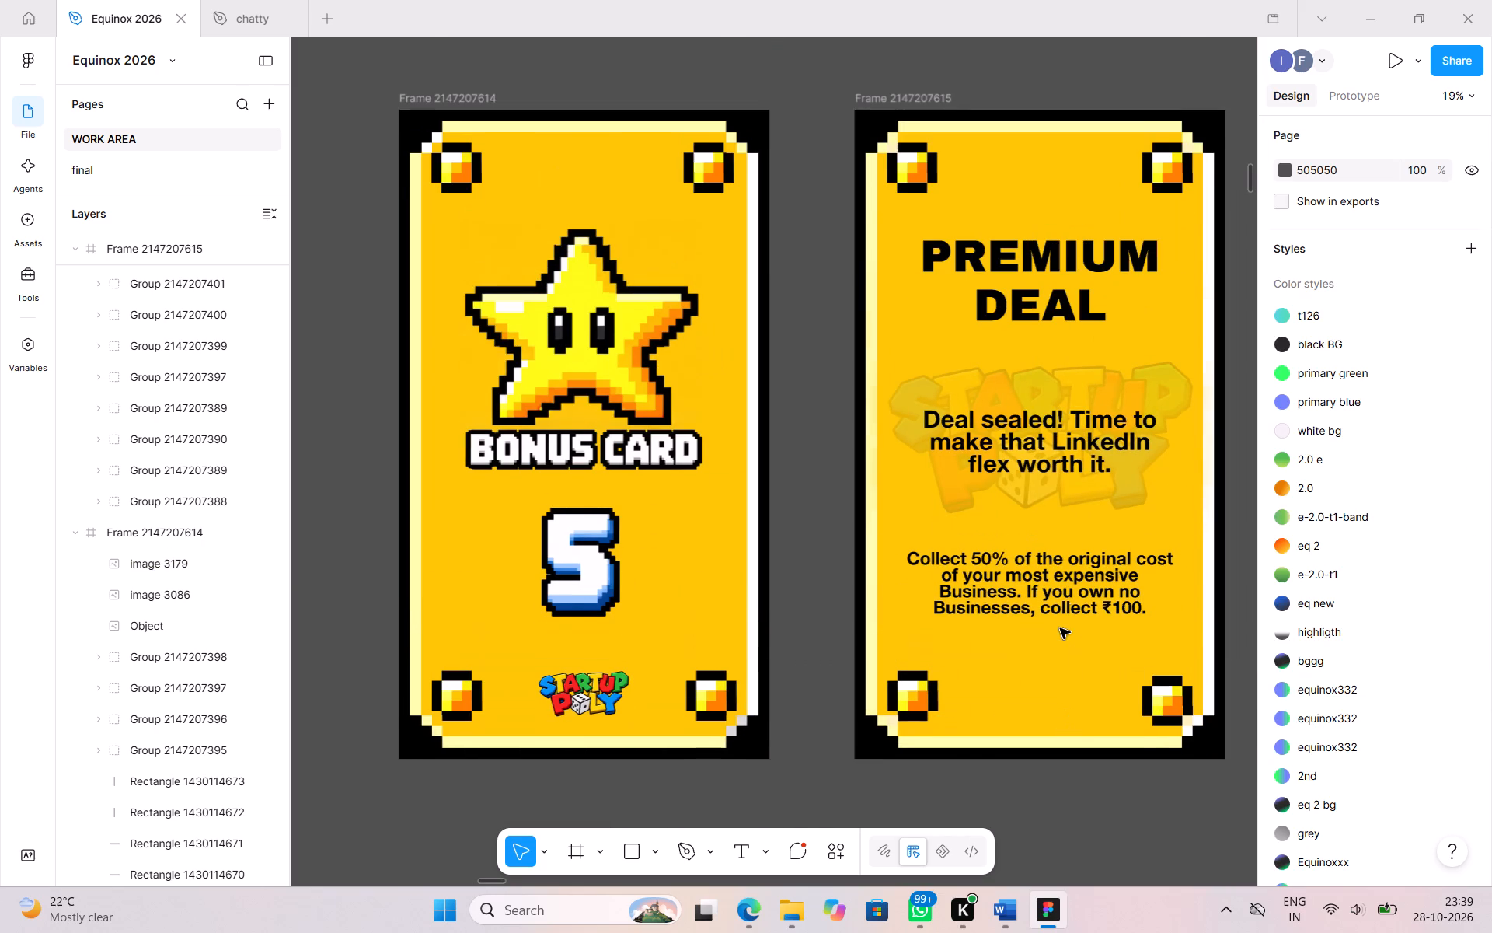
{"action": "scroll", "coordinate": [1060, 628], "scroll_direction": "up", "scroll_amount": 1}
{"action": "left_click", "coordinate": [1048, 645]}
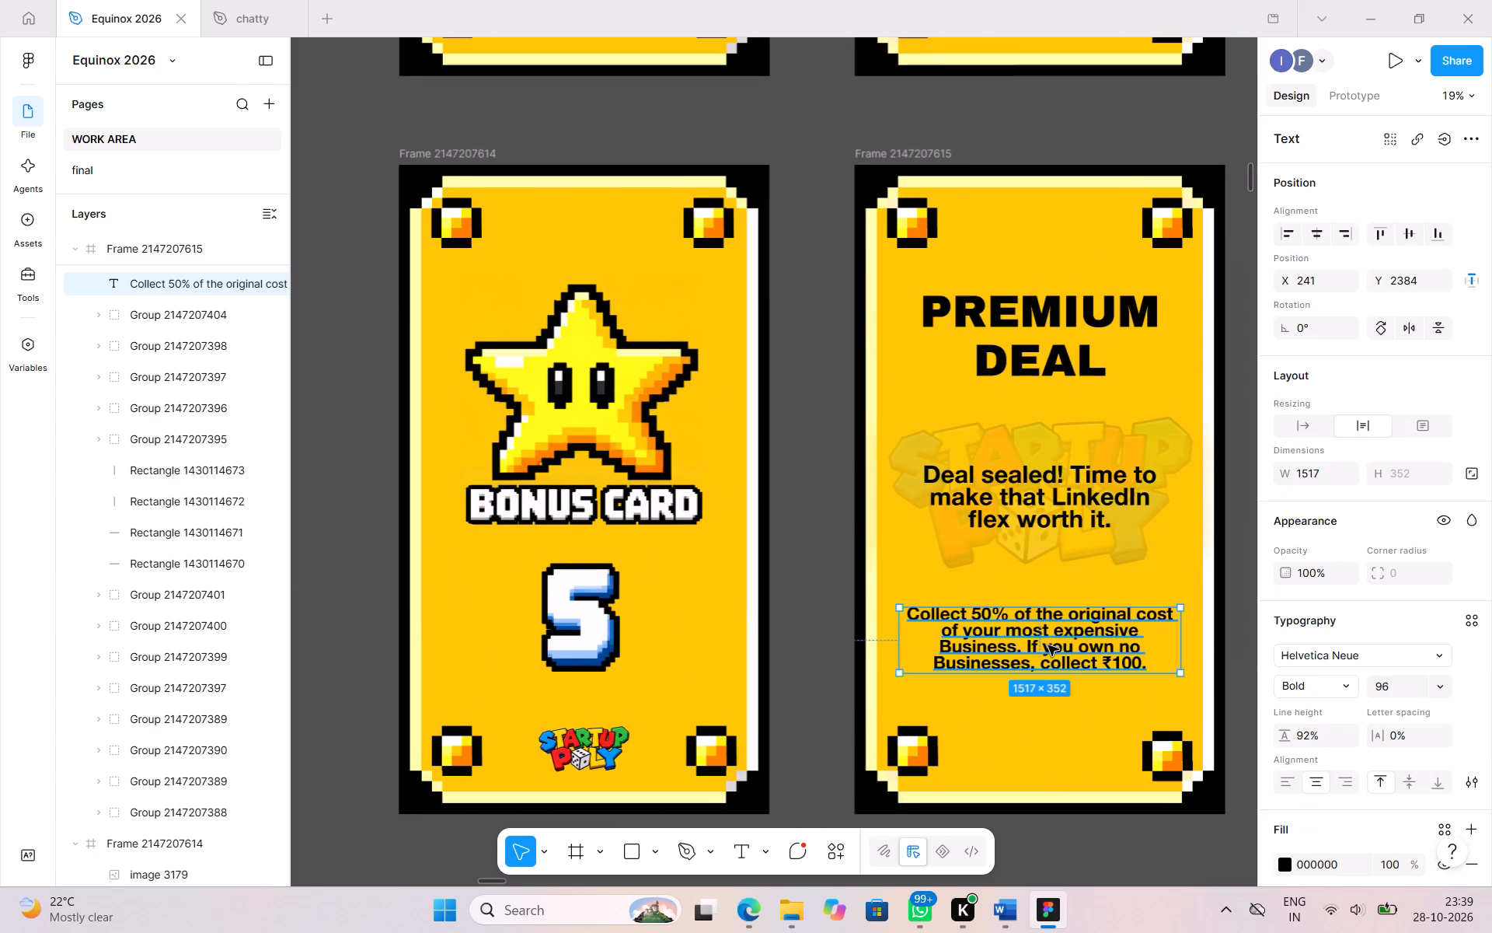
{"action": "key", "text": "ctrl+x"}
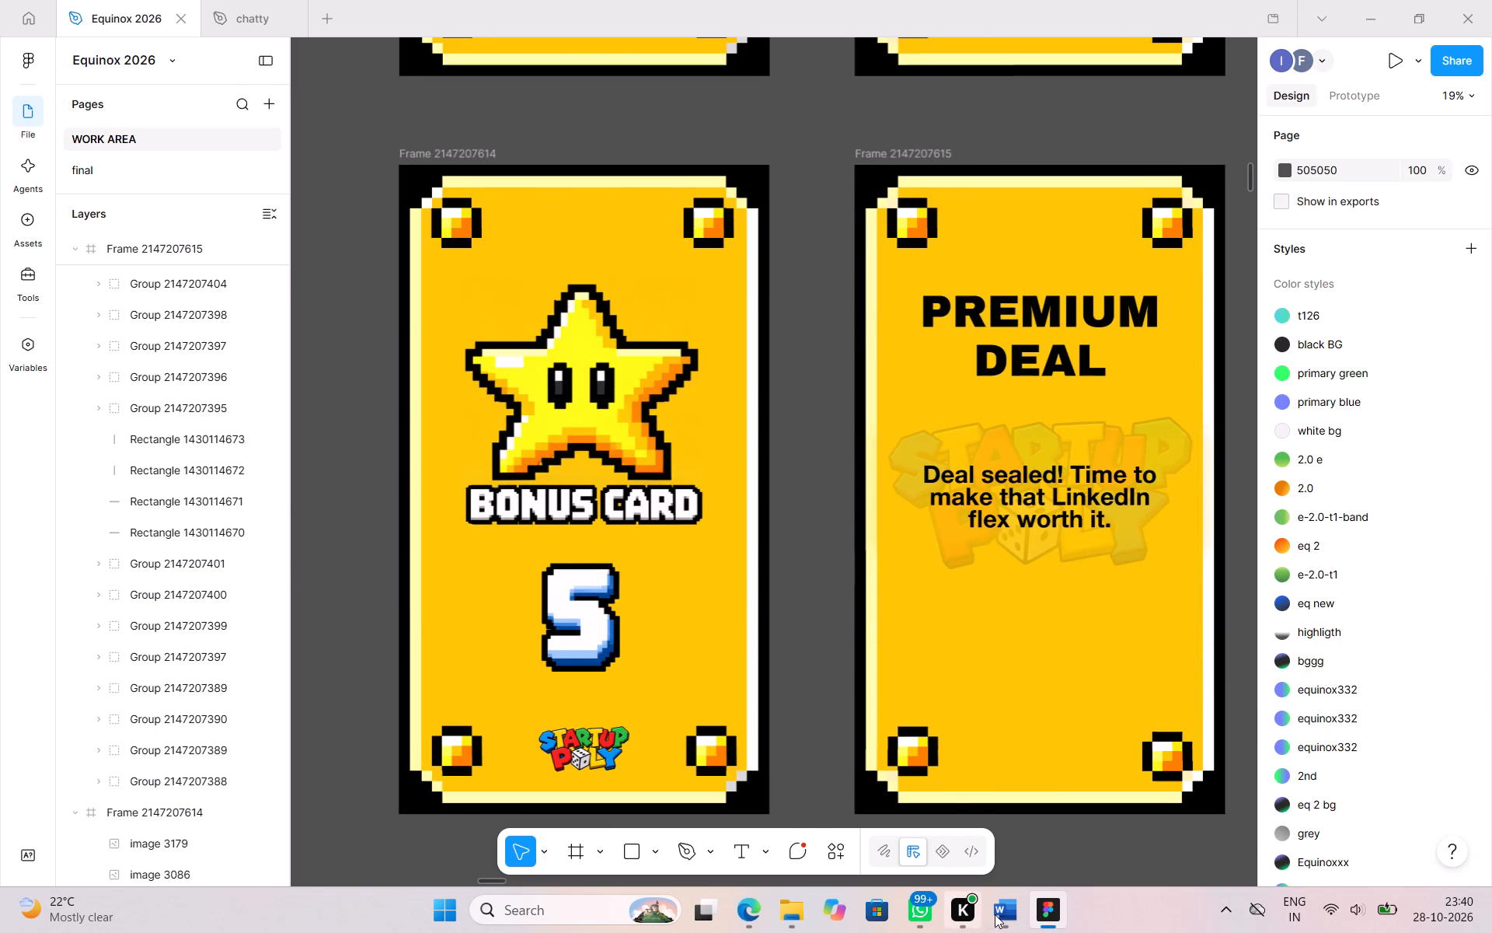
Replace the fifth-row card's PREMIUM DEAL title with "FOUNDER BONUS" copied from bonus item 5 in the Startupoly cards Word document.
{"action": "left_click", "coordinate": [1010, 914]}
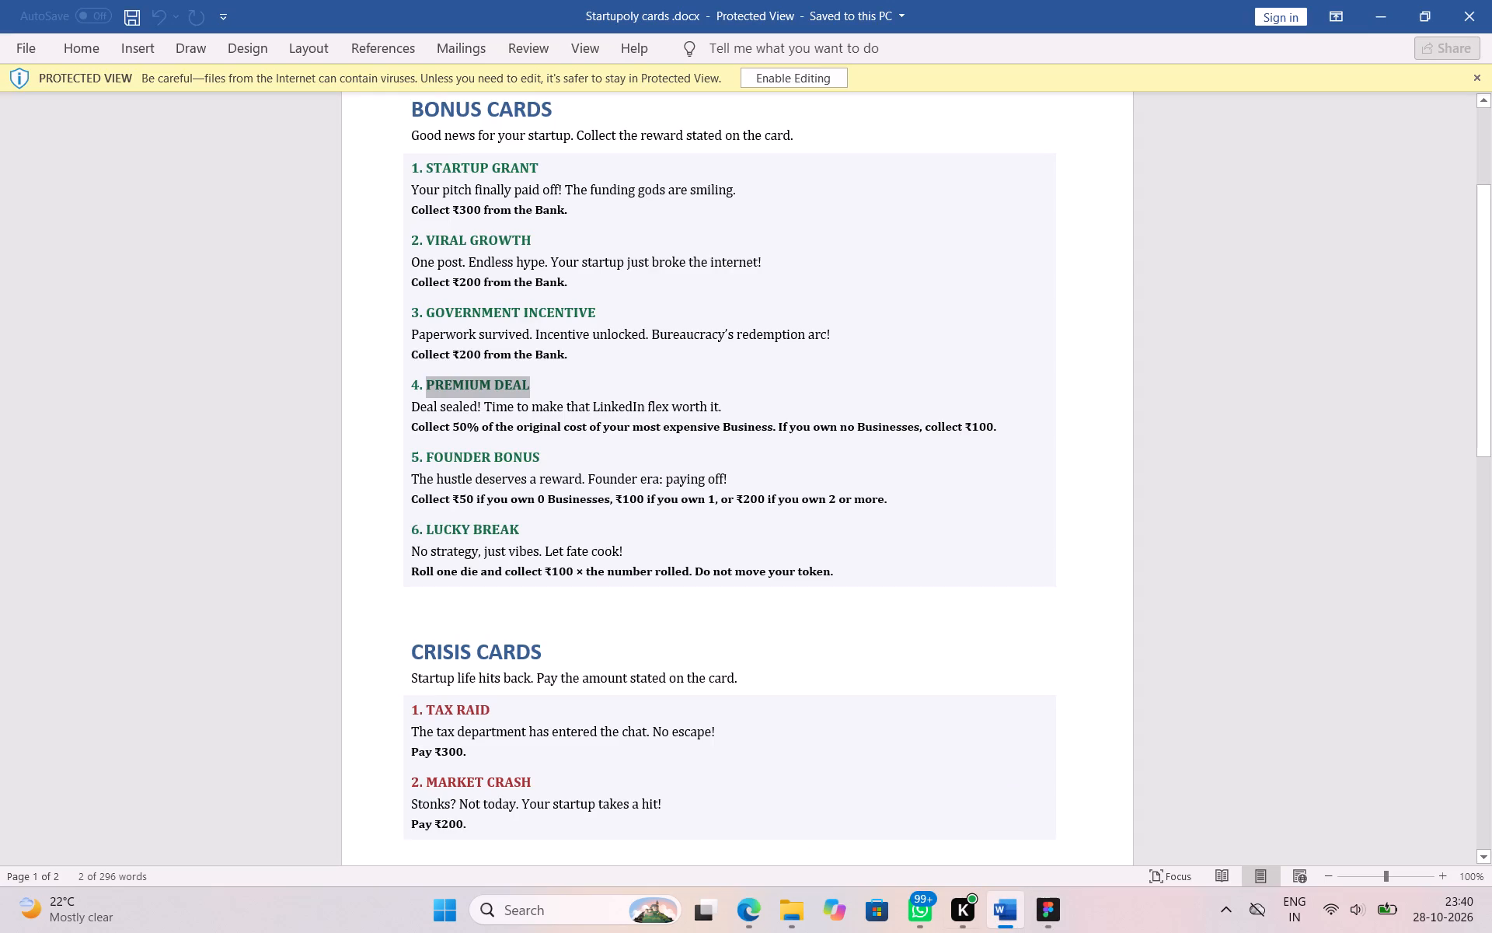
{"action": "left_click_drag", "start_coordinate": [426, 460], "coordinate": [562, 453]}
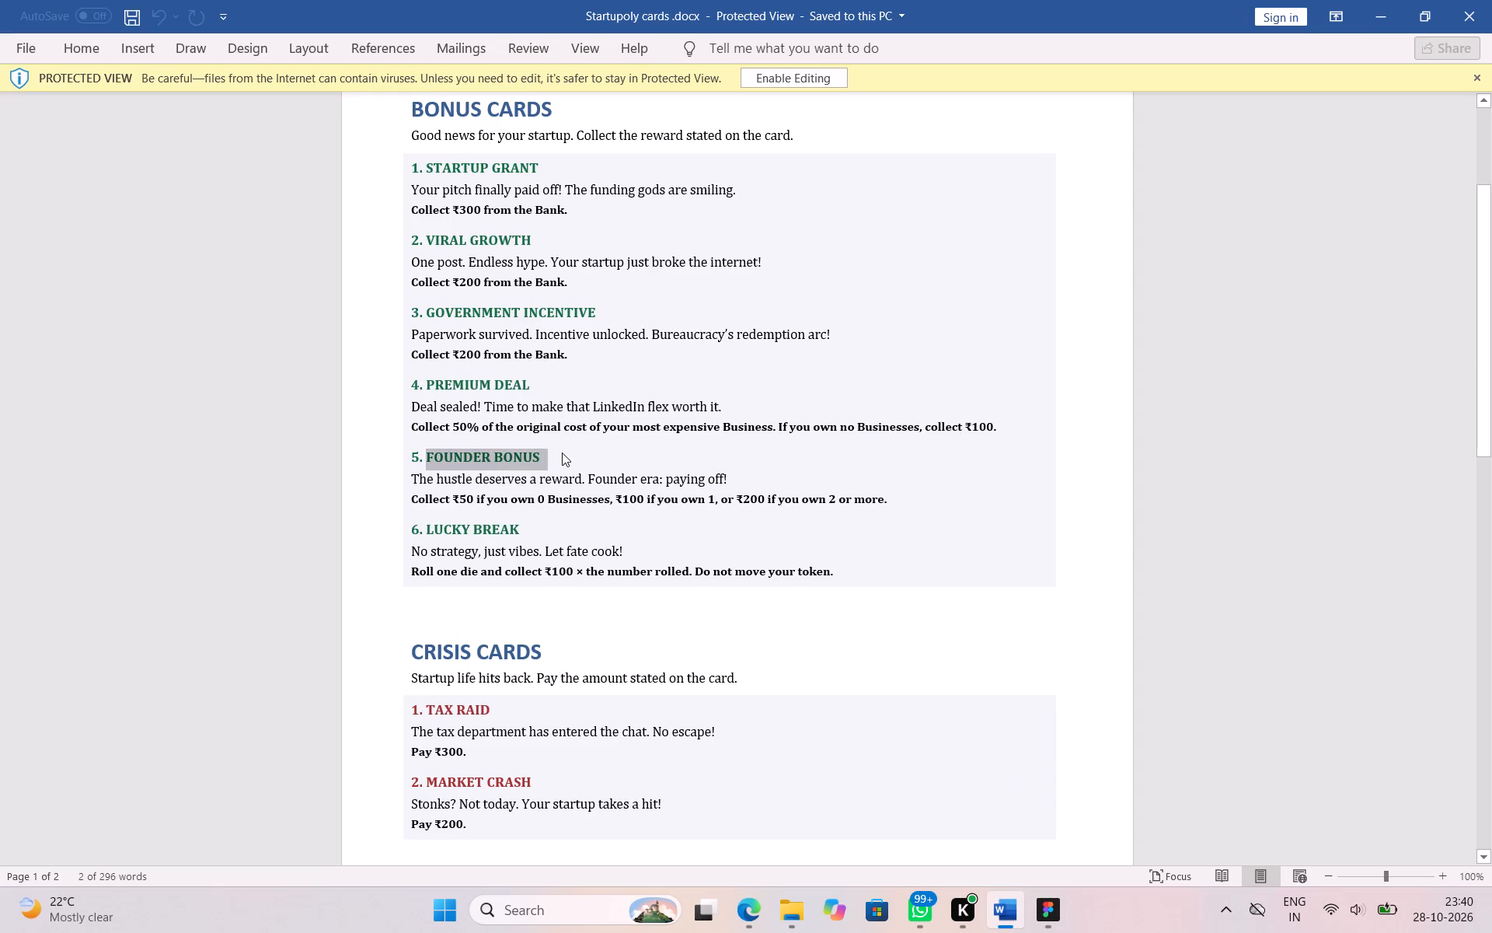
{"action": "key", "text": "ctrl+x"}
{"action": "key", "text": "ctrl+x"}
{"action": "key", "text": "ctrl+x"}
{"action": "key", "text": "ctrl+x"}
{"action": "key", "text": "ctrl+x"}
{"action": "key", "text": "ctrl+x"}
{"action": "key", "text": "ctrl+x"}
{"action": "key", "text": "ctrl+x"}
{"action": "key", "text": "ctrl+x"}
{"action": "key", "text": "ctrl+x"}
{"action": "key", "text": "ctrl+c"}
{"action": "left_click", "coordinate": [1059, 927]}
{"action": "double_click", "coordinate": [1033, 312]}
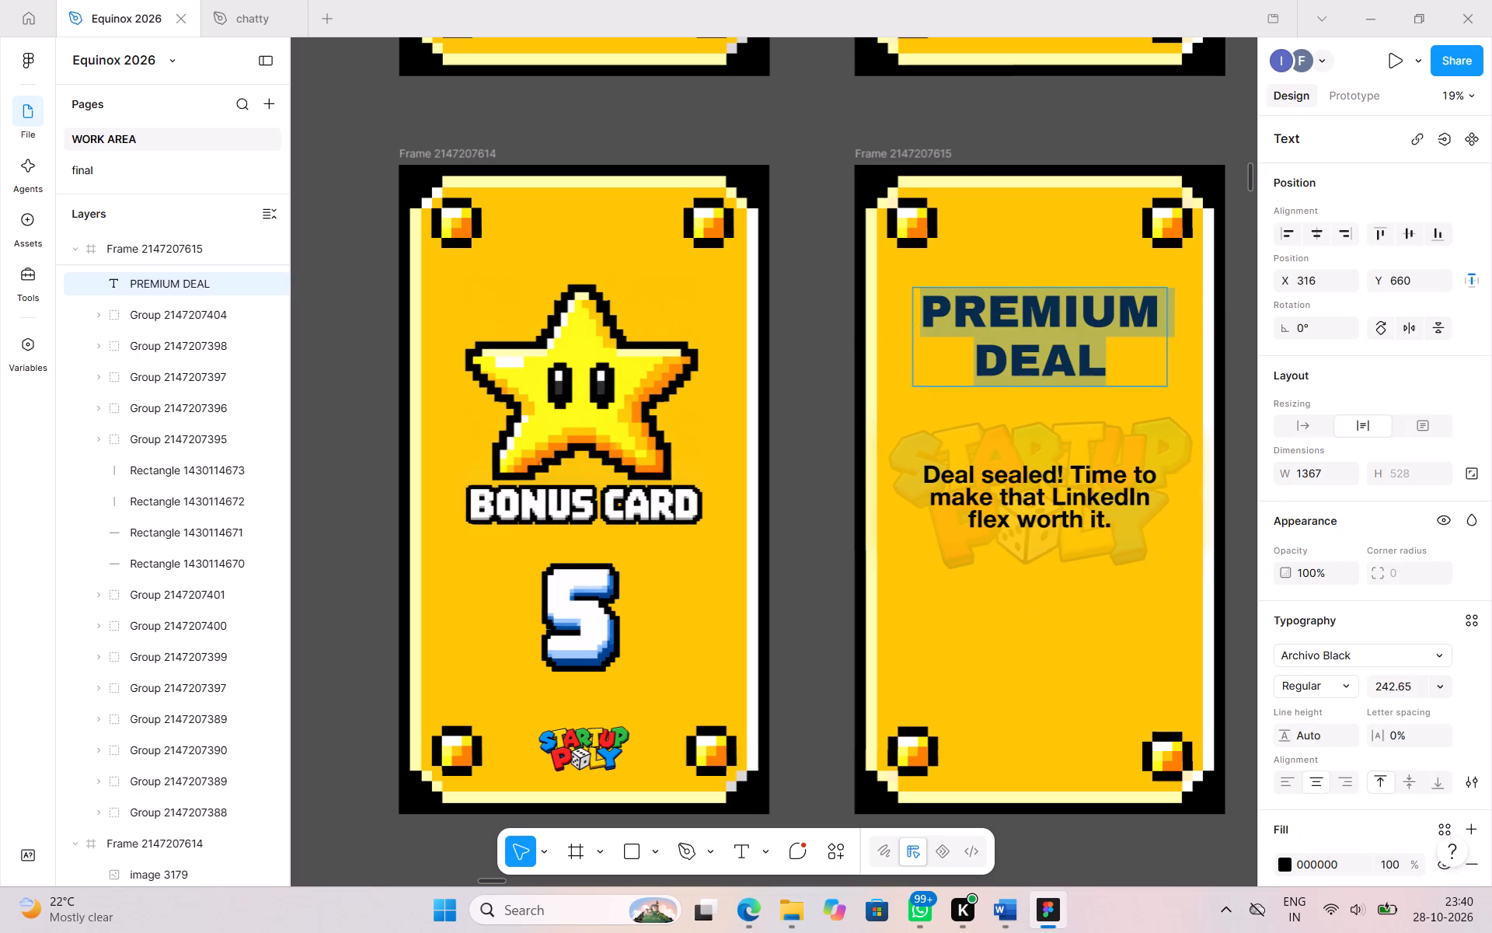
{"action": "key", "text": "ctrl+v"}
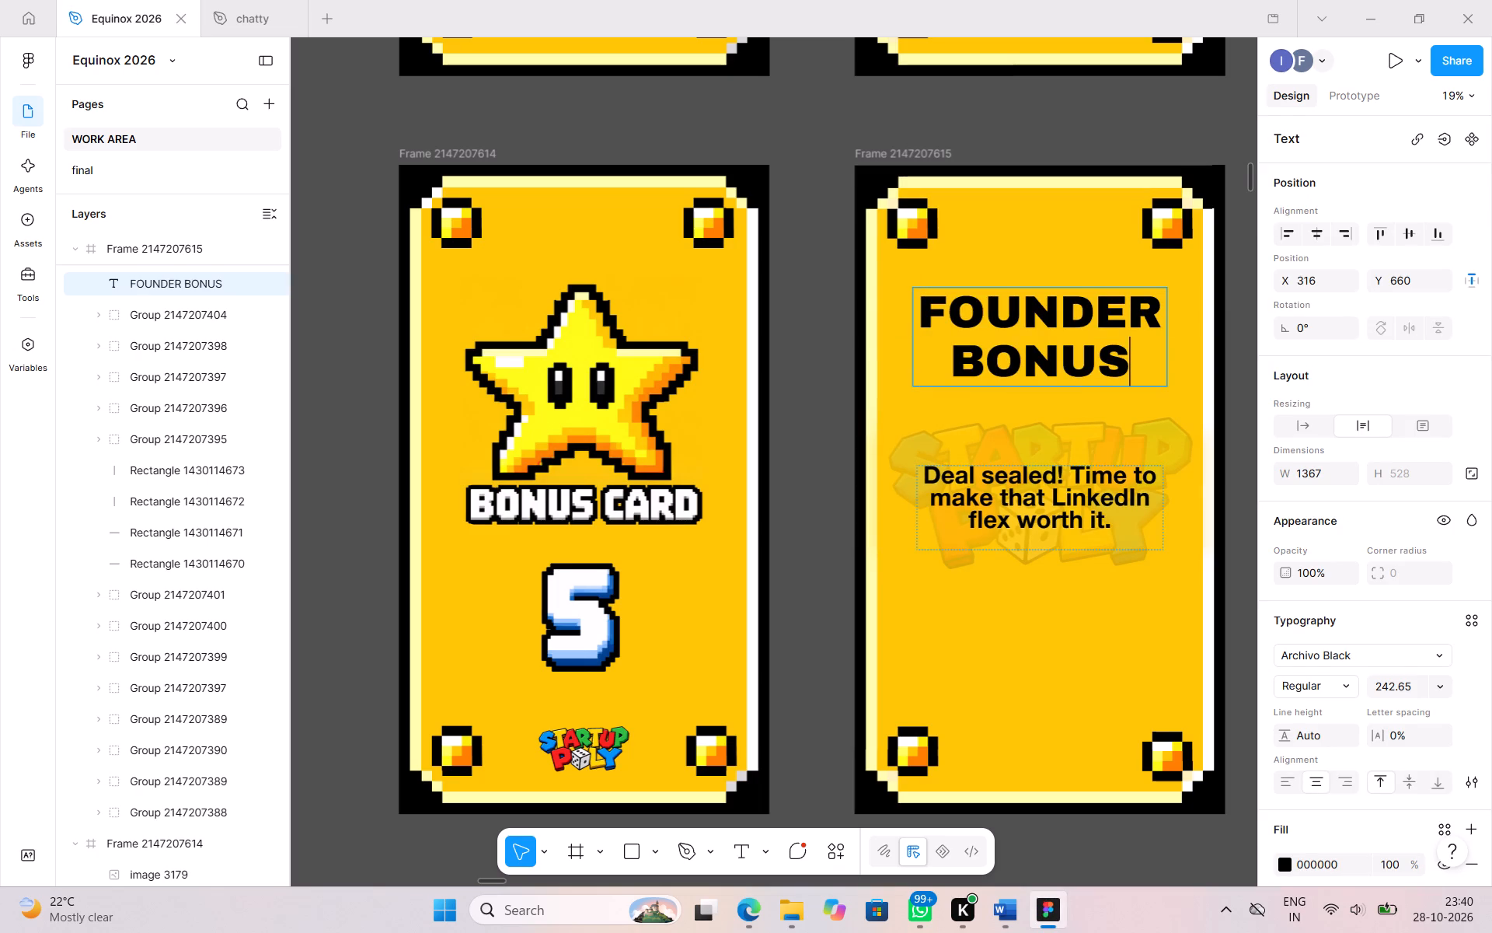
Replace the fifth-row card's description with "The hustle deserves a reward. Founder era: paying off!" copied from the Startupoly cards Word document.
{"action": "left_click", "coordinate": [1026, 492]}
{"action": "left_click", "coordinate": [1069, 863]}
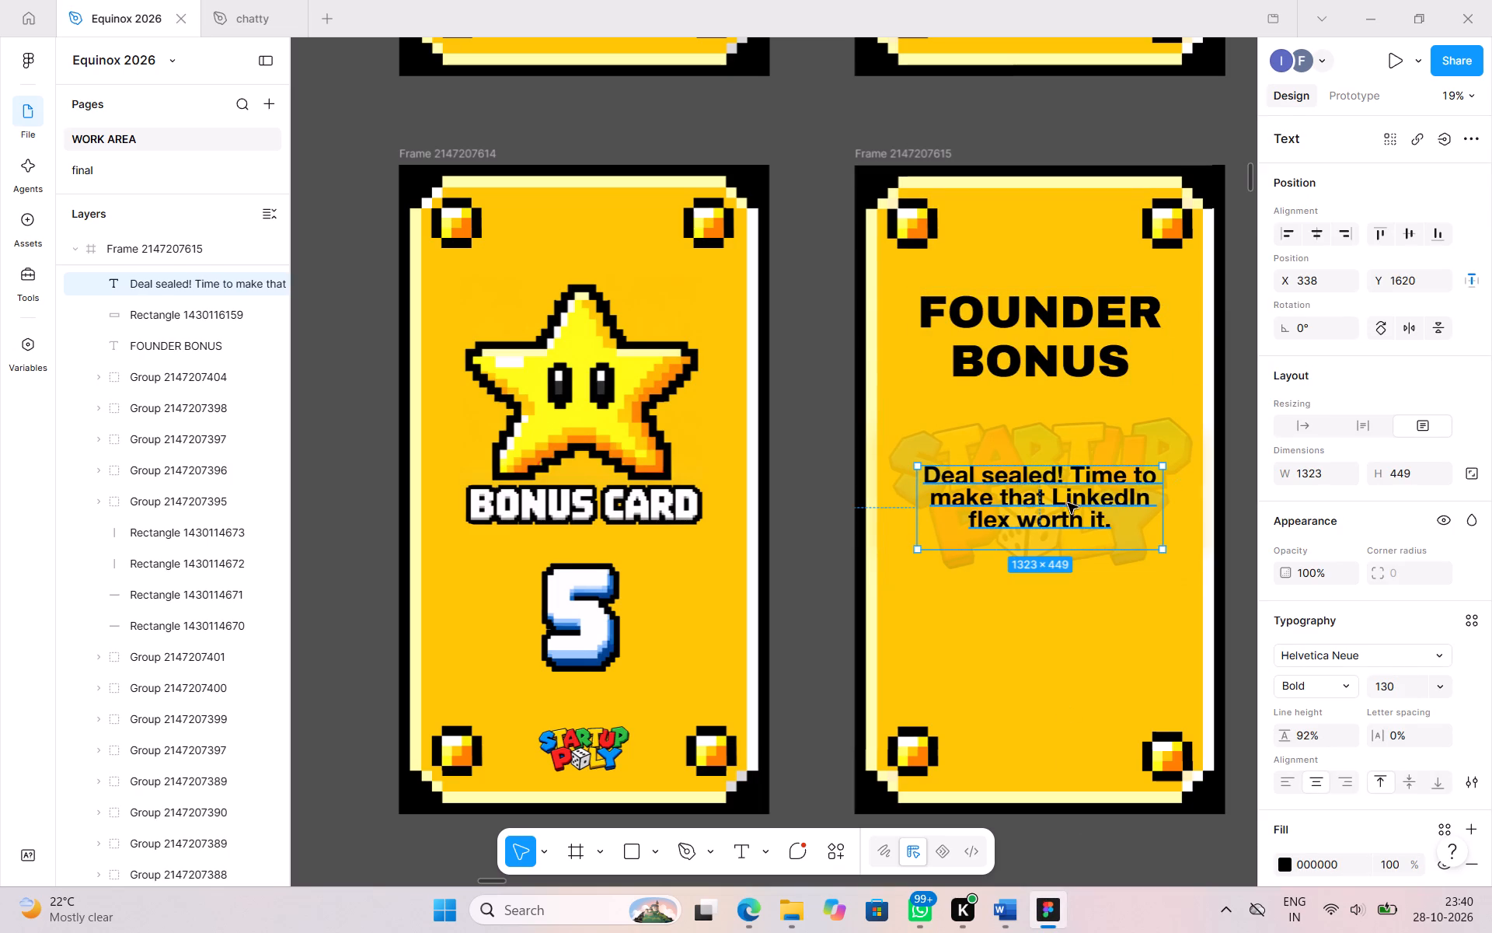
{"action": "triple_click", "coordinate": [1070, 530]}
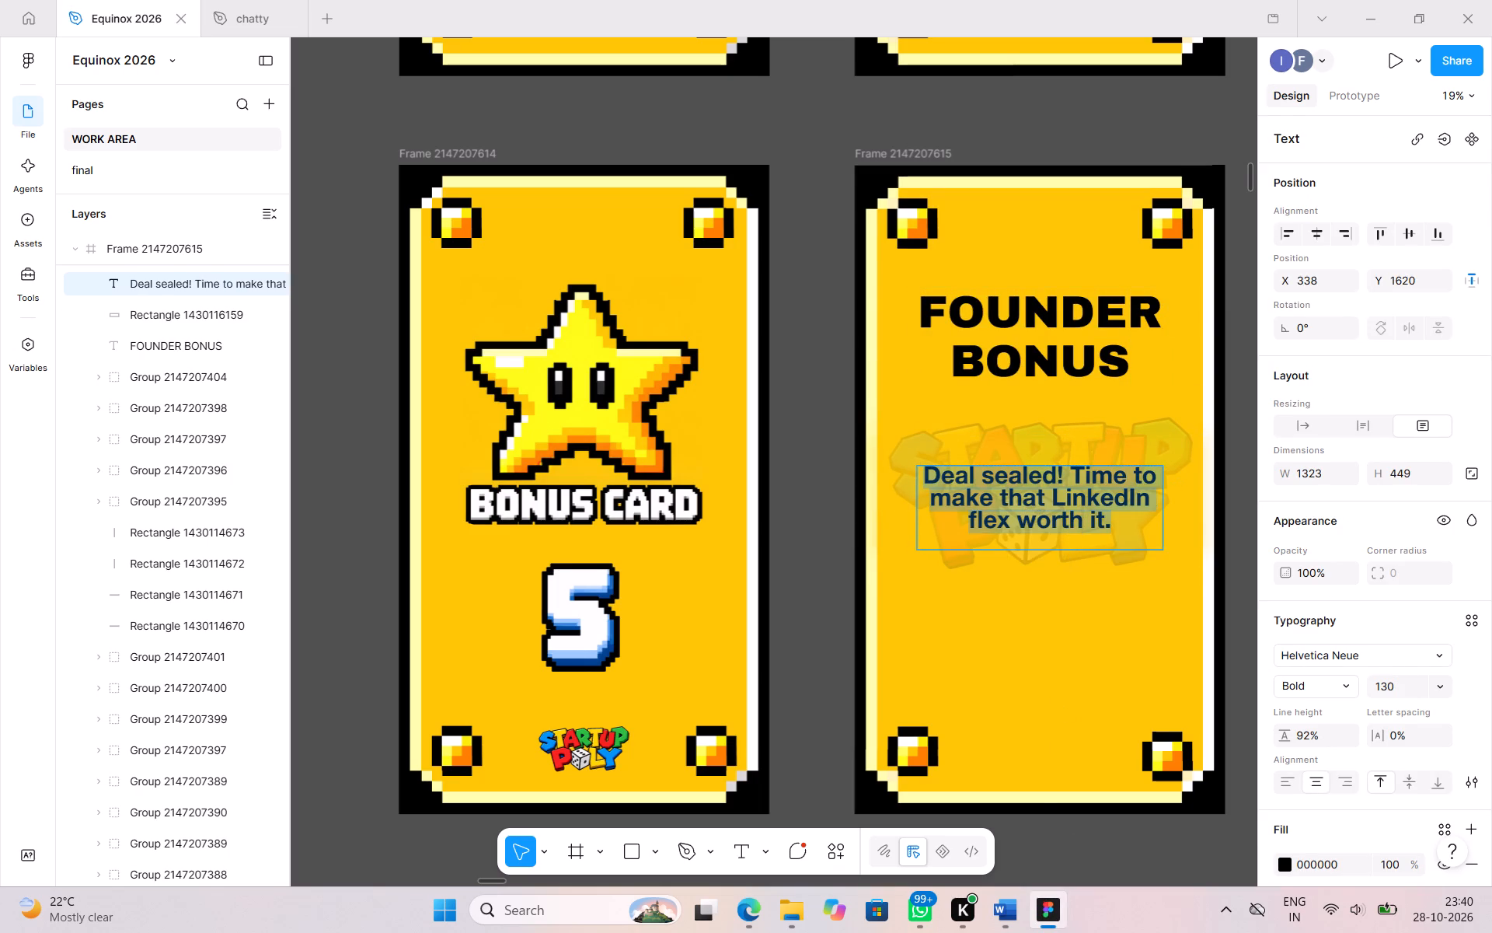
{"action": "left_click", "coordinate": [1006, 919]}
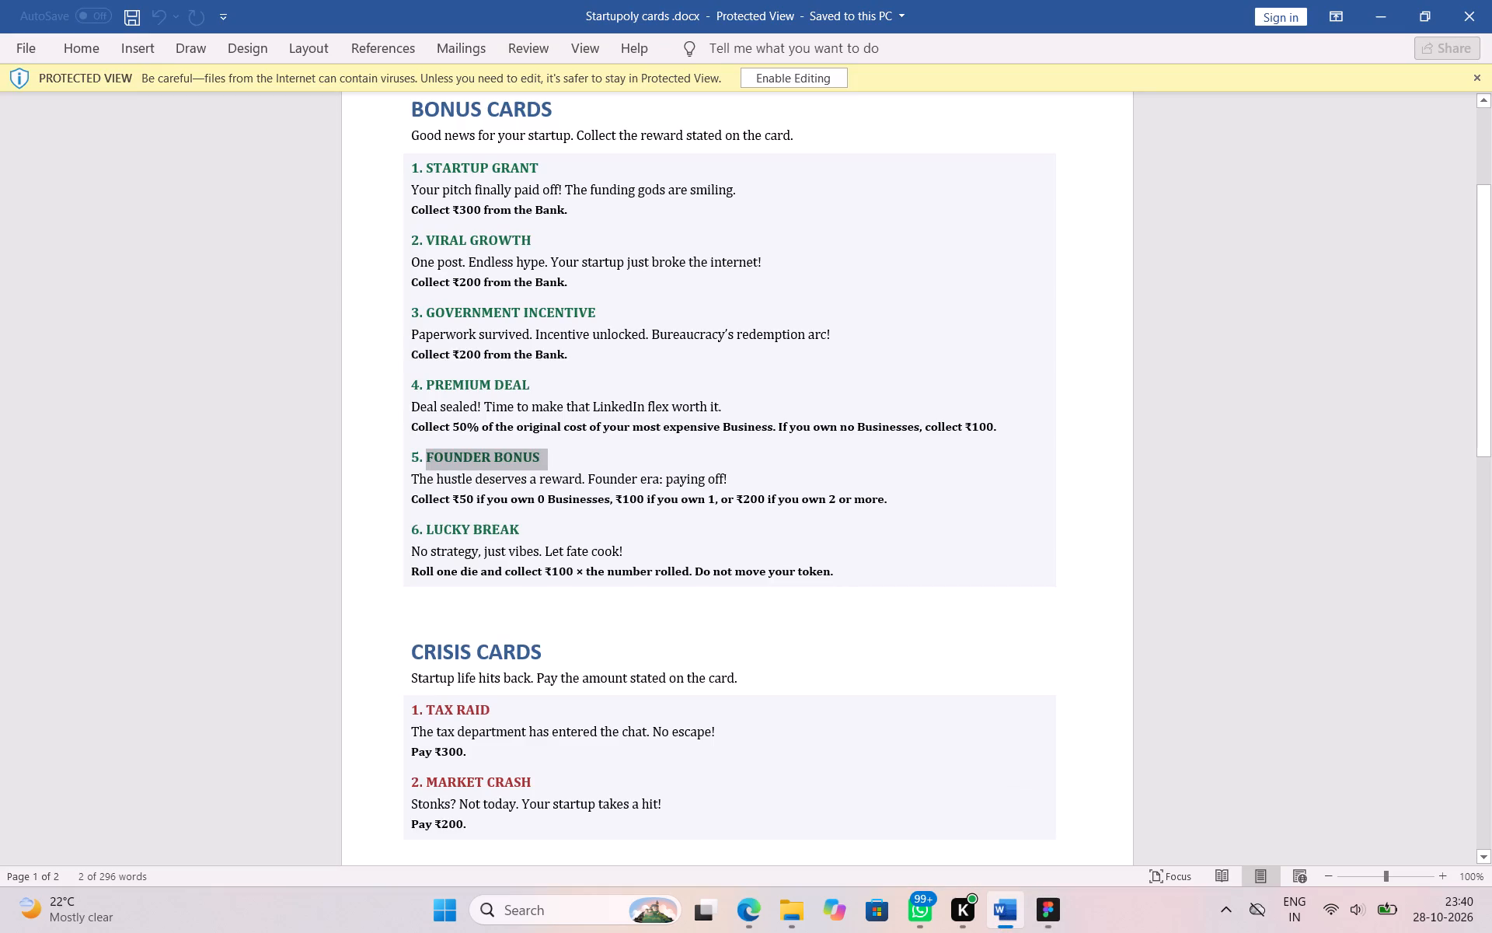
{"action": "left_click_drag", "start_coordinate": [411, 477], "coordinate": [735, 478]}
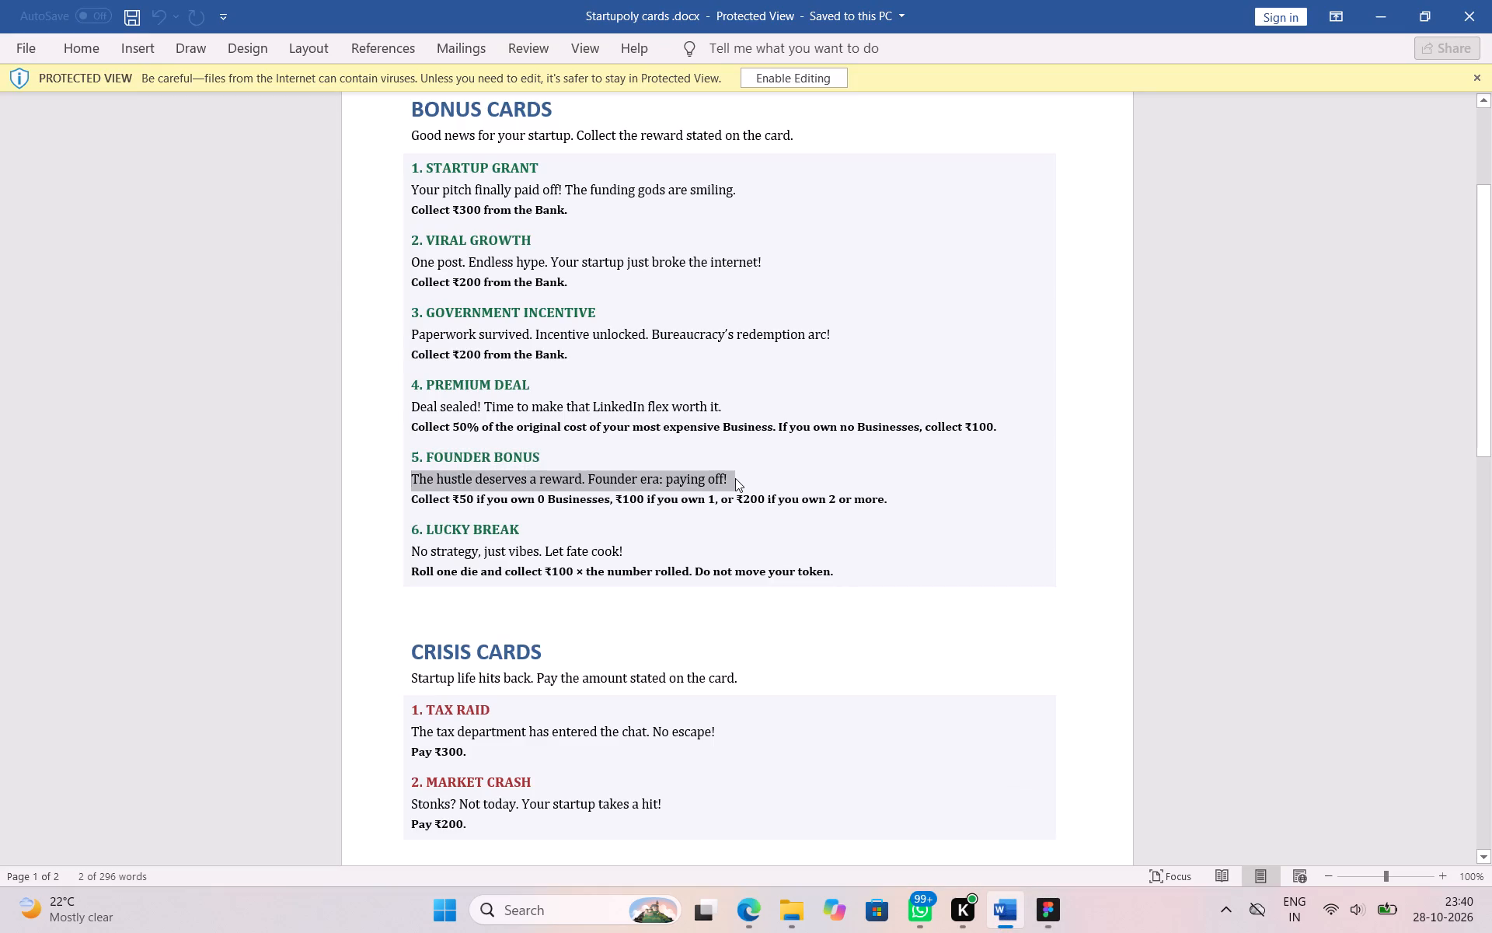
{"action": "key", "text": "ctrl+c"}
{"action": "left_click", "coordinate": [1034, 924]}
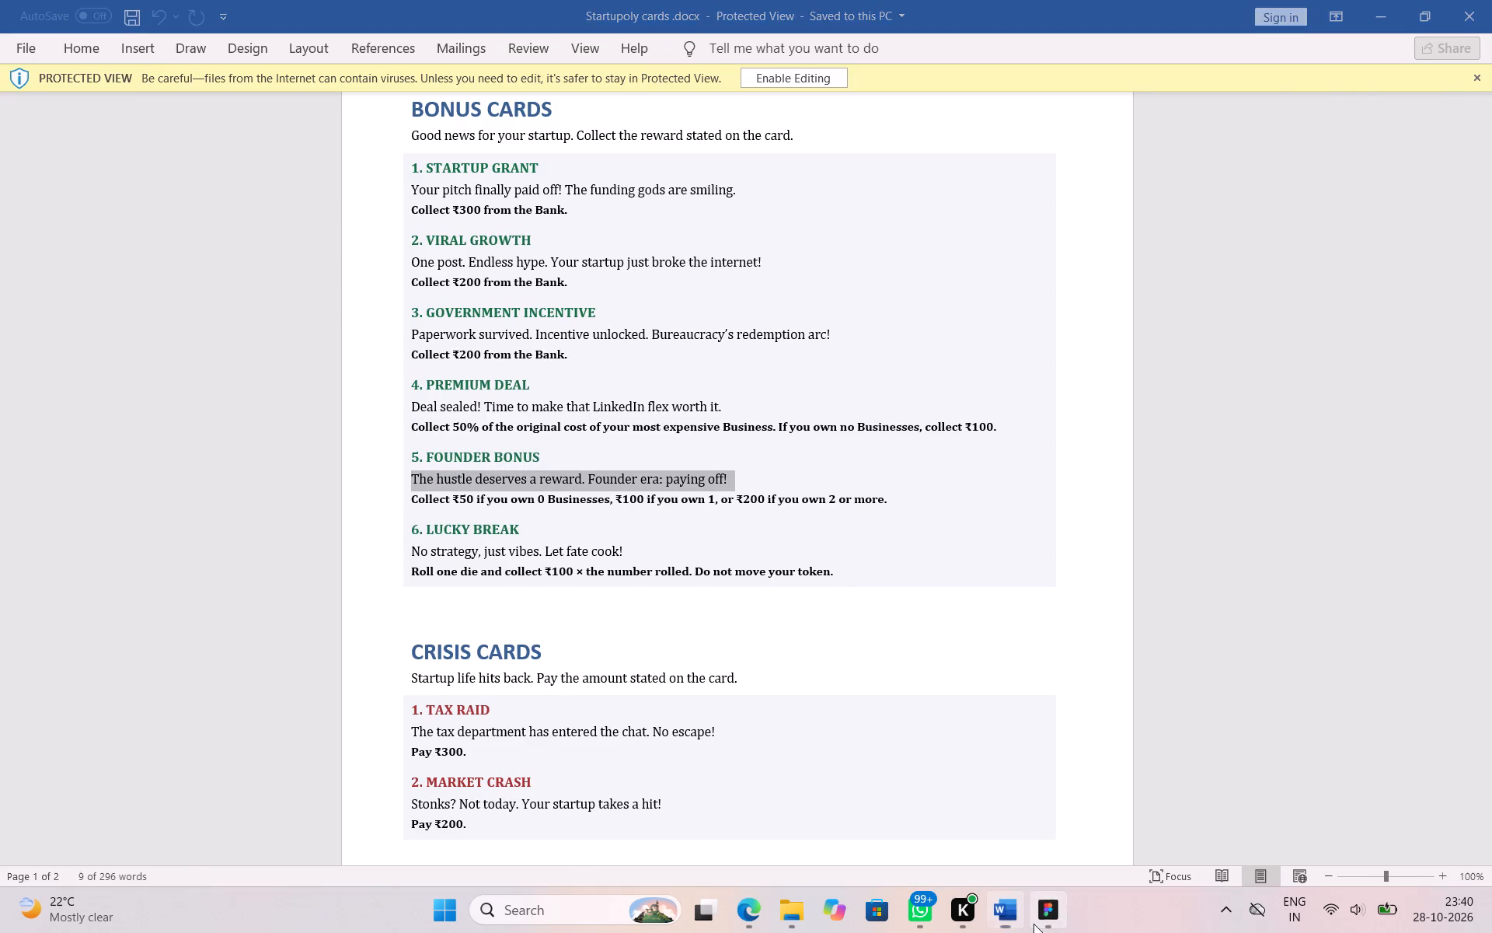
{"action": "key", "text": "ctrl+v"}
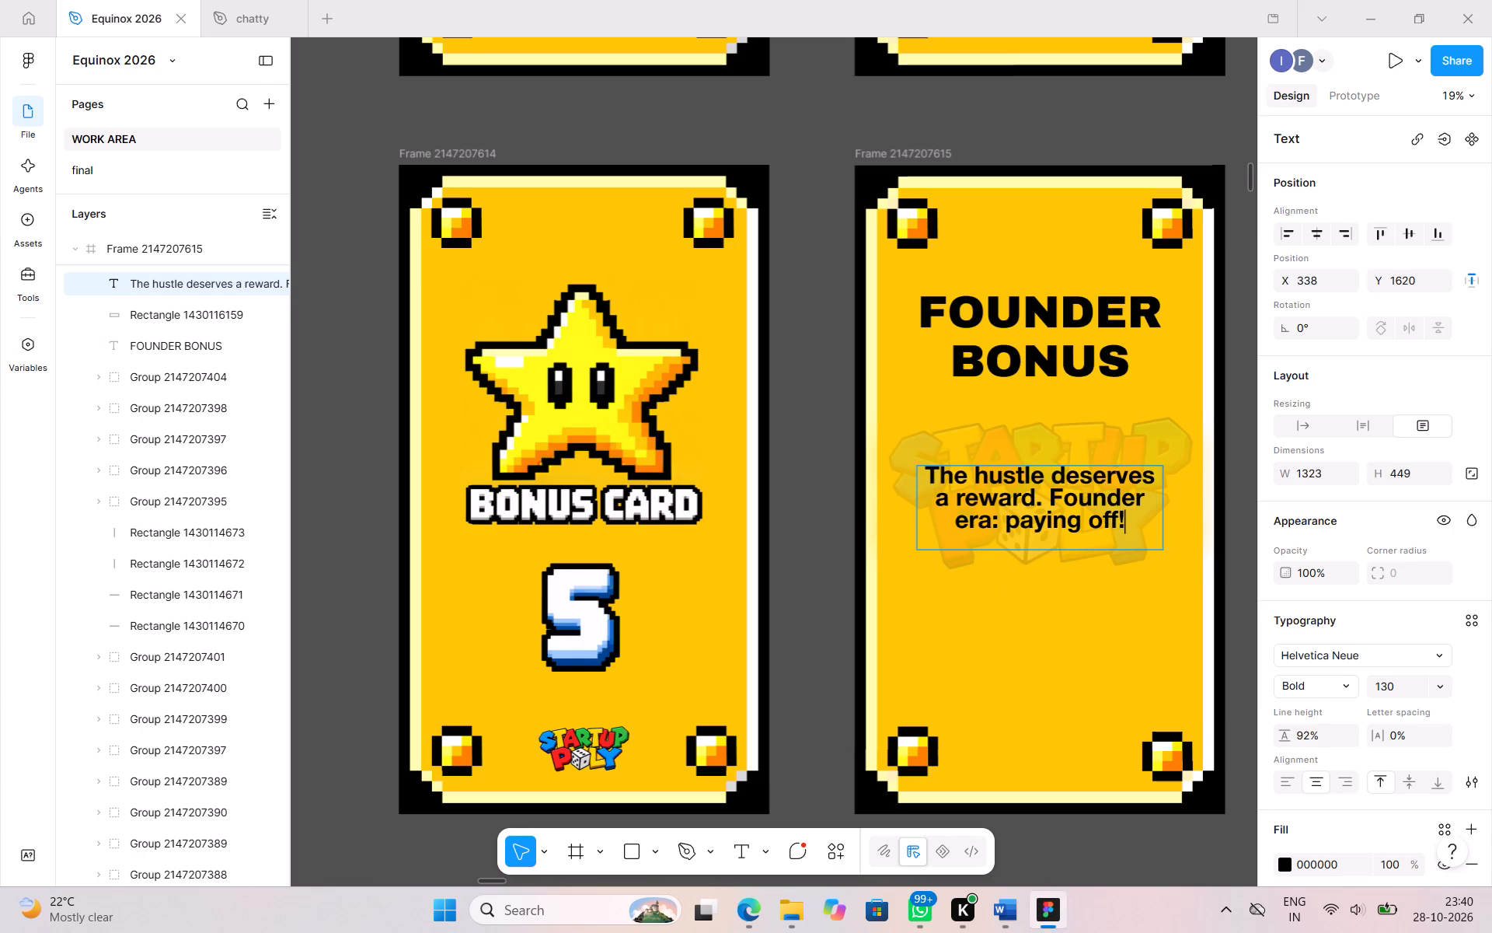
{"action": "left_click", "coordinate": [1006, 699]}
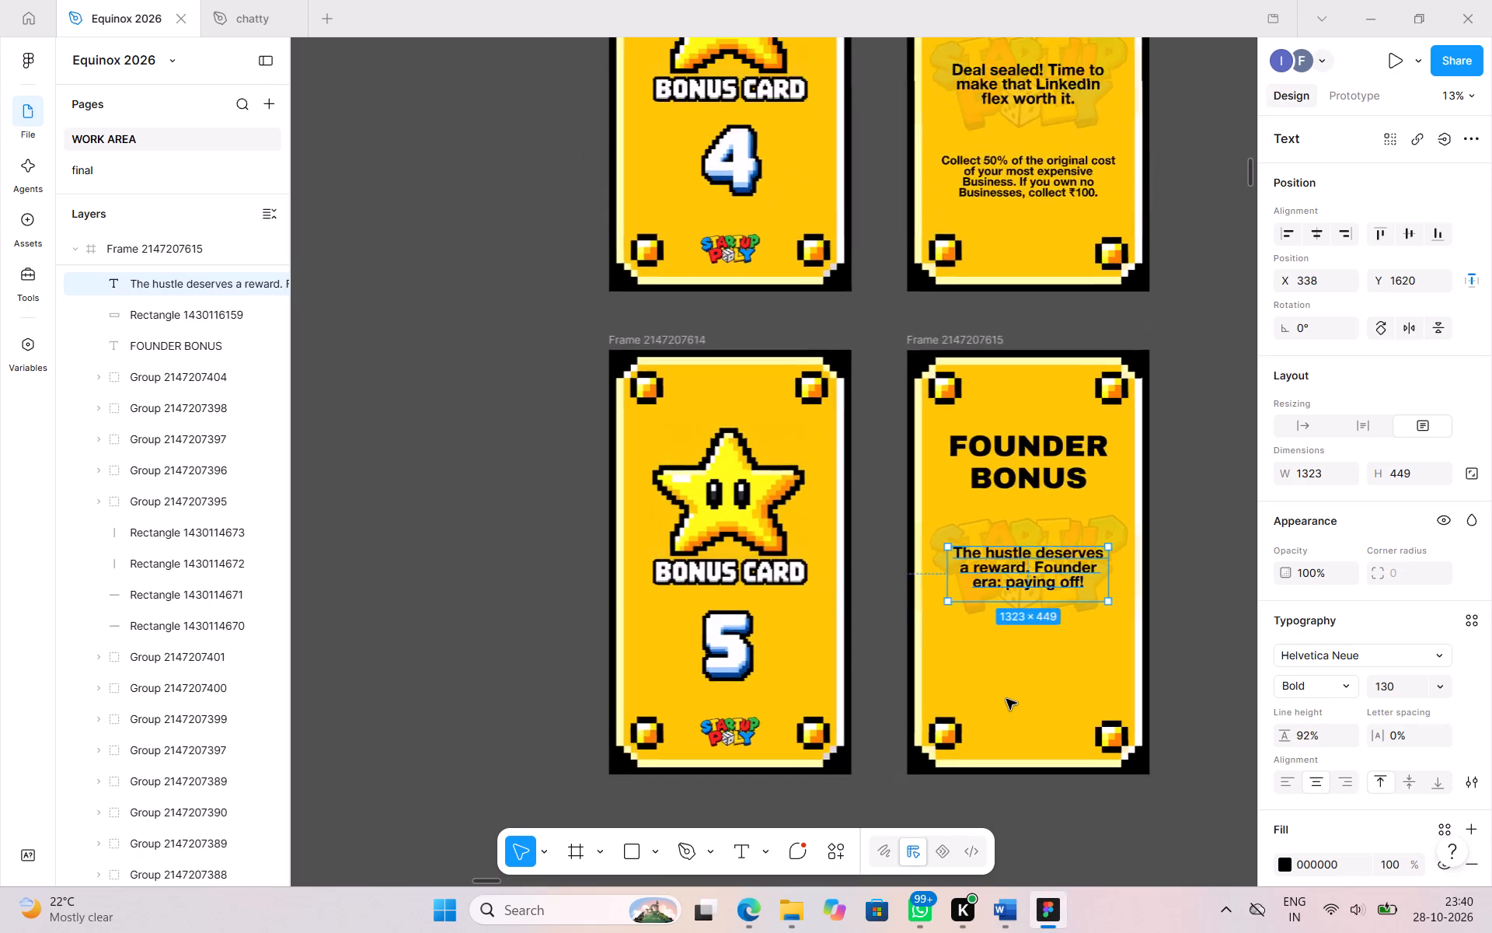
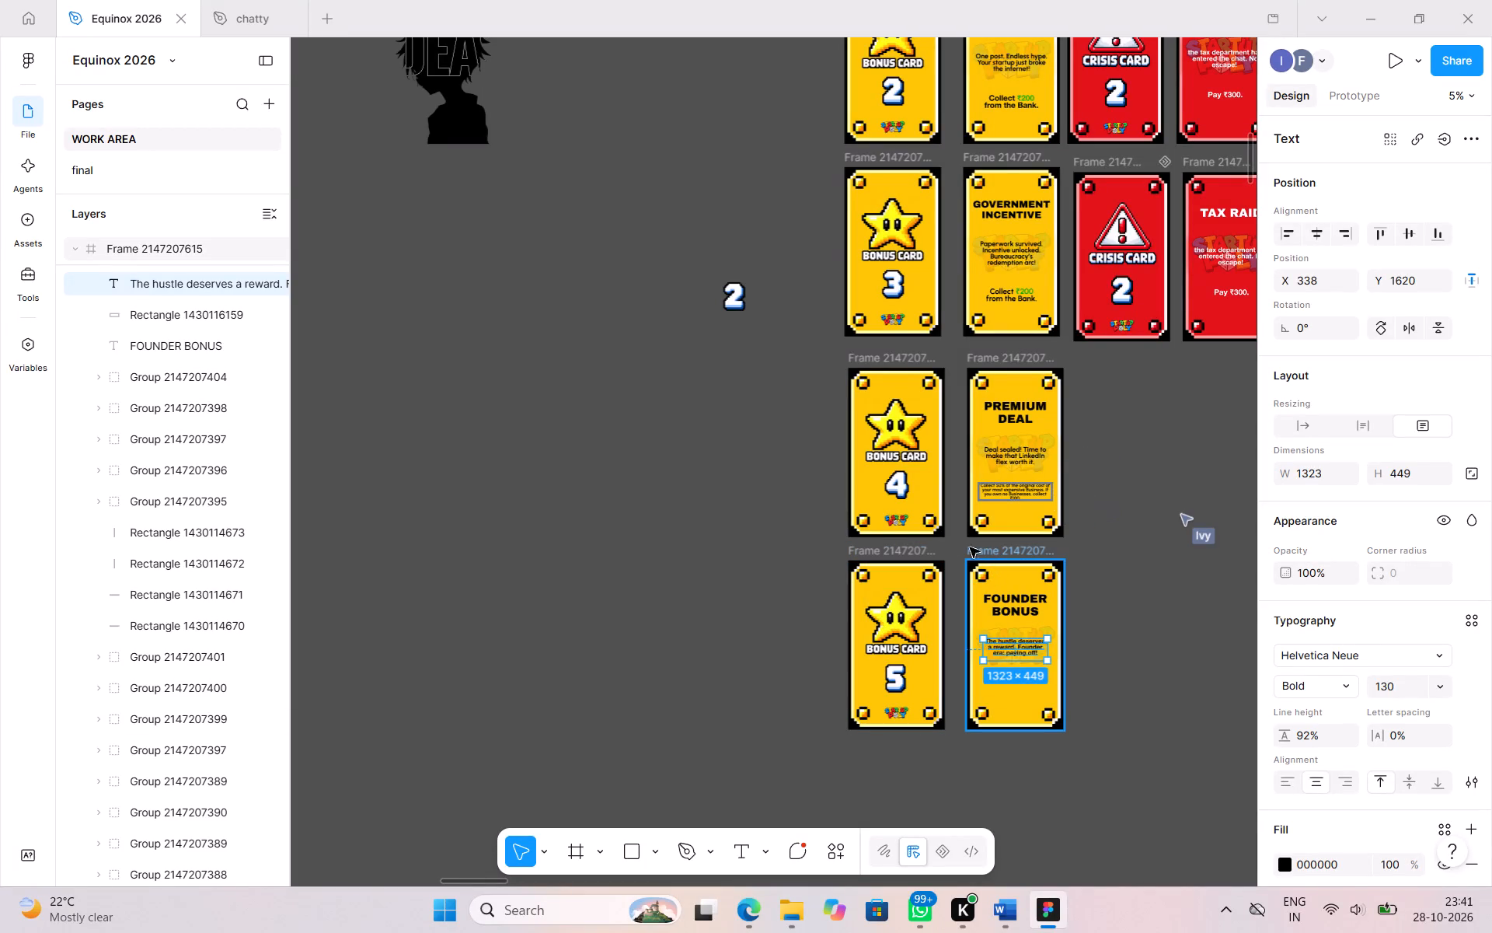
Duplicate the fifth-row BONUS CARD and FOUNDER BONUS frames and place the copies directly below as a sixth row.
{"action": "left_click", "coordinate": [917, 554], "text": "shift"}
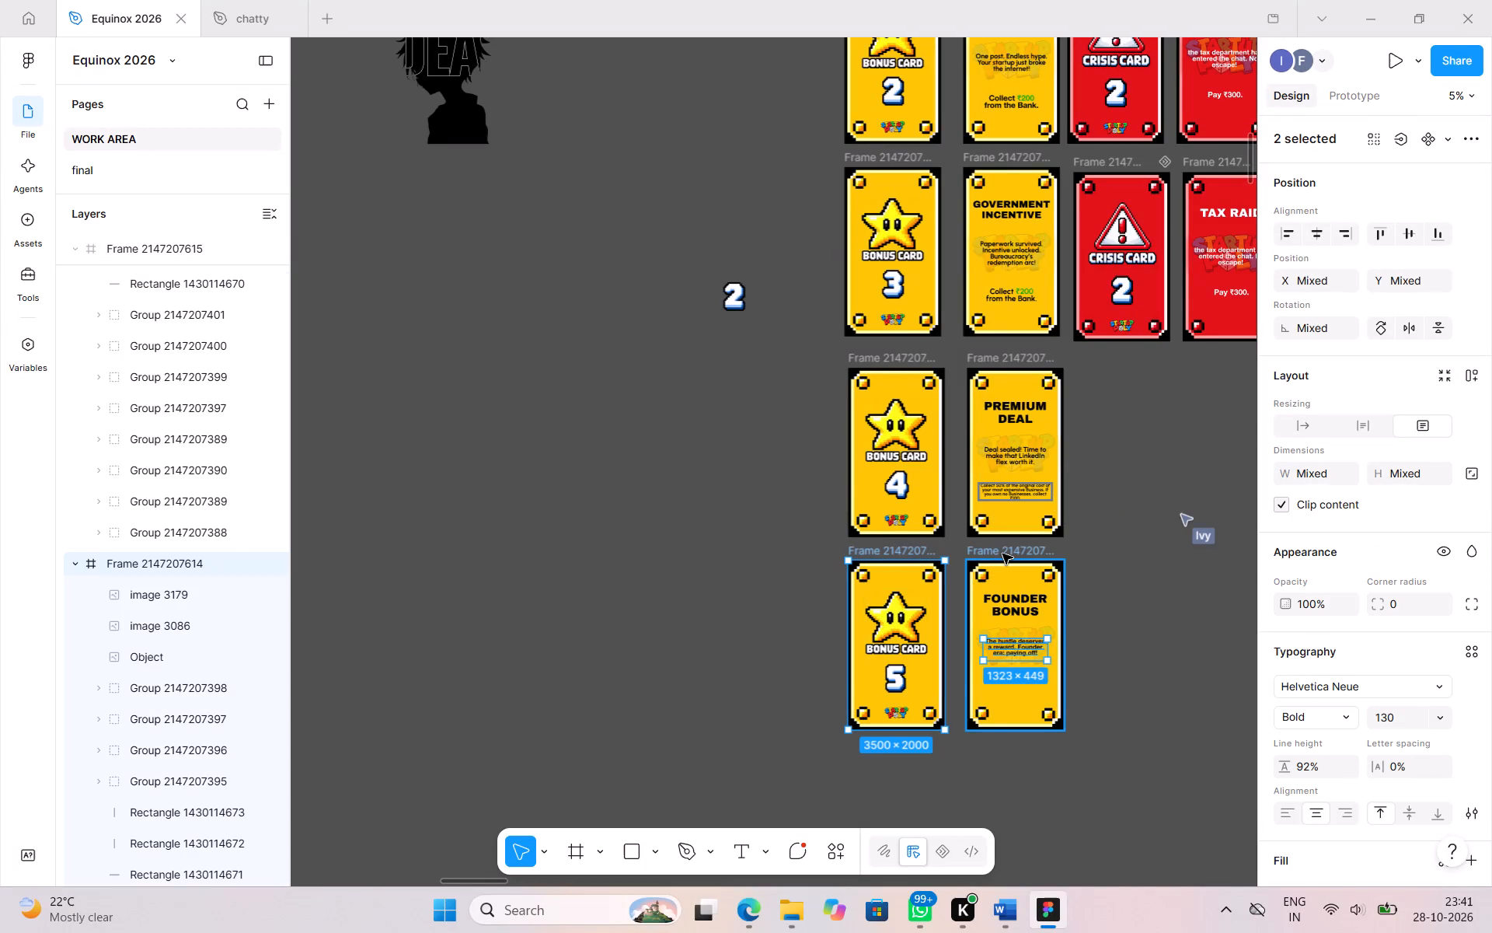
{"action": "left_click", "coordinate": [1002, 554], "text": "shift"}
{"action": "key", "text": "ctrl+c"}
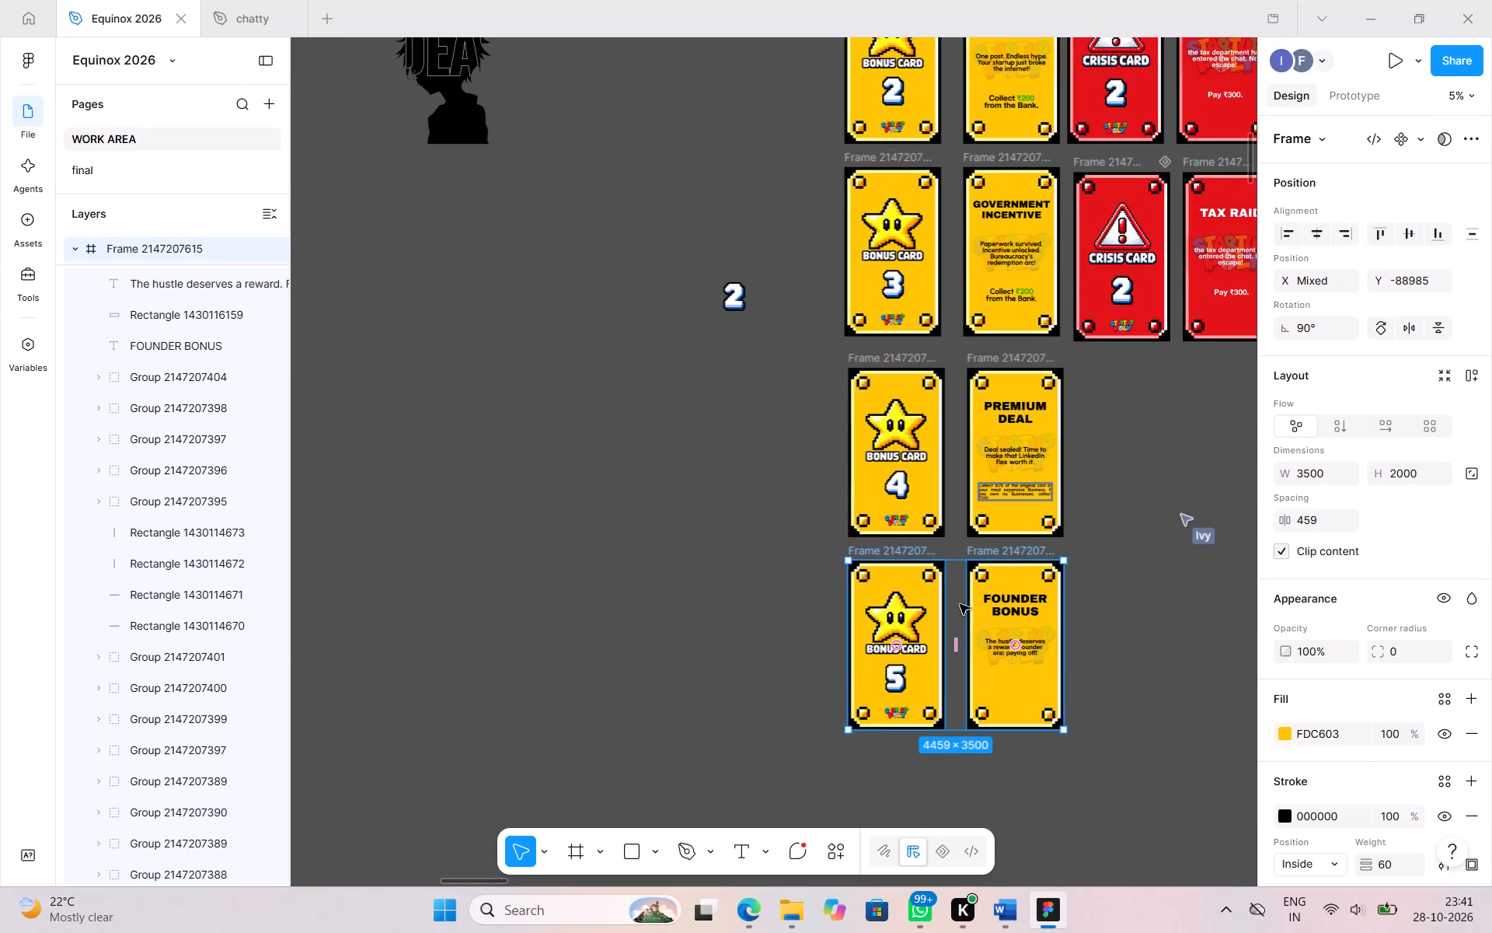
{"action": "key", "text": "ctrl+v"}
{"action": "scroll", "coordinate": [960, 604], "scroll_direction": "down", "scroll_amount": 2}
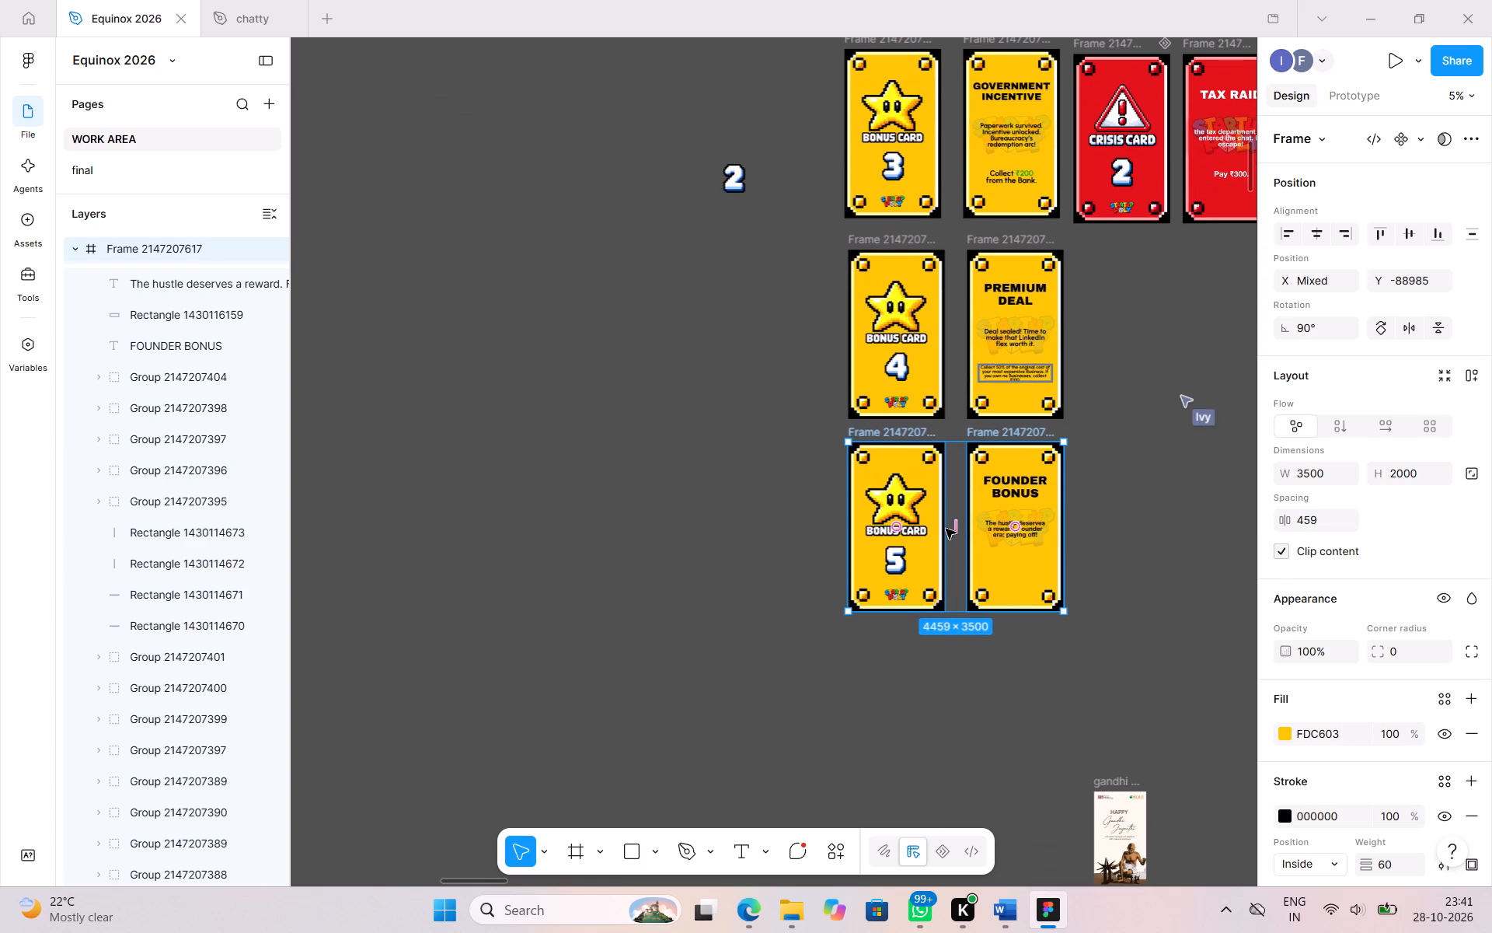
{"action": "left_click_drag", "start_coordinate": [957, 485], "coordinate": [955, 676]}
{"action": "left_click", "coordinate": [955, 676]}
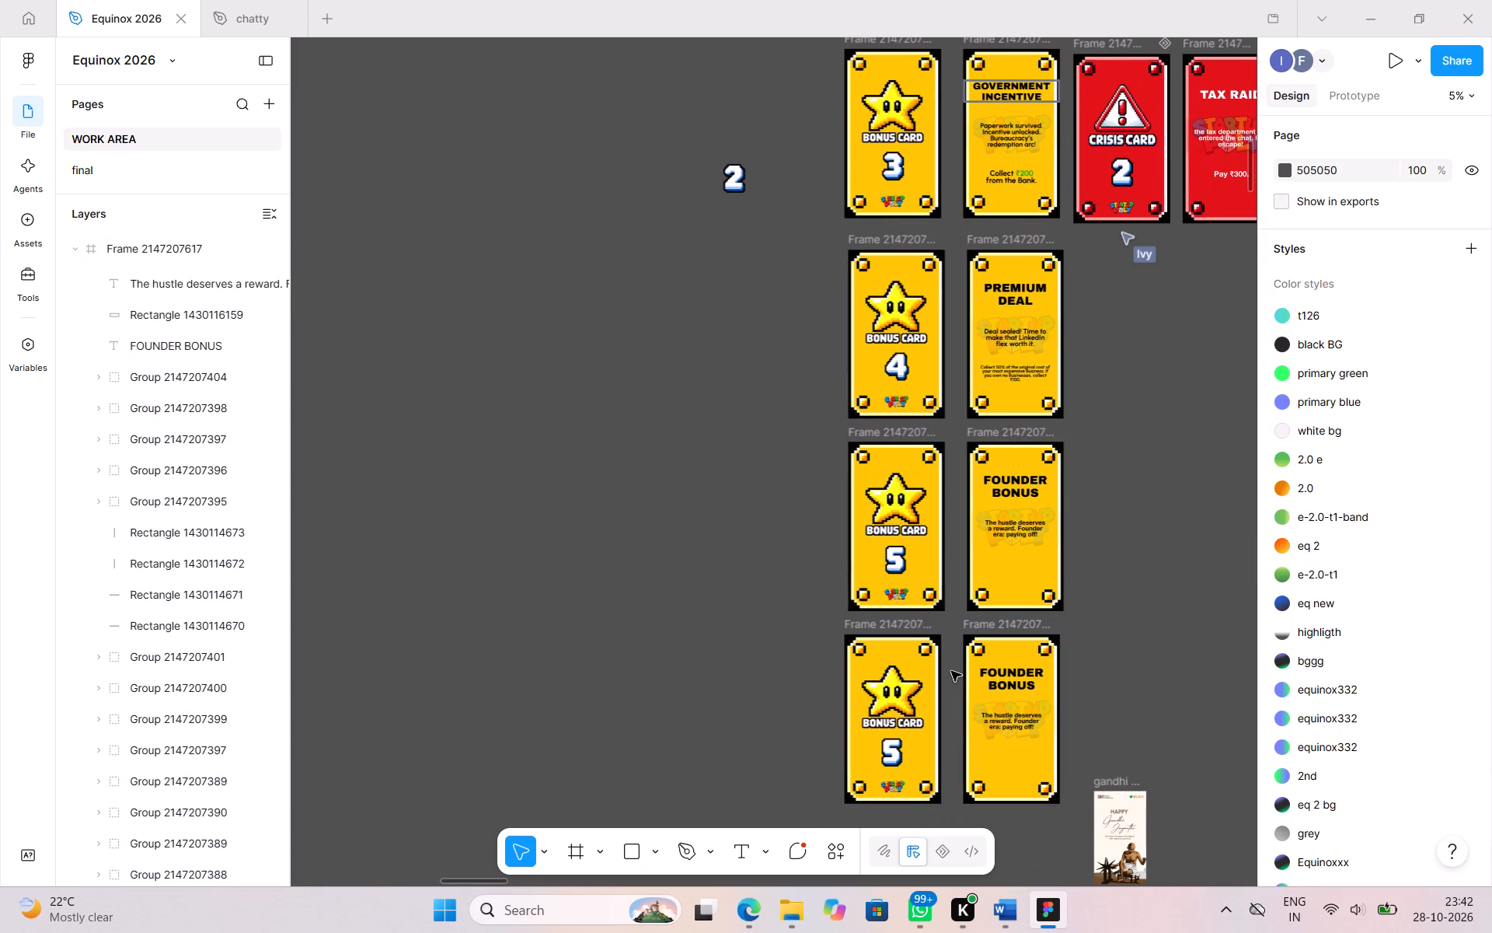
{"action": "left_click_drag", "start_coordinate": [951, 671], "coordinate": [966, 673]}
{"action": "left_click", "coordinate": [1115, 638]}
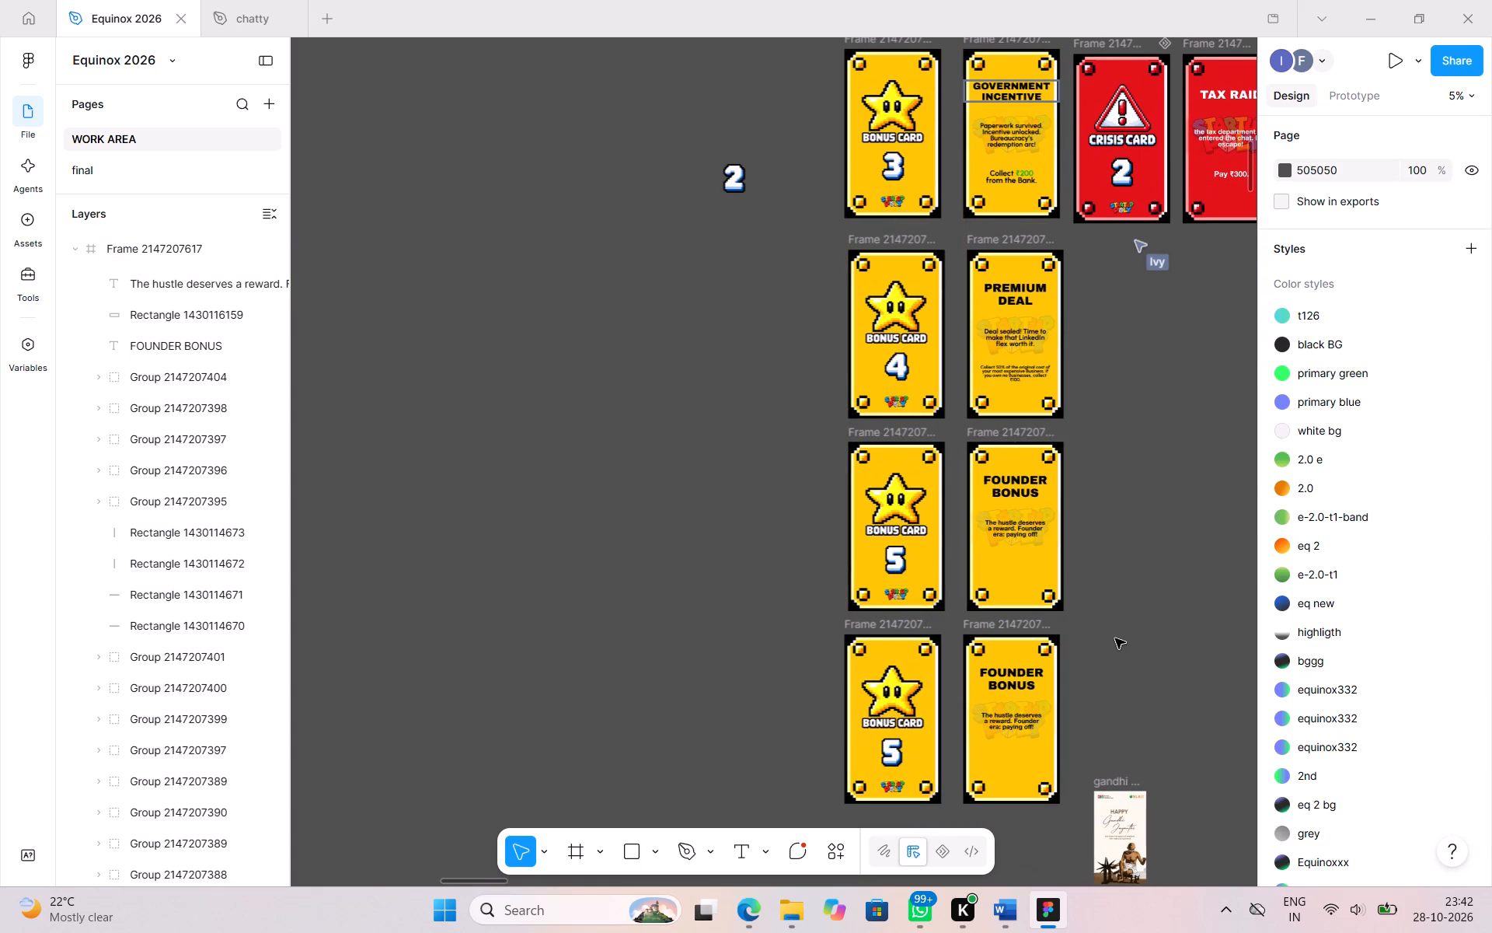
Copy the loose 6 image above the cards and paste it beside the sixth-row BONUS CARD, scaled to about 822 × 875.
{"action": "scroll", "coordinate": [920, 454], "scroll_direction": "up", "scroll_amount": 7}
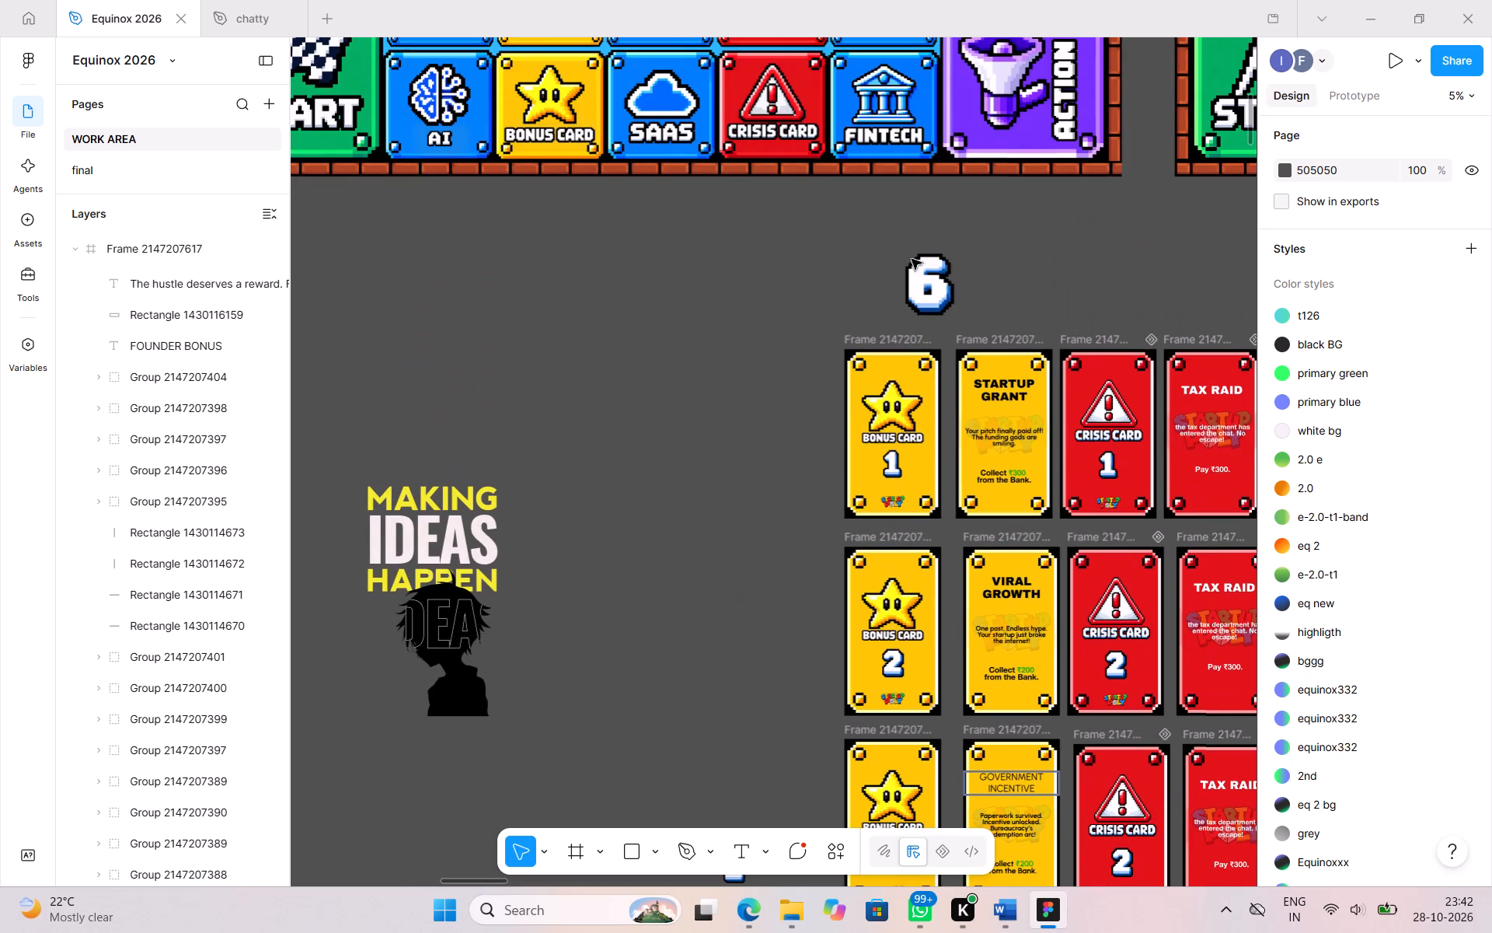
{"action": "left_click", "coordinate": [925, 274]}
{"action": "key", "text": "ctrl+c"}
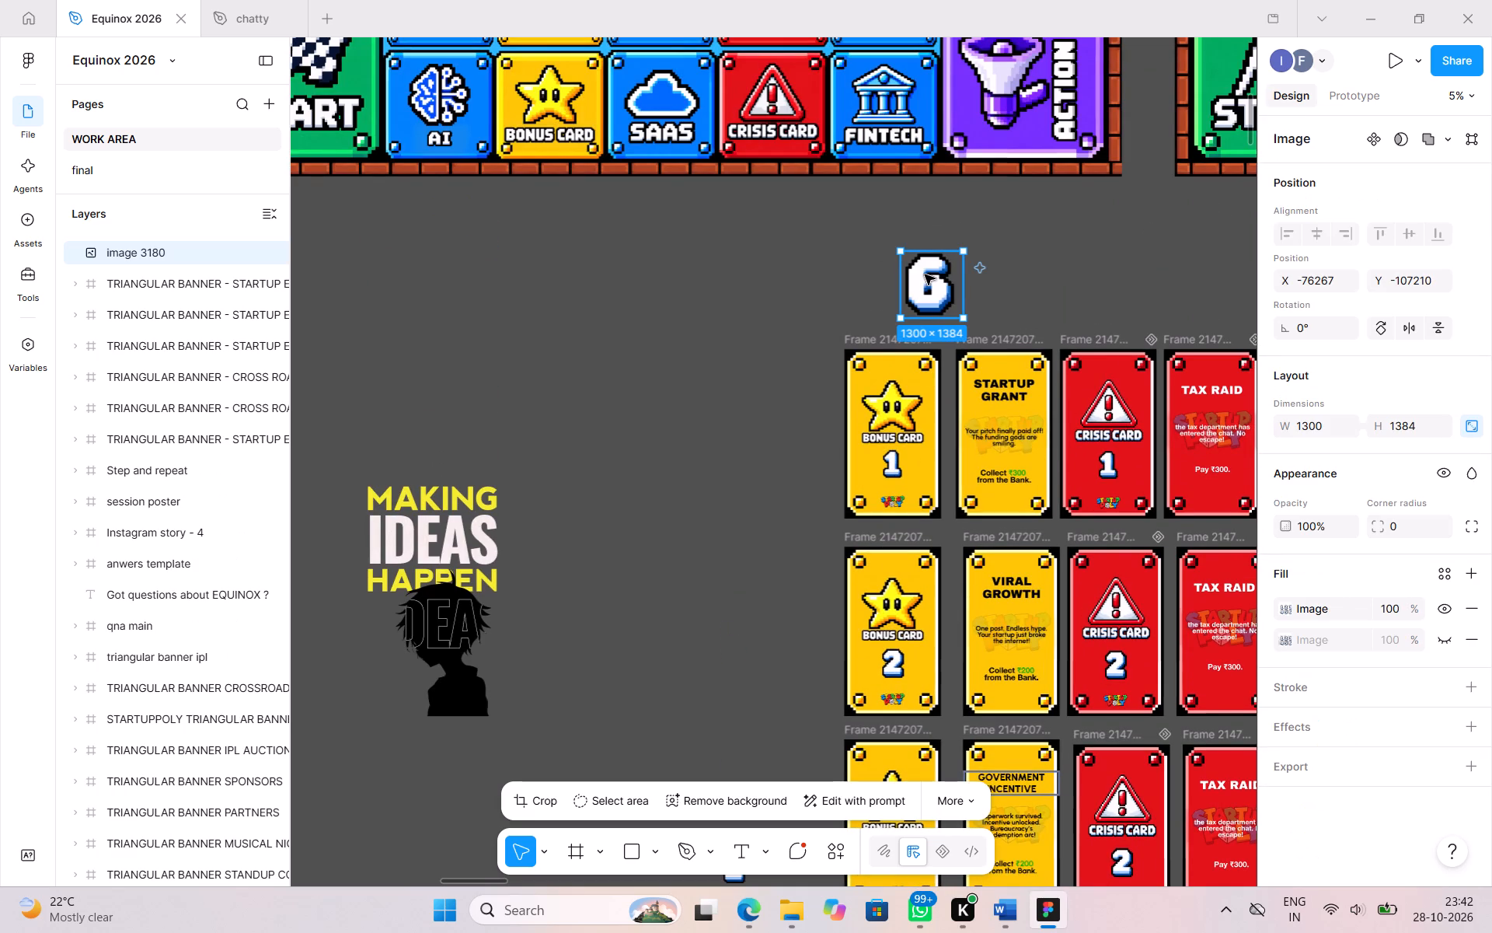
{"action": "scroll", "coordinate": [925, 274], "scroll_direction": "down", "scroll_amount": 4}
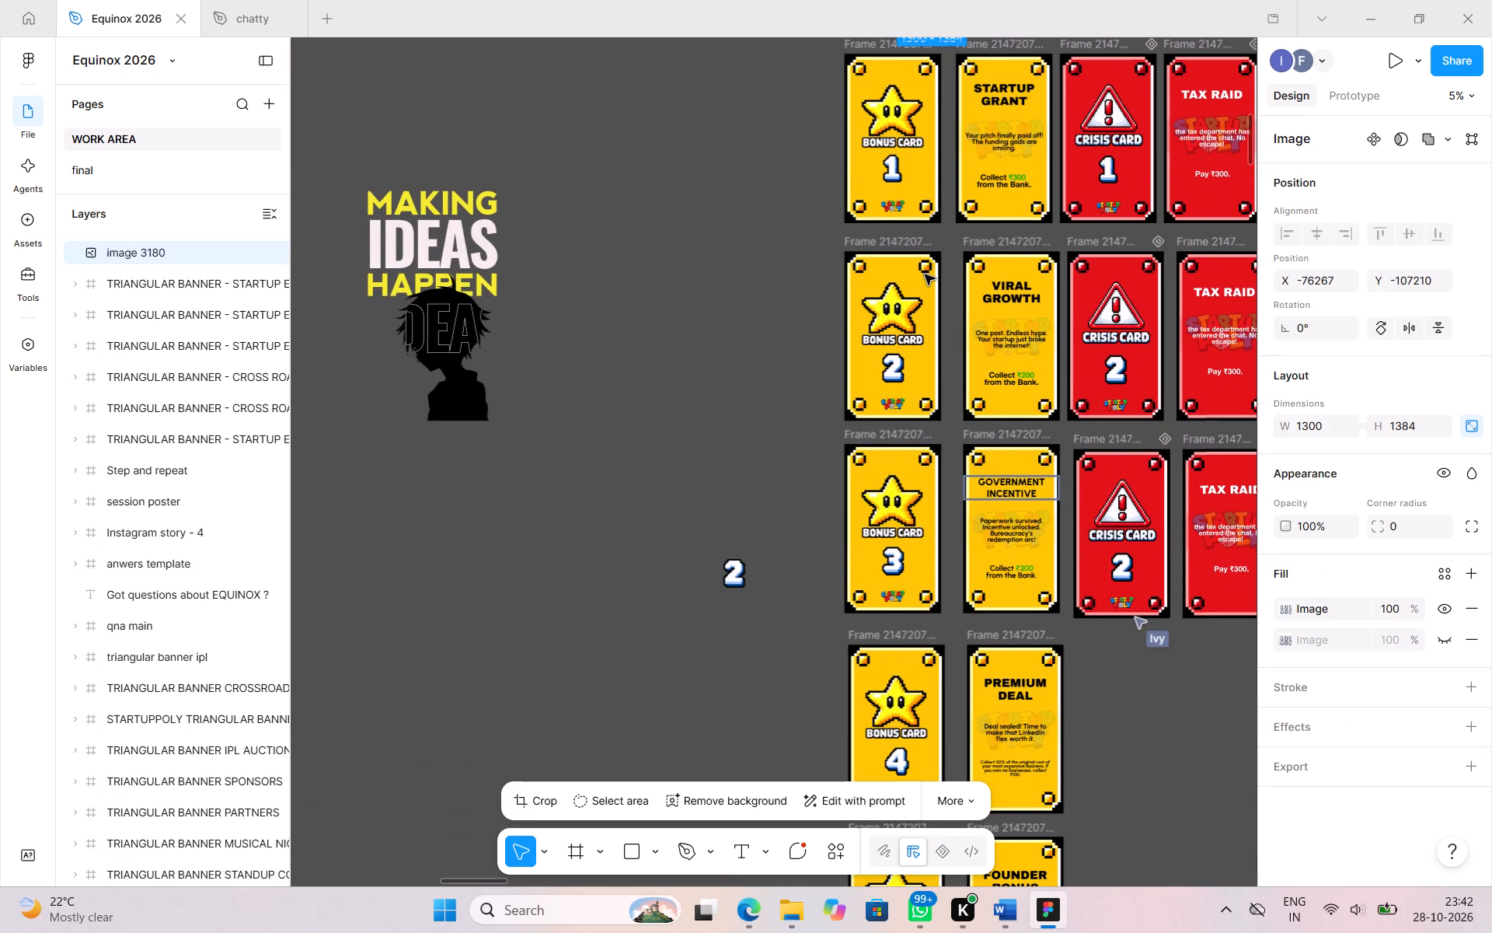
{"action": "scroll", "coordinate": [925, 274], "scroll_direction": "down", "scroll_amount": 6}
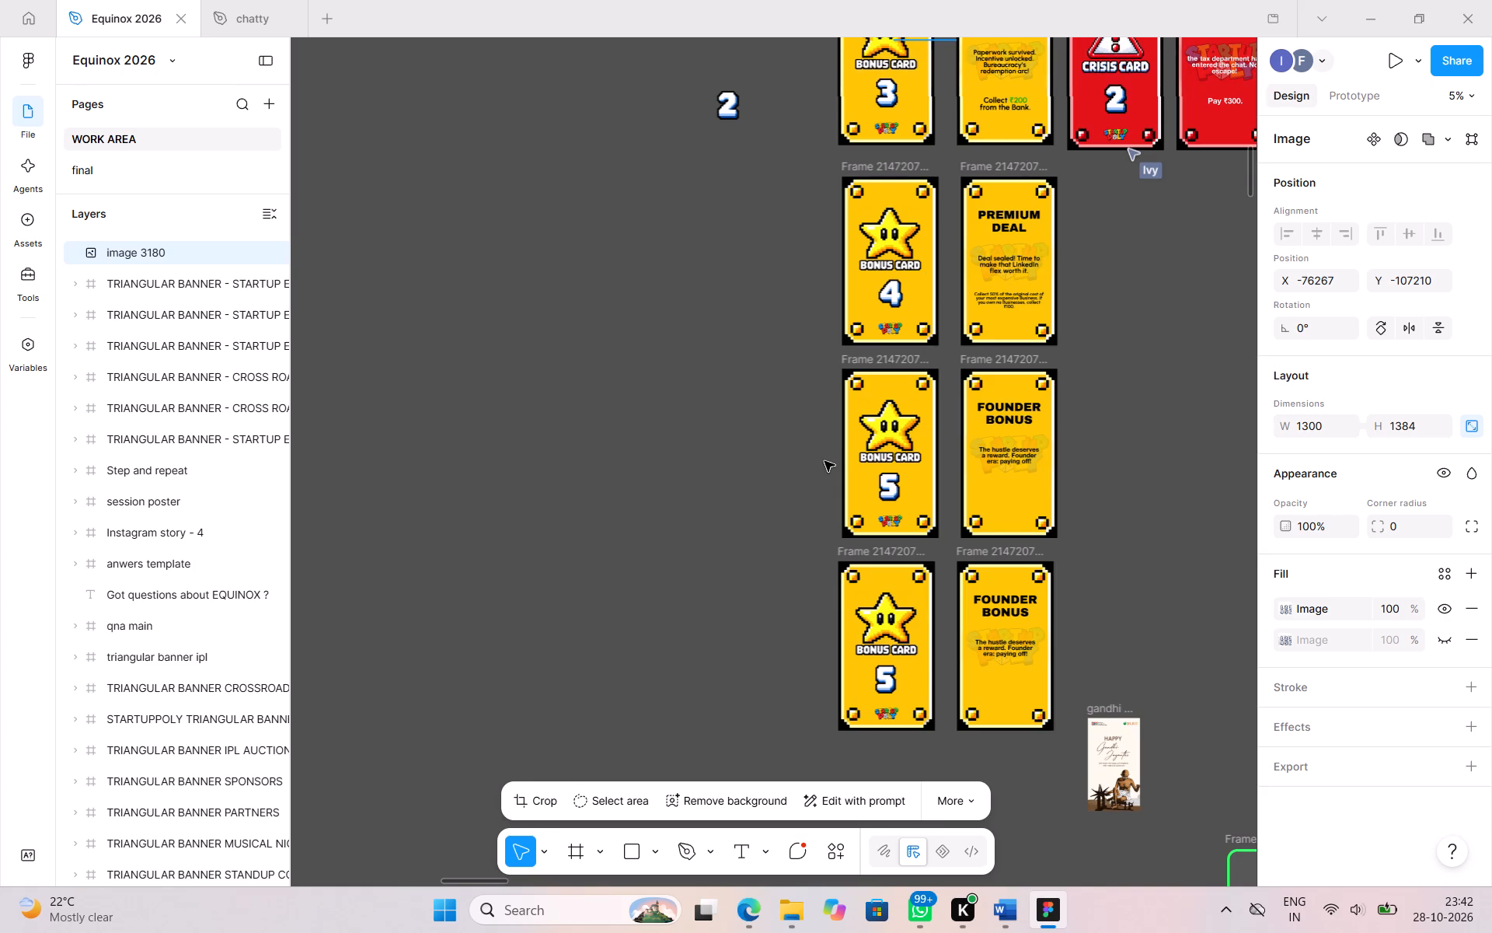
{"action": "scroll", "coordinate": [824, 461], "scroll_direction": "down", "scroll_amount": 2}
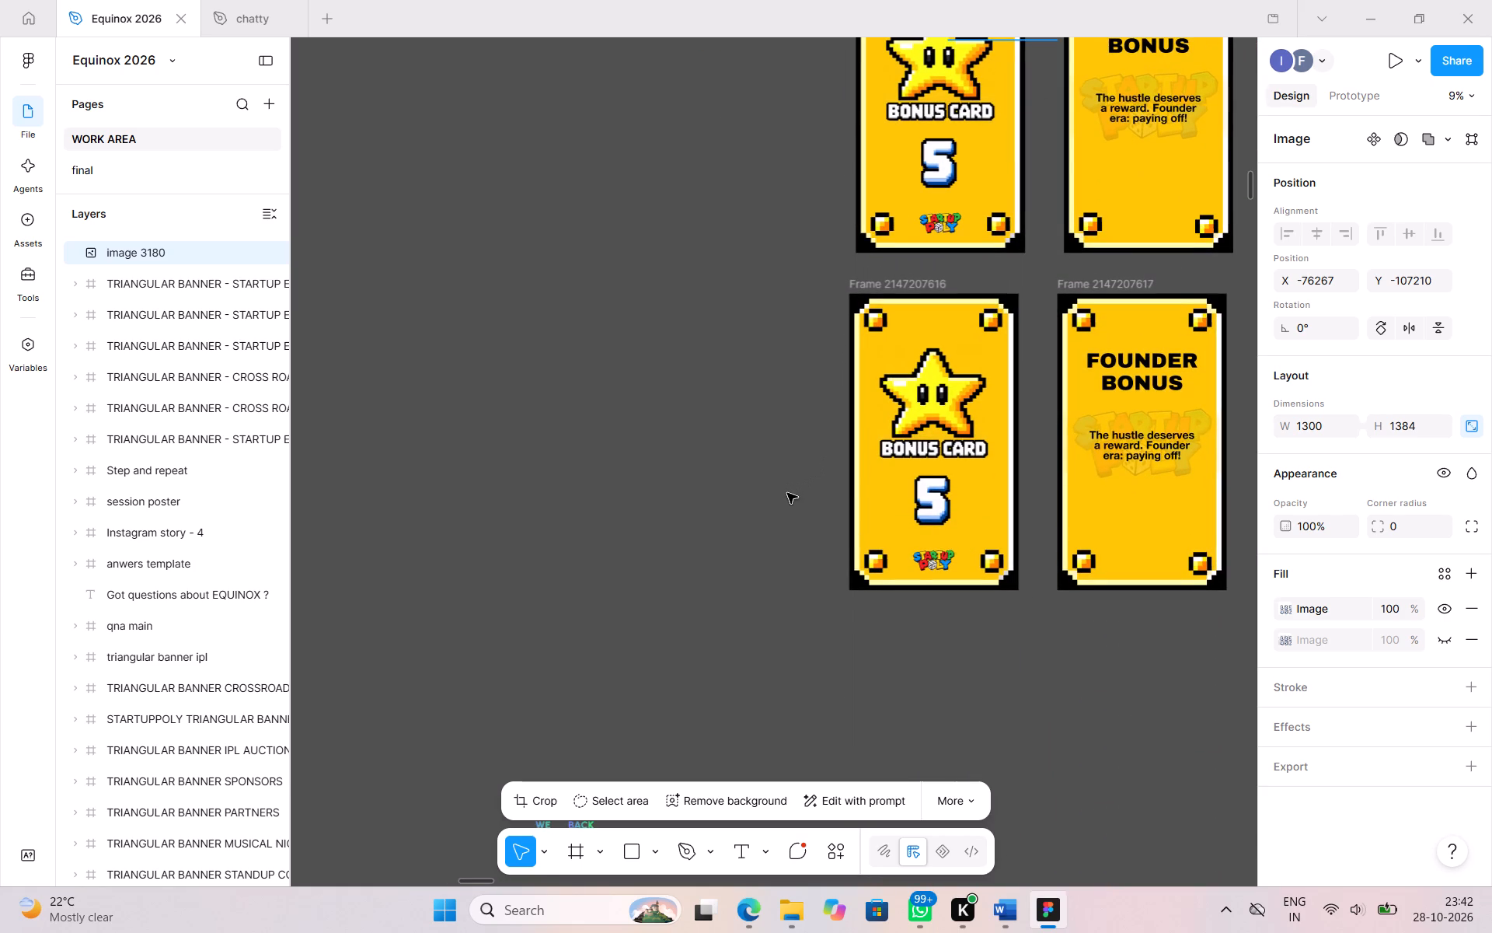
{"action": "key", "text": "ctrl+v"}
{"action": "left_click_drag", "start_coordinate": [833, 522], "coordinate": [801, 501]}
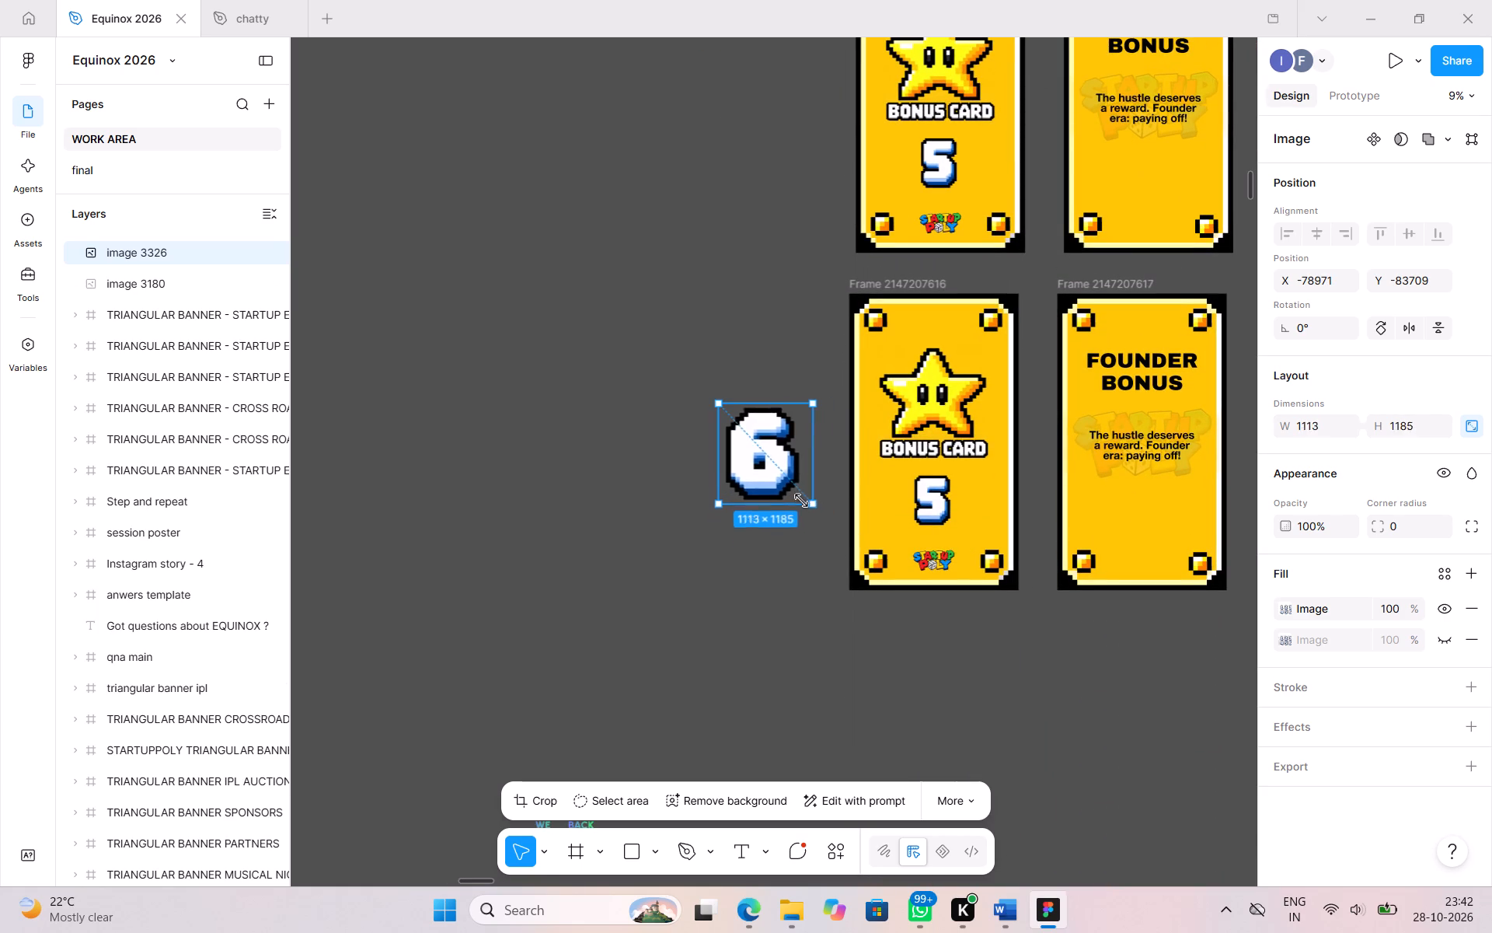
{"action": "left_click_drag", "start_coordinate": [801, 501], "coordinate": [781, 477]}
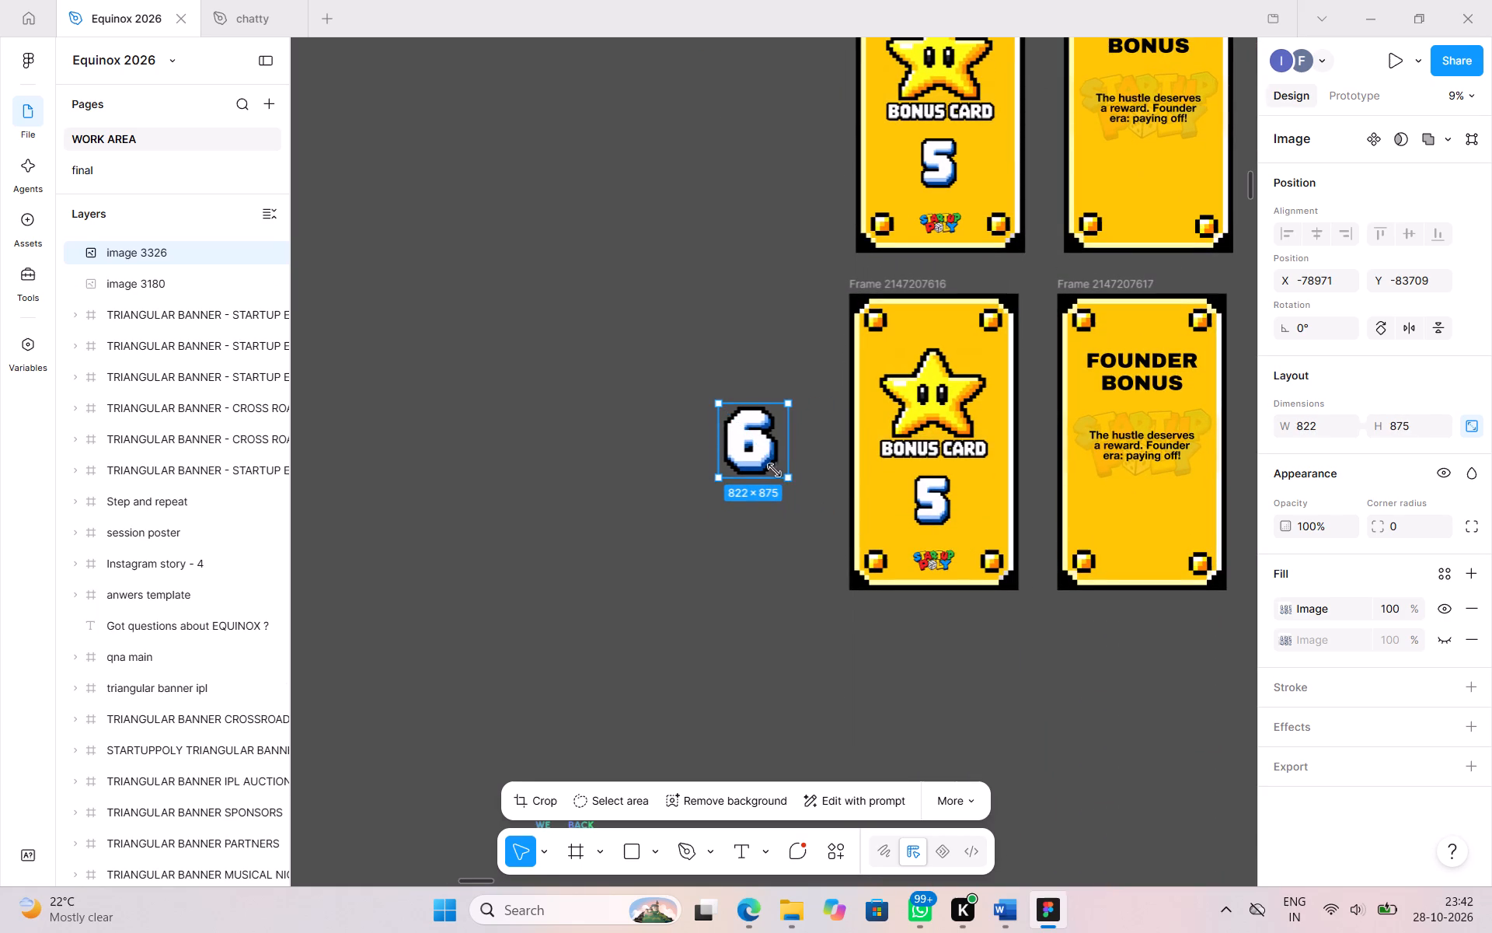
Move the 6 onto the sixth-row BONUS CARD beside the 5, scale it to about 623 × 663 and nudge it to Y 2099.
{"action": "left_click_drag", "start_coordinate": [762, 450], "coordinate": [900, 515]}
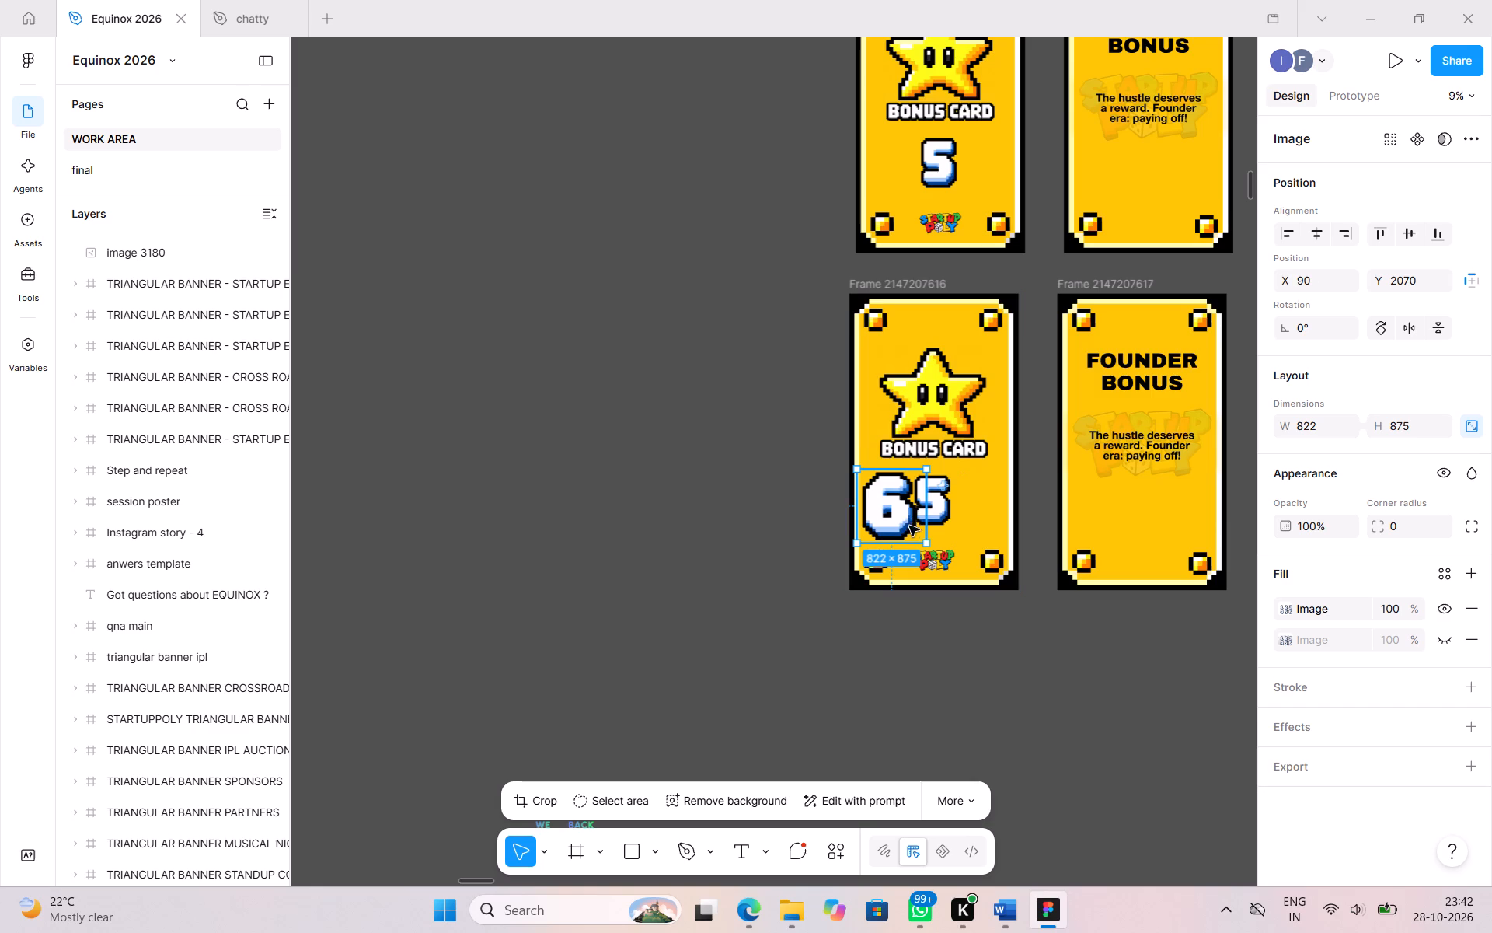
{"action": "left_click_drag", "start_coordinate": [929, 547], "coordinate": [900, 525]}
{"action": "left_click", "coordinate": [891, 511]}
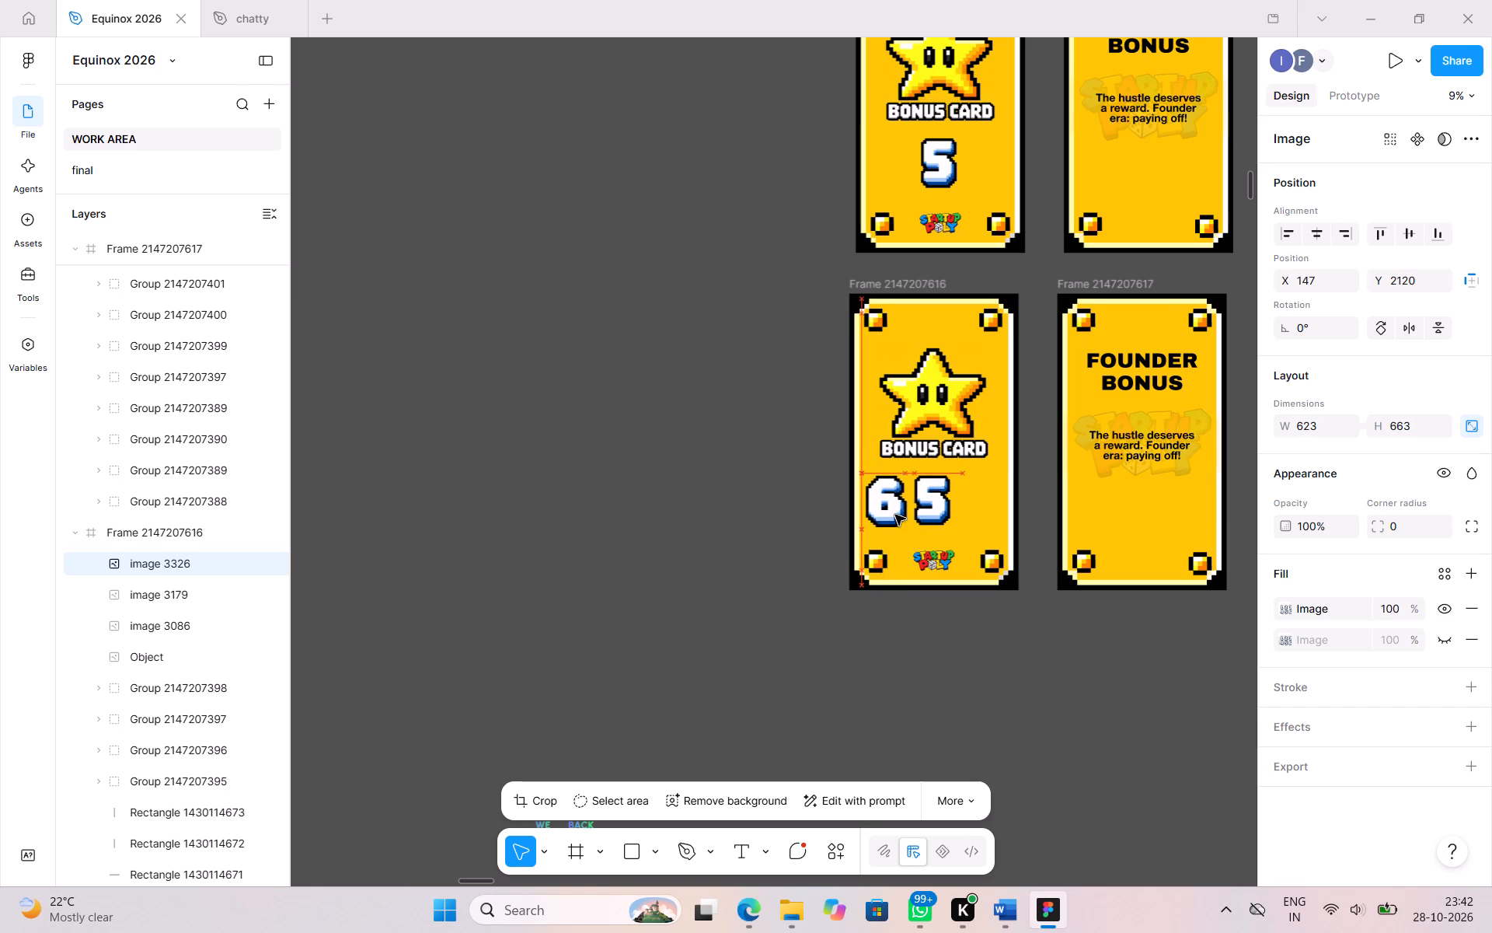
{"action": "key", "text": "Down"}
{"action": "key", "text": "Down"}
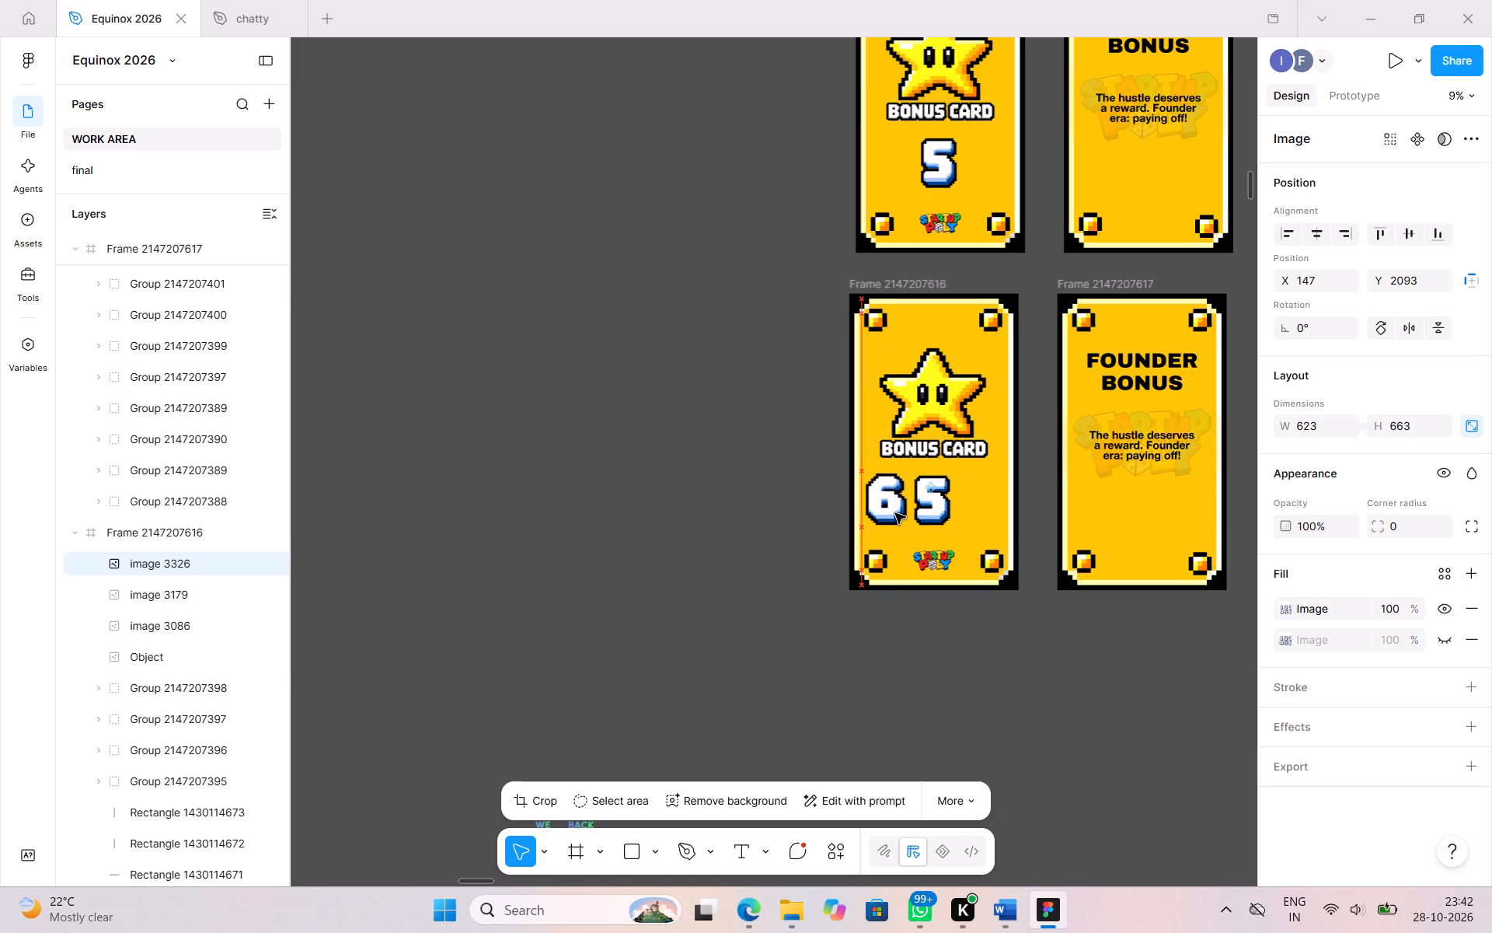
{"action": "key", "text": "Down"}
{"action": "key", "text": "Down"}
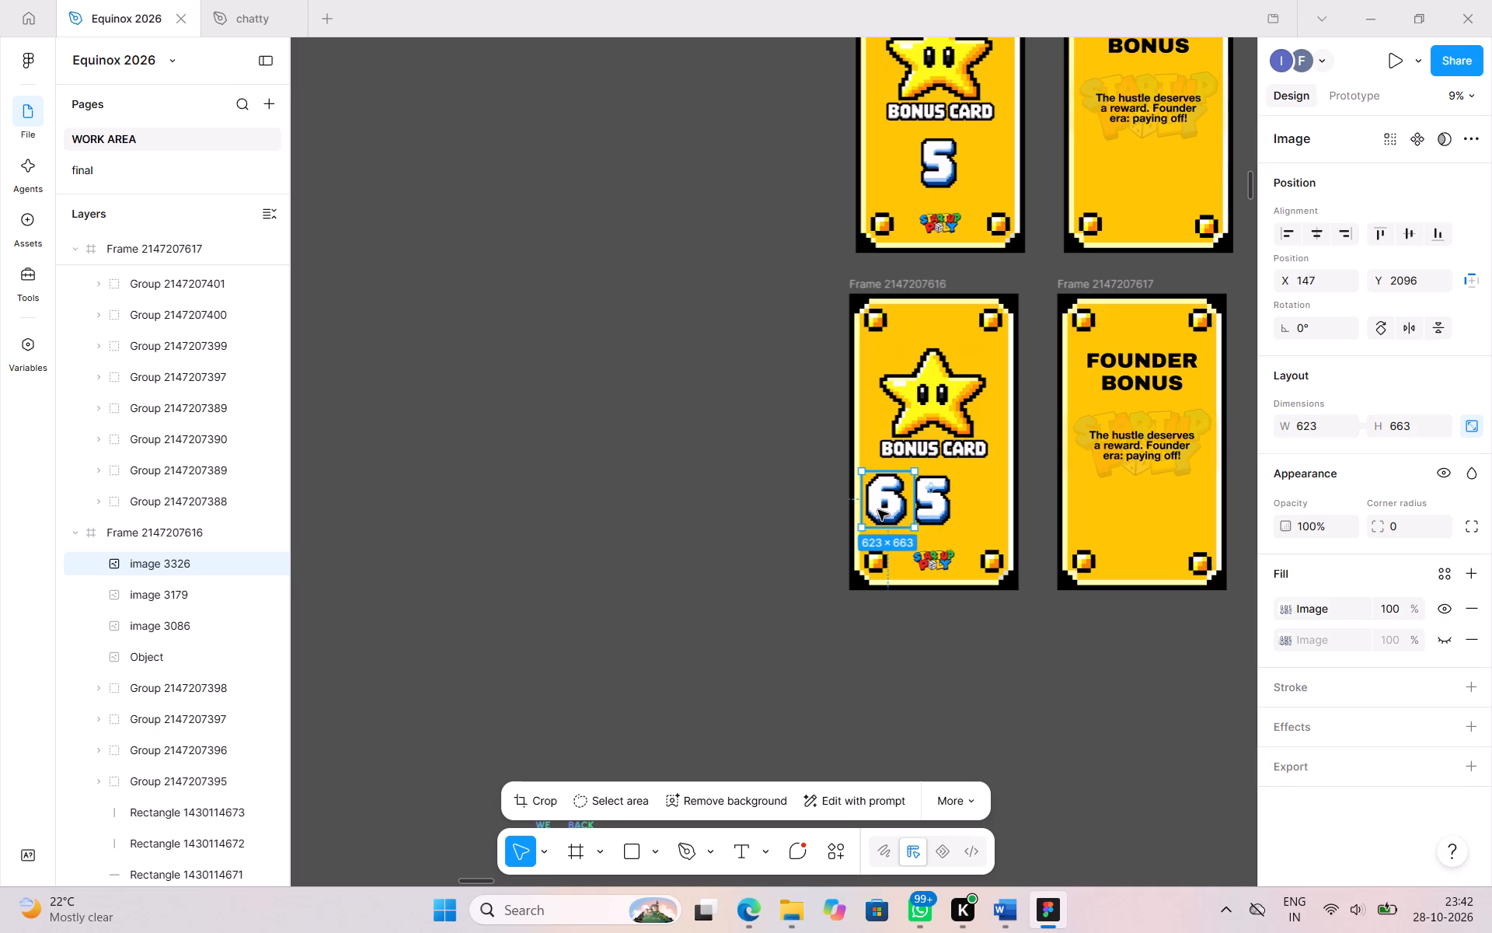
{"action": "key", "text": "Down"}
{"action": "key", "text": "Down"}
{"action": "key", "text": "Down"}
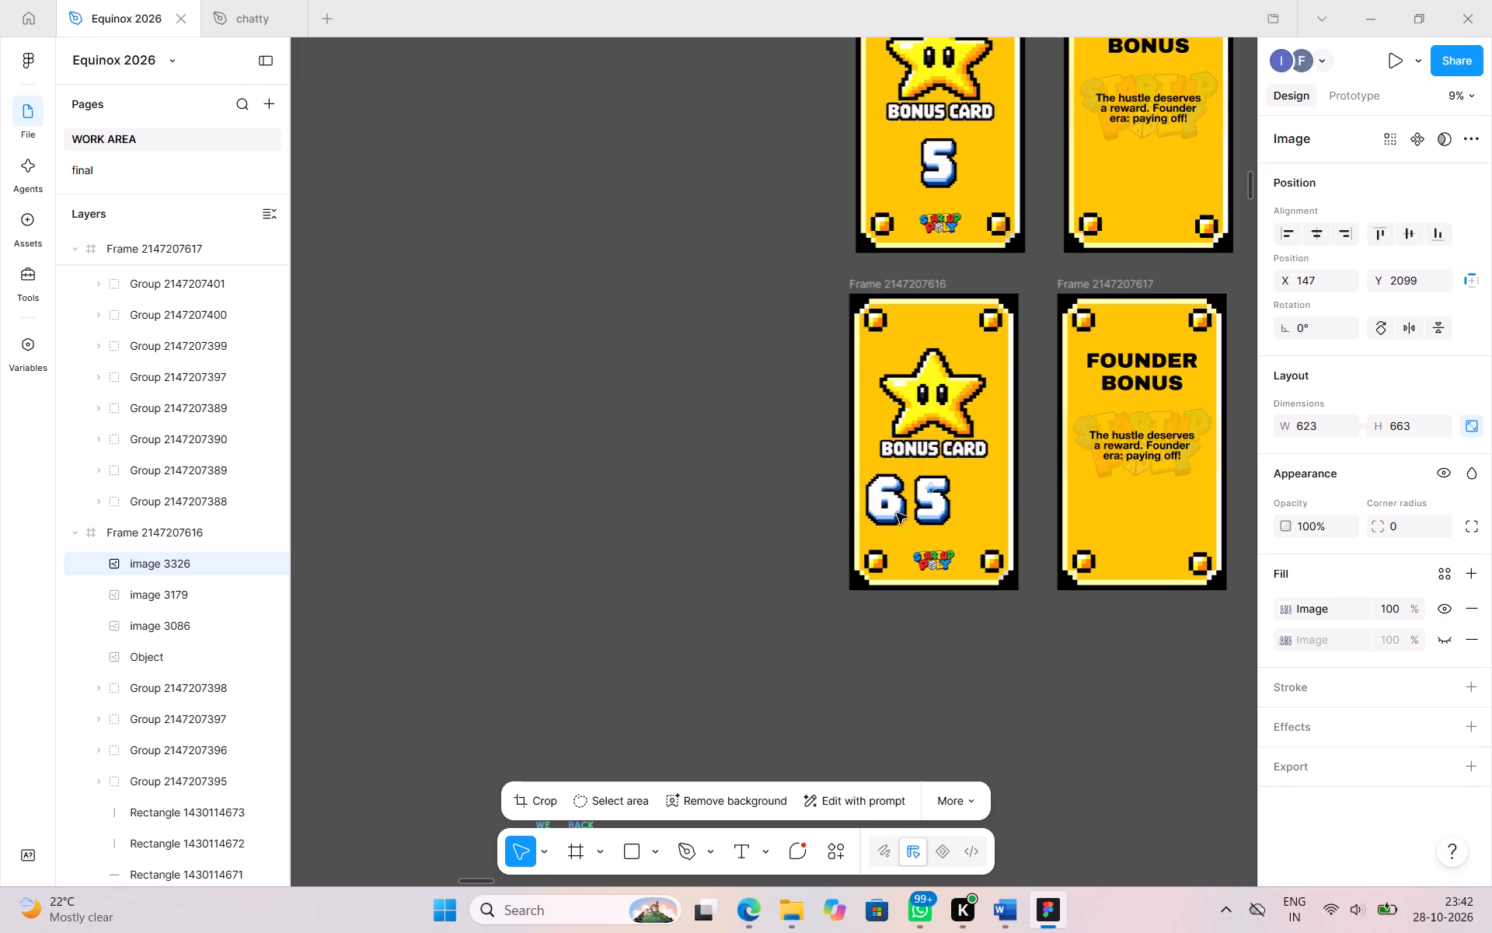
Remove the 5 from the sixth-row BONUS CARD and align the 6 to the card's horizontal centre.
{"action": "left_click", "coordinate": [938, 520]}
{"action": "key", "text": "ctrl+x"}
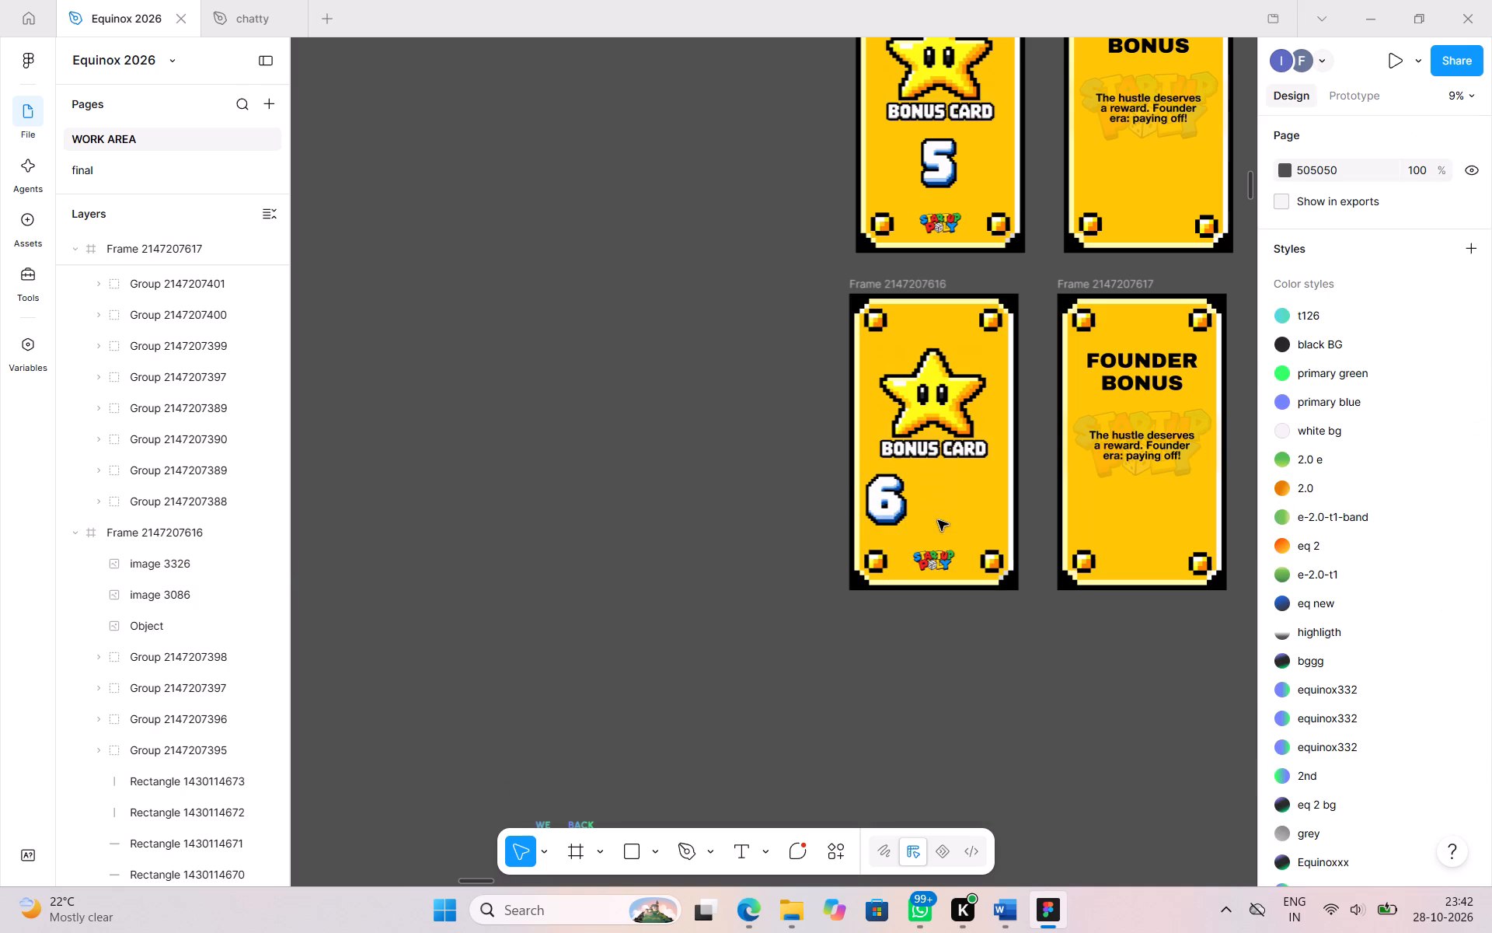
{"action": "left_click", "coordinate": [884, 501]}
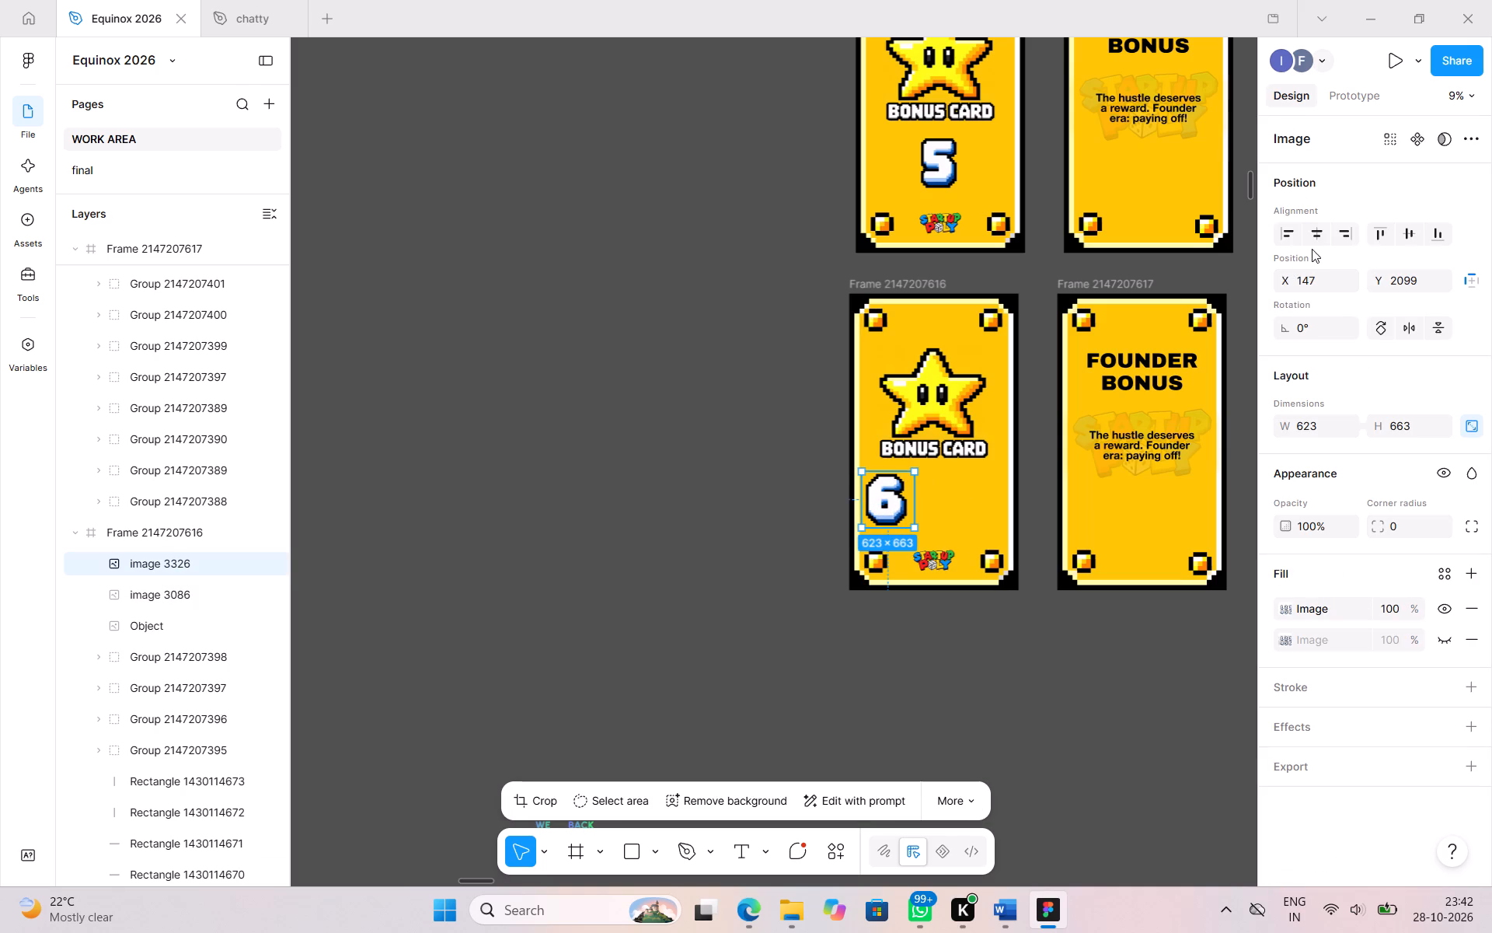
{"action": "left_click", "coordinate": [1310, 239]}
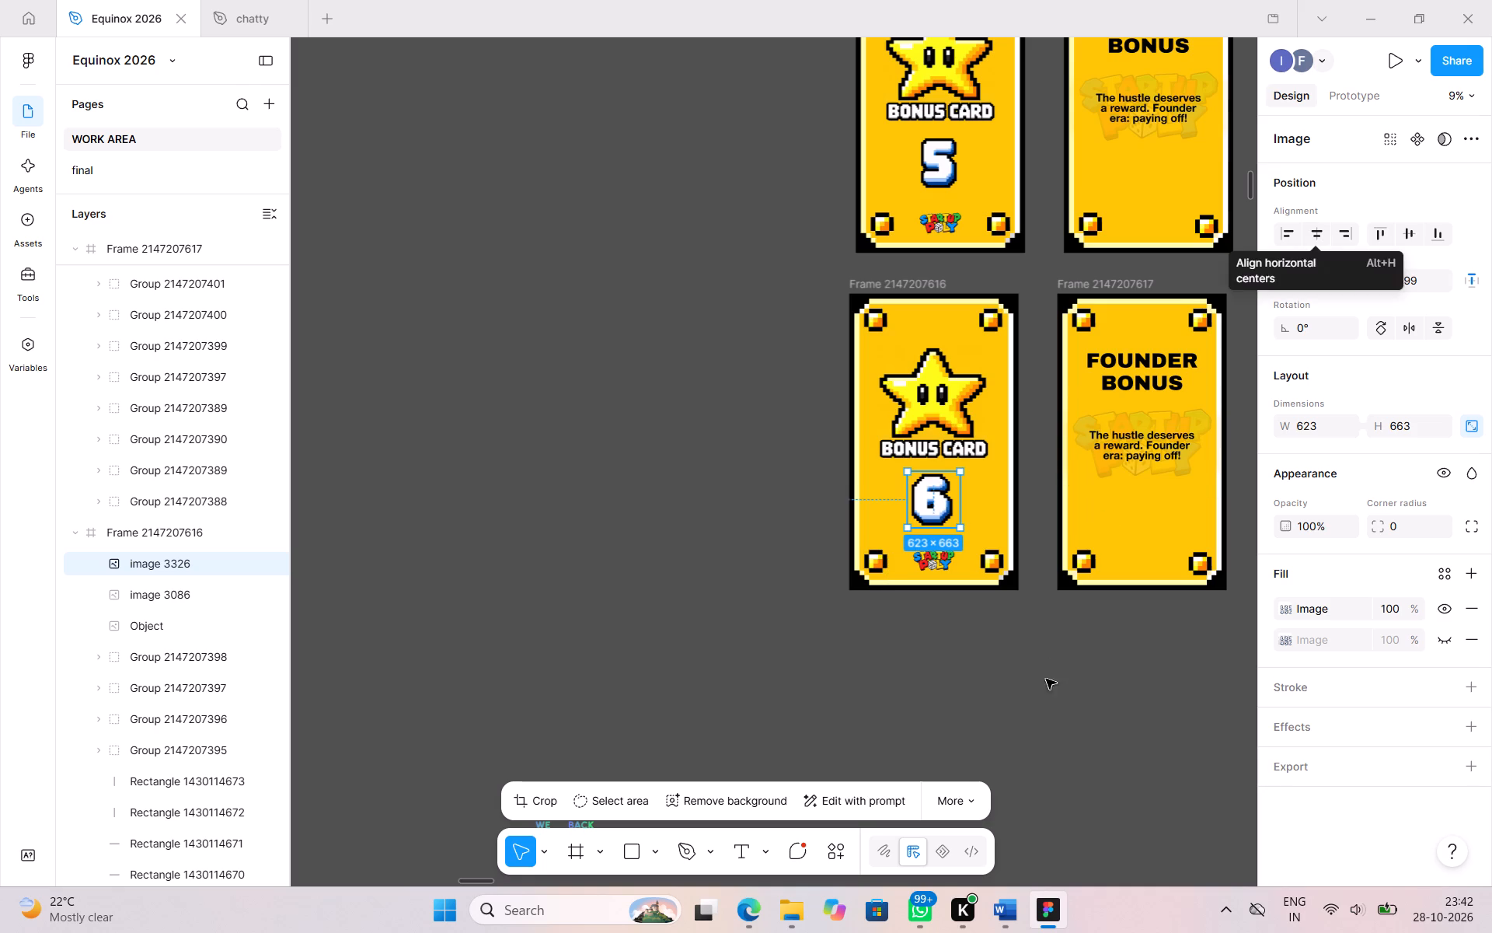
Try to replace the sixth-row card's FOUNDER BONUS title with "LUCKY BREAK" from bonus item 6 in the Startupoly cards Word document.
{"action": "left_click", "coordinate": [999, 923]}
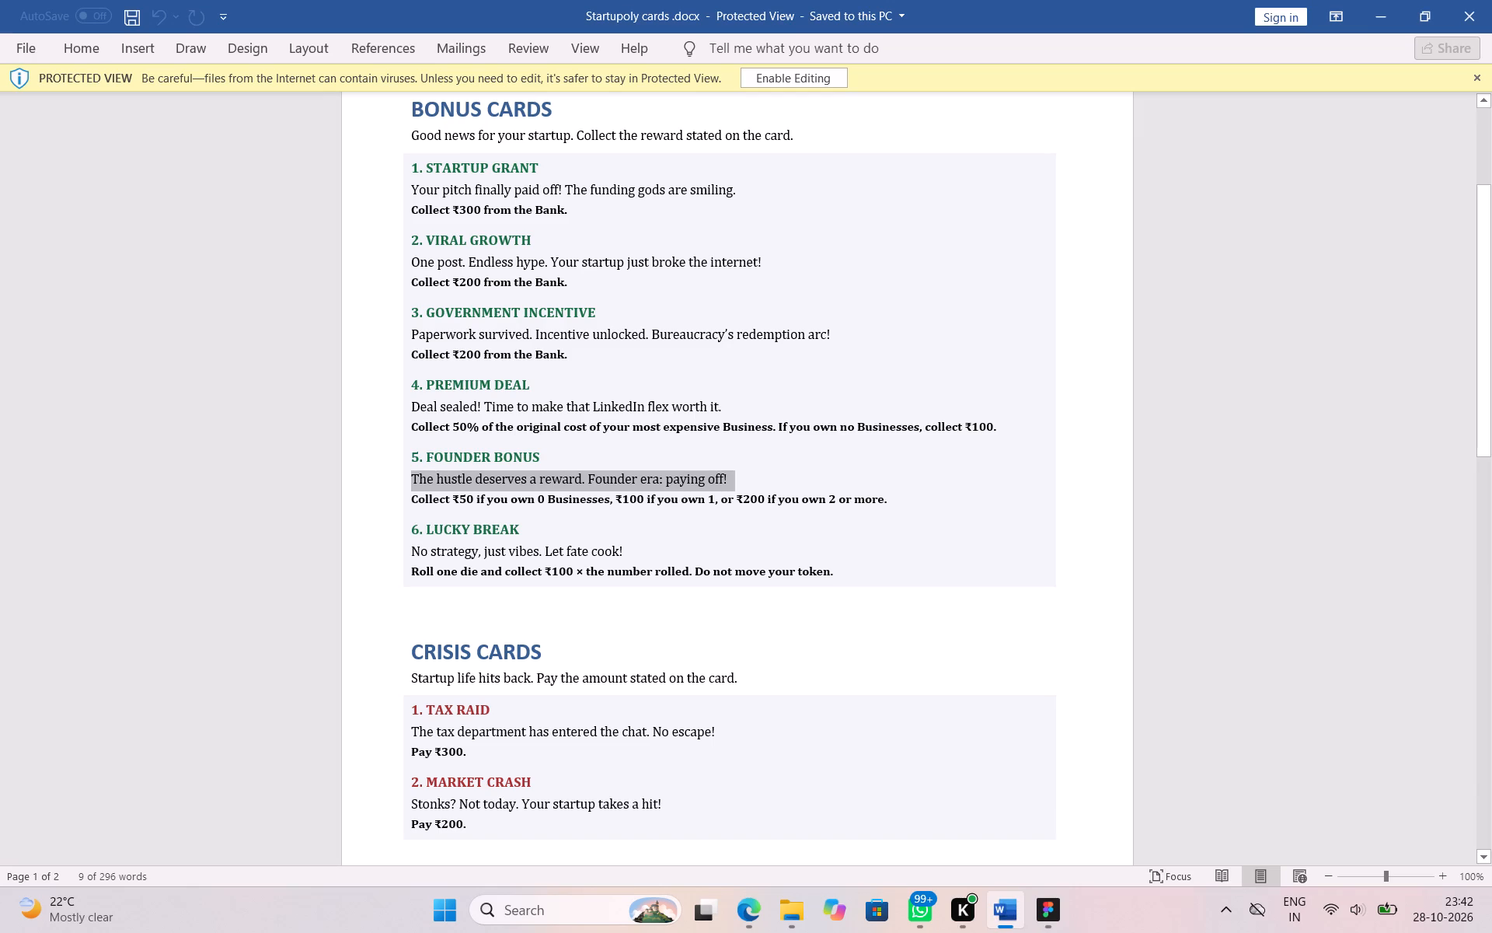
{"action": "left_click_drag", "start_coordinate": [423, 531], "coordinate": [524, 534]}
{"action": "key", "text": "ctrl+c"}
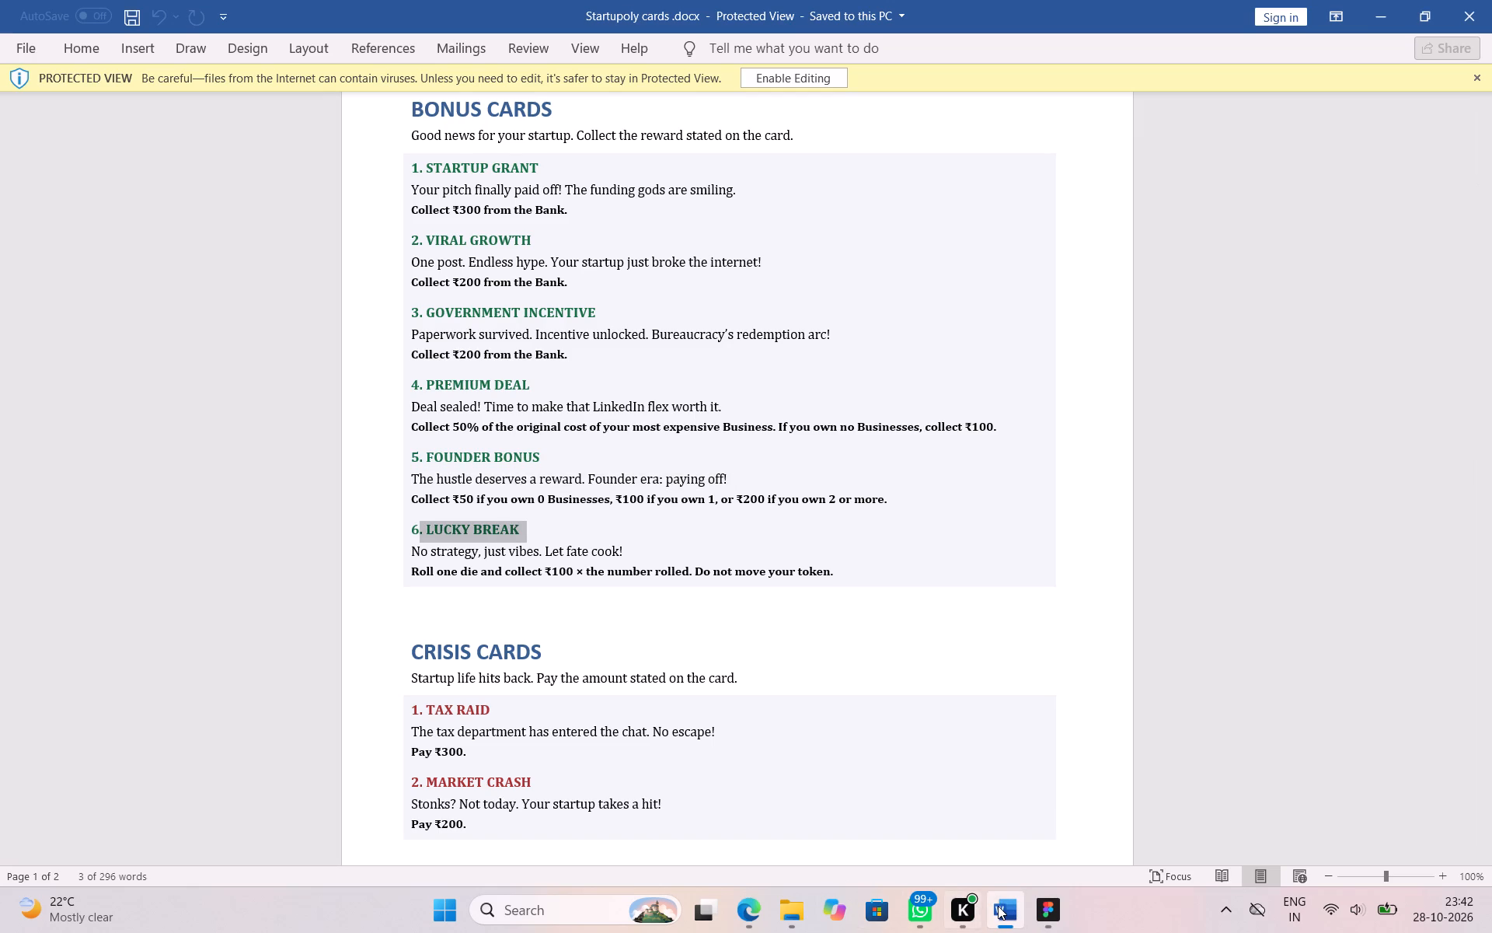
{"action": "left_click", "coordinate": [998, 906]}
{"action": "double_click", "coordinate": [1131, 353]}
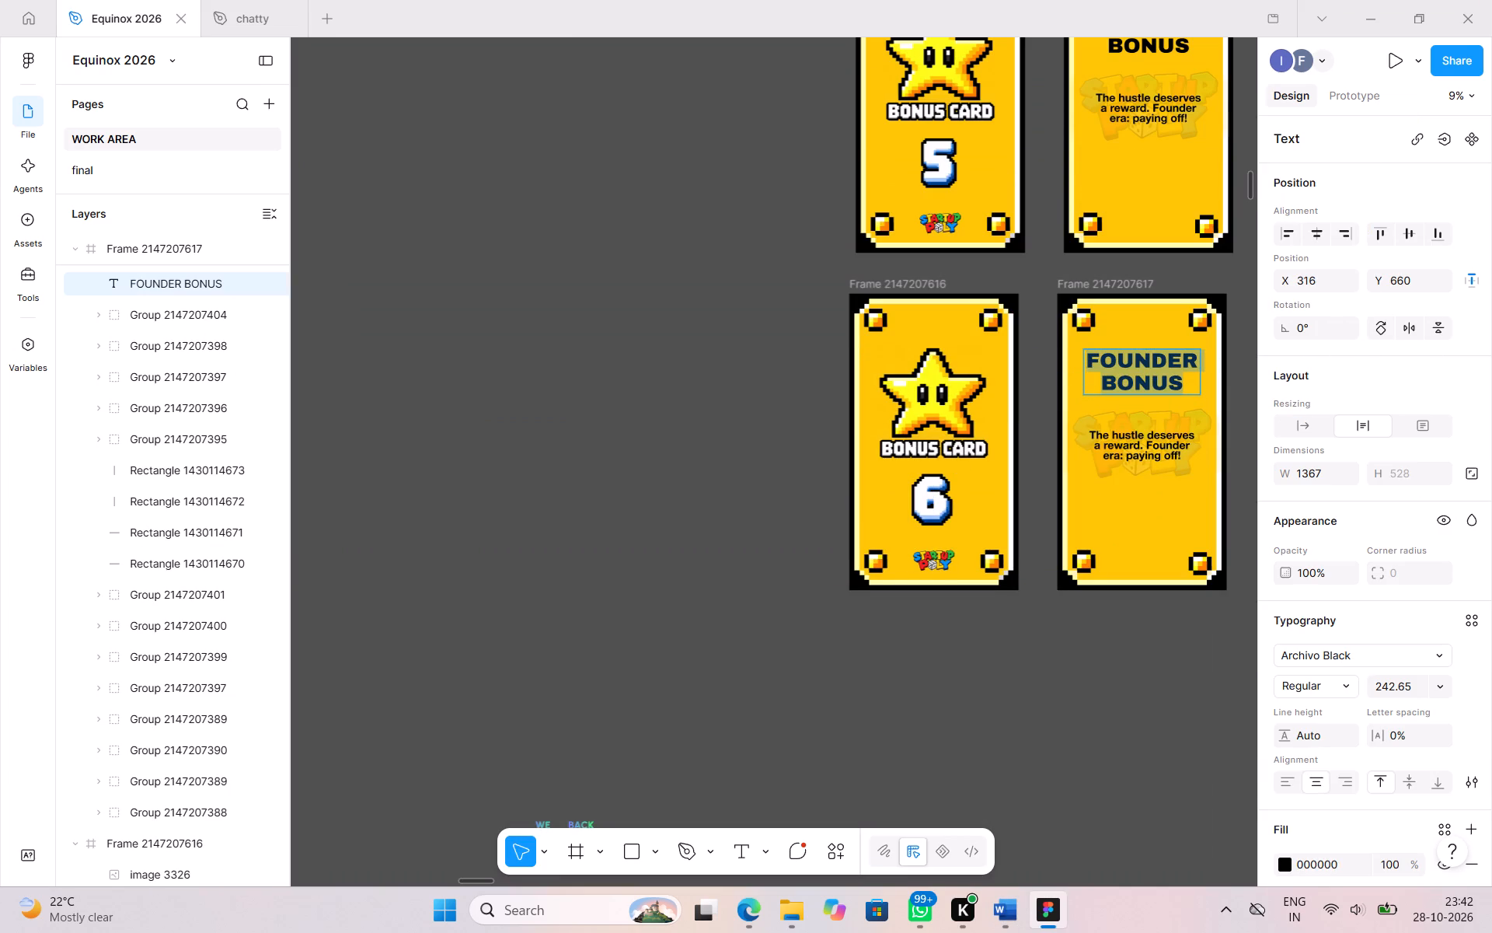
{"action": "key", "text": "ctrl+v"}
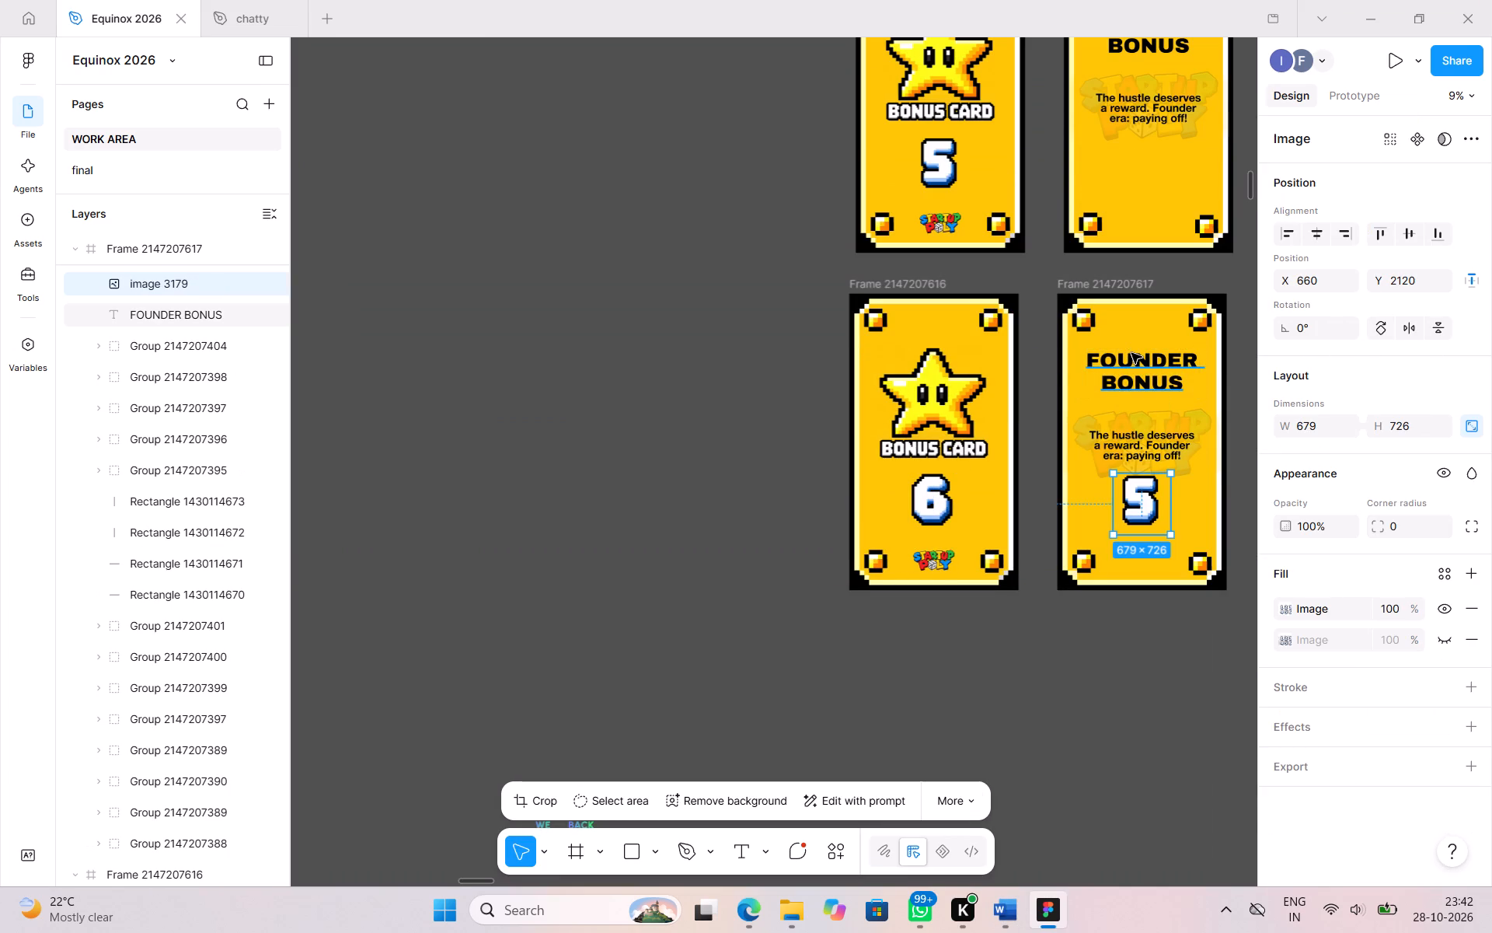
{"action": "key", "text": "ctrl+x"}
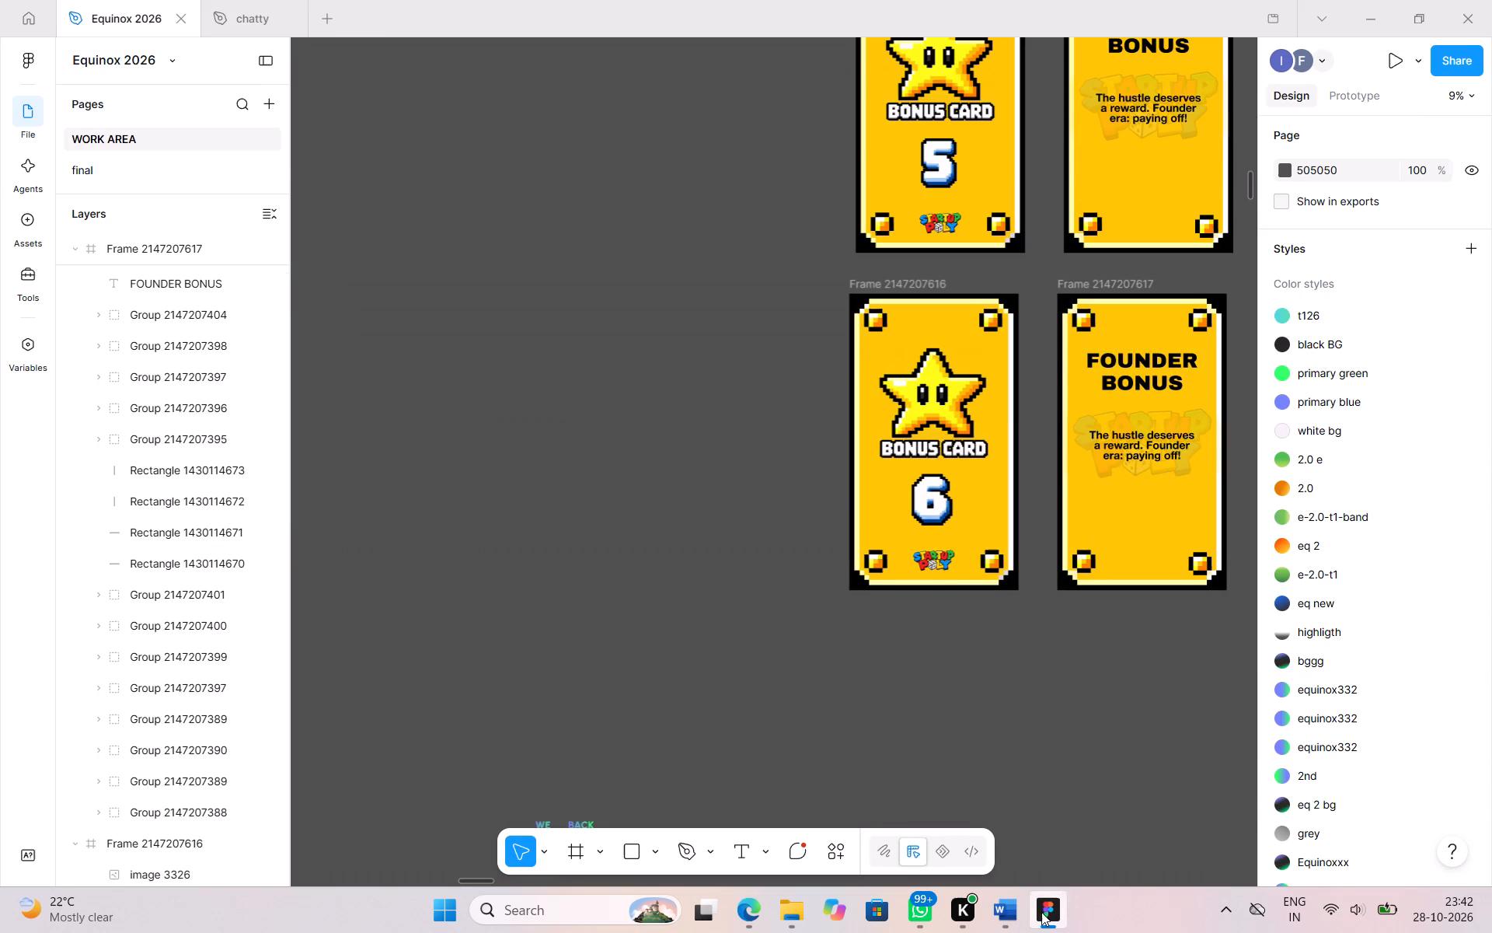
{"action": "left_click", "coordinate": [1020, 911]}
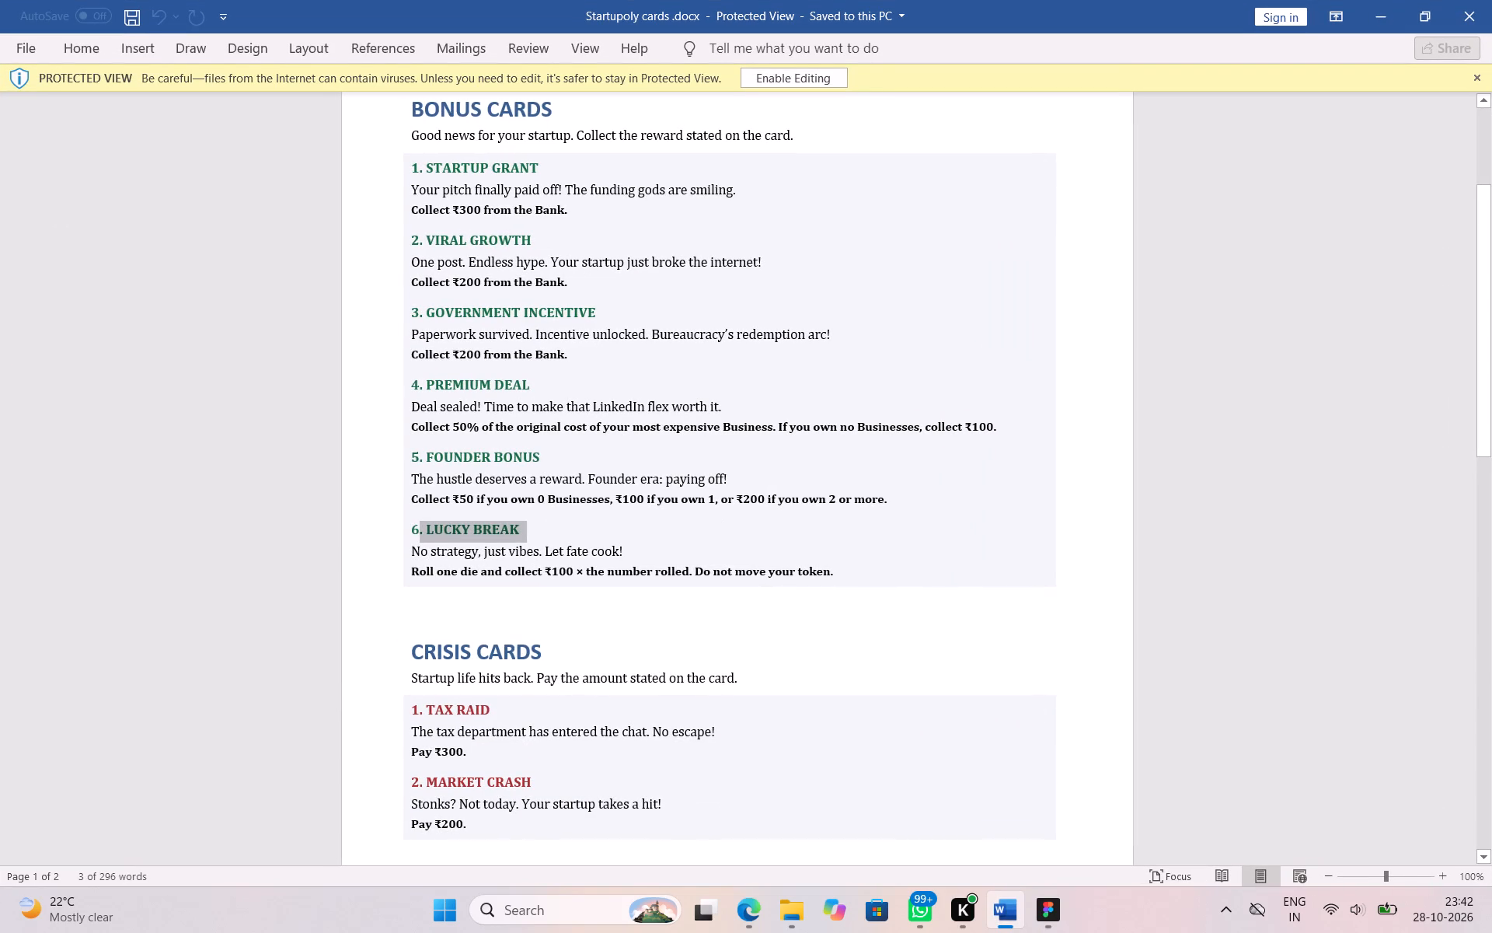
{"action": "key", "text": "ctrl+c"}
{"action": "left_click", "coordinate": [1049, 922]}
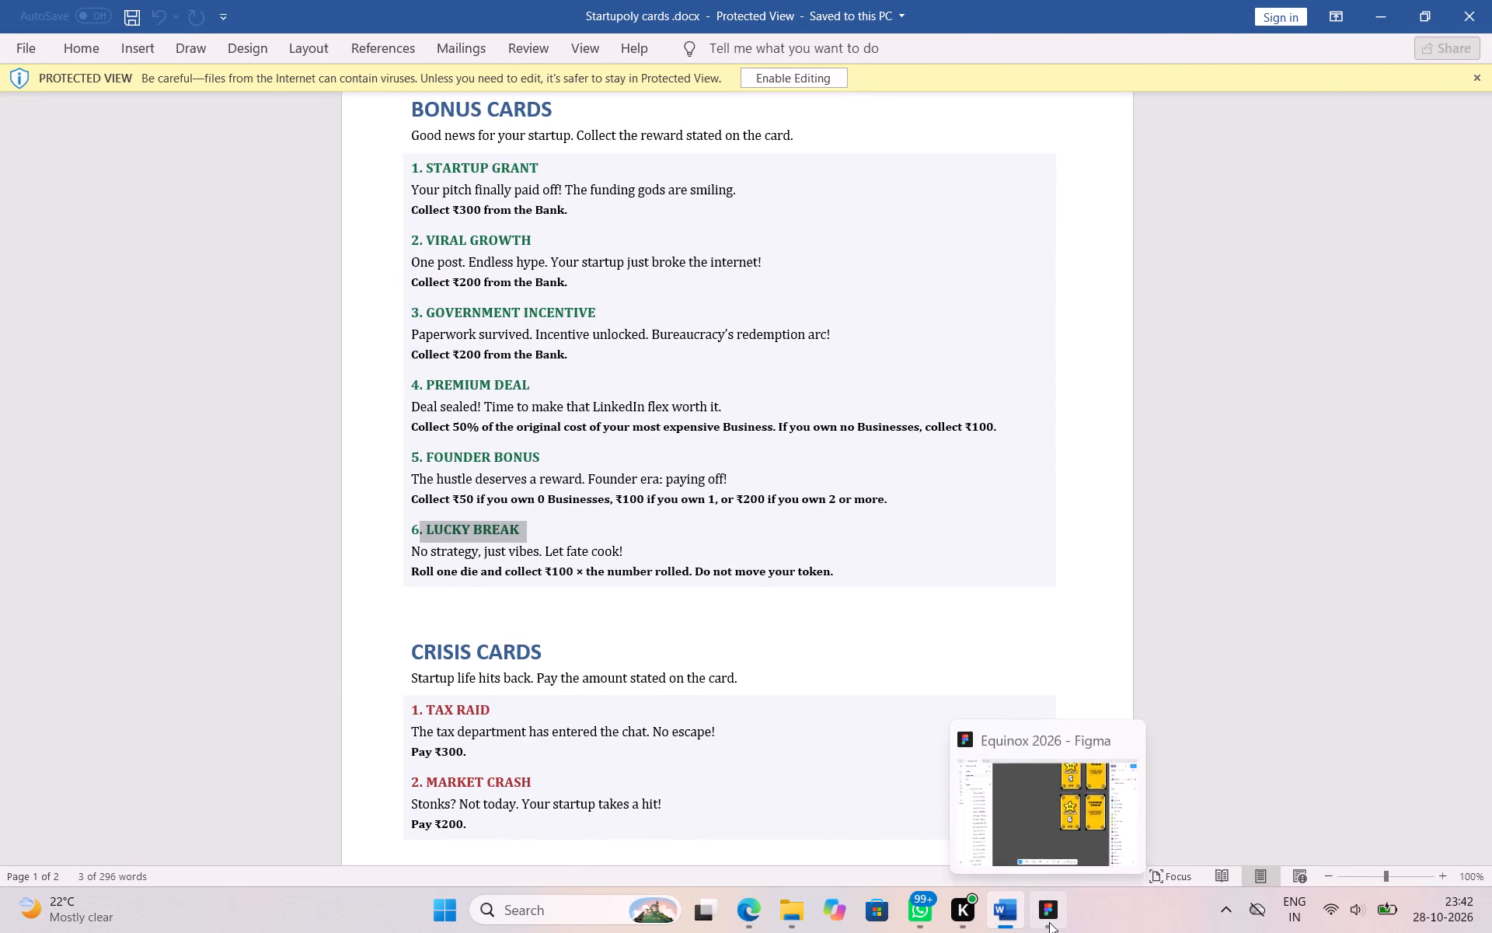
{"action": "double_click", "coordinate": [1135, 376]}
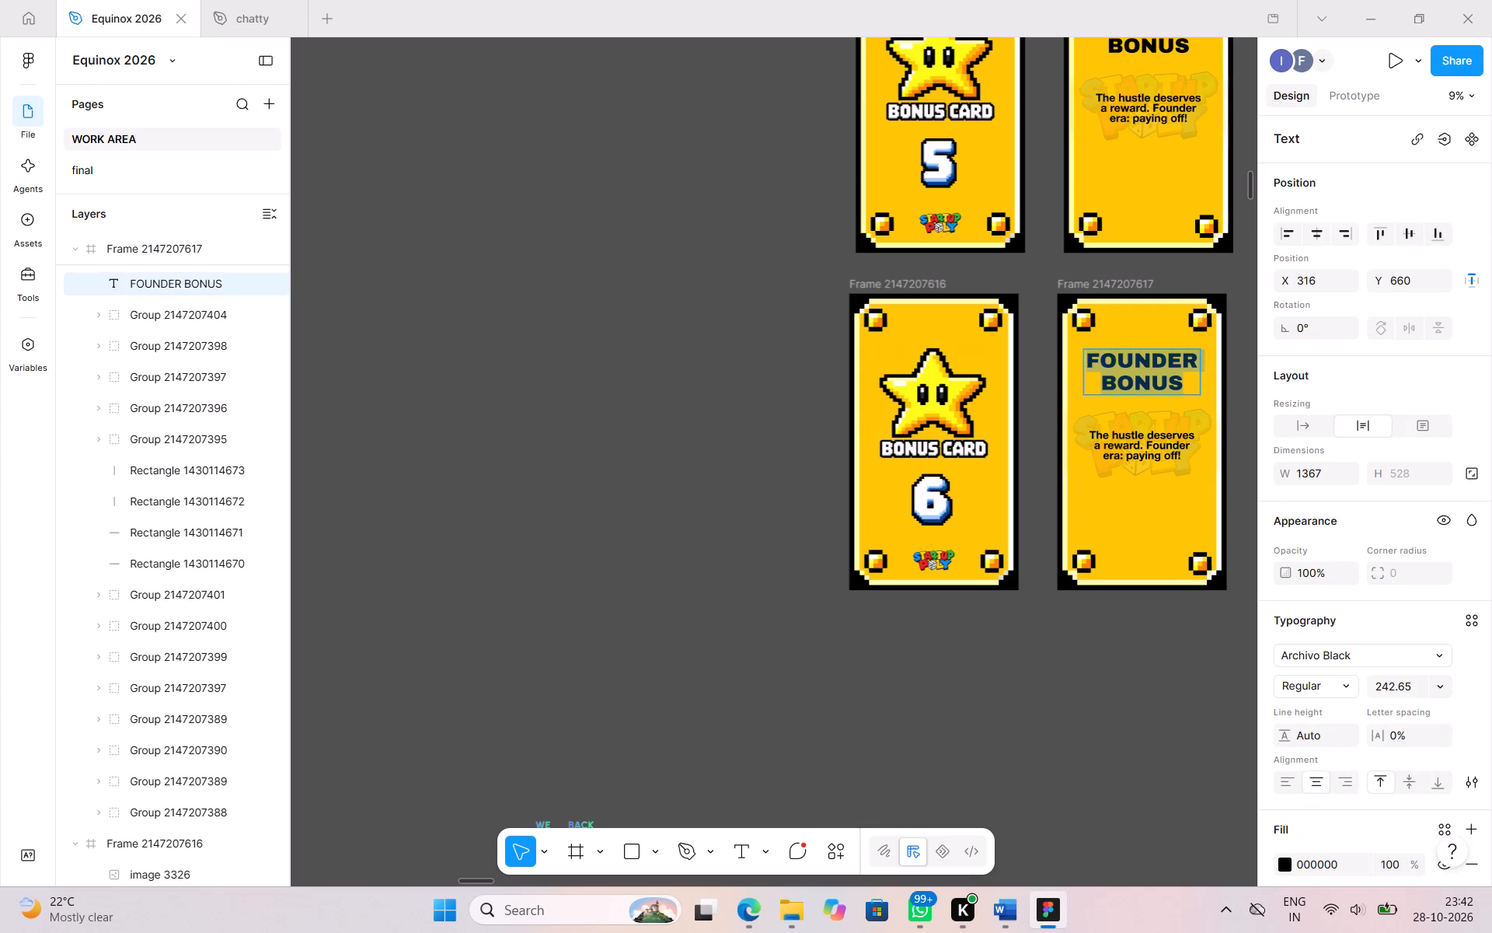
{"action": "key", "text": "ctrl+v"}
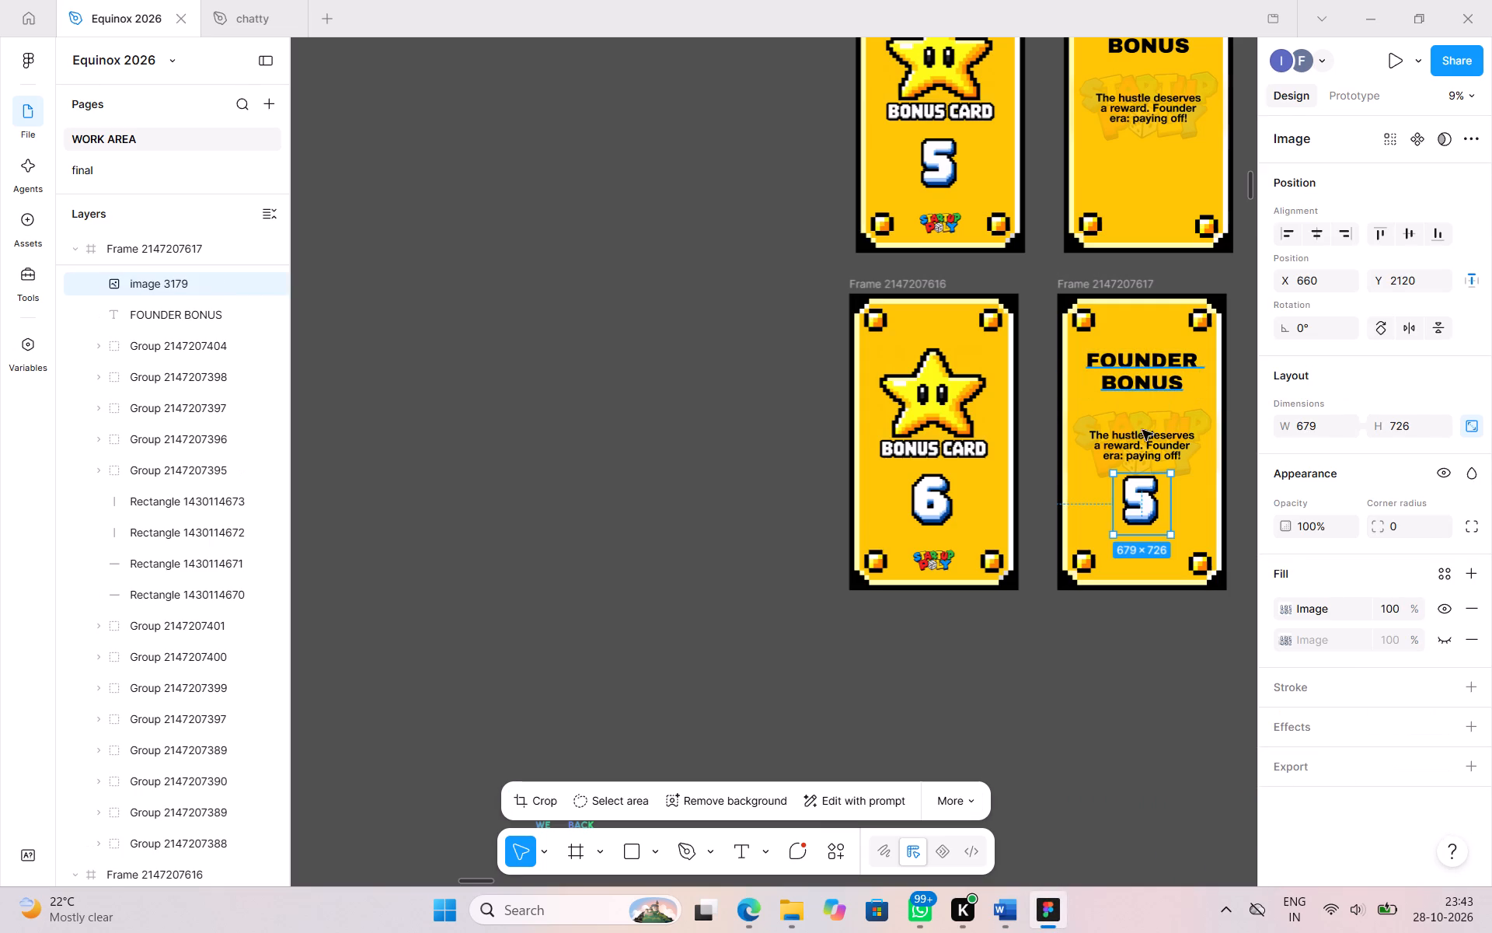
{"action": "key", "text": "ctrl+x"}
Copy "LUCKY BREAK" without its item number from the Startupoly cards Word document and replace the sixth-row card's FOUNDER BONUS title in Figma with it.
{"action": "left_click", "coordinate": [1006, 921]}
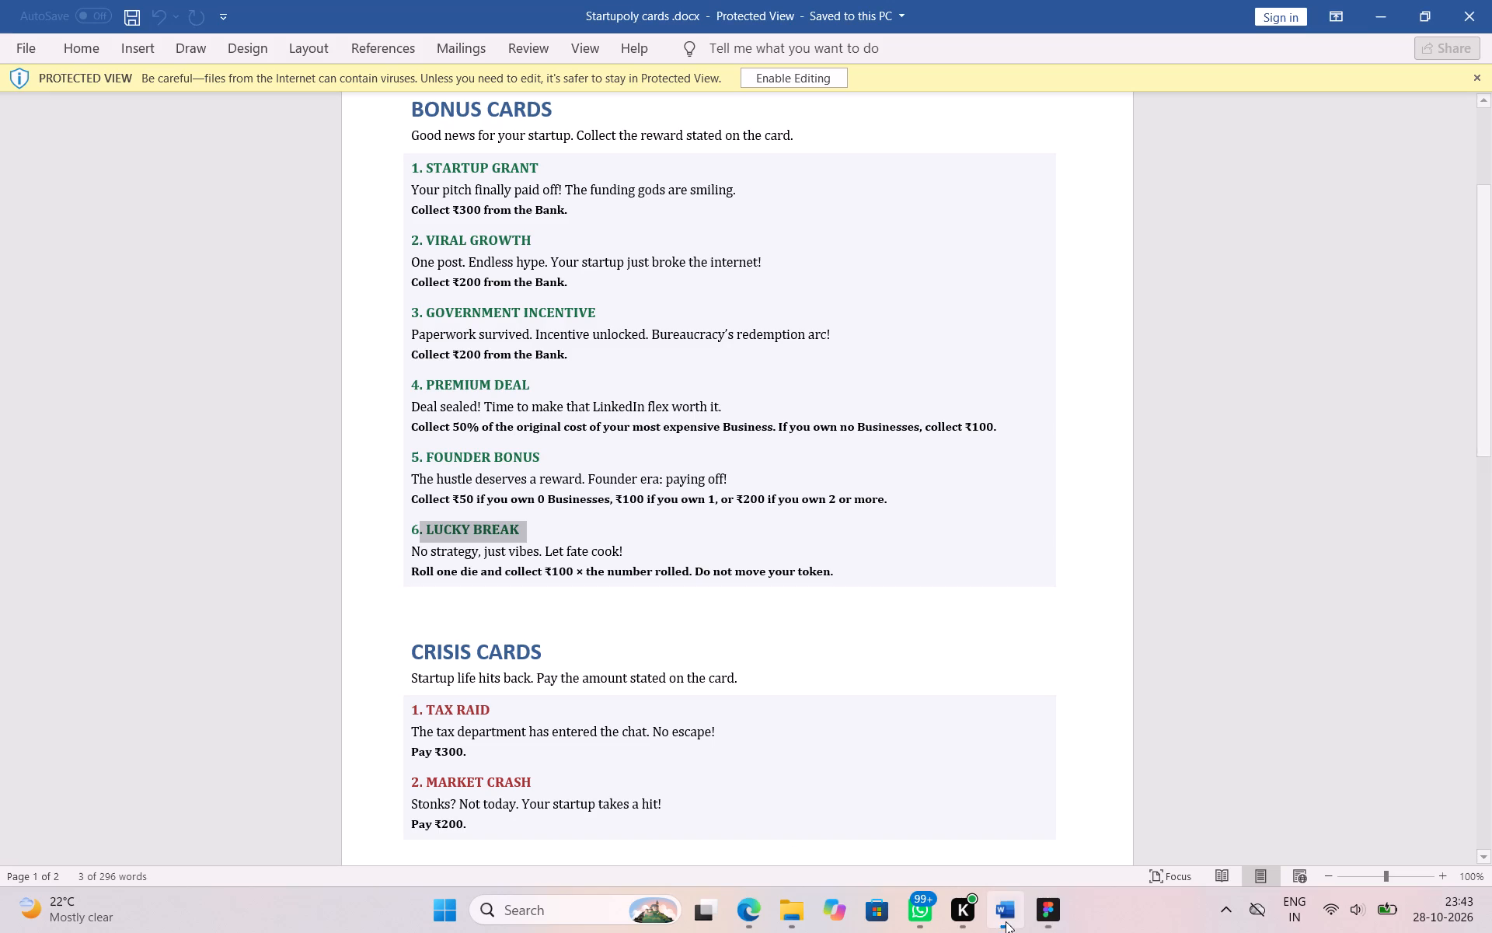
{"action": "key", "text": "ctrl+v"}
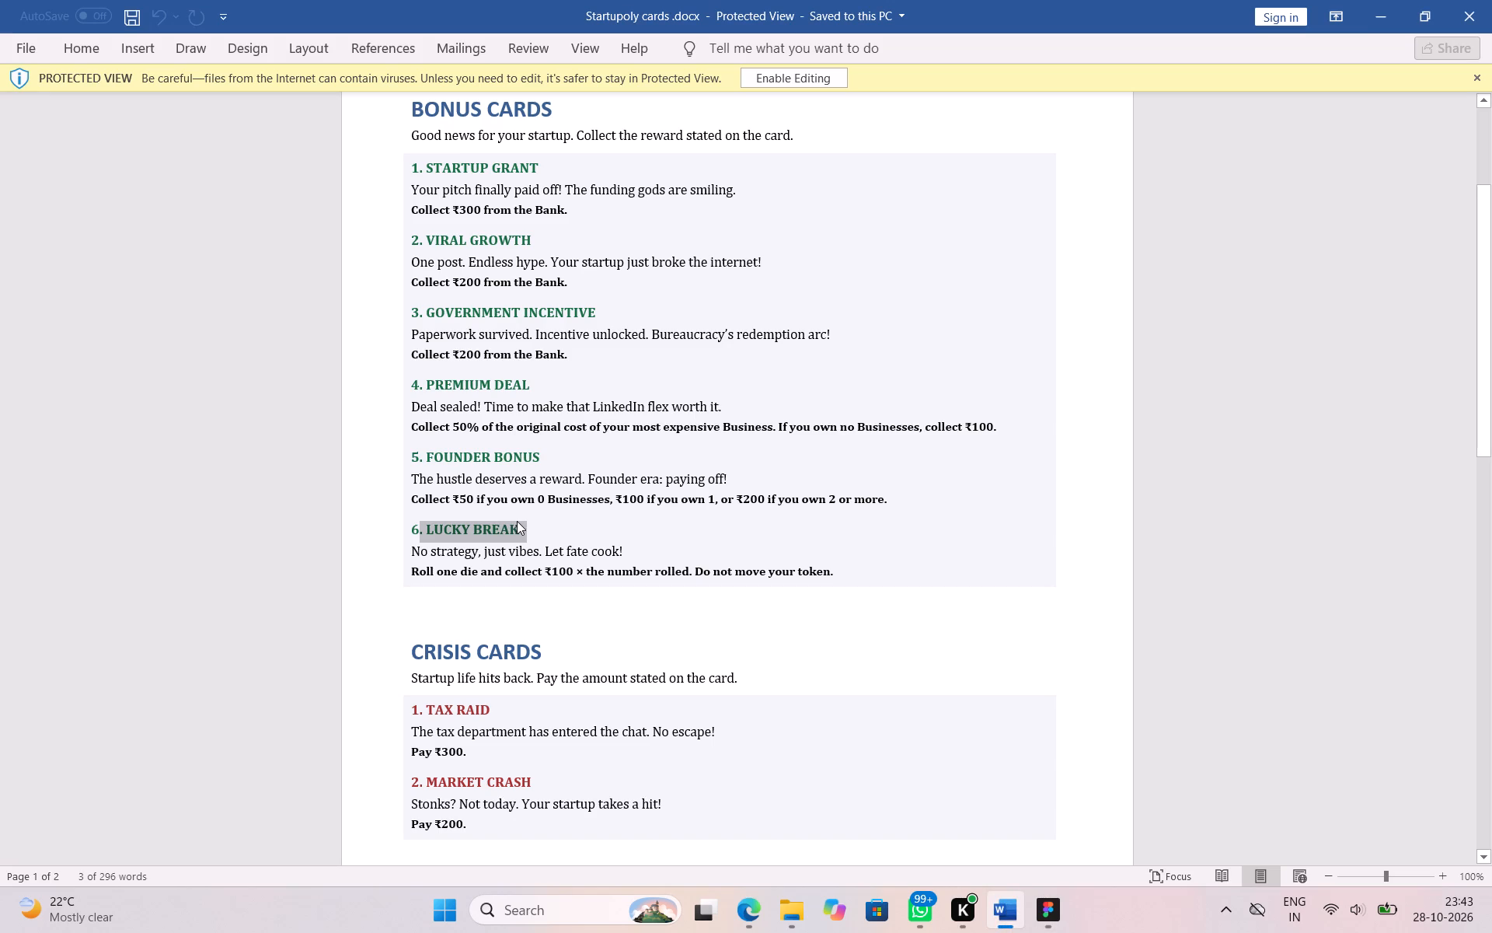
{"action": "key", "text": "ctrl+c"}
{"action": "triple_click", "coordinate": [518, 529]}
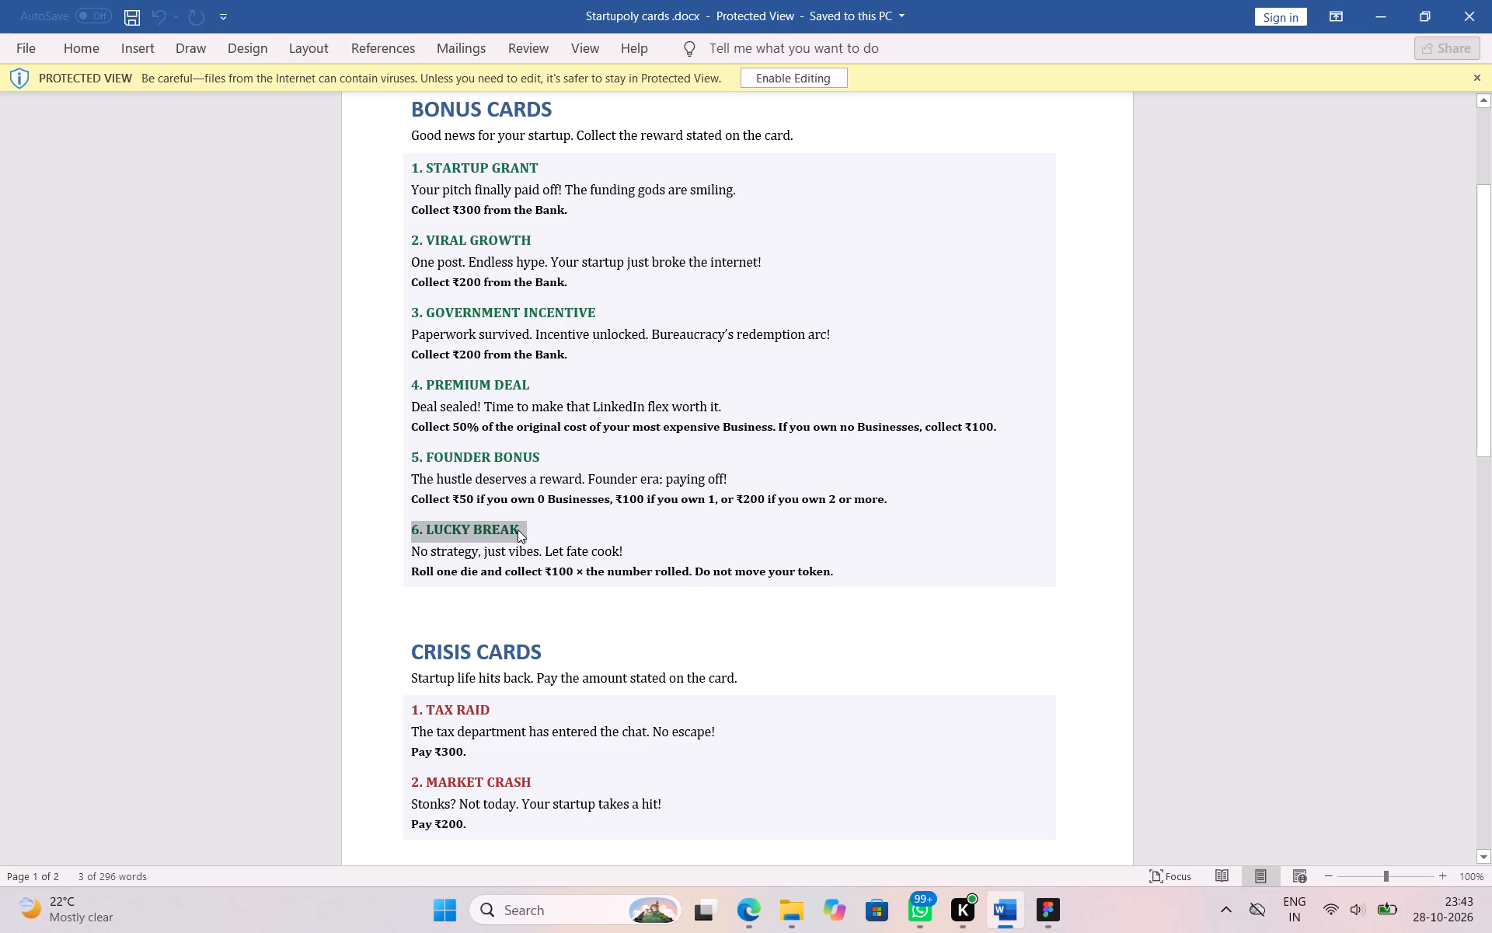
{"action": "left_click", "coordinate": [518, 529]}
{"action": "left_click", "coordinate": [518, 529]}
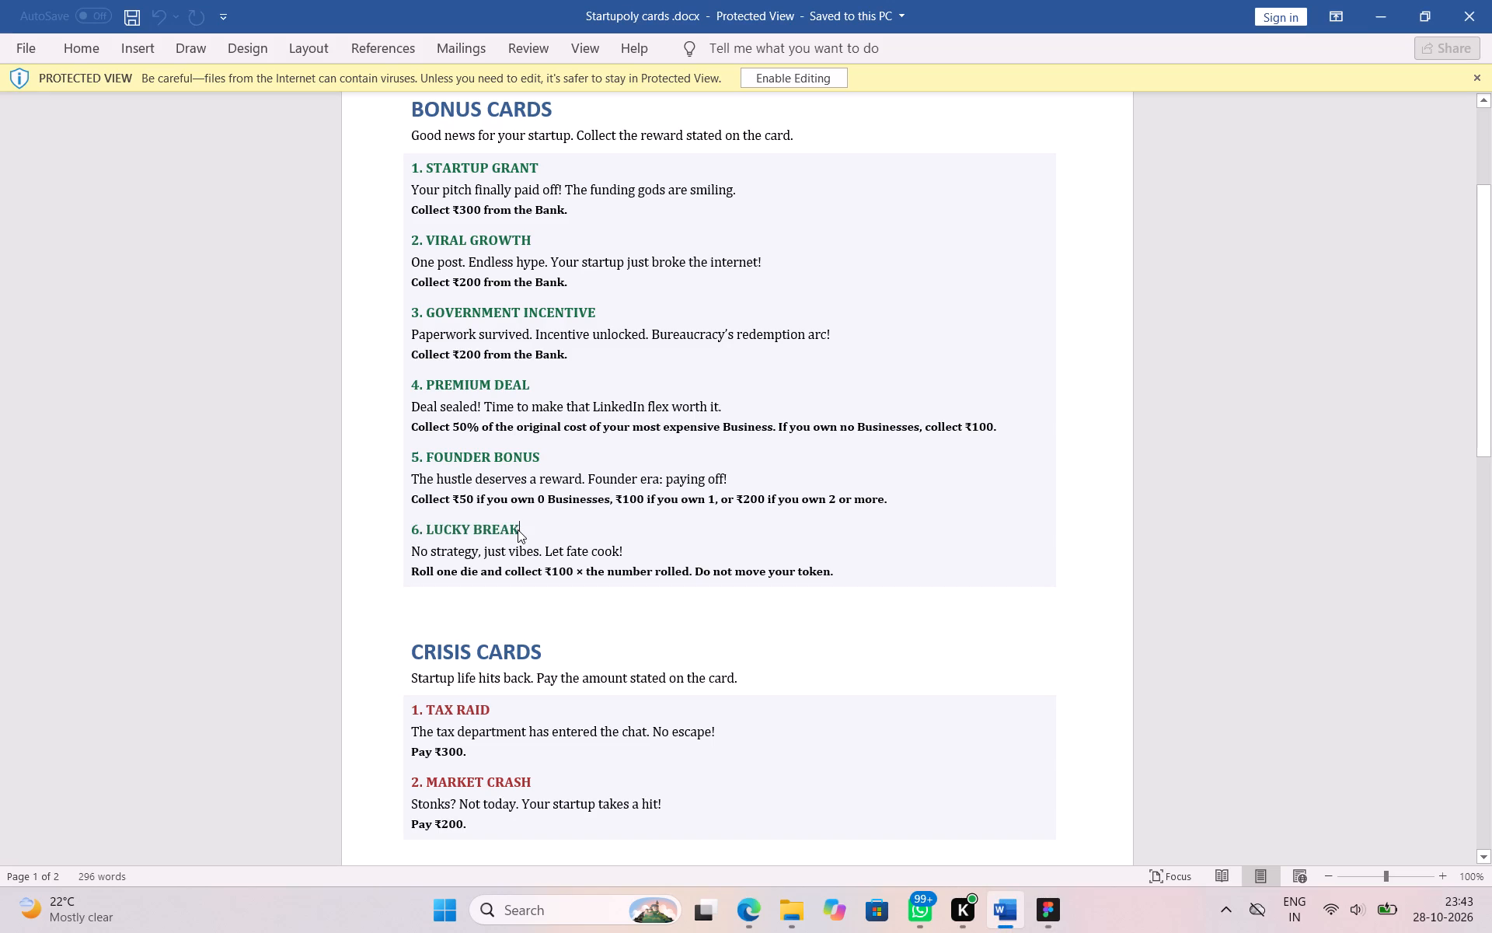
{"action": "left_click_drag", "start_coordinate": [422, 527], "coordinate": [511, 529]}
{"action": "left_click", "coordinate": [511, 529]}
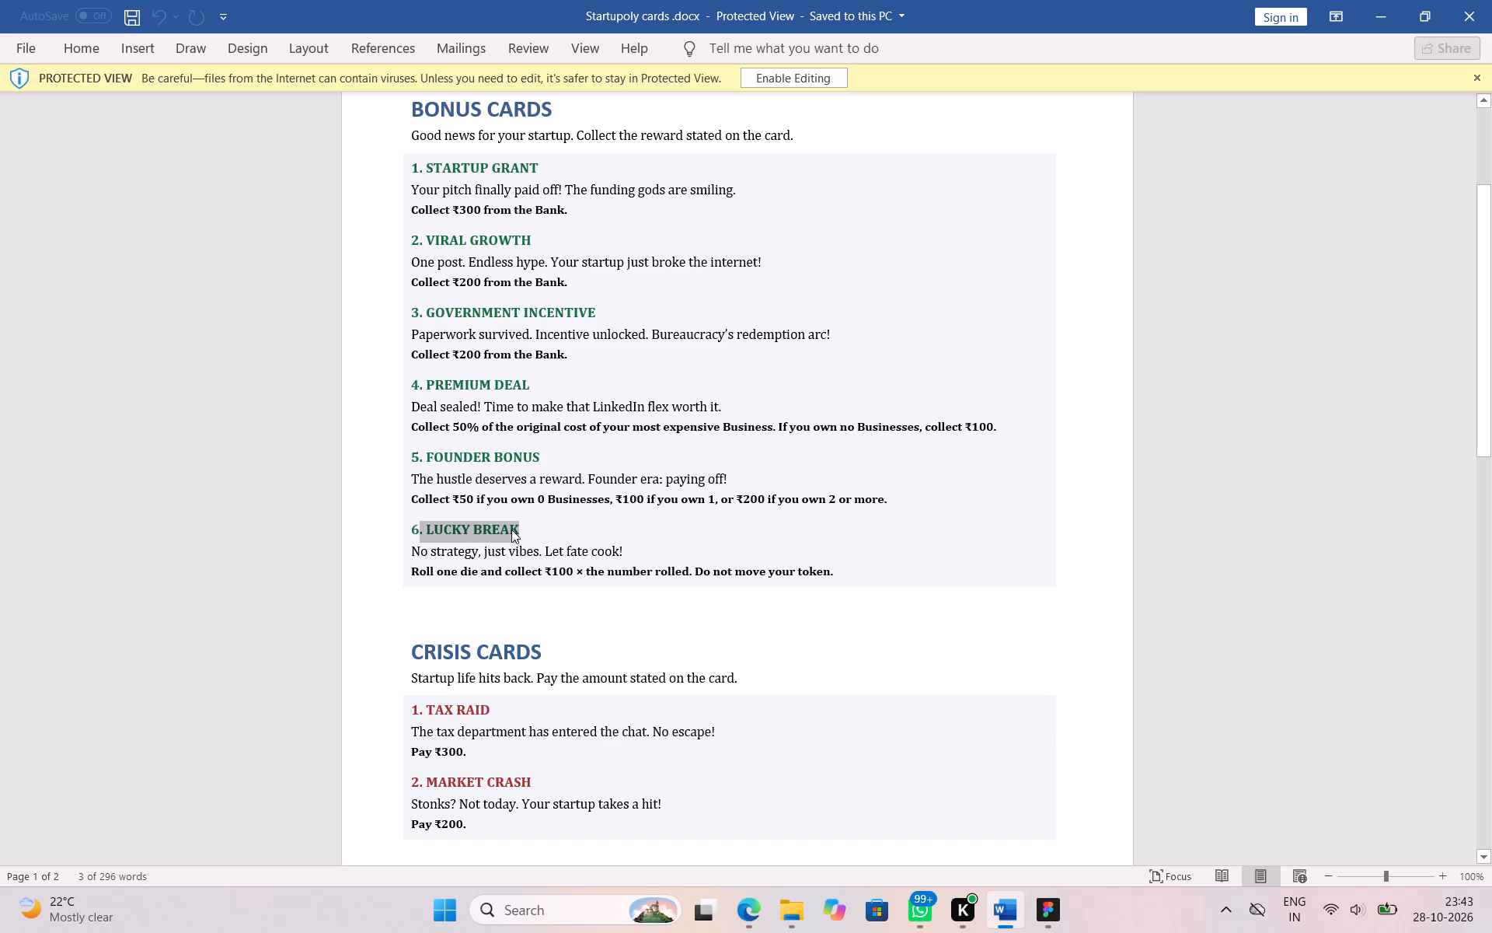
{"action": "double_click", "coordinate": [427, 526]}
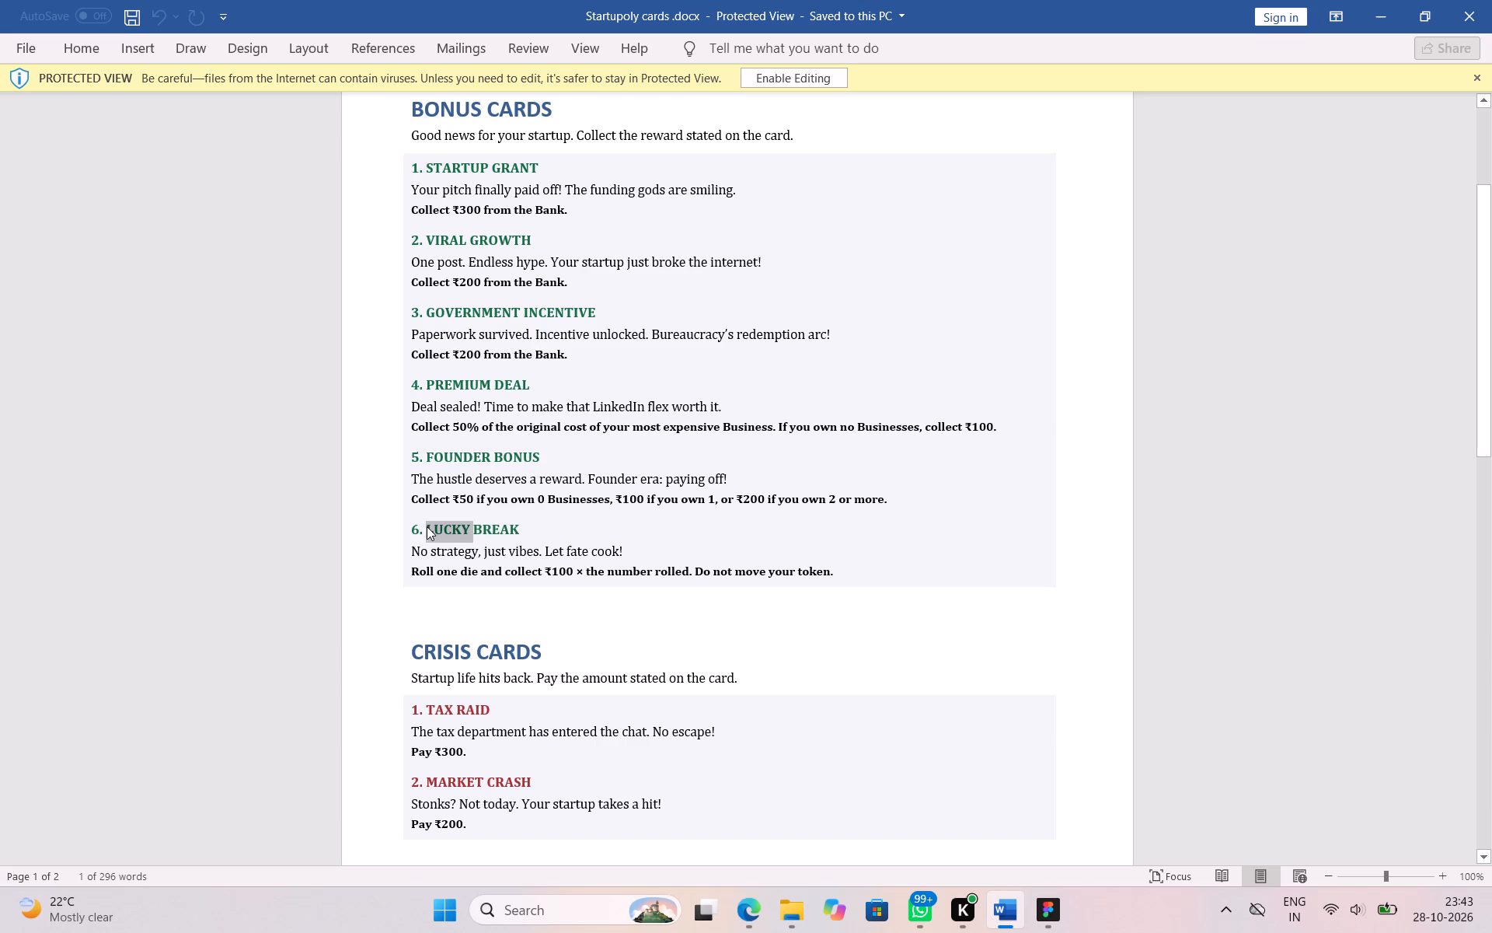
{"action": "left_click", "coordinate": [427, 526]}
{"action": "left_click_drag", "start_coordinate": [427, 526], "coordinate": [523, 529]}
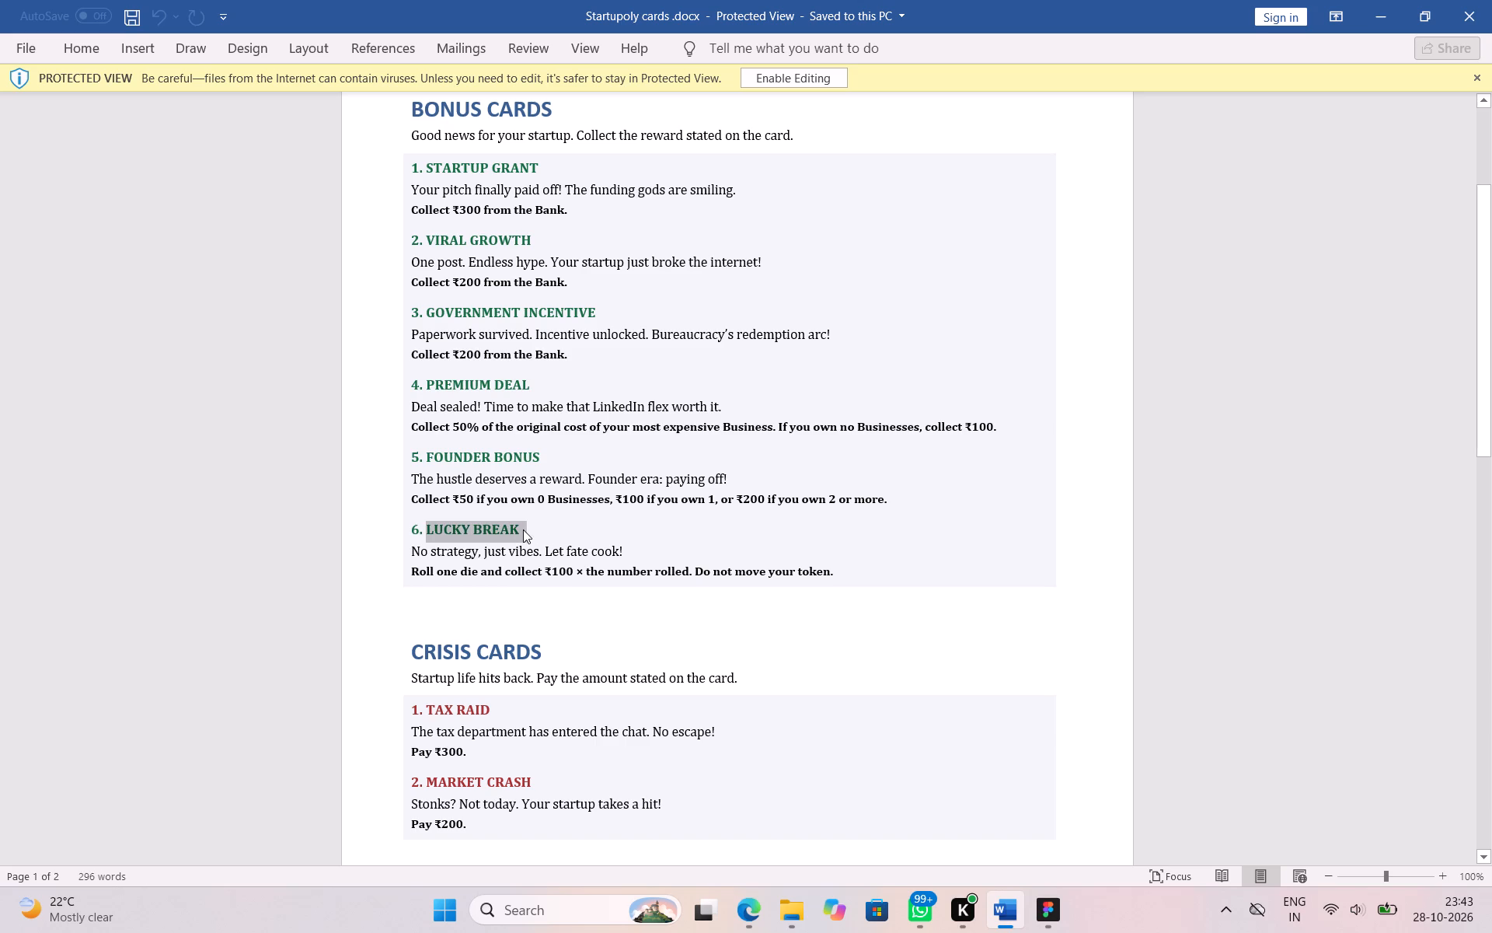
{"action": "left_click_drag", "start_coordinate": [523, 529], "coordinate": [520, 533]}
{"action": "key", "text": "ctrl+c"}
{"action": "left_click", "coordinate": [988, 918]}
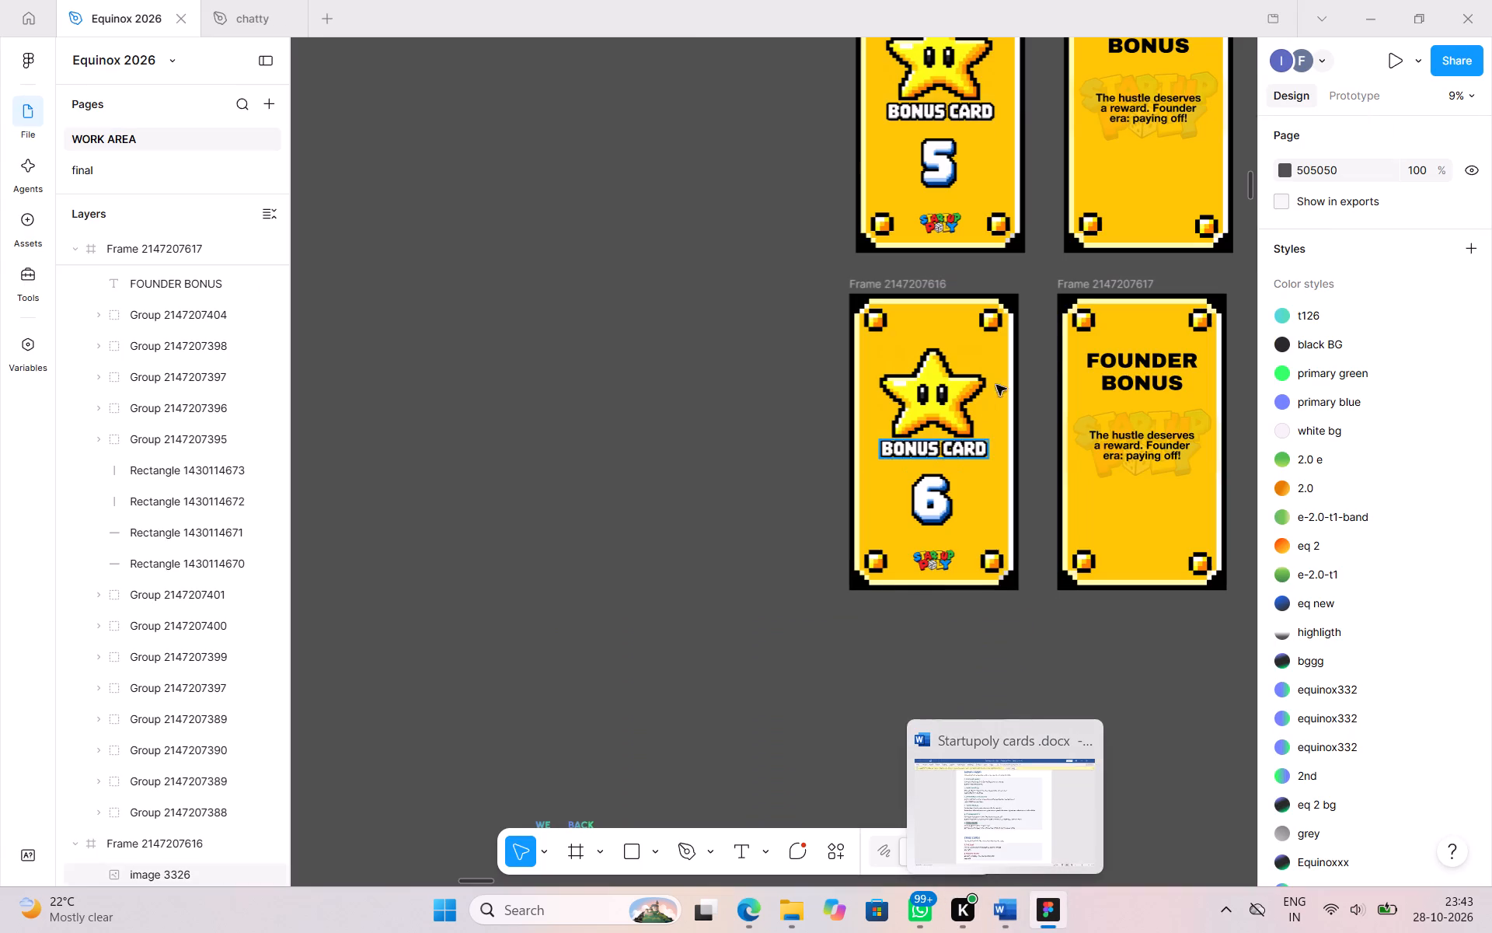
{"action": "double_click", "coordinate": [1137, 378]}
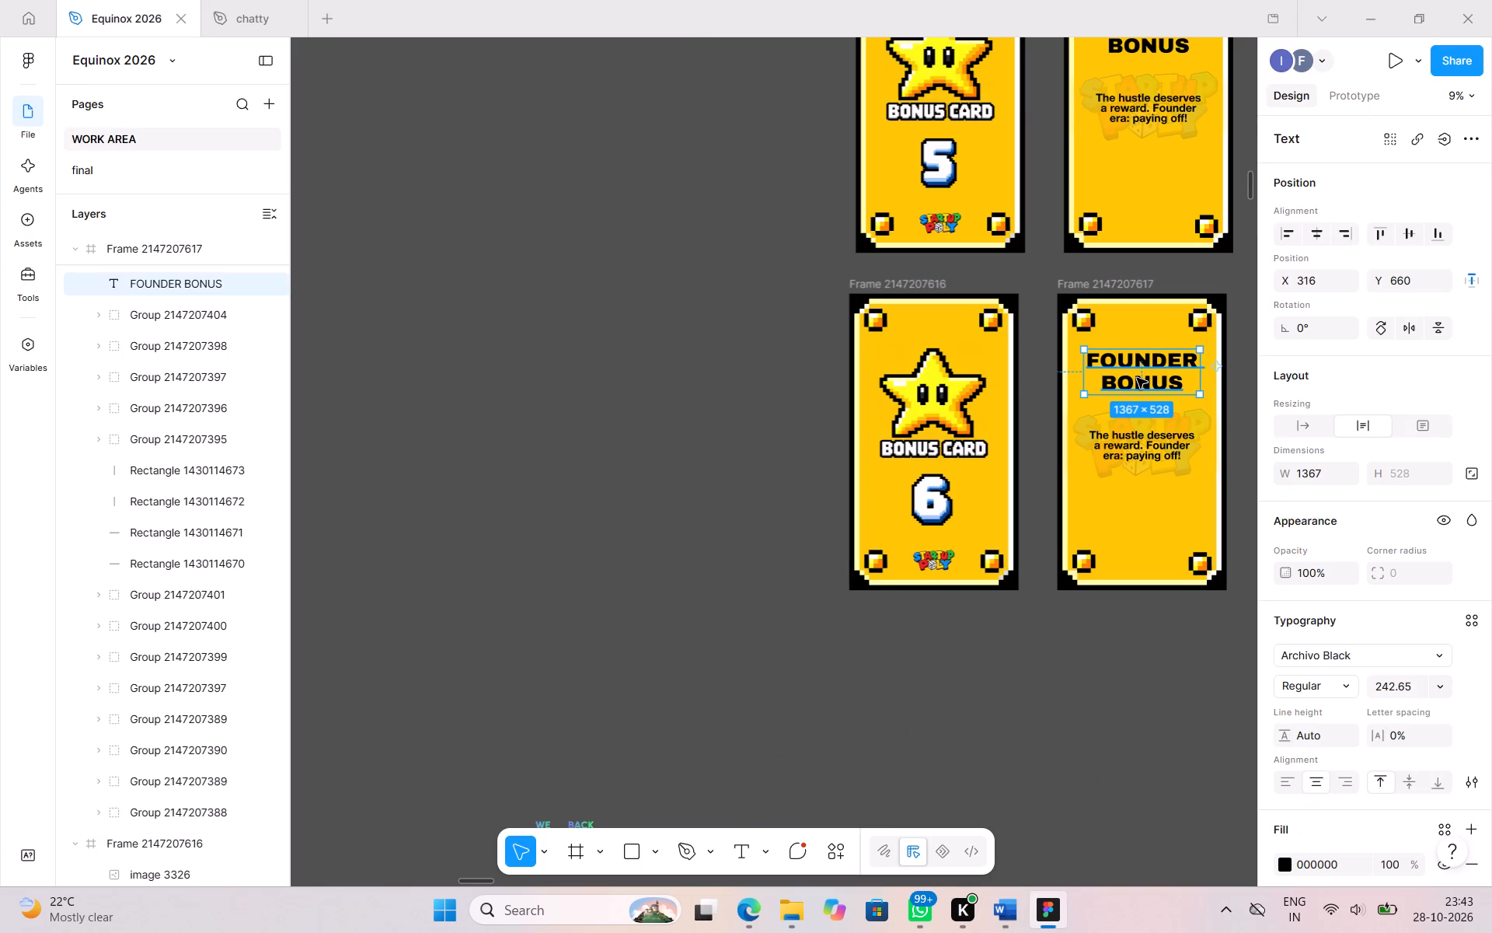
{"action": "double_click", "coordinate": [1137, 378]}
{"action": "key", "text": "ctrl+v"}
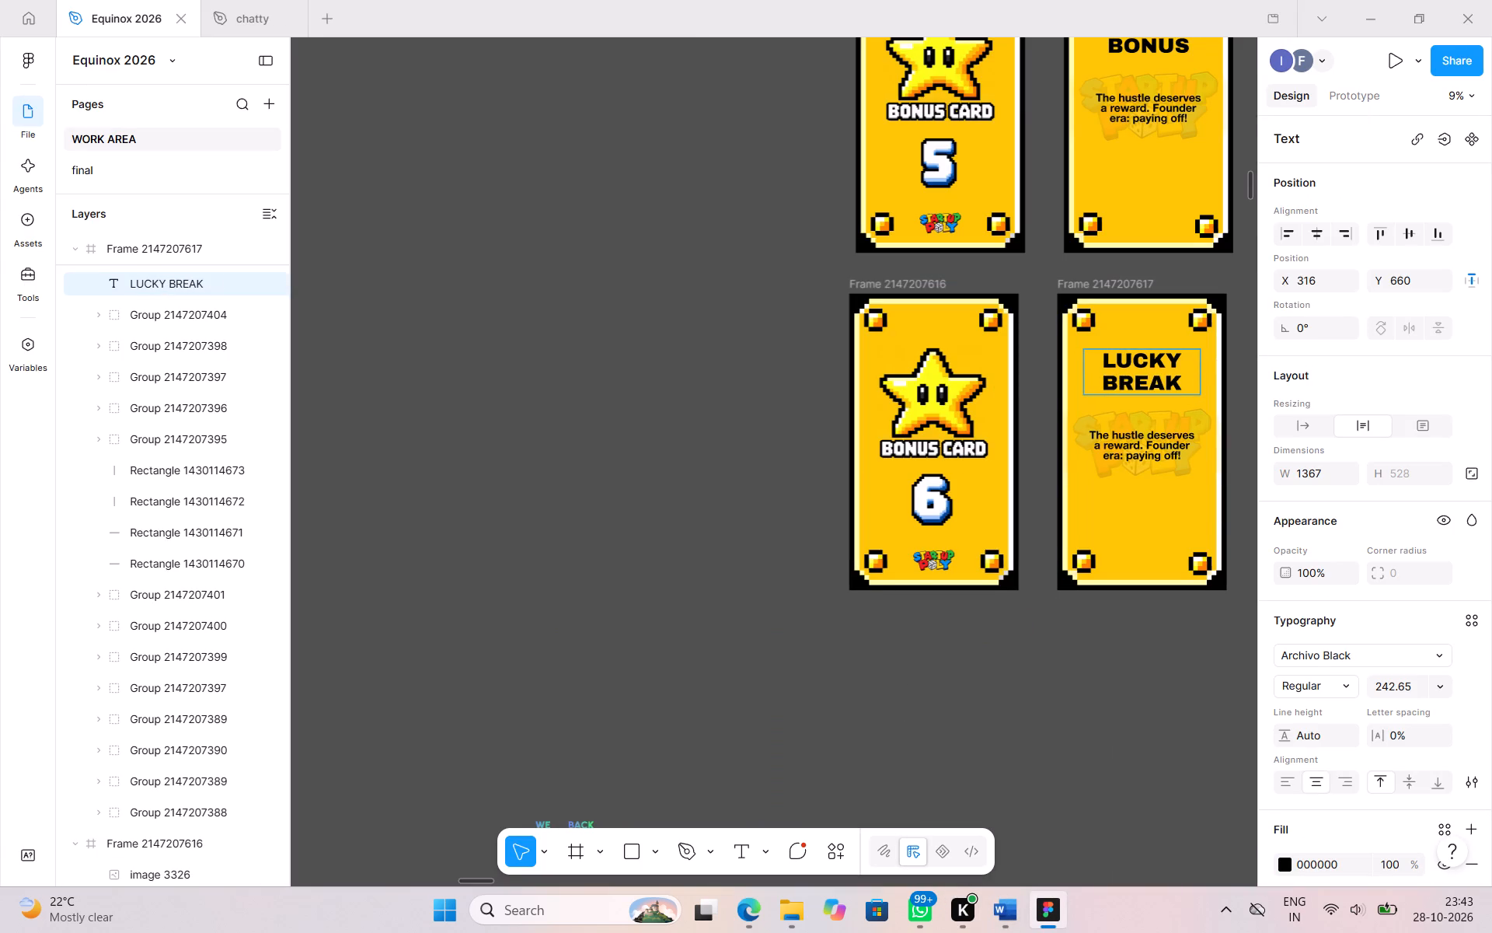
Review the bonus cards from VIRAL GROWTH down to LUCKY BREAK against the bonus items in the Startupoly cards Word document.
{"action": "scroll", "coordinate": [1153, 462], "scroll_direction": "up", "scroll_amount": 2}
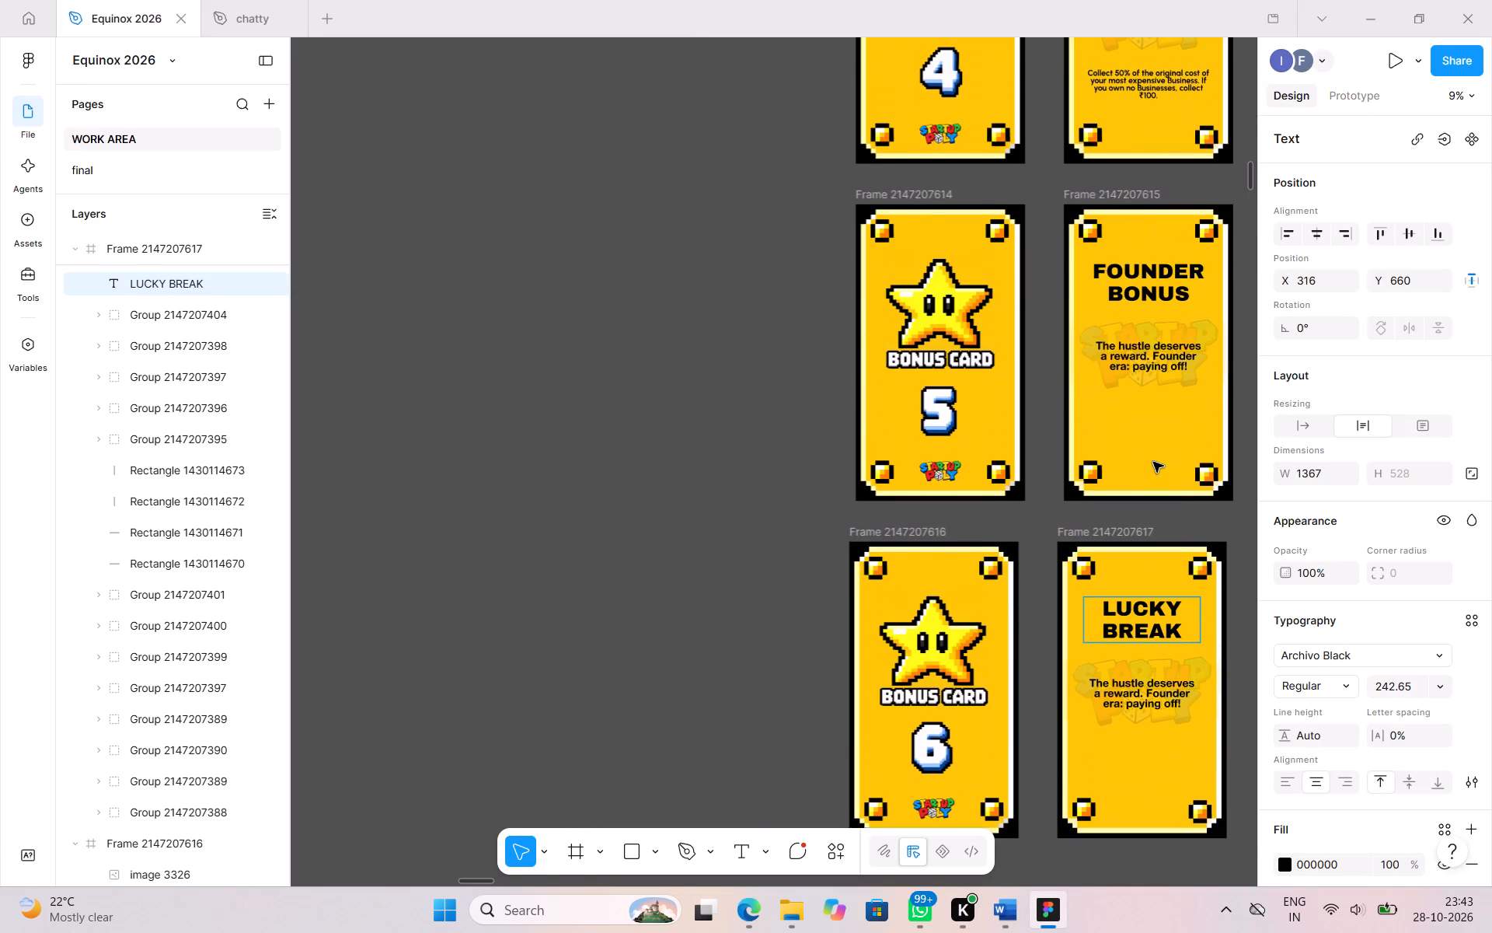
{"action": "scroll", "coordinate": [1153, 462], "scroll_direction": "up", "scroll_amount": 3}
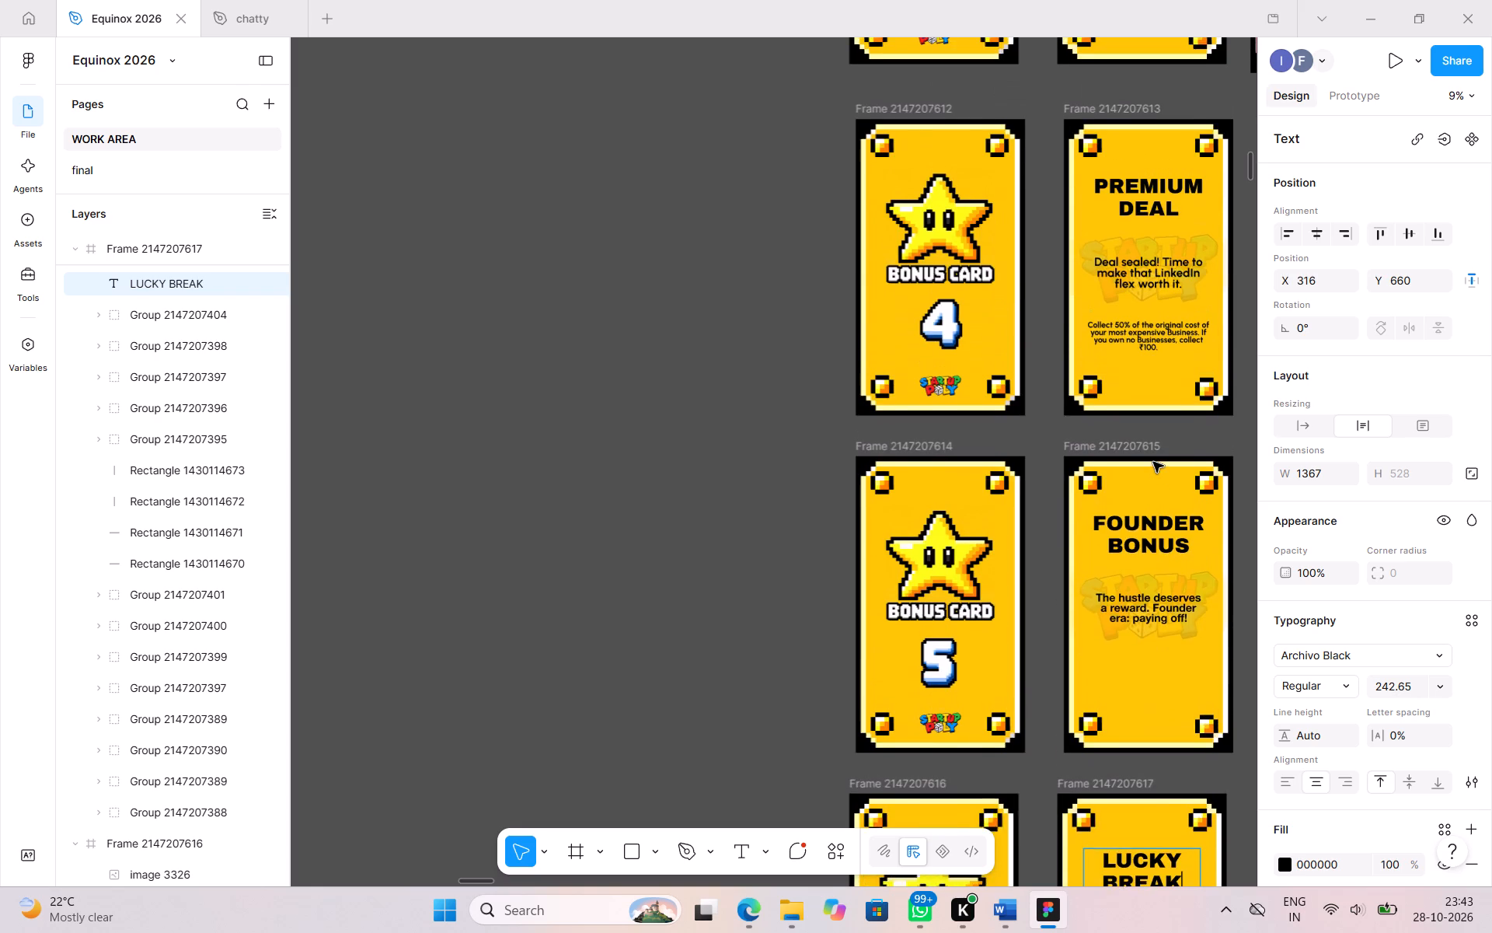
{"action": "scroll", "coordinate": [1153, 462], "scroll_direction": "up", "scroll_amount": 6}
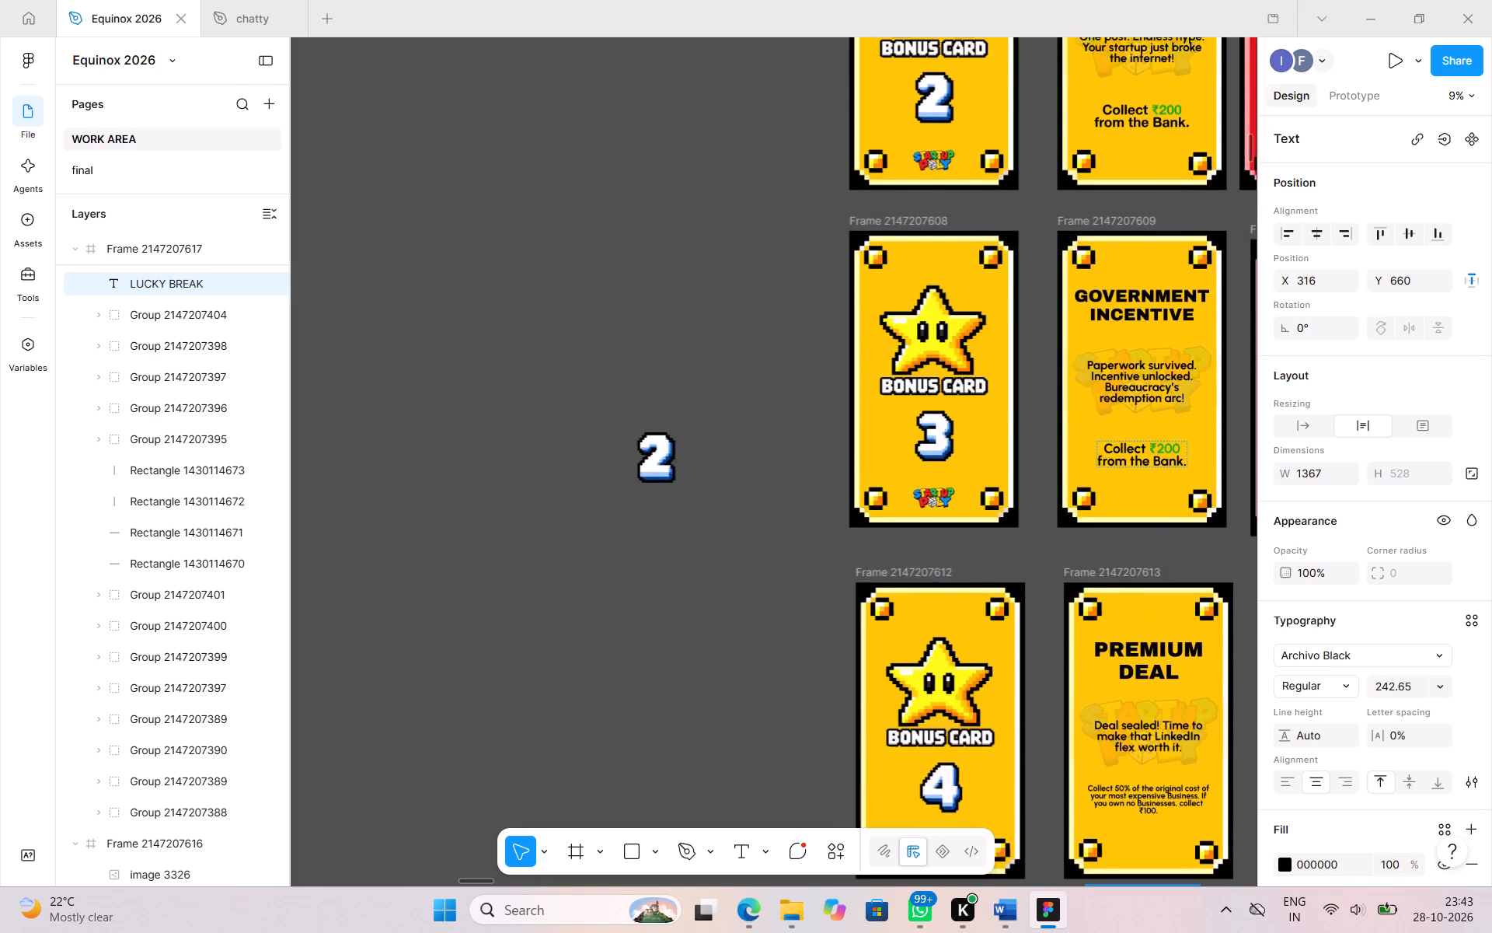
{"action": "scroll", "coordinate": [1153, 462], "scroll_direction": "up", "scroll_amount": 2}
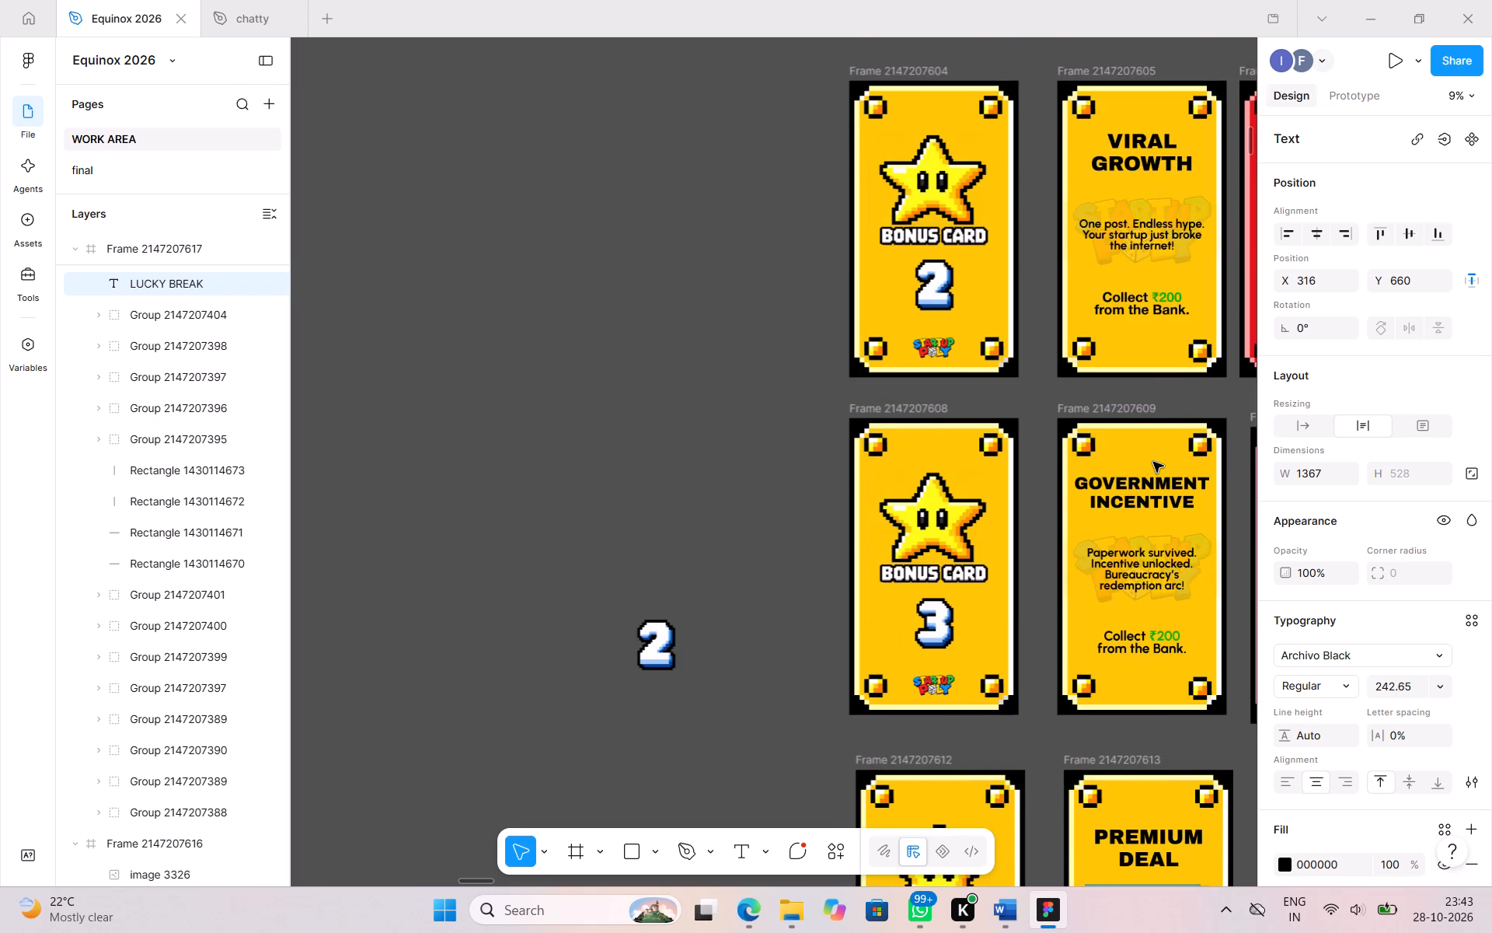
{"action": "scroll", "coordinate": [1153, 462], "scroll_direction": "down", "scroll_amount": 4}
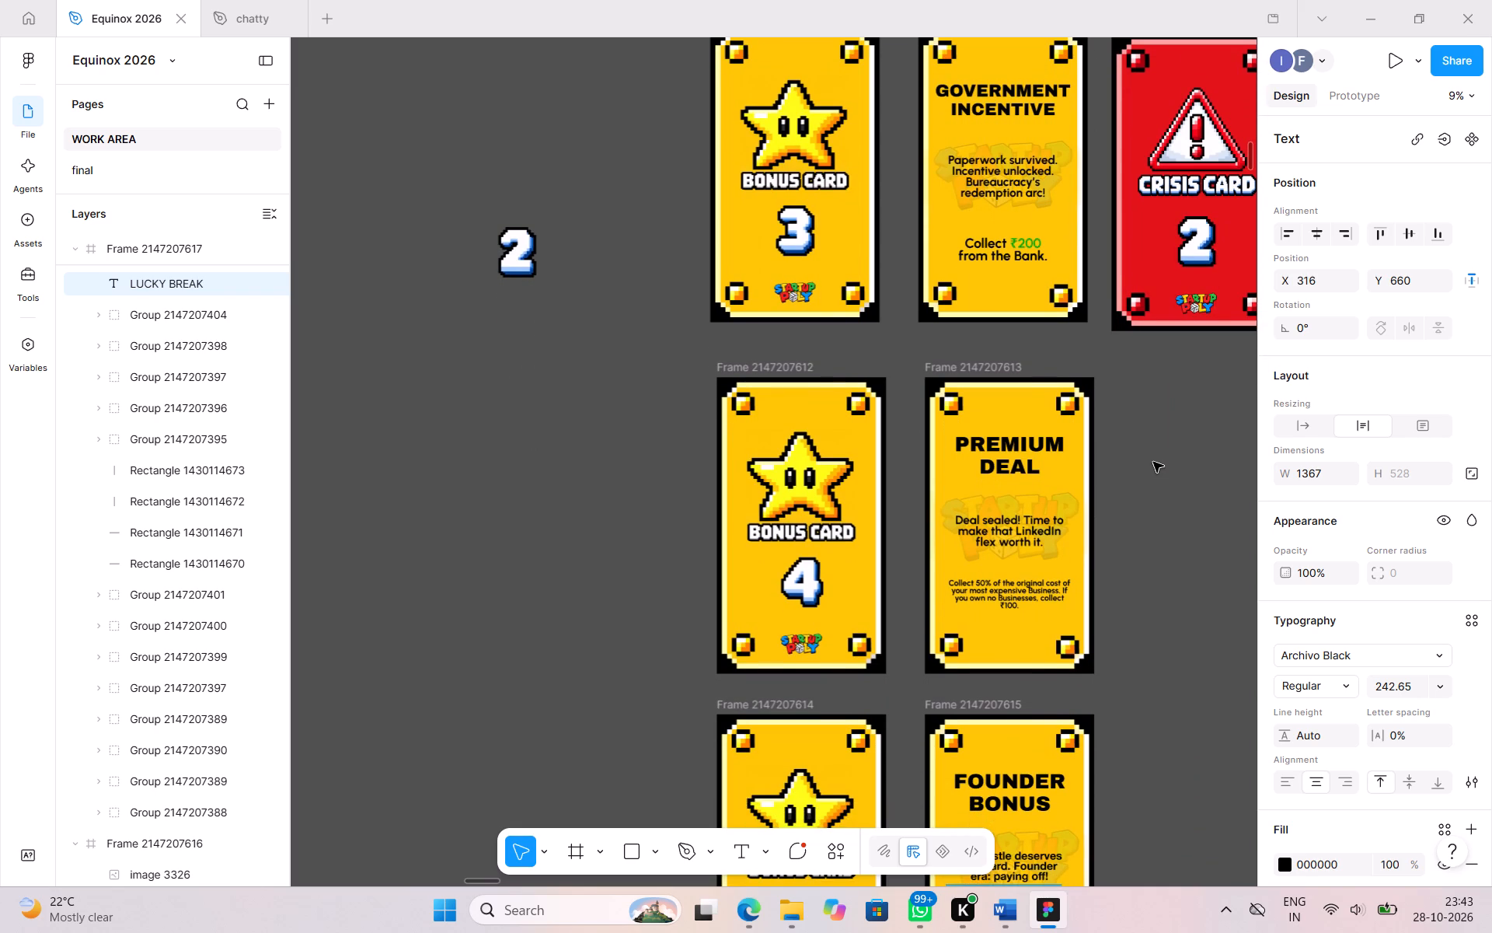
{"action": "scroll", "coordinate": [1153, 462], "scroll_direction": "down", "scroll_amount": 2}
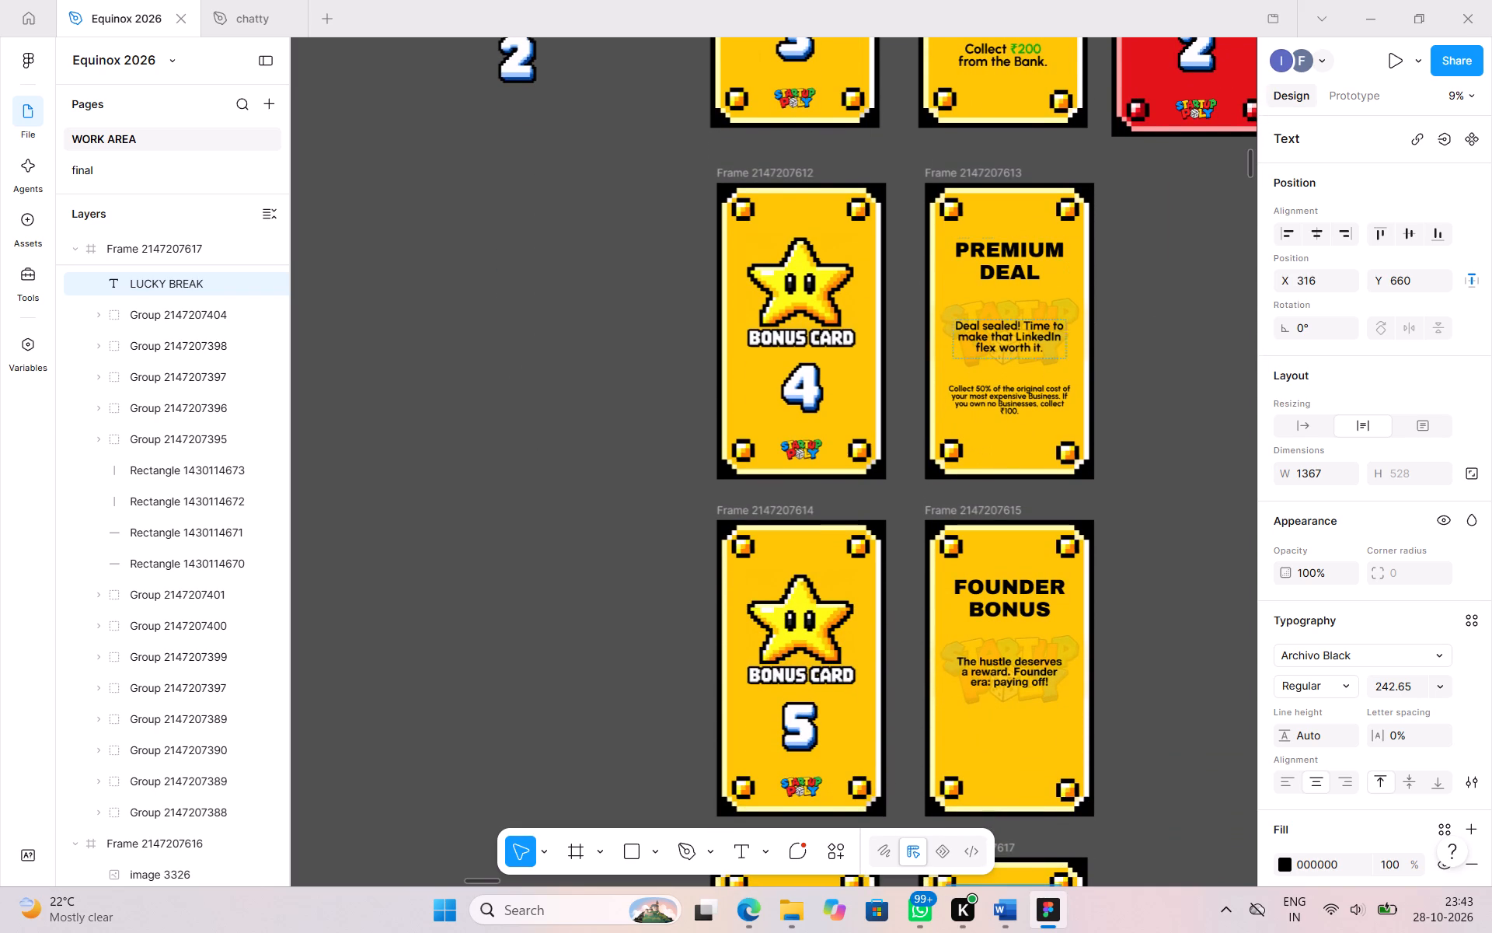
{"action": "scroll", "coordinate": [988, 309], "scroll_direction": "down", "scroll_amount": 2}
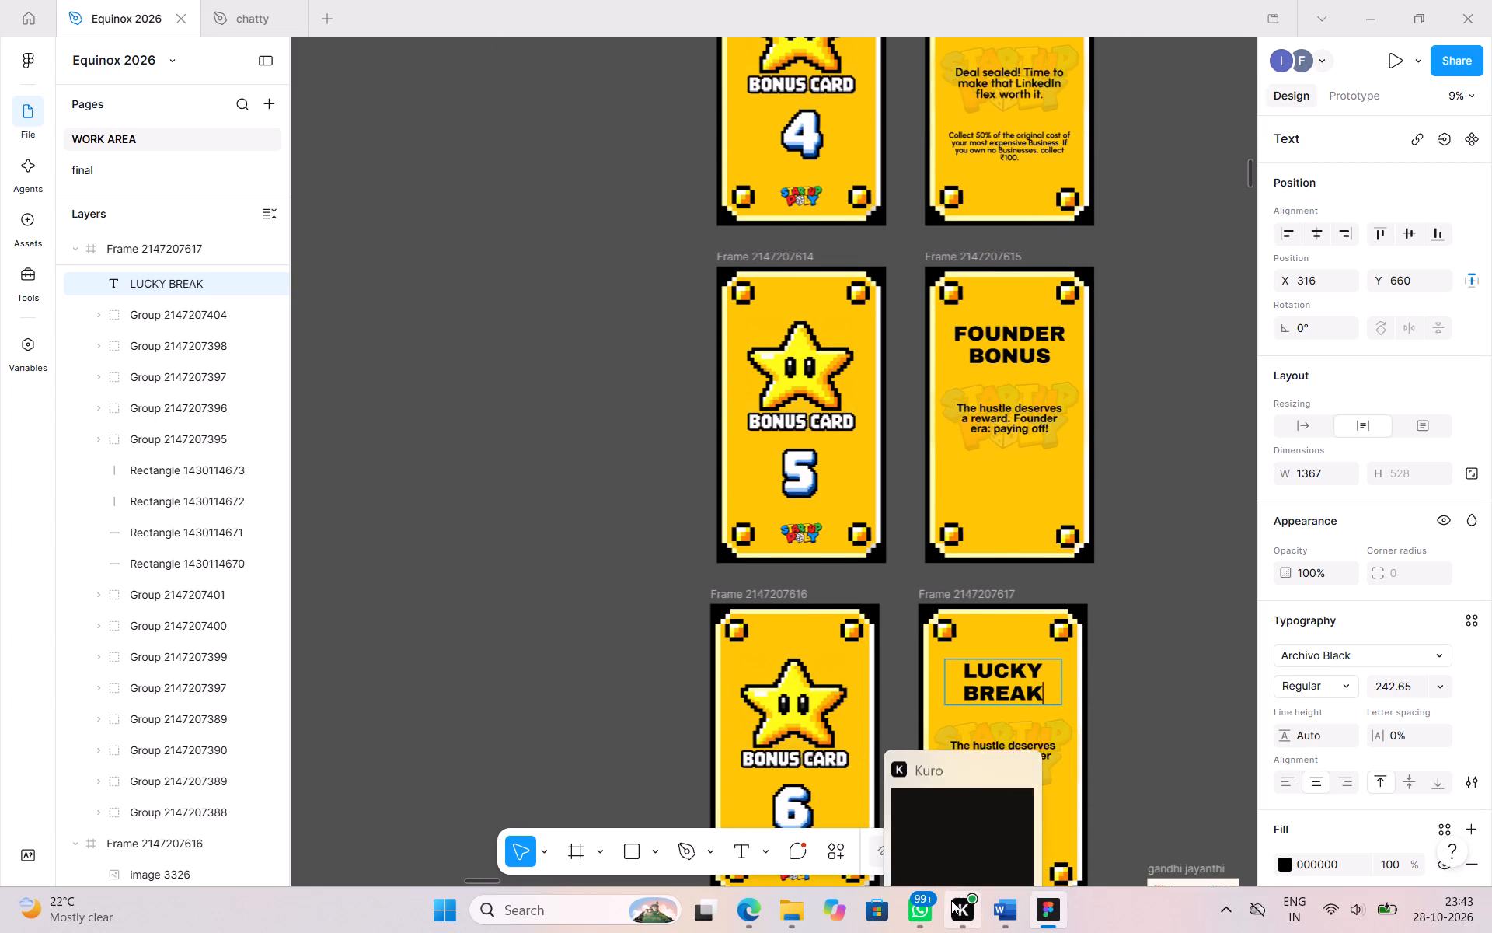
{"action": "left_click", "coordinate": [997, 917]}
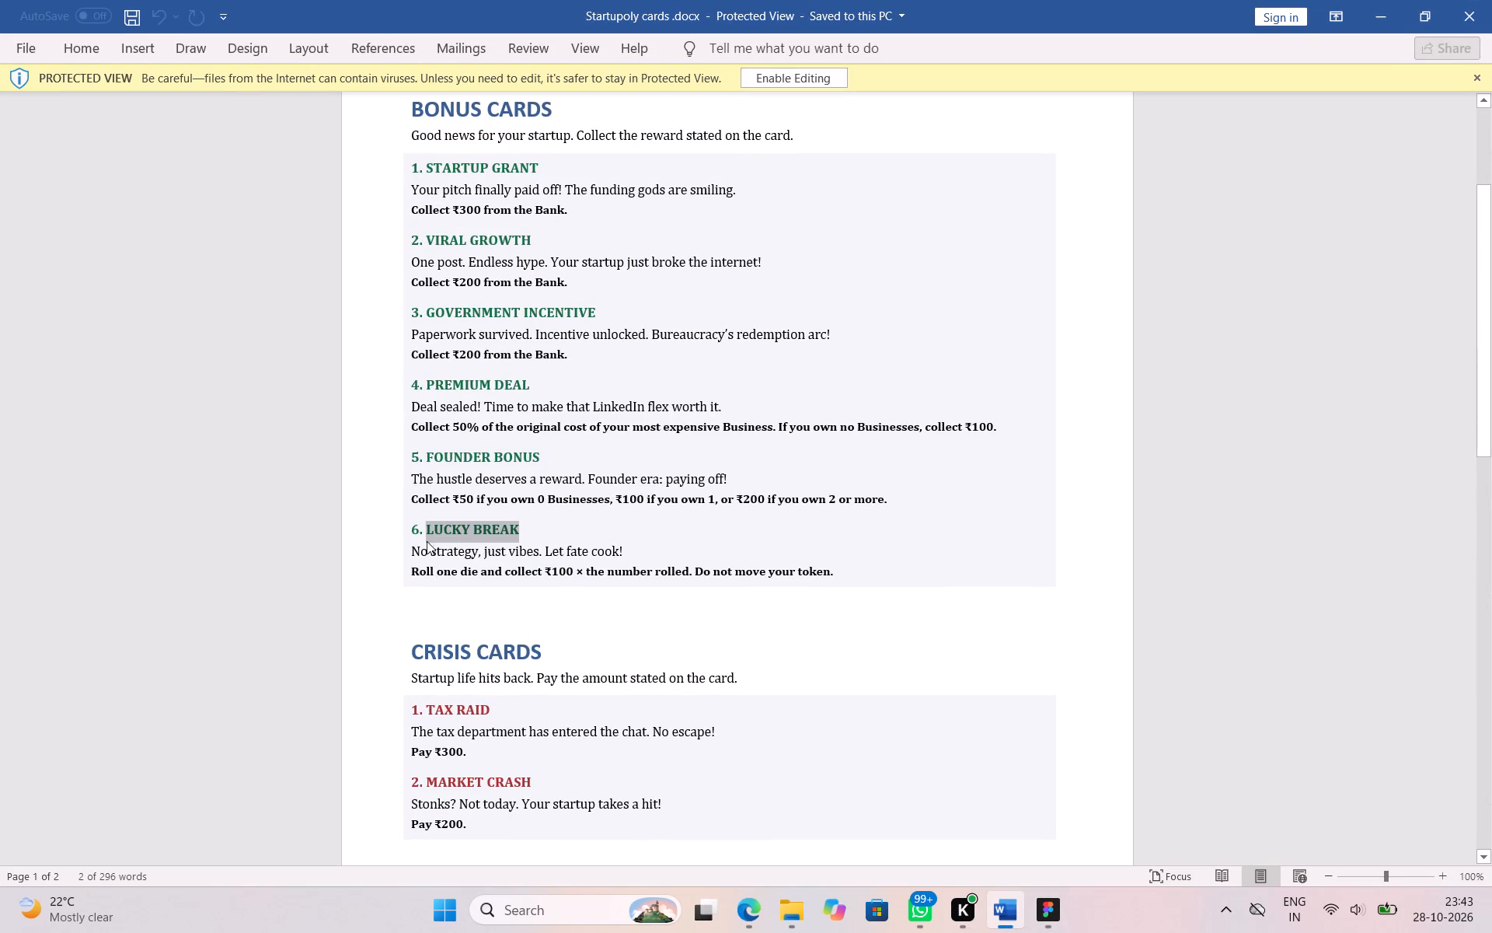
{"action": "left_click", "coordinate": [1008, 918]}
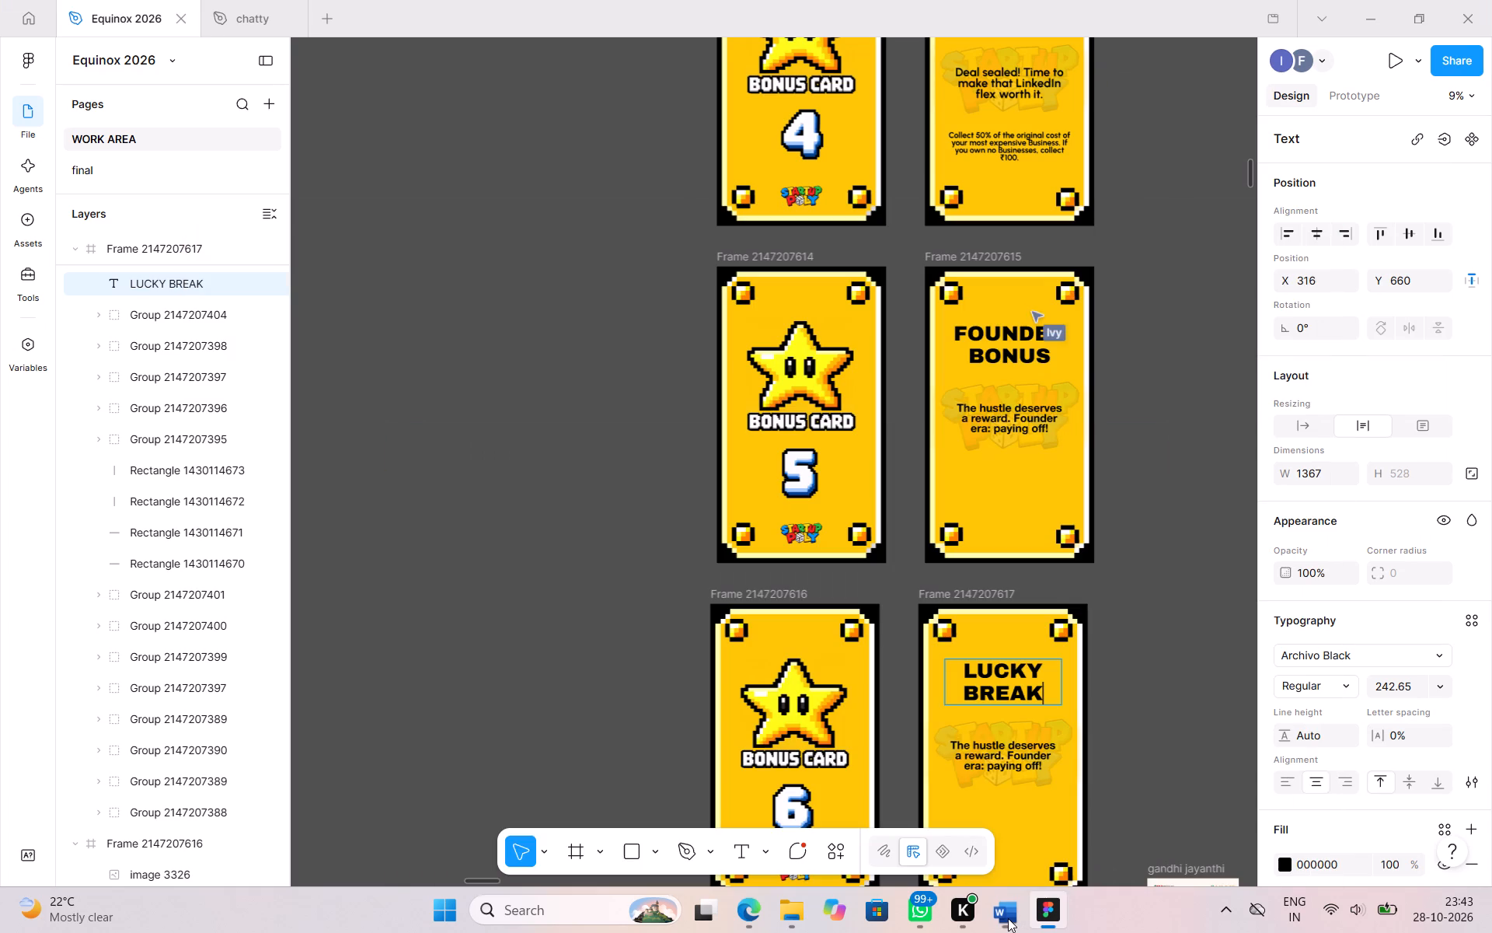
Inspect the text settings of the PREMIUM DEAL card's collect line and description and of the FOUNDER BONUS card's description.
{"action": "left_click", "coordinate": [998, 132]}
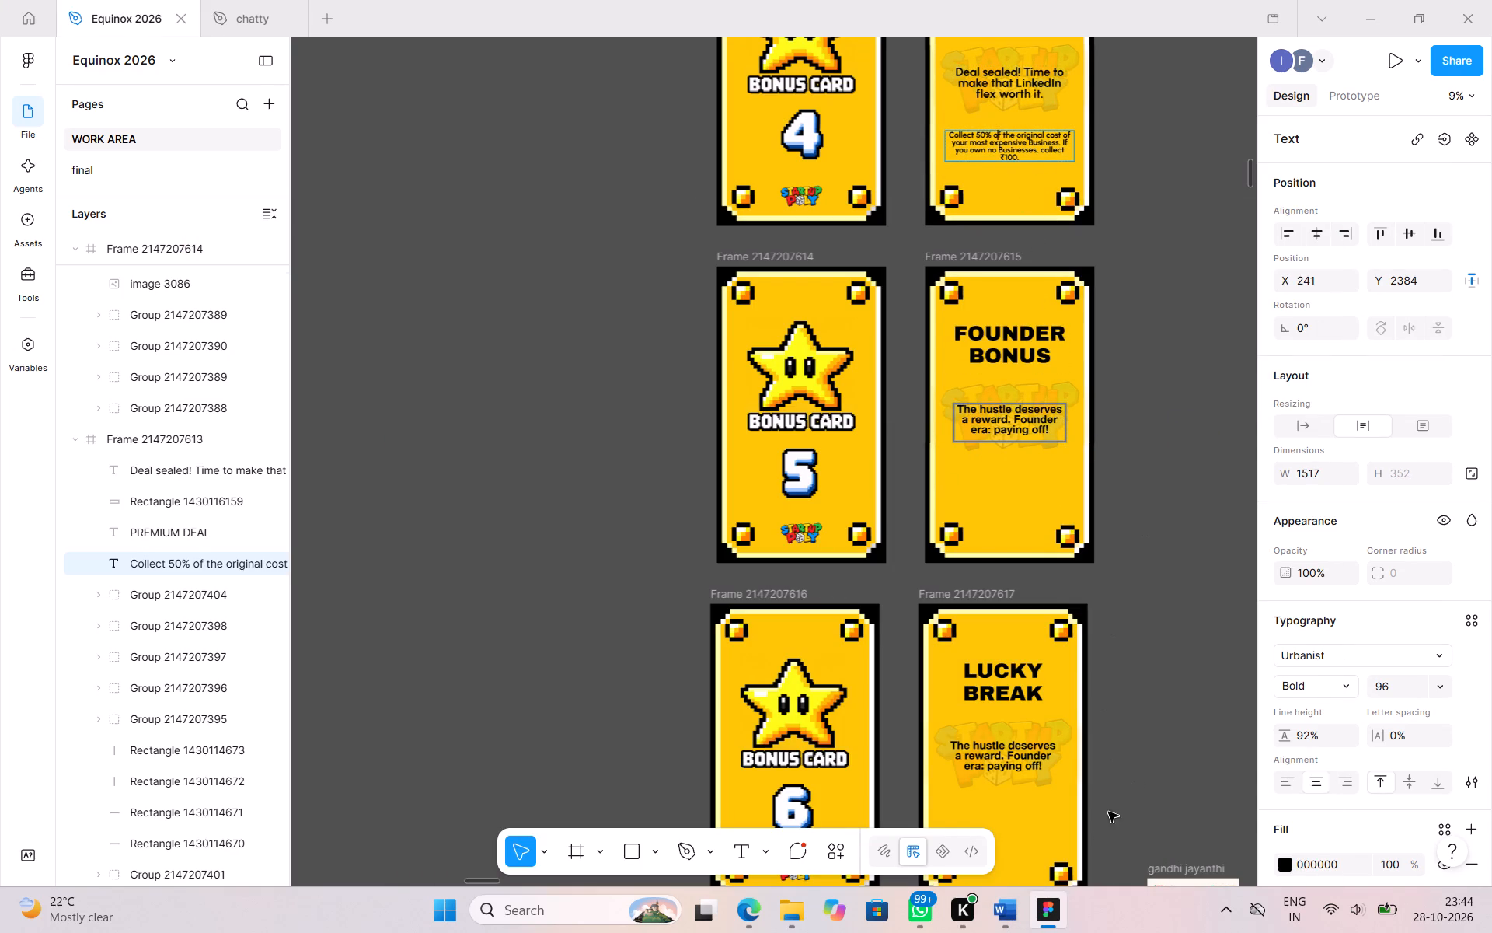
{"action": "left_click", "coordinate": [1015, 917]}
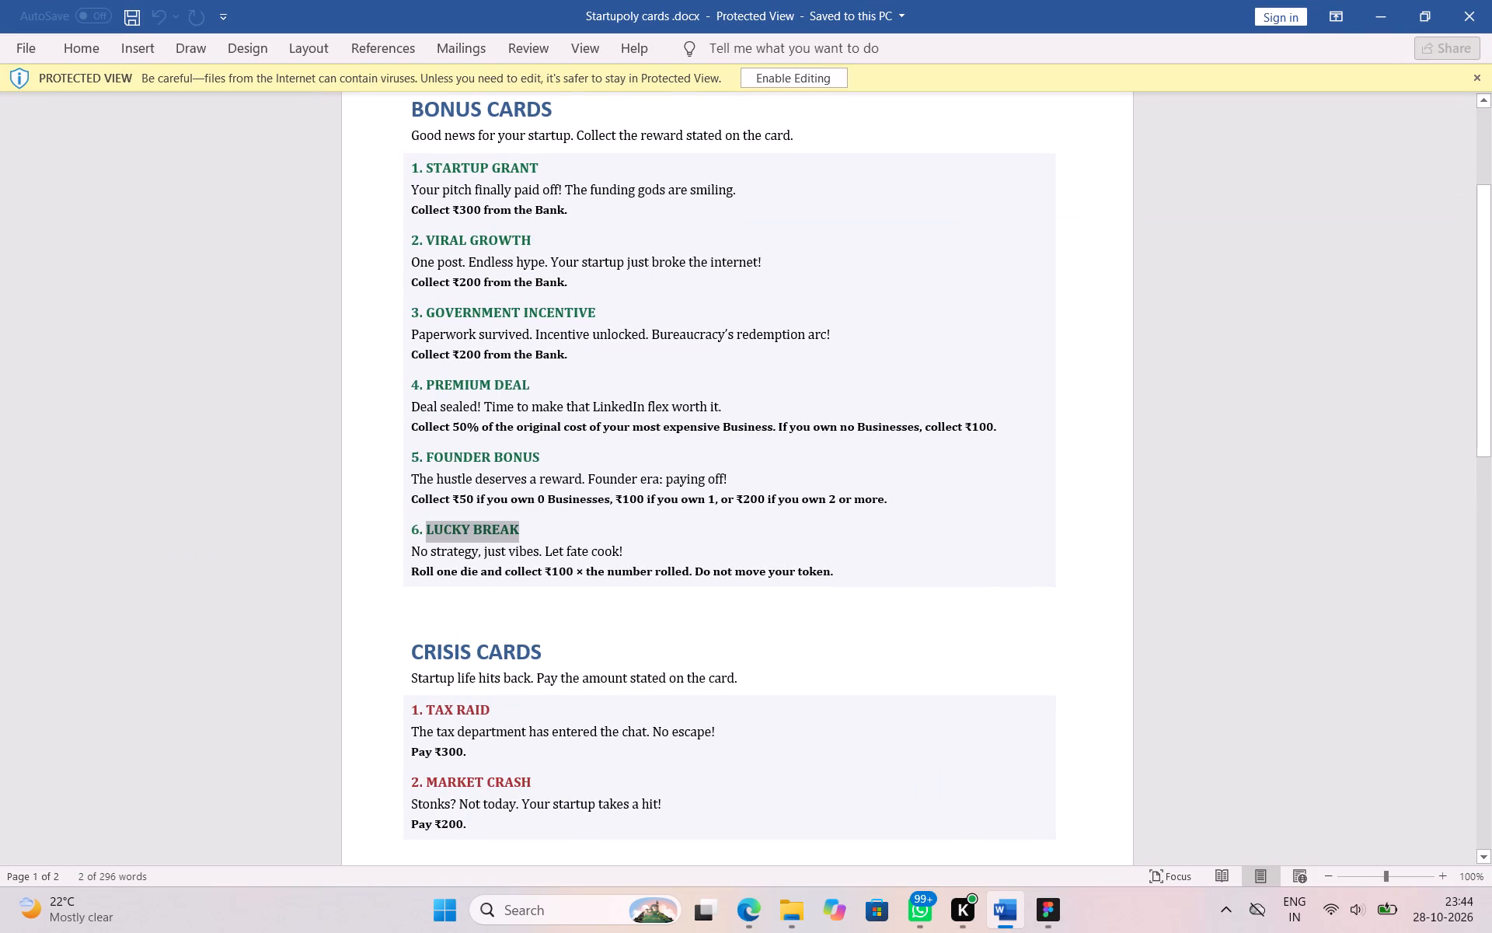
{"action": "left_click", "coordinate": [1003, 913]}
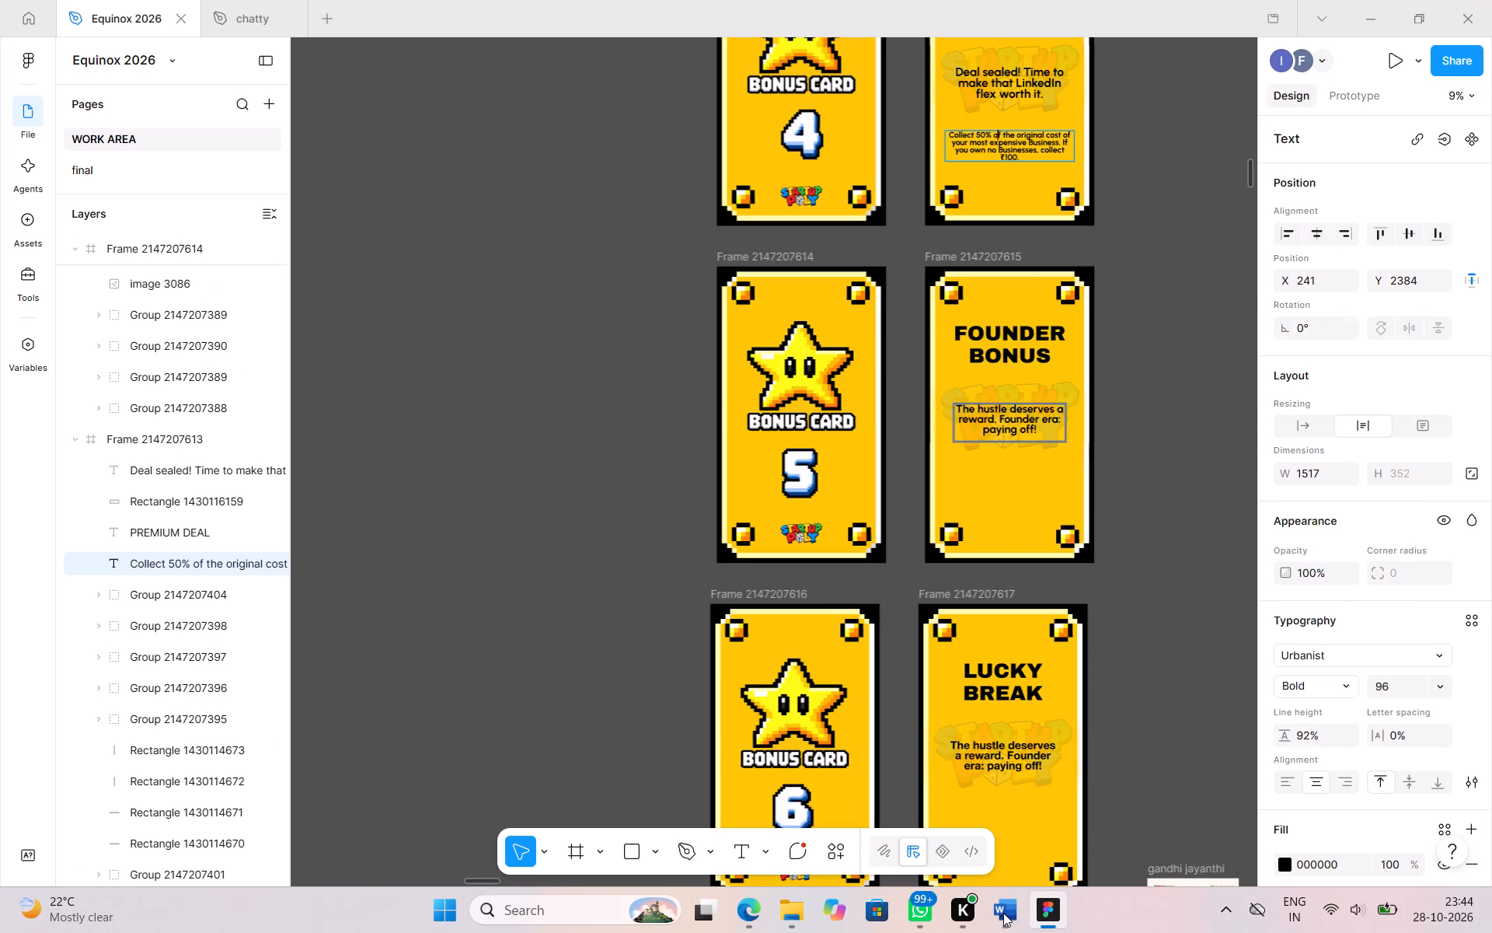
{"action": "scroll", "coordinate": [957, 540], "scroll_direction": "up", "scroll_amount": 5}
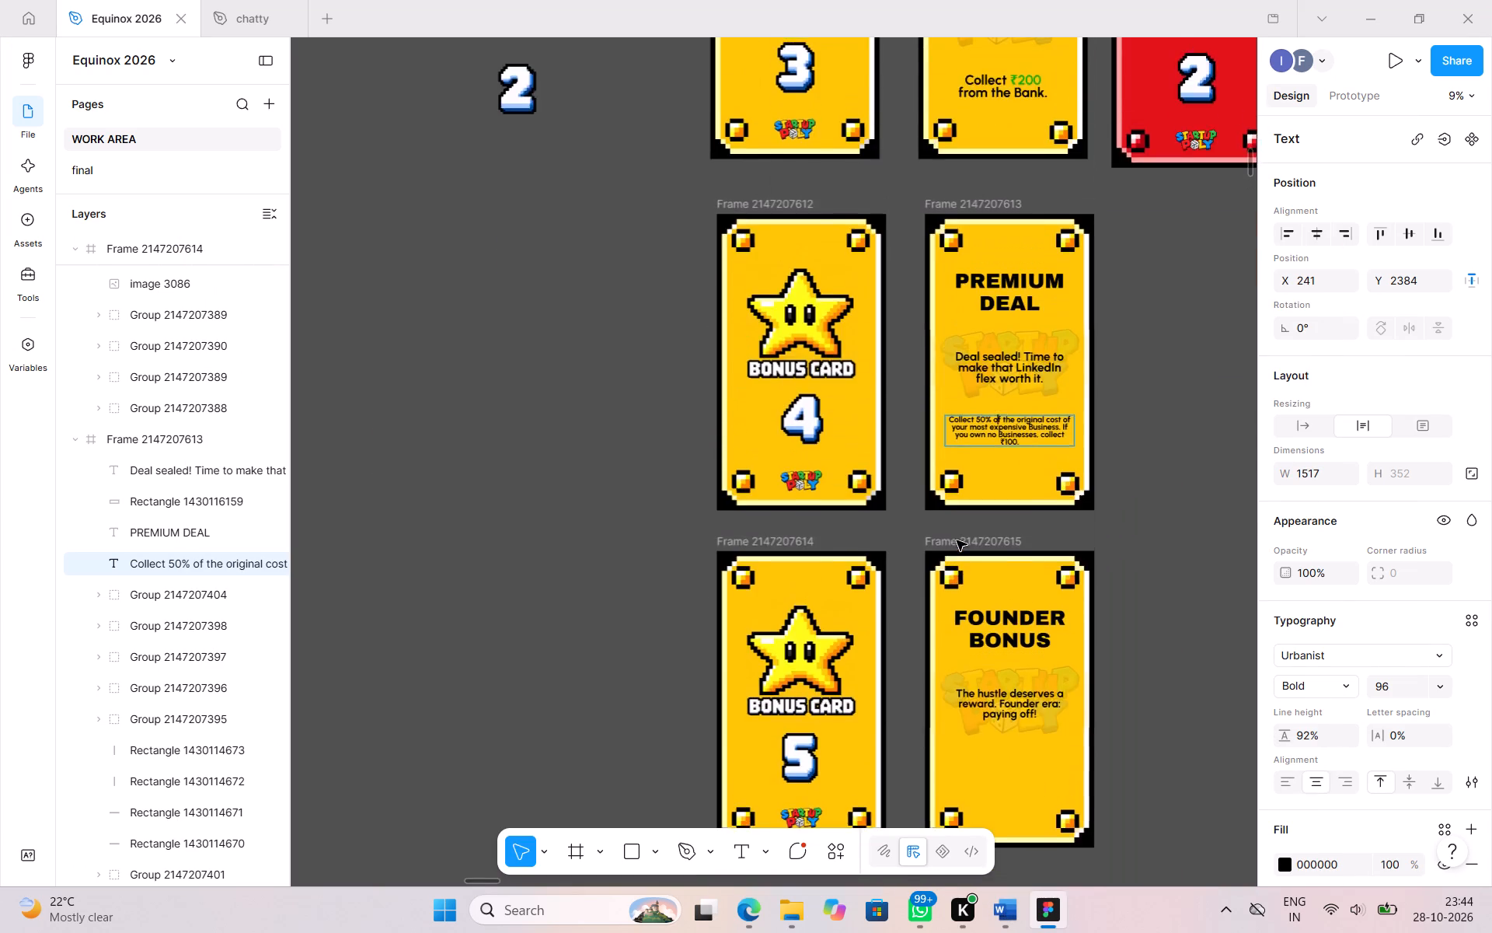
{"action": "scroll", "coordinate": [957, 540], "scroll_direction": "up", "scroll_amount": 1}
{"action": "scroll", "coordinate": [978, 441], "scroll_direction": "up", "scroll_amount": 2}
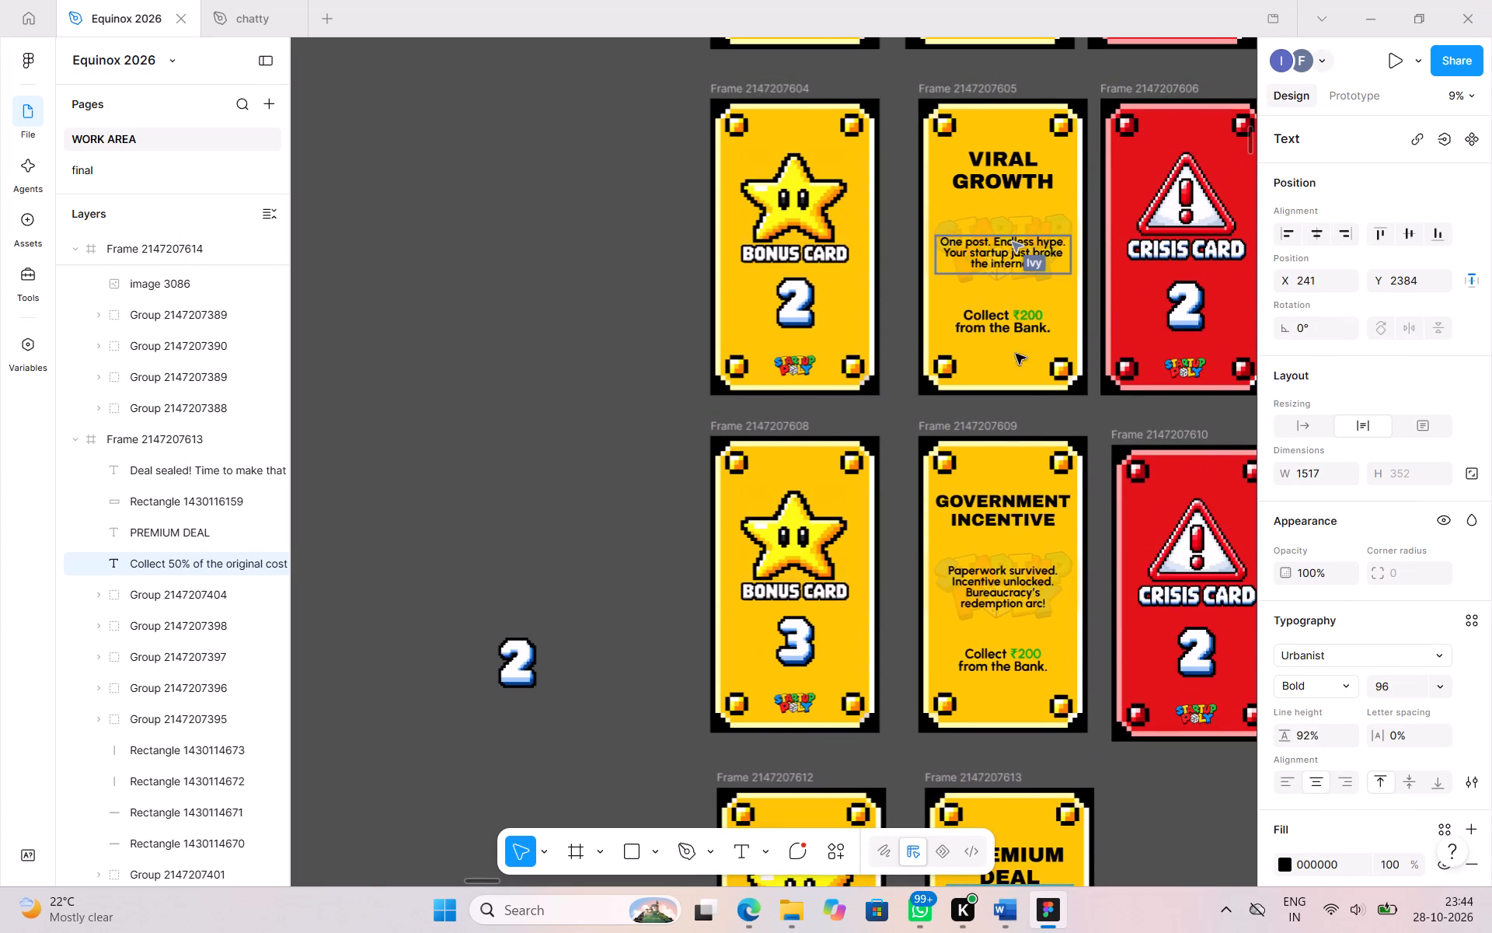
{"action": "scroll", "coordinate": [1015, 385], "scroll_direction": "down", "scroll_amount": 1}
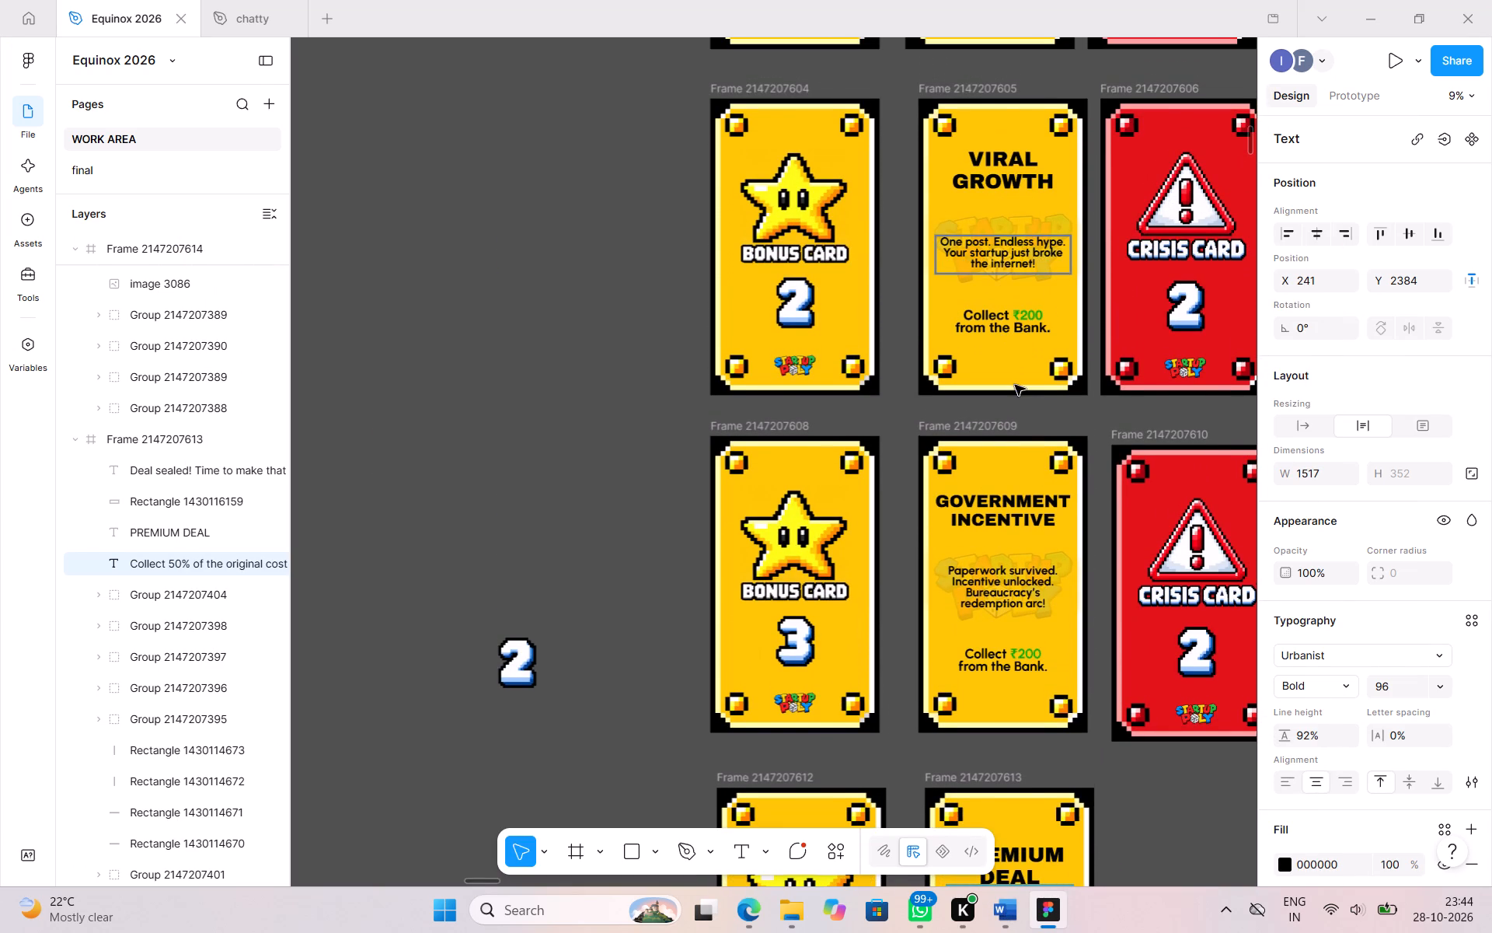
{"action": "scroll", "coordinate": [1015, 385], "scroll_direction": "down", "scroll_amount": 4}
{"action": "left_click", "coordinate": [1012, 417]}
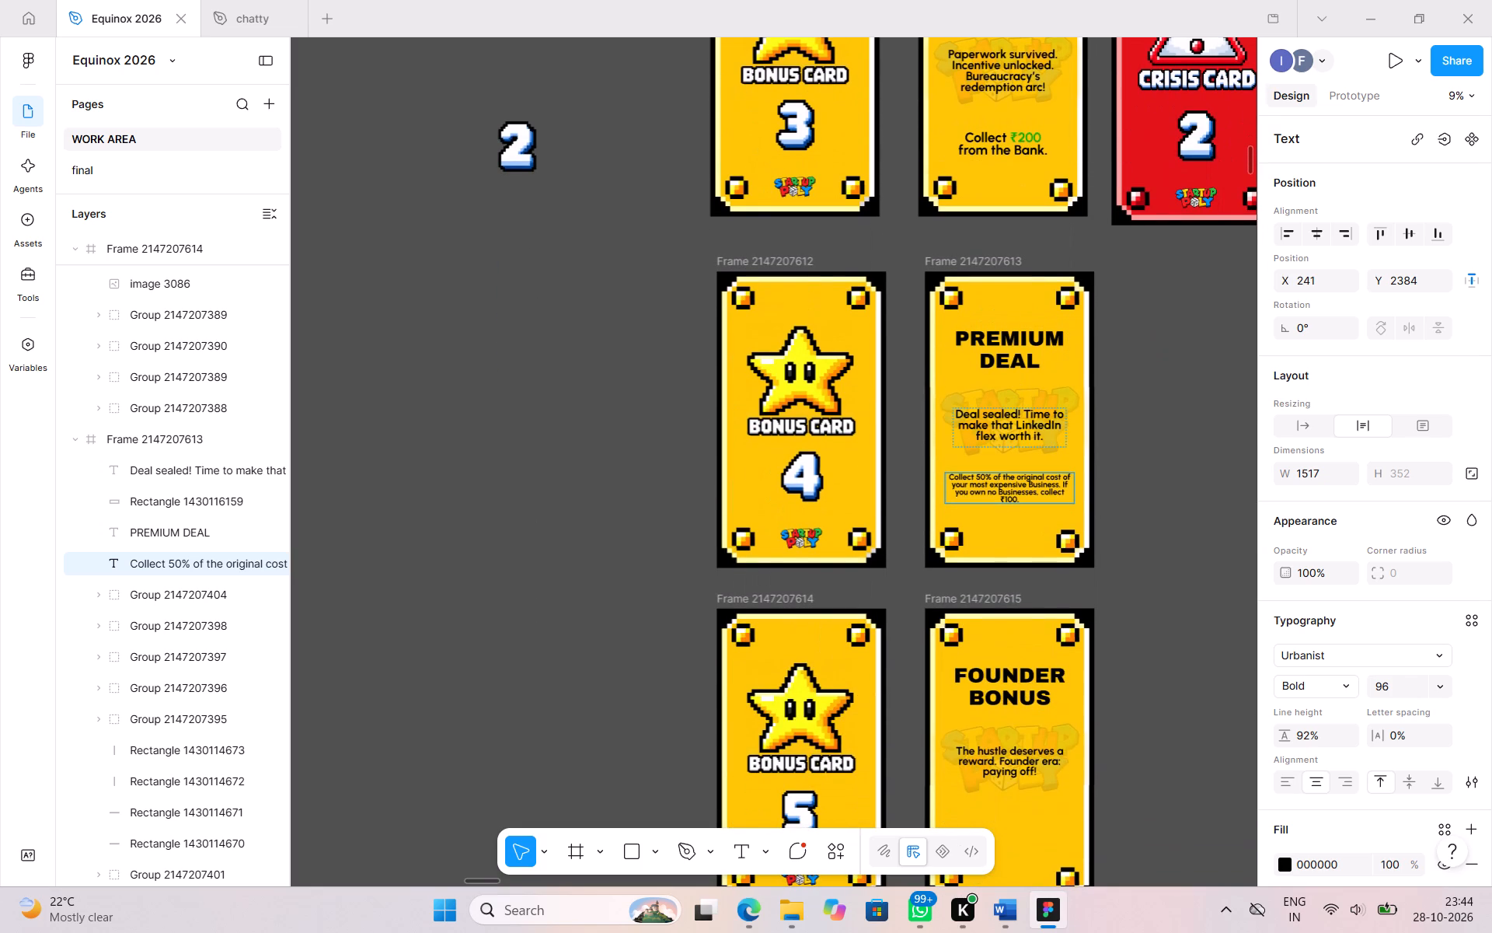
{"action": "left_click", "coordinate": [1009, 750]}
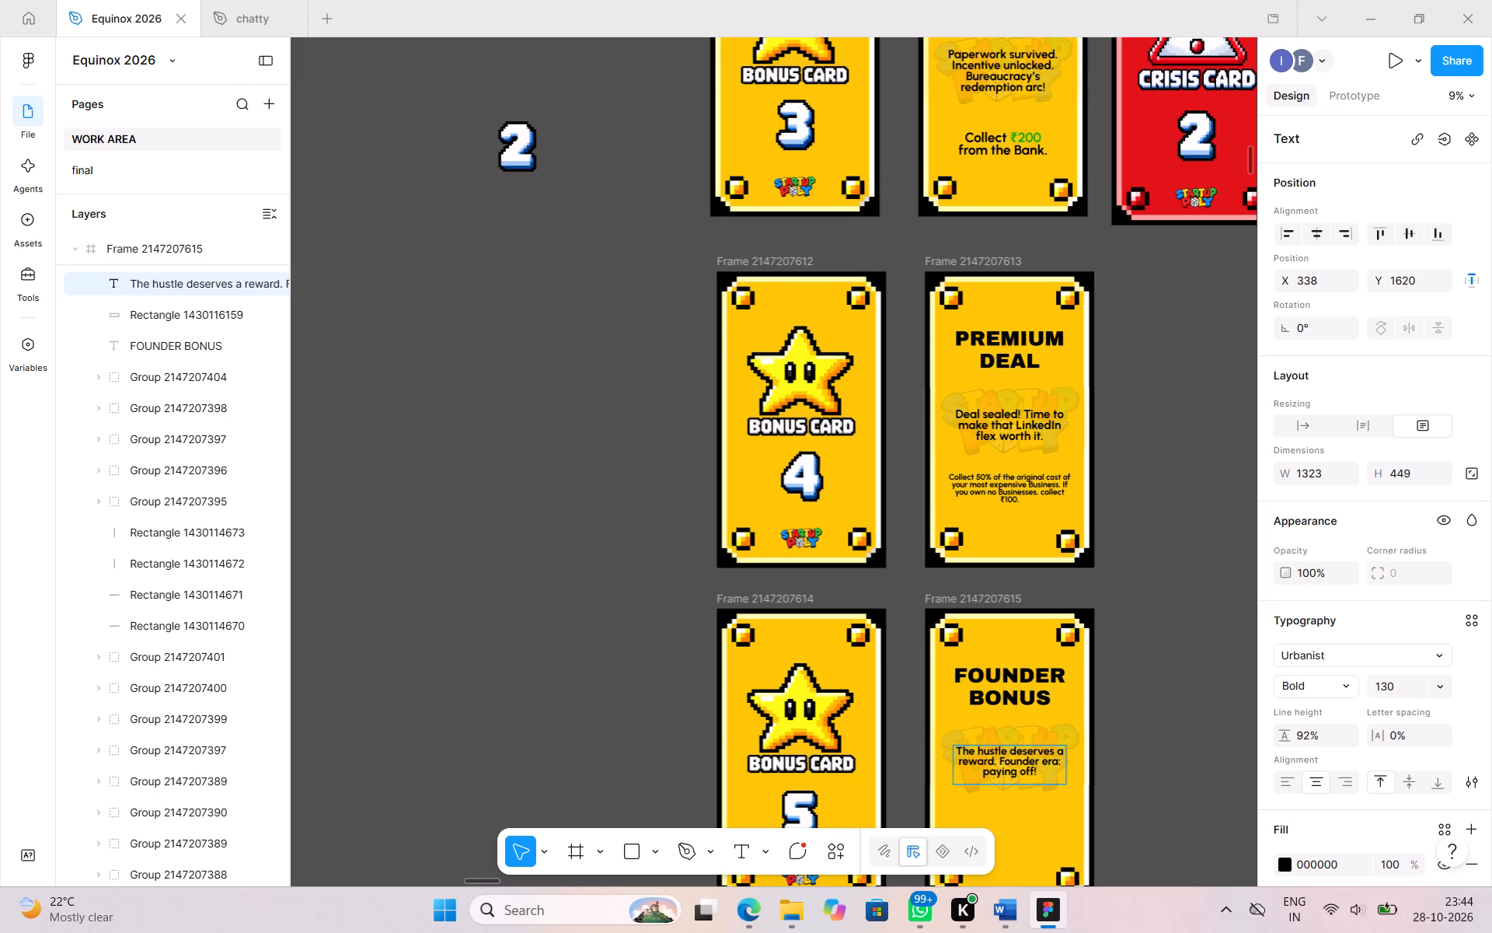
{"action": "scroll", "coordinate": [1009, 750], "scroll_direction": "down", "scroll_amount": 2}
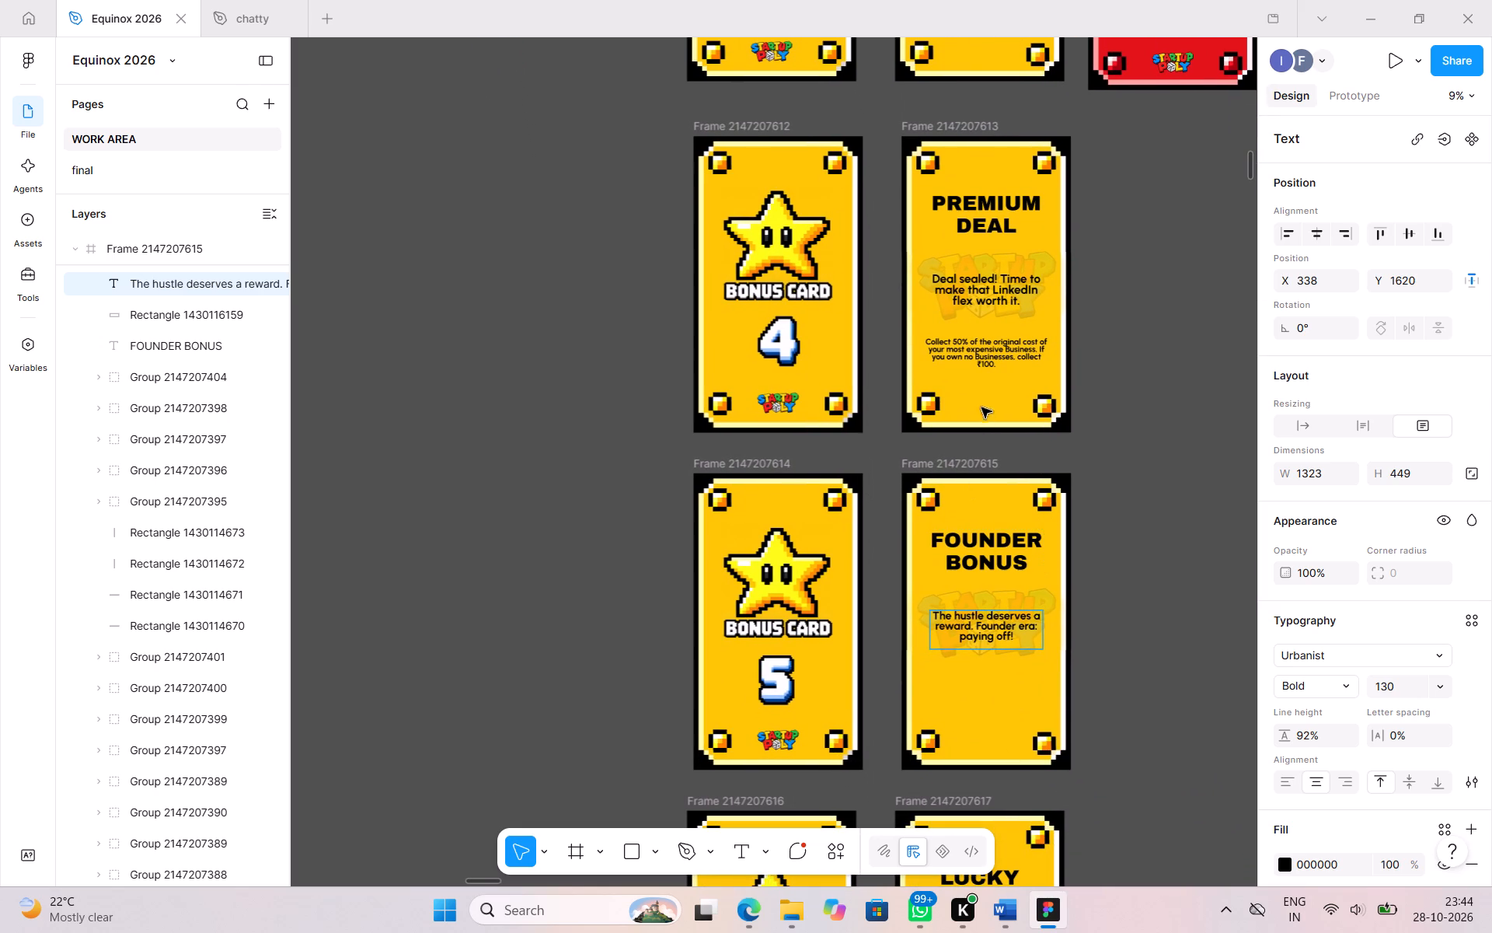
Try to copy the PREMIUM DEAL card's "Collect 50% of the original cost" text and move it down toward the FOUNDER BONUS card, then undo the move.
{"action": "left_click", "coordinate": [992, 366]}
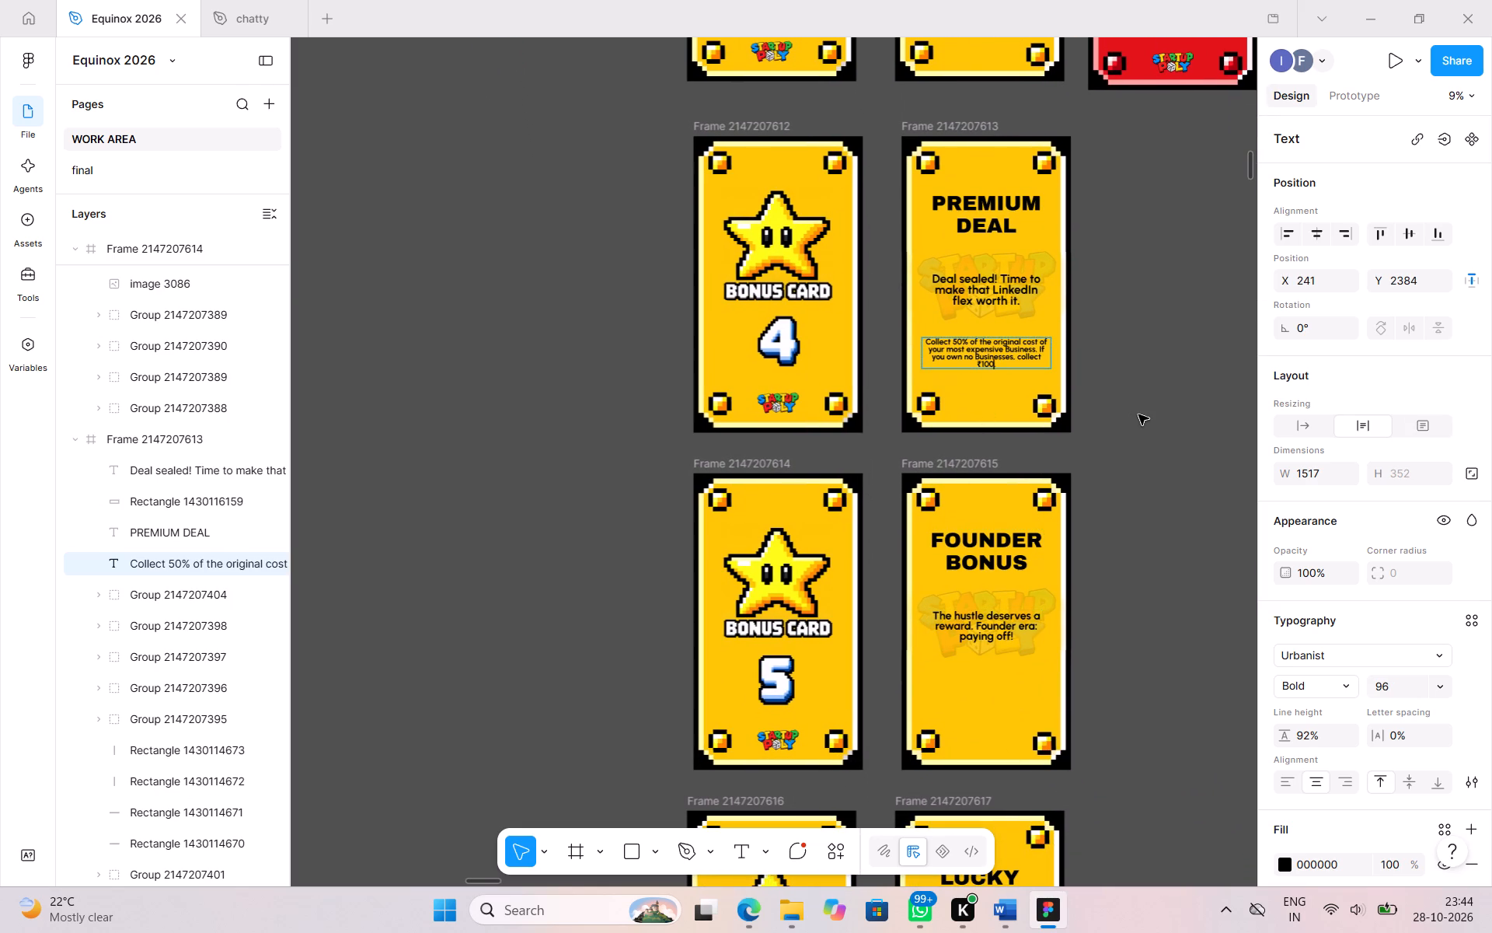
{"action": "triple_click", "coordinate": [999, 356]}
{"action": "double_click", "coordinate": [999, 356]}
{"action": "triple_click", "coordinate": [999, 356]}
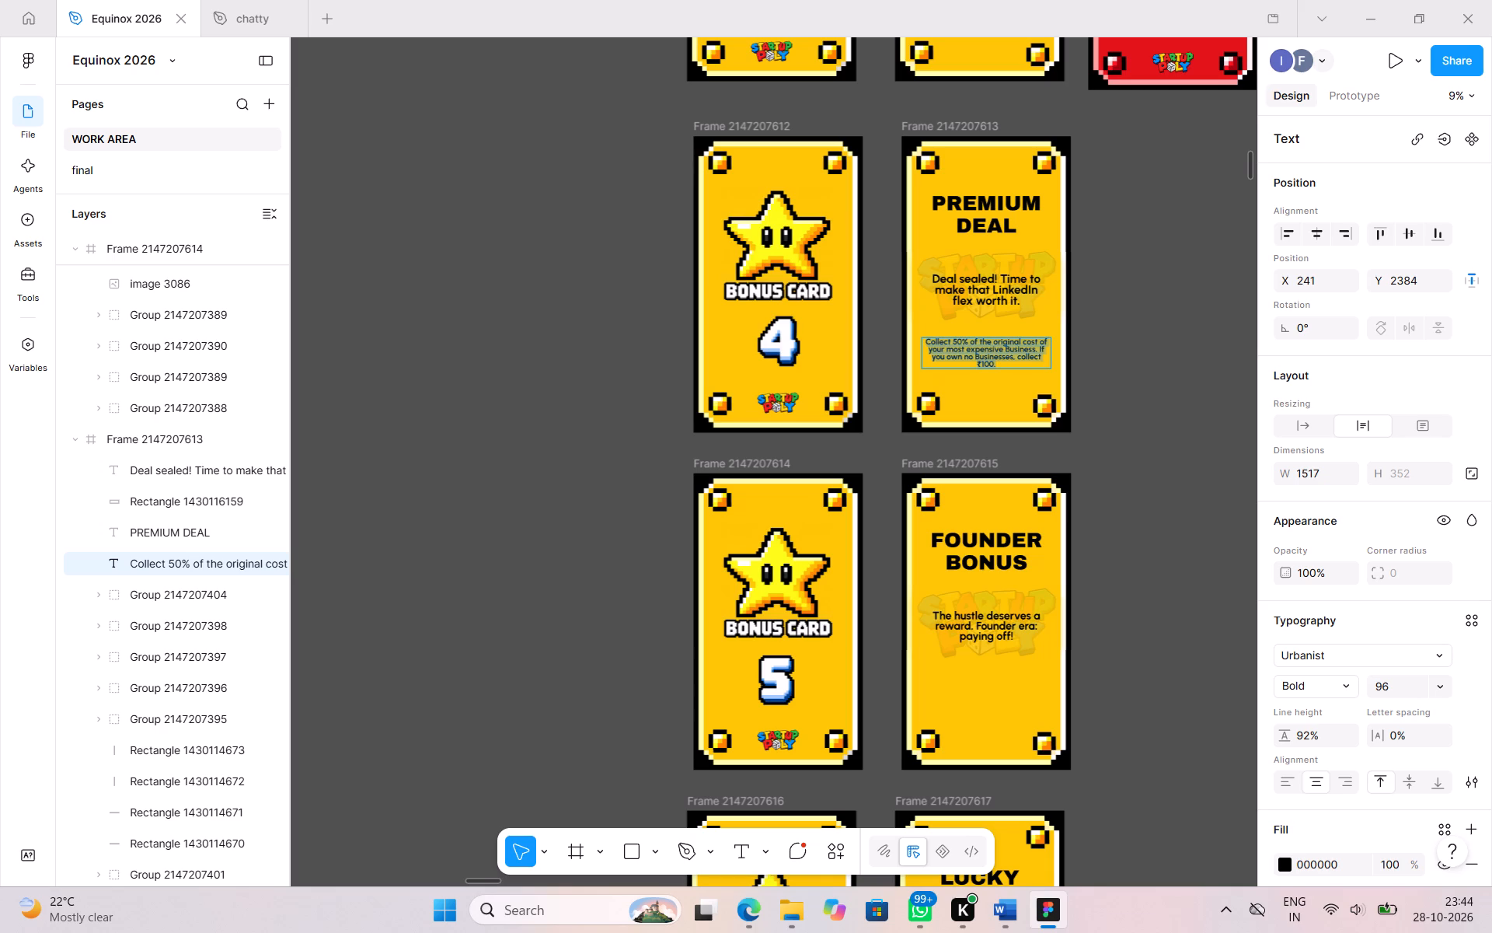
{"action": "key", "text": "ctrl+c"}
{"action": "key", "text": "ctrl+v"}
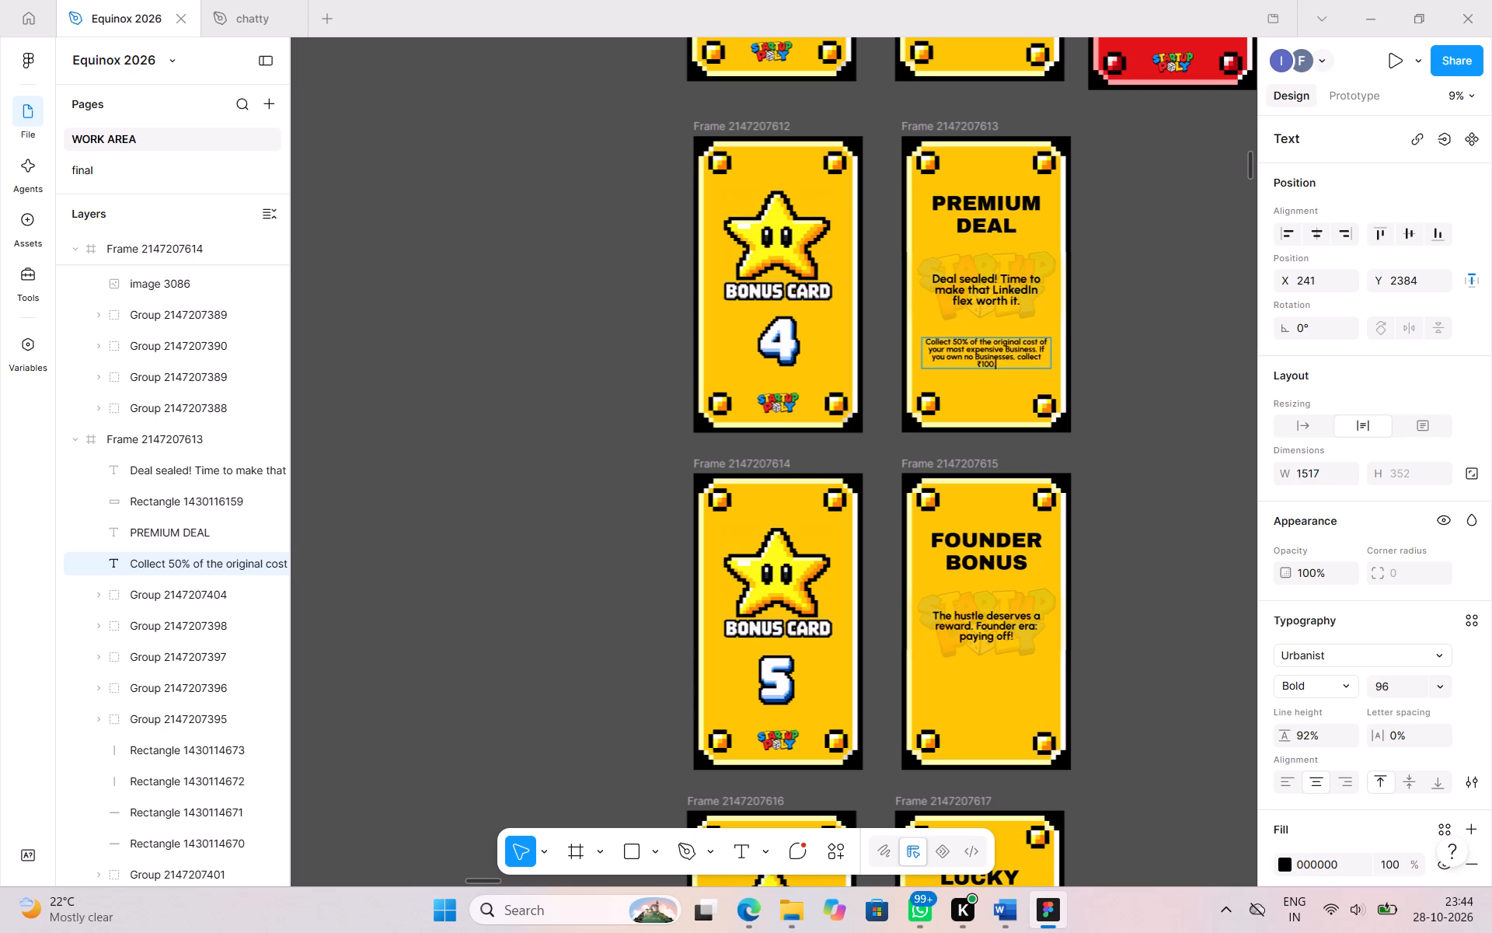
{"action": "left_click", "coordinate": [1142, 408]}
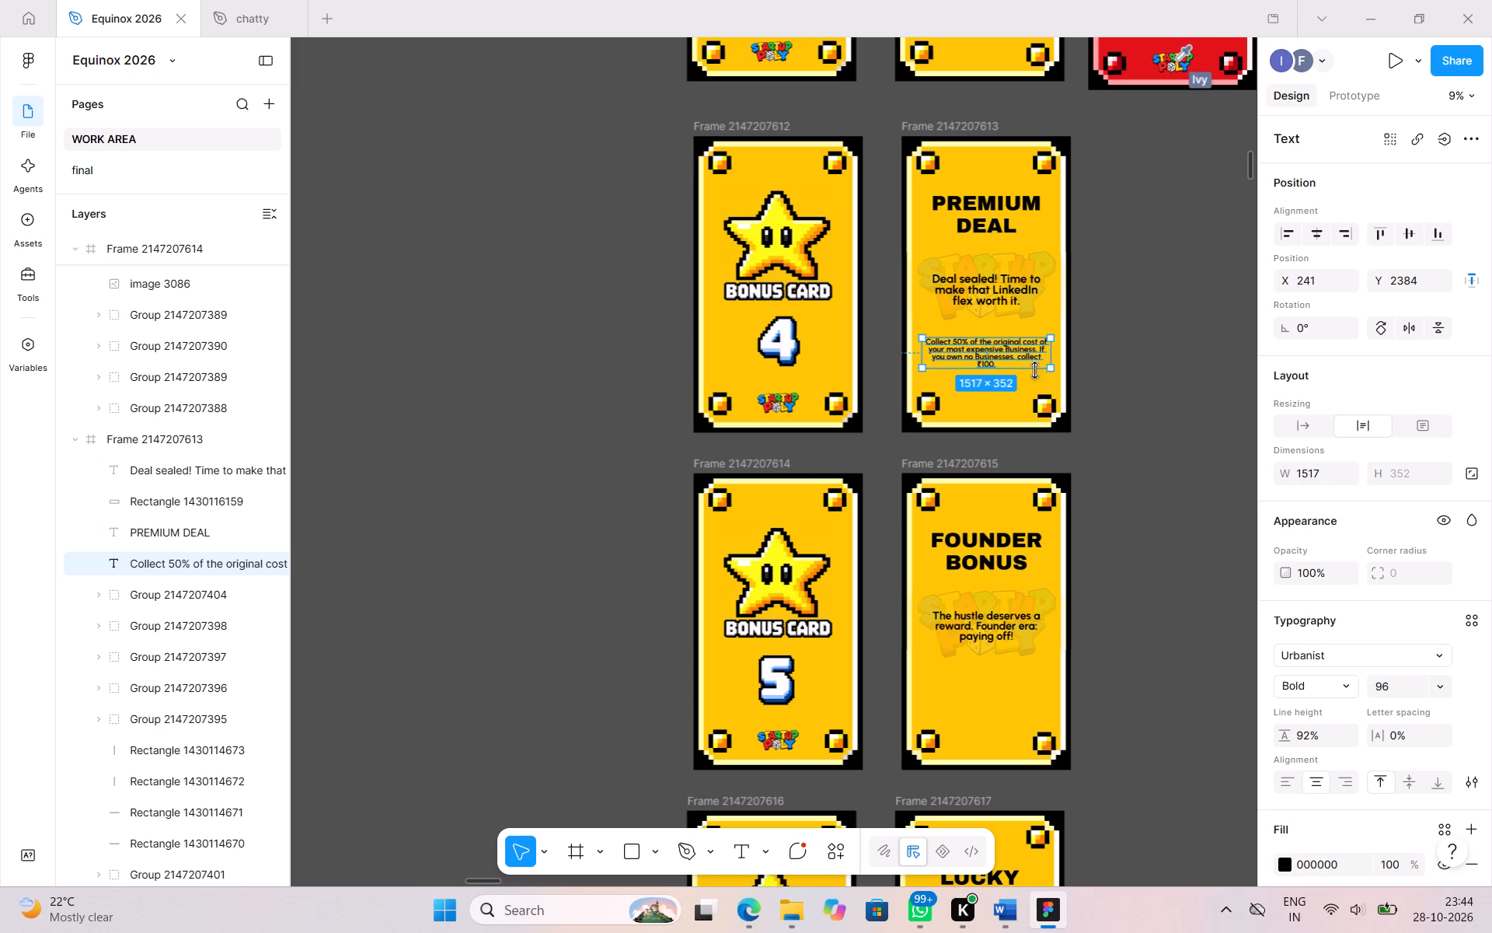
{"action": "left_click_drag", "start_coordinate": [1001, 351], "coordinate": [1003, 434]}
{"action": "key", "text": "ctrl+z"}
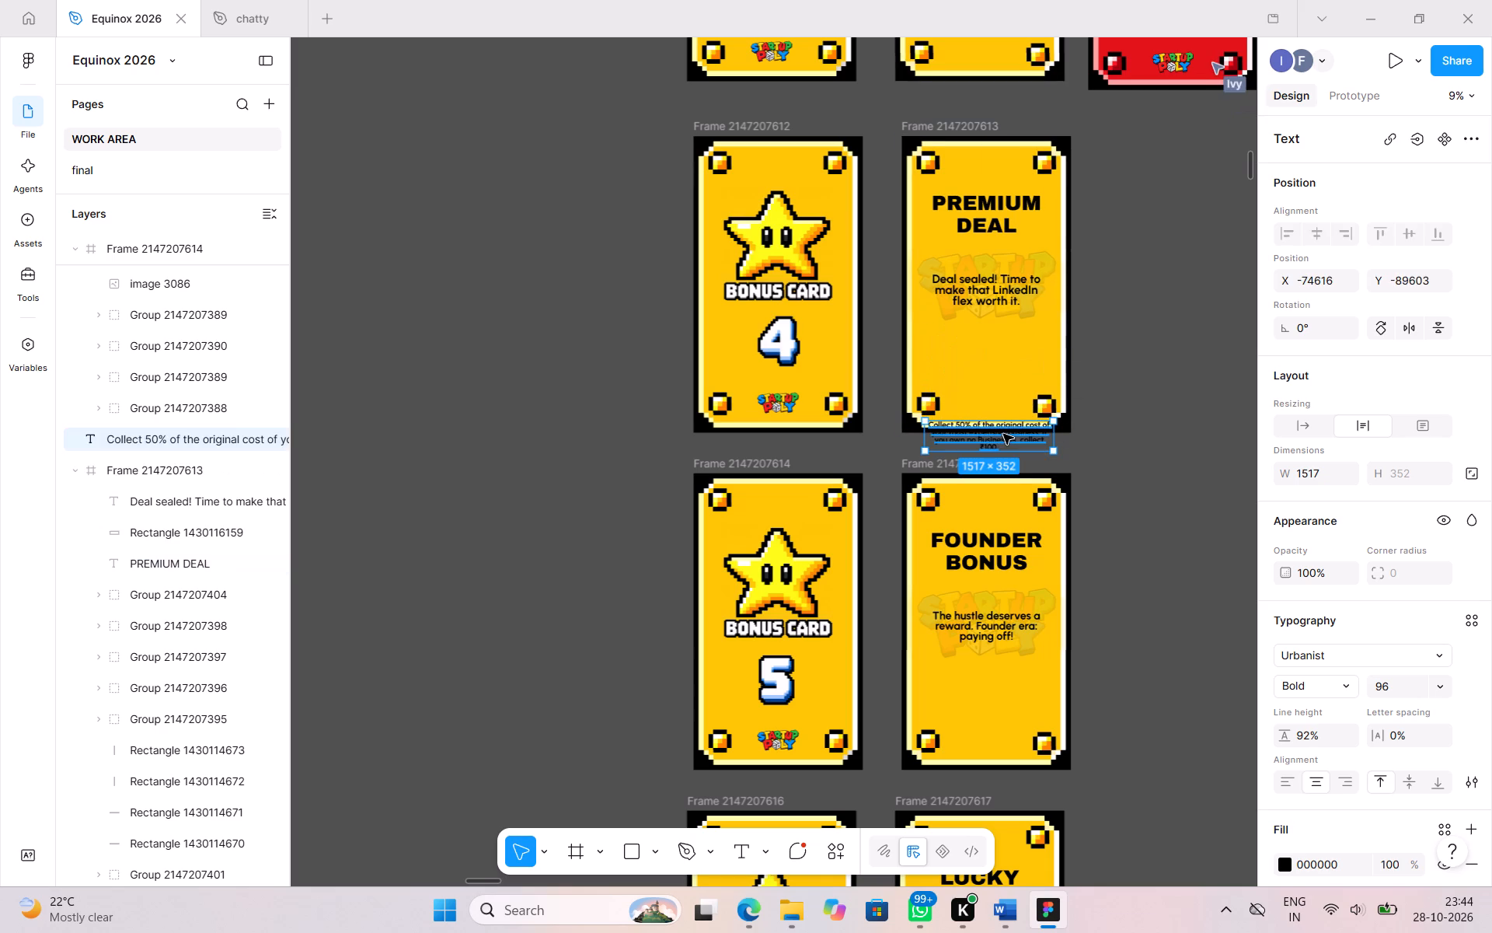
Duplicate the PREMIUM DEAL card's collect line onto the FOUNDER BONUS card below its description and centre both texts horizontally.
{"action": "key", "text": "ctrl+c"}
{"action": "key", "text": "ctrl+v"}
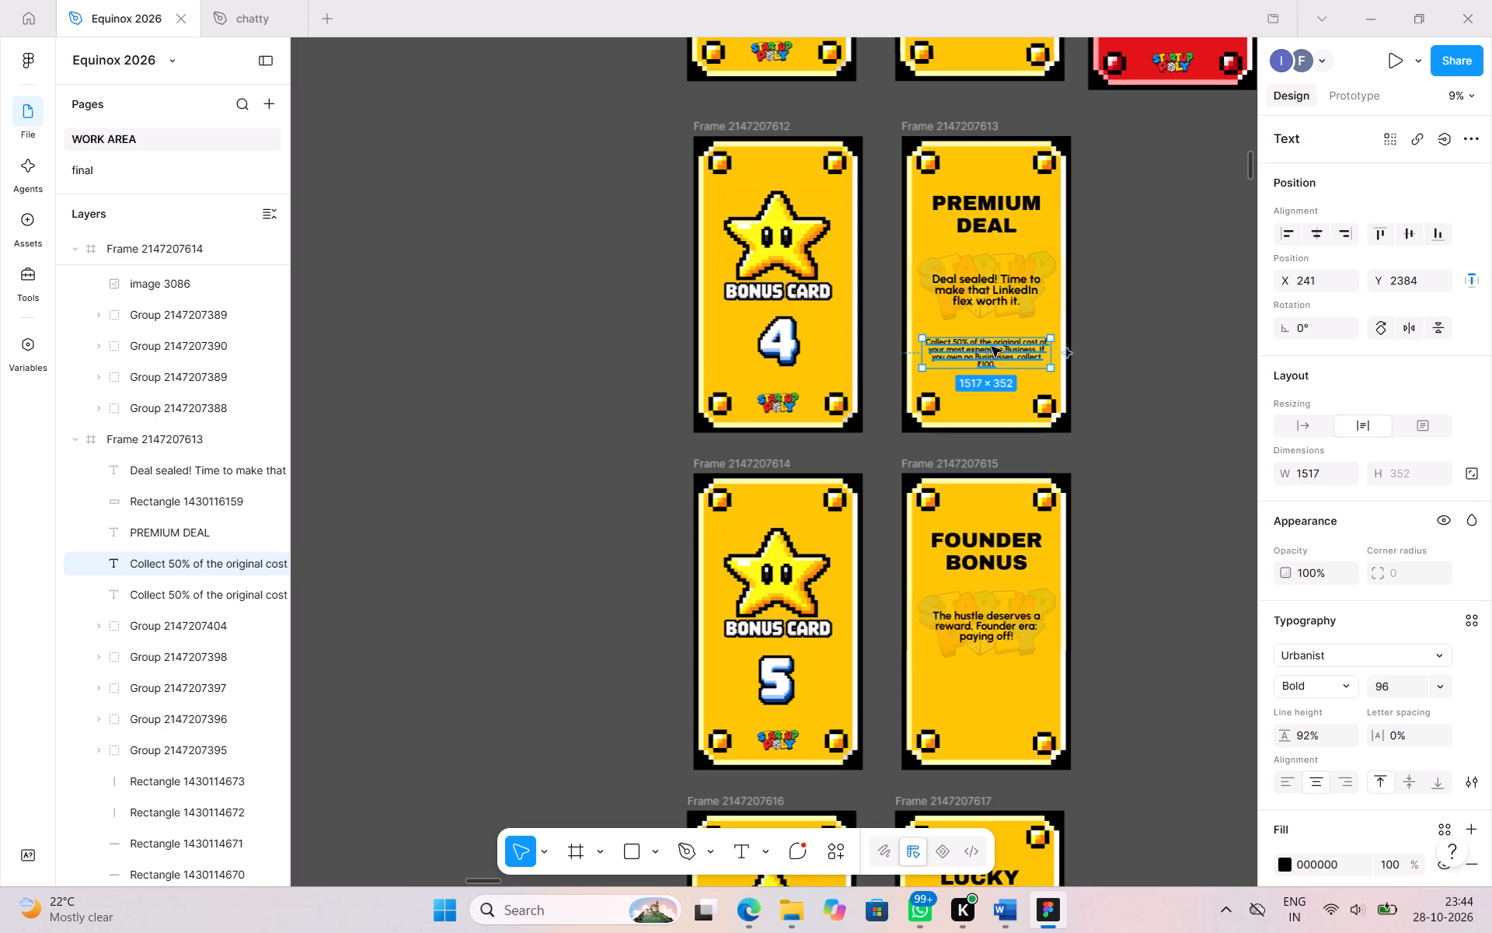
{"action": "left_click_drag", "start_coordinate": [992, 347], "coordinate": [1008, 677]}
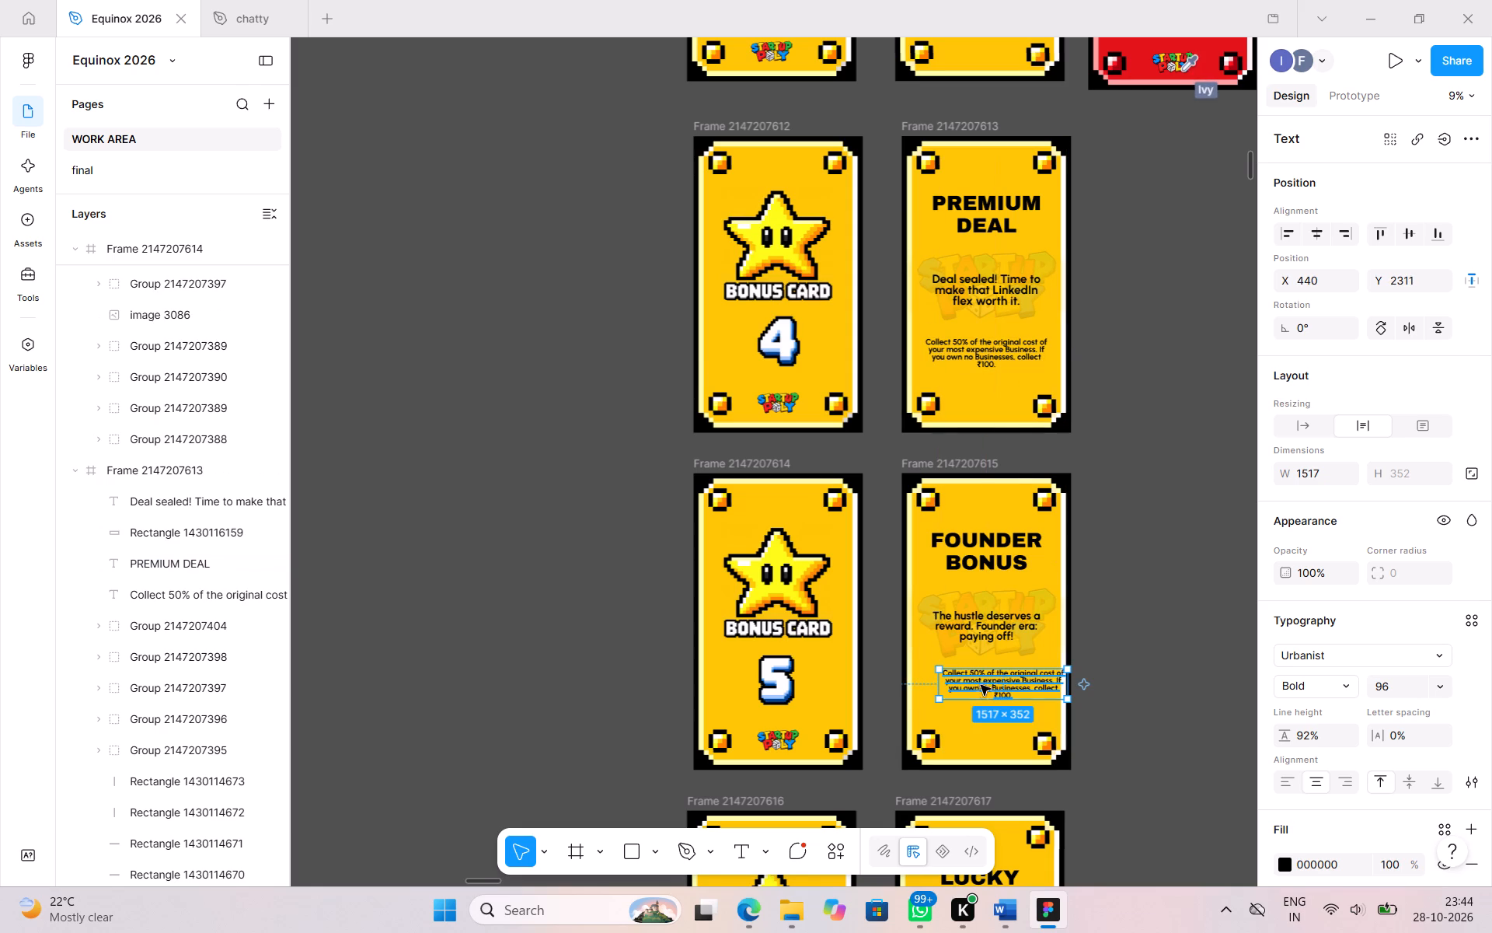
{"action": "left_click_drag", "start_coordinate": [993, 689], "coordinate": [974, 702]}
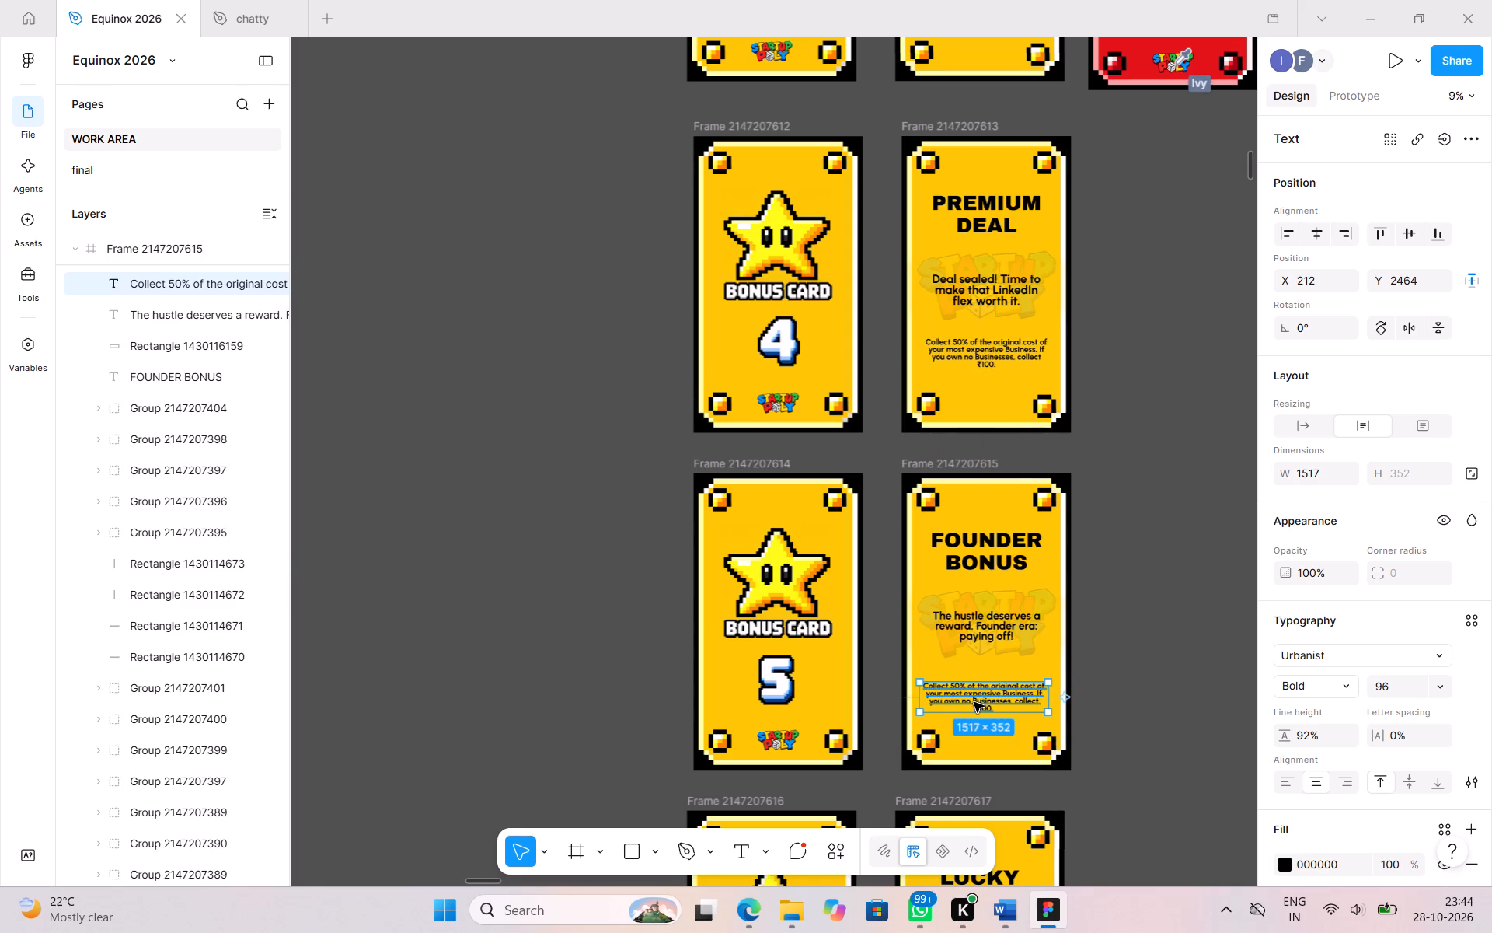
{"action": "left_click", "coordinate": [1318, 234]}
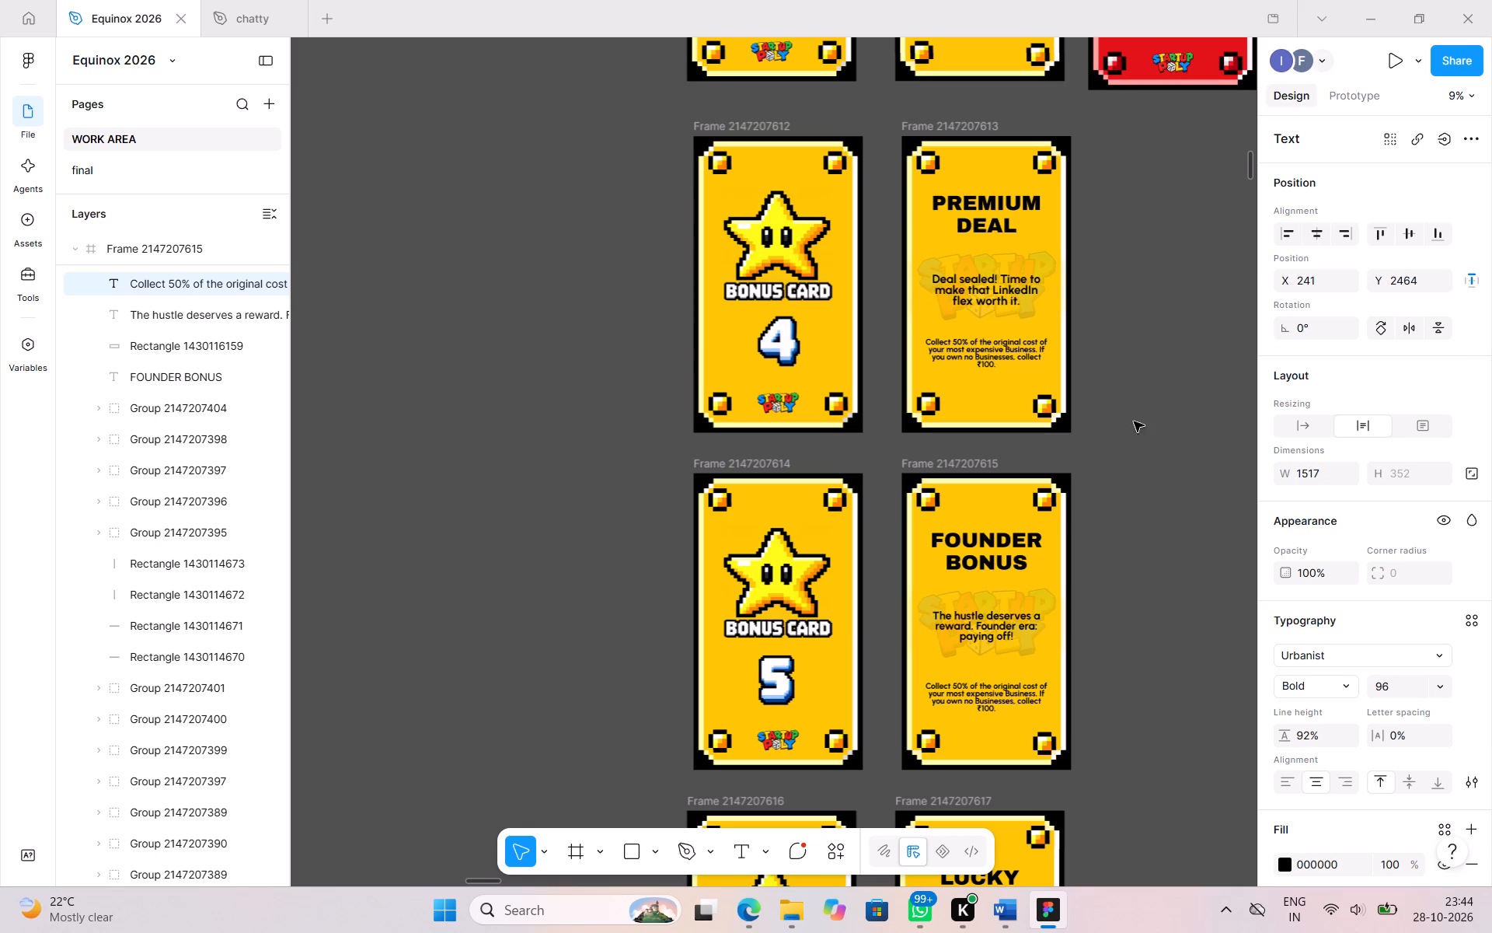
{"action": "scroll", "coordinate": [1105, 697], "scroll_direction": "right", "scroll_amount": 1}
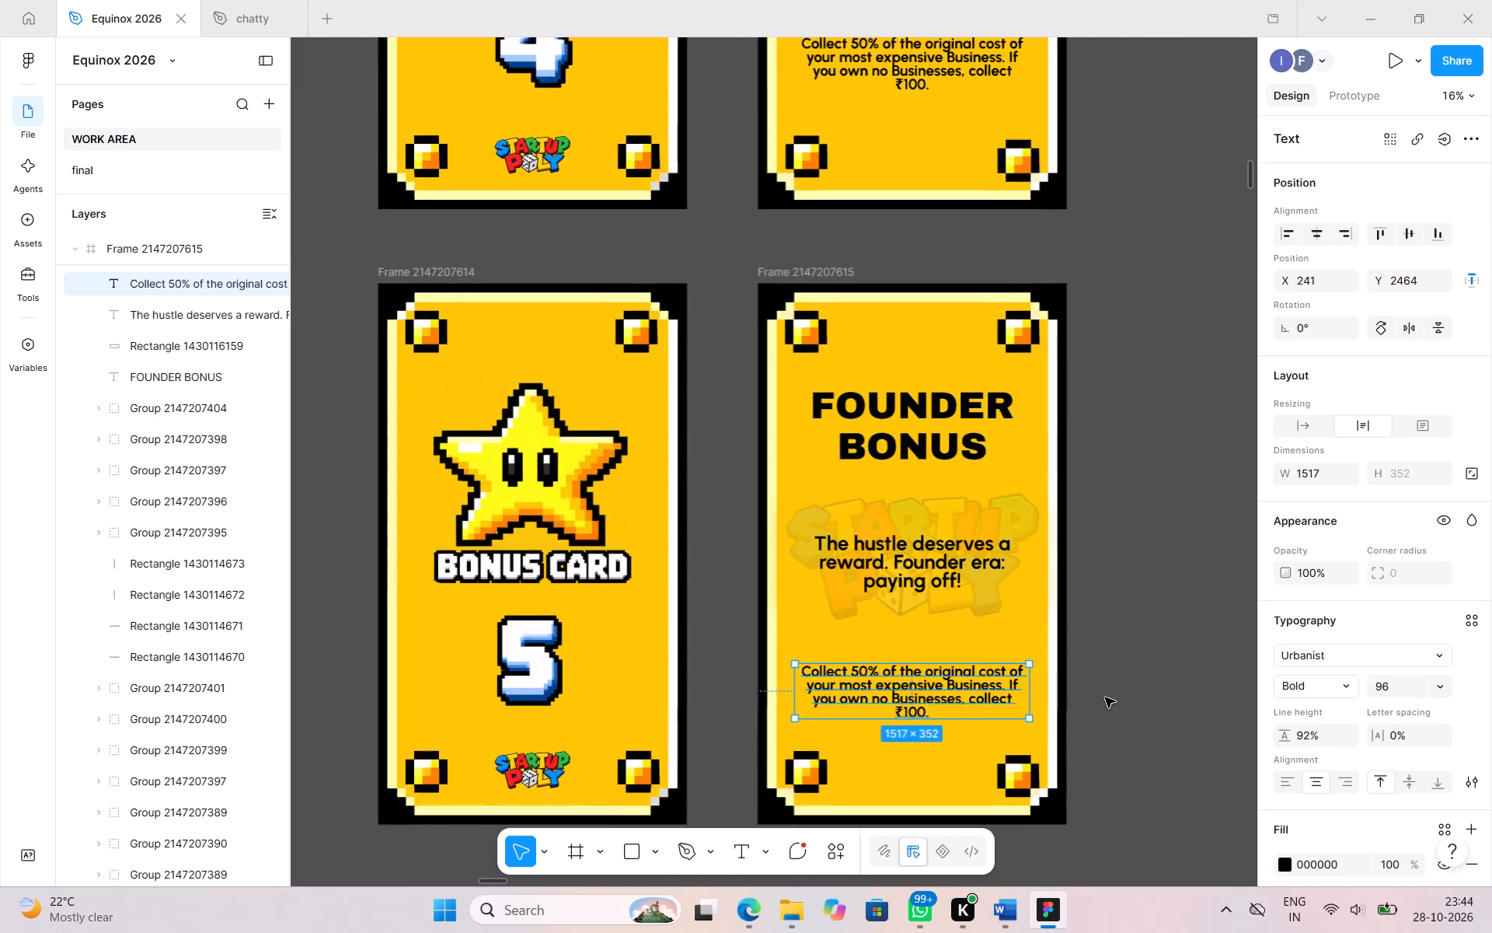
{"action": "scroll", "coordinate": [1105, 697], "scroll_direction": "right", "scroll_amount": 1}
{"action": "left_click", "coordinate": [992, 528]}
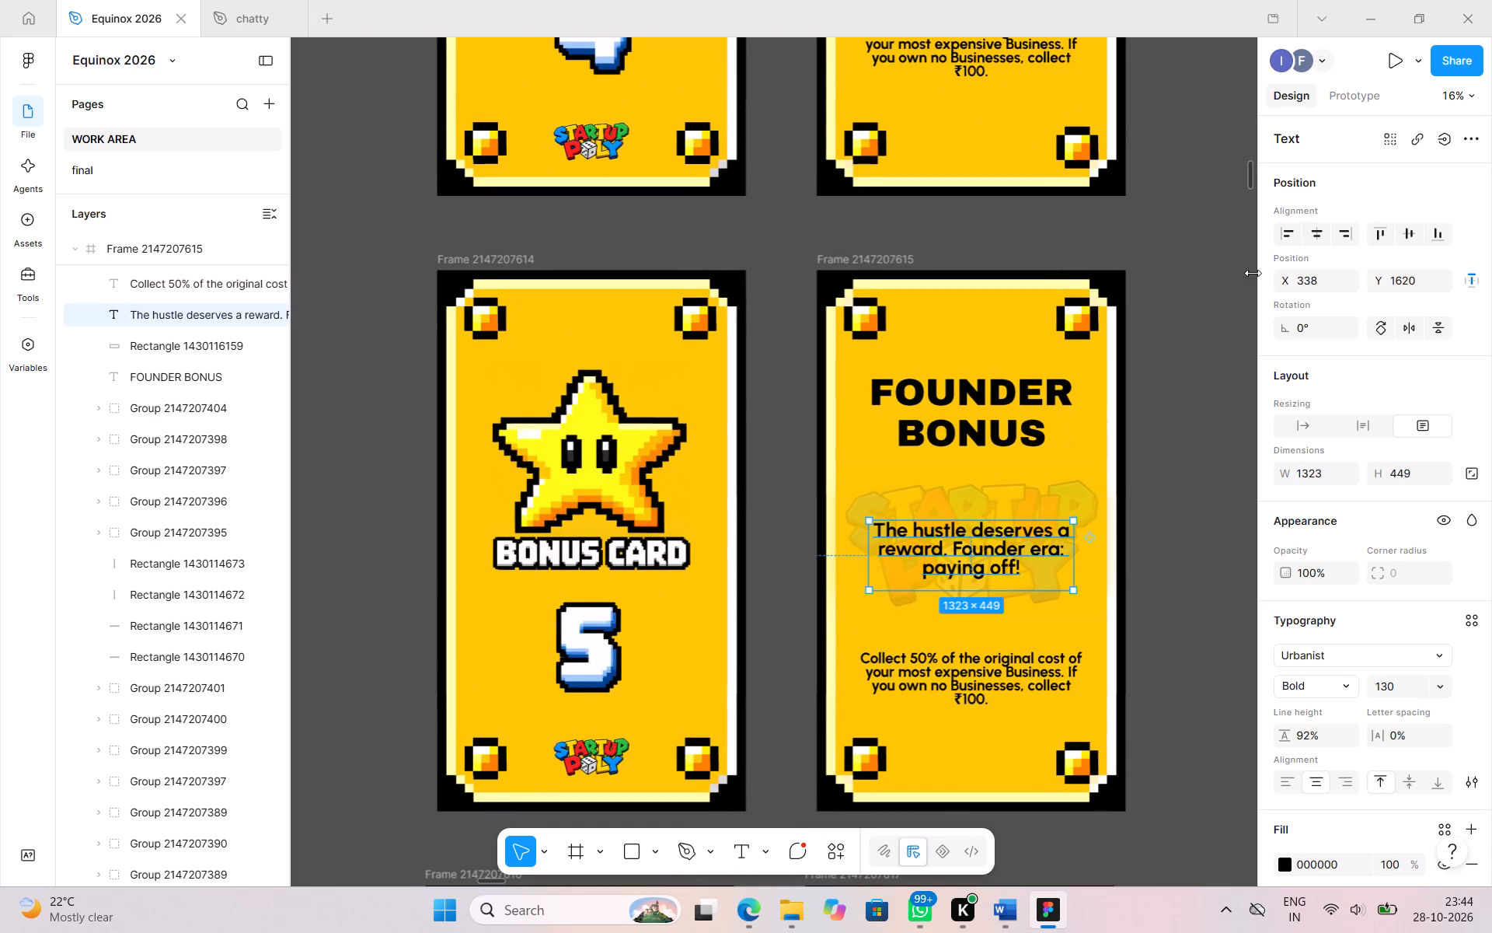
{"action": "left_click", "coordinate": [1315, 226]}
Replace the FOUNDER BONUS card's collect line with Word's "Collect ₹50 if you own 0 Businesses, ₹100 if you own 1, or ₹200 if you own 2 or more.".
{"action": "left_click", "coordinate": [971, 677]}
{"action": "left_click", "coordinate": [999, 915]}
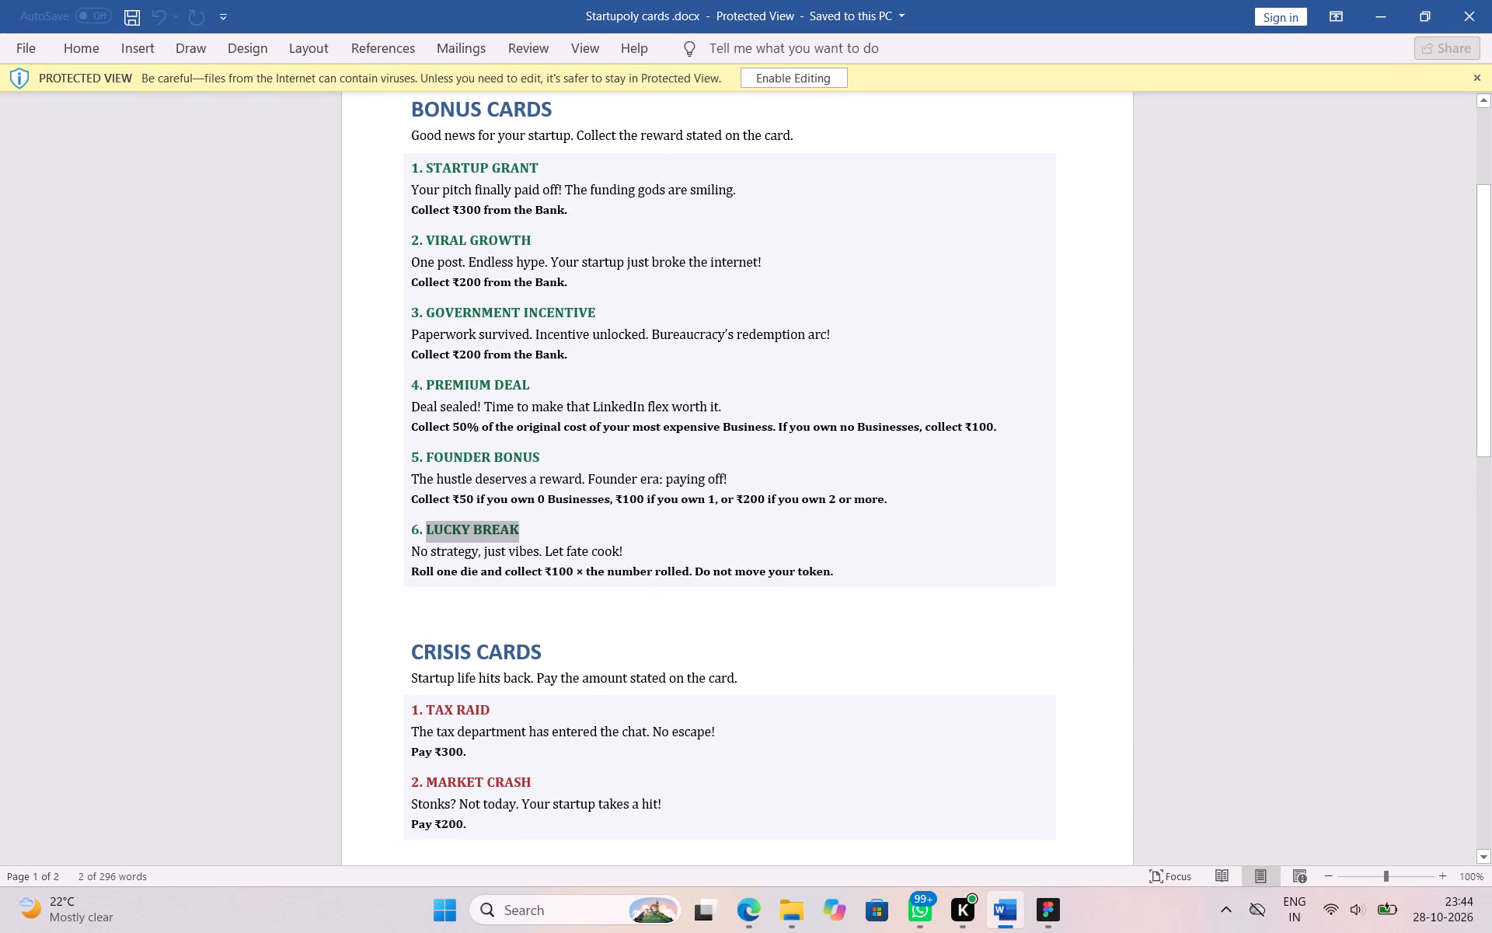
{"action": "left_click_drag", "start_coordinate": [411, 495], "coordinate": [901, 497]}
{"action": "key", "text": "ctrl+c"}
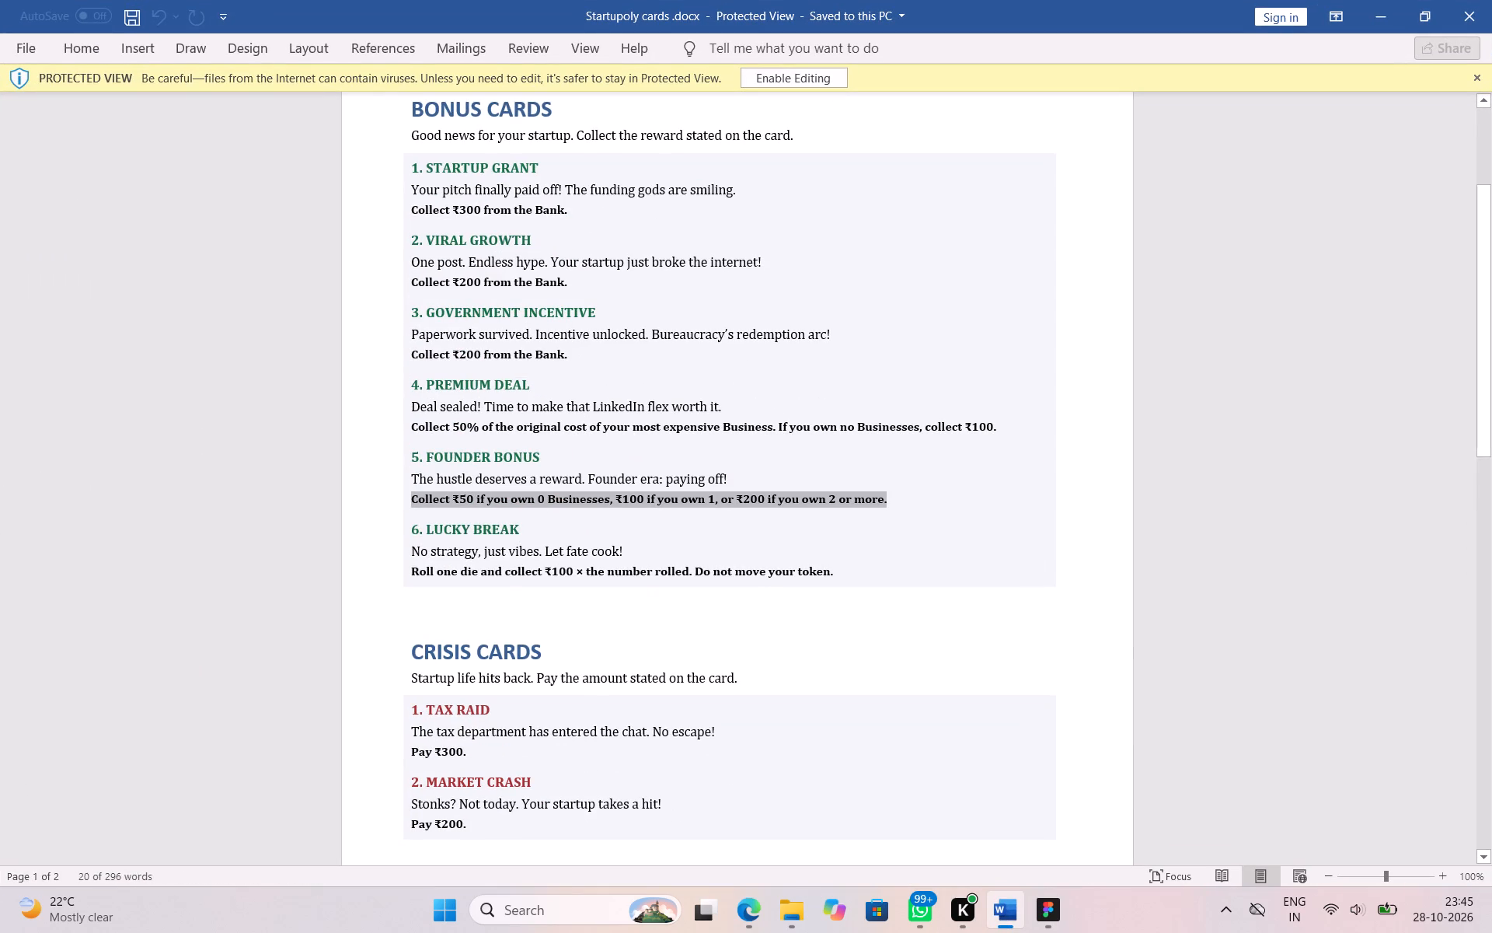
{"action": "left_click", "coordinate": [987, 925]}
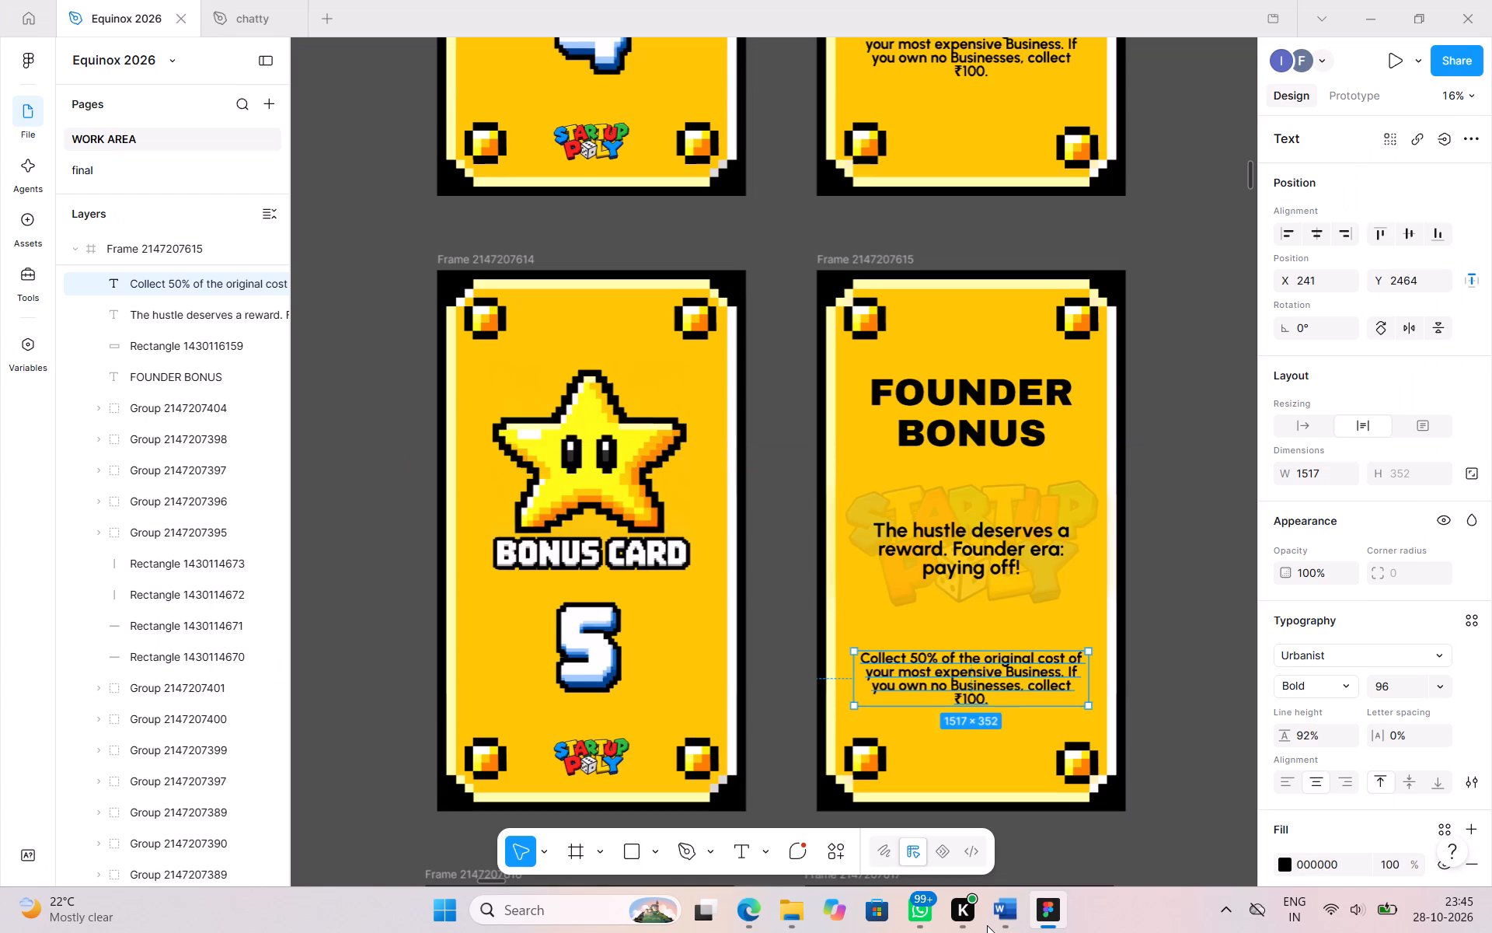
{"action": "triple_click", "coordinate": [948, 690]}
{"action": "left_click", "coordinate": [948, 690]}
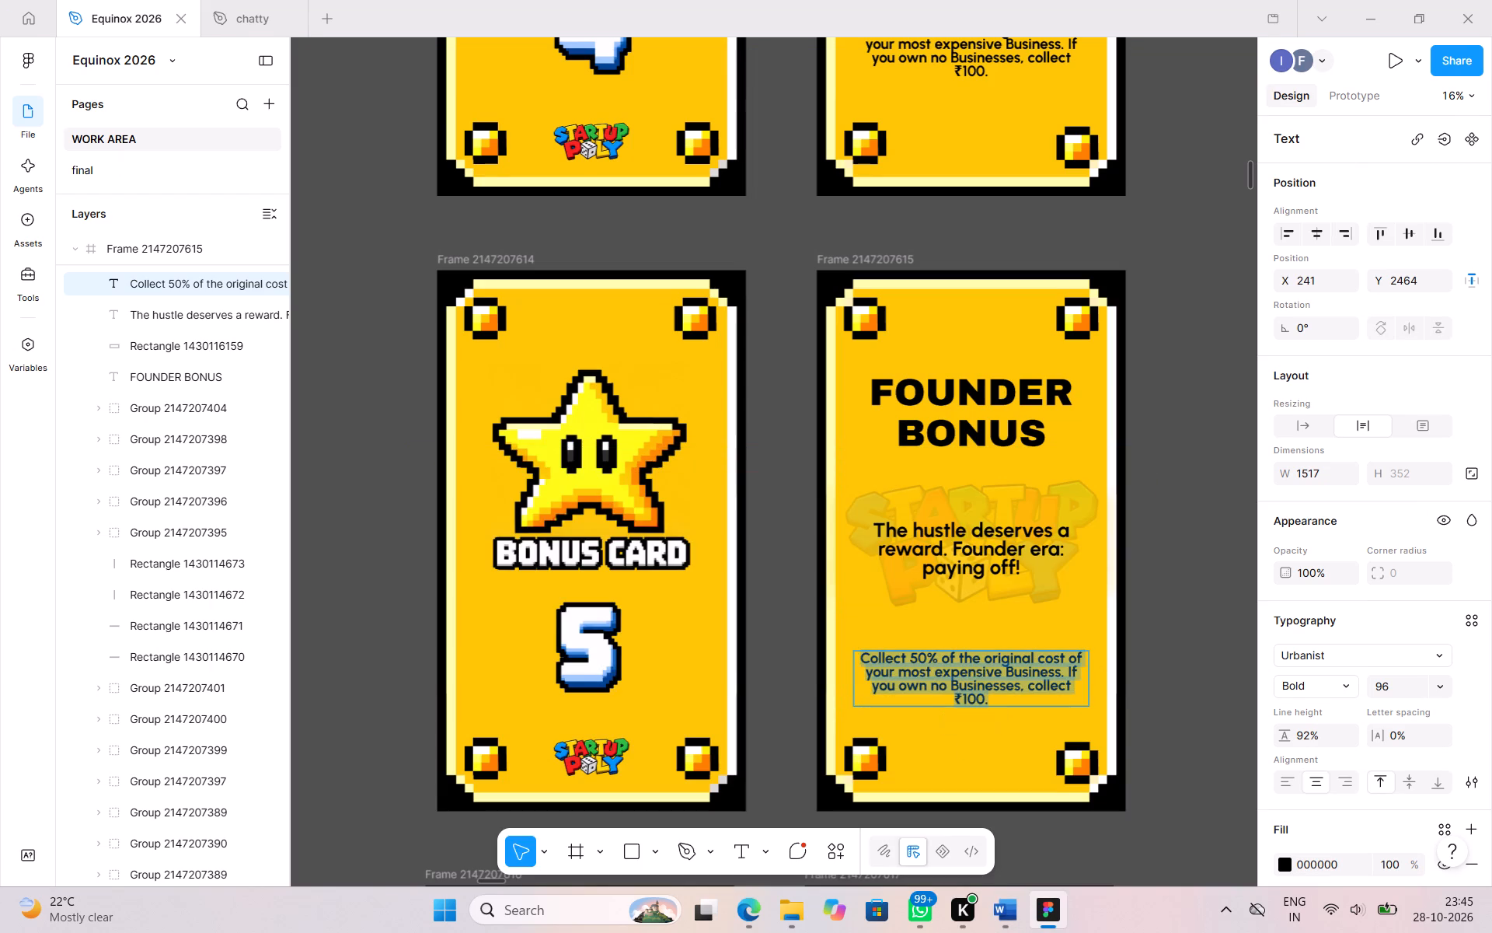
{"action": "key", "text": "ctrl+v"}
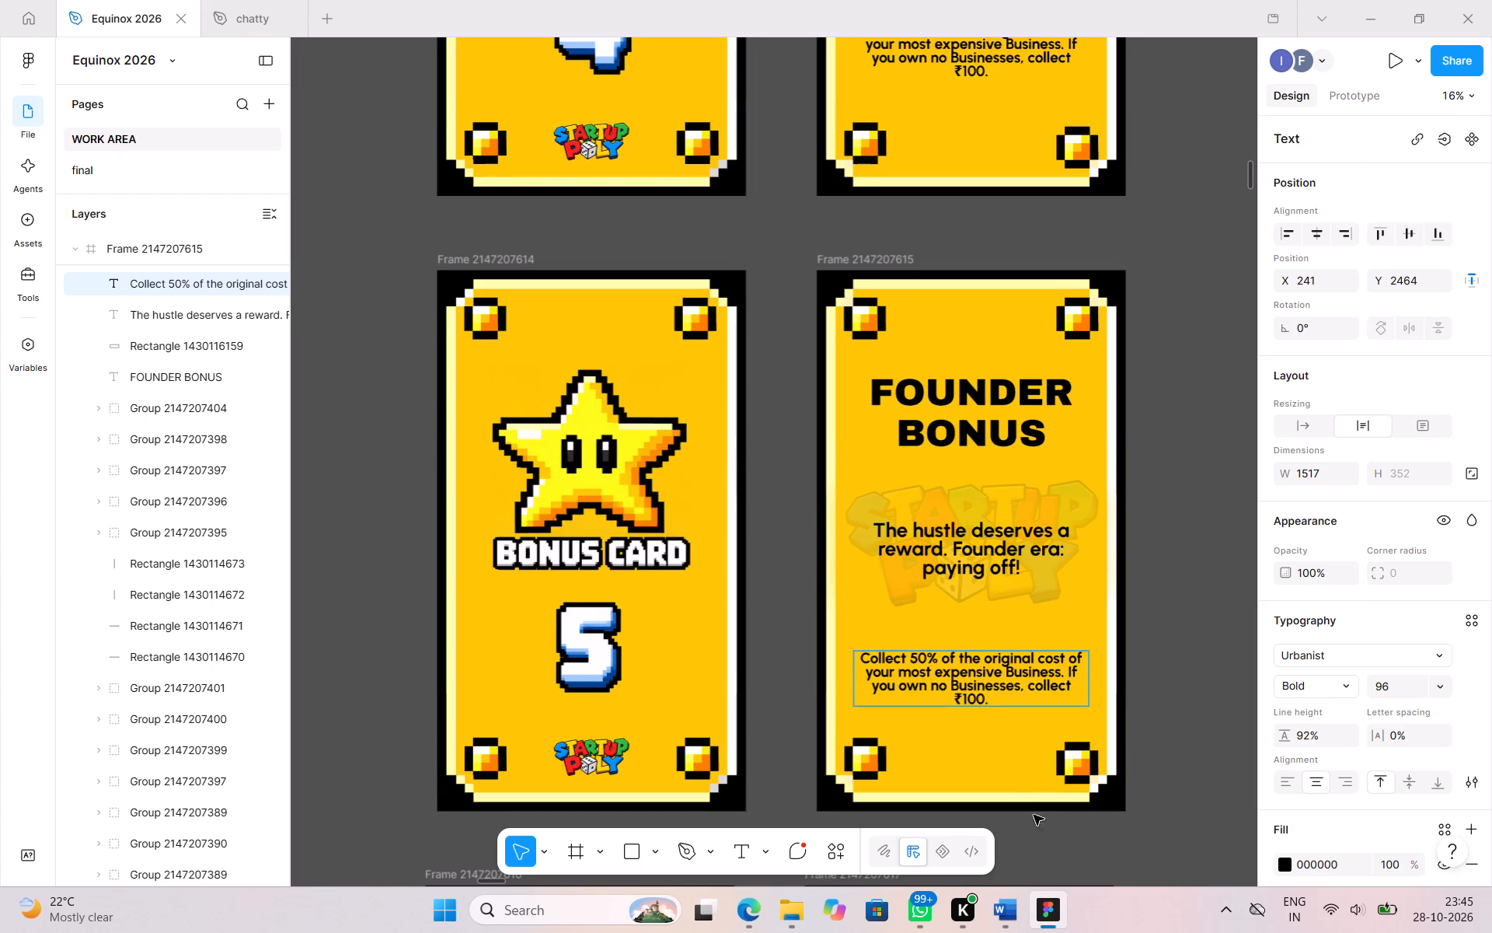
{"action": "left_click", "coordinate": [999, 903]}
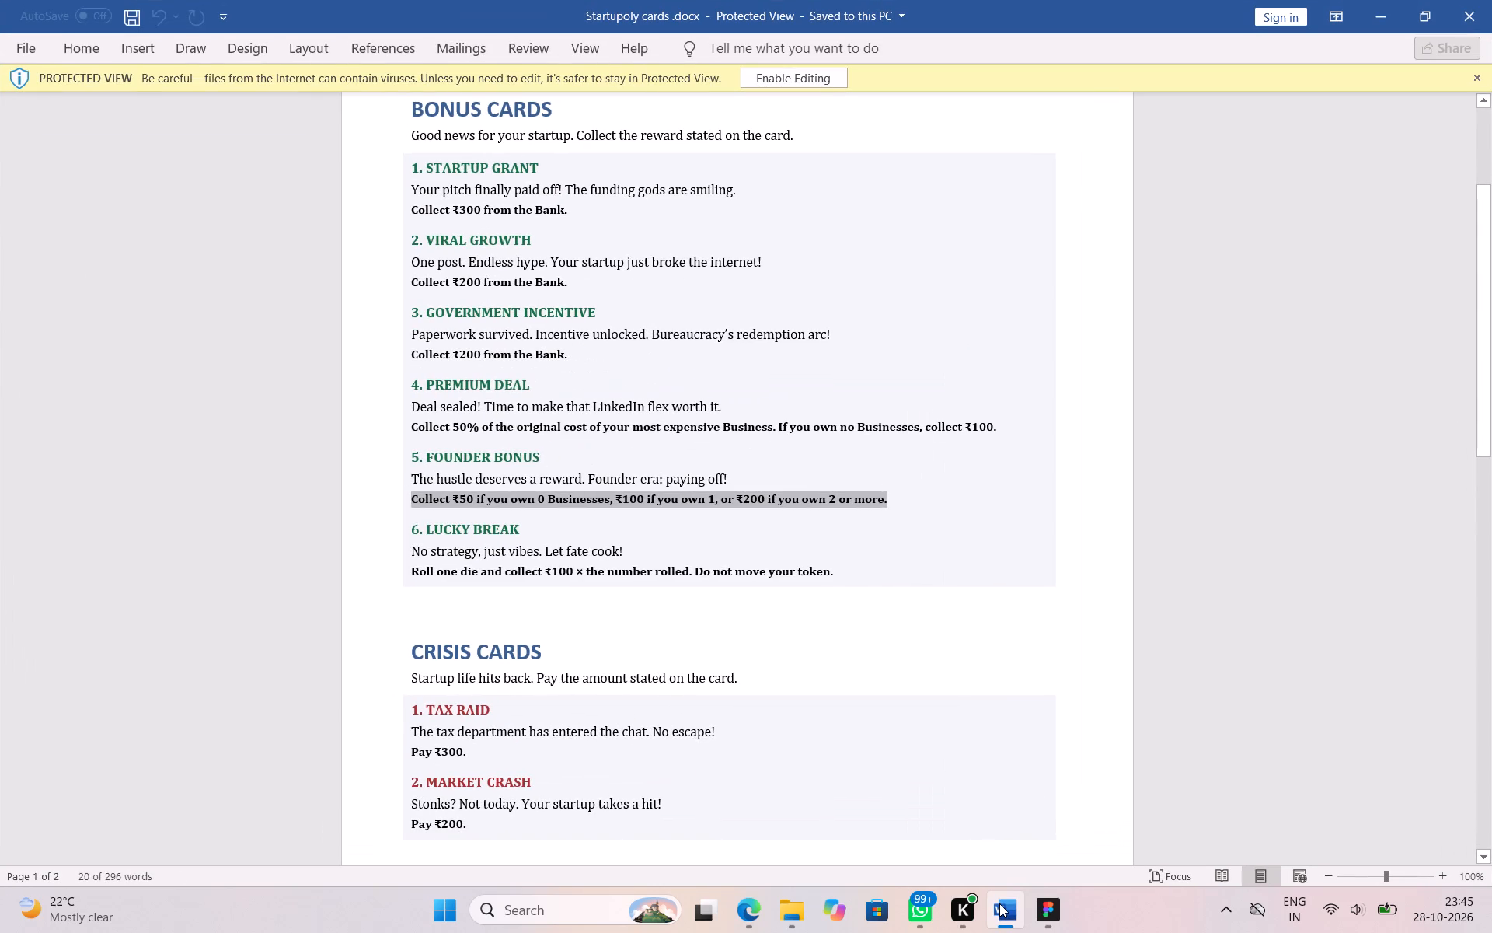
{"action": "key", "text": "ctrl+c"}
{"action": "left_click", "coordinate": [1013, 898]}
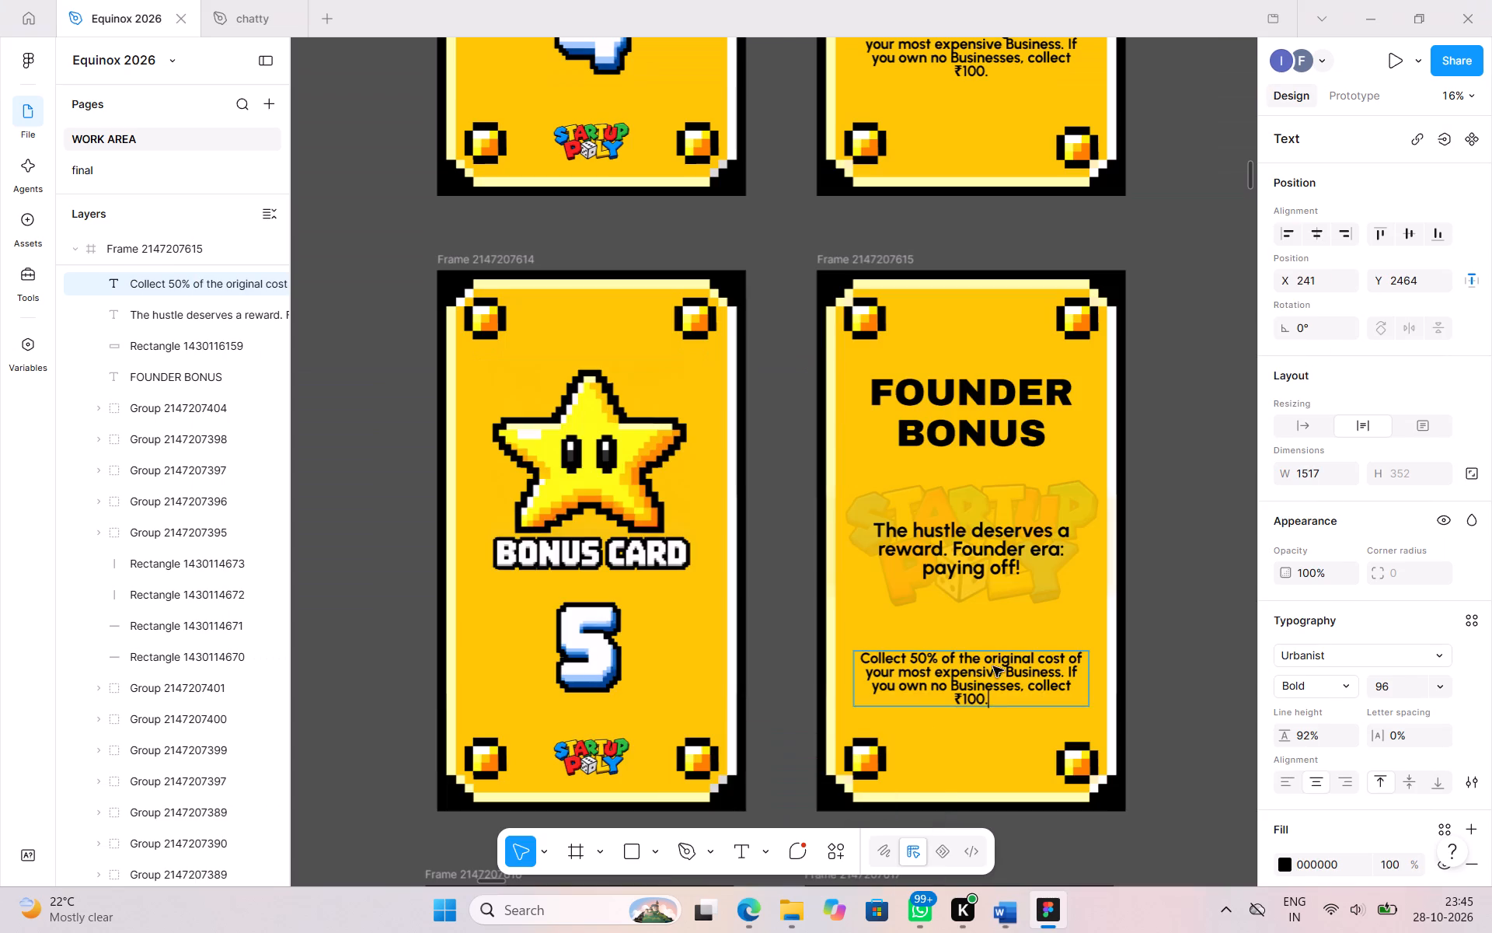
{"action": "triple_click", "coordinate": [992, 697]}
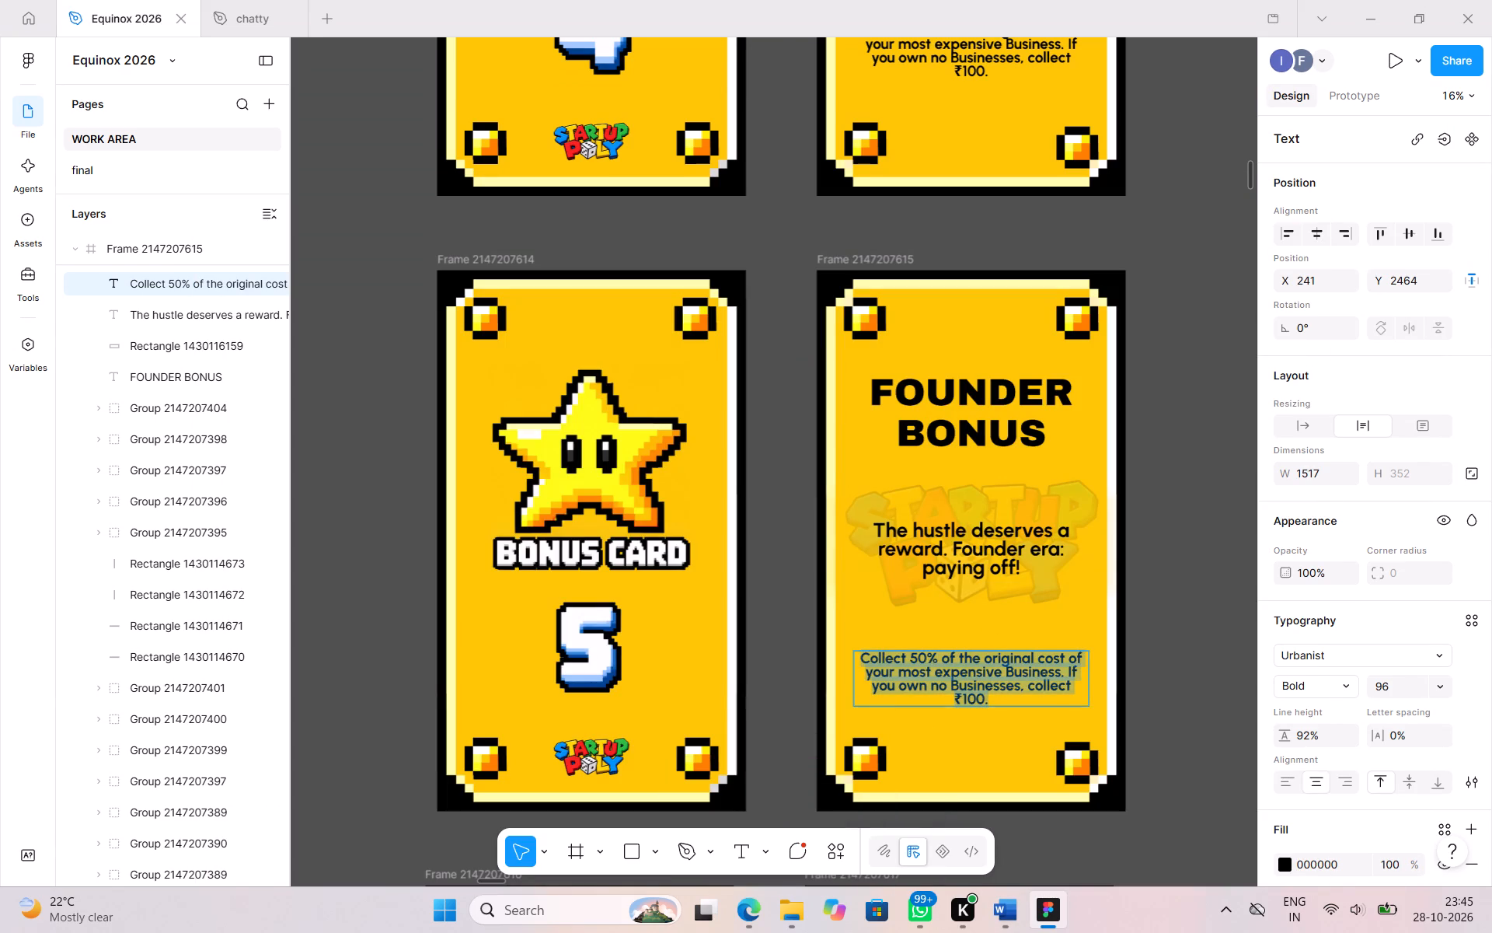
{"action": "key", "text": "ctrl+v"}
{"action": "left_click", "coordinate": [1142, 710]}
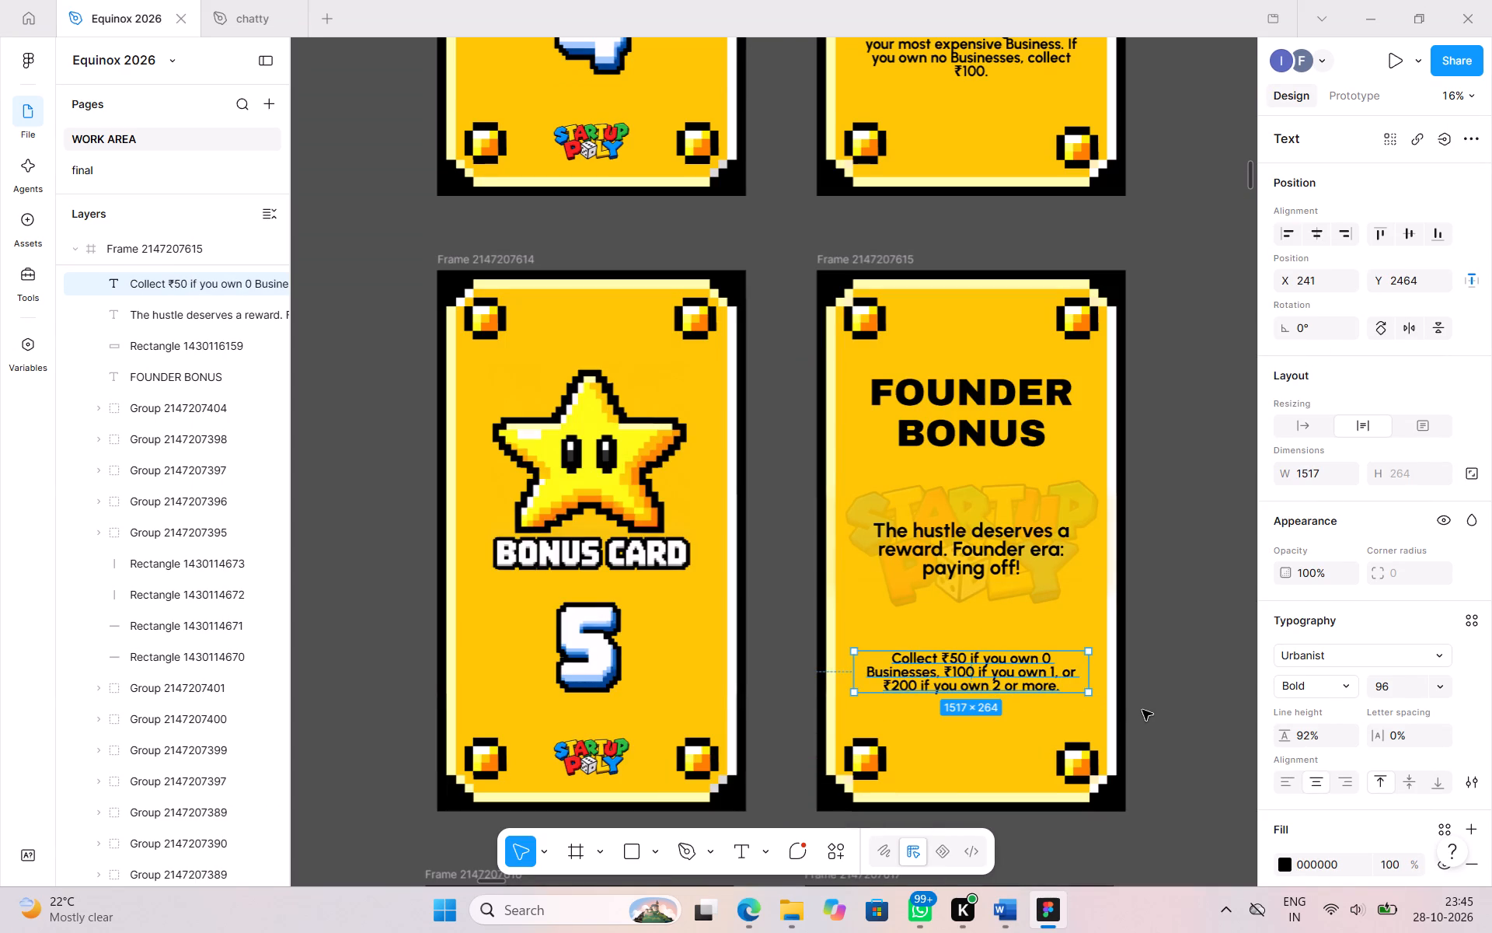
{"action": "left_click", "coordinate": [1142, 710]}
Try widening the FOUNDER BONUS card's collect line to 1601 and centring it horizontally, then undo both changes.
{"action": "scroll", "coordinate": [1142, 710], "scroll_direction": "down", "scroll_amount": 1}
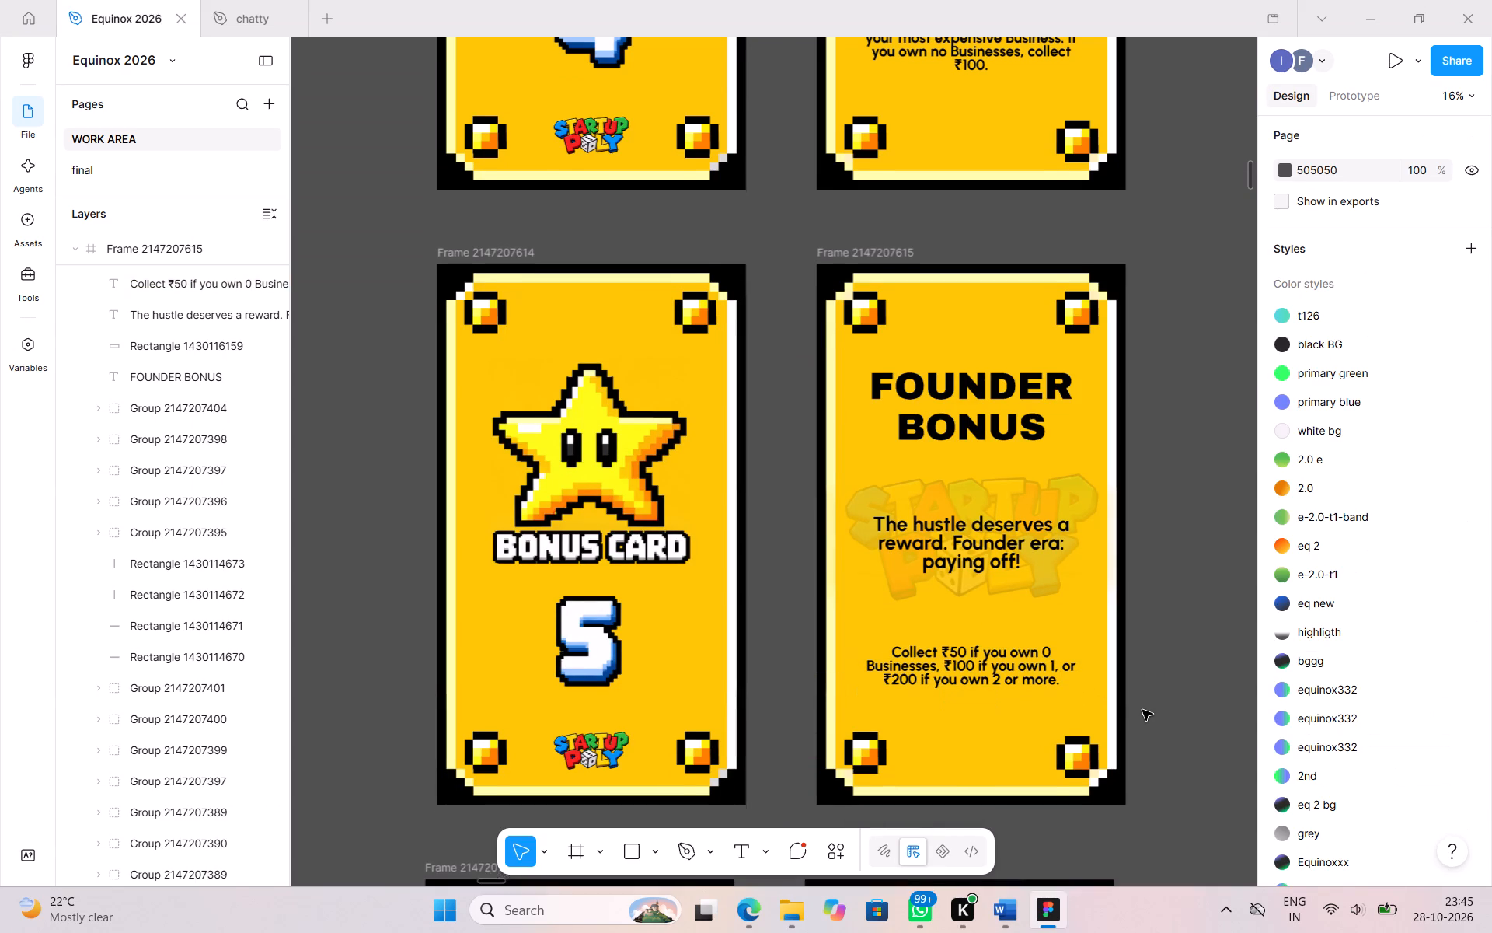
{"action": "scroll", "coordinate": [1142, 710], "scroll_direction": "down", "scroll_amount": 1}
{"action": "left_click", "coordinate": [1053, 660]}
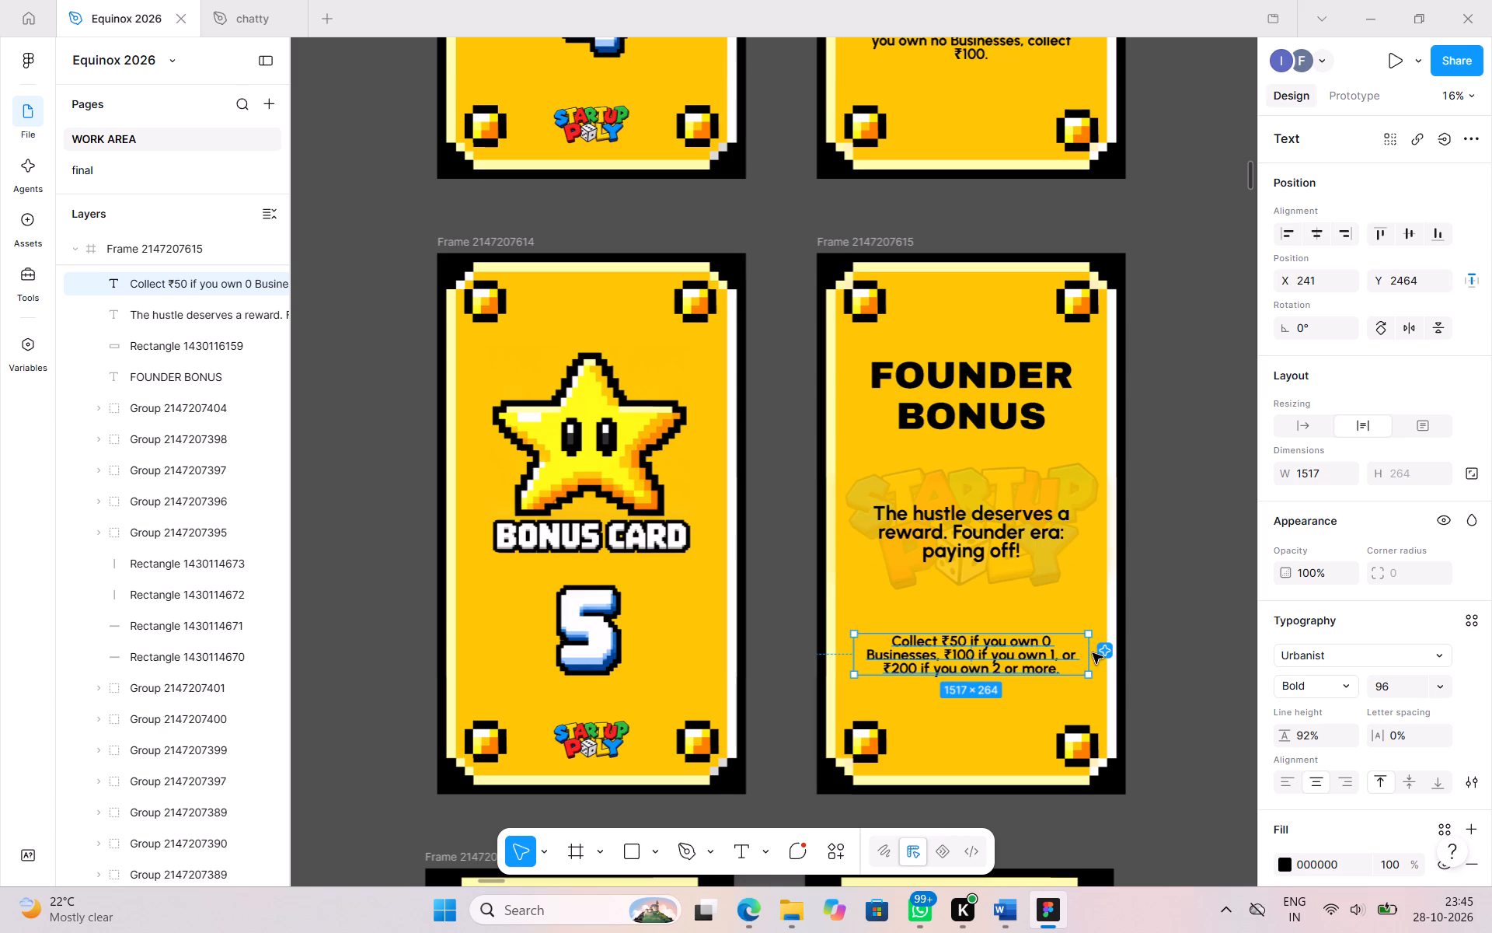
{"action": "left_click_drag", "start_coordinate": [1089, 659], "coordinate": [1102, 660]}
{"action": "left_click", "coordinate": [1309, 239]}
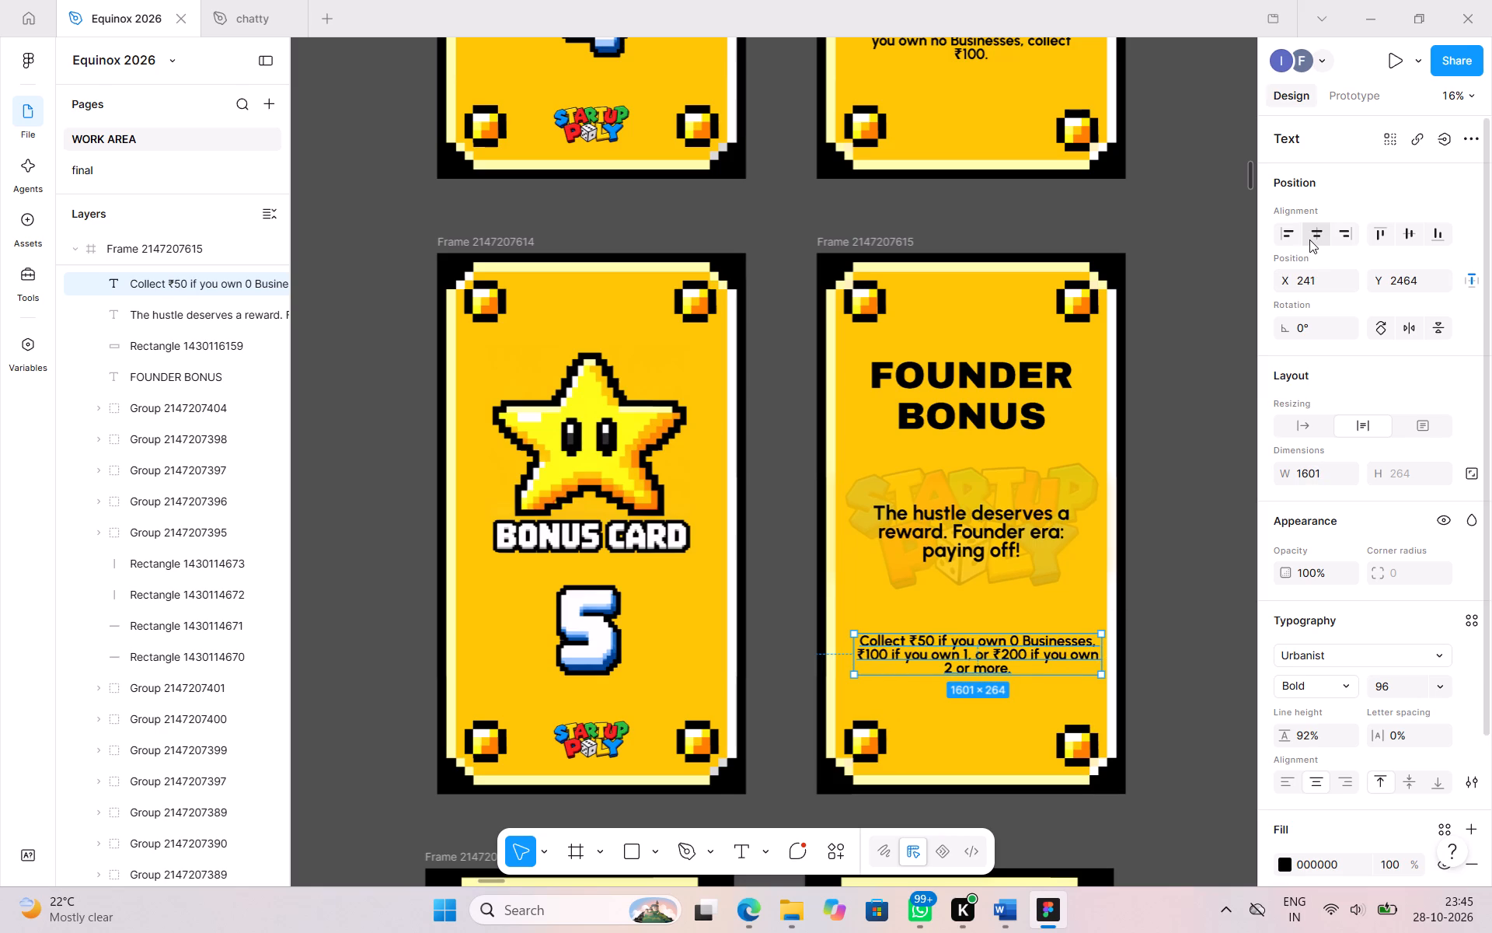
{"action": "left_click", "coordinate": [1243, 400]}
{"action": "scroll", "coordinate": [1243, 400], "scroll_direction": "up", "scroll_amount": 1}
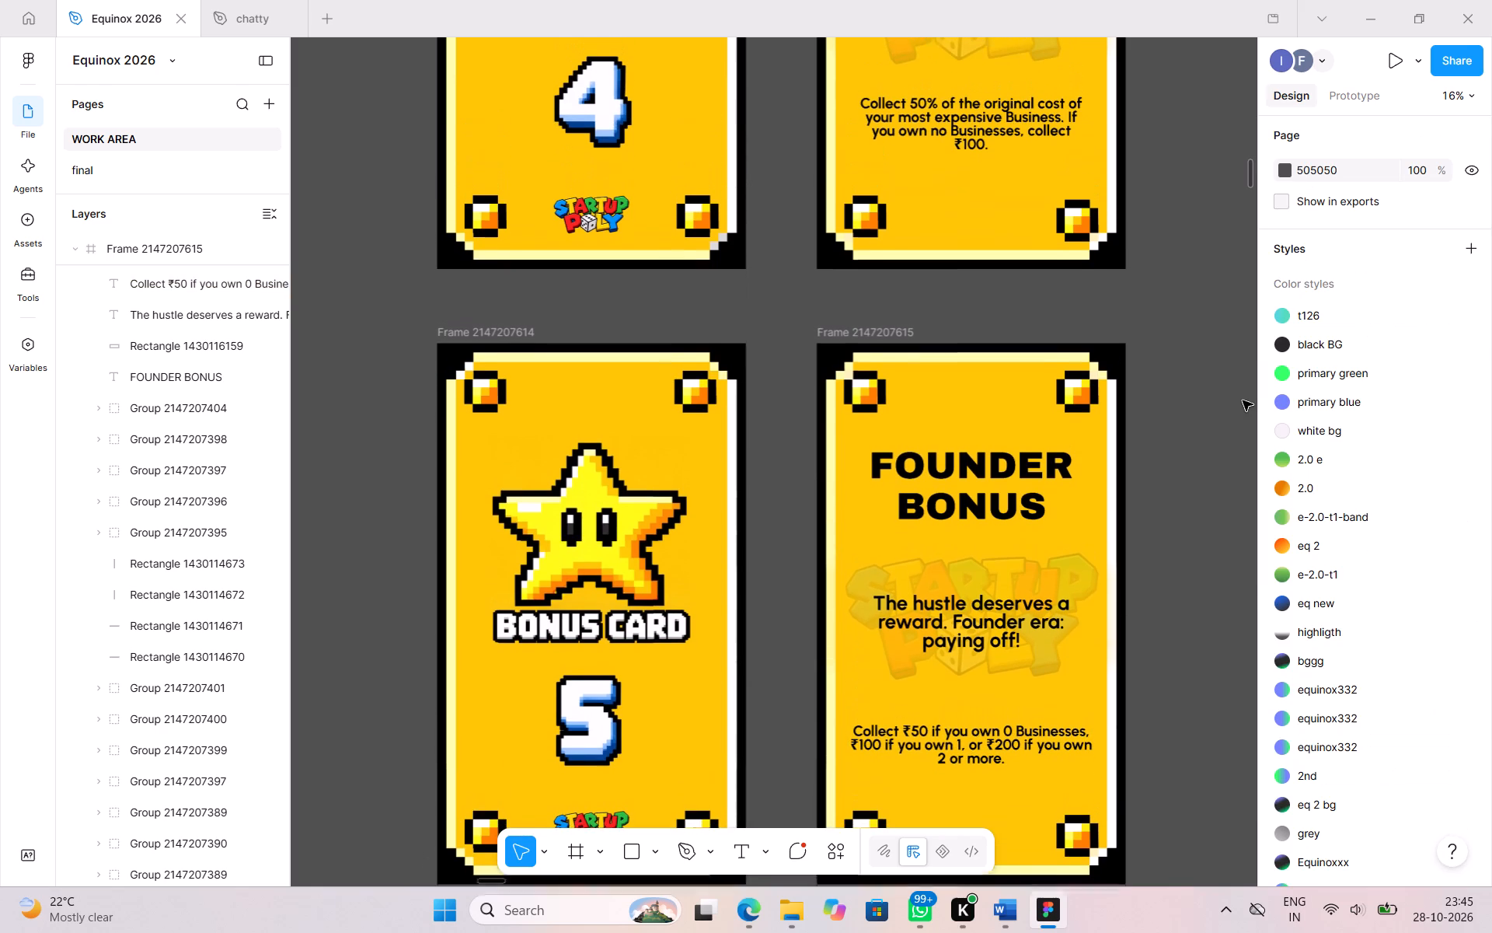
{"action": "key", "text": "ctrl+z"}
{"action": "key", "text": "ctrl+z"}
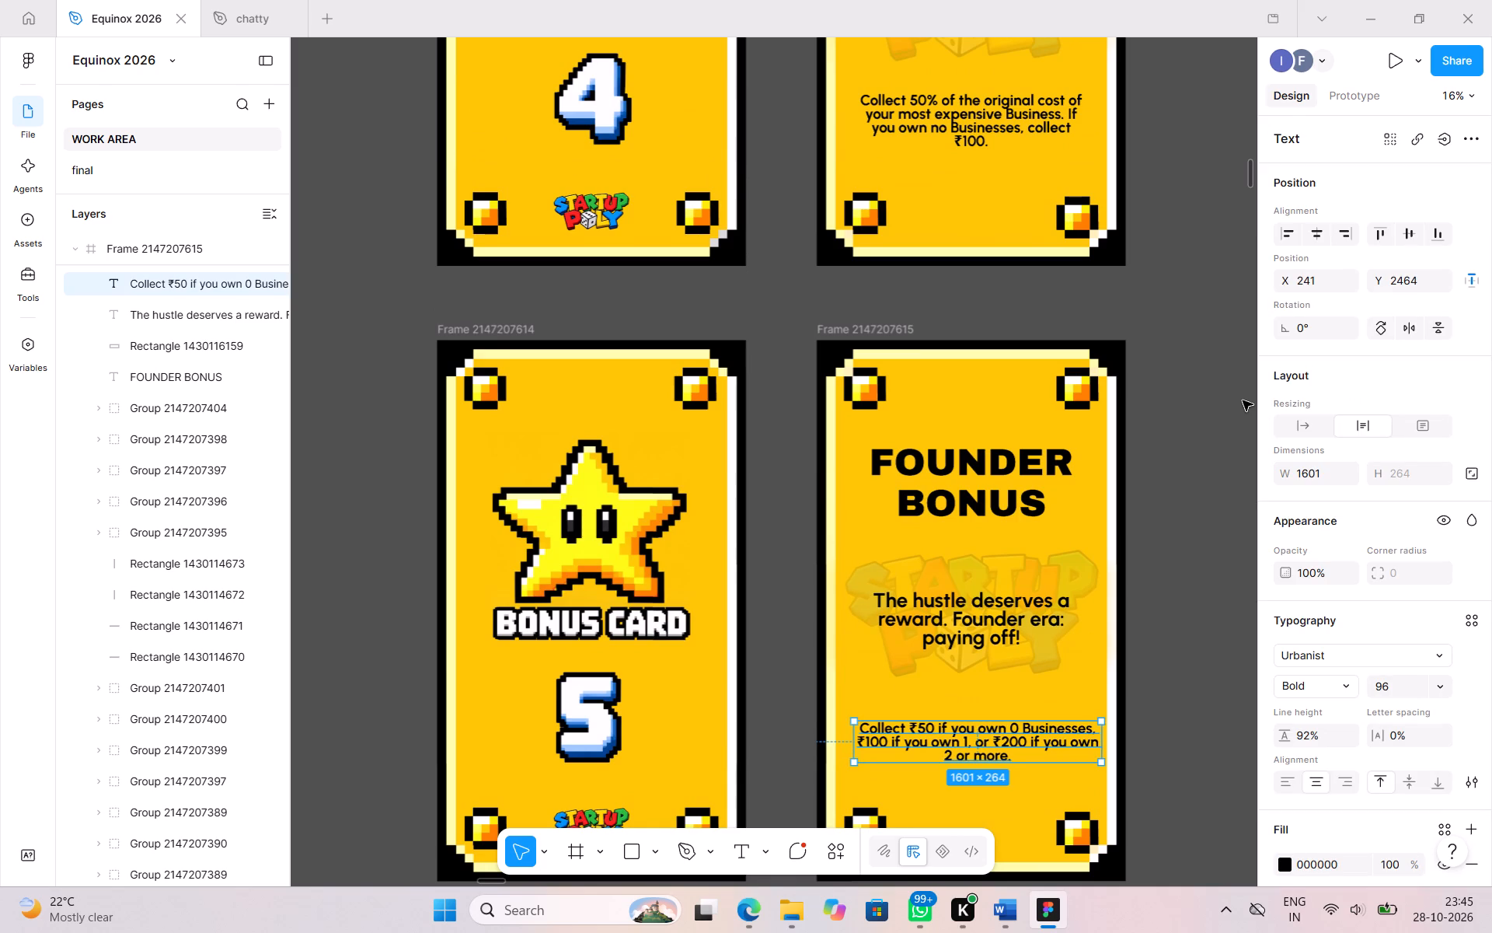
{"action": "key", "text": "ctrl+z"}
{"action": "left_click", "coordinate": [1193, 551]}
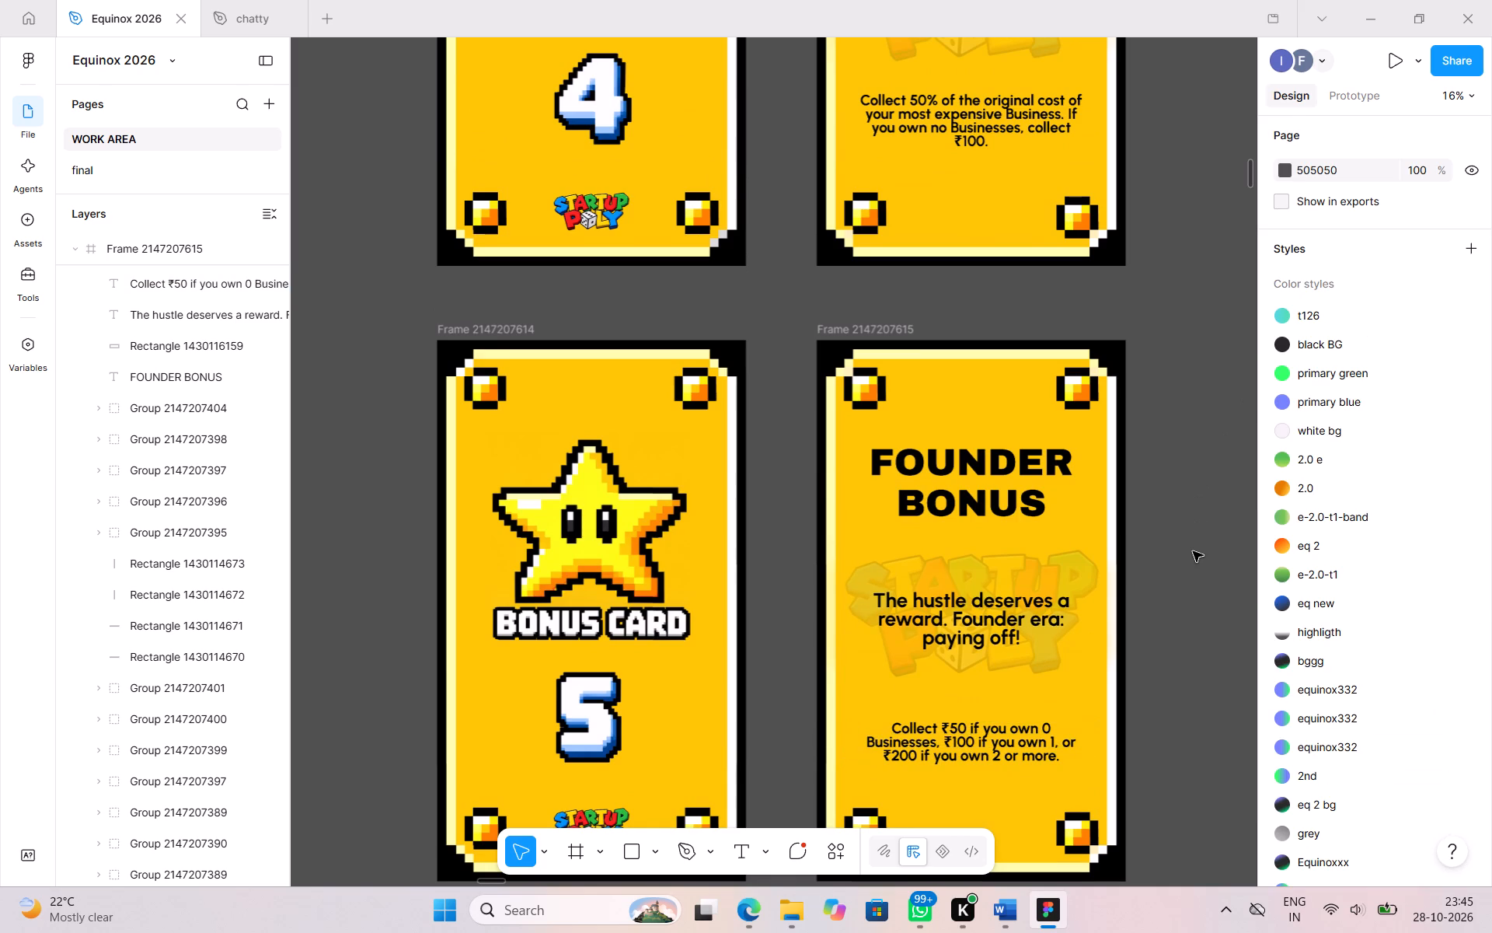
Review the bonus cards from GOVERNMENT INCENTIVE down to LUCKY BREAK, comparing their descriptions and collect lines.
{"action": "scroll", "coordinate": [1193, 551], "scroll_direction": "up", "scroll_amount": 7}
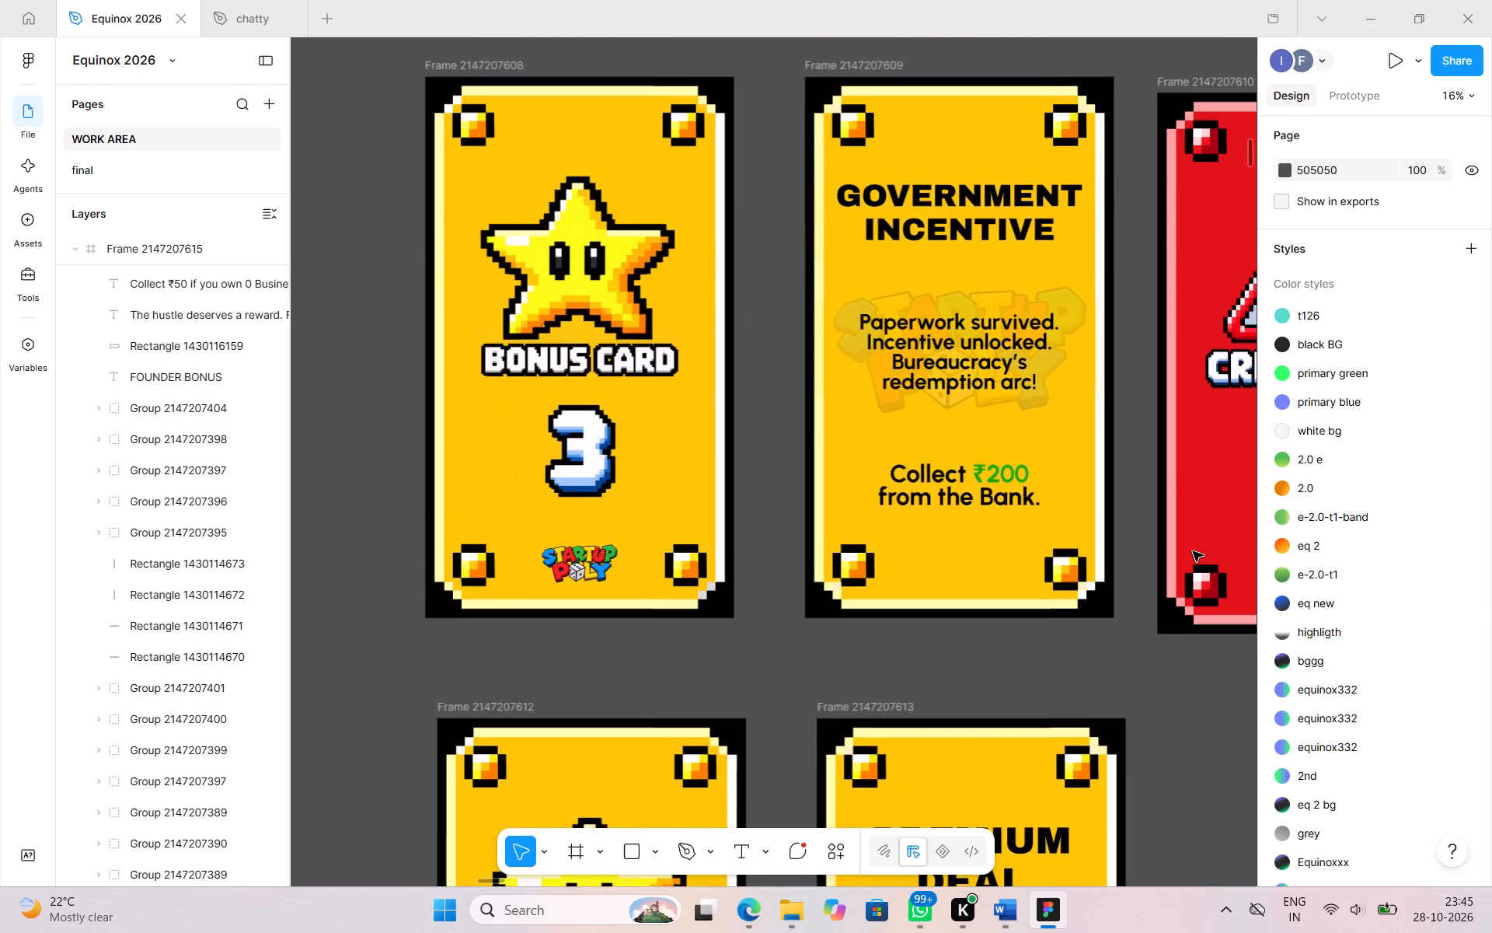
{"action": "scroll", "coordinate": [1193, 551], "scroll_direction": "up", "scroll_amount": 1}
{"action": "scroll", "coordinate": [1193, 551], "scroll_direction": "down", "scroll_amount": 2}
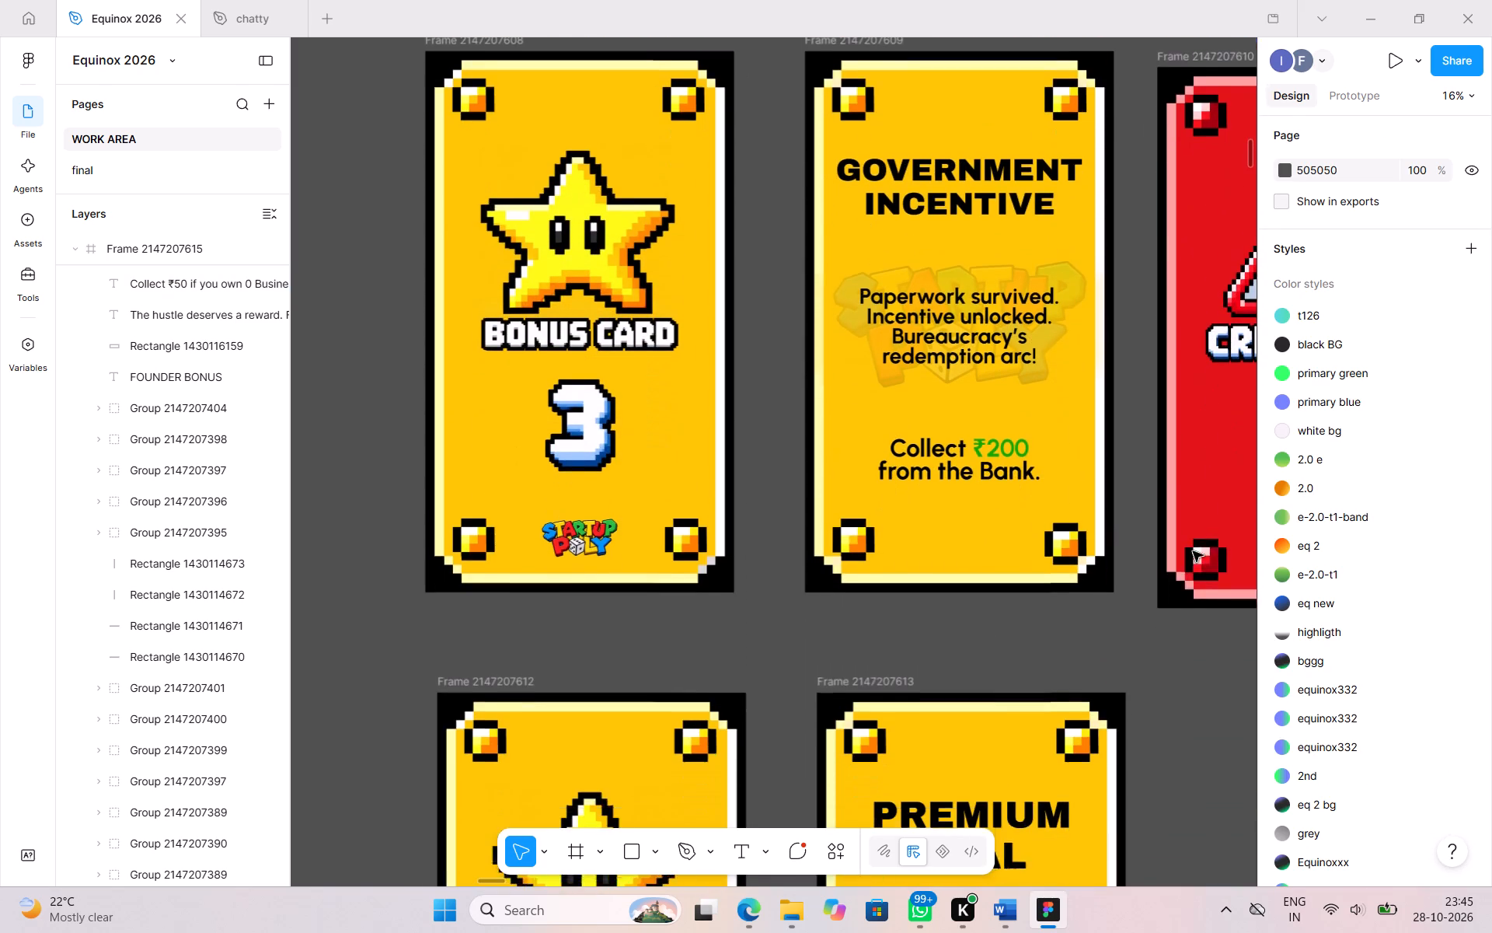
{"action": "scroll", "coordinate": [1193, 551], "scroll_direction": "down", "scroll_amount": 5}
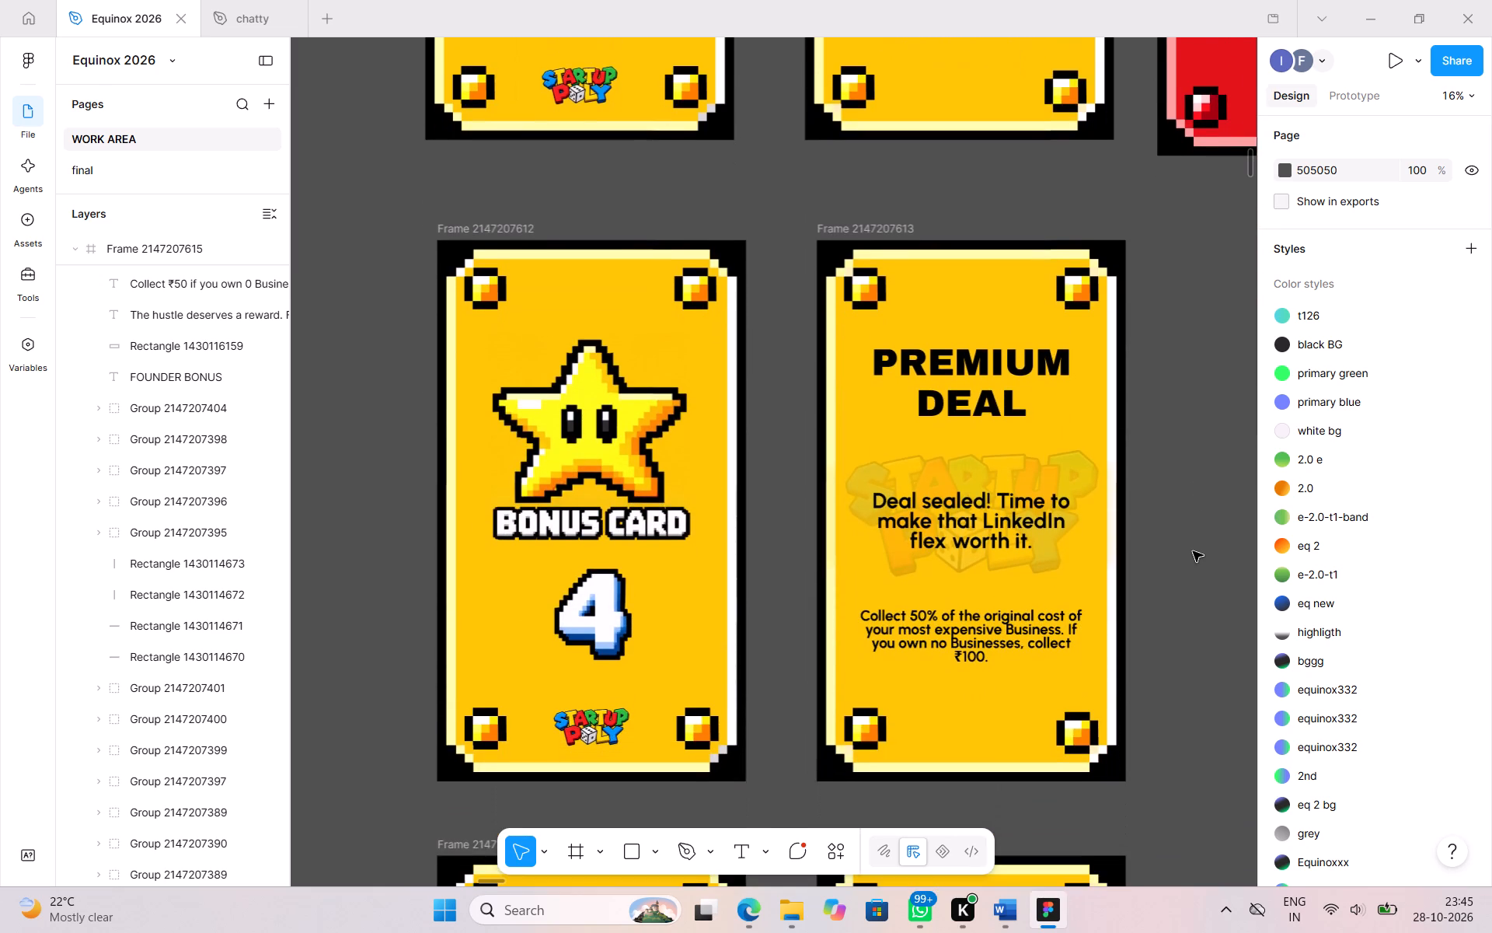
{"action": "scroll", "coordinate": [1193, 551], "scroll_direction": "down", "scroll_amount": 3}
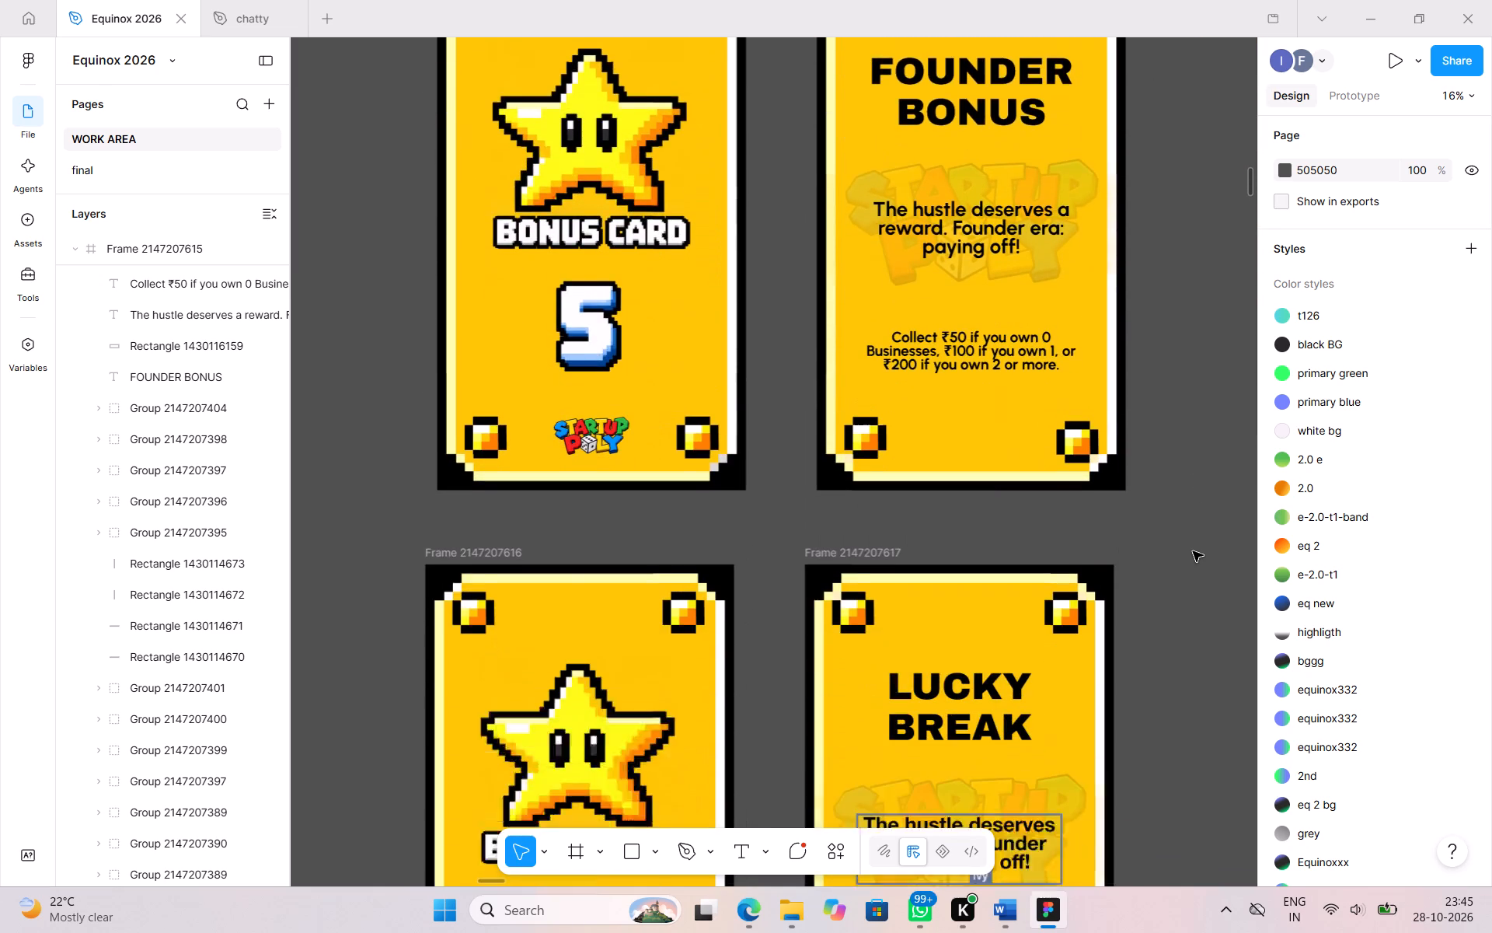
{"action": "scroll", "coordinate": [1193, 551], "scroll_direction": "down", "scroll_amount": 1}
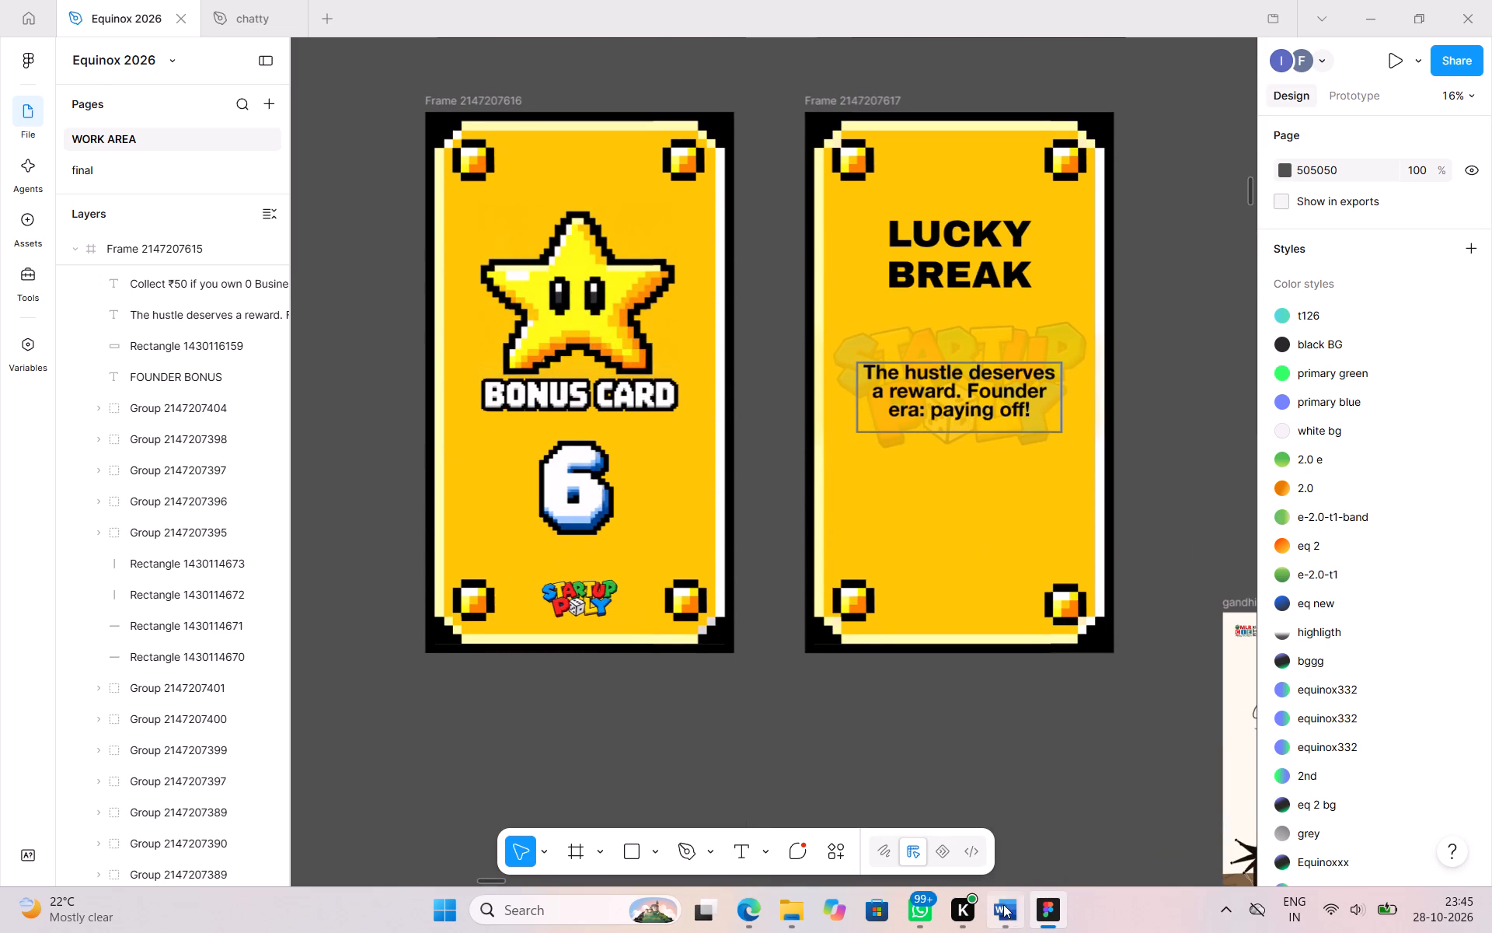
Replace the LUCKY BREAK card's description with Word's "No strategy, just vibes. Let fate cook!".
{"action": "left_click", "coordinate": [1010, 909]}
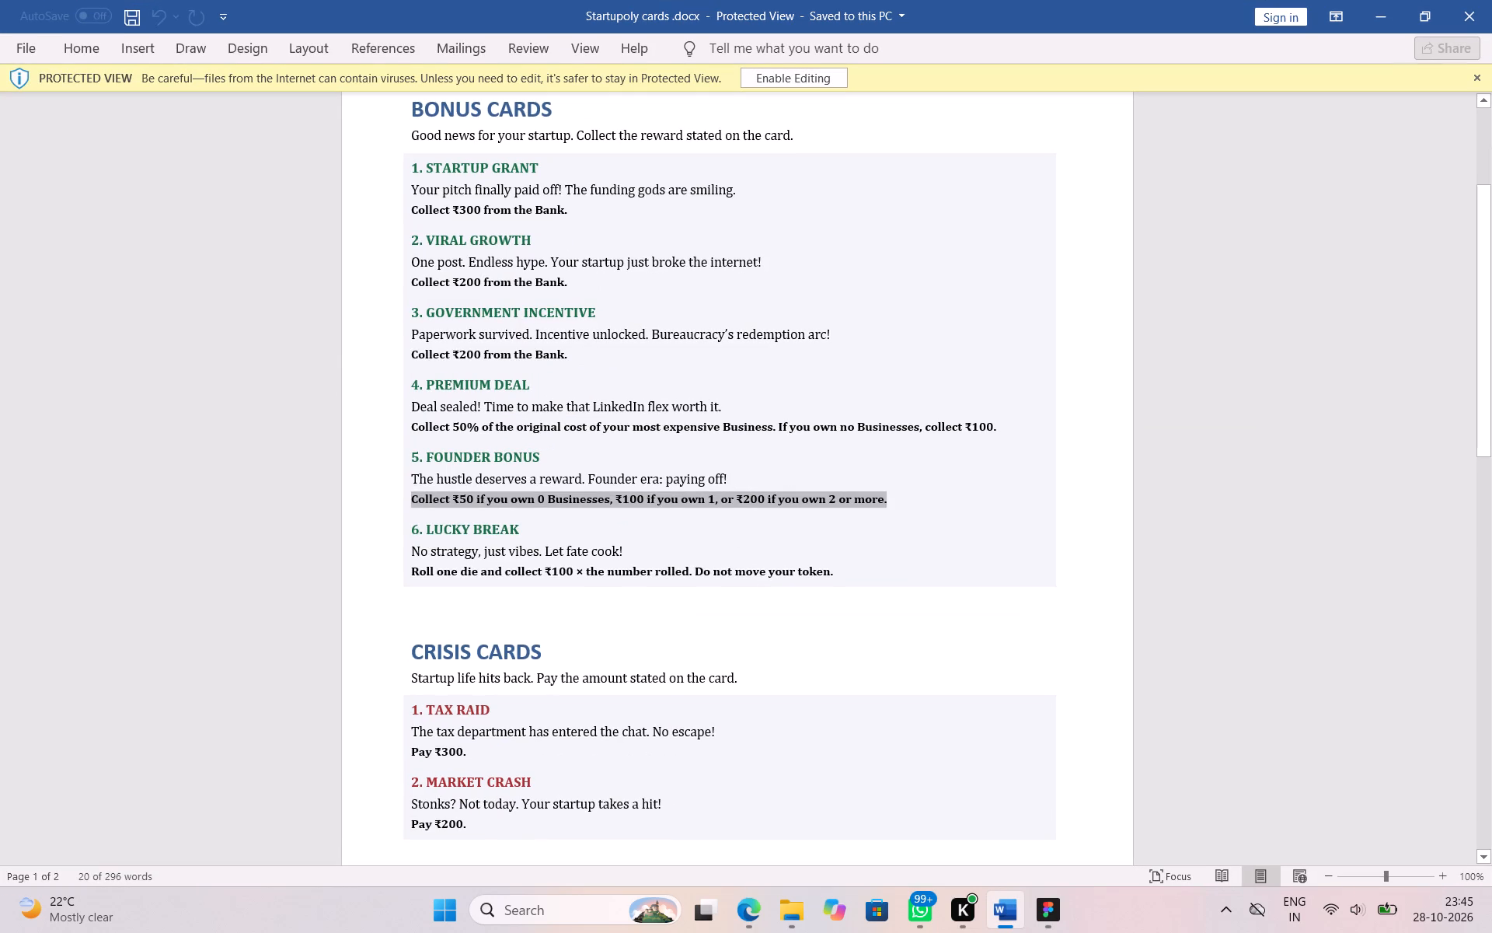
{"action": "left_click_drag", "start_coordinate": [412, 553], "coordinate": [622, 549]}
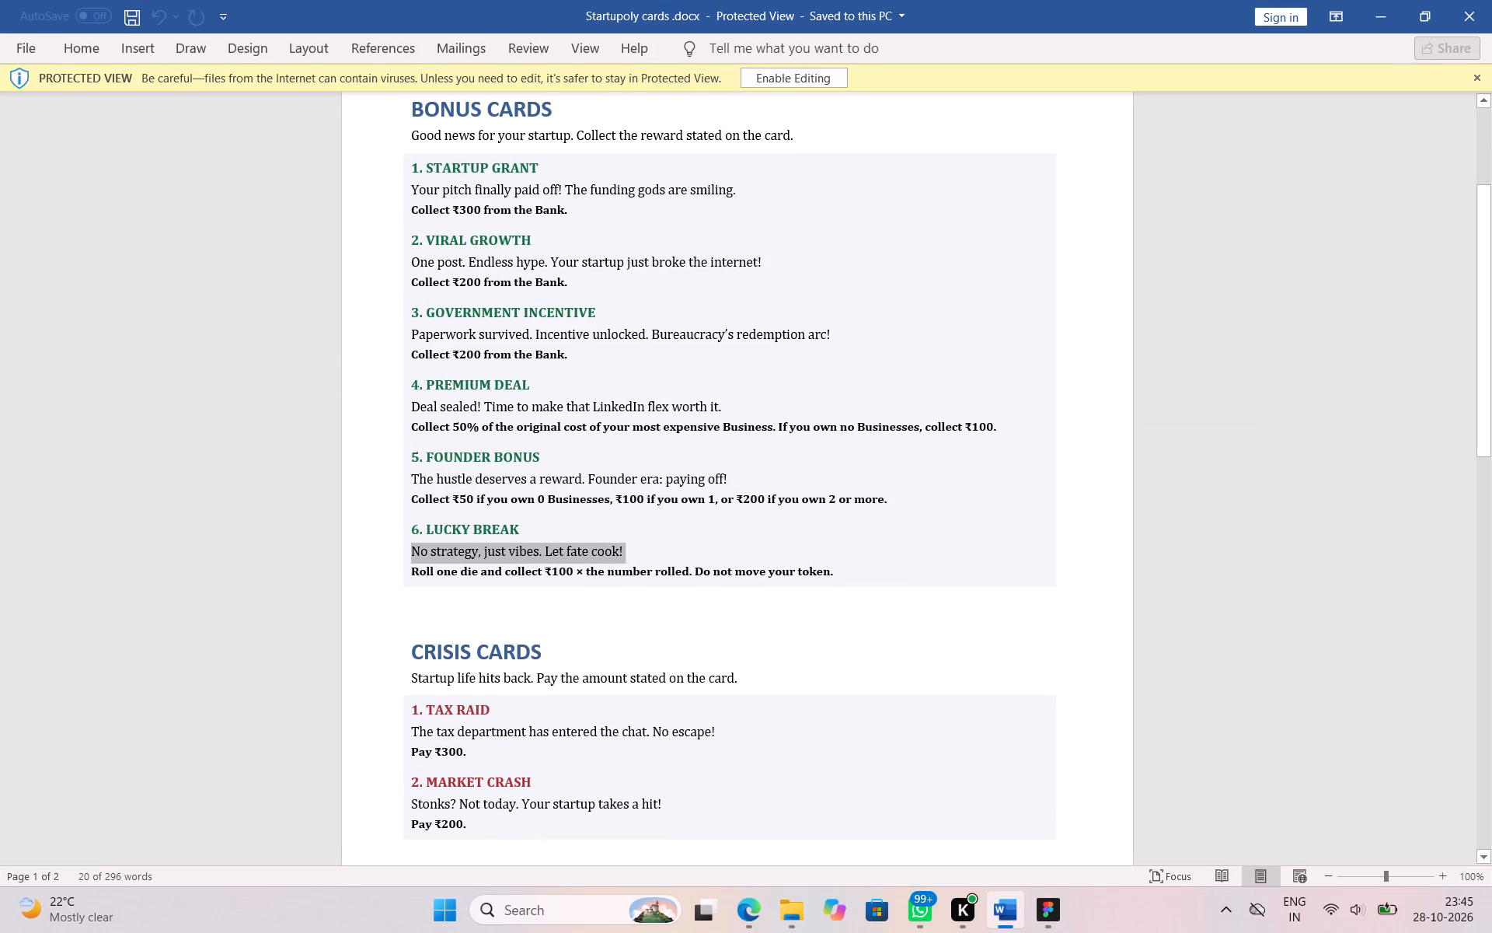
{"action": "left_click_drag", "start_coordinate": [622, 549], "coordinate": [625, 550]}
{"action": "key", "text": "ctrl+c"}
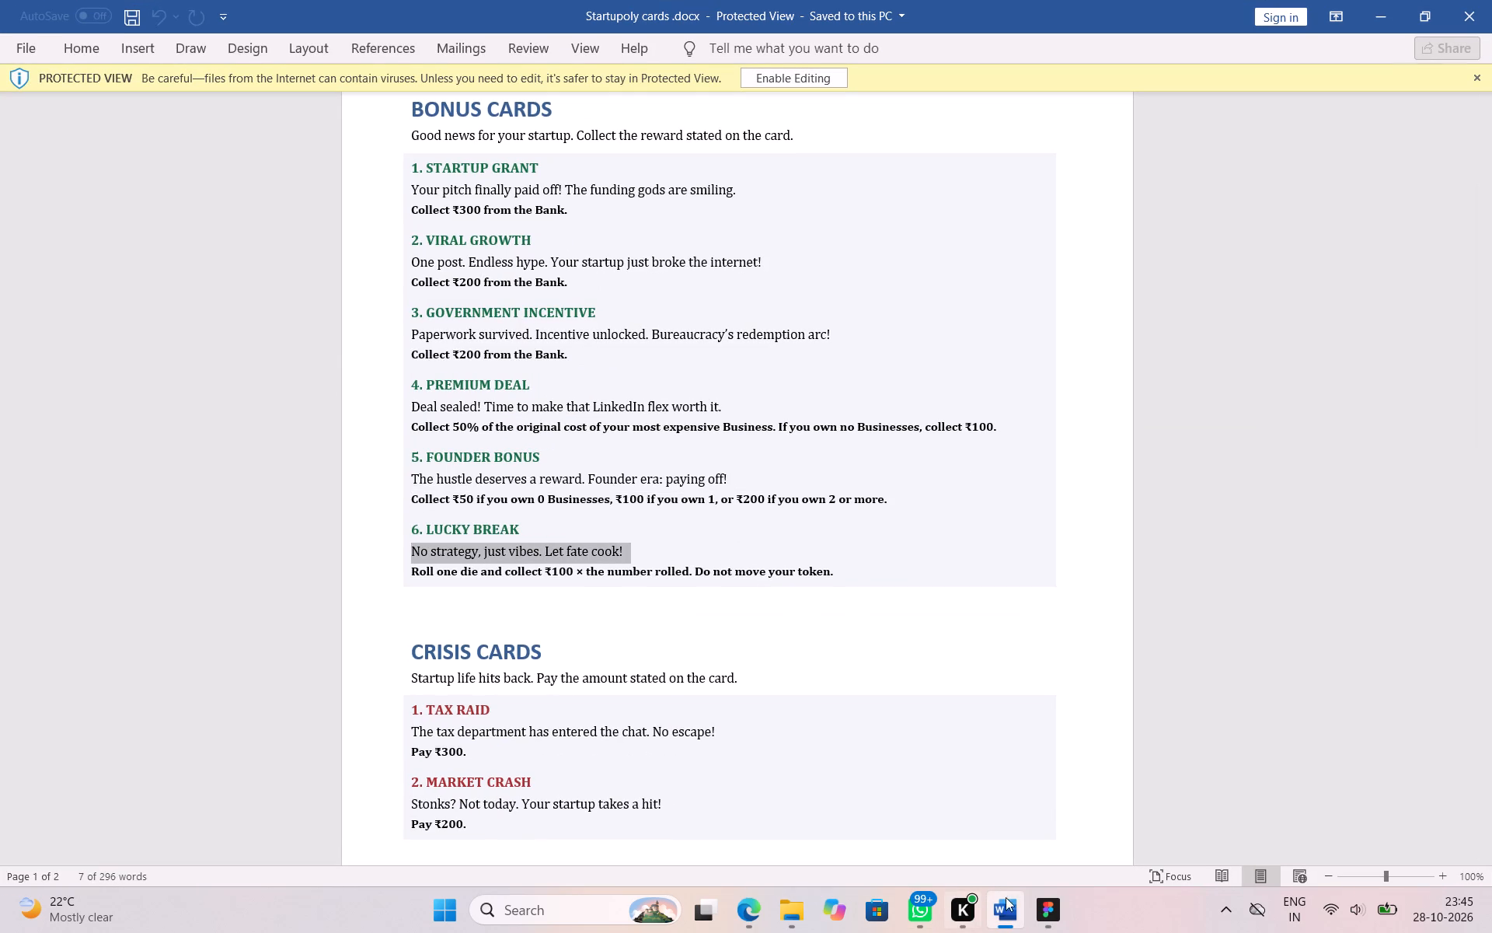
{"action": "left_click", "coordinate": [1012, 909]}
{"action": "triple_click", "coordinate": [926, 393]}
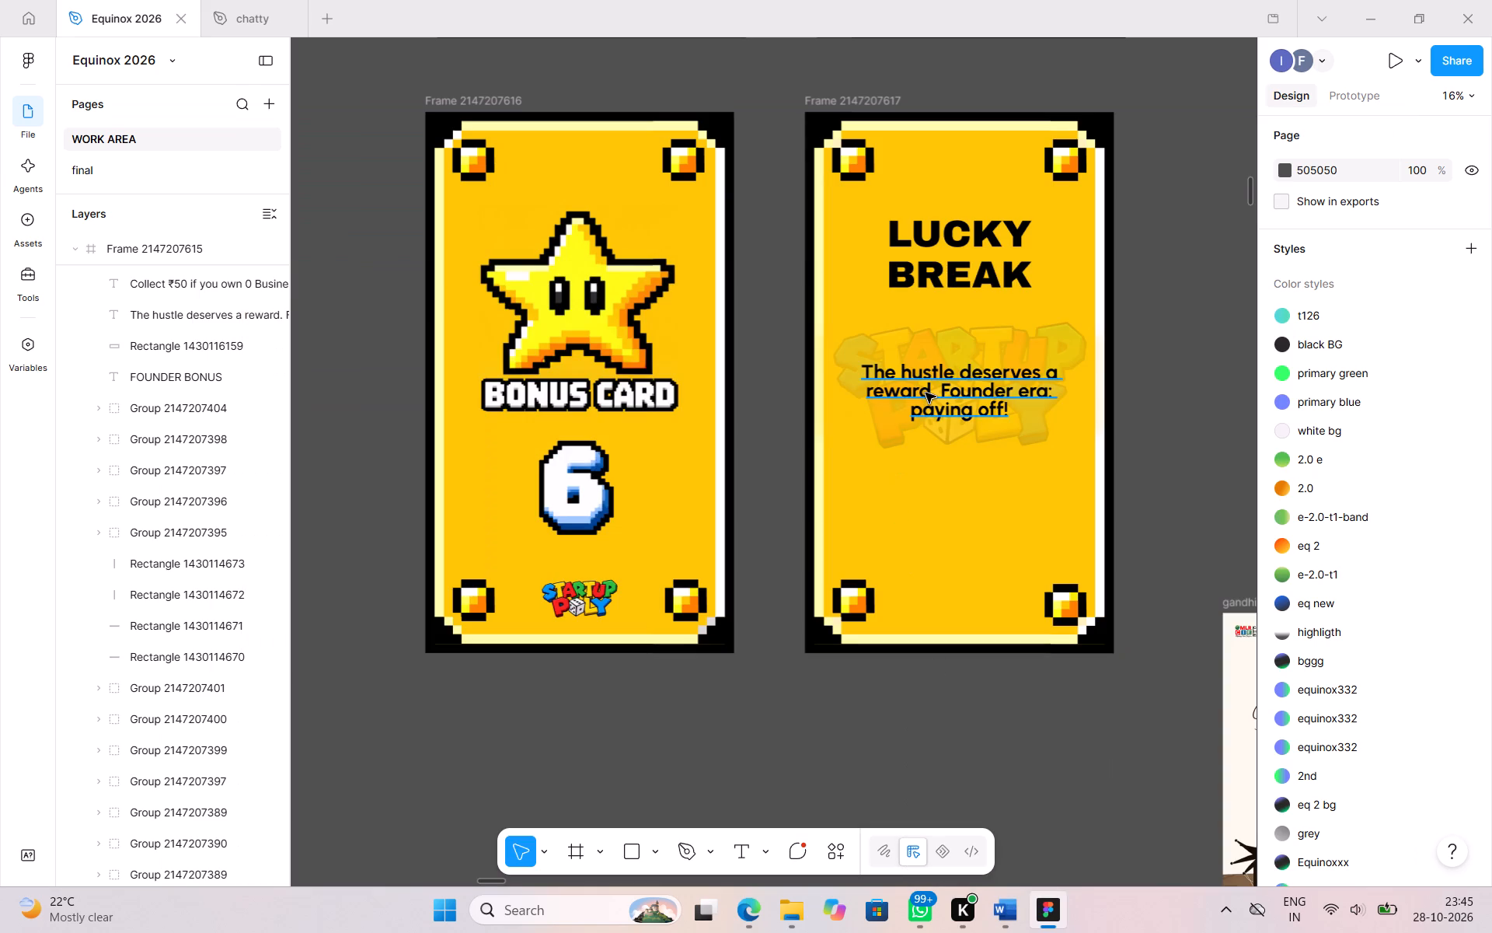
{"action": "key", "text": "ctrl+v"}
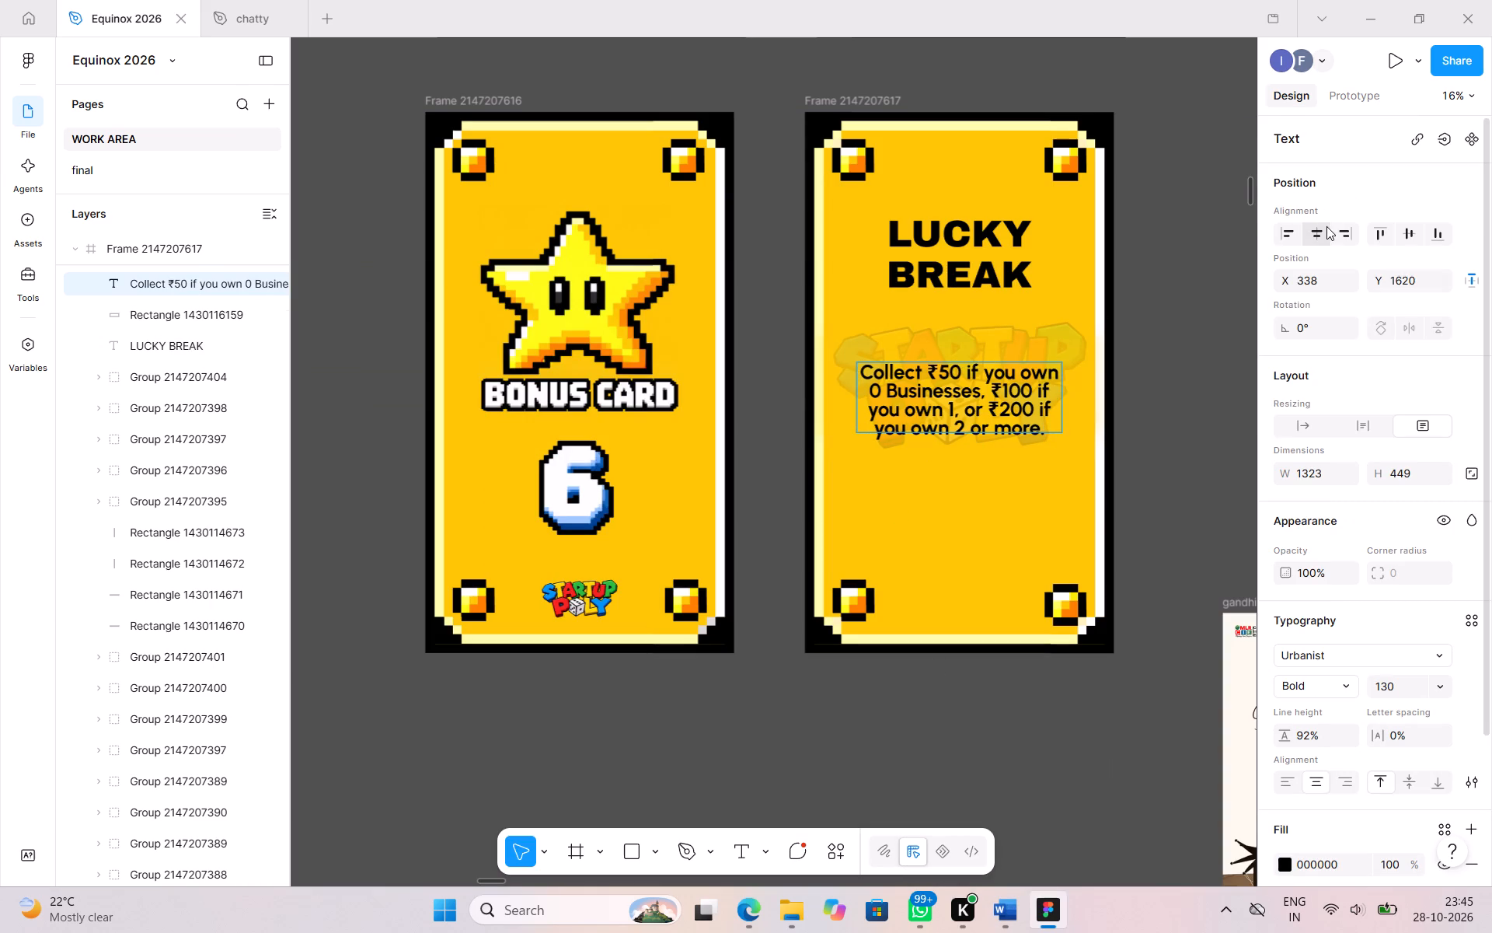
{"action": "left_click", "coordinate": [1018, 919]}
{"action": "key", "text": "ctrl+c"}
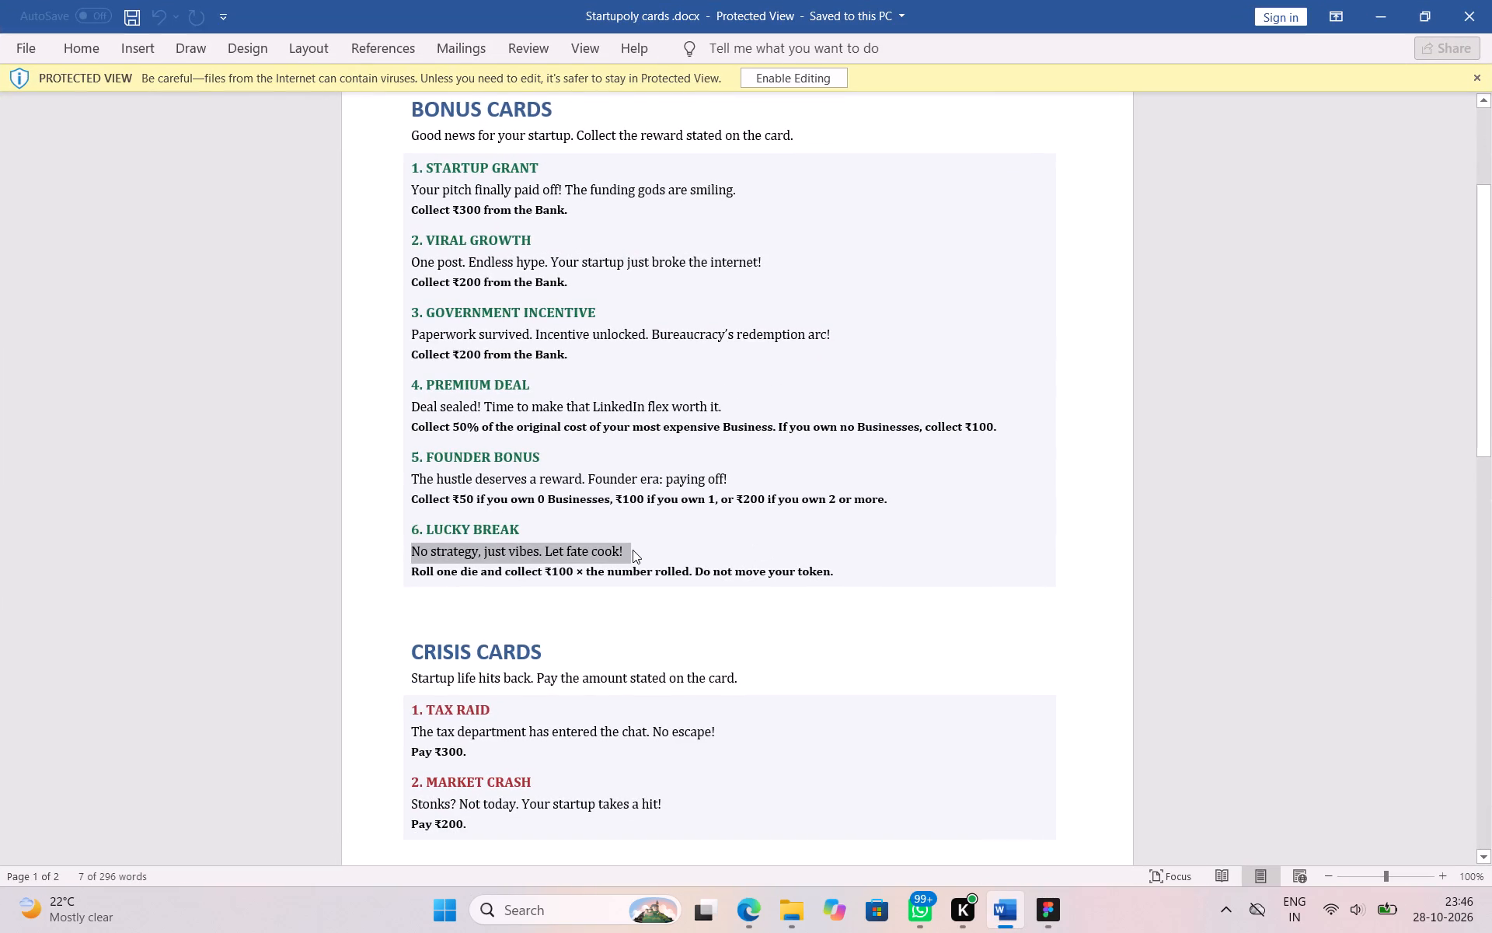
{"action": "left_click", "coordinate": [1013, 917]}
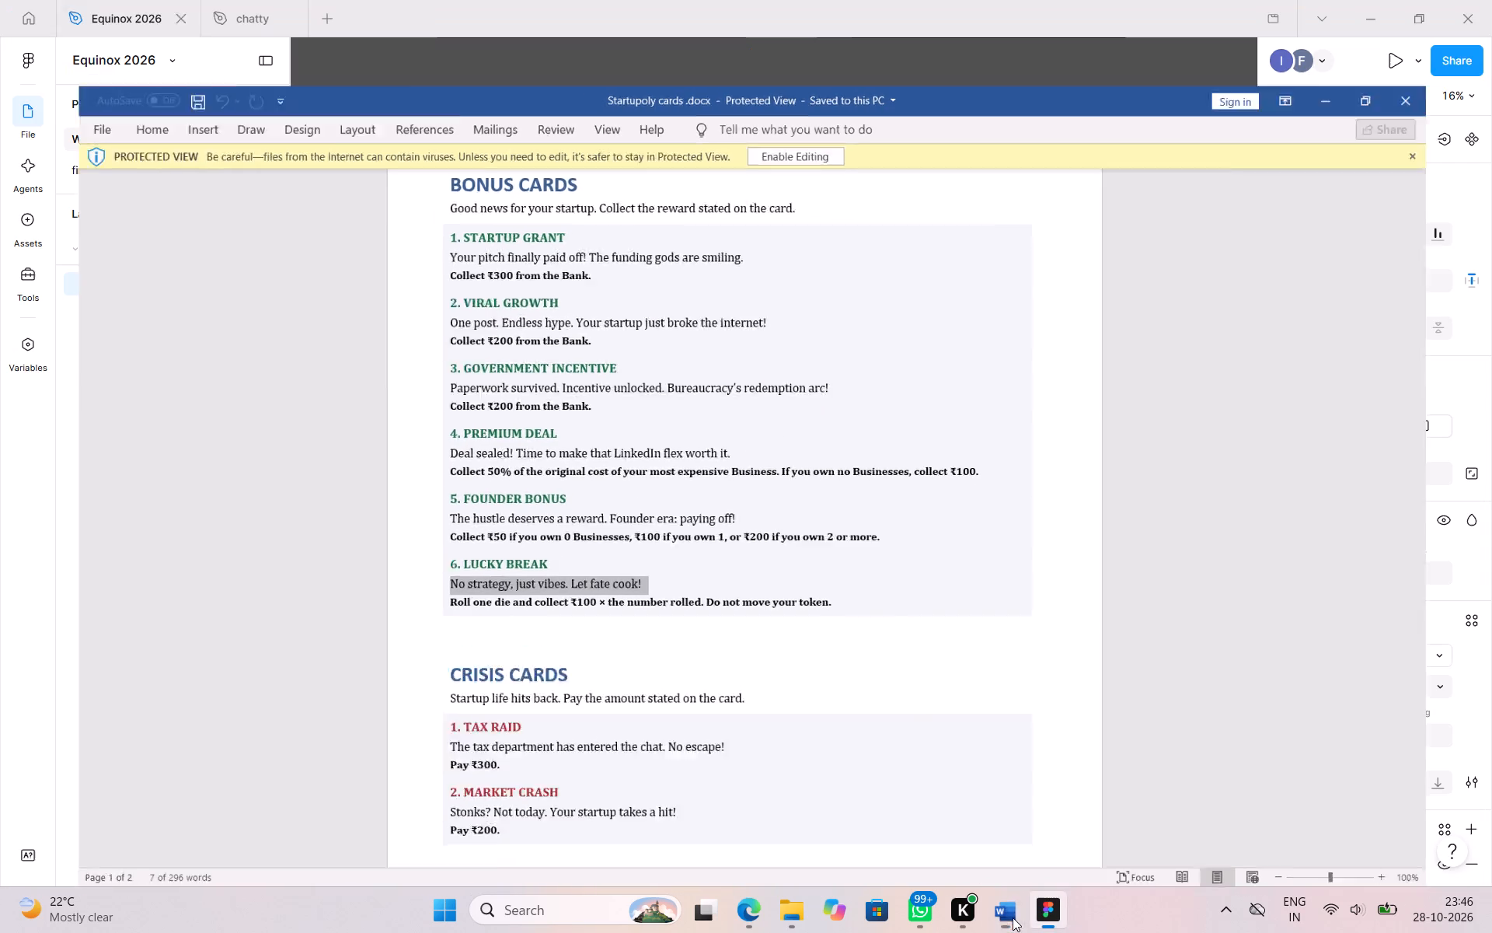
{"action": "triple_click", "coordinate": [920, 394]}
{"action": "left_click", "coordinate": [920, 394]}
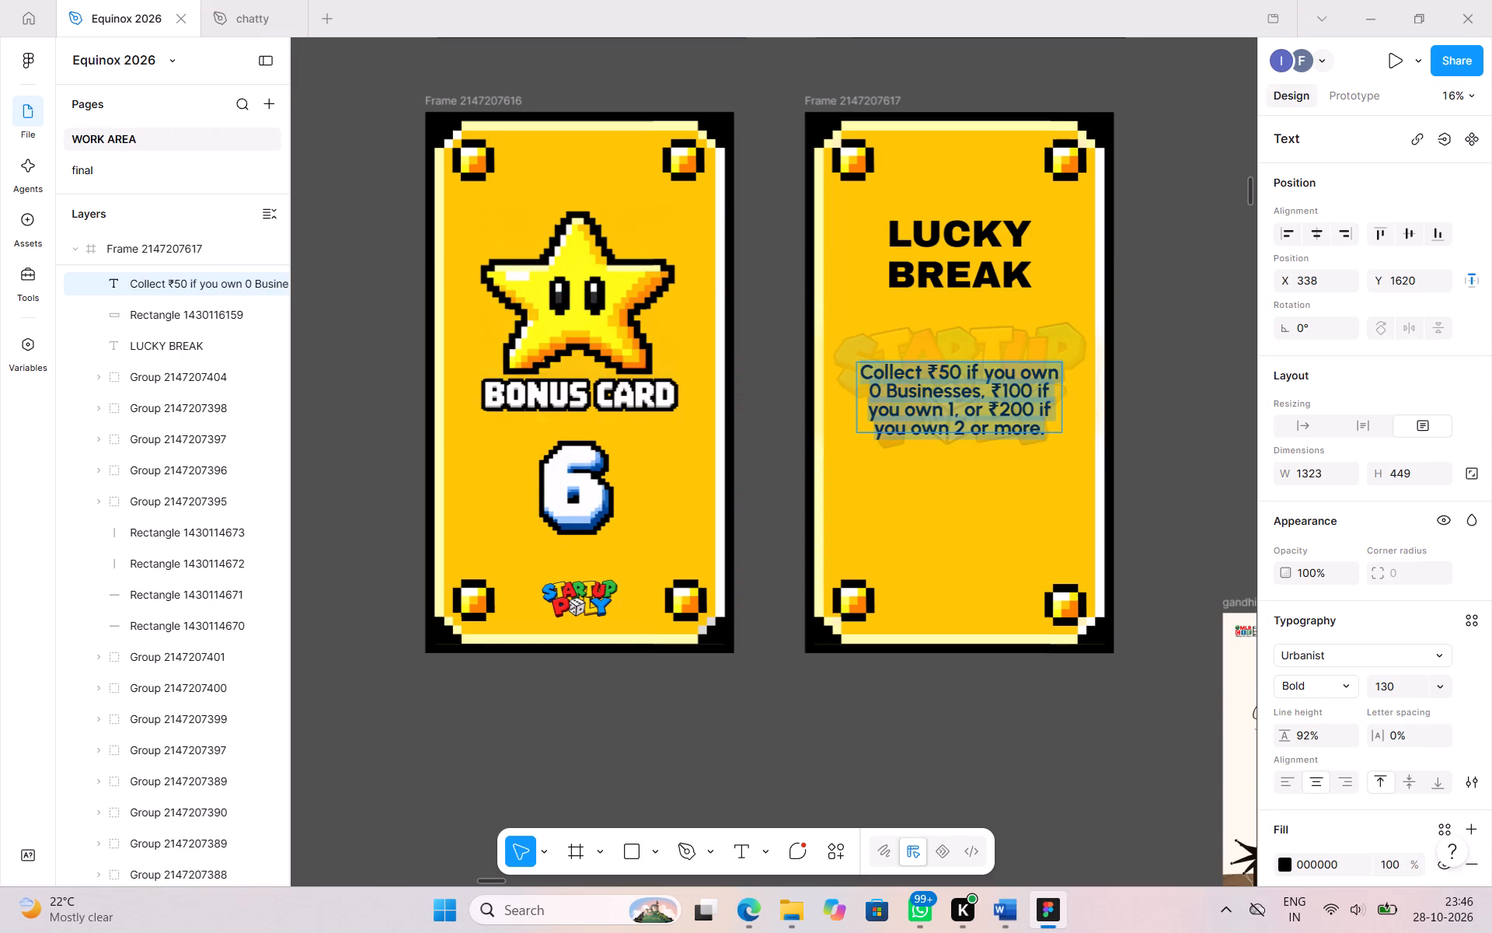
{"action": "key", "text": "ctrl+v"}
{"action": "left_click", "coordinate": [1027, 687]}
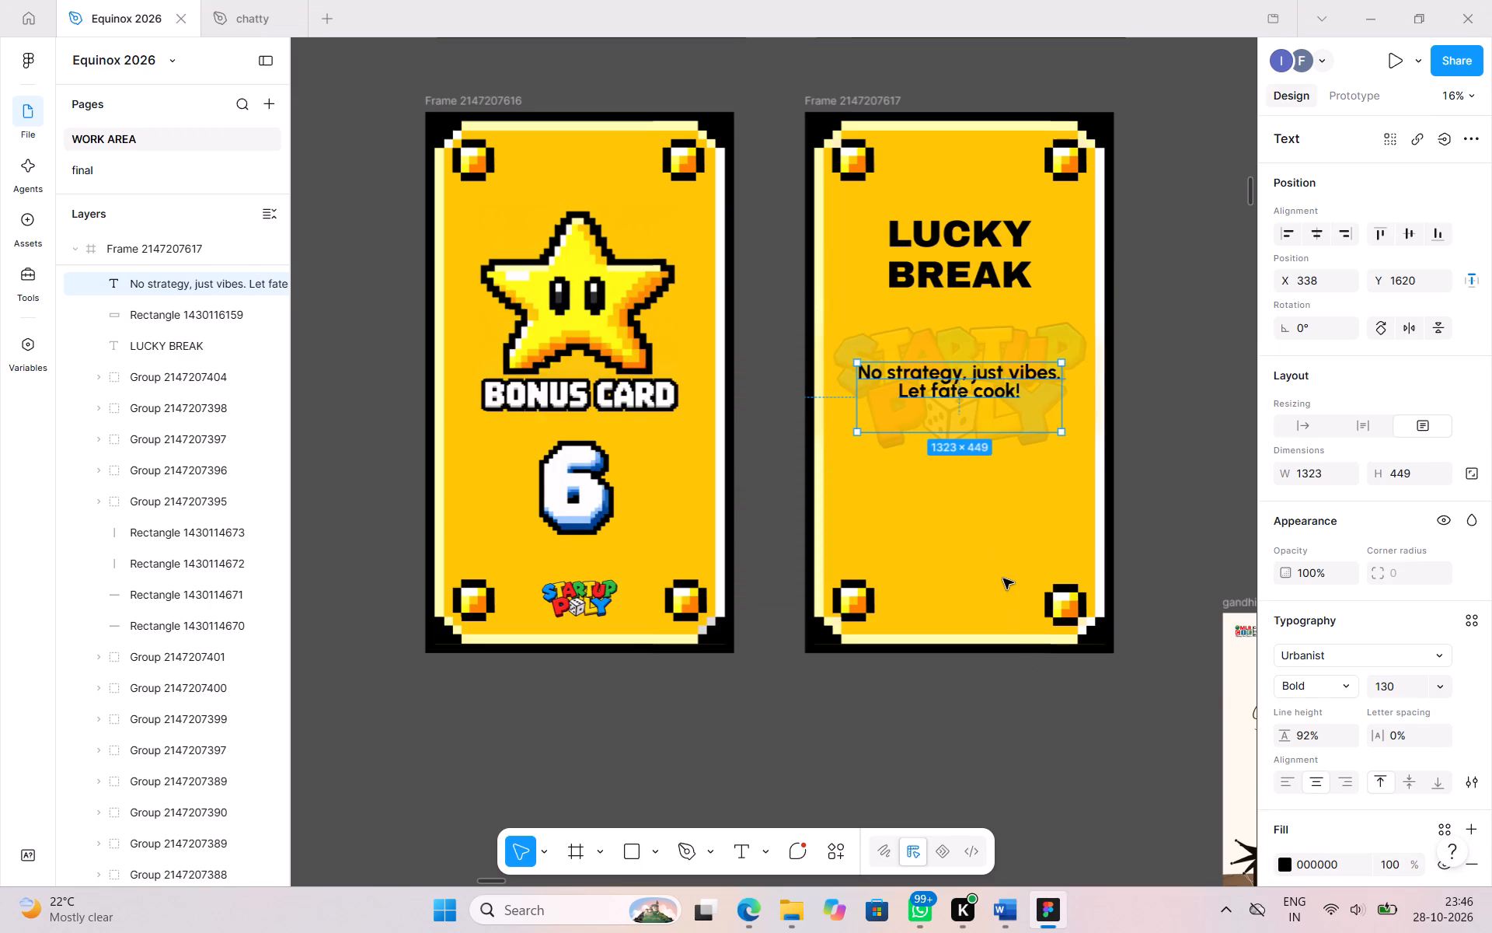
{"action": "left_click", "coordinate": [1003, 578]}
Duplicate the FOUNDER BONUS card's collect line onto the LUCKY BREAK card below its description, at about Y 2467, and centre it horizontally.
{"action": "scroll", "coordinate": [1003, 578], "scroll_direction": "up", "scroll_amount": 3}
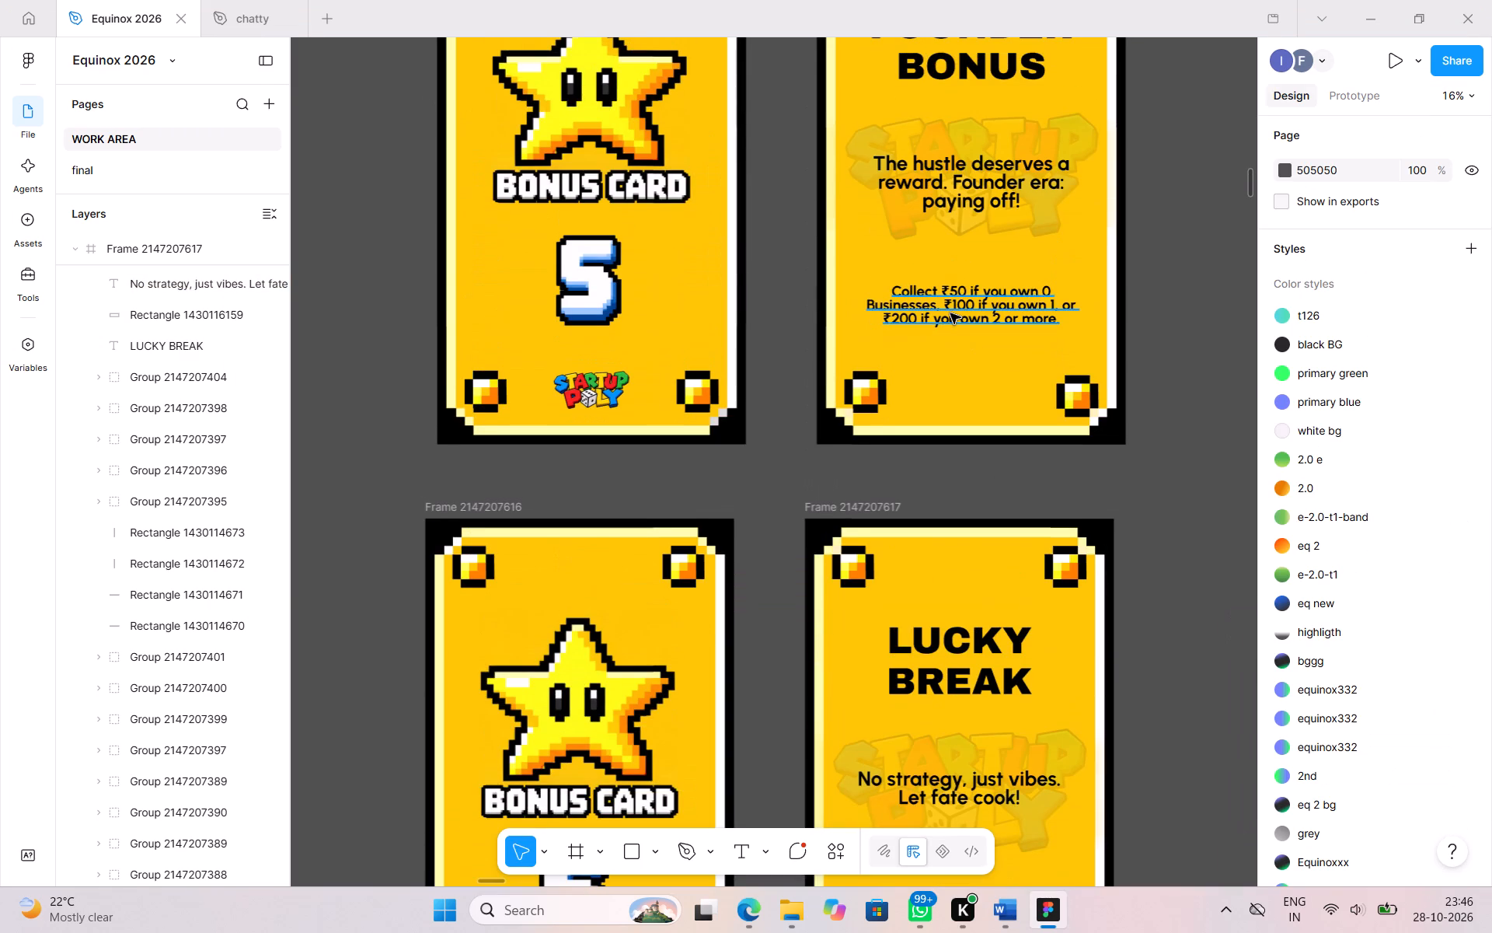
{"action": "left_click", "coordinate": [950, 313]}
{"action": "key", "text": "ctrl+c"}
{"action": "key", "text": "ctrl+v"}
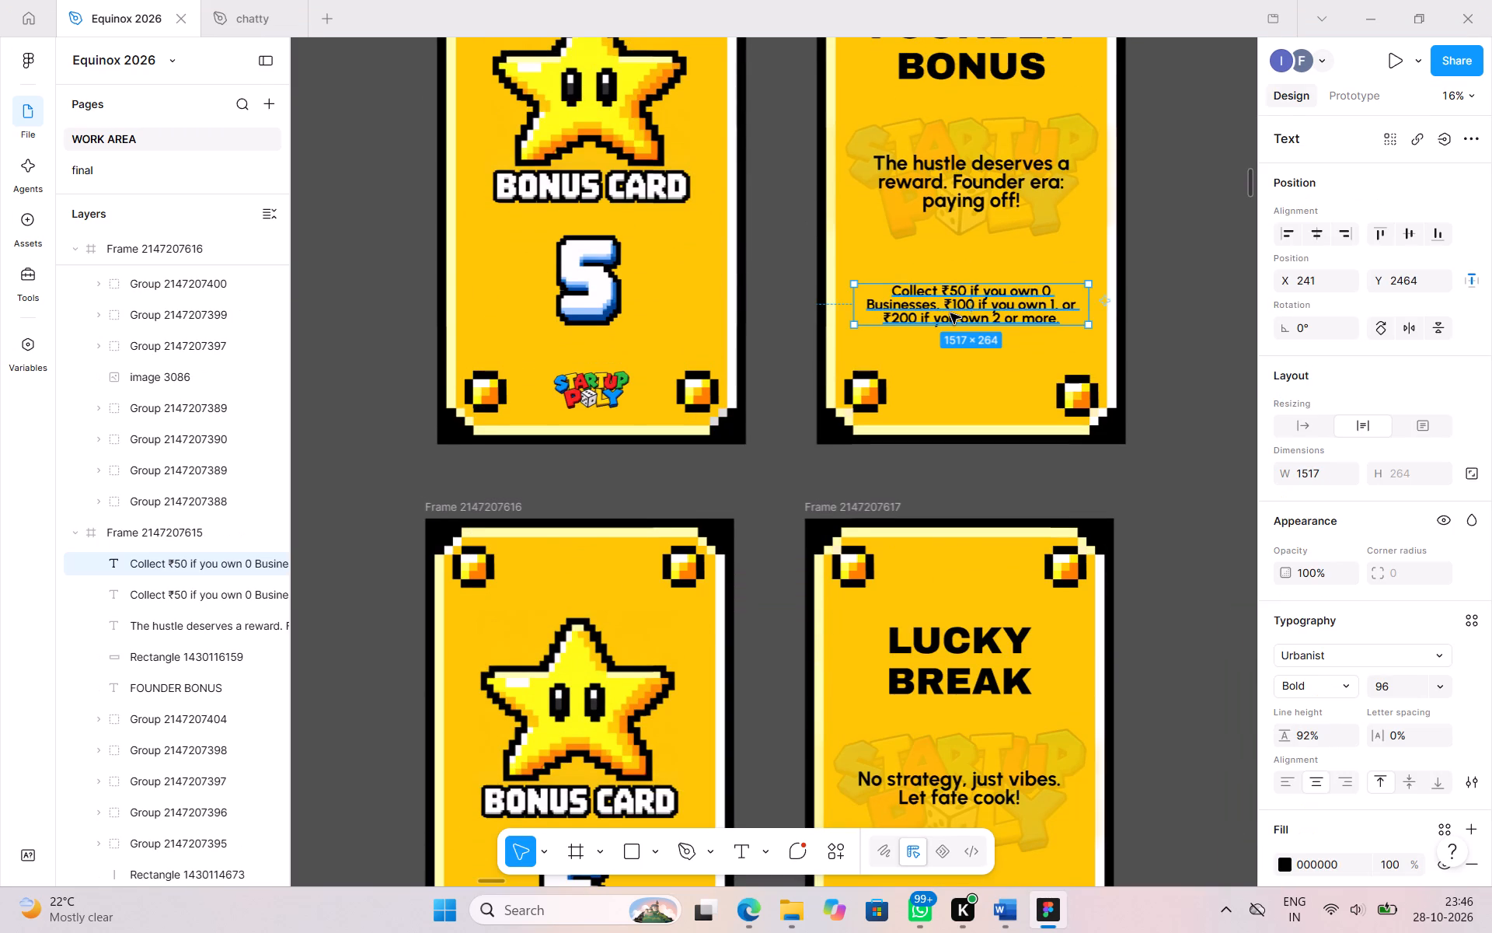
{"action": "scroll", "coordinate": [950, 313], "scroll_direction": "down", "scroll_amount": 1}
{"action": "left_click_drag", "start_coordinate": [957, 267], "coordinate": [966, 800]}
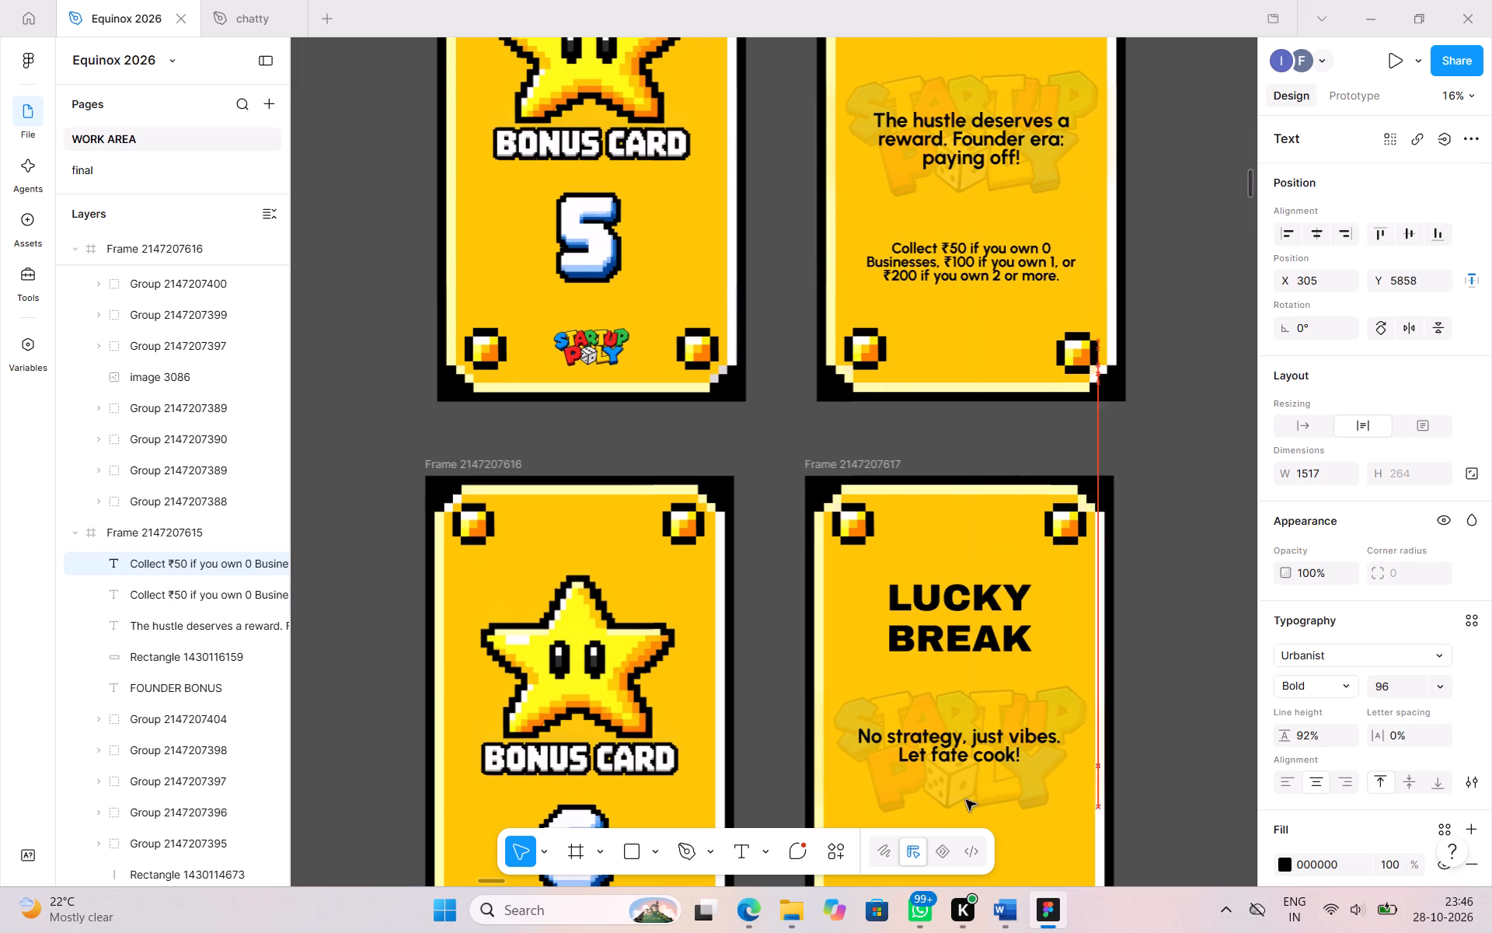
{"action": "left_click_drag", "start_coordinate": [966, 800], "coordinate": [957, 813]}
{"action": "scroll", "coordinate": [957, 813], "scroll_direction": "down", "scroll_amount": 2}
{"action": "scroll", "coordinate": [956, 736], "scroll_direction": "down", "scroll_amount": 1}
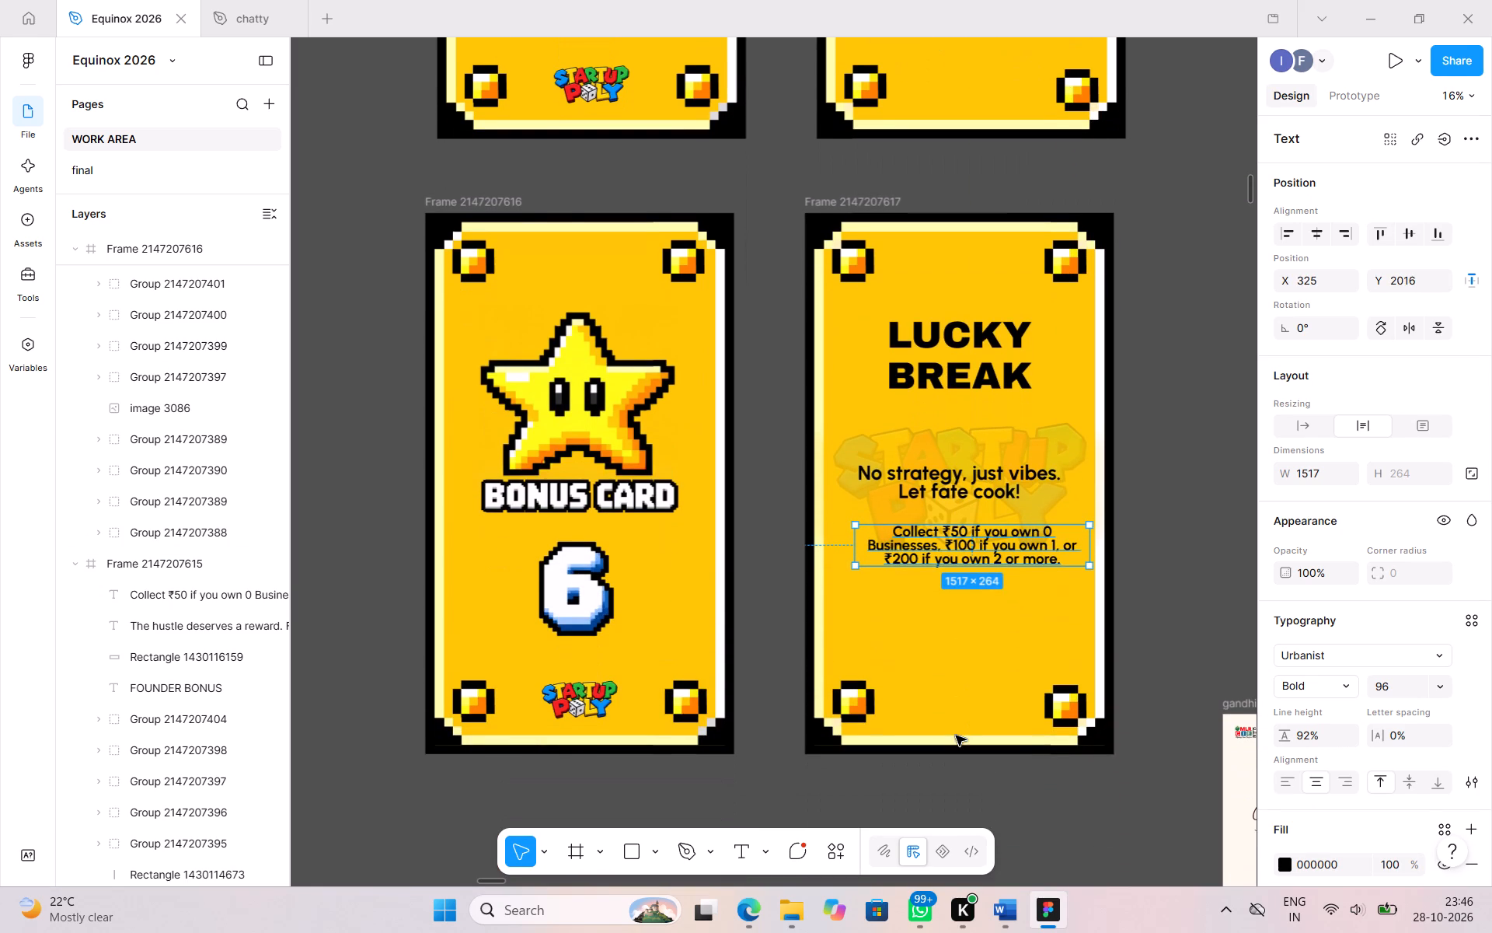
{"action": "left_click", "coordinate": [955, 564]}
{"action": "left_click", "coordinate": [956, 621]}
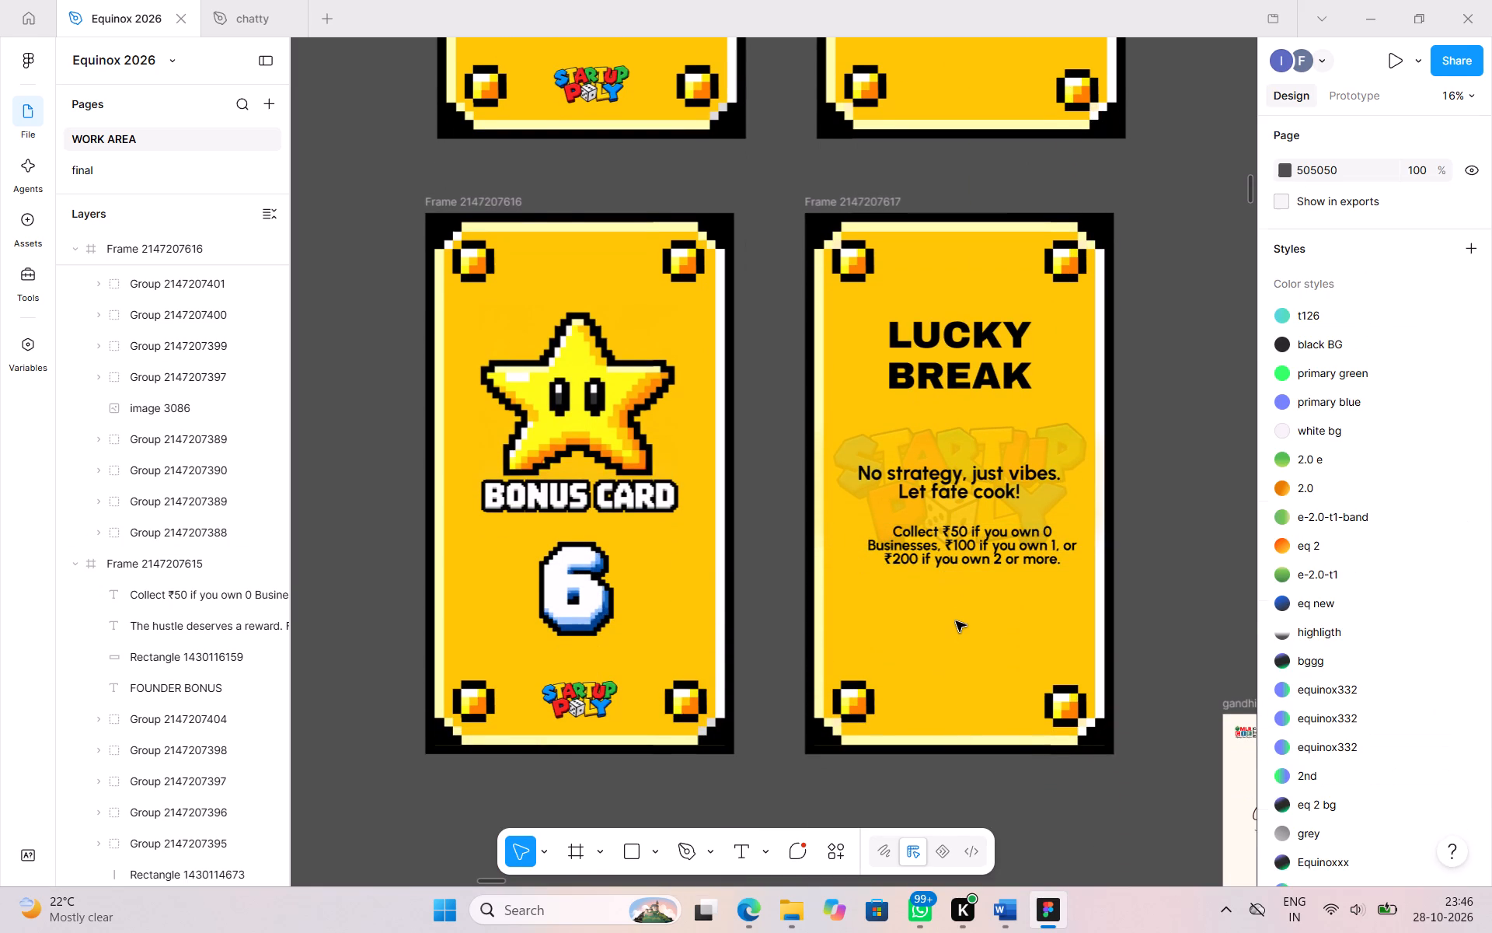
{"action": "left_click_drag", "start_coordinate": [957, 543], "coordinate": [944, 610]}
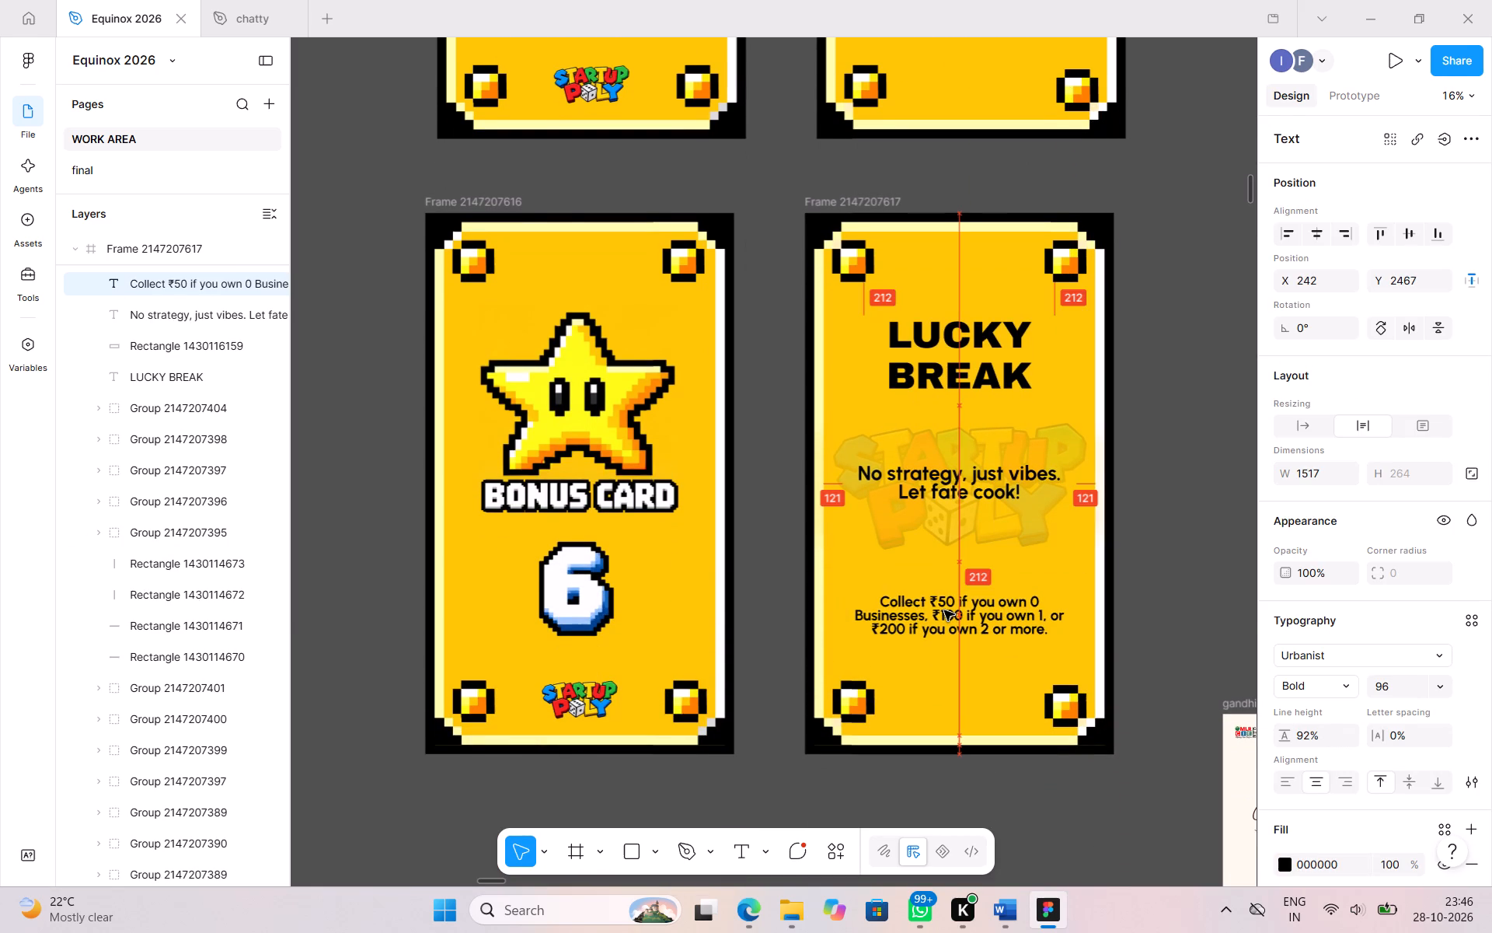
{"action": "left_click_drag", "start_coordinate": [944, 610], "coordinate": [945, 610]}
{"action": "scroll", "coordinate": [945, 610], "scroll_direction": "up", "scroll_amount": 2}
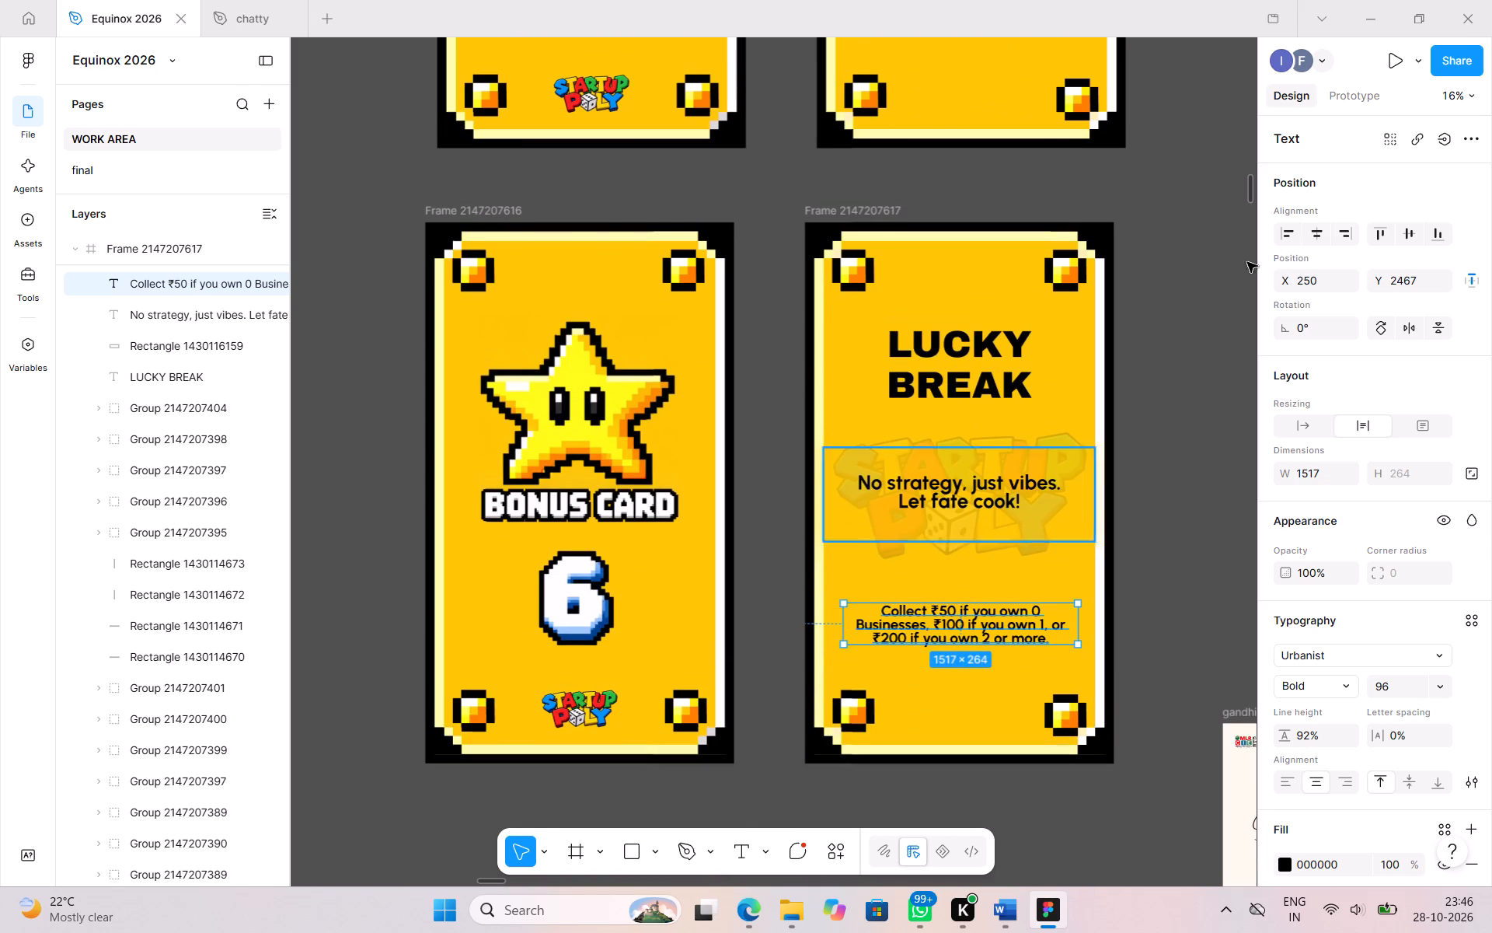
{"action": "left_click", "coordinate": [1306, 232]}
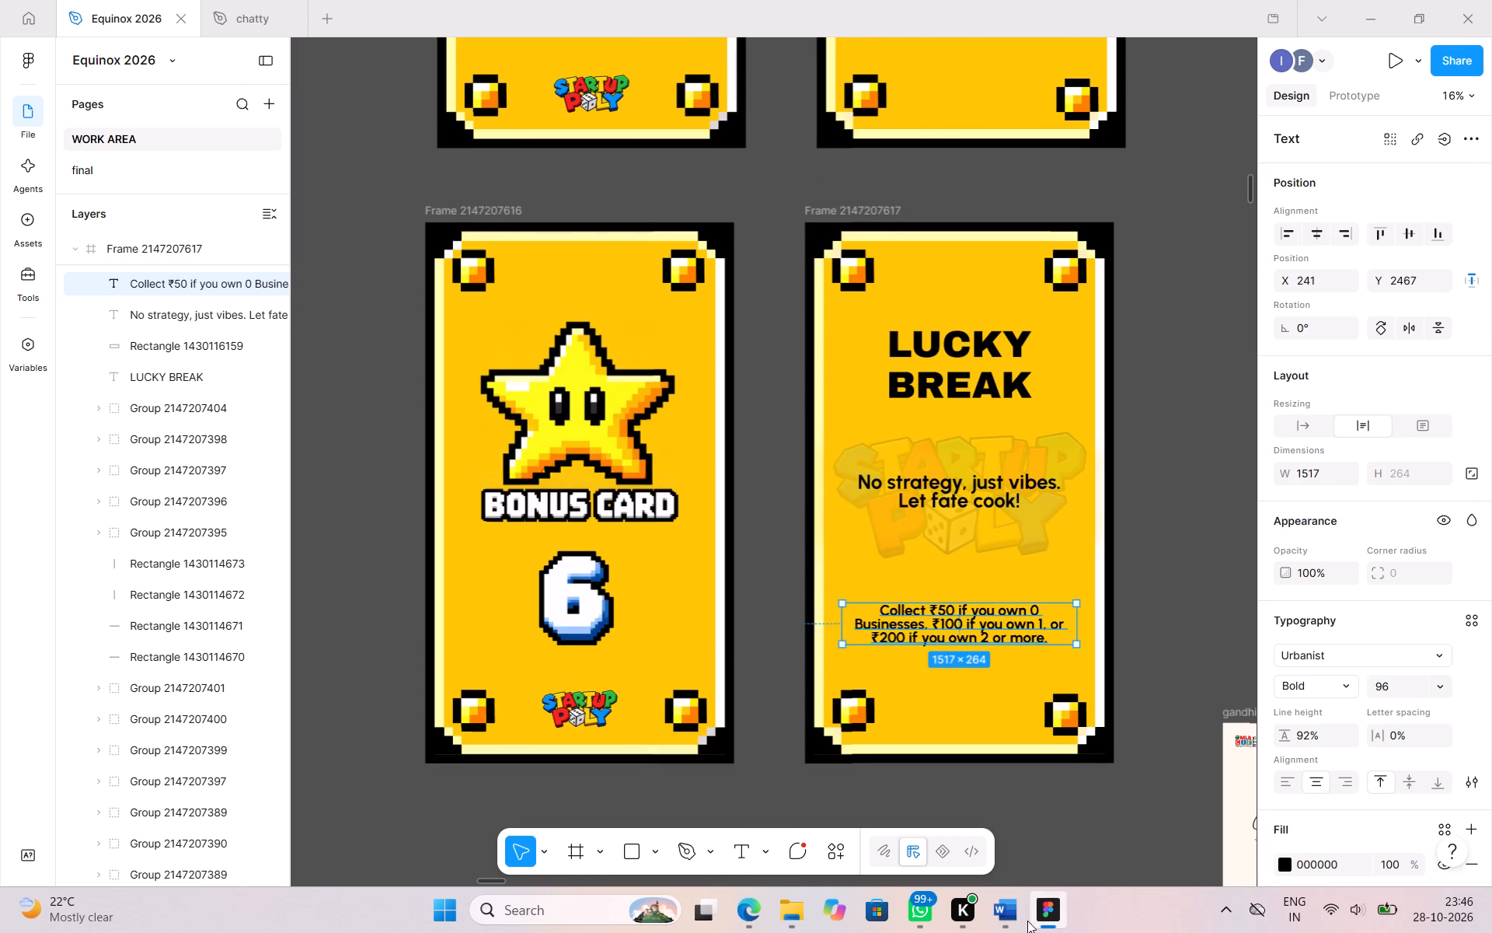
Replace the LUCKY BREAK card's collect line with Word's "Roll one die and collect ₹100 × the number rolled. Do not move your token.".
{"action": "left_click", "coordinate": [1020, 924]}
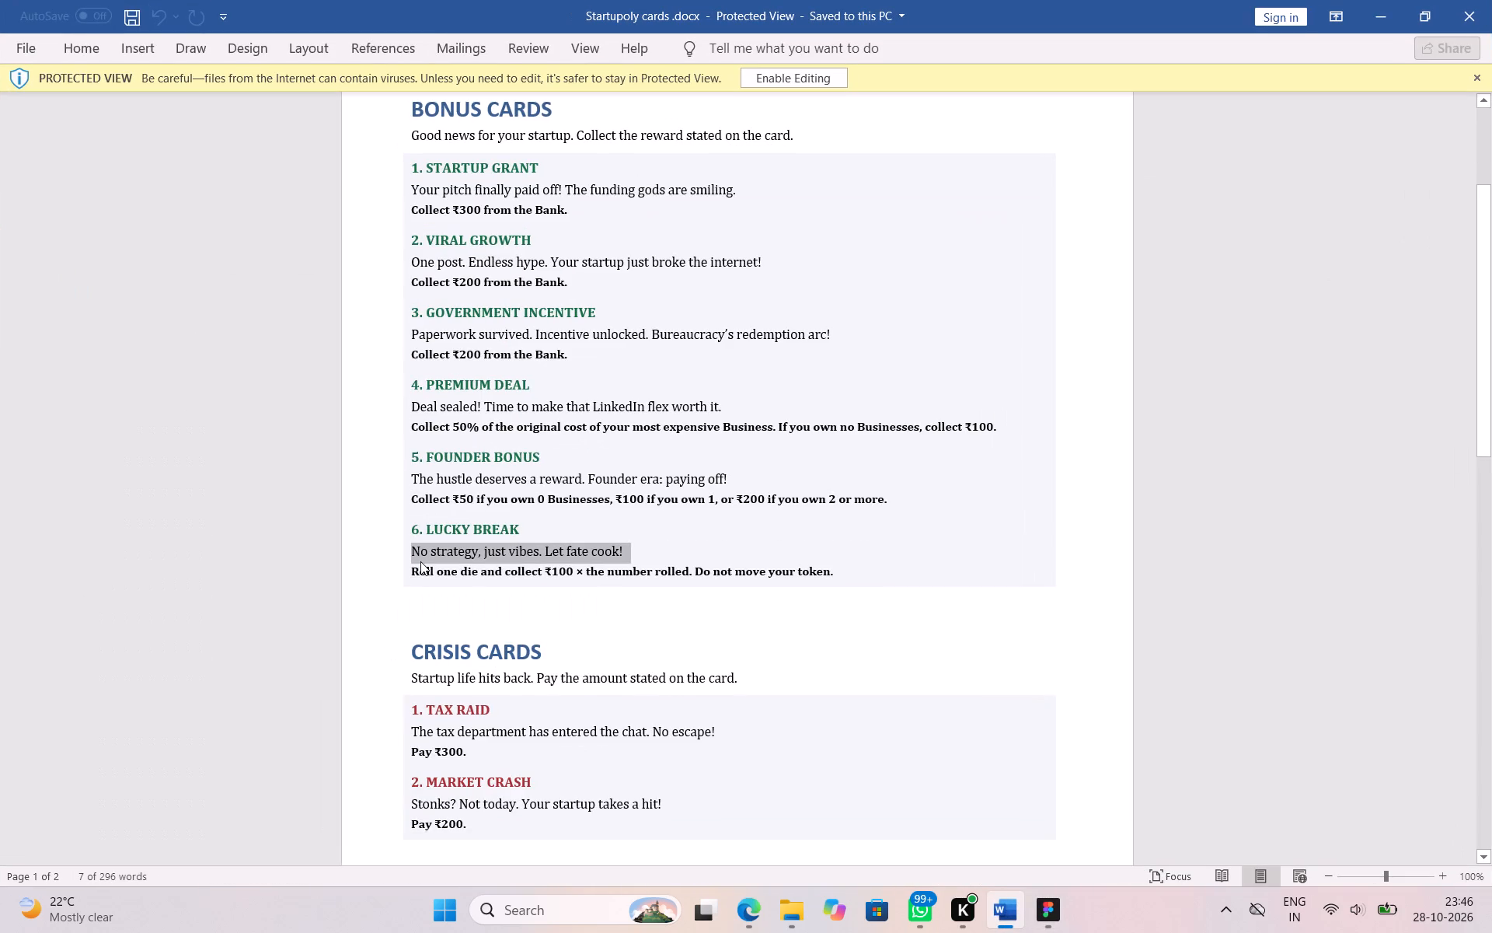
{"action": "left_click_drag", "start_coordinate": [412, 568], "coordinate": [856, 588]}
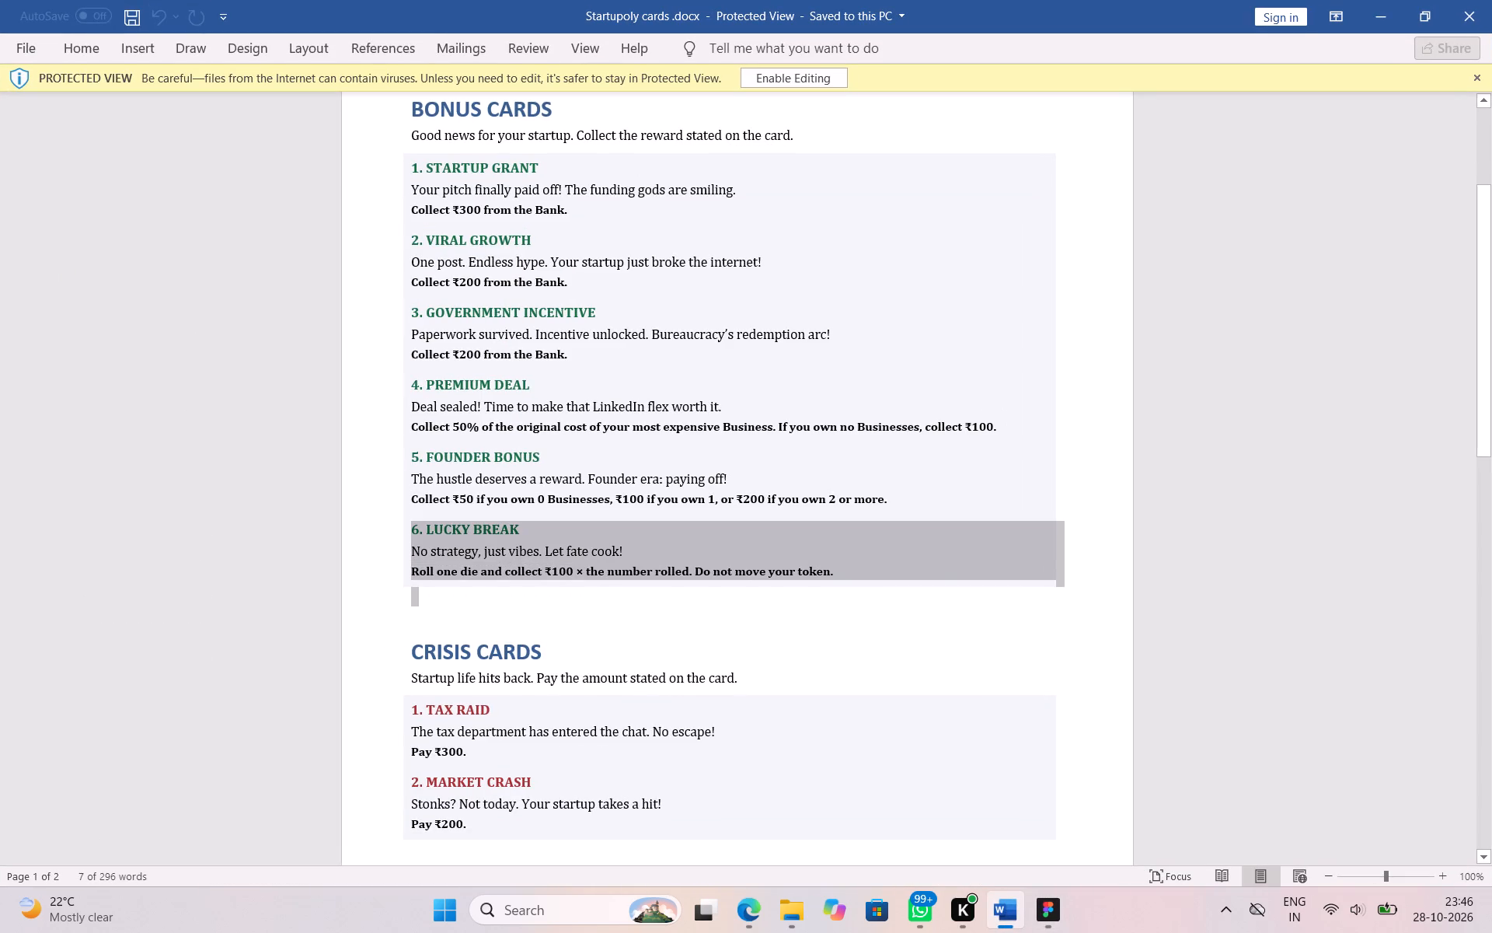
{"action": "left_click_drag", "start_coordinate": [856, 588], "coordinate": [835, 576]}
{"action": "key", "text": "ctrl+c"}
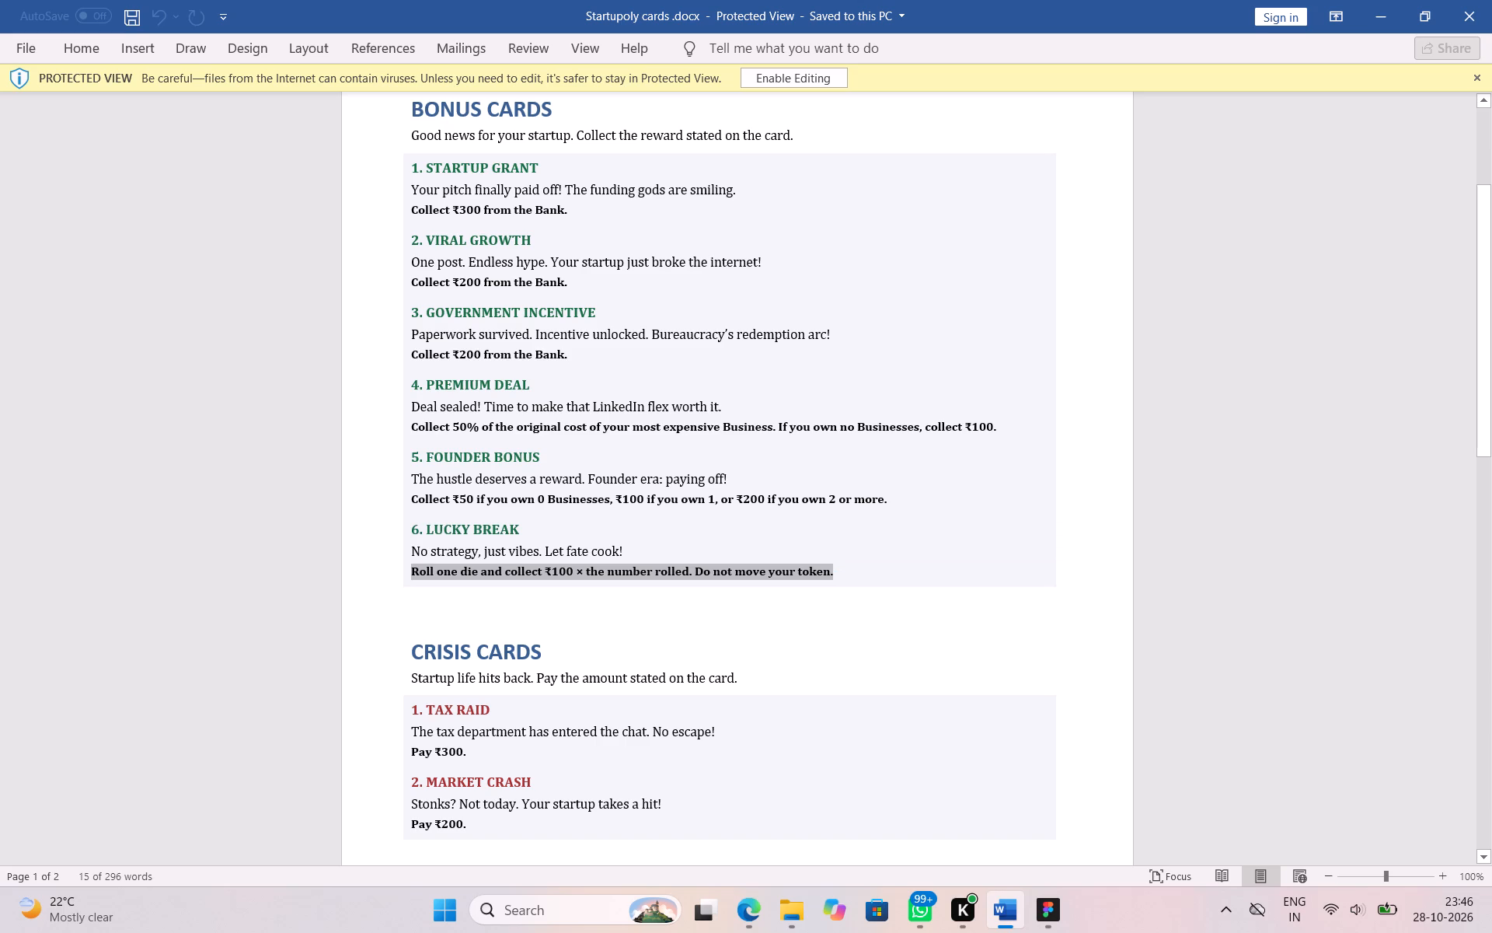
{"action": "left_click", "coordinate": [1011, 911]}
{"action": "triple_click", "coordinate": [890, 643]}
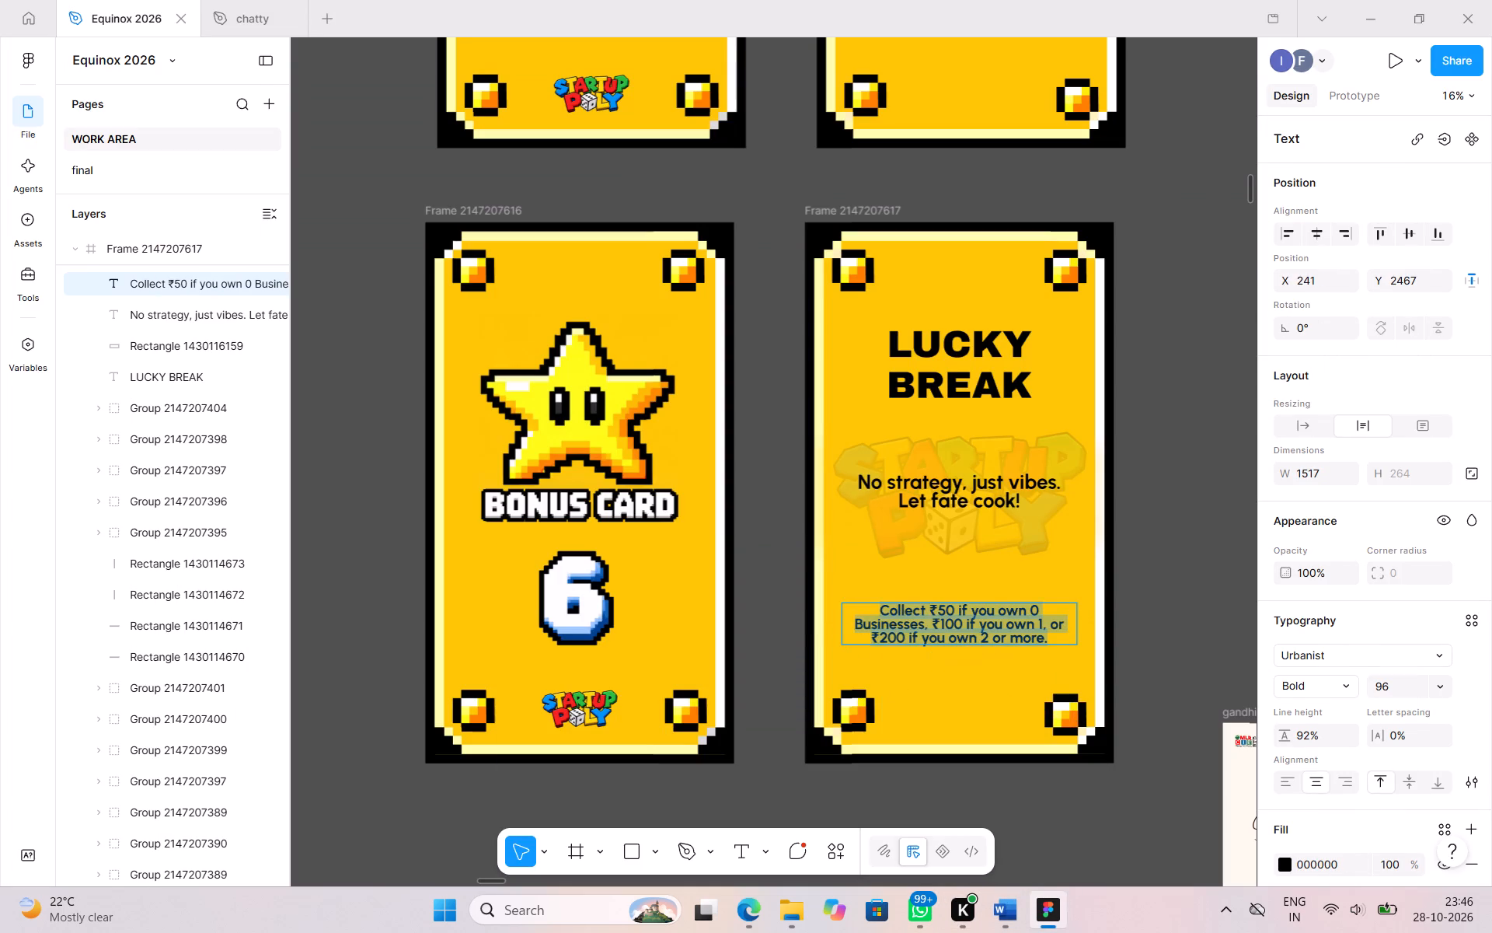
{"action": "key", "text": "ctrl+v"}
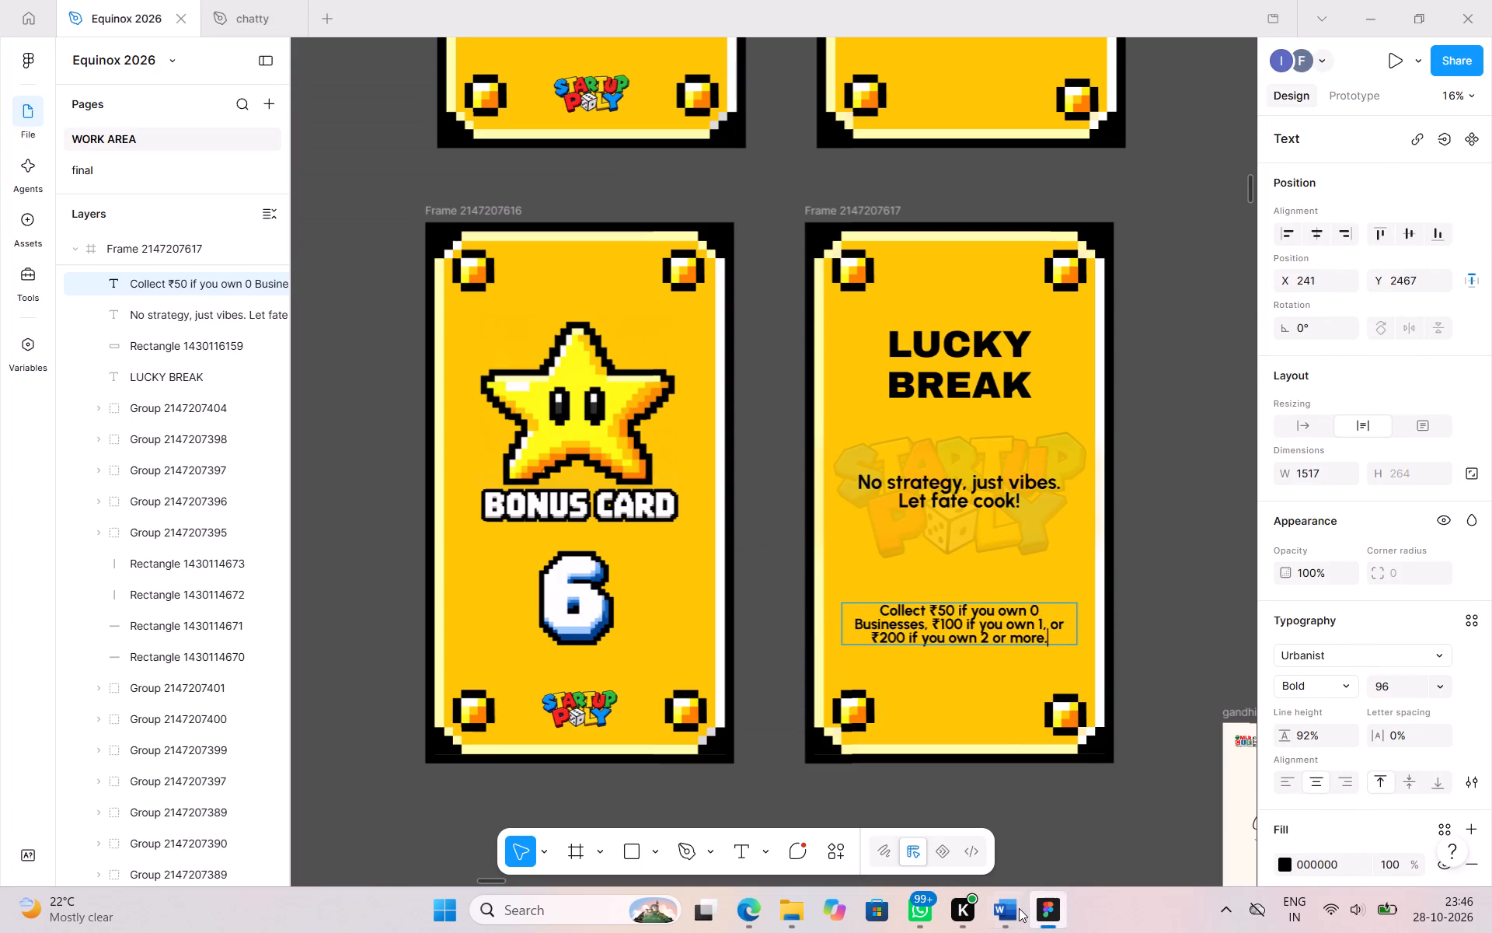
{"action": "left_click", "coordinate": [1012, 911]}
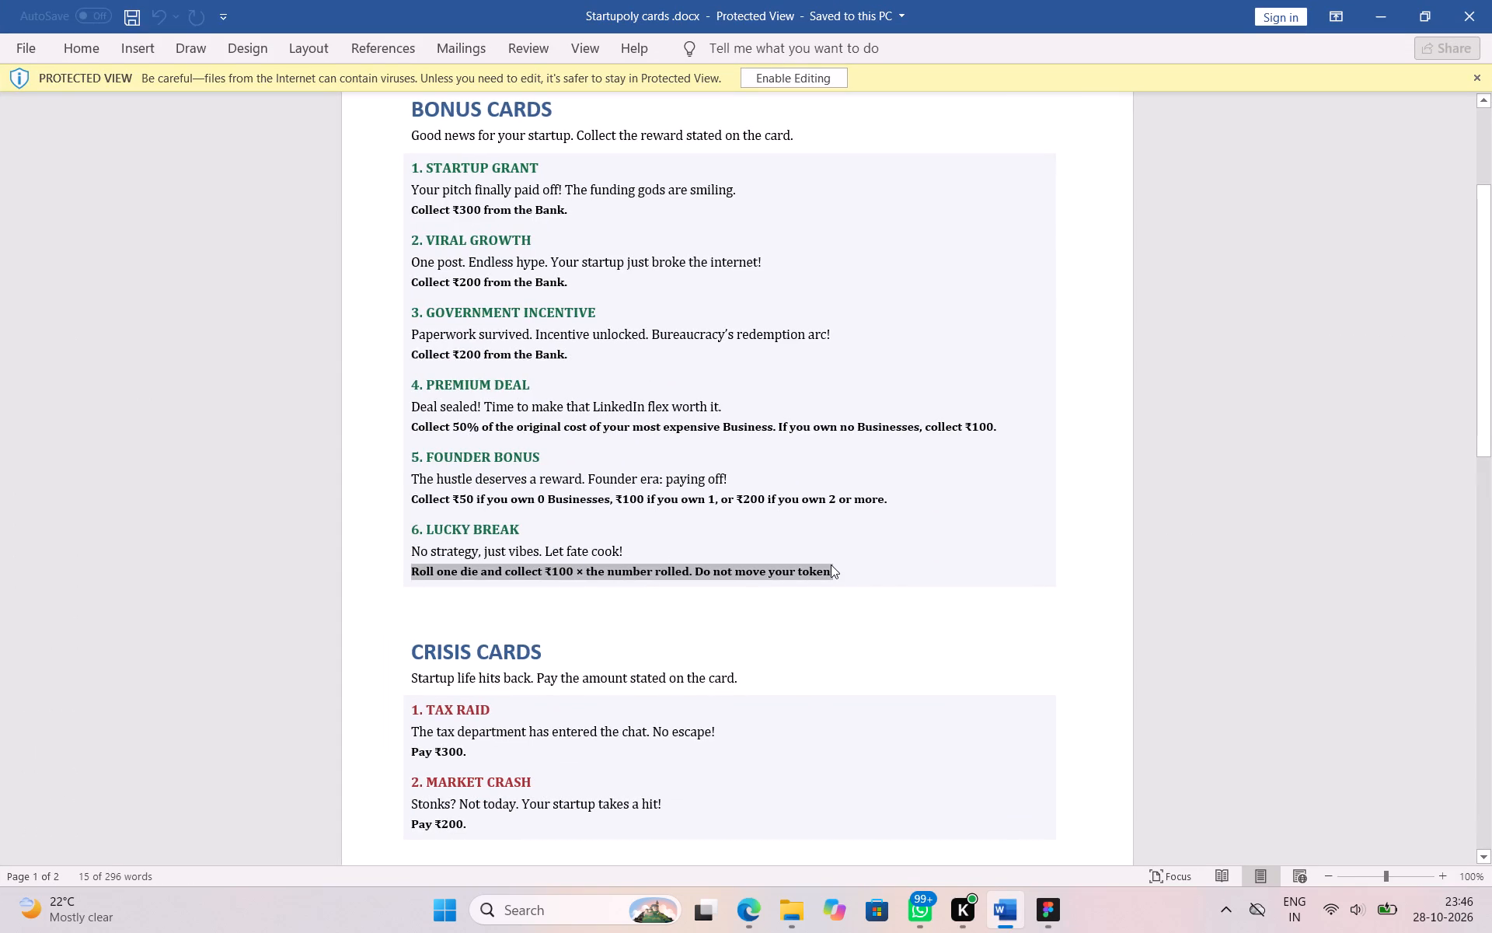
{"action": "key", "text": "ctrl+c"}
{"action": "left_click", "coordinate": [992, 913]}
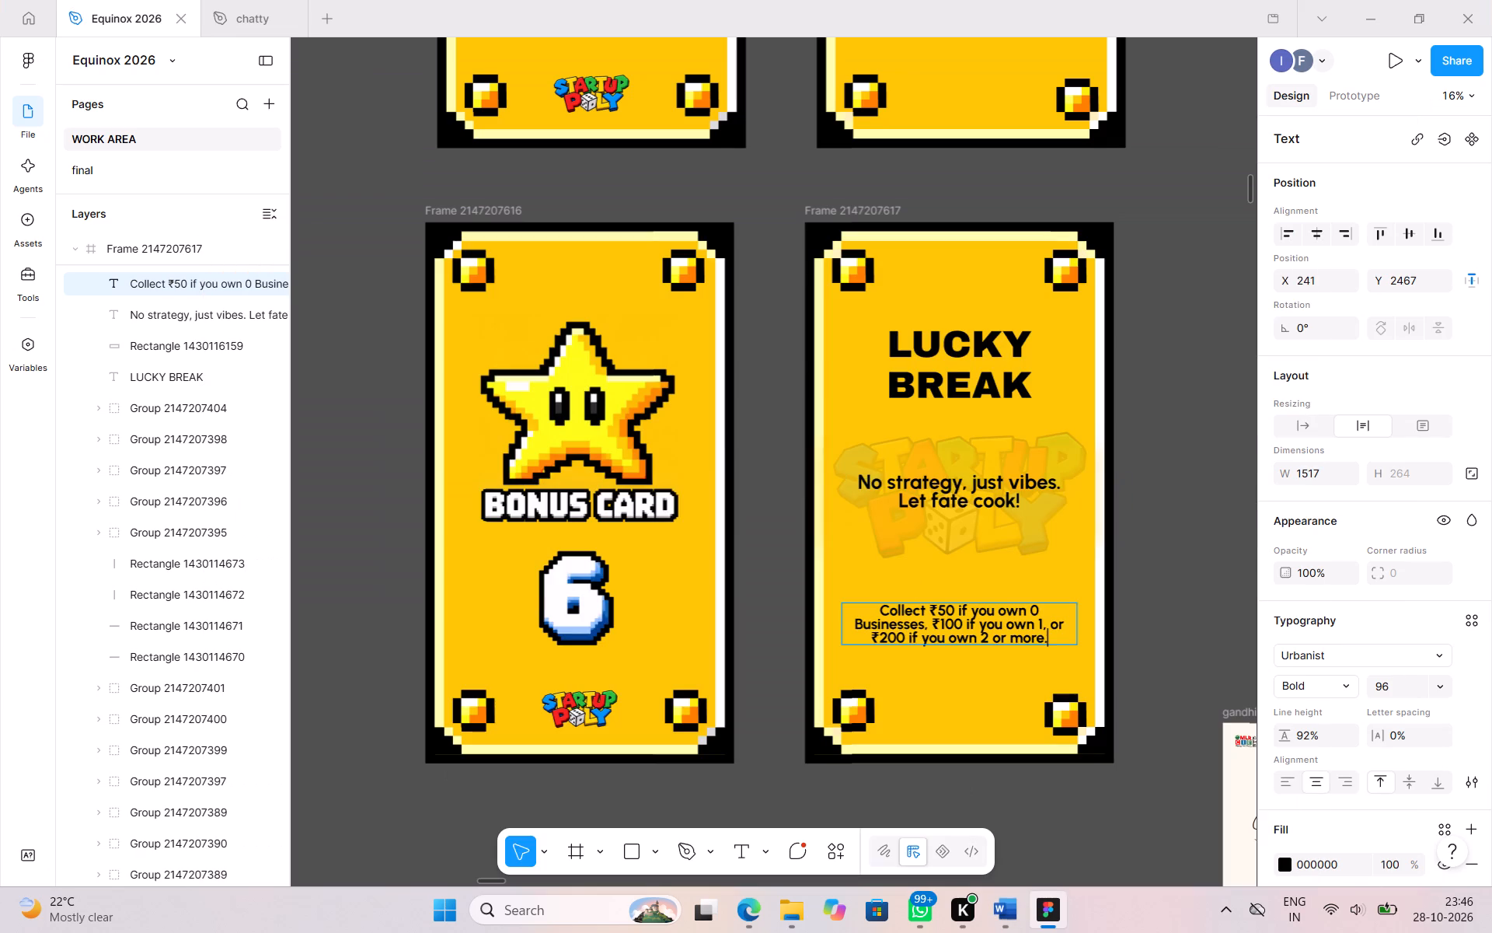
{"action": "triple_click", "coordinate": [919, 621]}
{"action": "key", "text": "ctrl+v"}
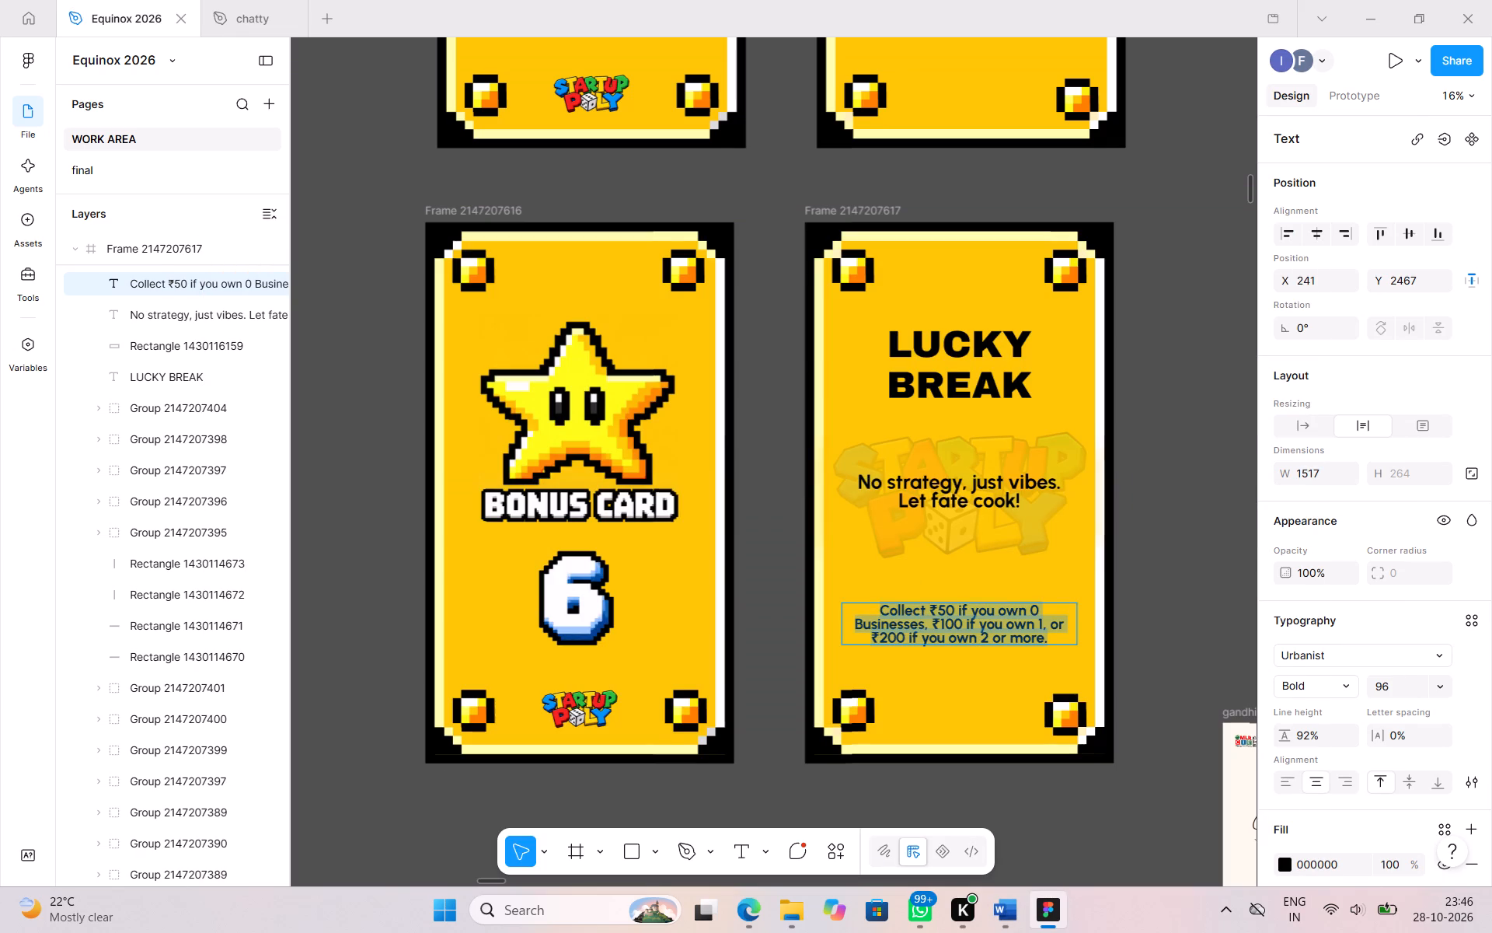
{"action": "left_click", "coordinate": [1170, 689]}
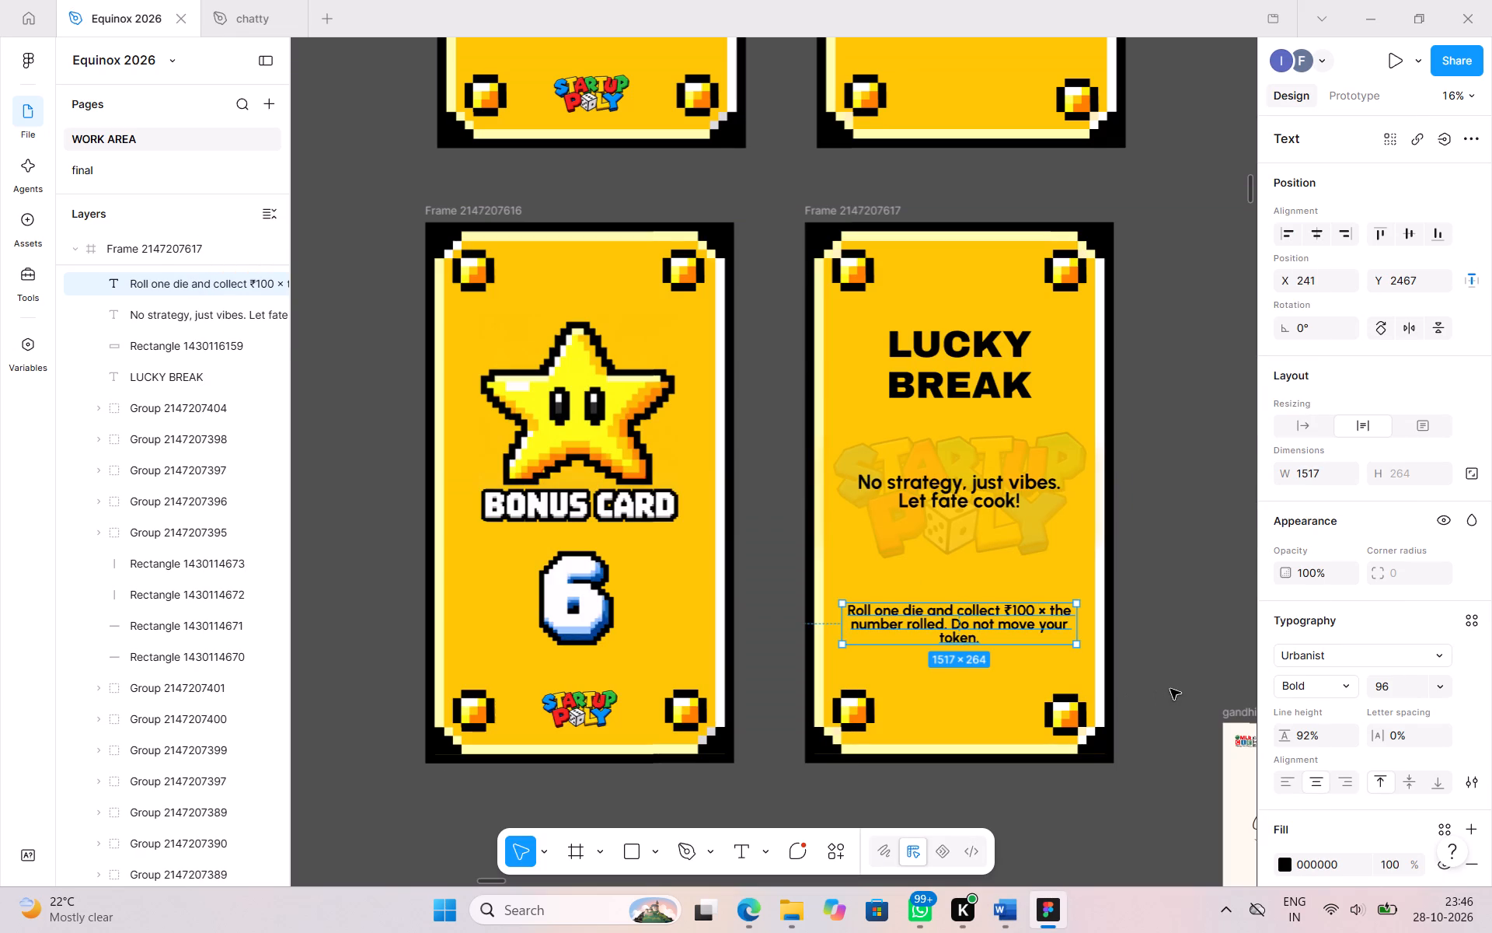
{"action": "left_click", "coordinate": [1170, 689]}
Duplicate the 3 from the third bonus card onto the third crisis card, beside its 2, at about X 19, Y 2027.
{"action": "scroll", "coordinate": [1170, 689], "scroll_direction": "up", "scroll_amount": 1}
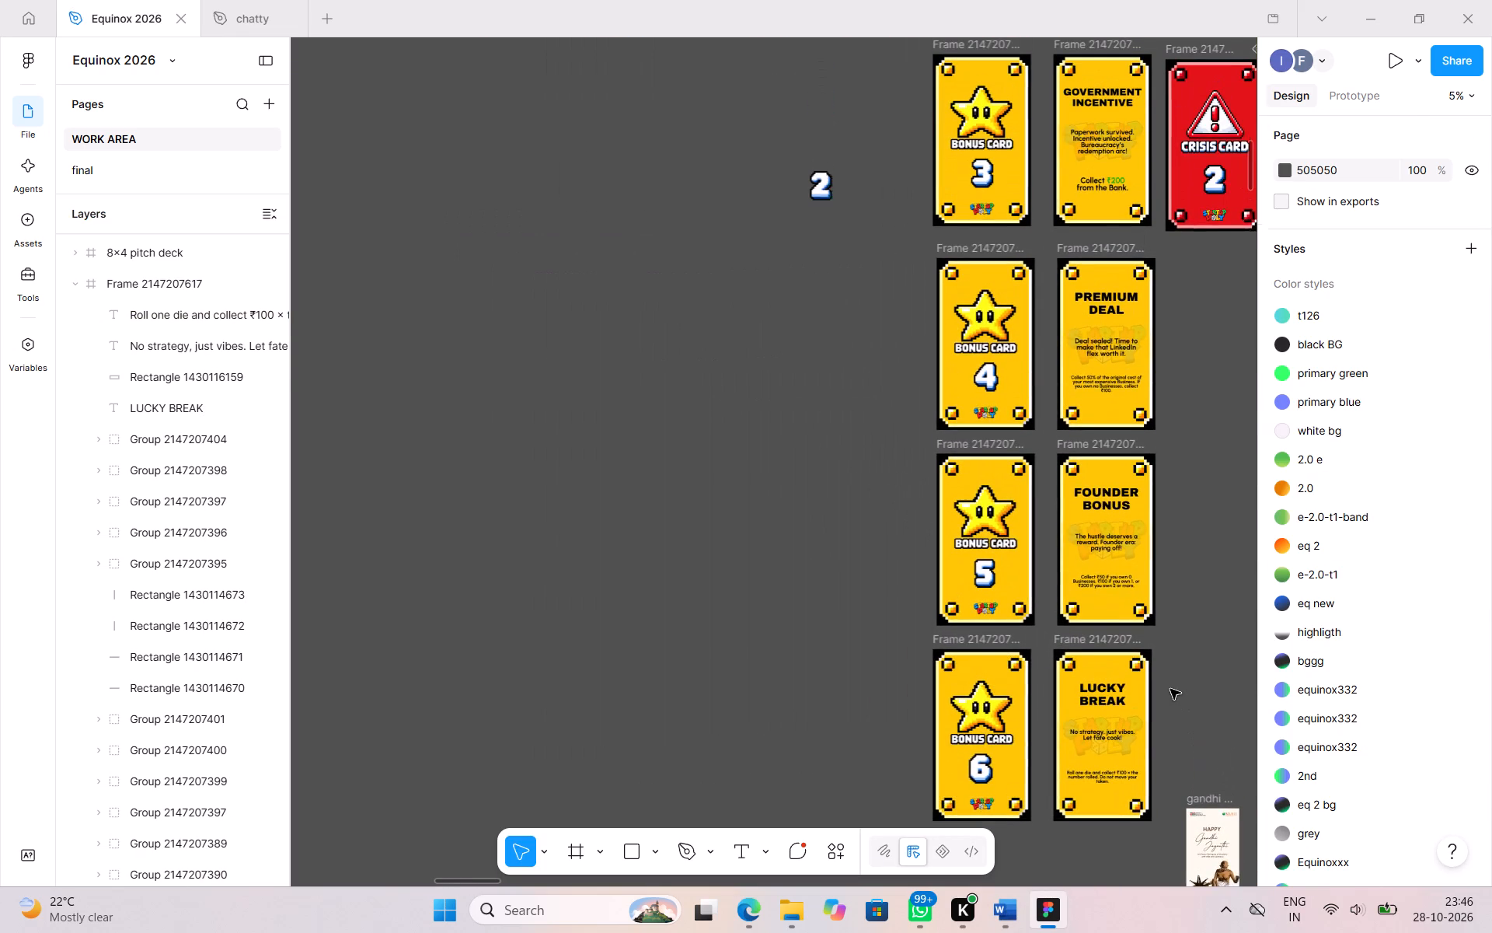
{"action": "scroll", "coordinate": [1170, 689], "scroll_direction": "up", "scroll_amount": 1}
{"action": "scroll", "coordinate": [1170, 689], "scroll_direction": "left", "scroll_amount": 1}
{"action": "scroll", "coordinate": [1170, 689], "scroll_direction": "up", "scroll_amount": 1}
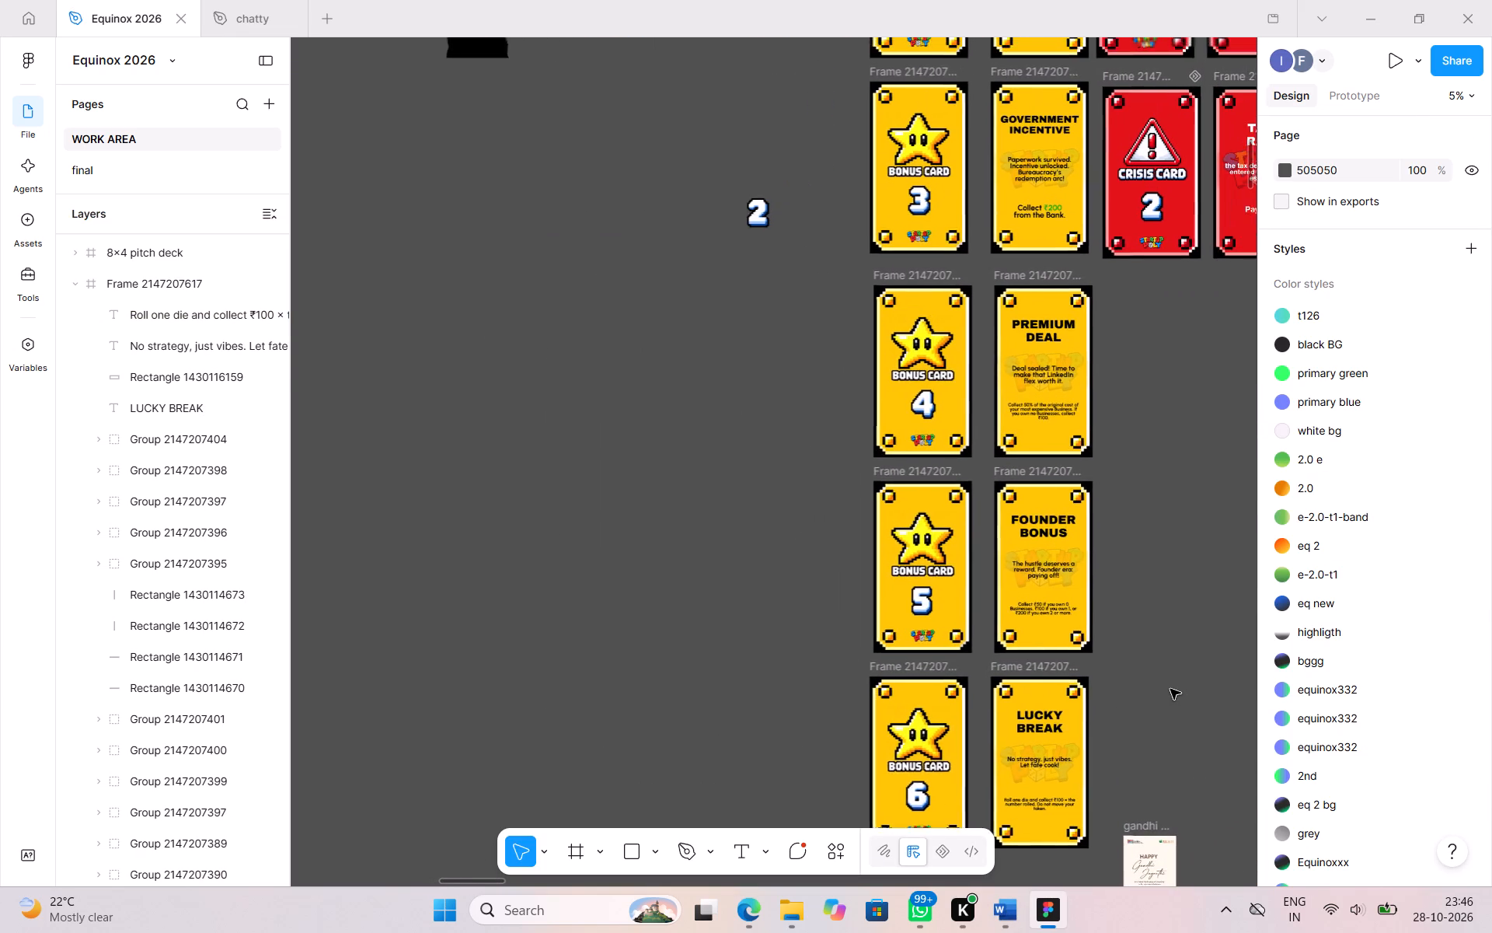
{"action": "scroll", "coordinate": [1170, 689], "scroll_direction": "up", "scroll_amount": 2}
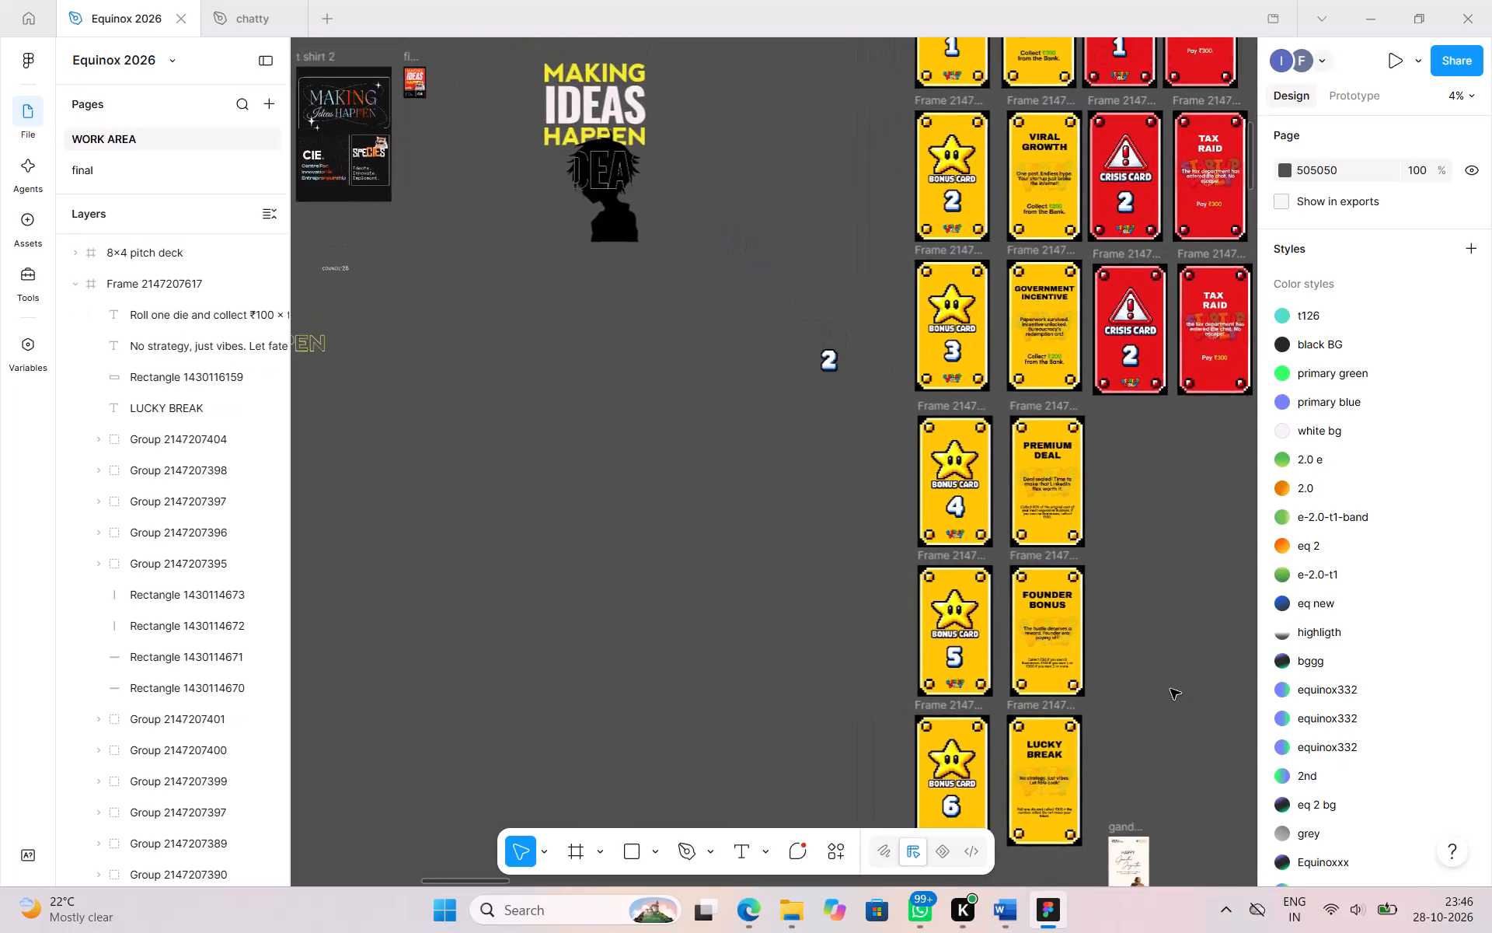
{"action": "scroll", "coordinate": [1170, 689], "scroll_direction": "up", "scroll_amount": 1}
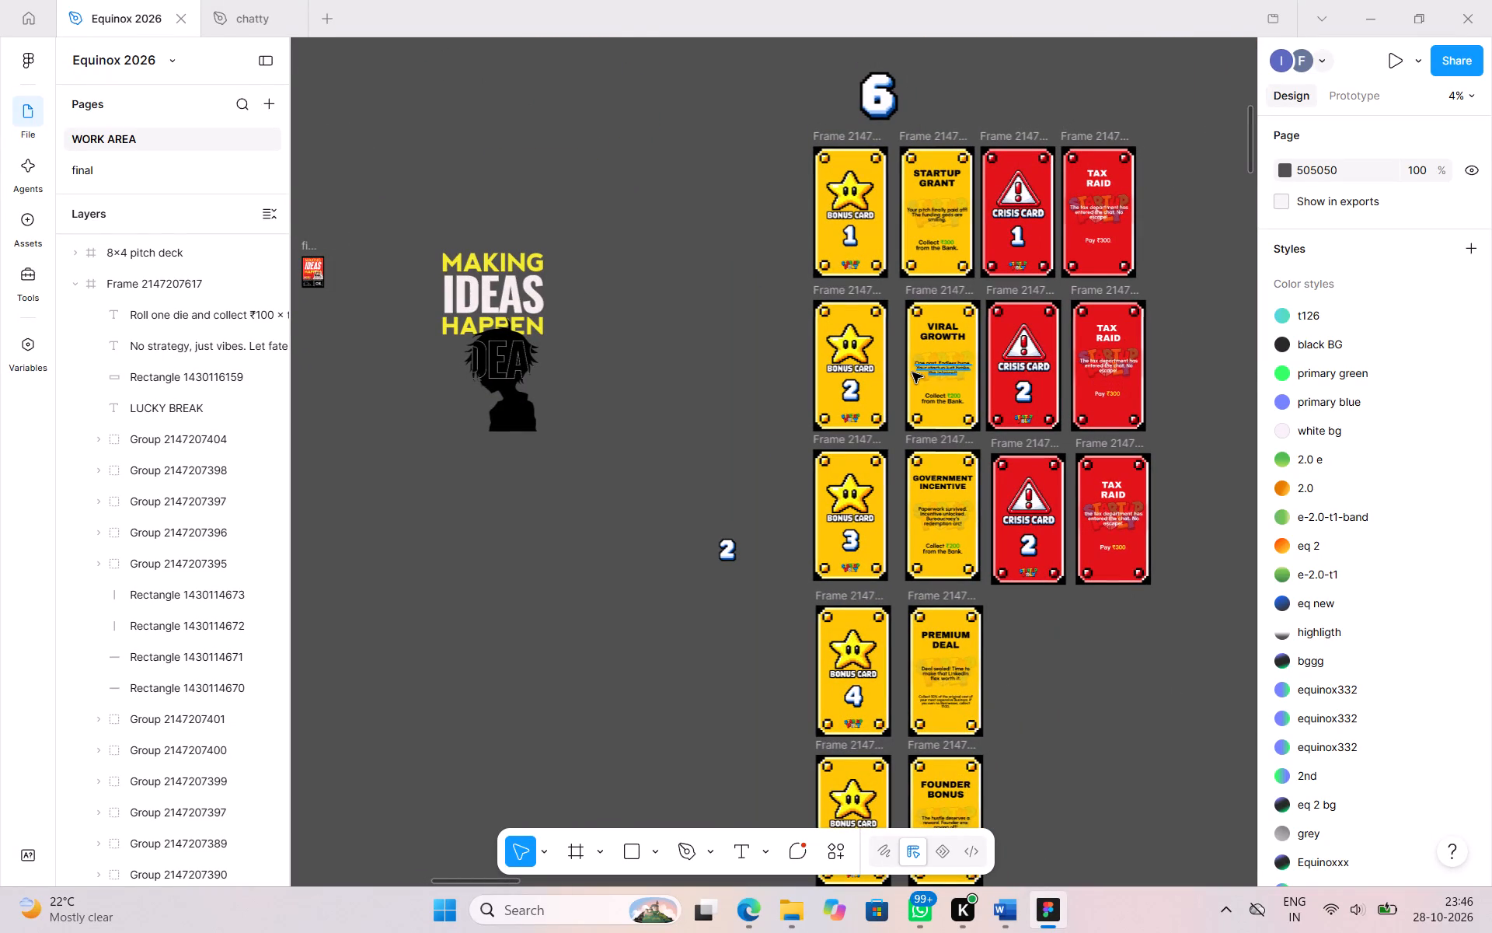
{"action": "left_click", "coordinate": [849, 545]}
{"action": "key", "text": "ctrl+c"}
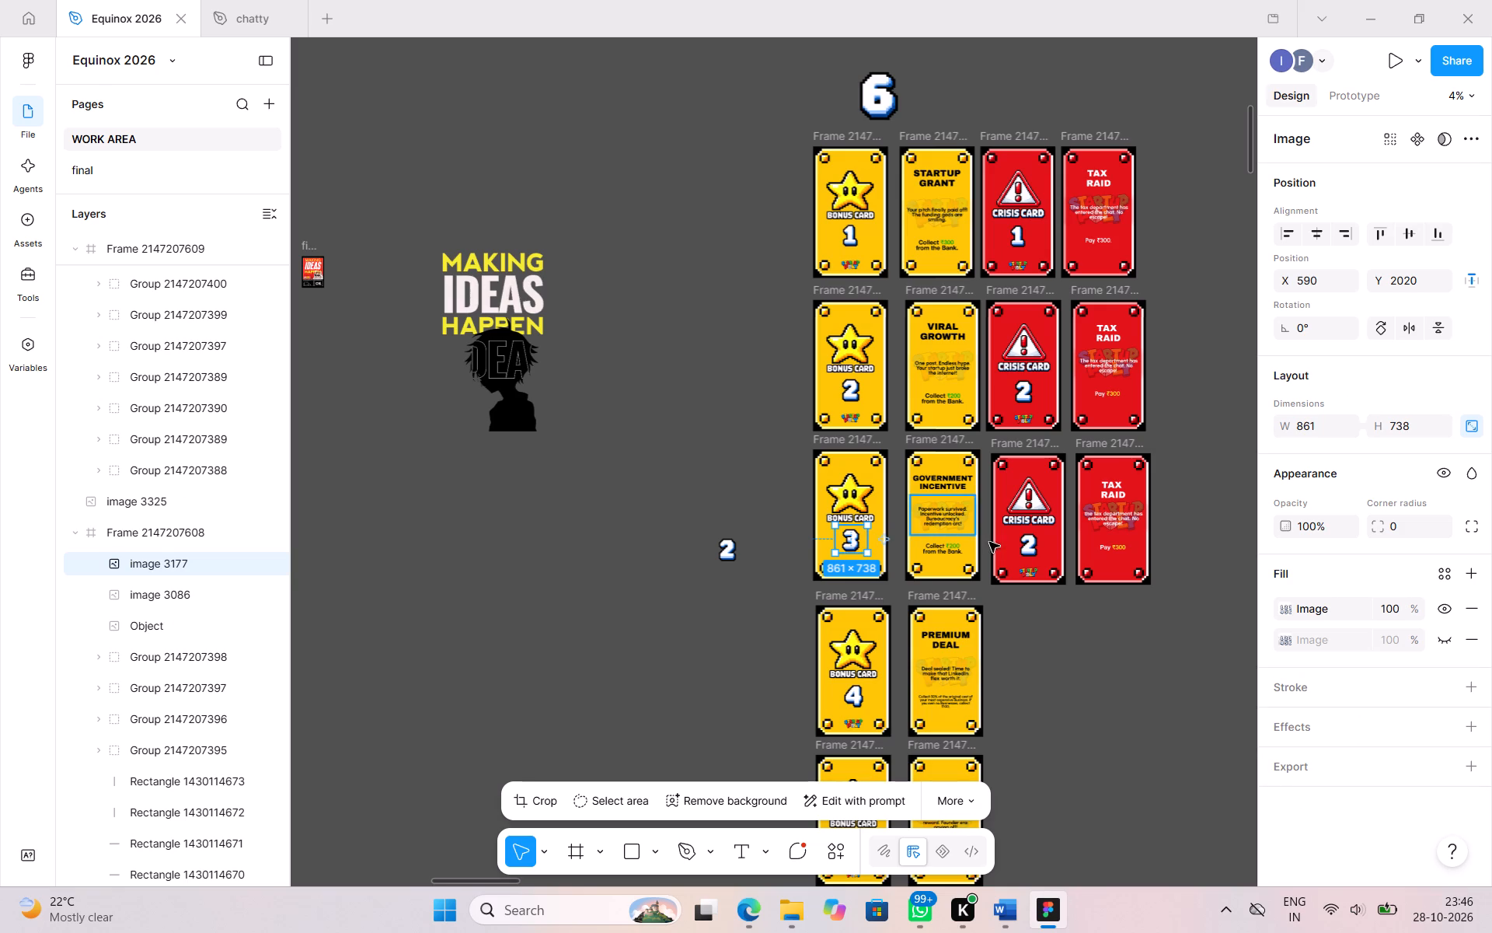
{"action": "key", "text": "ctrl+v"}
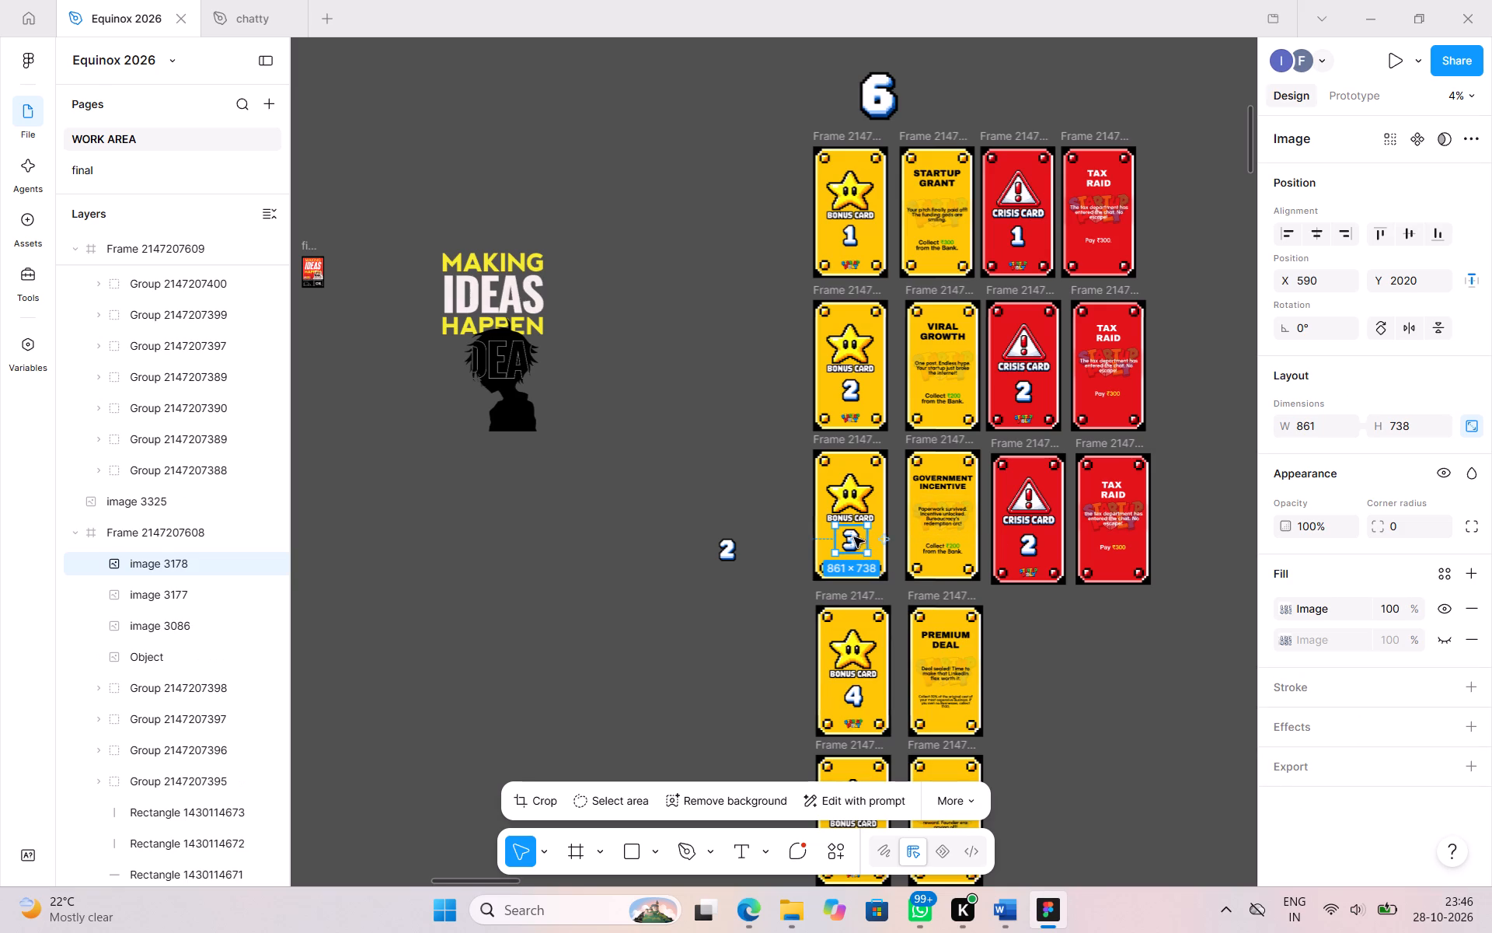
{"action": "left_click_drag", "start_coordinate": [849, 536], "coordinate": [1016, 545]}
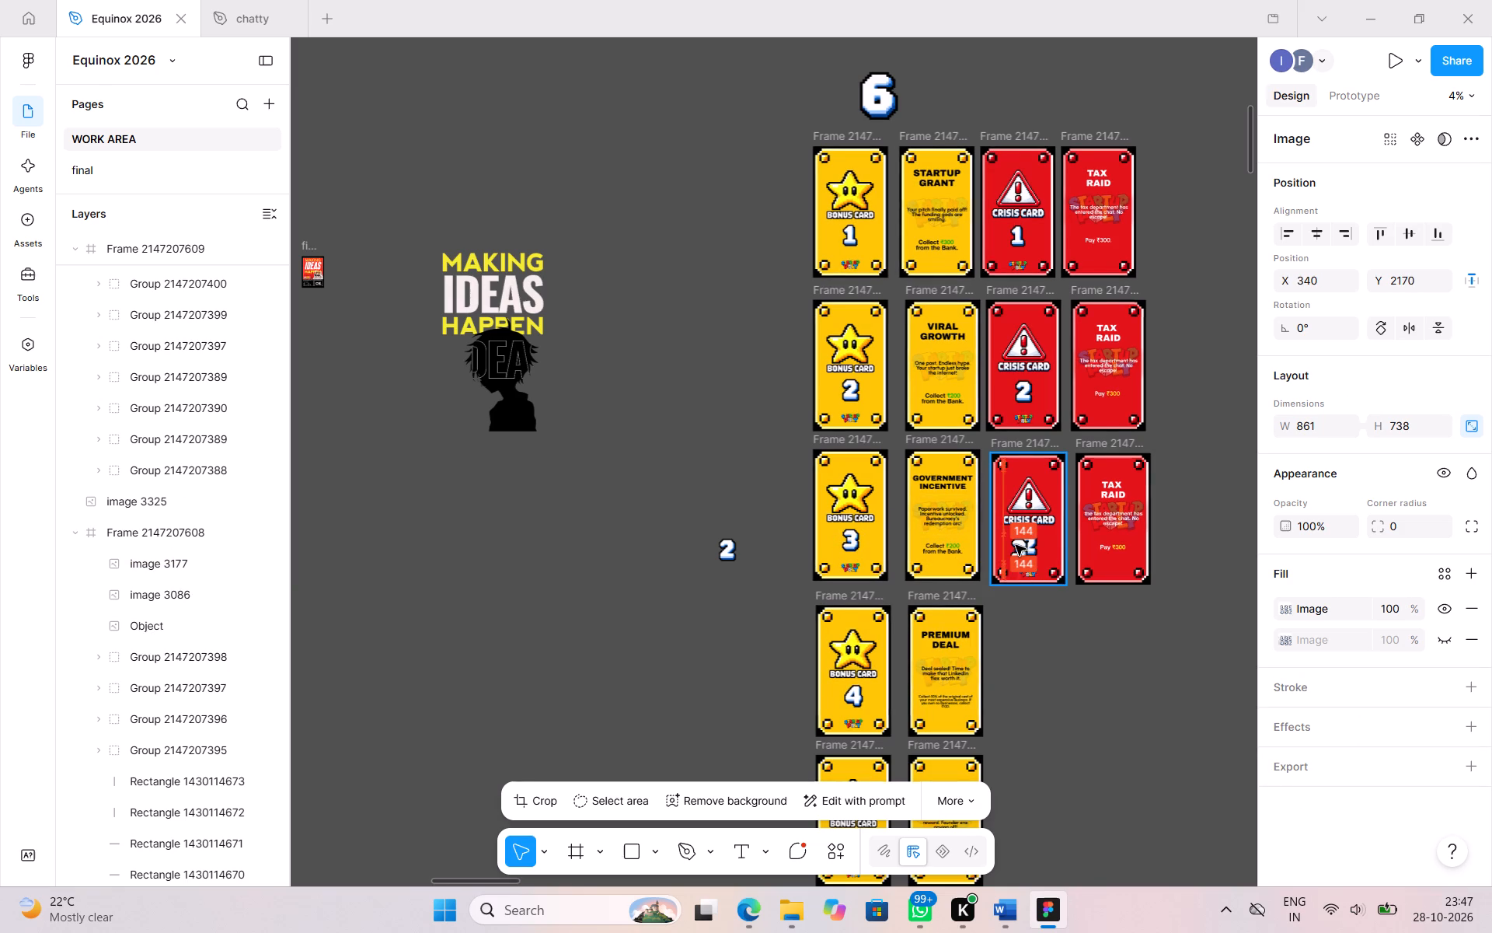
{"action": "left_click_drag", "start_coordinate": [1016, 545], "coordinate": [1006, 540]}
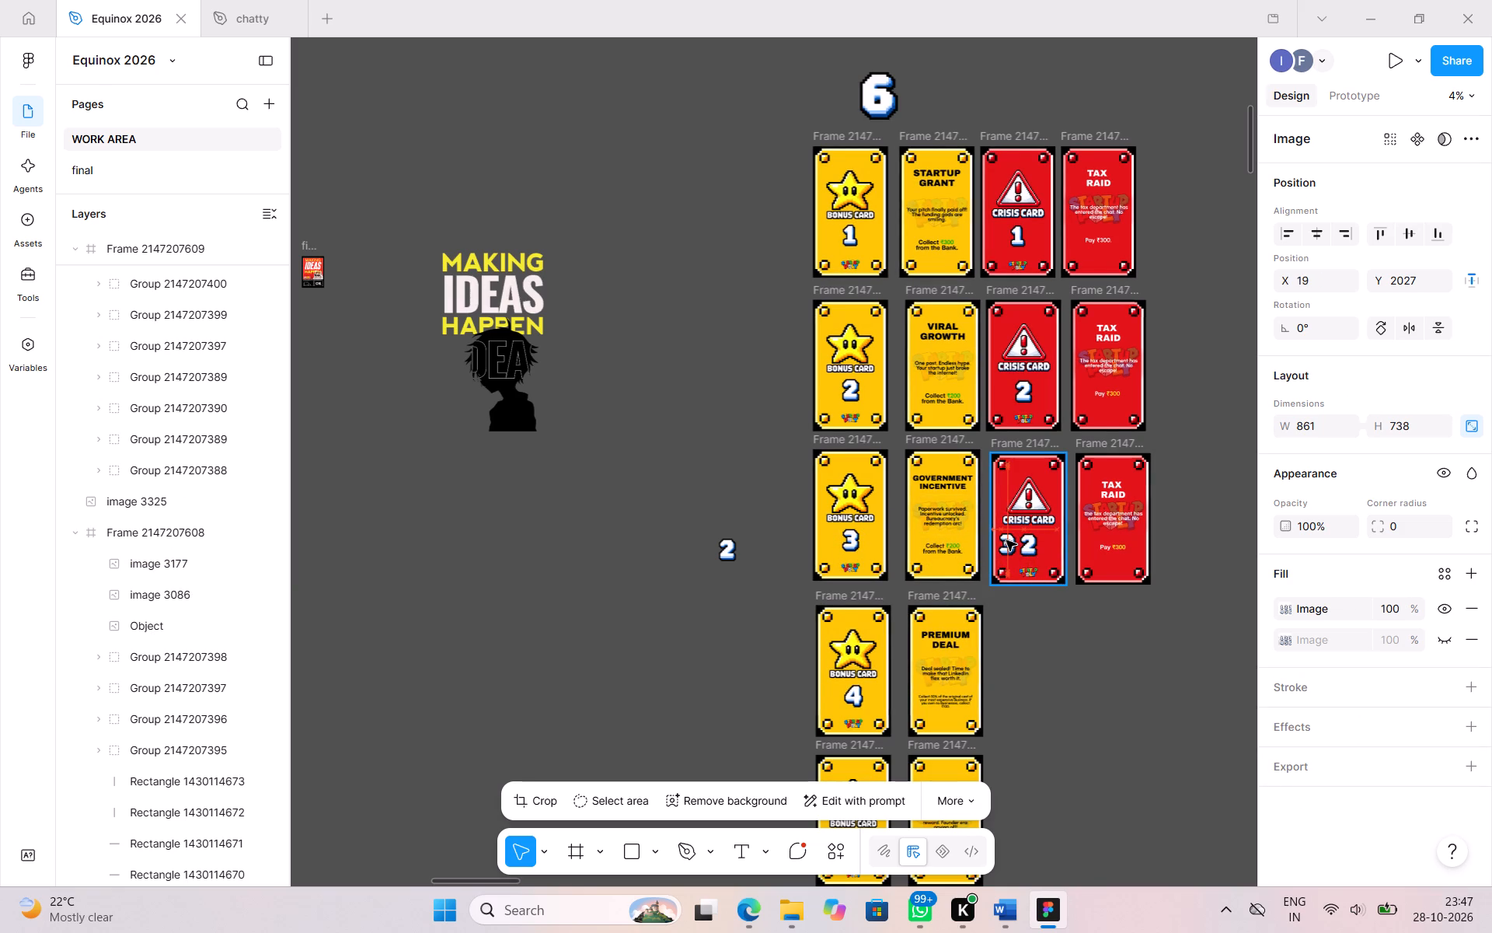
{"action": "left_click_drag", "start_coordinate": [1006, 540], "coordinate": [1006, 542]}
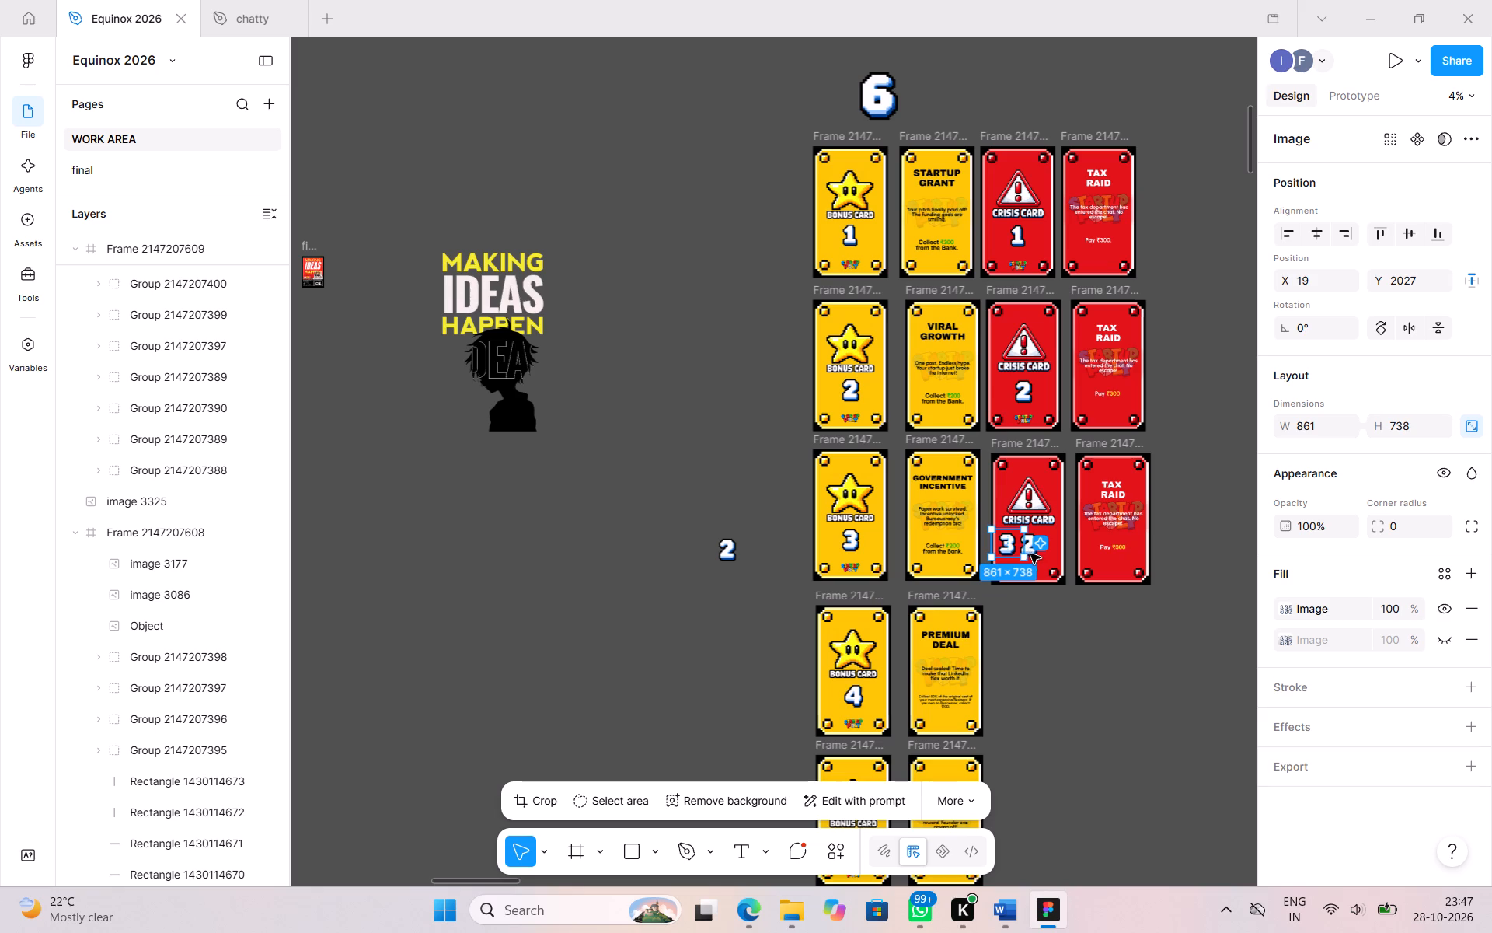
Remove the 2 from the third crisis card and centre the 3 horizontally in its place.
{"action": "left_click", "coordinate": [1030, 555]}
{"action": "left_click", "coordinate": [1059, 540]}
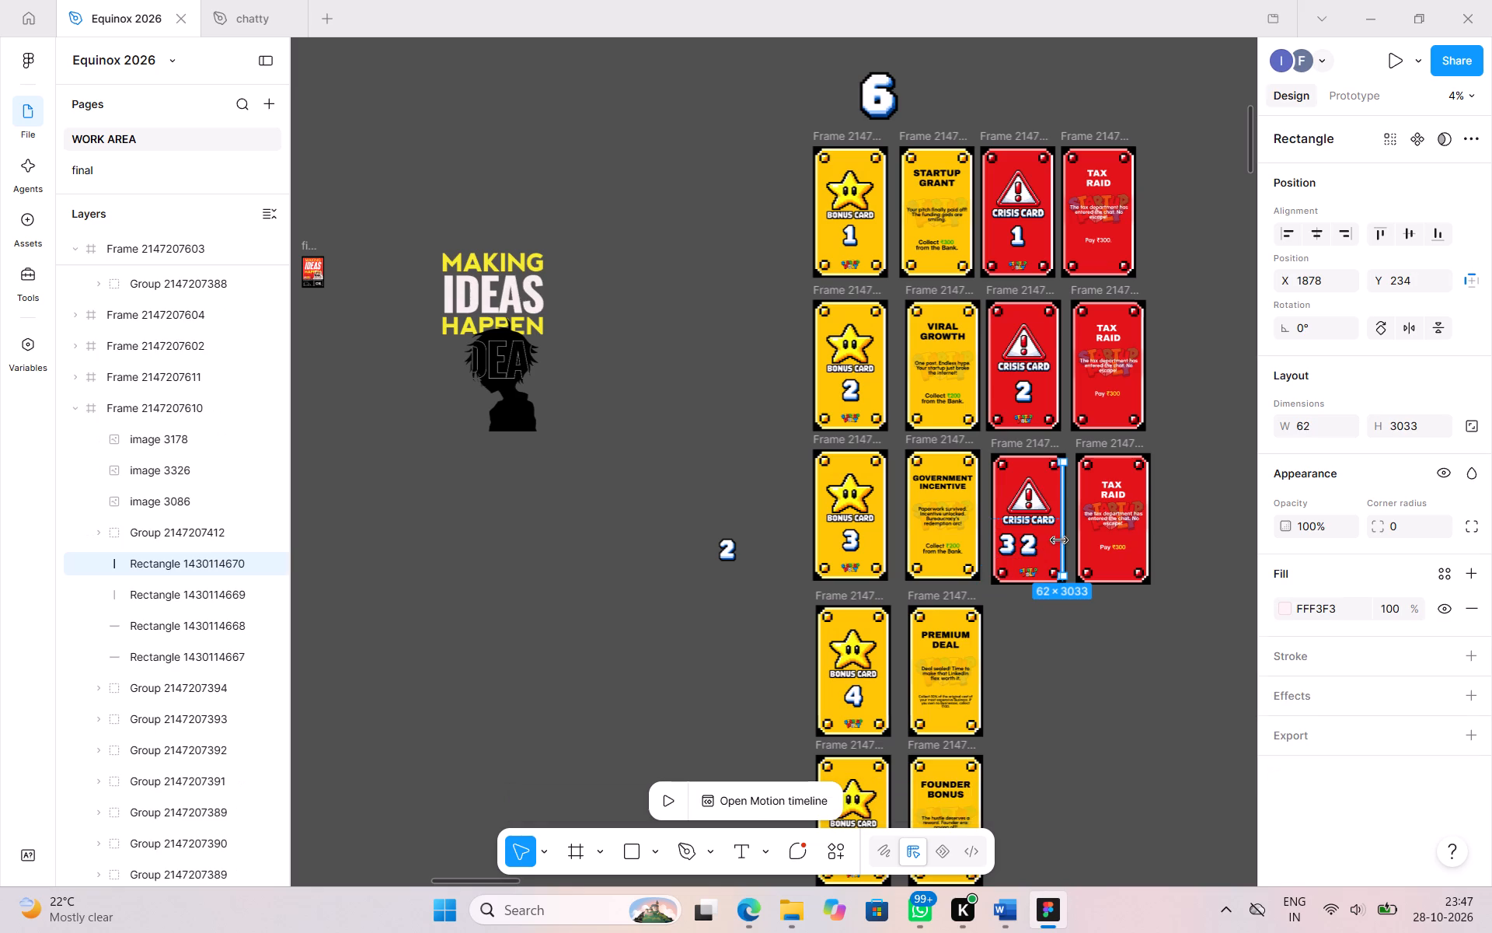
{"action": "left_click", "coordinate": [1031, 543]}
{"action": "key", "text": "ctrl+x"}
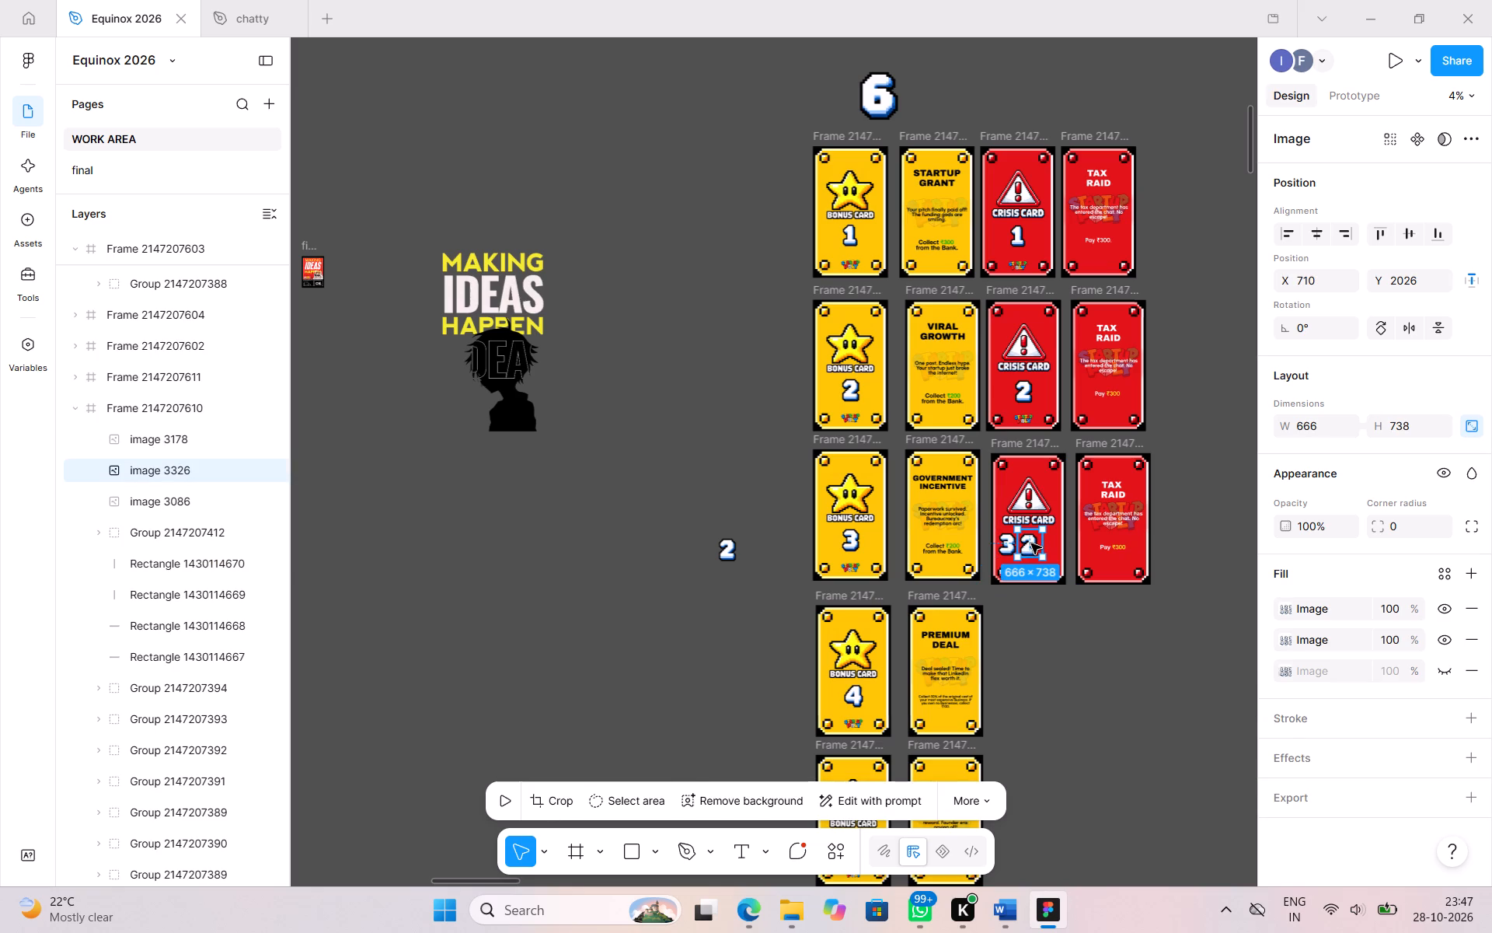
{"action": "left_click", "coordinate": [1009, 547]}
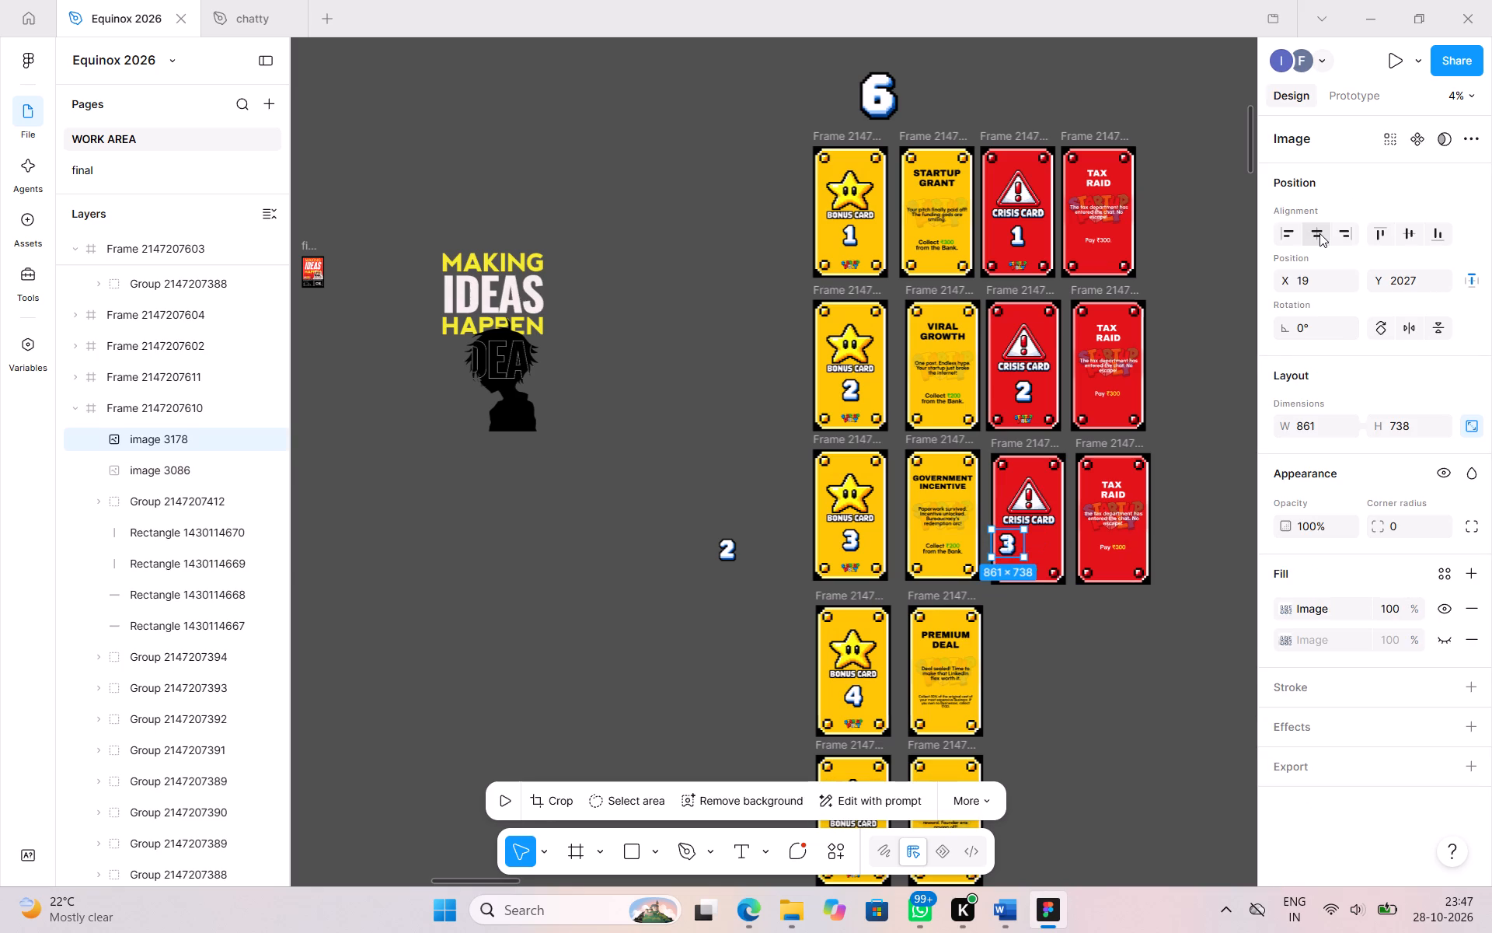
{"action": "left_click", "coordinate": [1319, 233]}
{"action": "left_click", "coordinate": [1131, 631]}
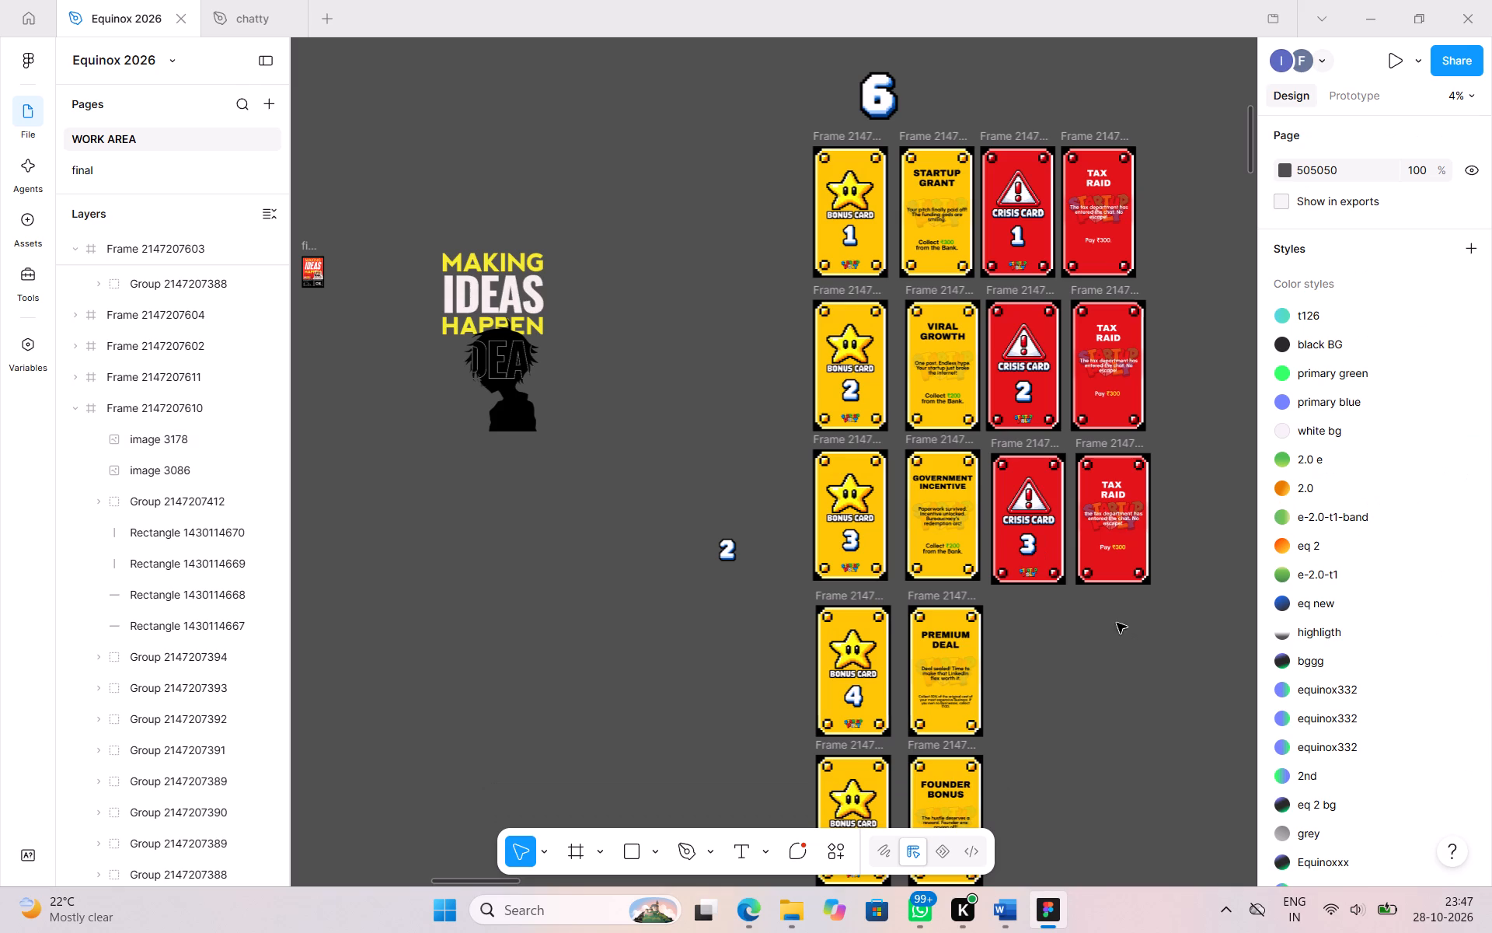
Duplicate the third crisis card and its TAX RAID card into the fourth row beside PREMIUM DEAL, at about Y -92965.
{"action": "left_click", "coordinate": [1009, 445]}
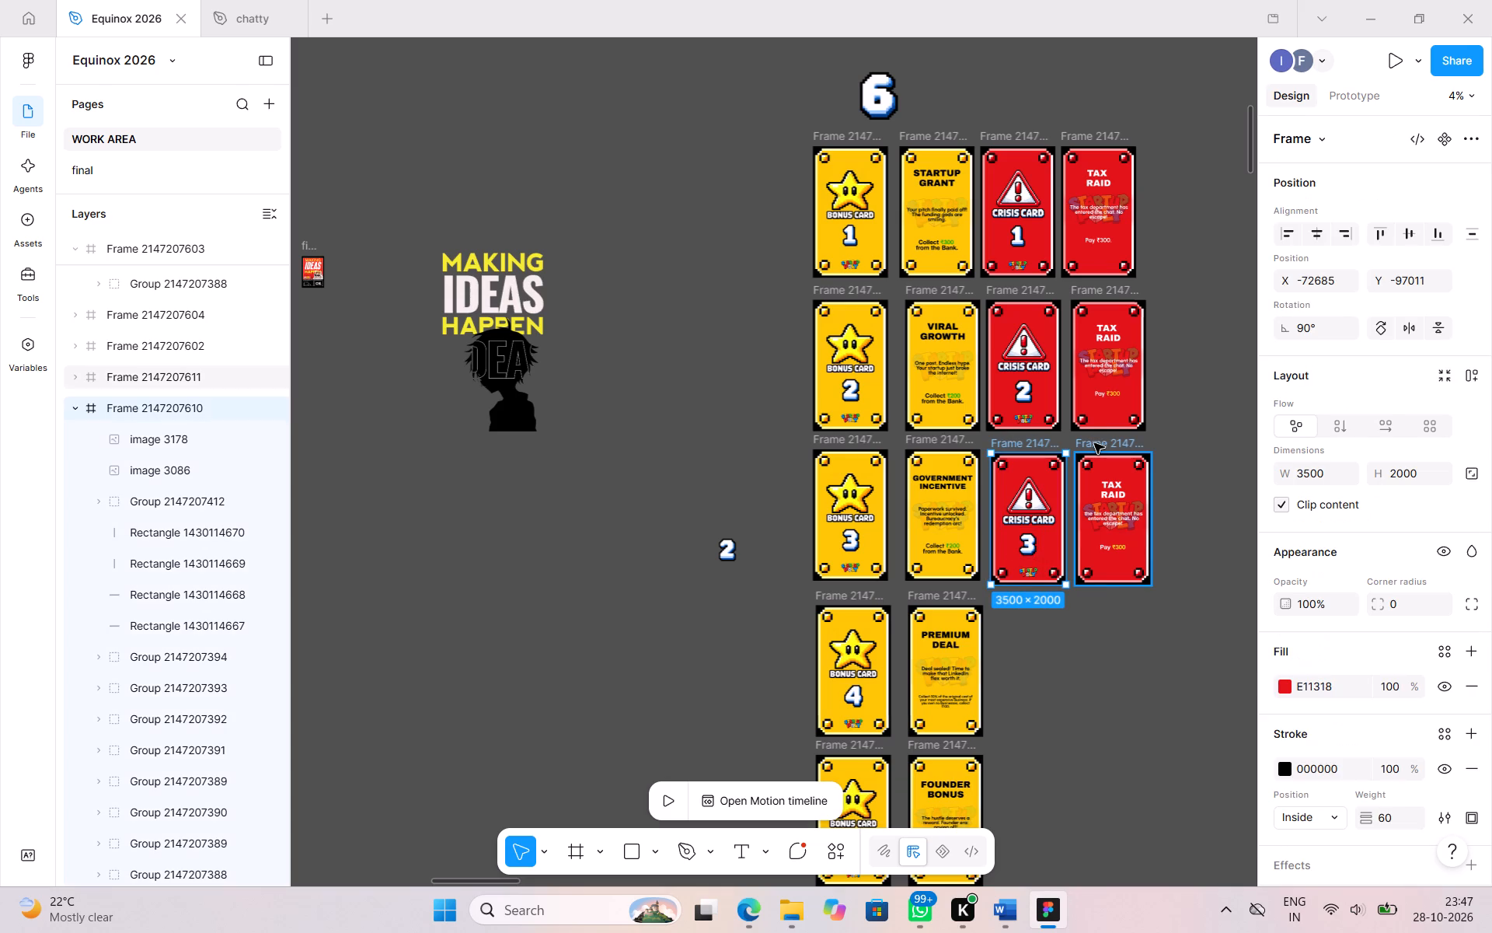
{"action": "left_click", "coordinate": [1094, 443], "text": "shift"}
{"action": "key", "text": "ctrl+c"}
{"action": "key", "text": "ctrl+v"}
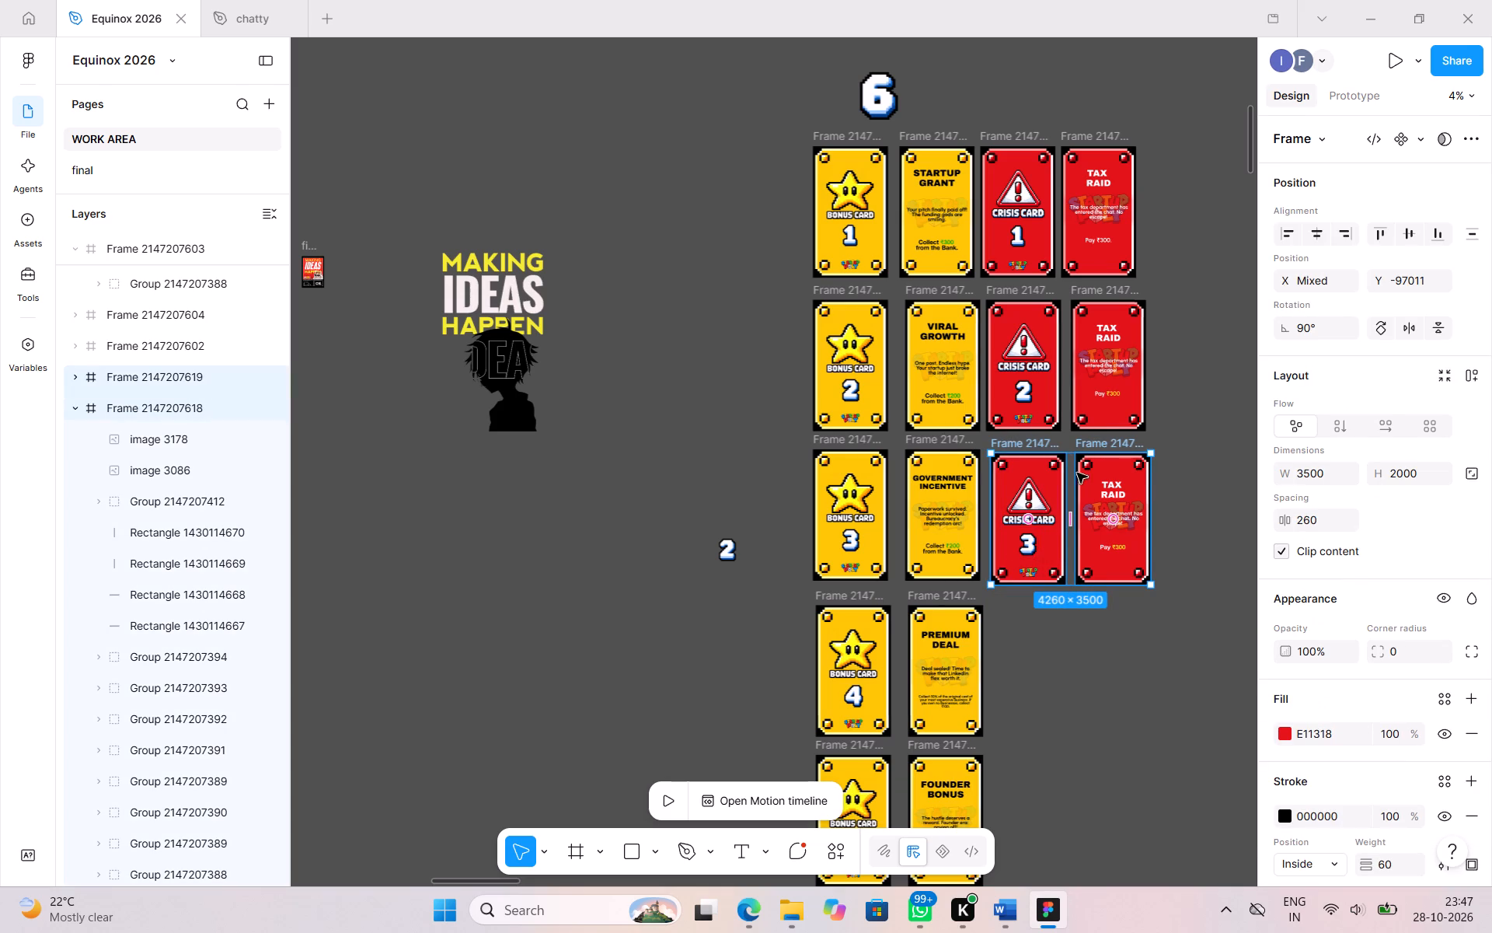
{"action": "left_click_drag", "start_coordinate": [1074, 487], "coordinate": [1079, 648]}
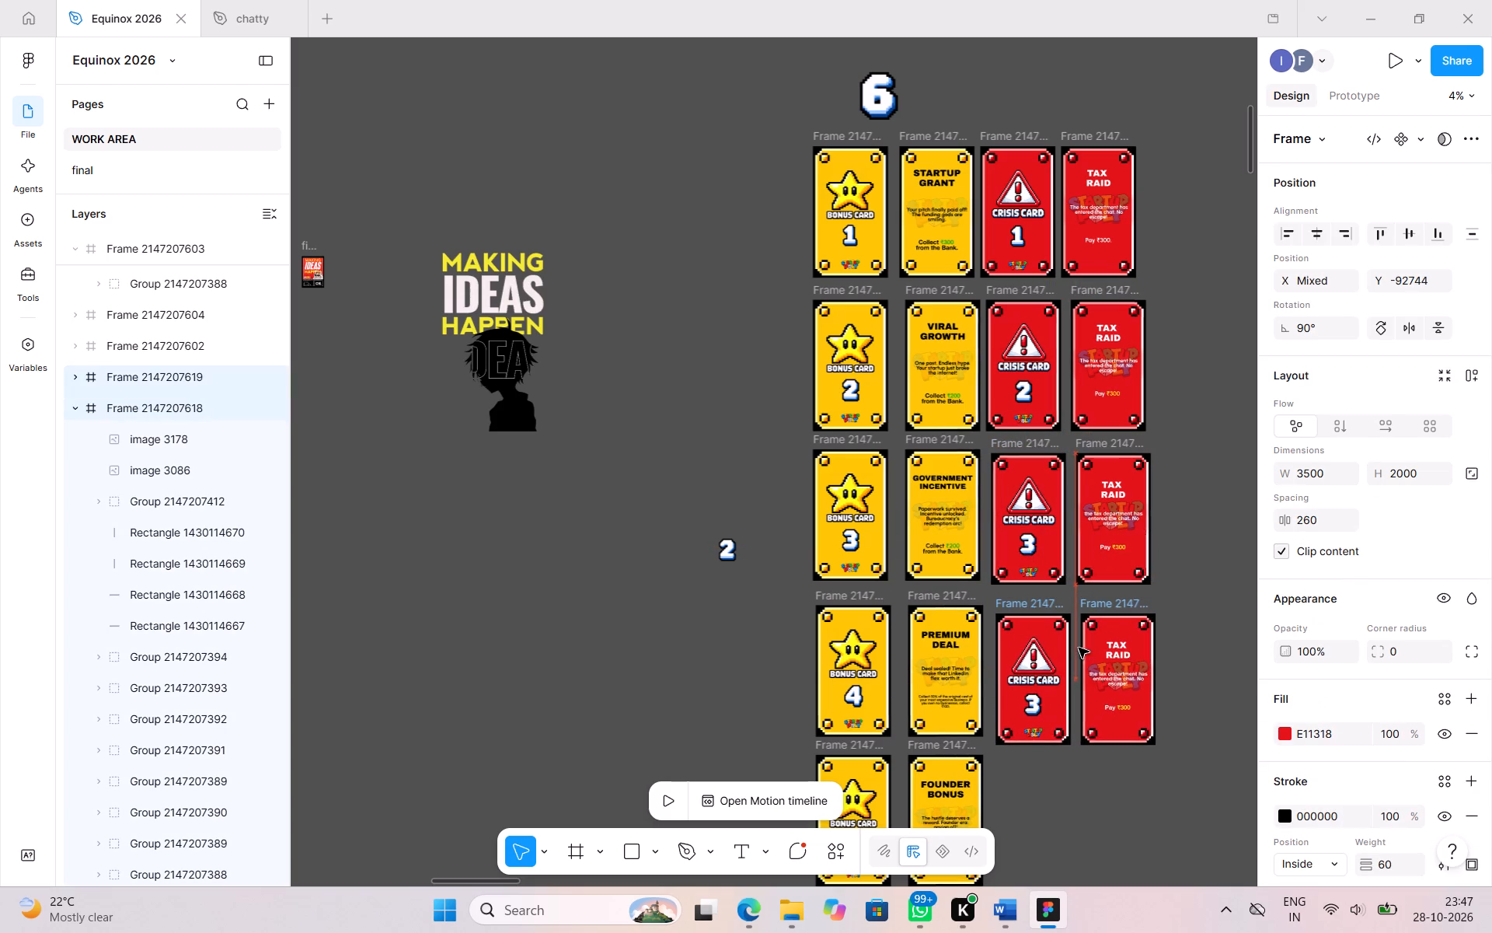
{"action": "left_click_drag", "start_coordinate": [1079, 648], "coordinate": [1077, 640]}
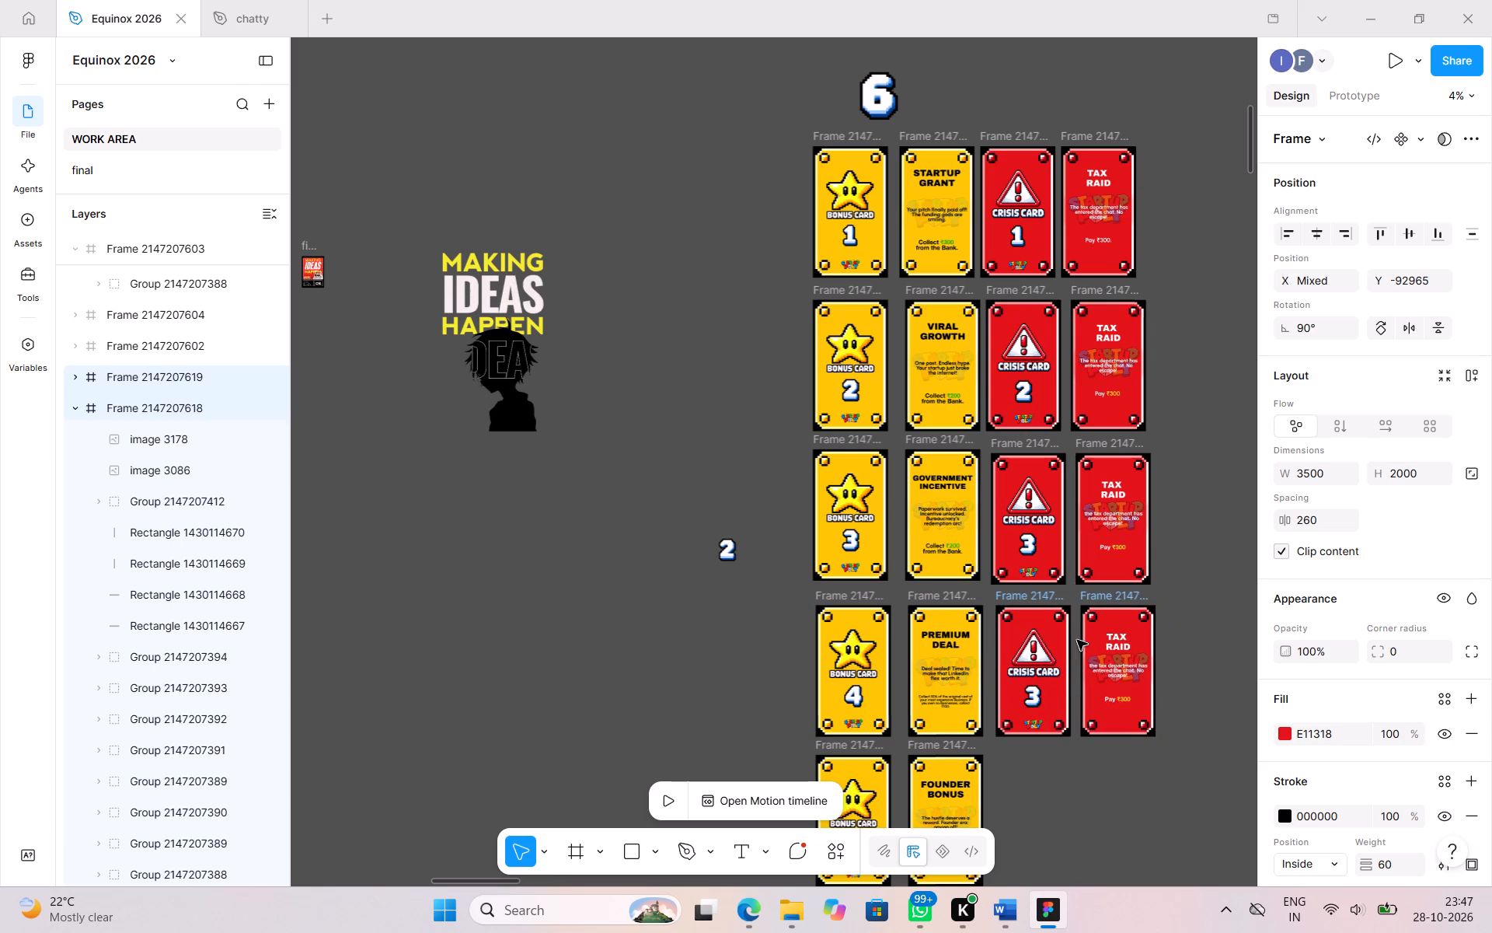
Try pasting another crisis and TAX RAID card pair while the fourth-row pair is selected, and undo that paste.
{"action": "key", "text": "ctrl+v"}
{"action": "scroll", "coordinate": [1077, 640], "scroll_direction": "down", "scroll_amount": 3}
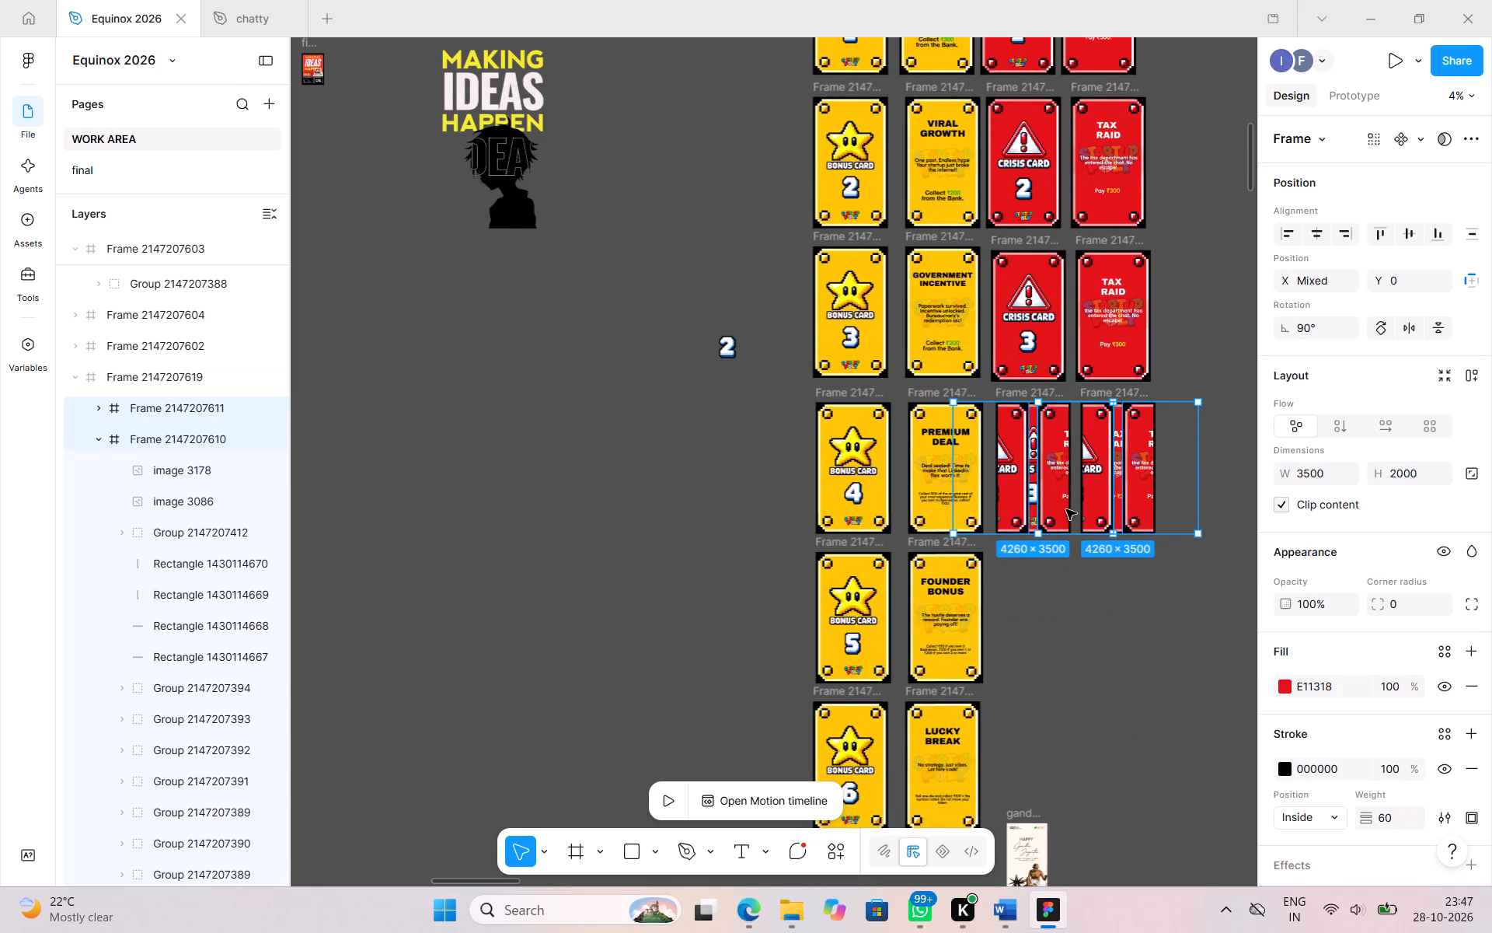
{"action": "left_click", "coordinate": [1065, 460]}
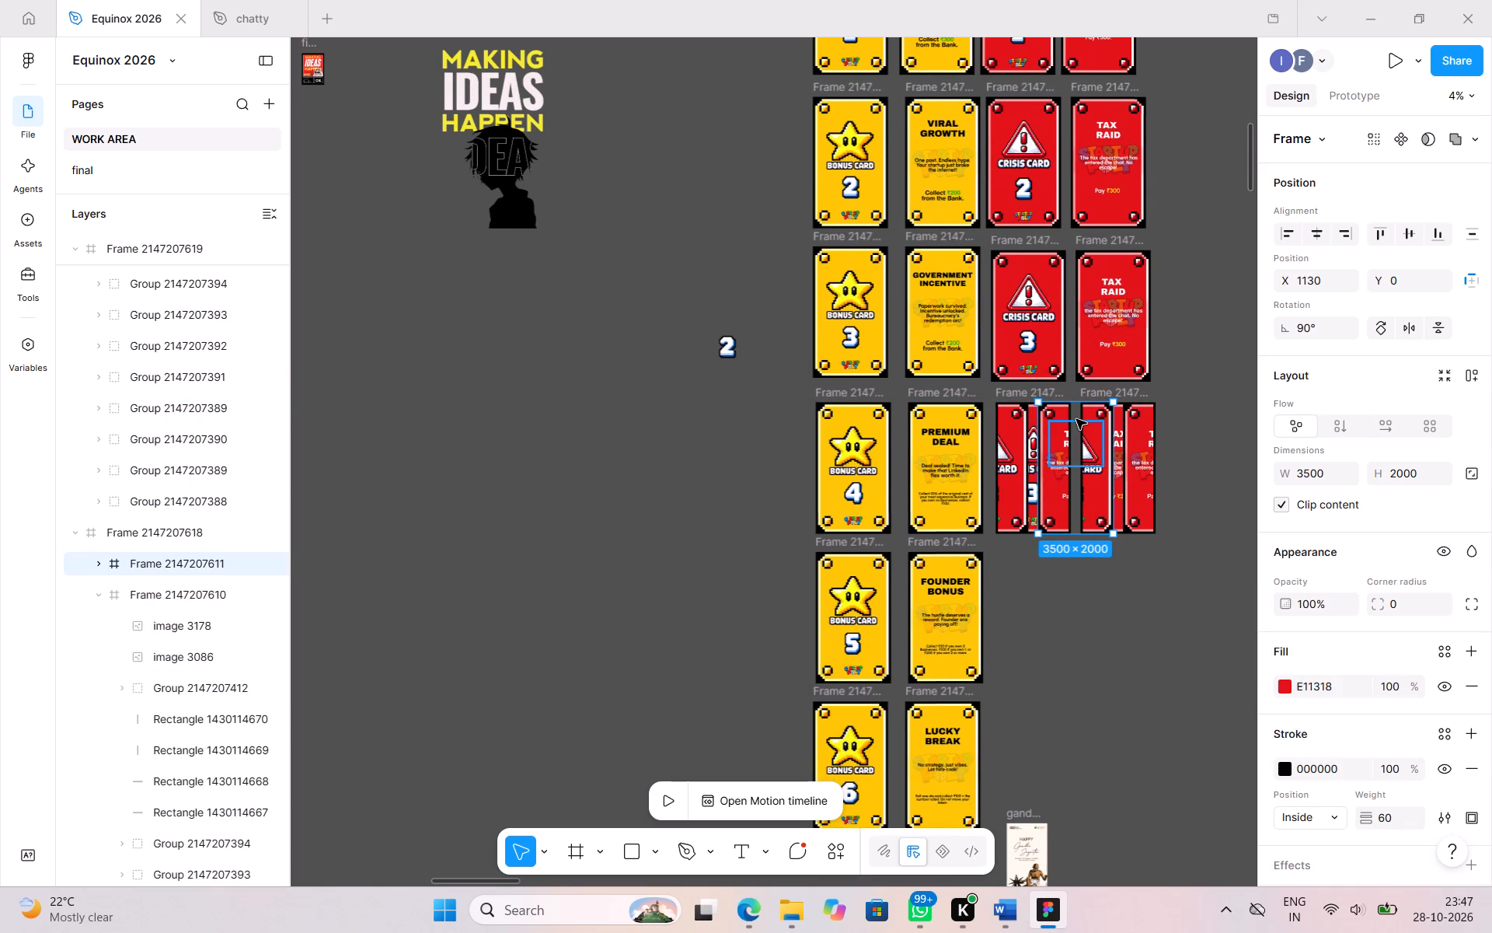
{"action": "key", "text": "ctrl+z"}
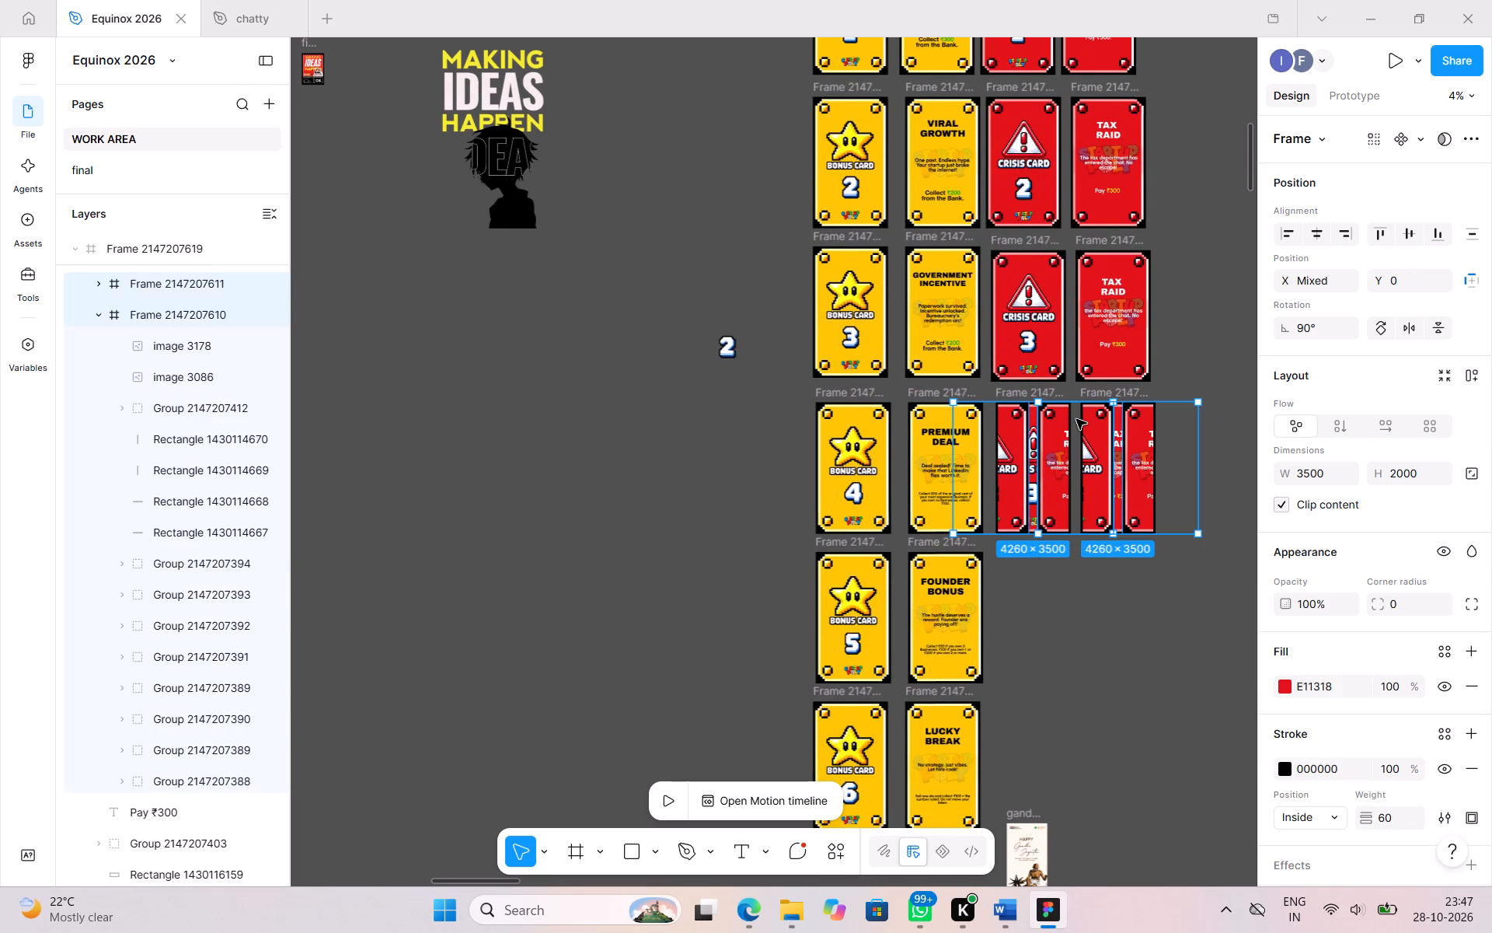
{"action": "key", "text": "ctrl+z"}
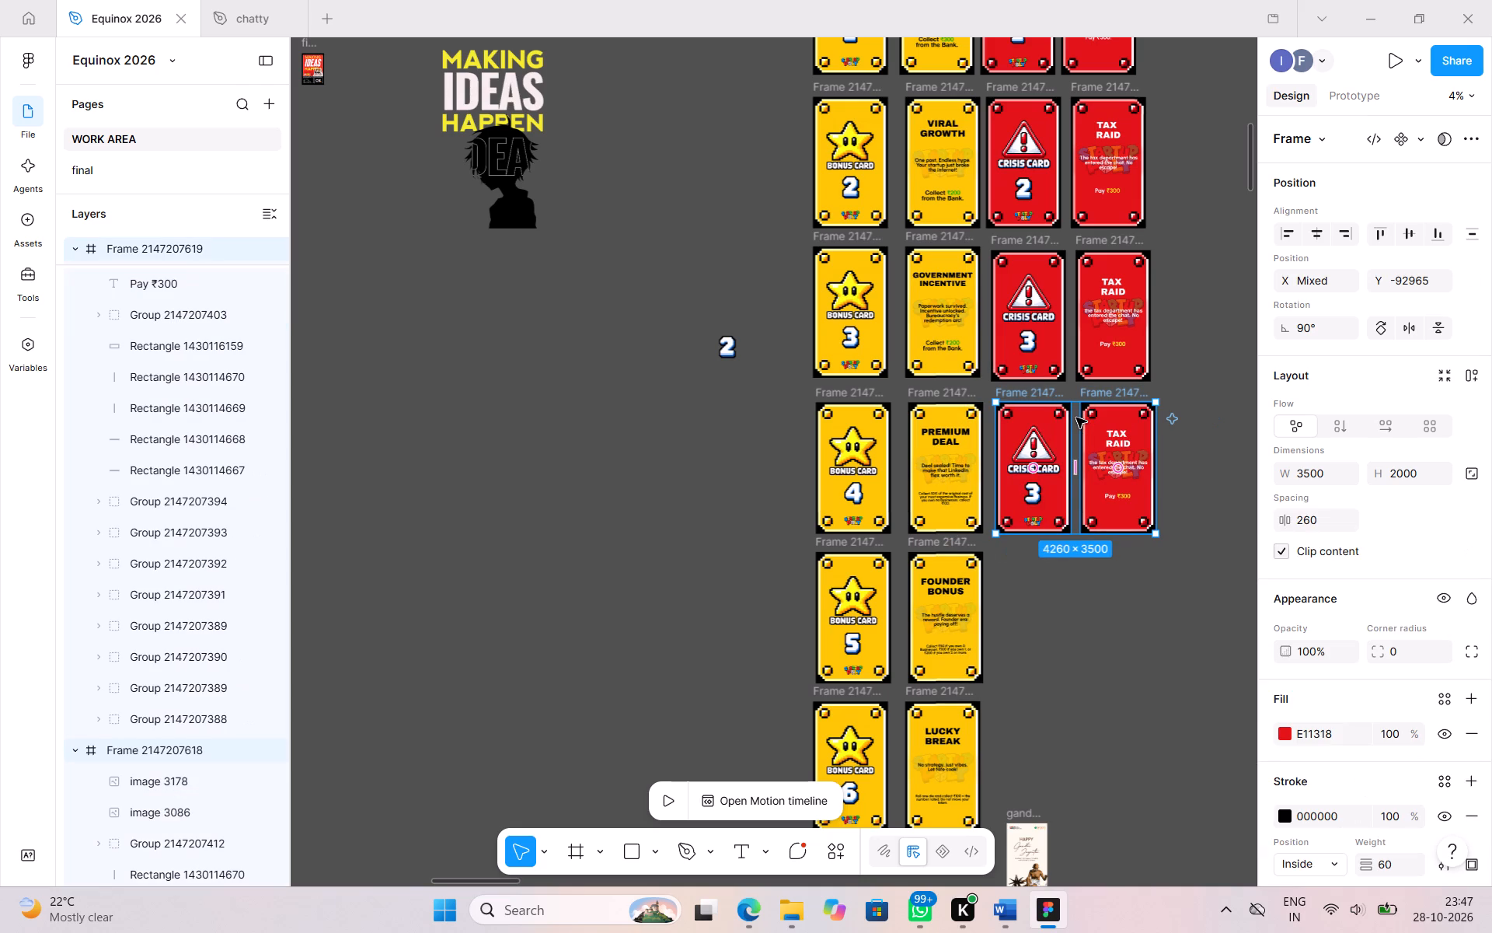
Lower the fourth-row crisis and TAX RAID card pair slightly, to about Y -92758.
{"action": "left_click_drag", "start_coordinate": [1076, 418], "coordinate": [1079, 426]}
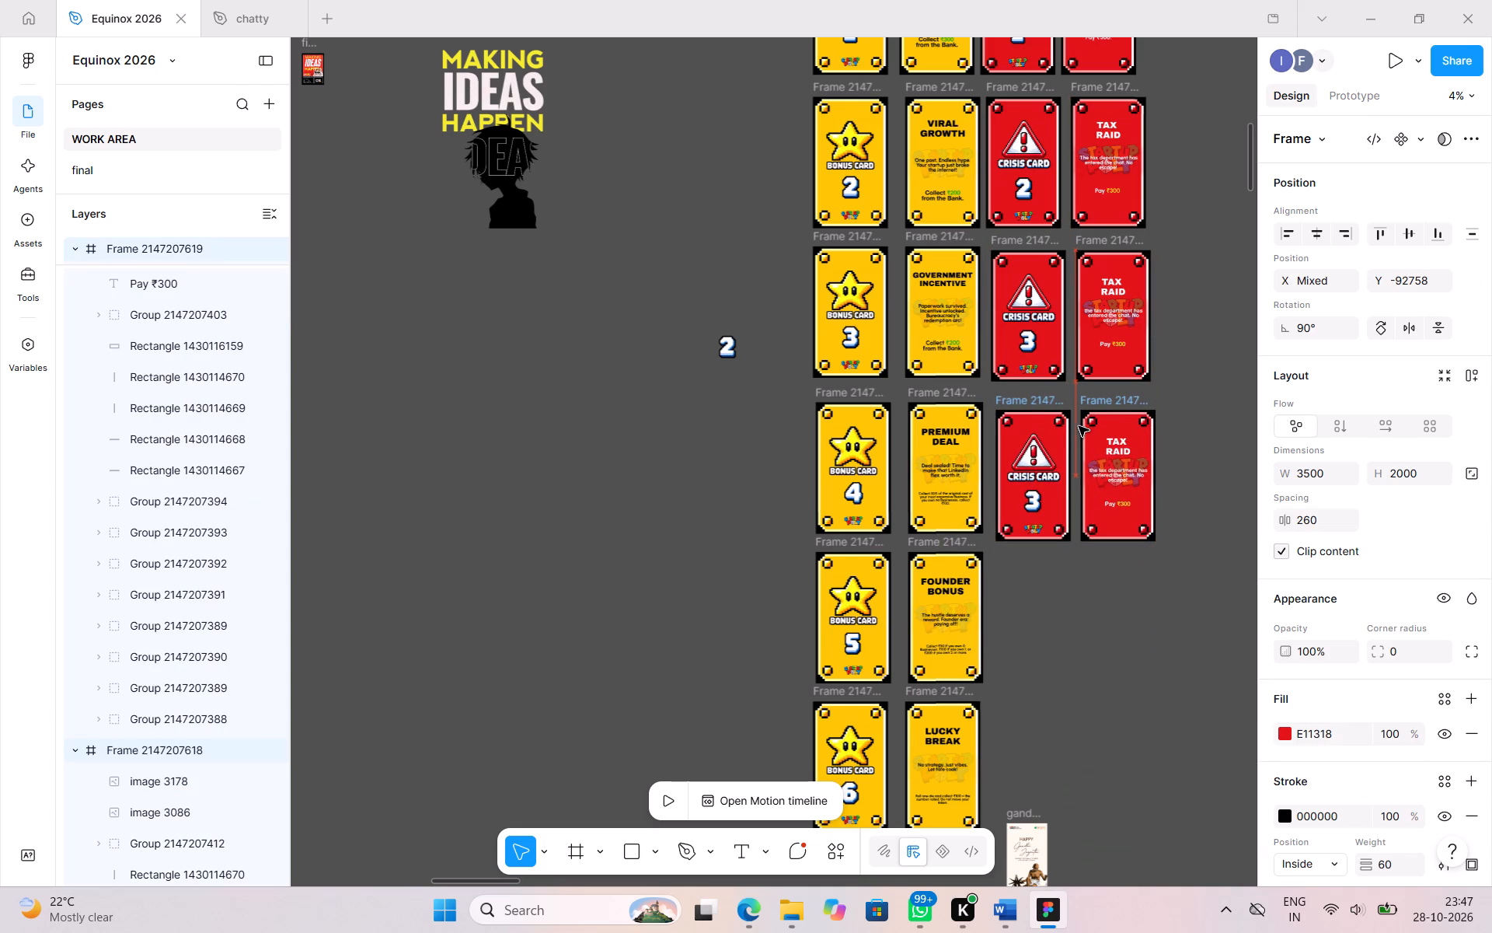
Paste another crisis and TAX RAID card pair and place it in the fifth row beside FOUNDER BONUS, at about Y -88675.
{"action": "left_click", "coordinate": [1019, 631]}
{"action": "key", "text": "ctrl+v"}
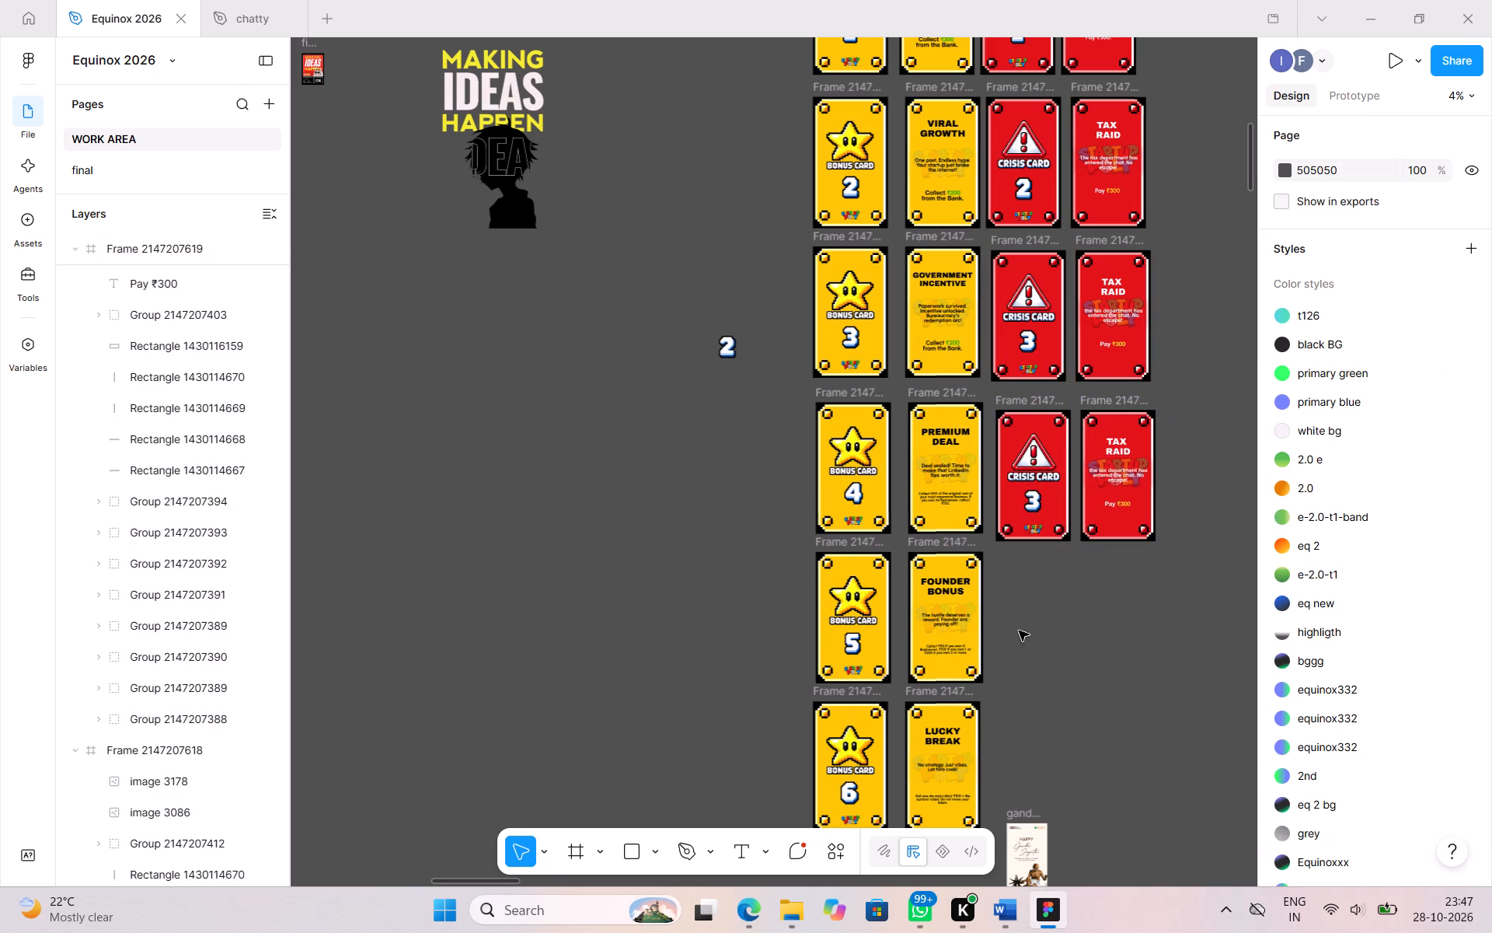
{"action": "left_click", "coordinate": [1074, 314]}
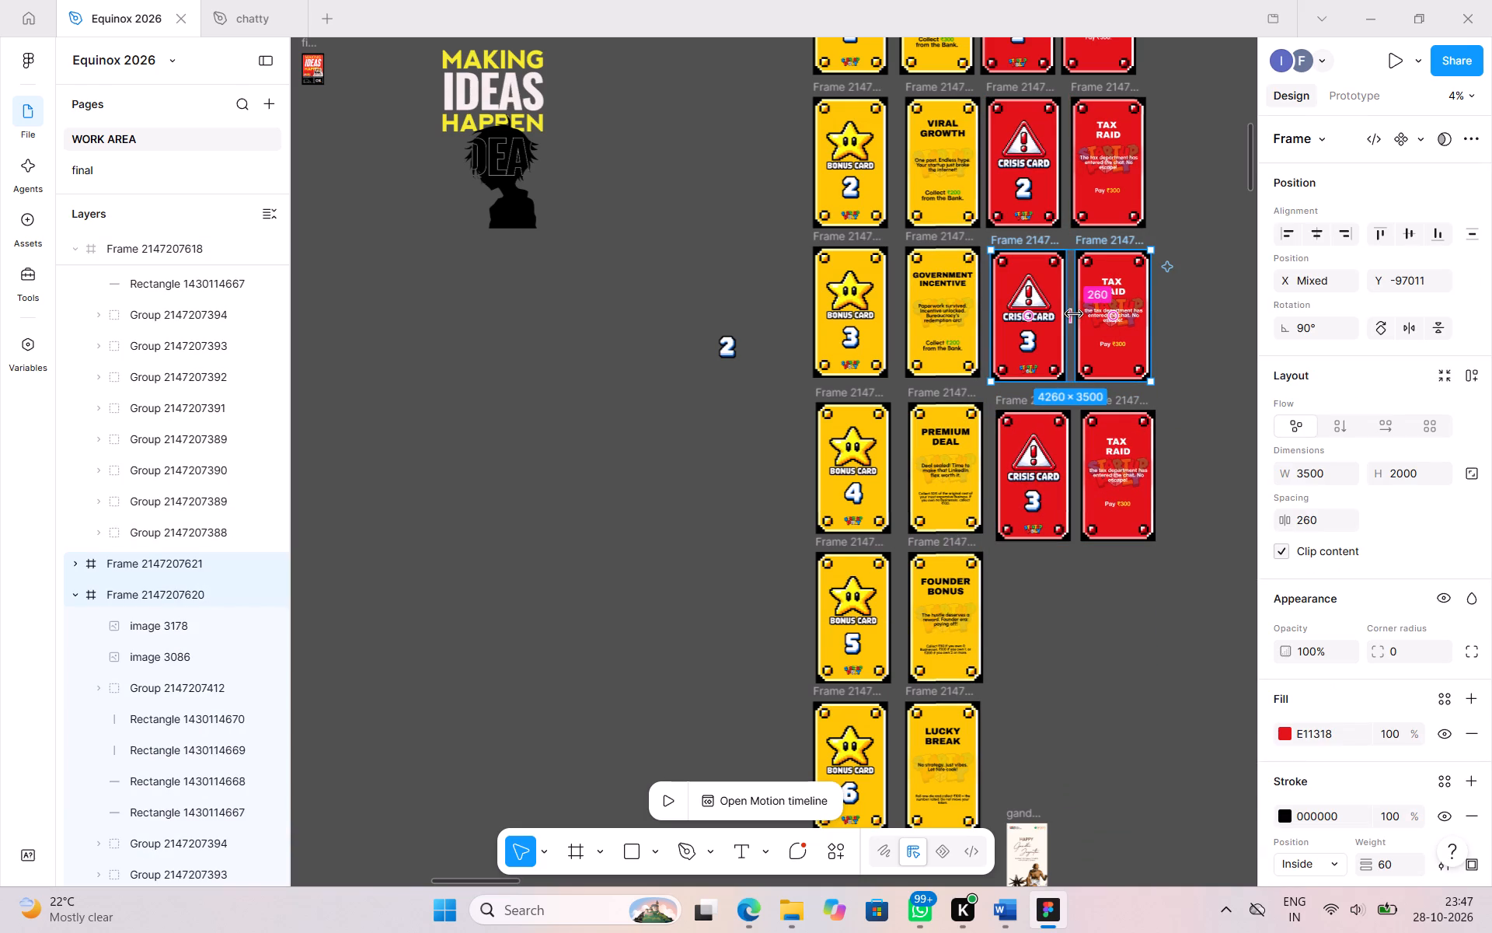
{"action": "left_click_drag", "start_coordinate": [1069, 285], "coordinate": [1069, 617]}
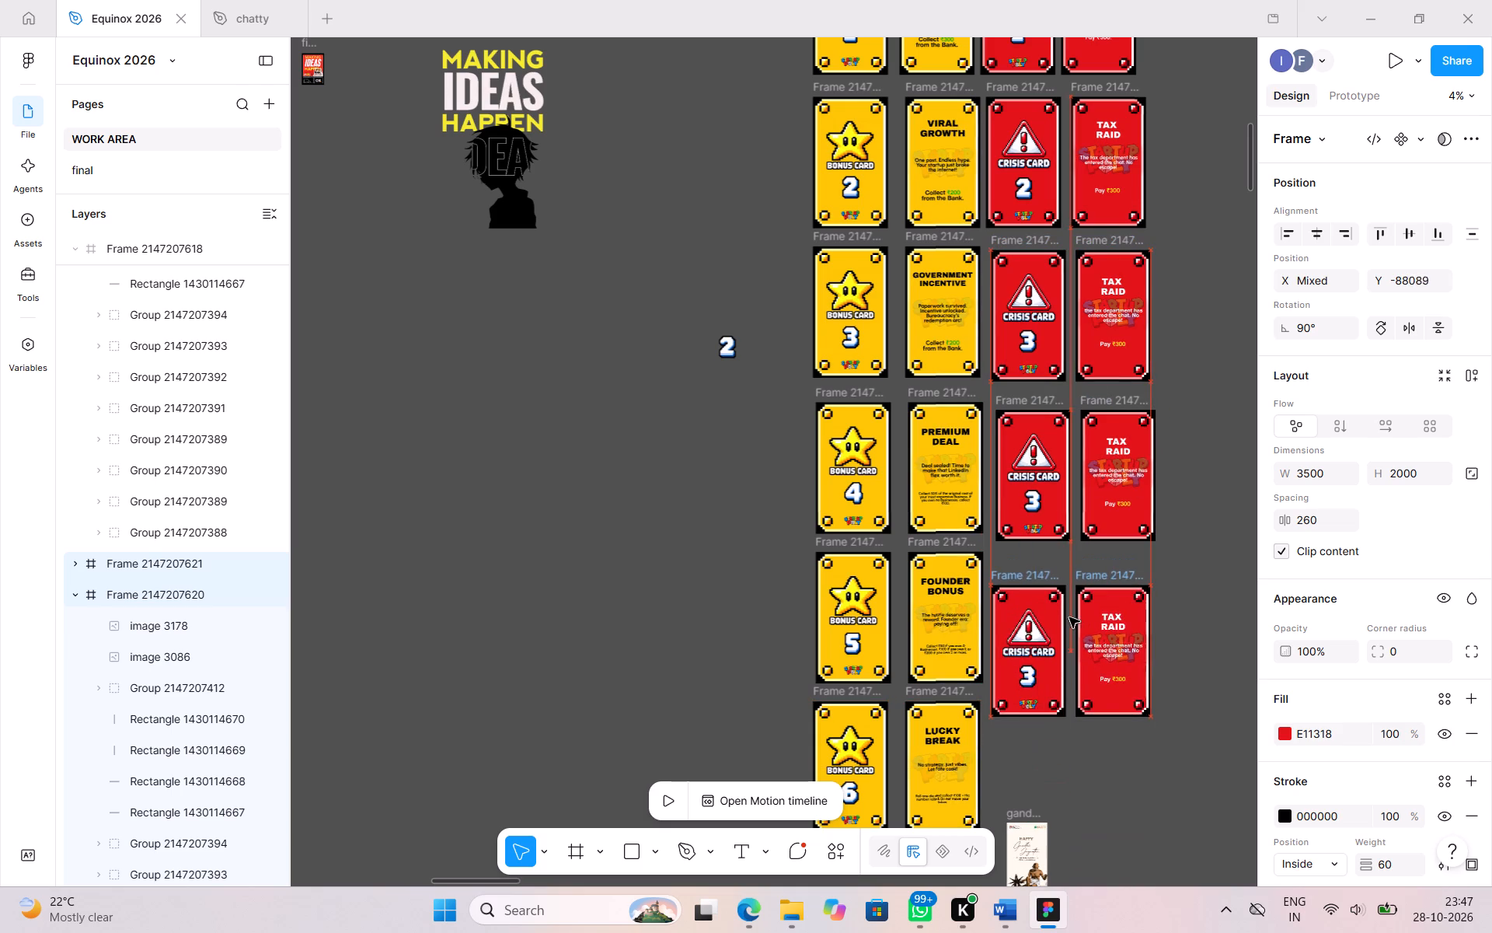
{"action": "left_click_drag", "start_coordinate": [1069, 617], "coordinate": [1076, 599]}
Move the gandhi jayanthi frame away from the LUCKY BREAK row, down onto the Startup Expo frame.
{"action": "scroll", "coordinate": [1076, 599], "scroll_direction": "down", "scroll_amount": 1}
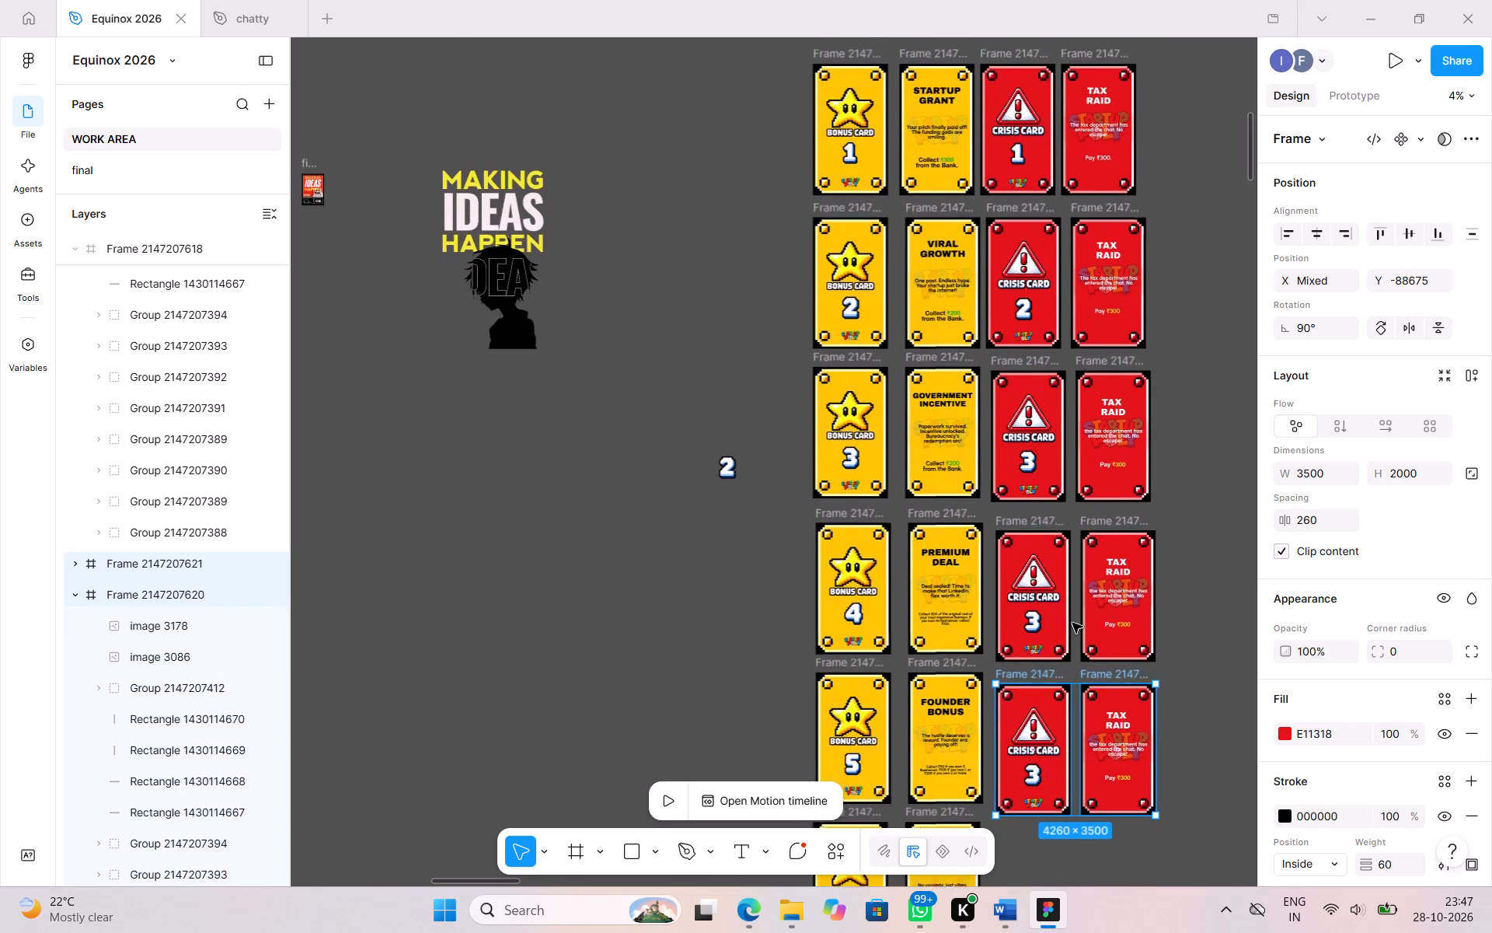
{"action": "left_click", "coordinate": [1025, 848]}
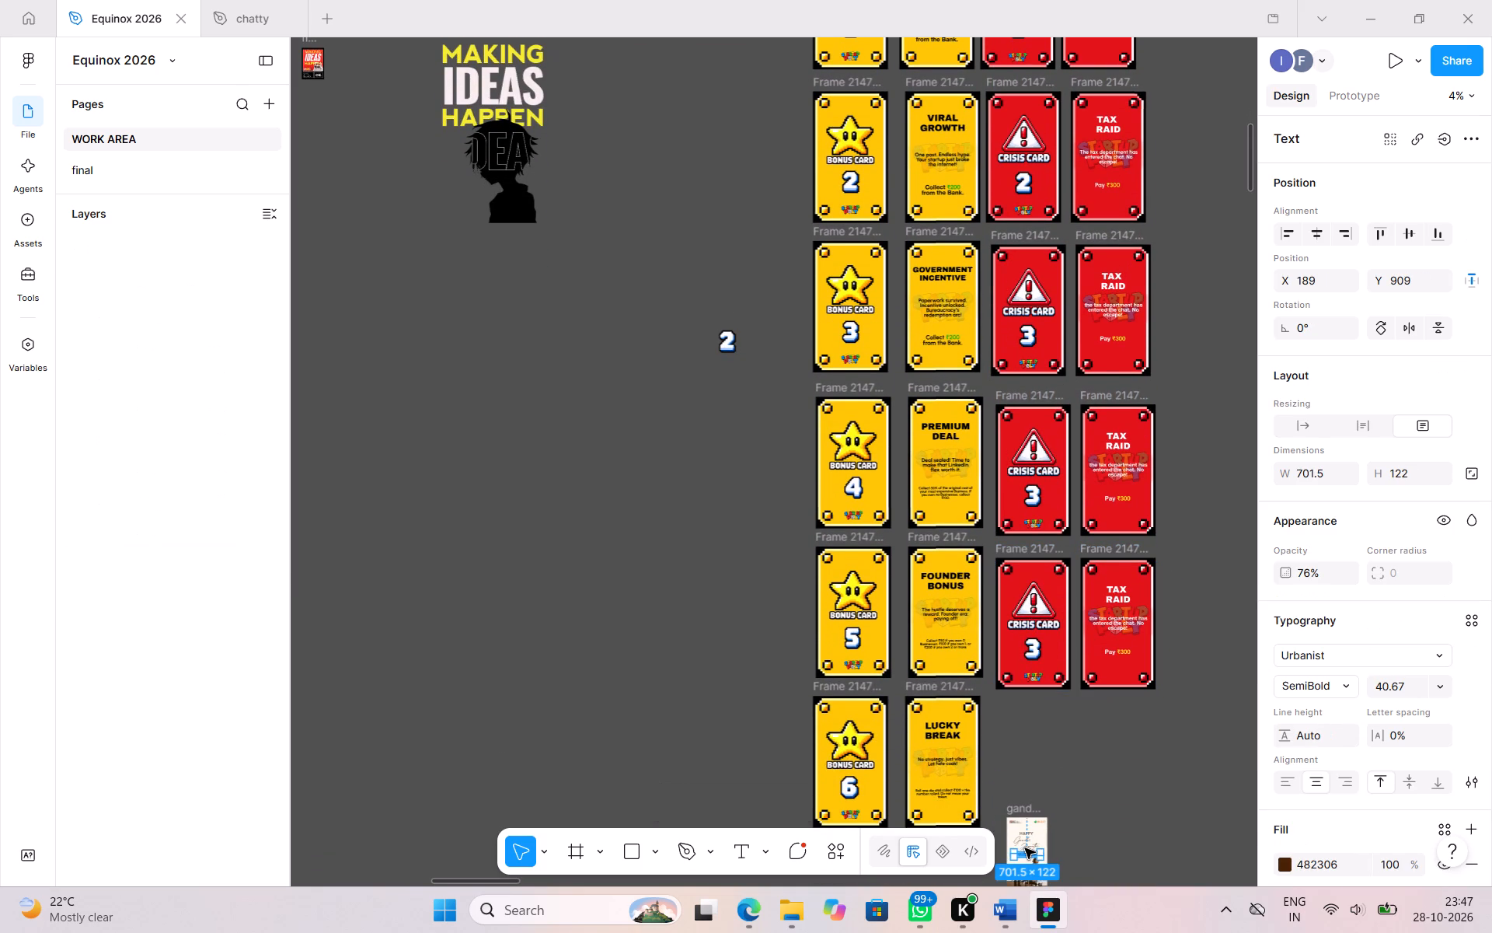
{"action": "left_click_drag", "start_coordinate": [1025, 809], "coordinate": [1136, 887]}
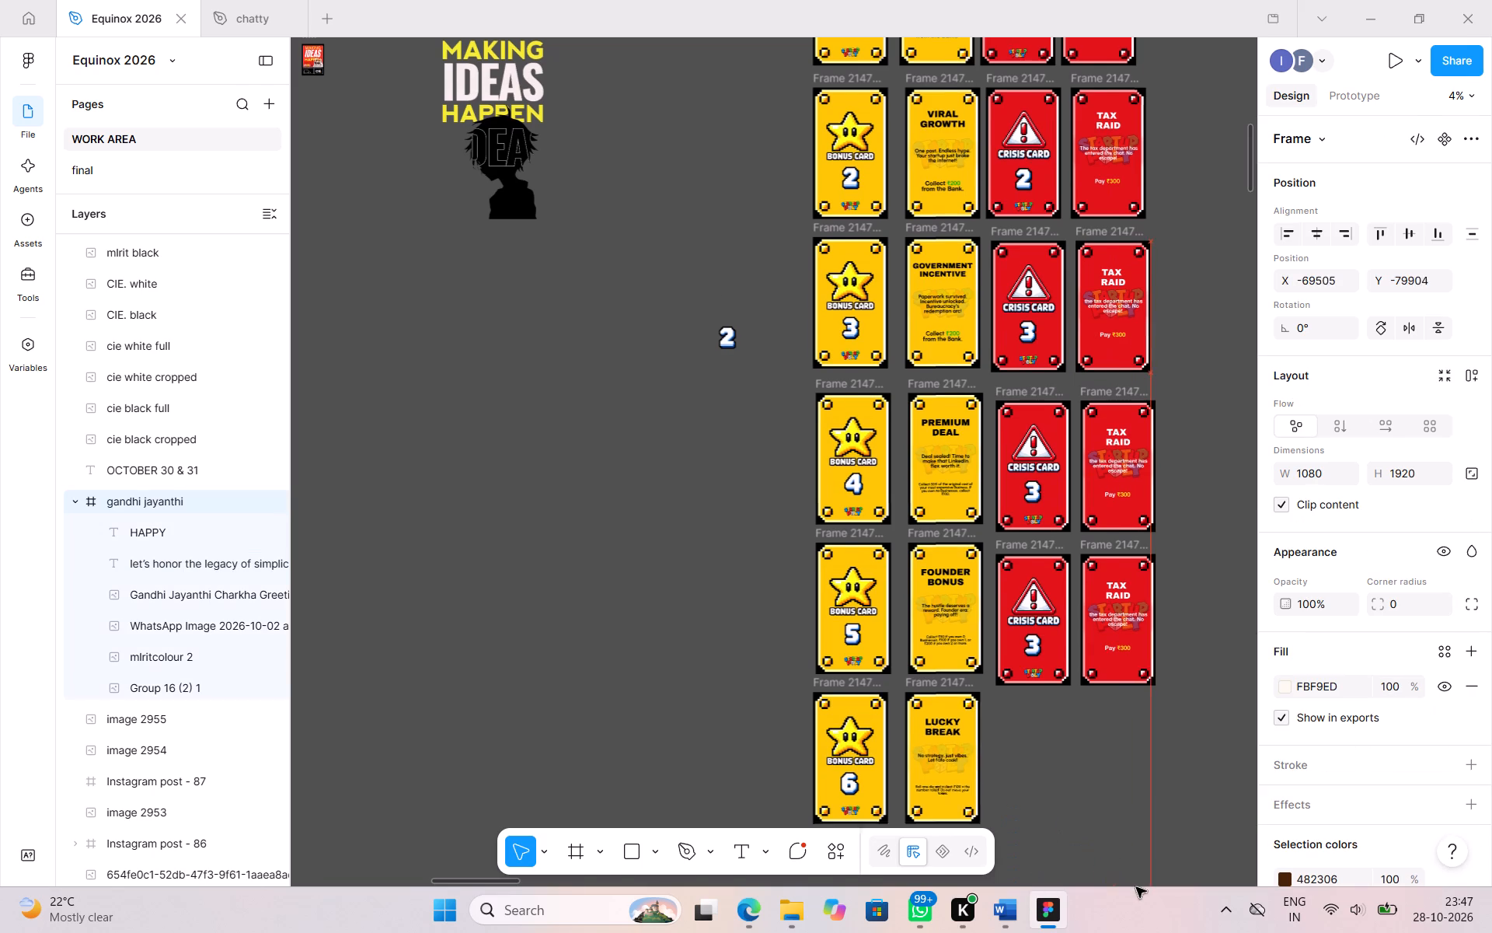
{"action": "left_click_drag", "start_coordinate": [1136, 887], "coordinate": [1136, 888]}
Paste another crisis and TAX RAID card pair and place it in the sixth row beside LUCKY BREAK, at about Y -85005.
{"action": "key", "text": "ctrl+v"}
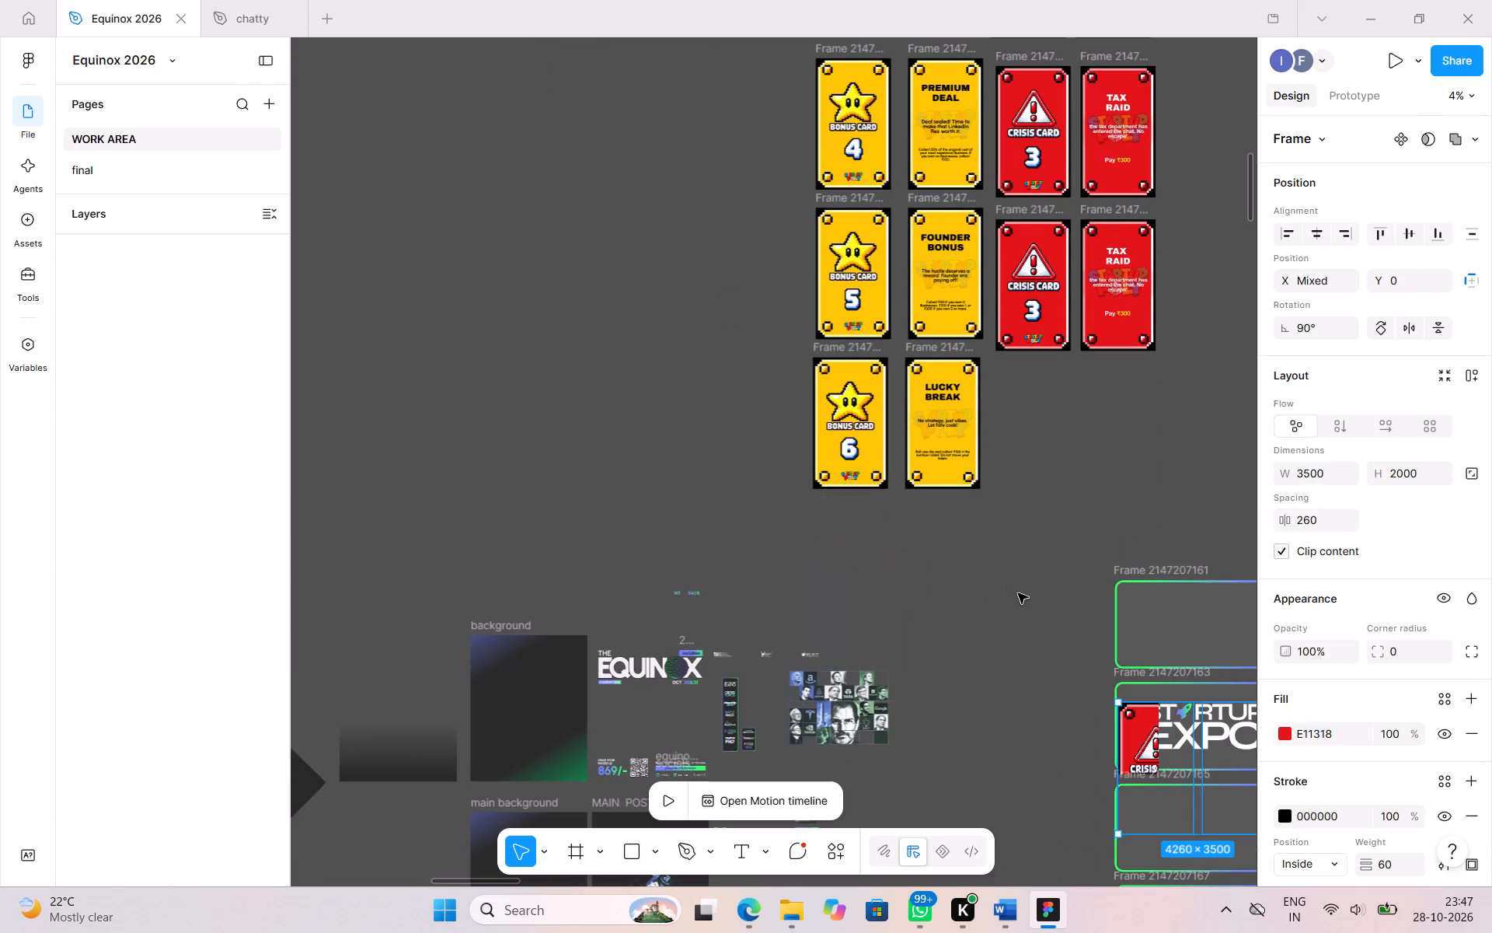
{"action": "scroll", "coordinate": [1018, 593], "scroll_direction": "up", "scroll_amount": 3}
{"action": "key", "text": "ctrl+c"}
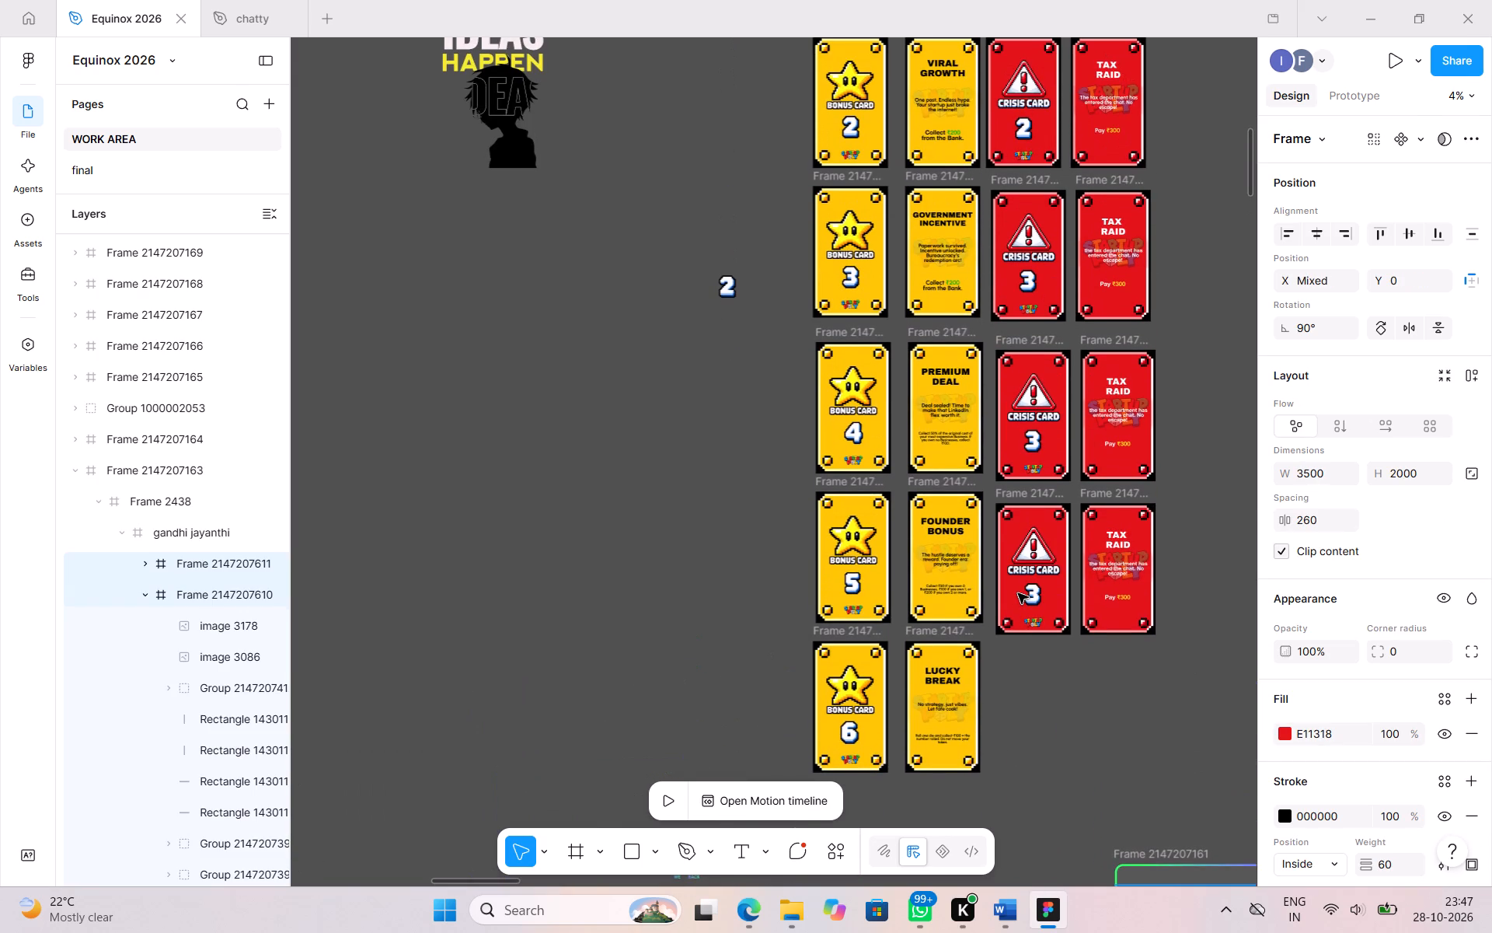
{"action": "key", "text": "ctrl+v"}
{"action": "scroll", "coordinate": [1018, 593], "scroll_direction": "up", "scroll_amount": 1}
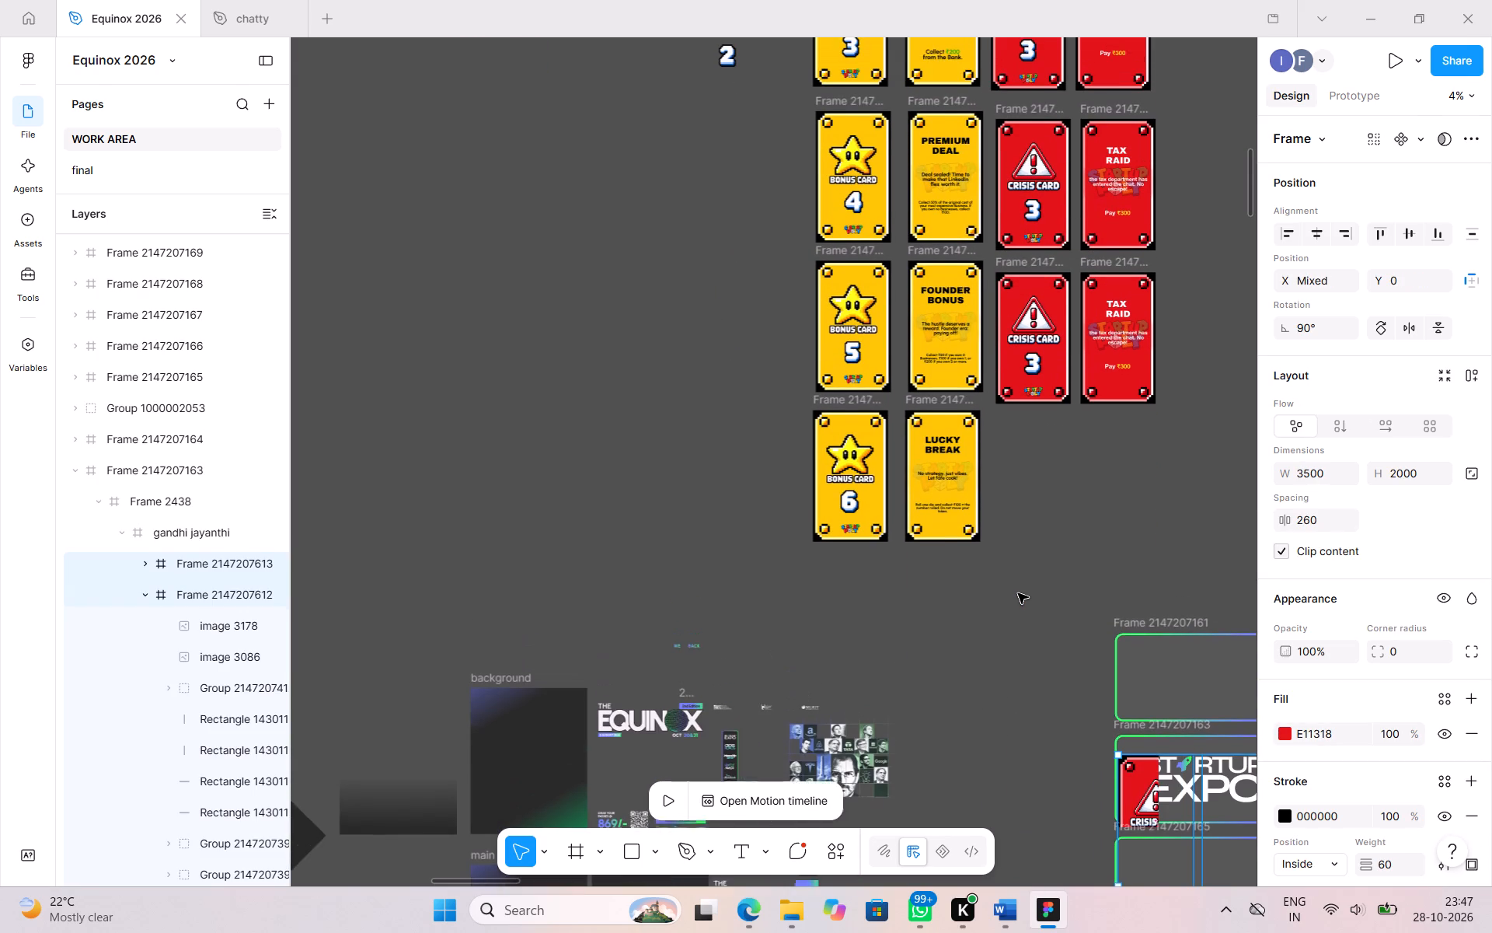
{"action": "scroll", "coordinate": [1018, 593], "scroll_direction": "left", "scroll_amount": 1}
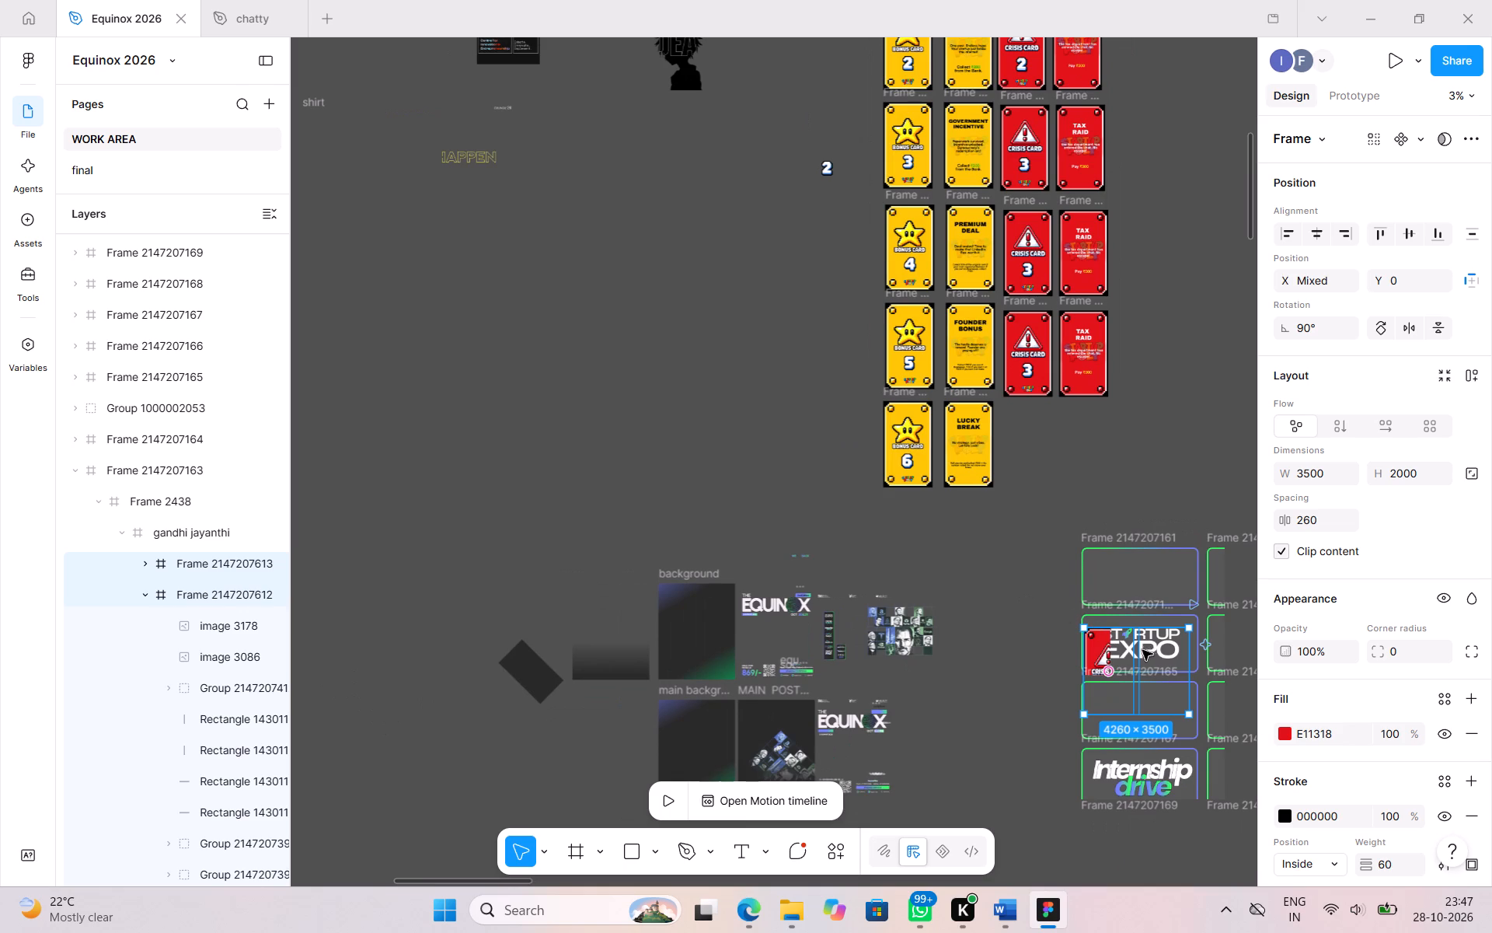
{"action": "left_click_drag", "start_coordinate": [1136, 643], "coordinate": [1013, 383]}
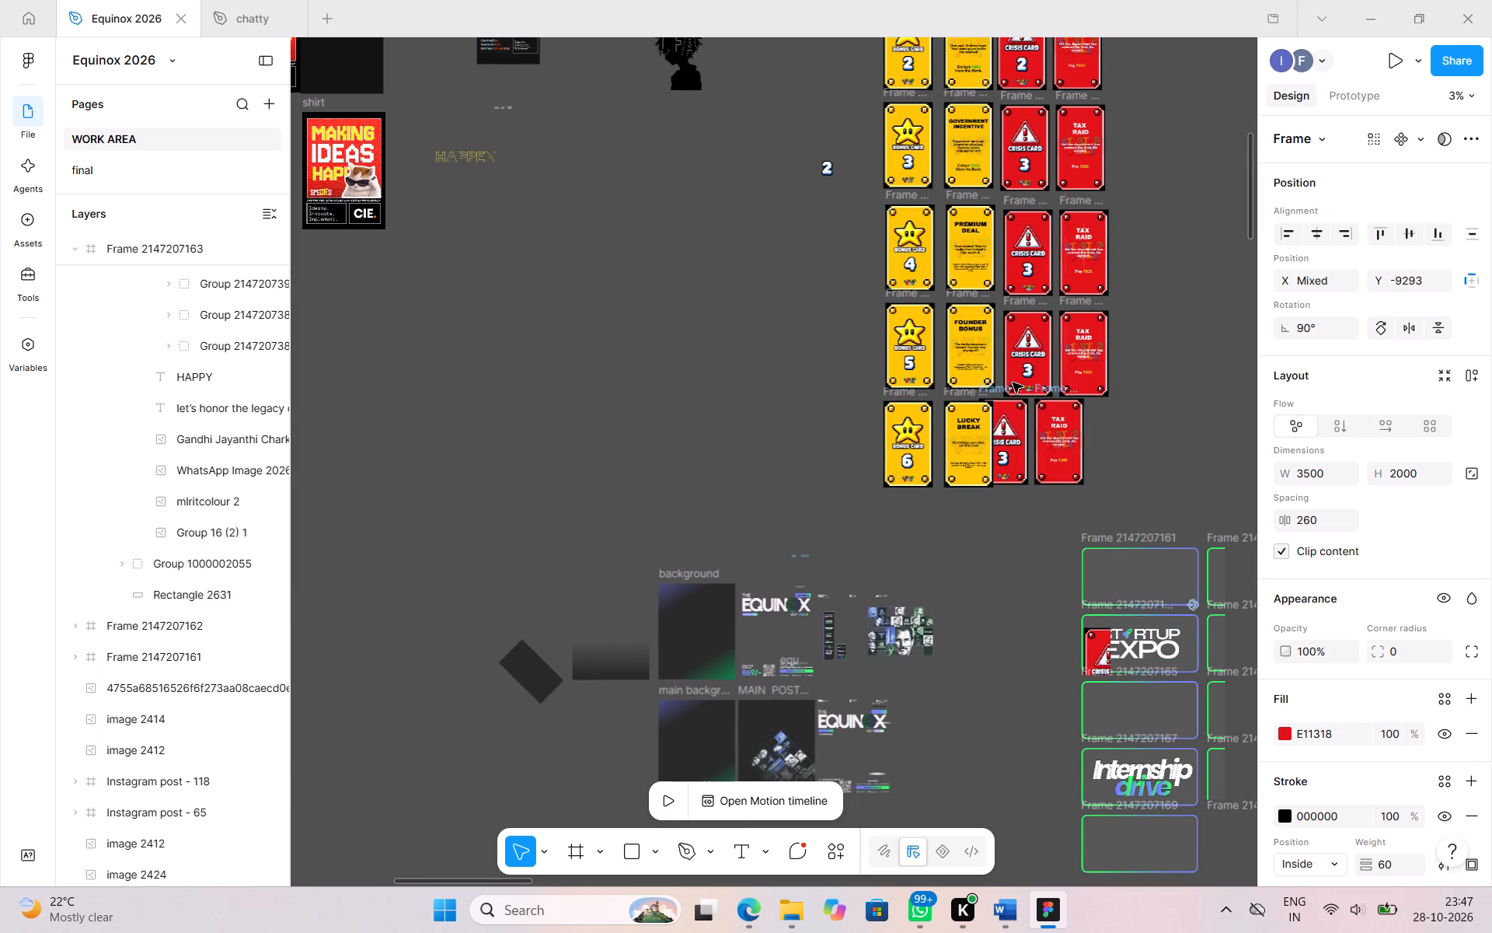
{"action": "left_click_drag", "start_coordinate": [1013, 383], "coordinate": [1061, 441]}
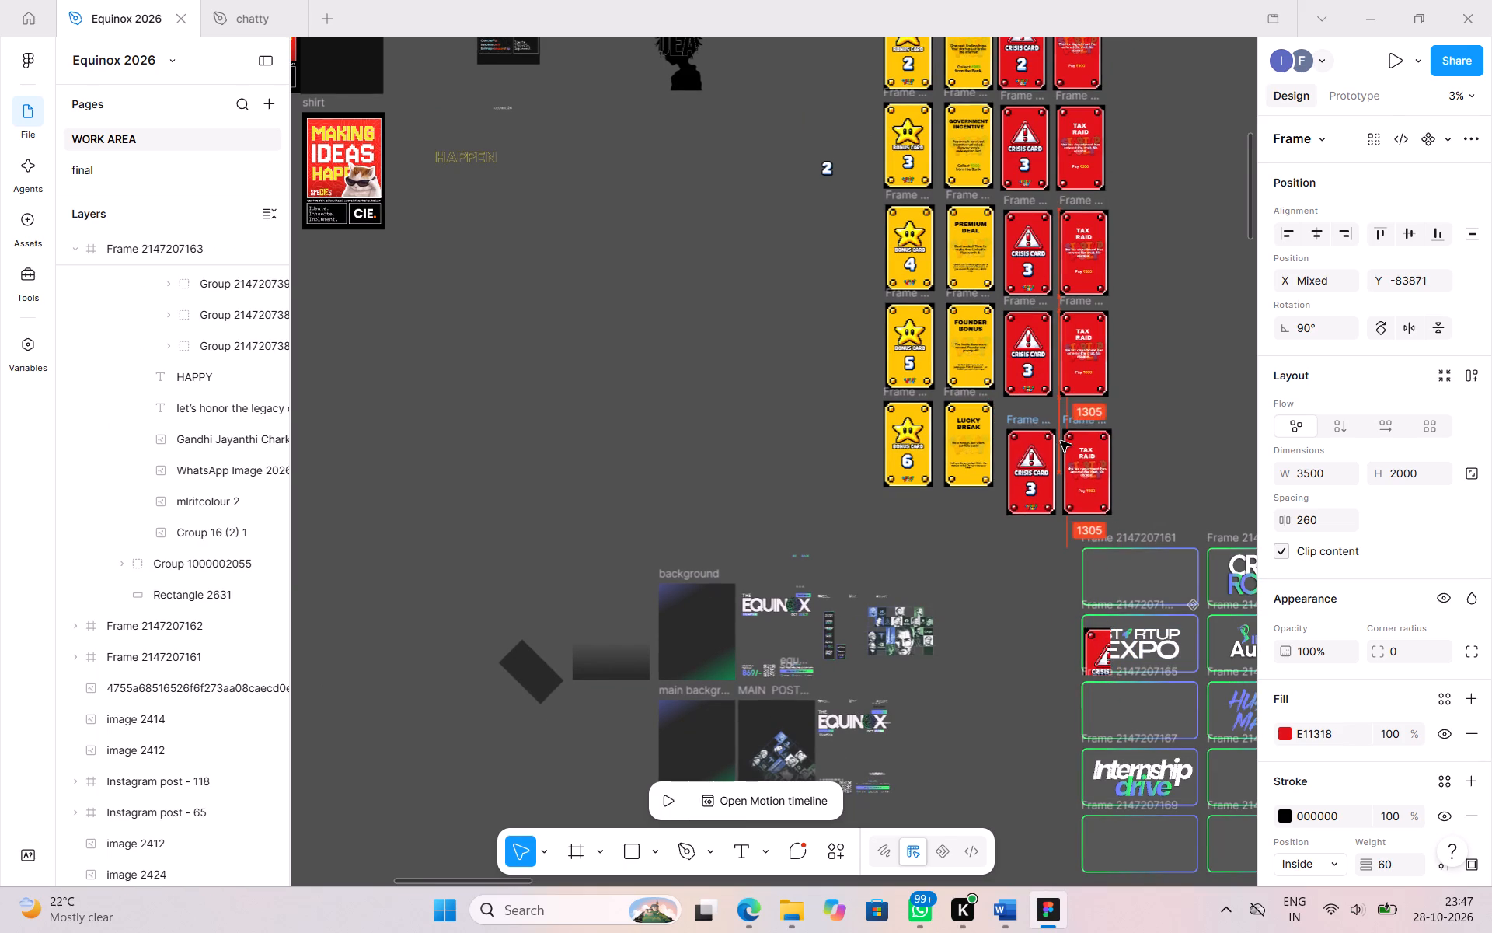
{"action": "left_click_drag", "start_coordinate": [1061, 441], "coordinate": [1058, 424]}
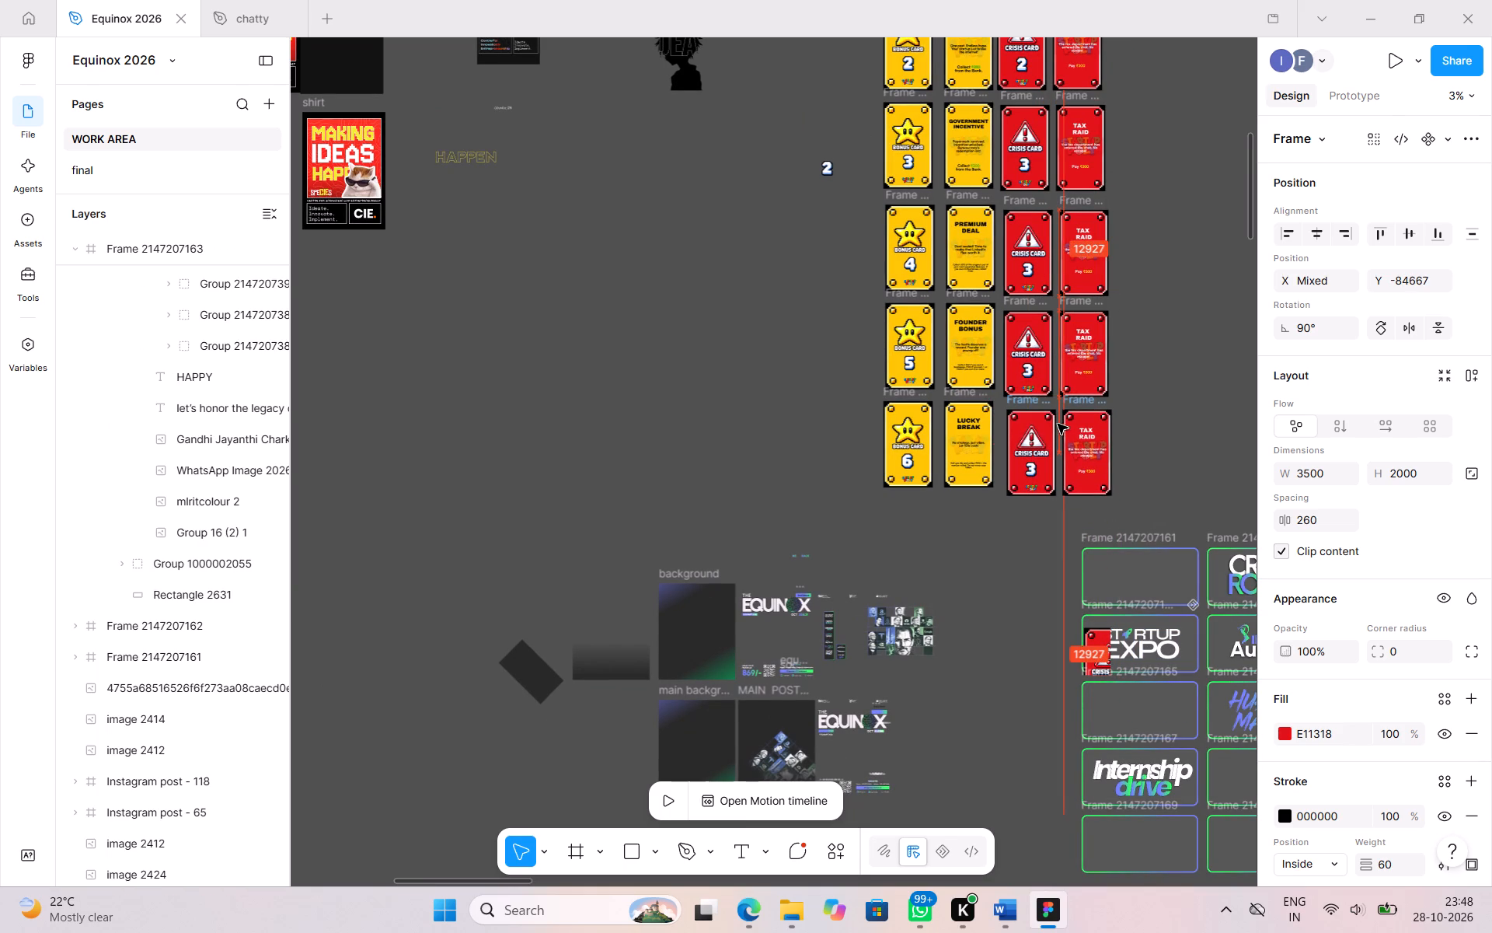
{"action": "left_click_drag", "start_coordinate": [1058, 424], "coordinate": [1057, 421]}
{"action": "left_click", "coordinate": [1092, 558]}
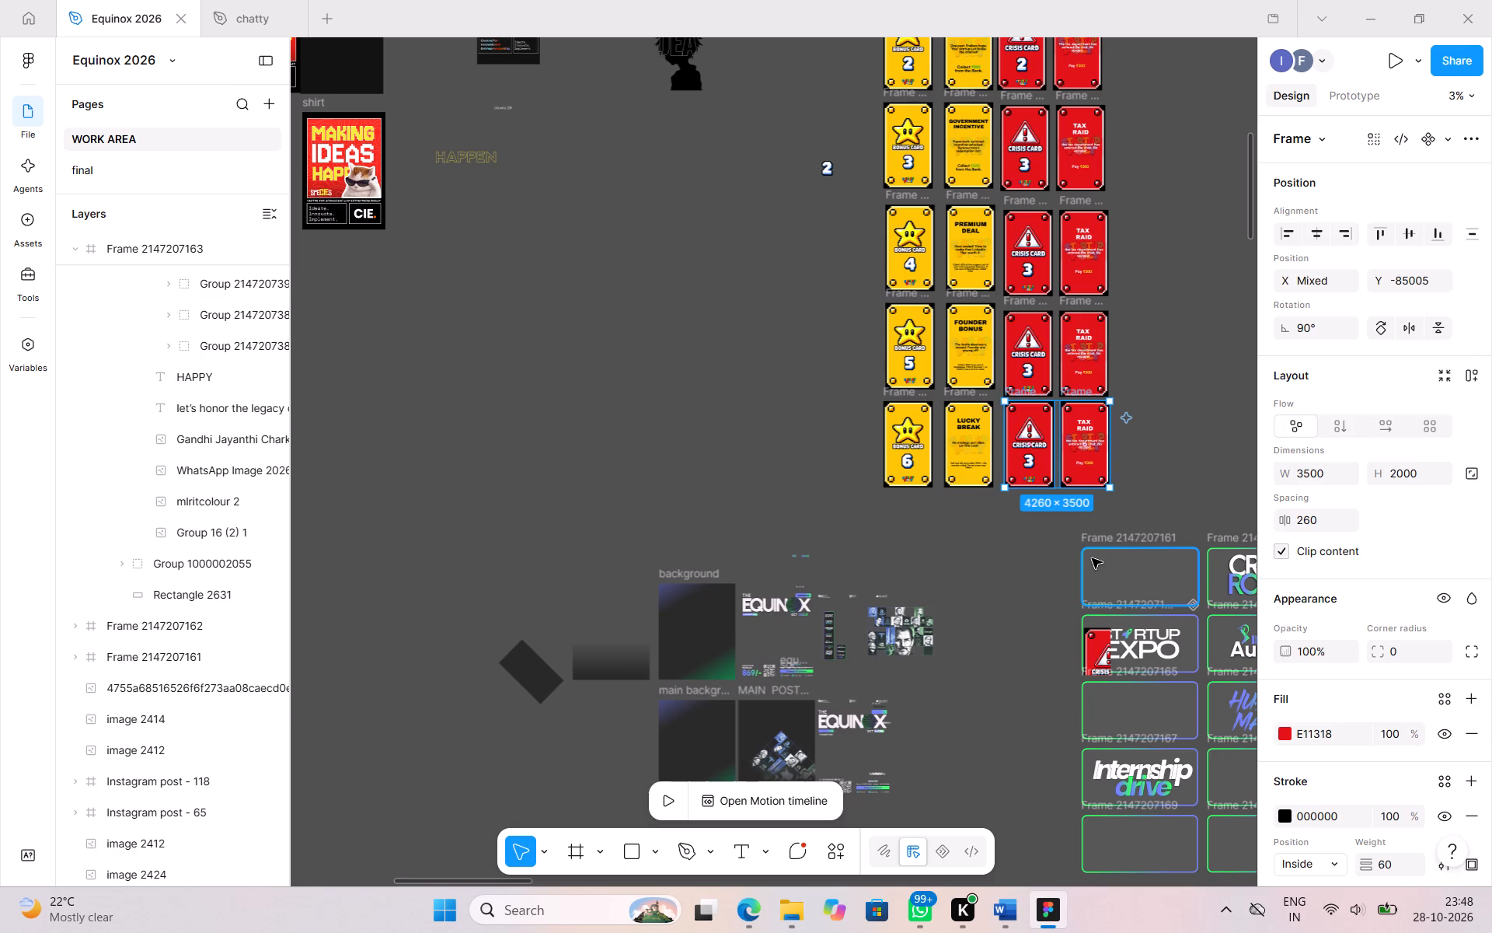
Raise the fifth-row crisis and TAX RAID card pair level with FOUNDER BONUS, at about Y -88985.
{"action": "scroll", "coordinate": [962, 537], "scroll_direction": "left", "scroll_amount": 1}
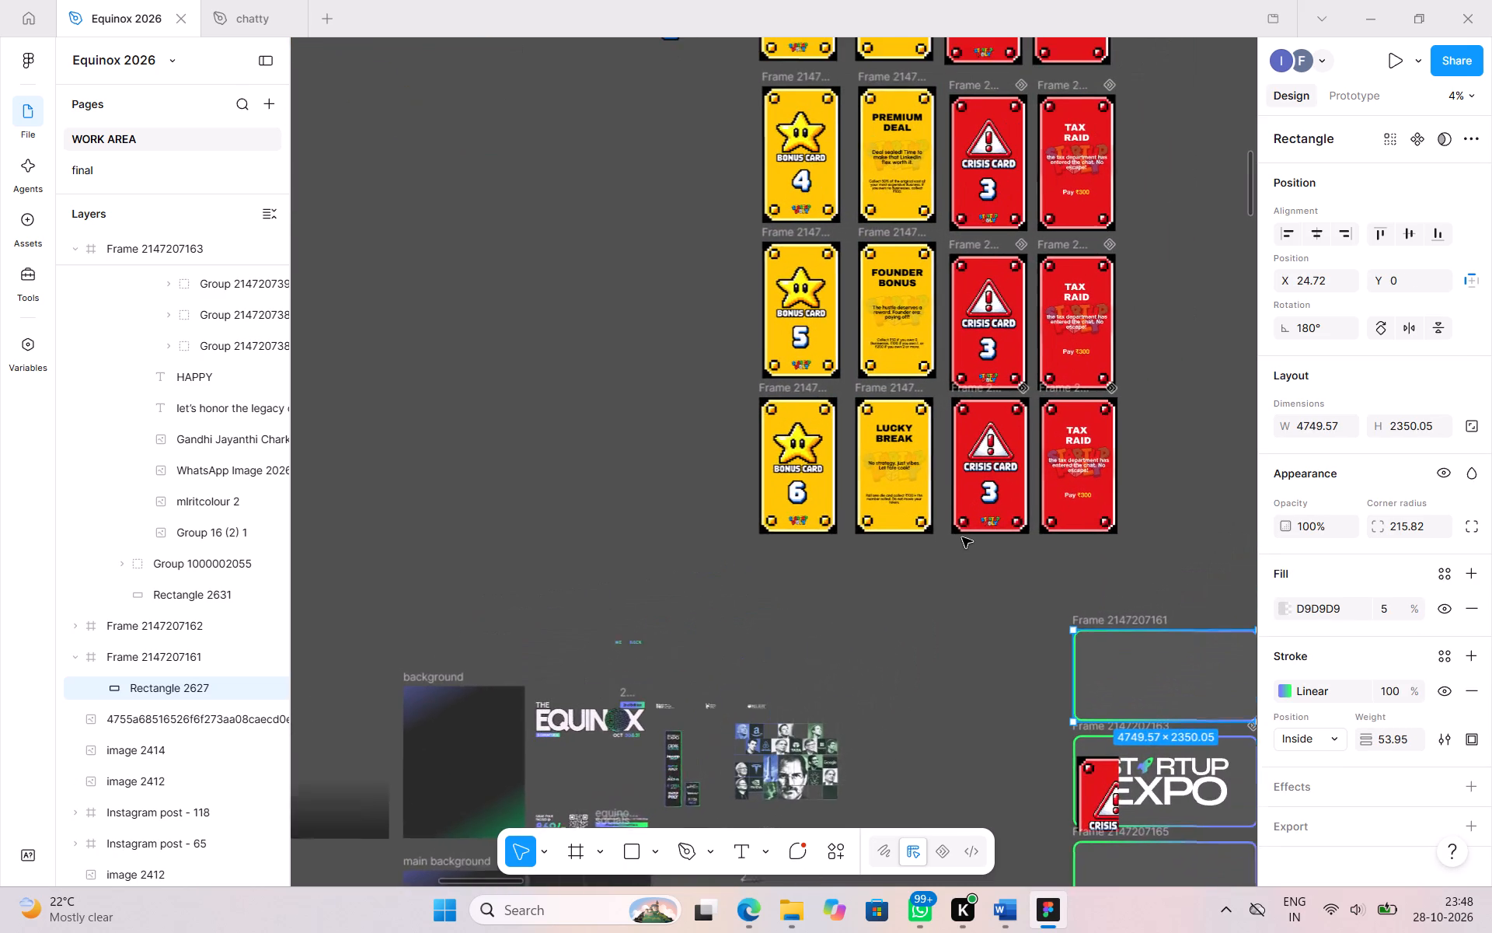
{"action": "scroll", "coordinate": [962, 537], "scroll_direction": "left", "scroll_amount": 1}
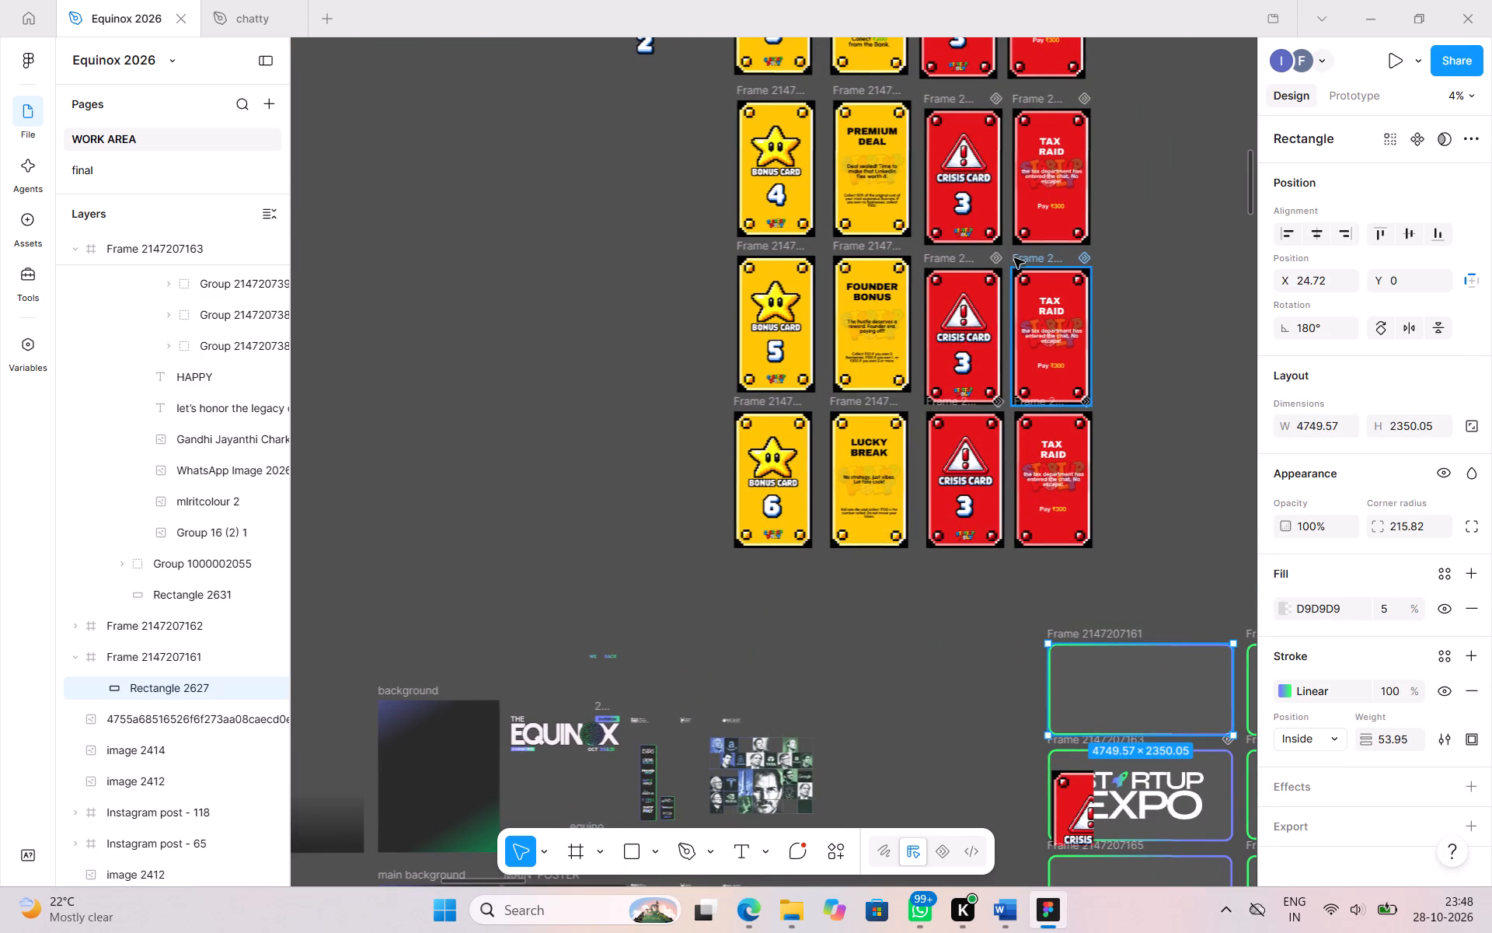
{"action": "left_click", "coordinate": [962, 257]}
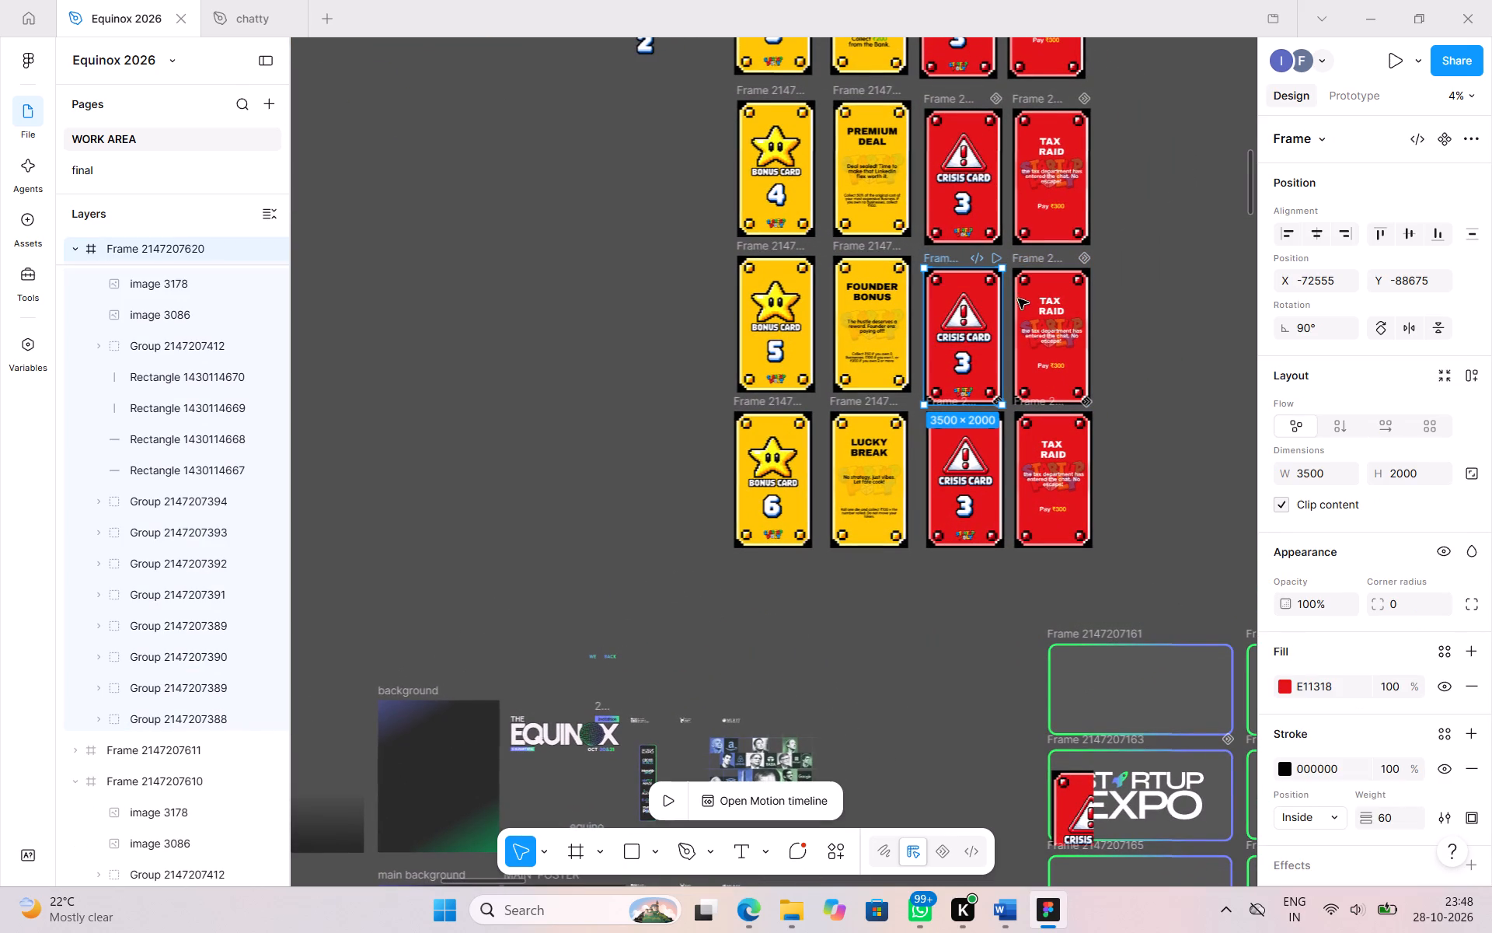
{"action": "left_click", "coordinate": [1041, 260], "text": "shift"}
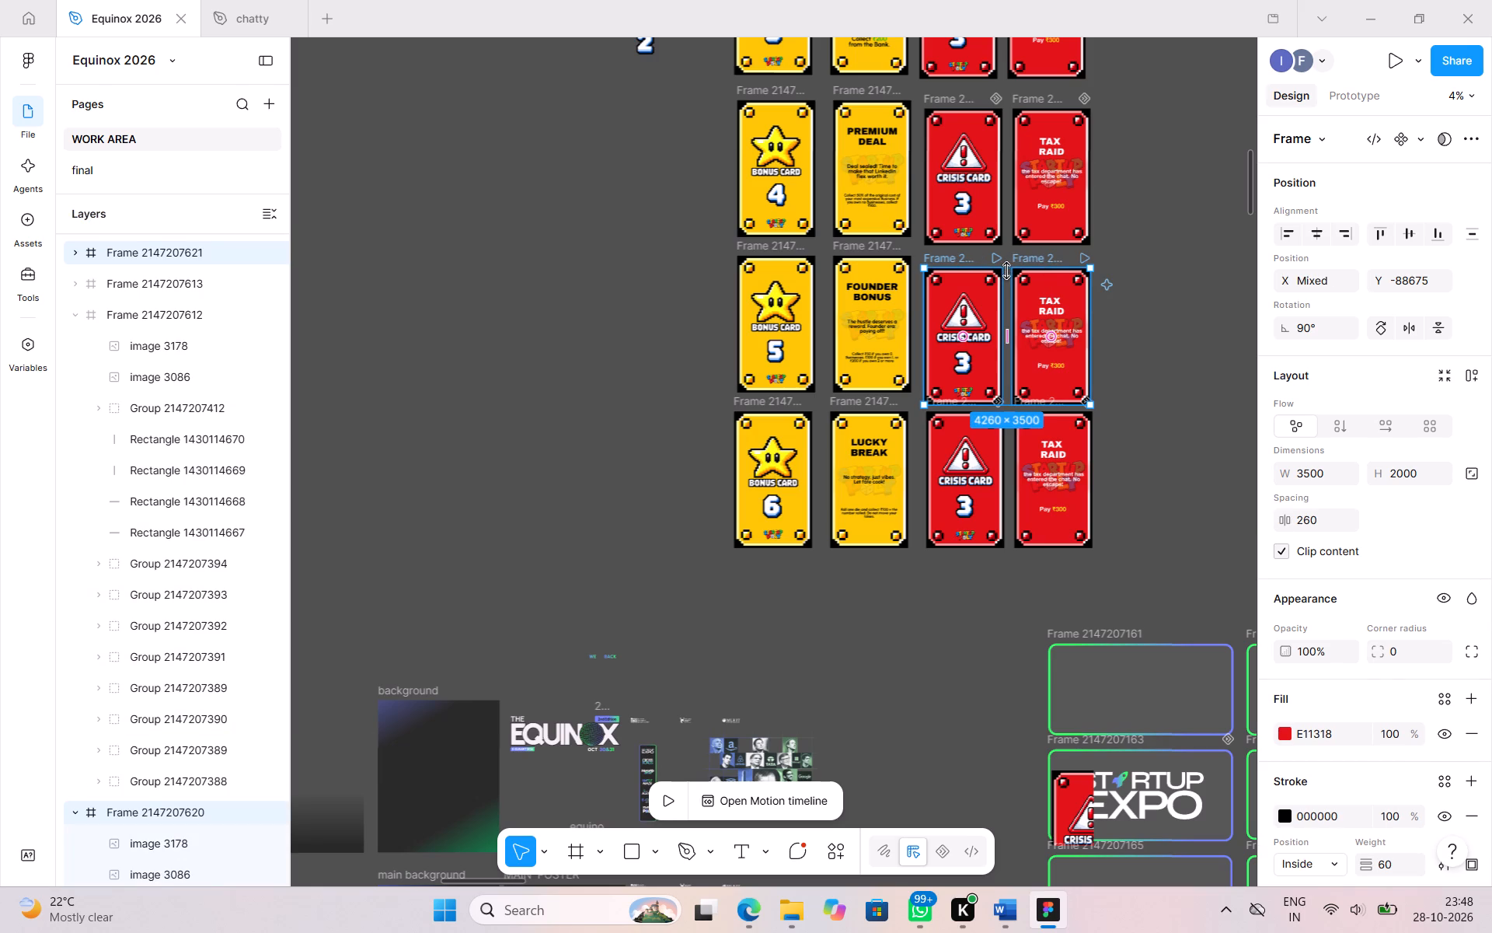
{"action": "left_click_drag", "start_coordinate": [1012, 250], "coordinate": [1013, 240]}
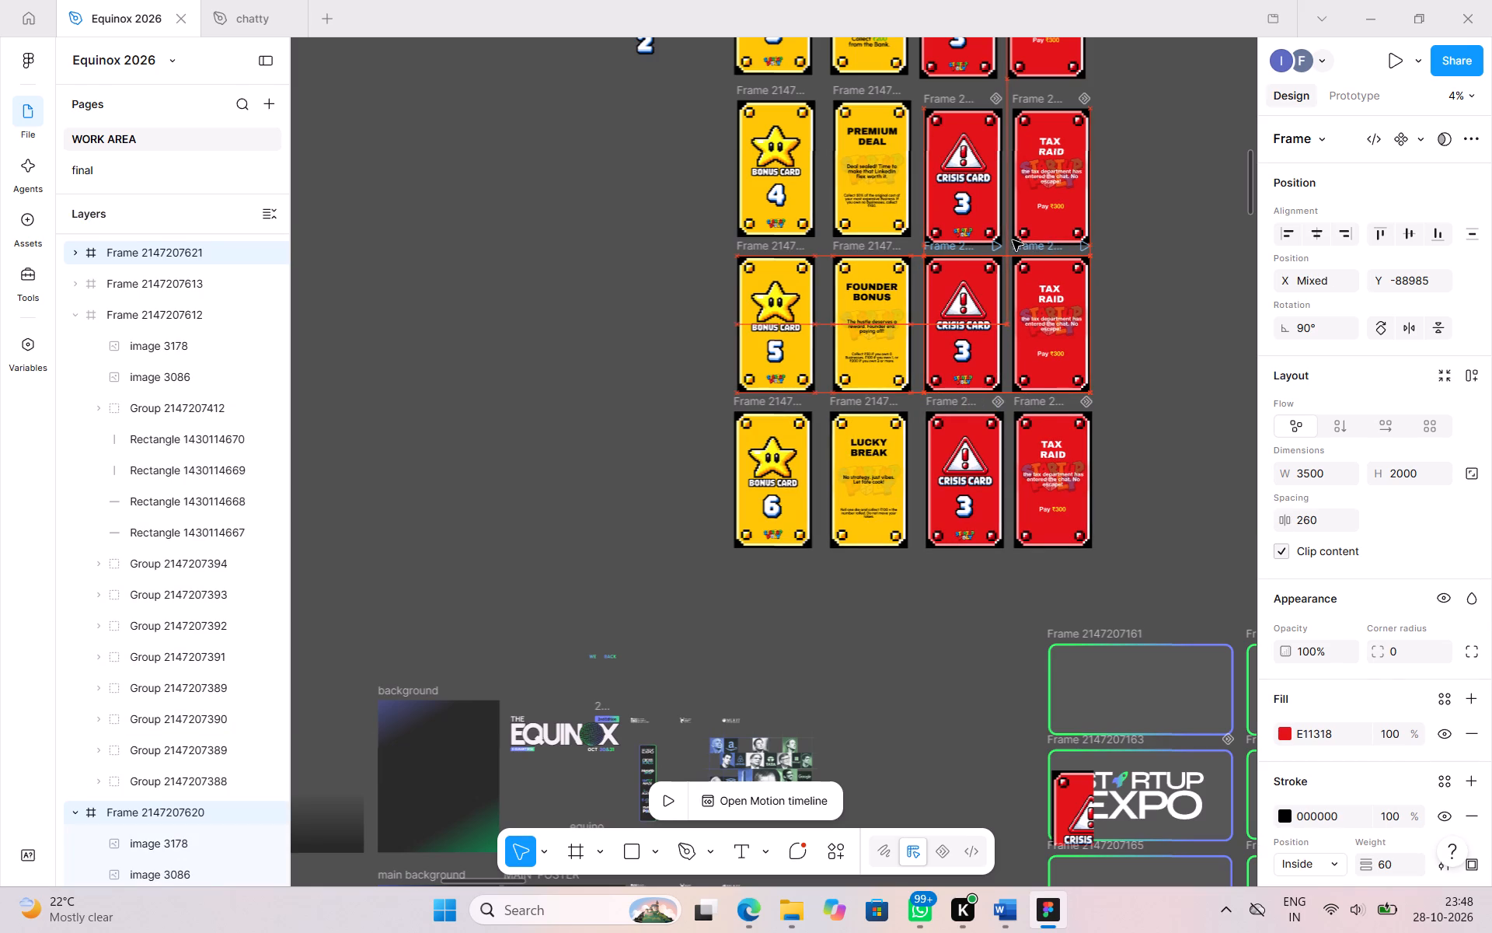
{"action": "left_click_drag", "start_coordinate": [1013, 240], "coordinate": [1013, 239]}
{"action": "left_click", "coordinate": [1114, 339]}
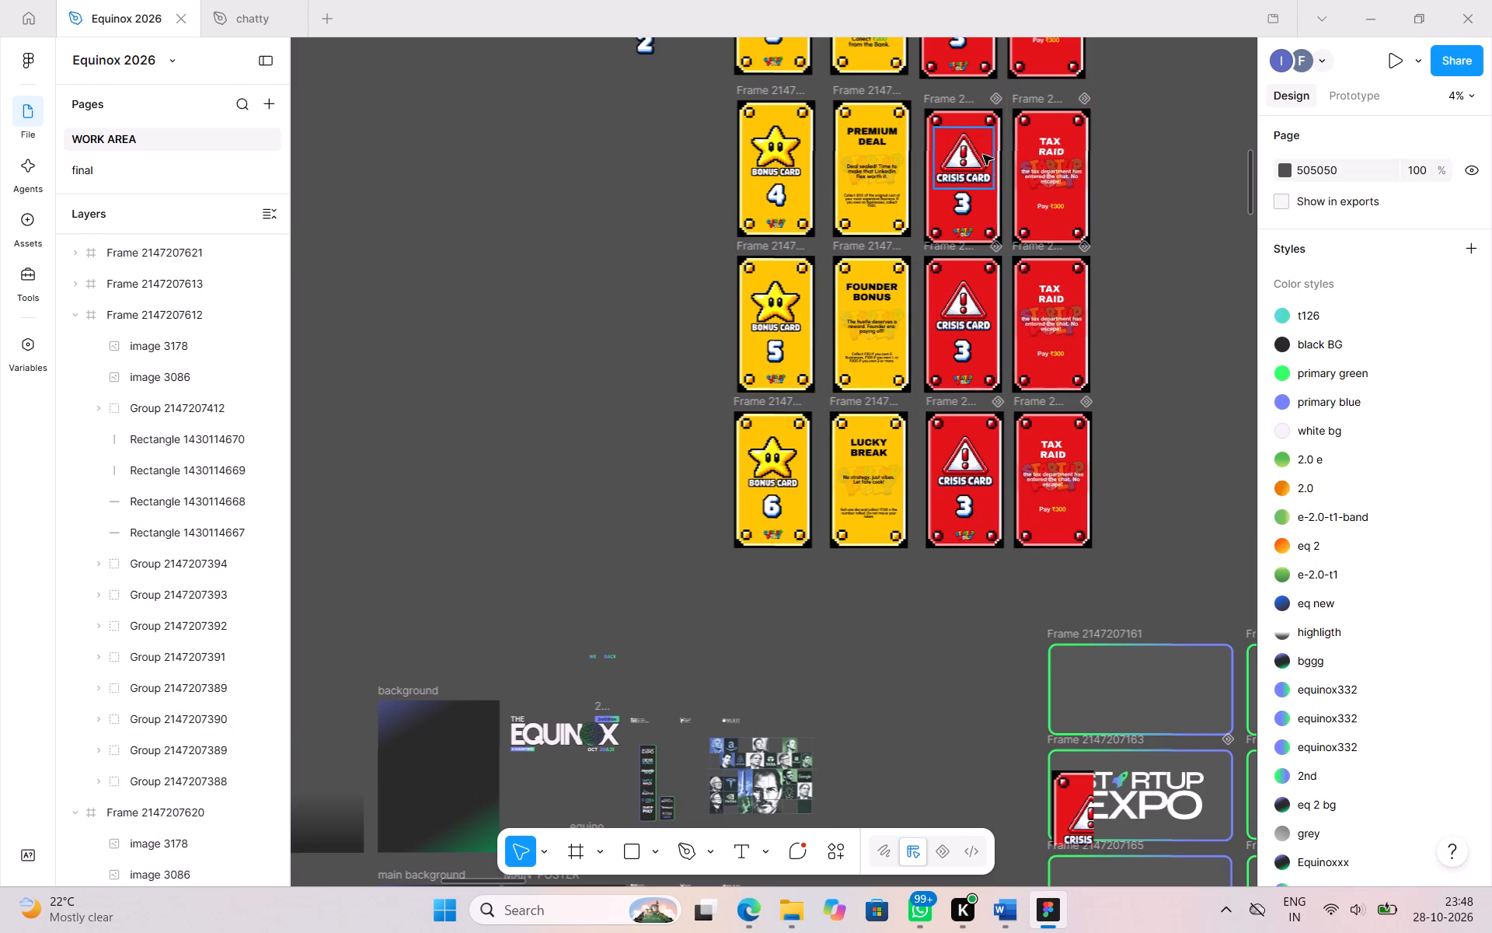
Raise the fourth-row crisis and TAX RAID card pair level with PREMIUM DEAL, at about Y -92998.
{"action": "left_click", "coordinate": [948, 99]}
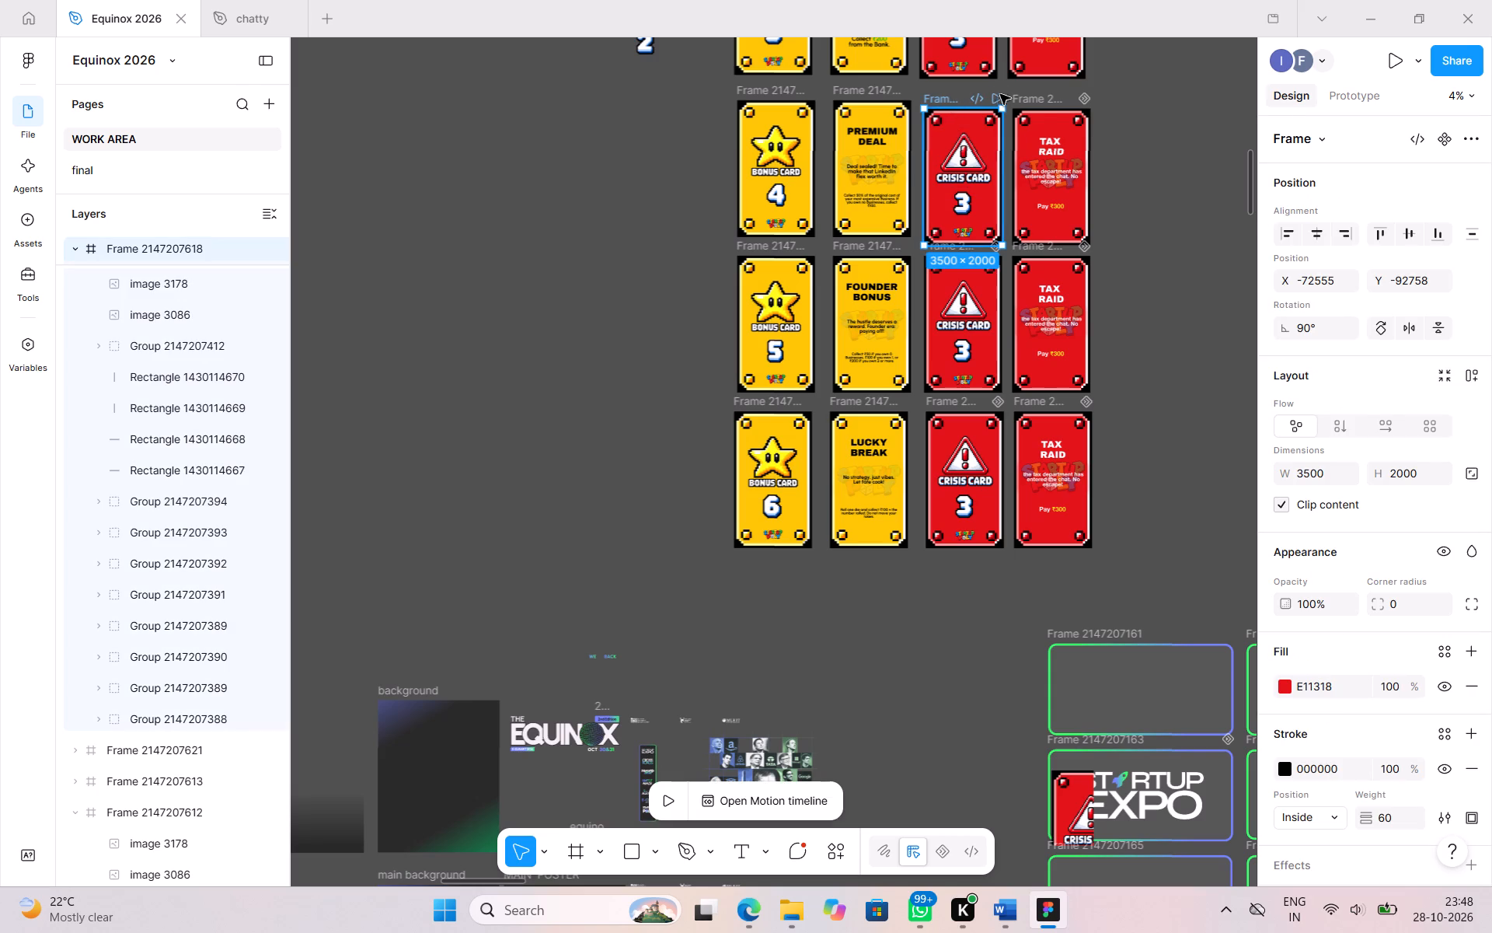
{"action": "left_click", "coordinate": [1041, 104], "text": "shift"}
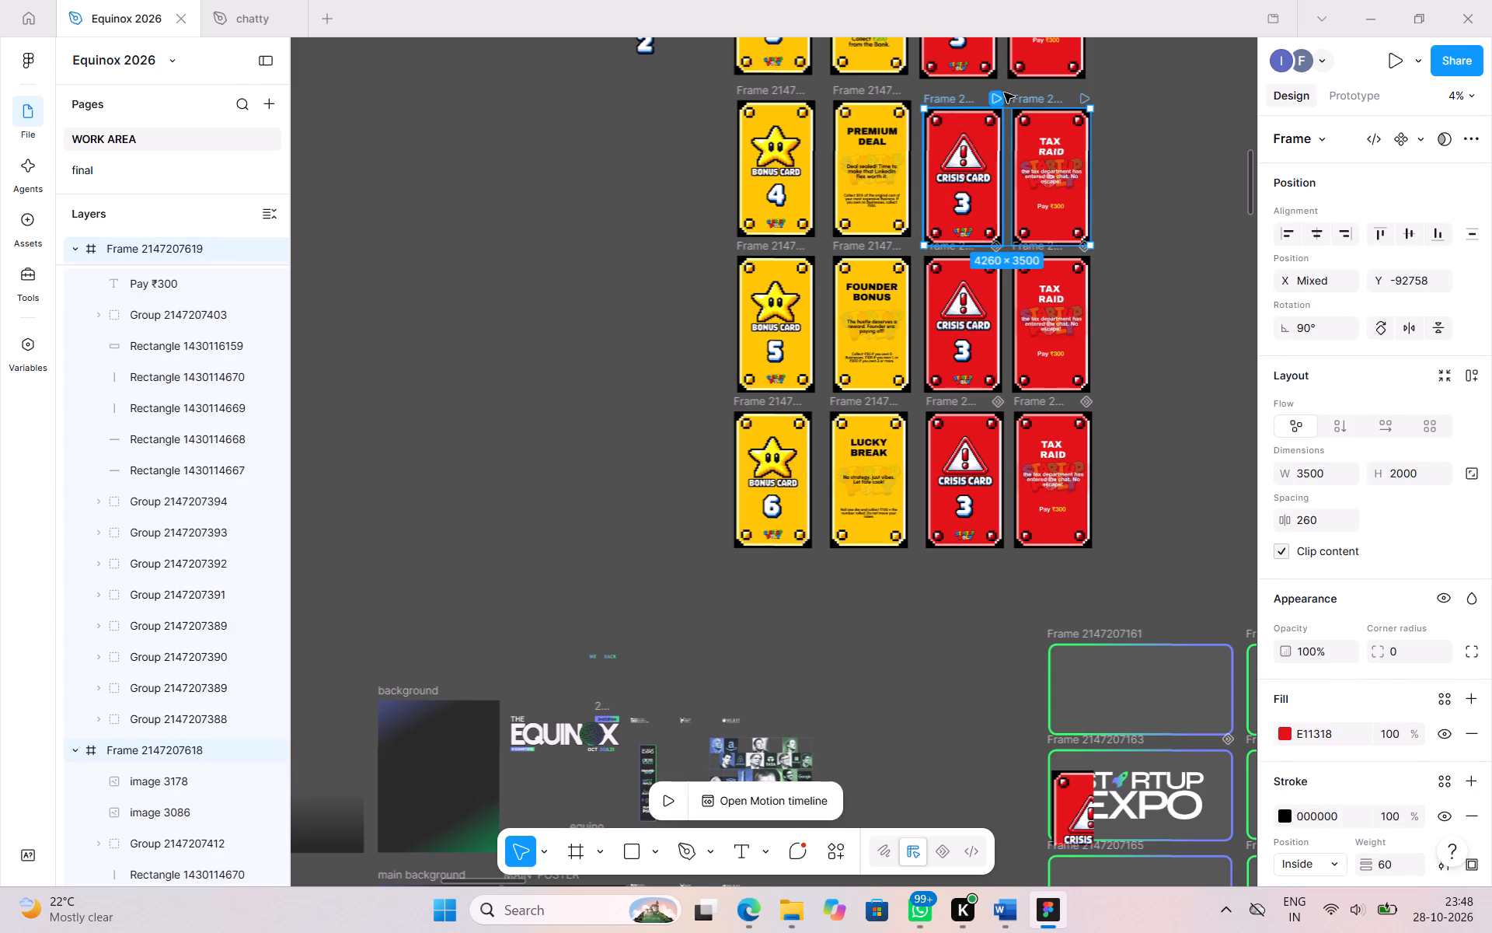
{"action": "left_click_drag", "start_coordinate": [1010, 93], "coordinate": [1011, 80]}
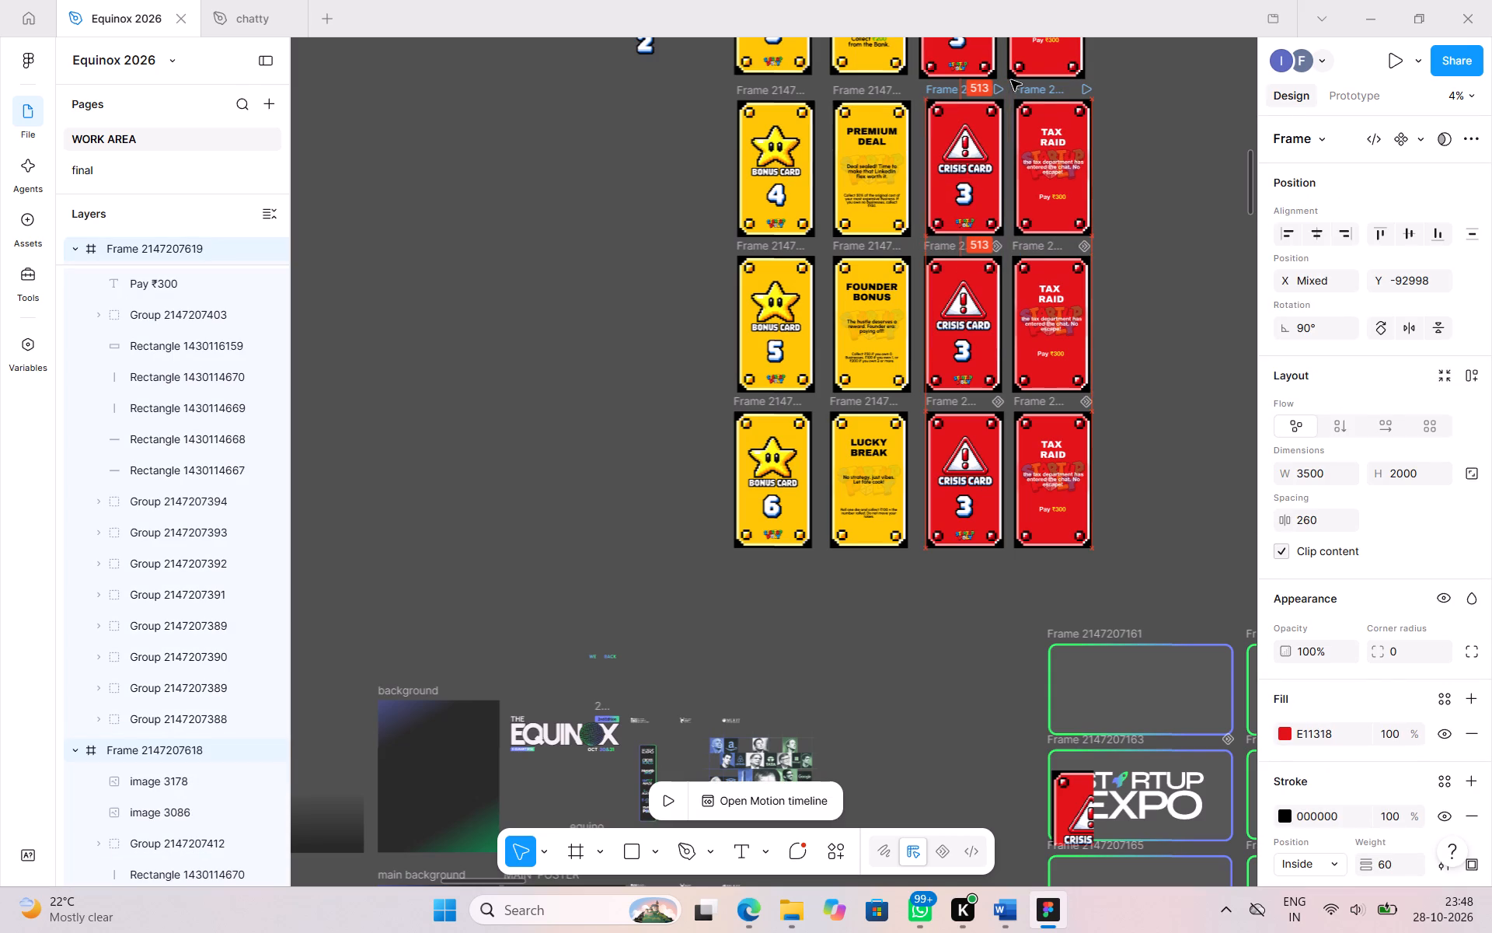
{"action": "left_click_drag", "start_coordinate": [1011, 80], "coordinate": [1011, 79]}
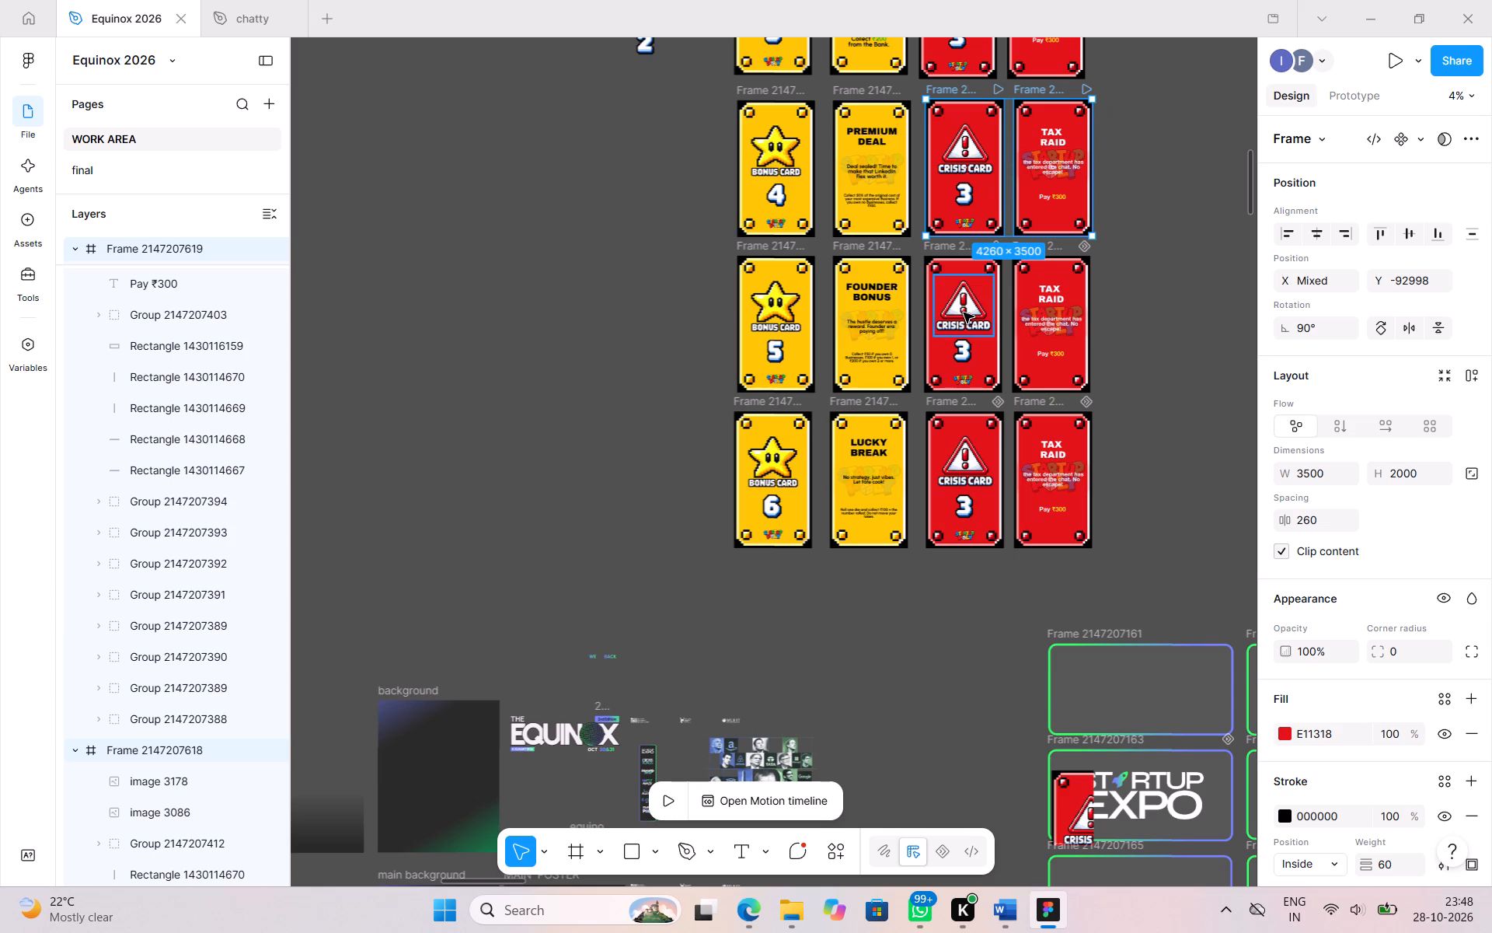
Replace the 3 on the fourth-row crisis card with a copy of the bonus card's 4, centred horizontally at about Y 2161.
{"action": "scroll", "coordinate": [966, 454], "scroll_direction": "up", "scroll_amount": 2}
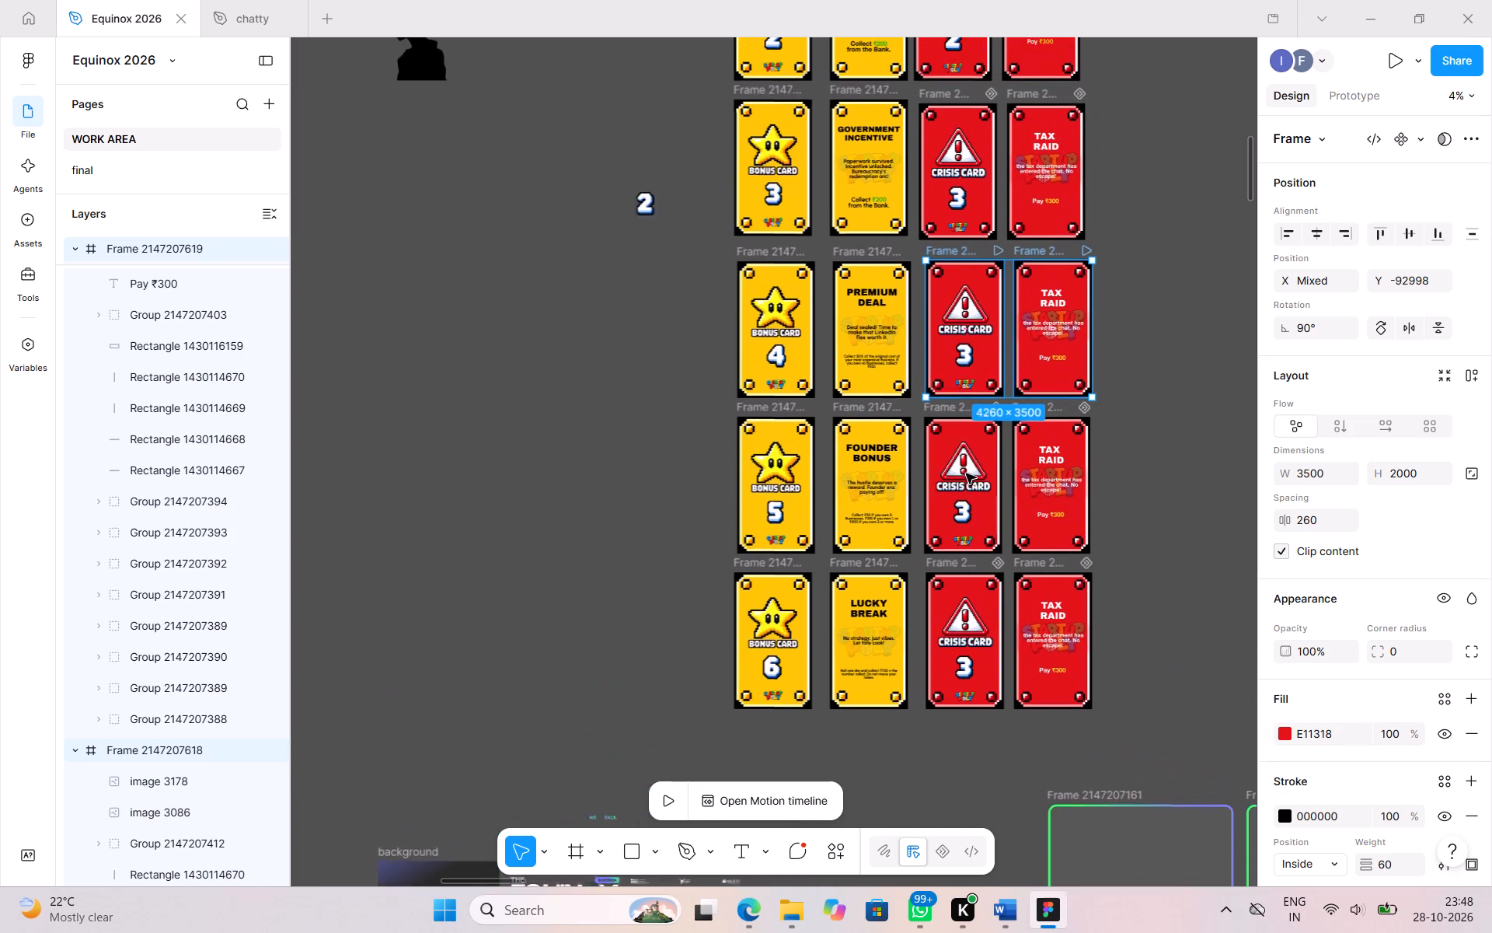
{"action": "scroll", "coordinate": [966, 473], "scroll_direction": "up", "scroll_amount": 1}
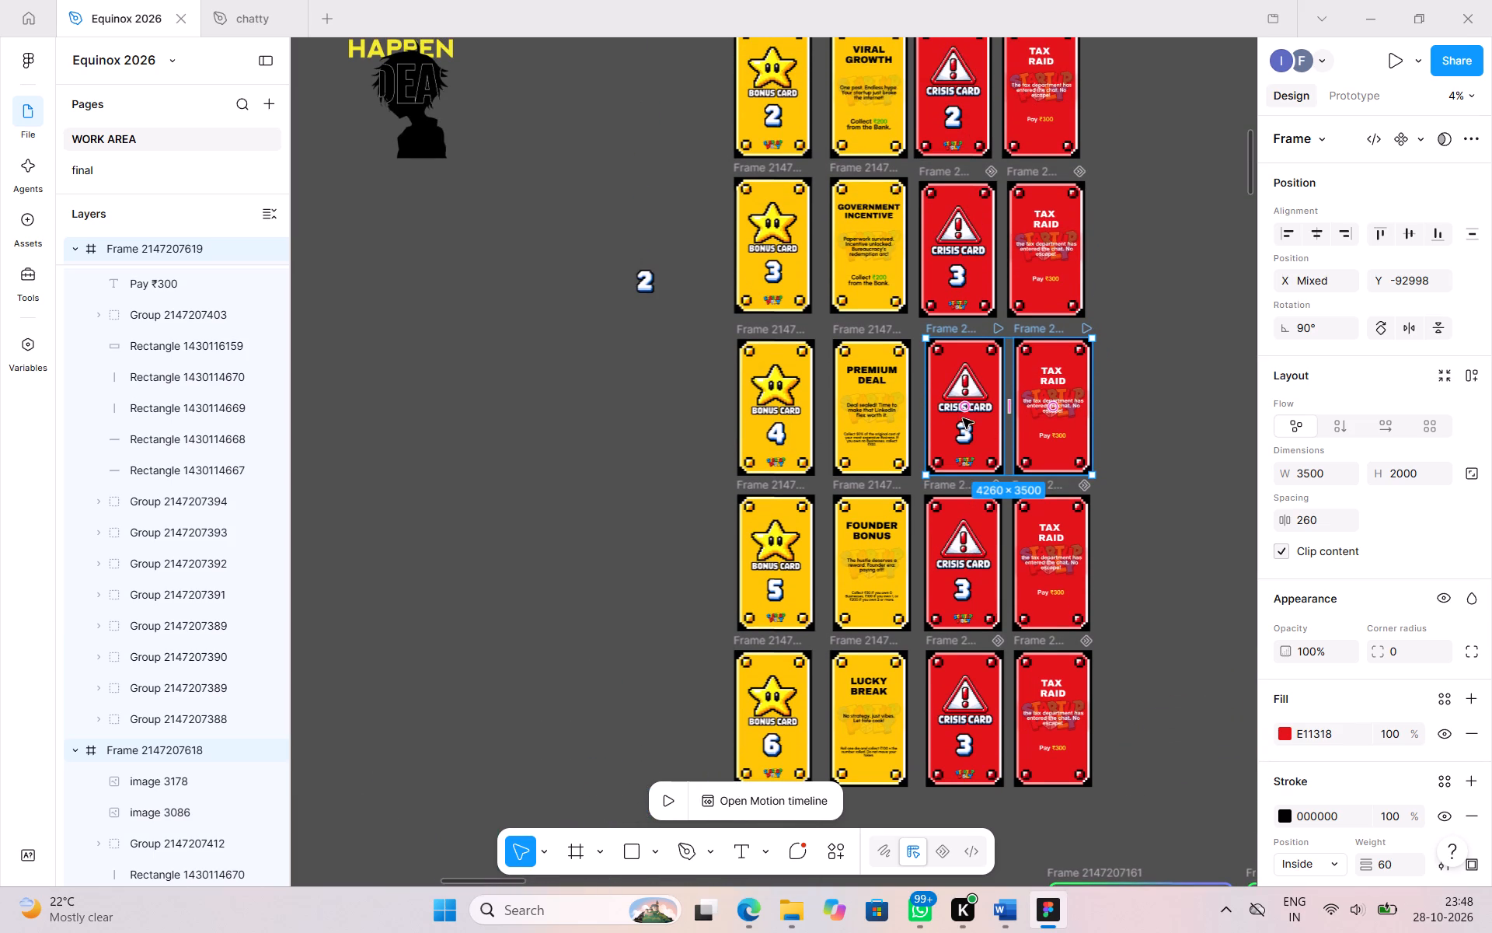
{"action": "left_click", "coordinate": [772, 432]}
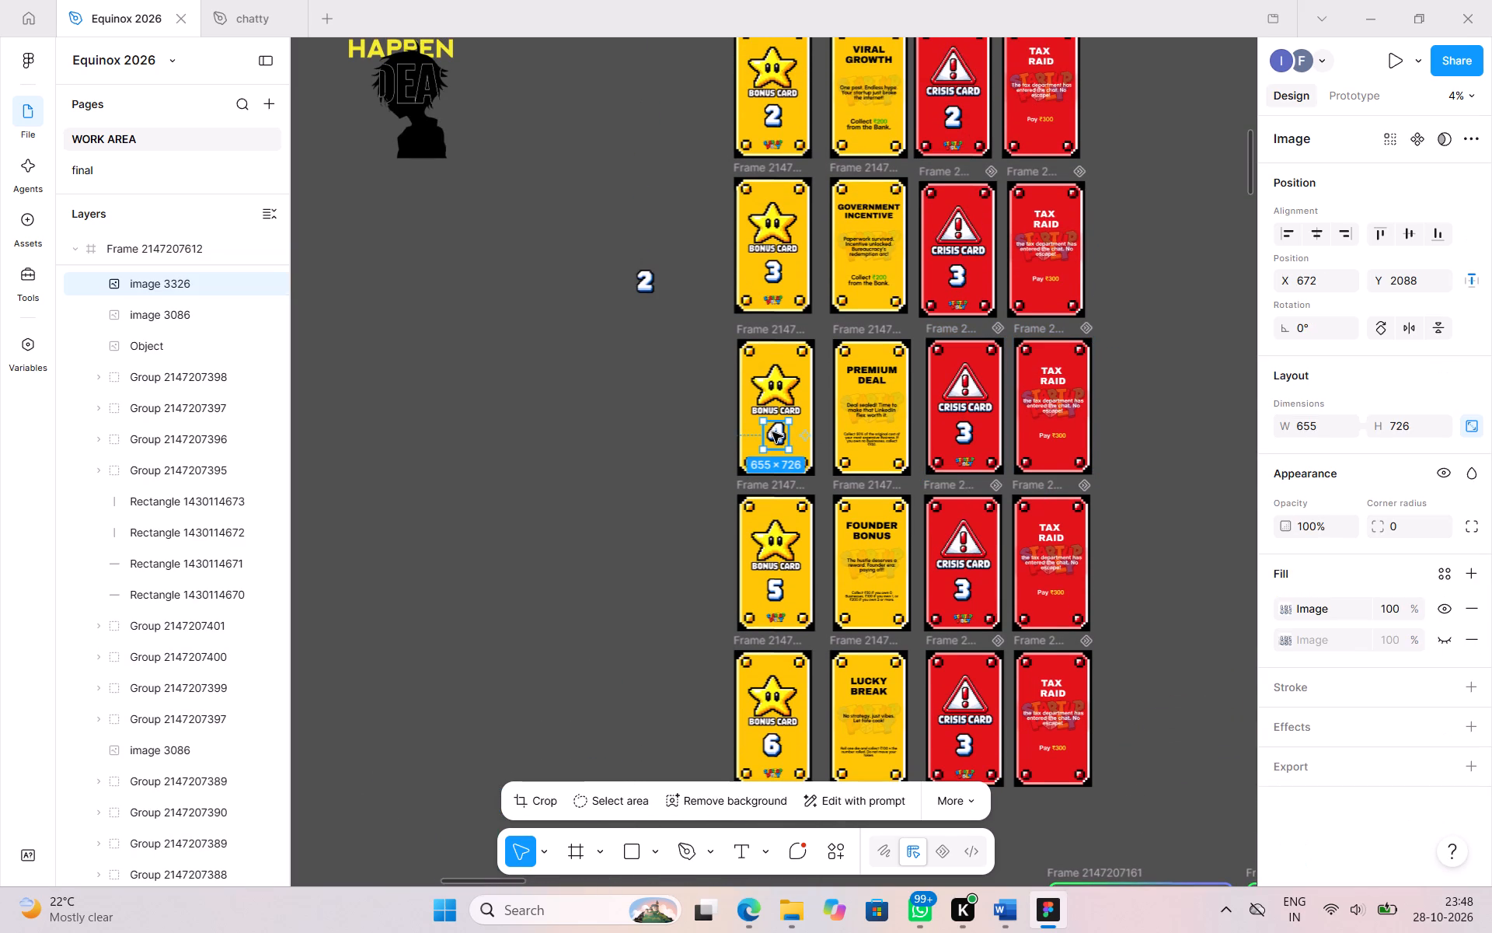
{"action": "key", "text": "ctrl+c"}
{"action": "key", "text": "ctrl+v"}
{"action": "left_click", "coordinate": [956, 444]}
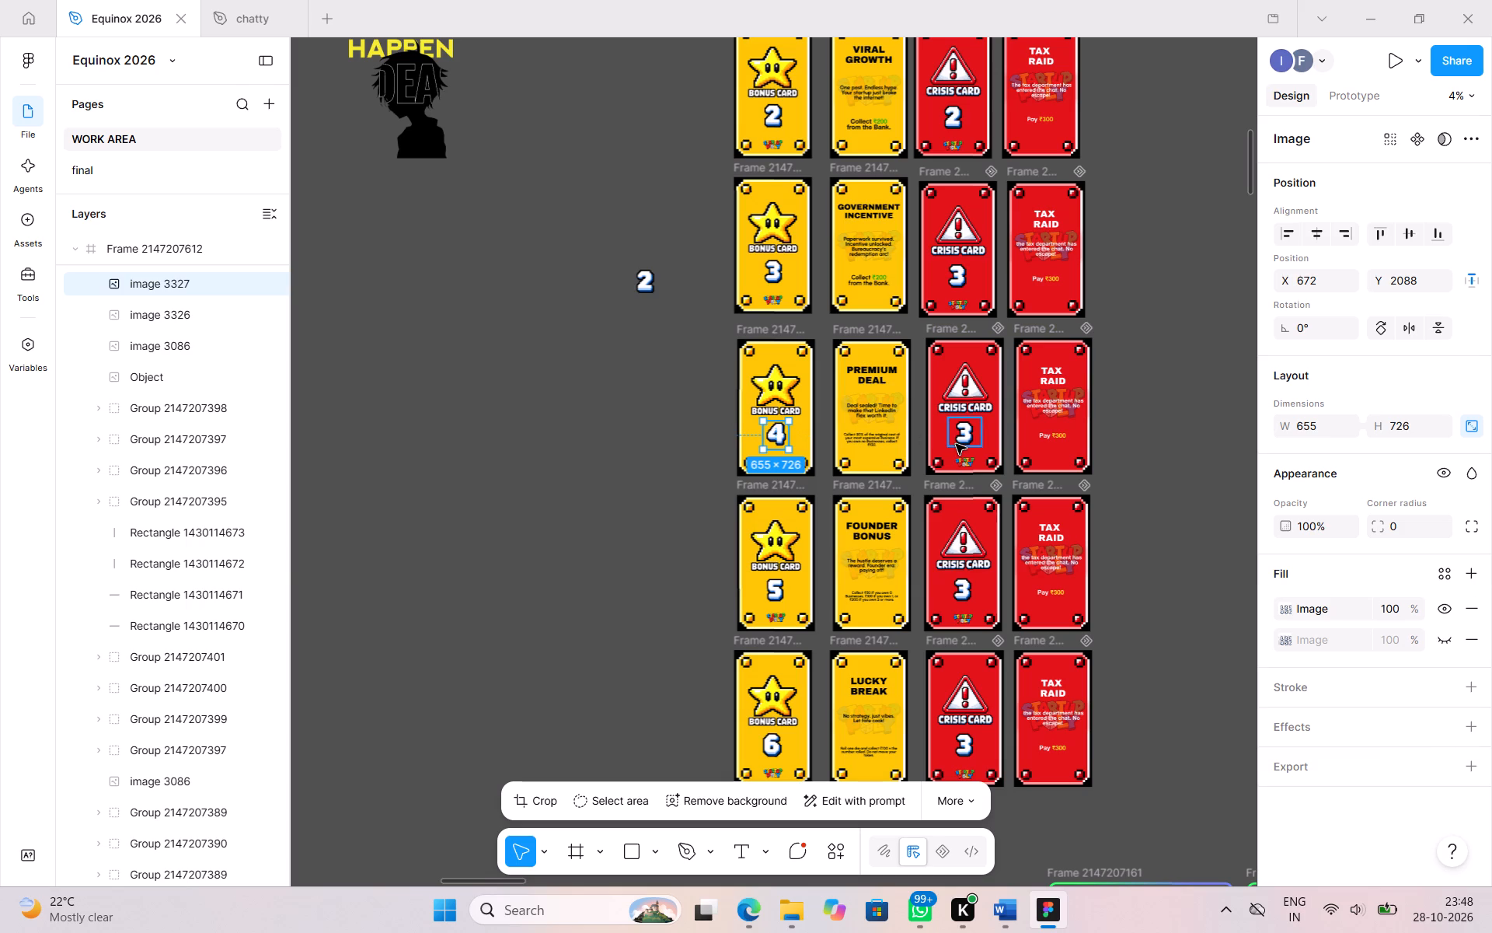
{"action": "key", "text": "ctrl+x"}
{"action": "left_click_drag", "start_coordinate": [770, 435], "coordinate": [967, 435]}
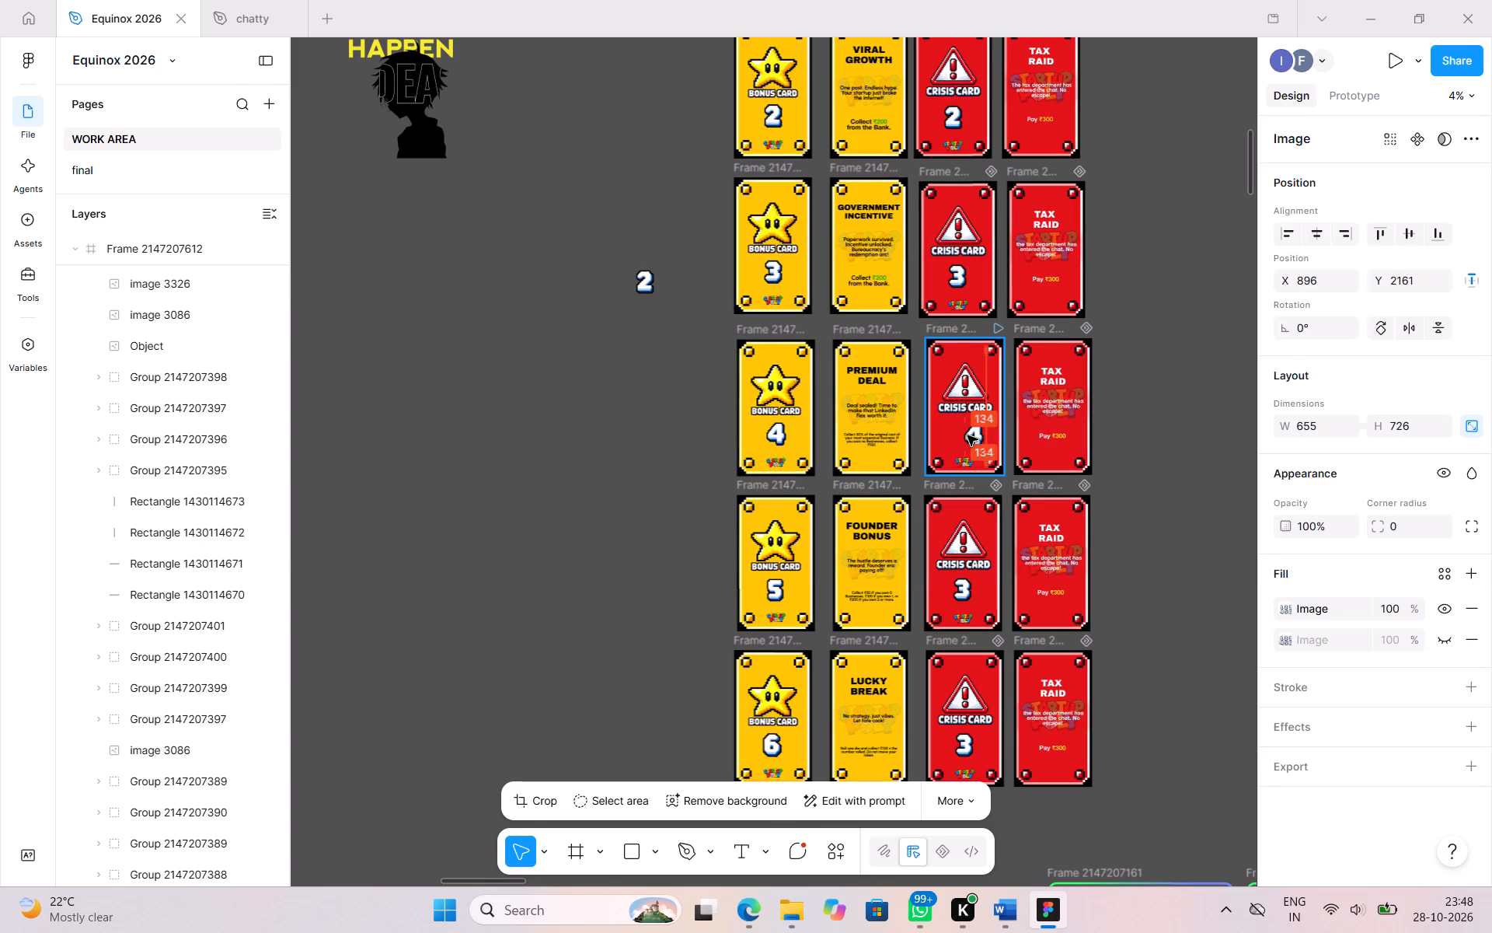
{"action": "left_click_drag", "start_coordinate": [967, 435], "coordinate": [957, 436]}
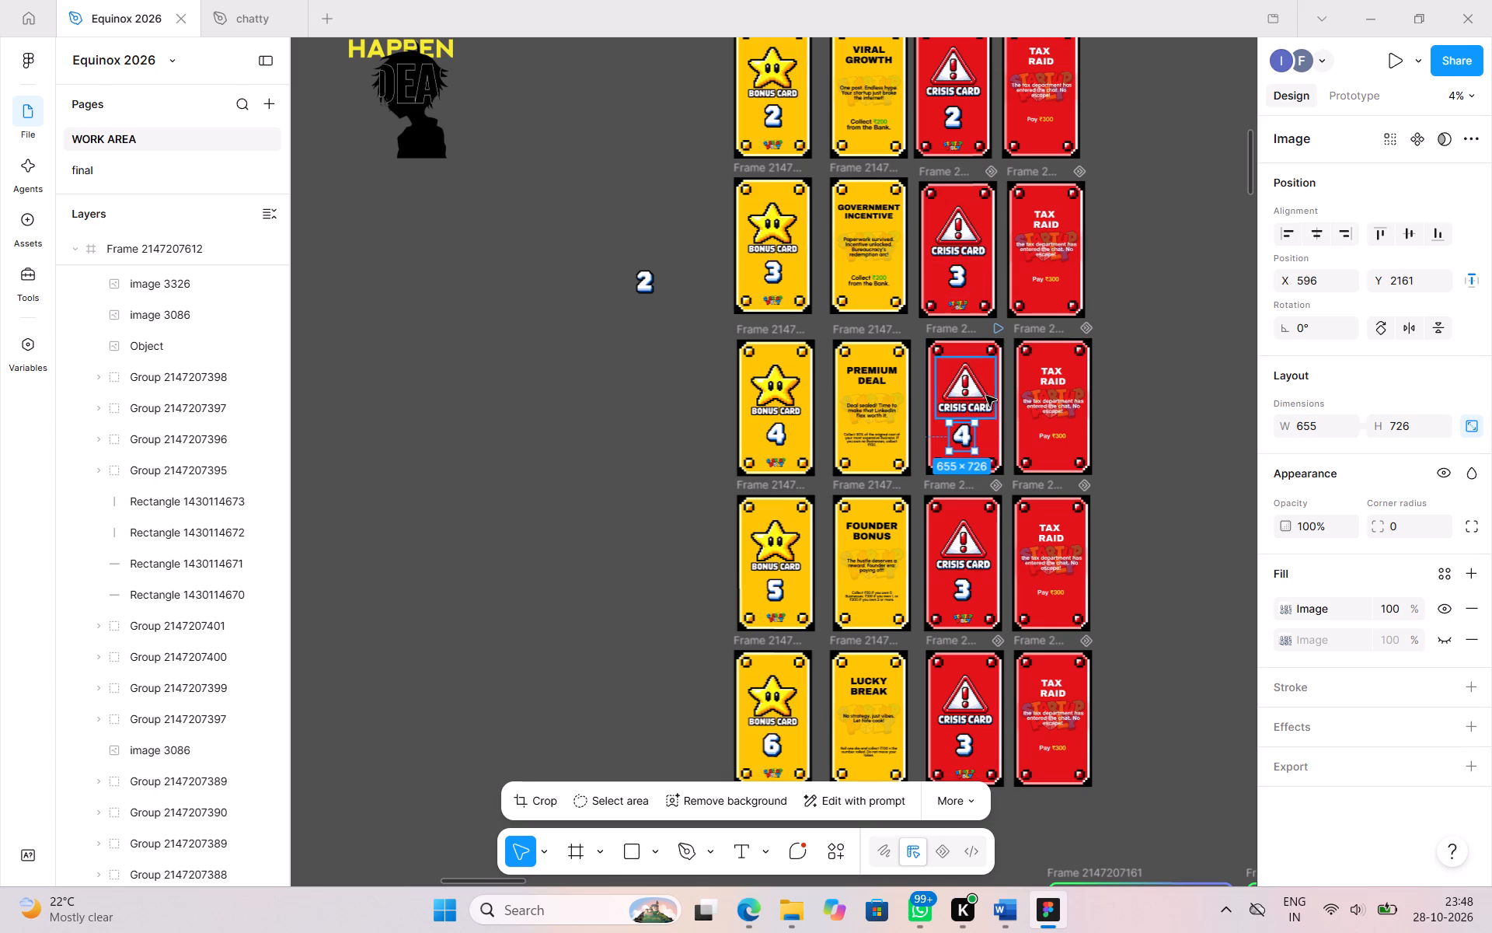
{"action": "left_click", "coordinate": [1309, 230]}
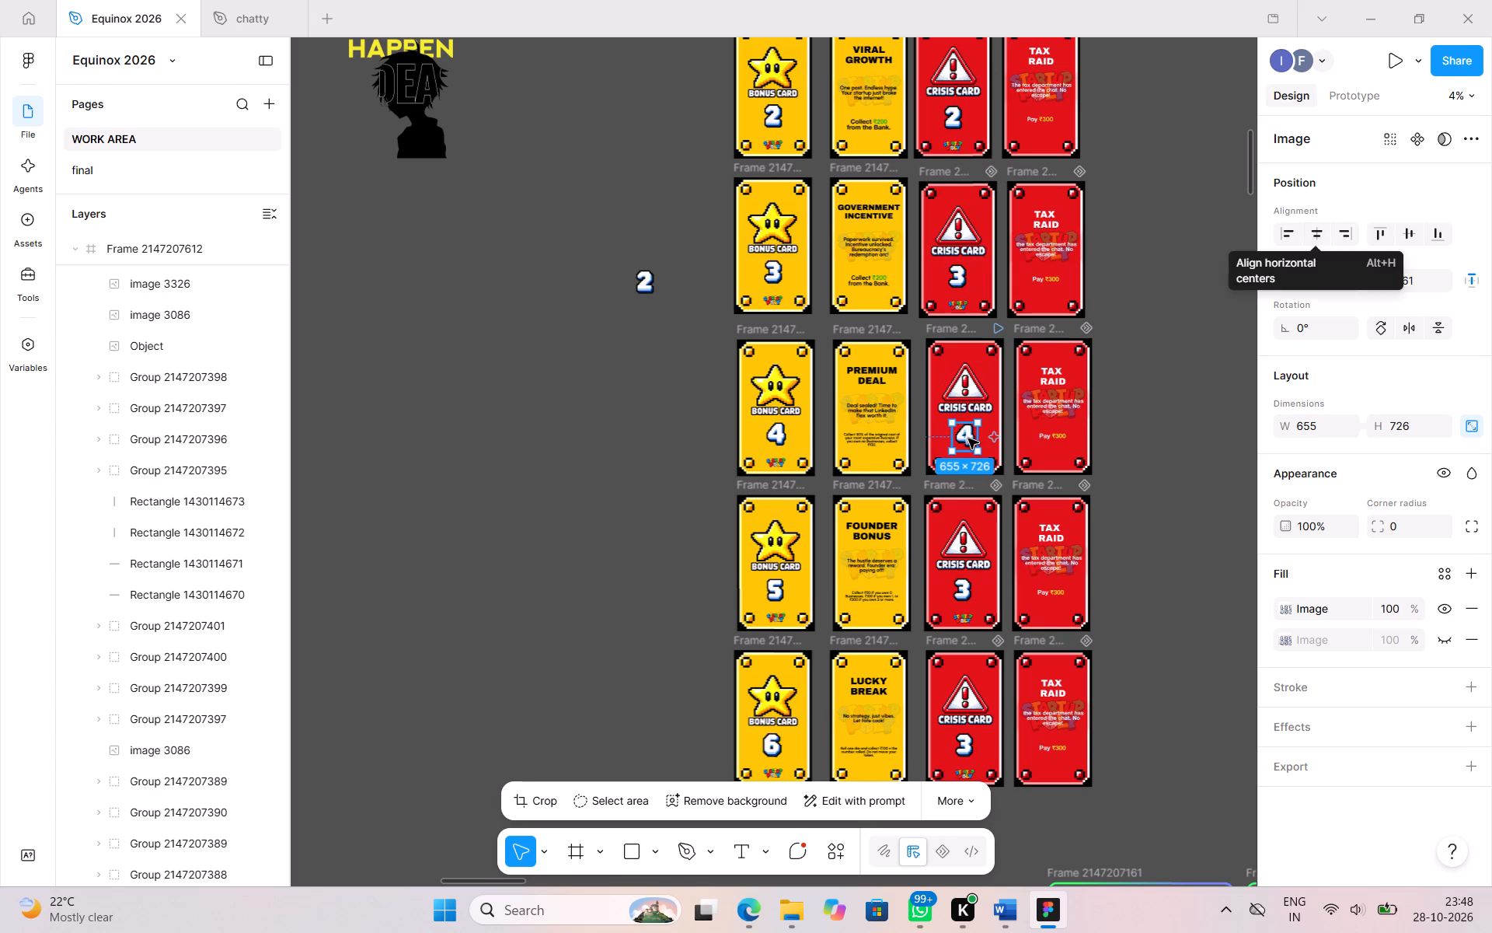
{"action": "left_click", "coordinate": [1147, 494]}
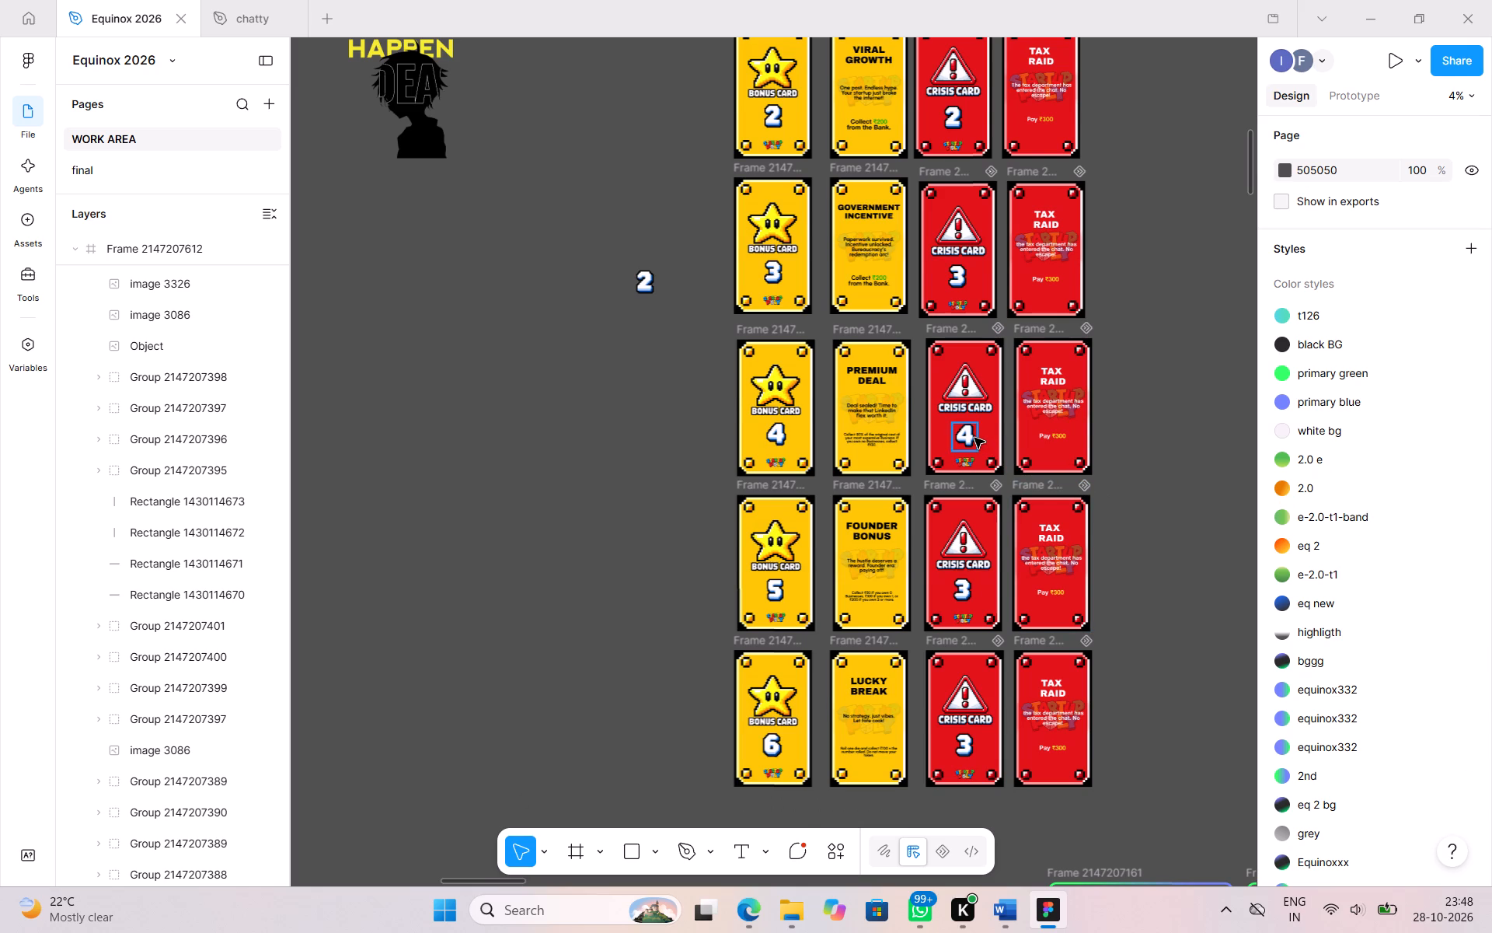
{"action": "key", "text": "Up"}
Replace the 3 on the fifth-row crisis card with a copy of the bonus card's 5, centred horizontally at about Y 2161.
{"action": "scroll", "coordinate": [961, 507], "scroll_direction": "down", "scroll_amount": 1}
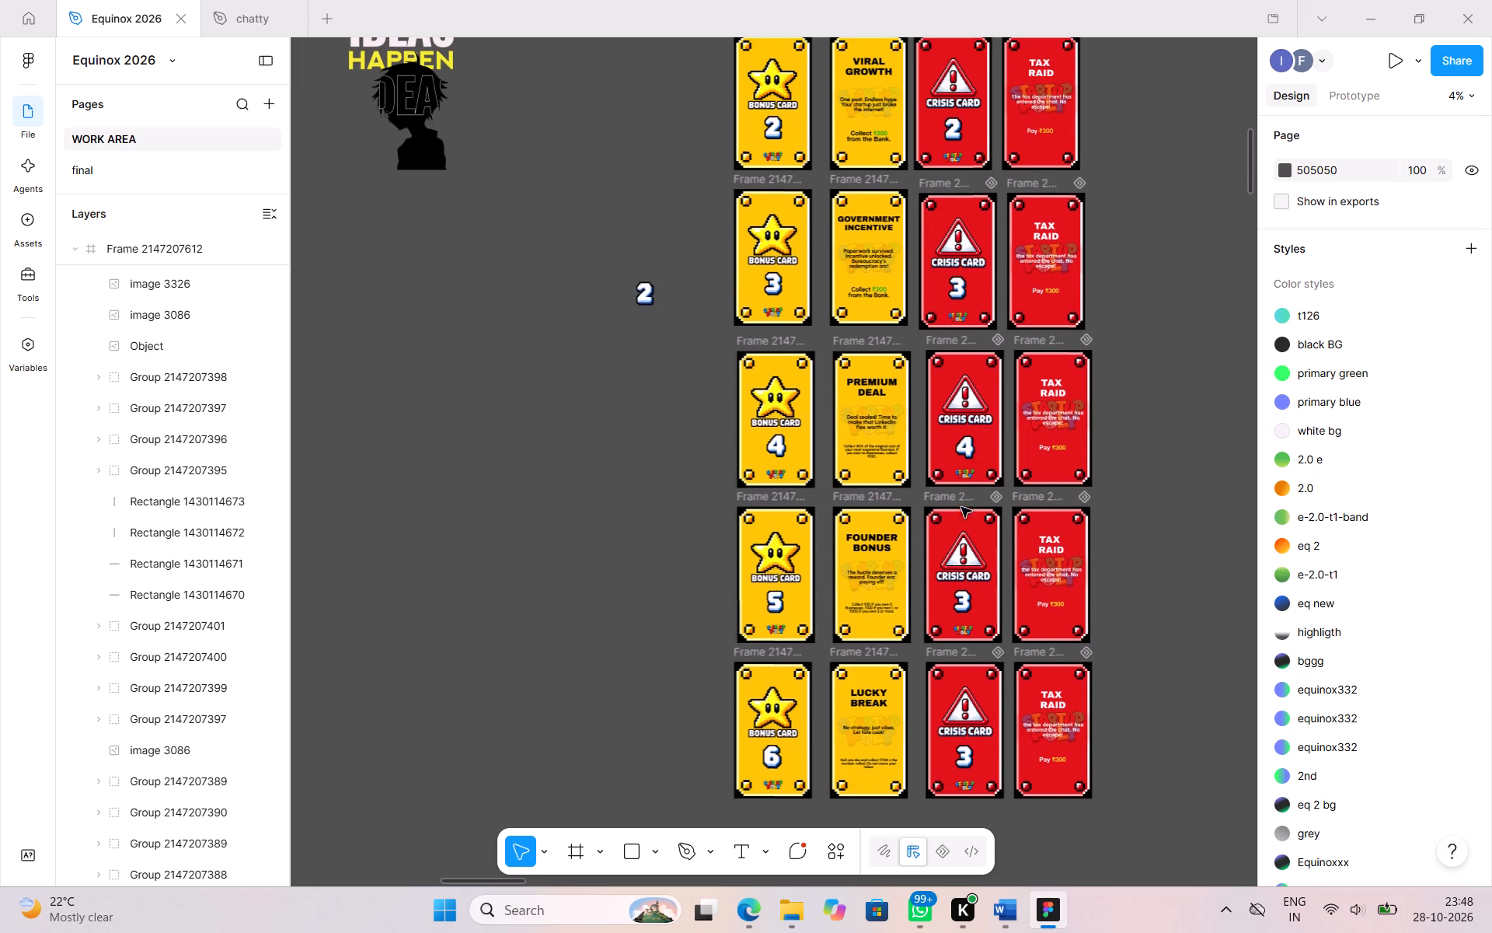
{"action": "scroll", "coordinate": [961, 507], "scroll_direction": "down", "scroll_amount": 1}
{"action": "left_click", "coordinate": [953, 564]}
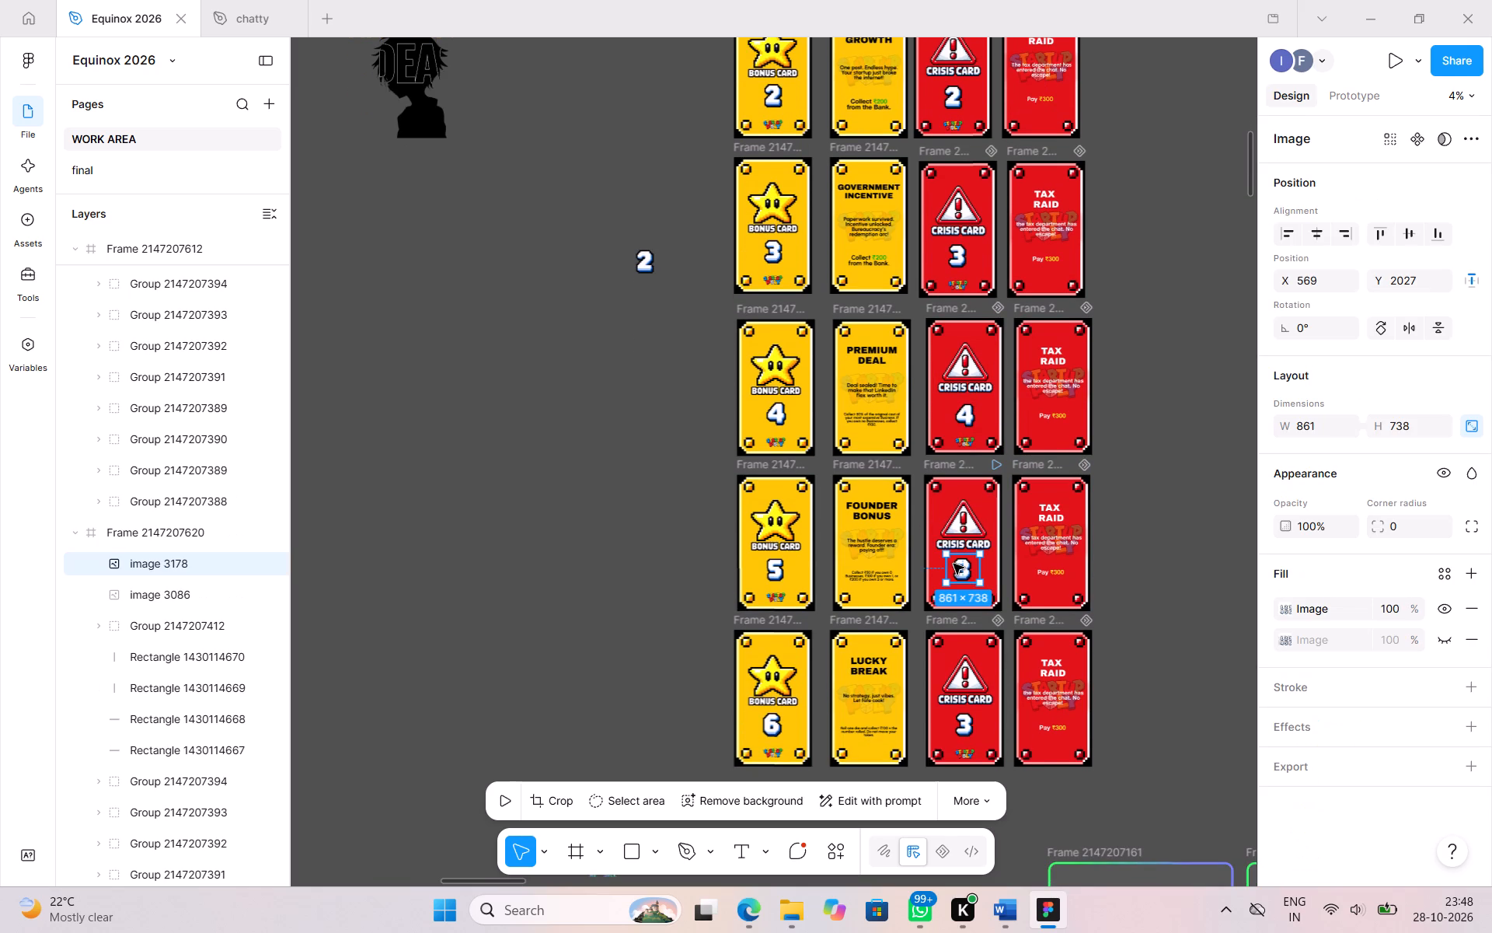
{"action": "key", "text": "ctrl+x"}
{"action": "left_click", "coordinate": [778, 574]}
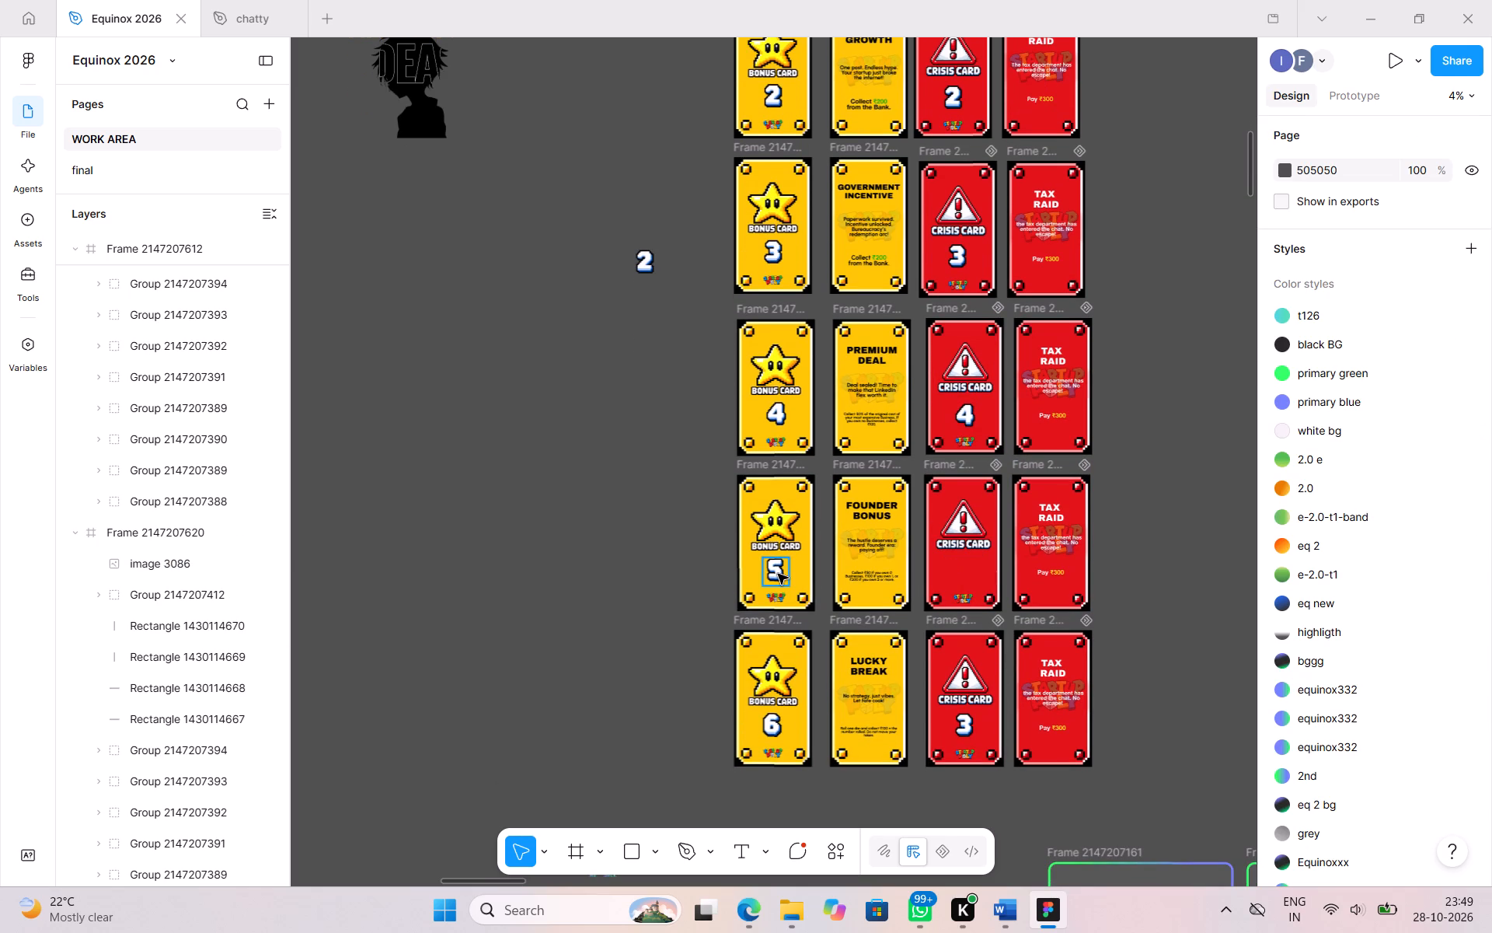
{"action": "key", "text": "ctrl+c"}
{"action": "key", "text": "ctrl+v"}
{"action": "left_click_drag", "start_coordinate": [778, 574], "coordinate": [970, 577]}
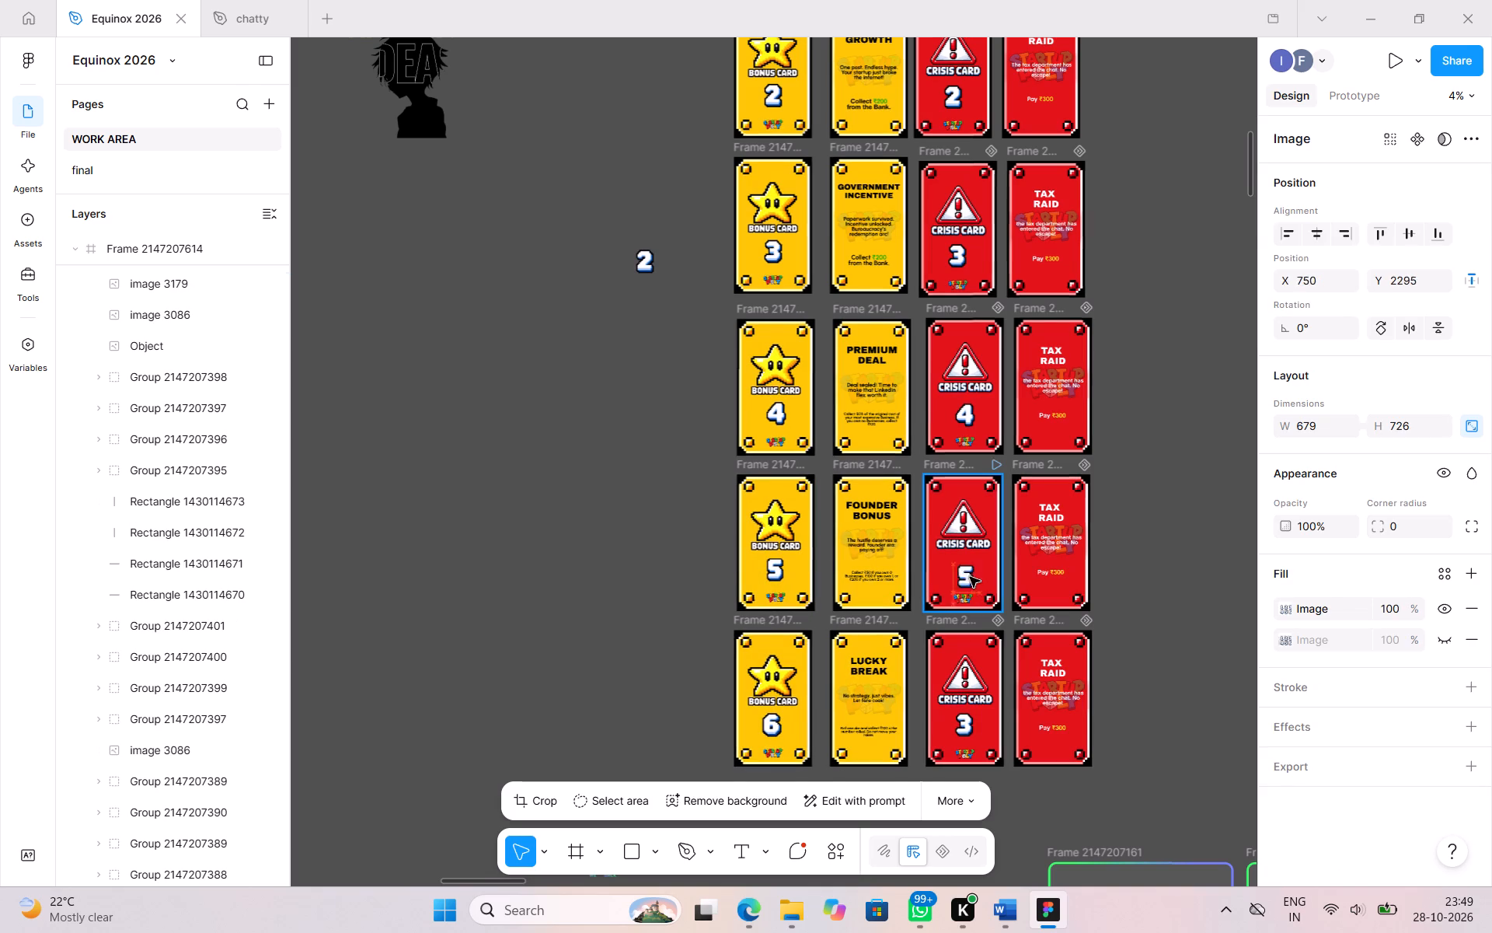
{"action": "left_click_drag", "start_coordinate": [970, 577], "coordinate": [964, 573]}
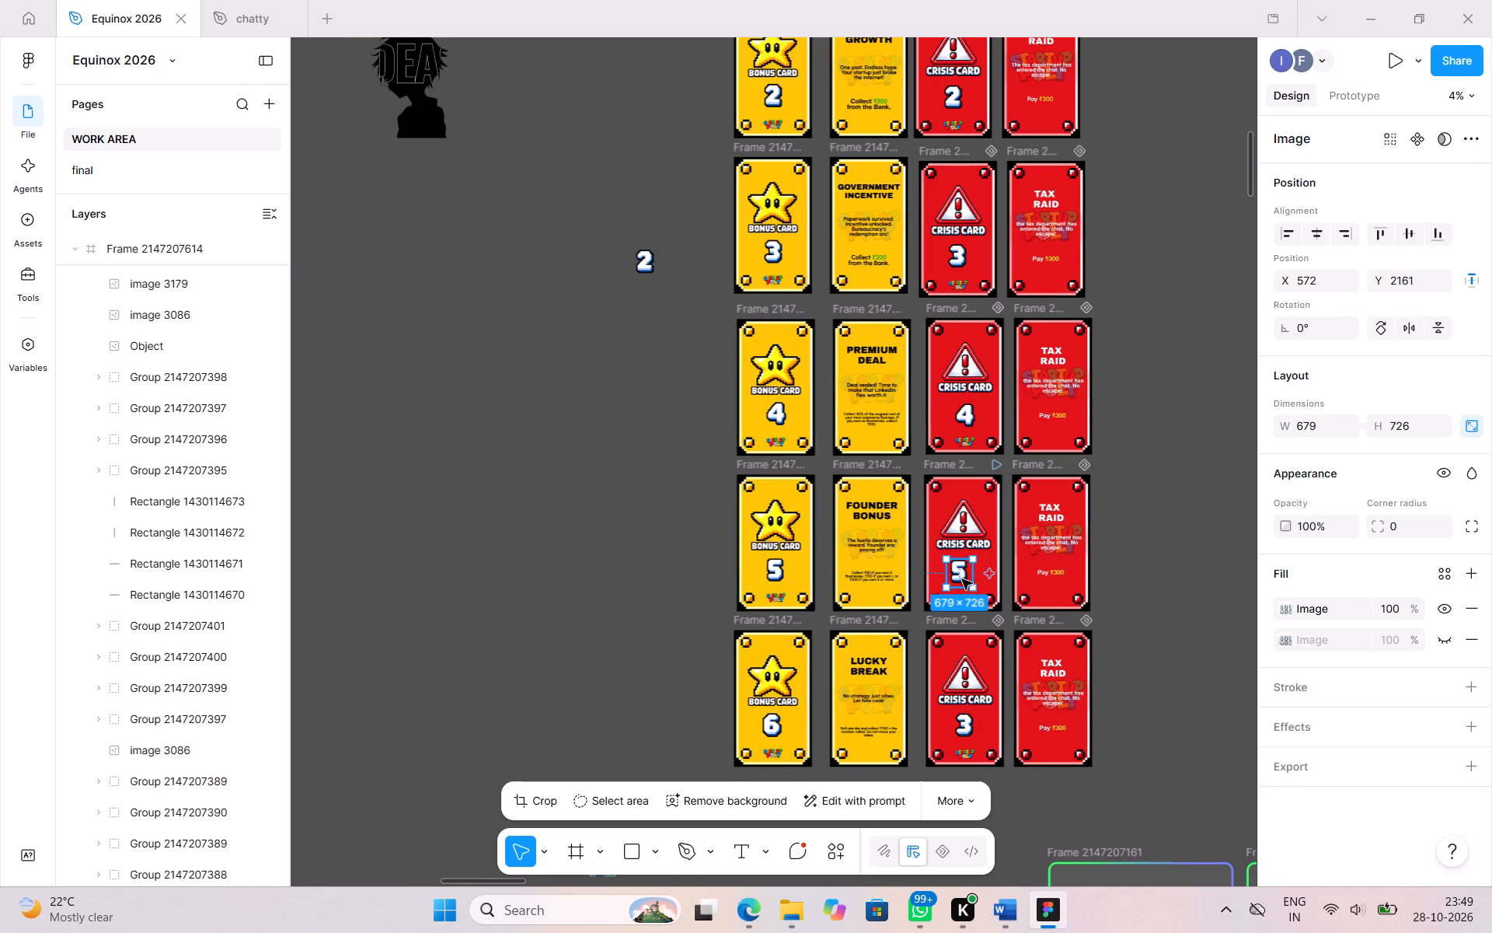
{"action": "left_click", "coordinate": [1320, 233]}
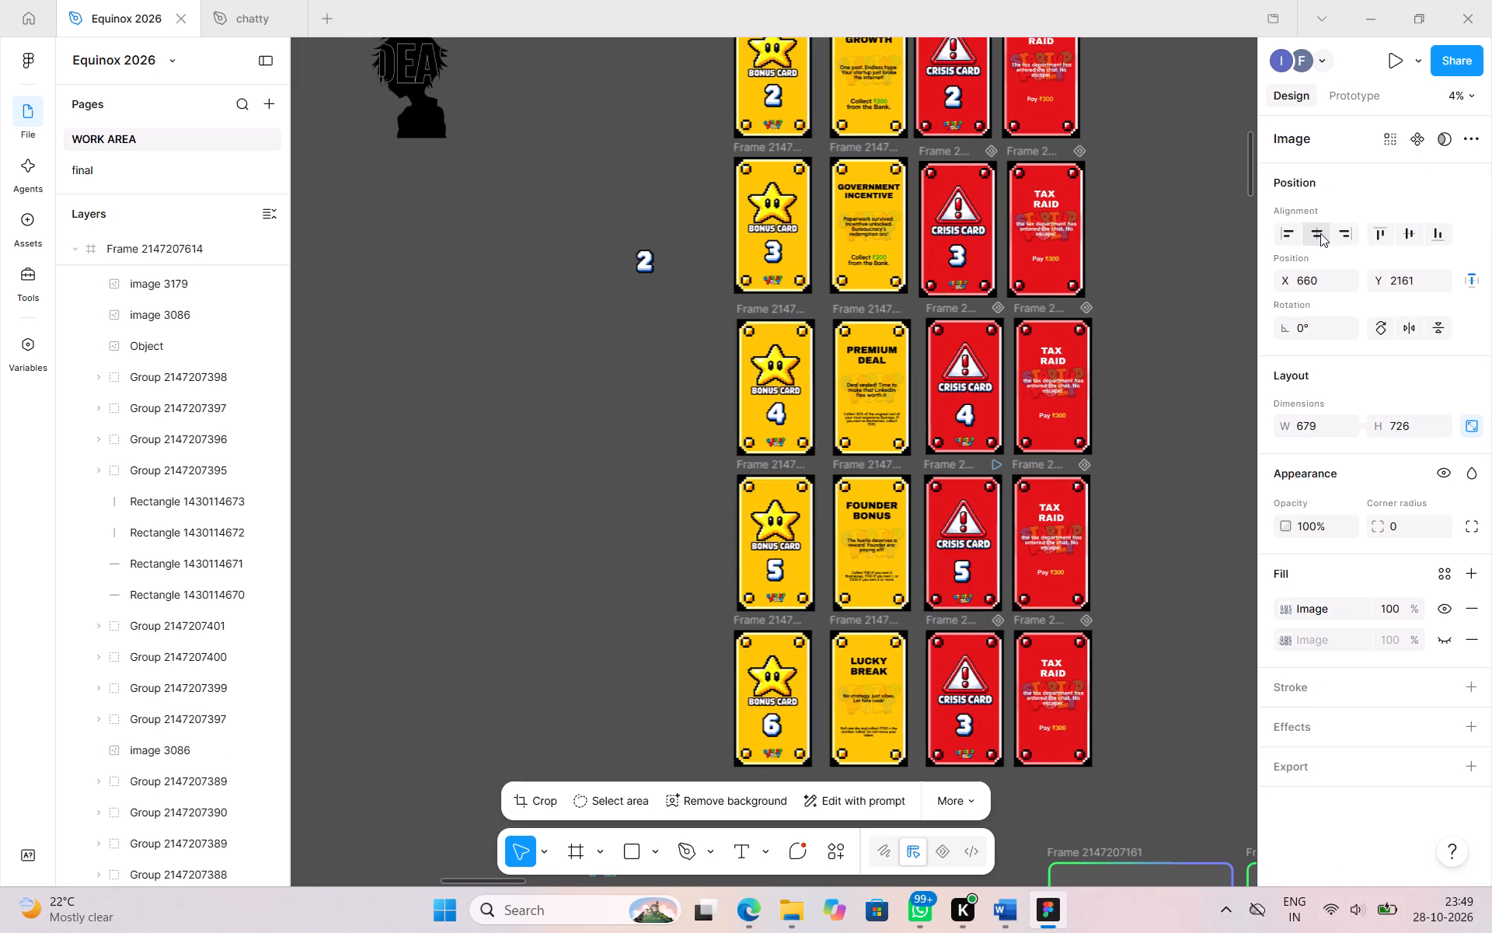
Reposition the 2 on the second-row crisis card to about X 686, Y 2030.
{"action": "left_click", "coordinate": [945, 108]}
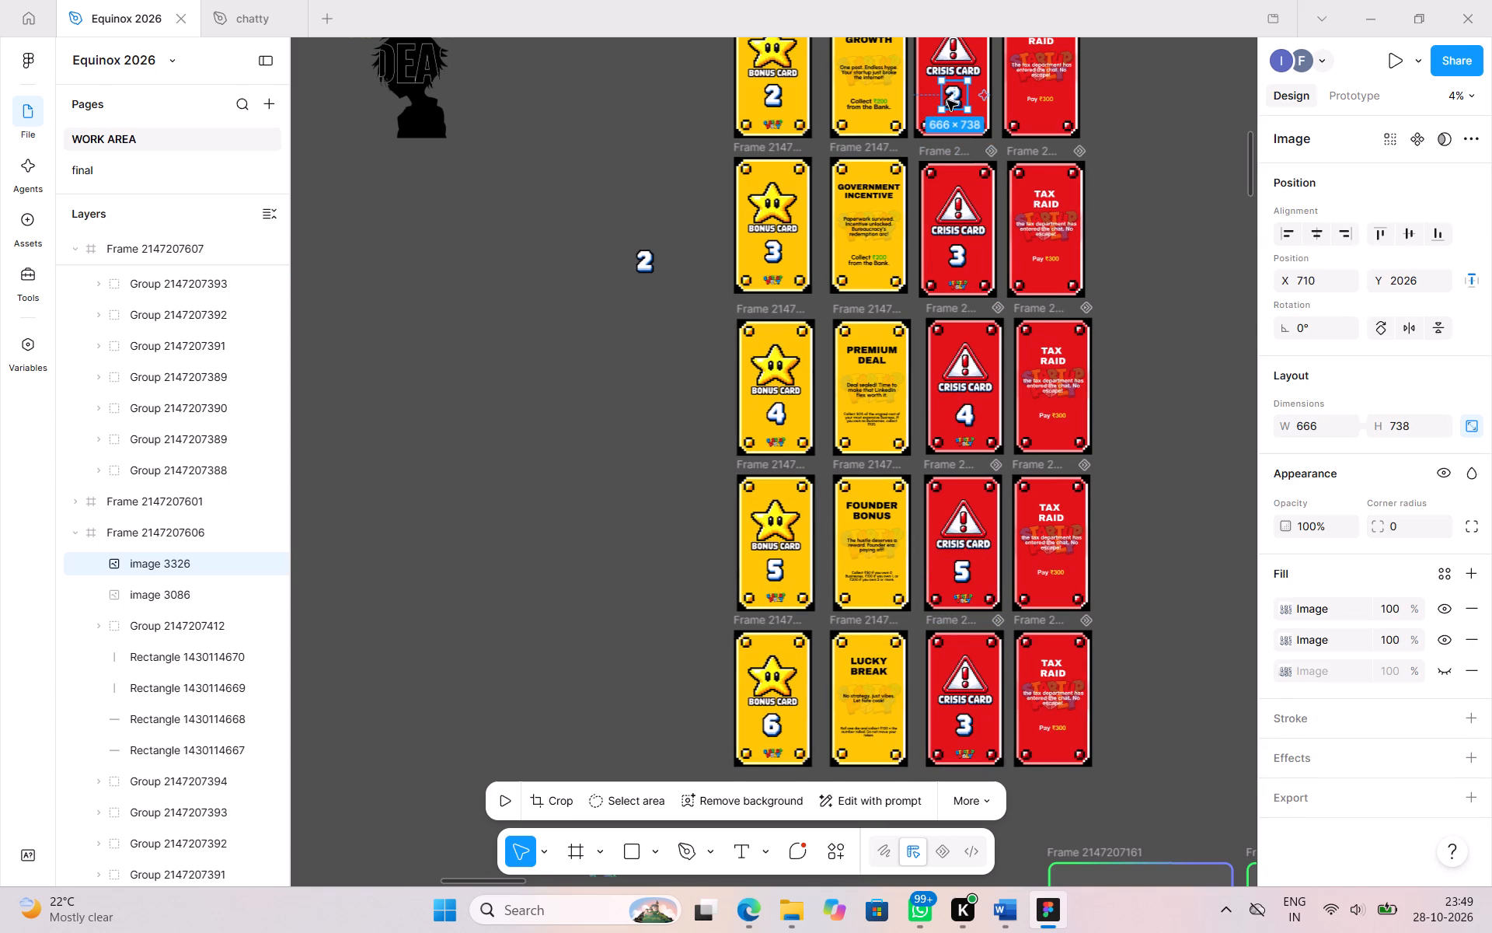
{"action": "left_click", "coordinate": [947, 96]}
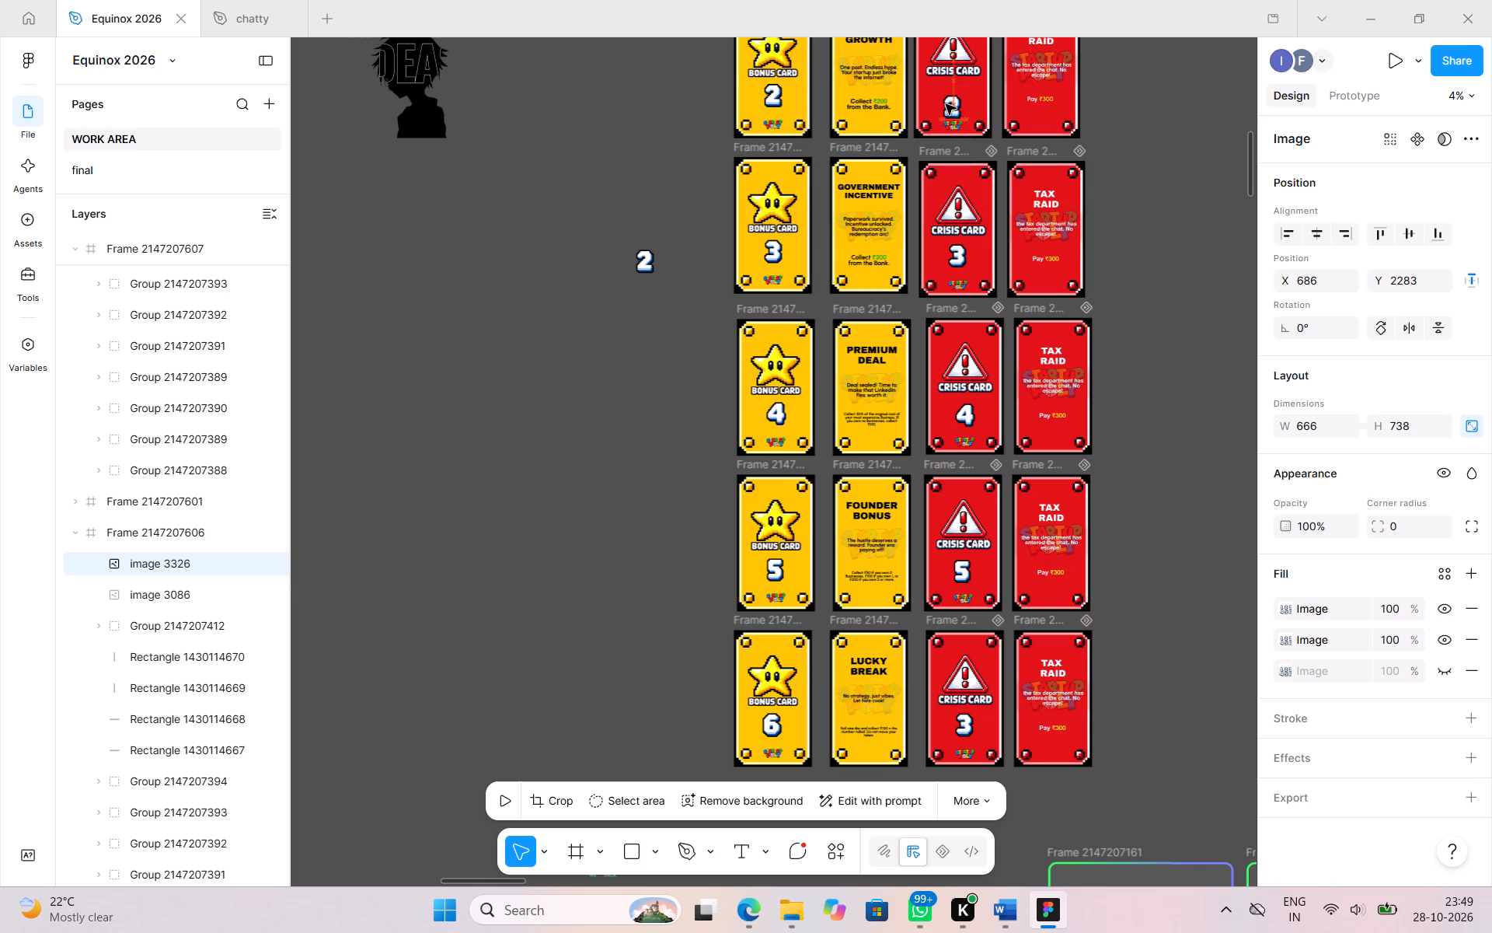
{"action": "key", "text": "Down"}
{"action": "key", "text": "Down"}
{"action": "key", "text": "Down"}
Replace the 3 on the sixth-row crisis card with a copy of the bonus card's 6, centred horizontally at about Y 2116.
{"action": "scroll", "coordinate": [936, 538], "scroll_direction": "up", "scroll_amount": 1}
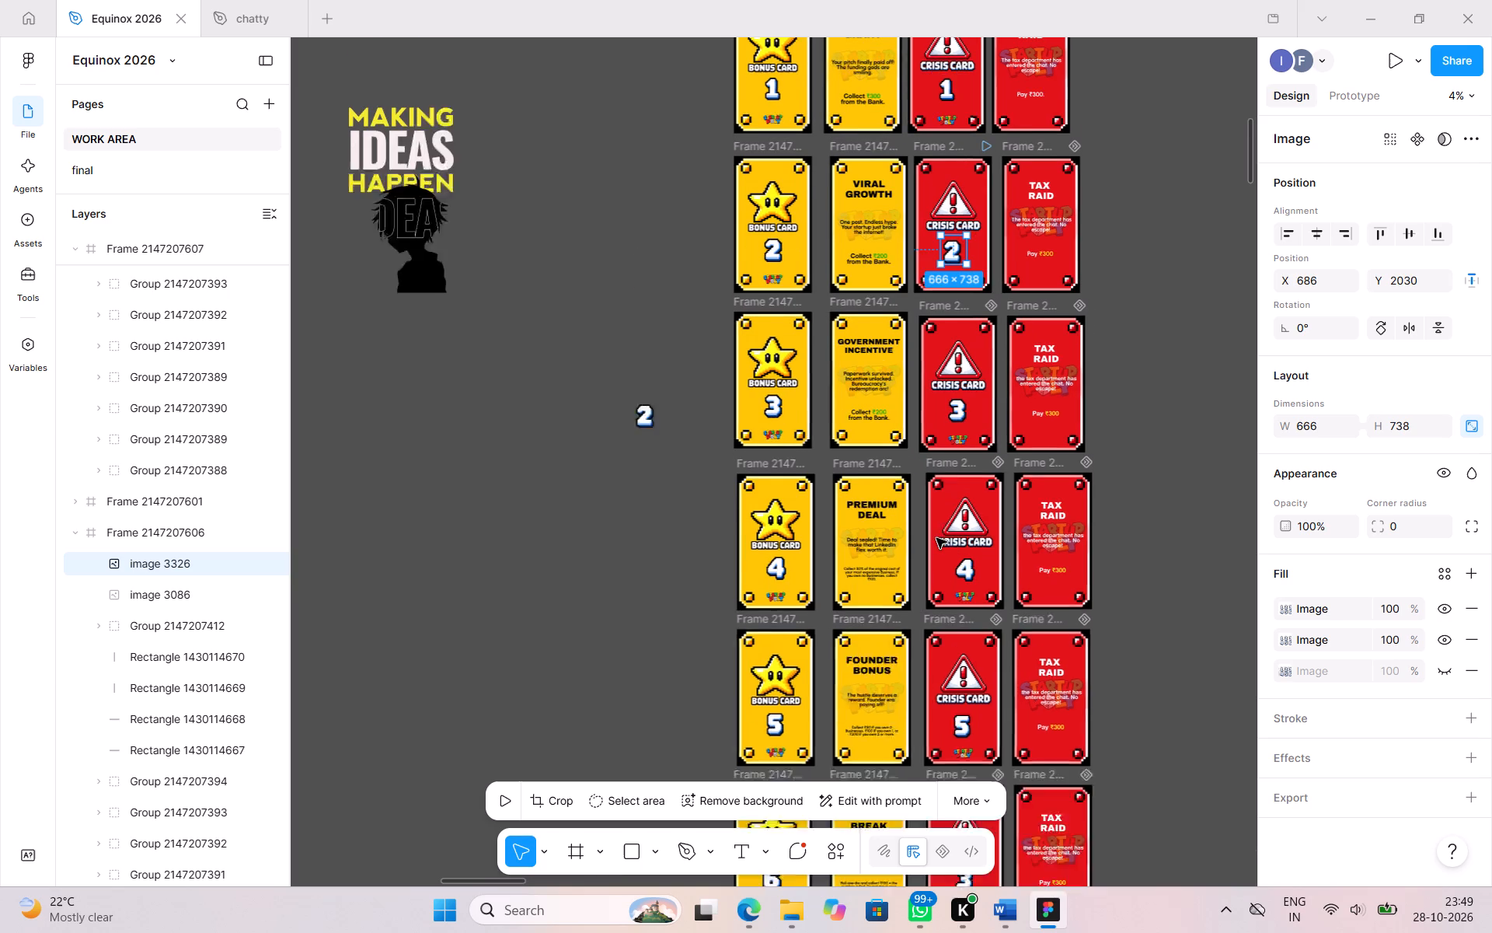
{"action": "scroll", "coordinate": [936, 538], "scroll_direction": "up", "scroll_amount": 3}
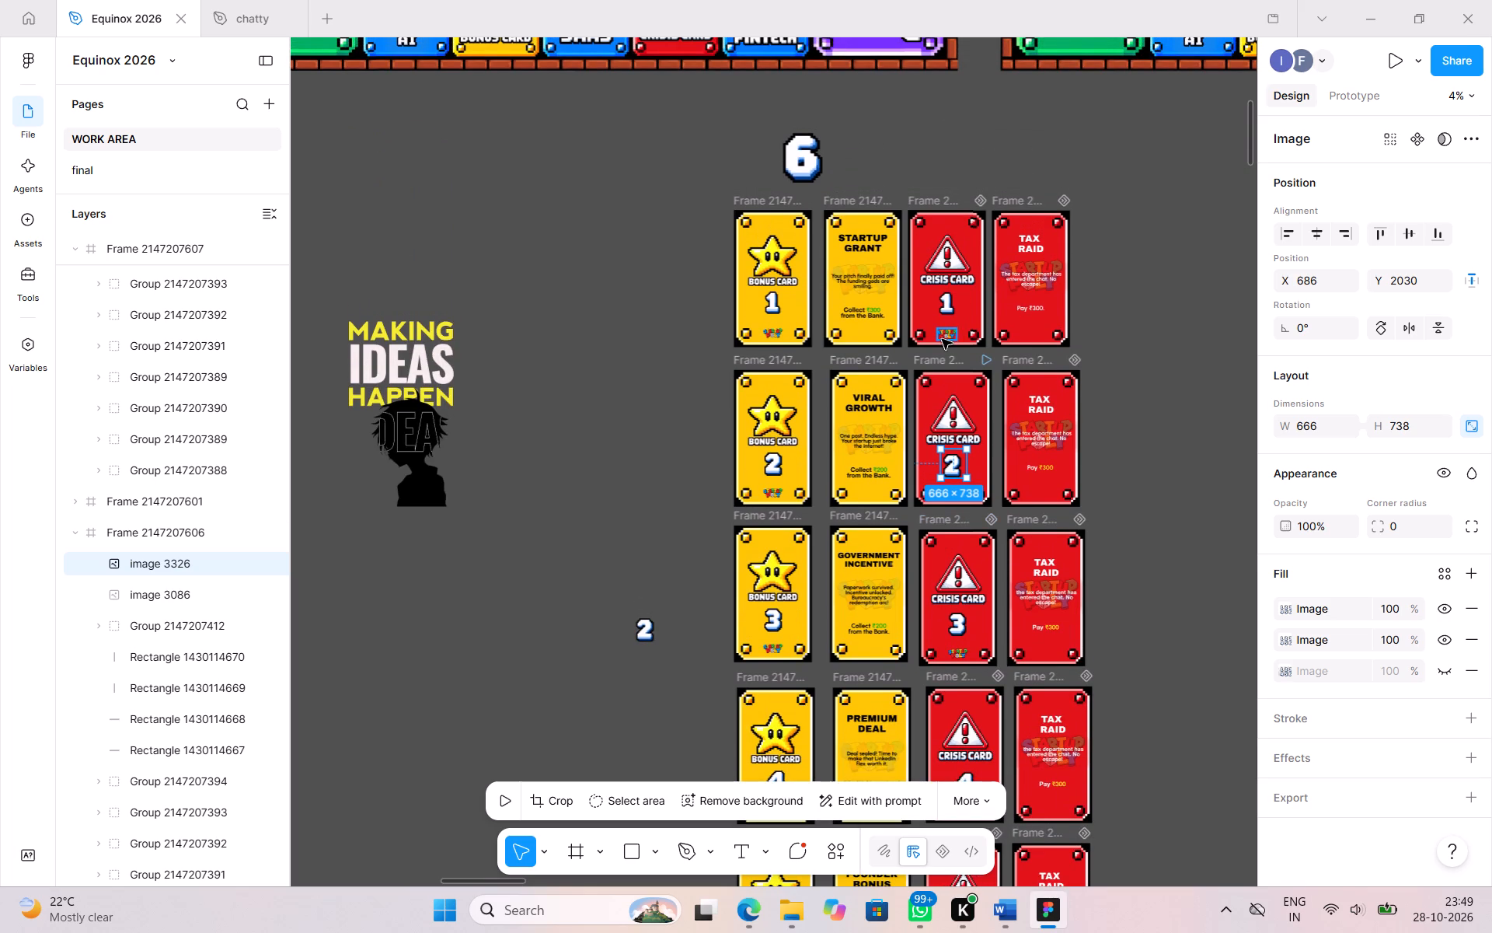
{"action": "scroll", "coordinate": [942, 339], "scroll_direction": "down", "scroll_amount": 3}
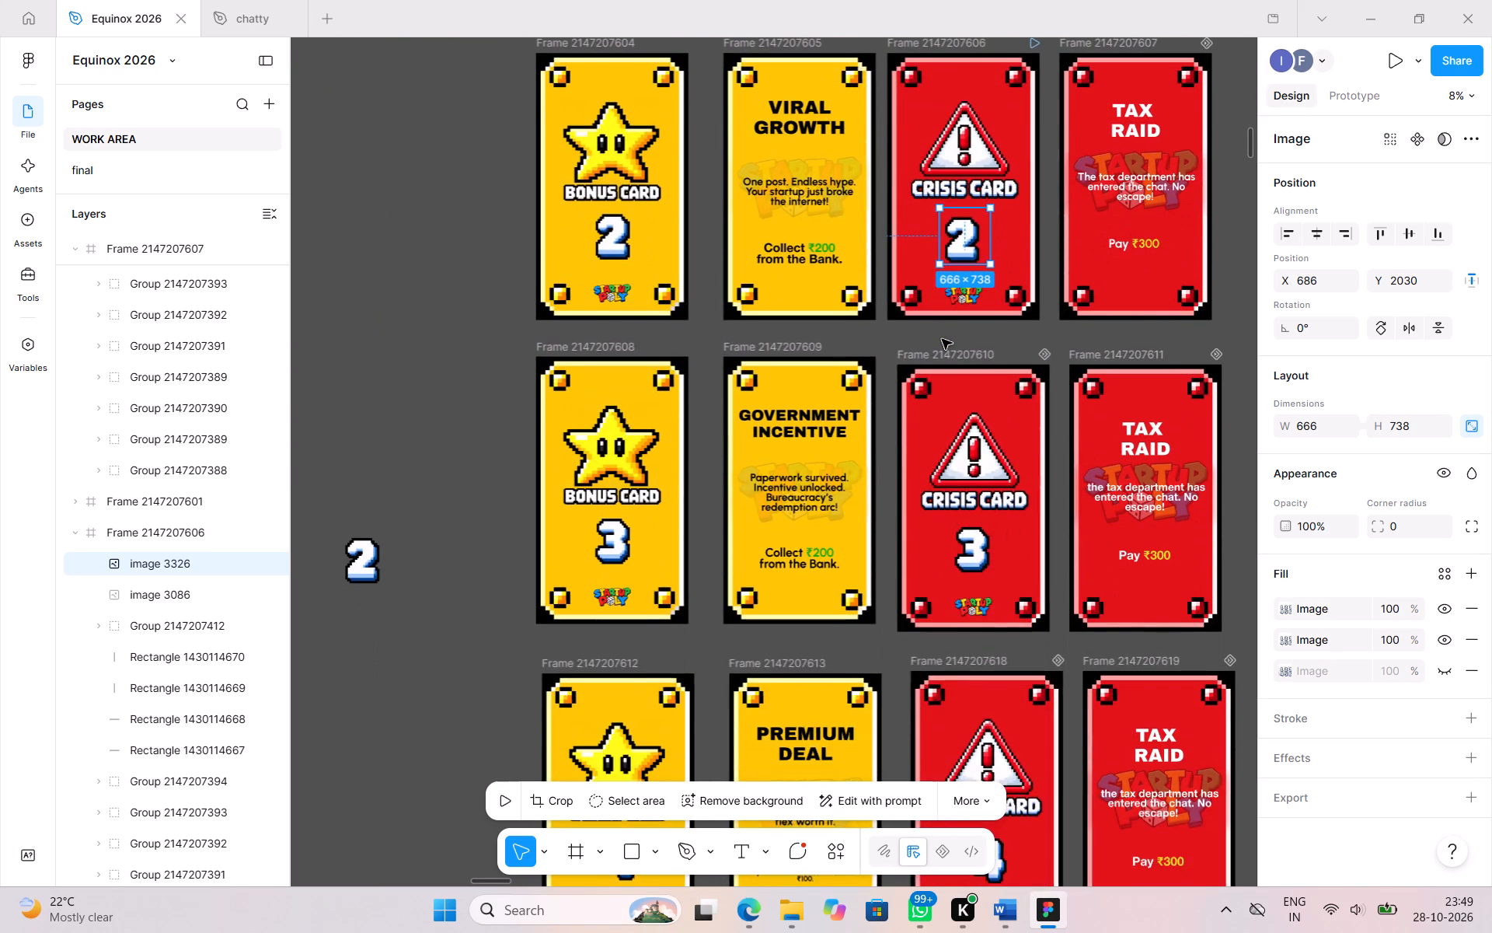
{"action": "scroll", "coordinate": [942, 339], "scroll_direction": "down", "scroll_amount": 6}
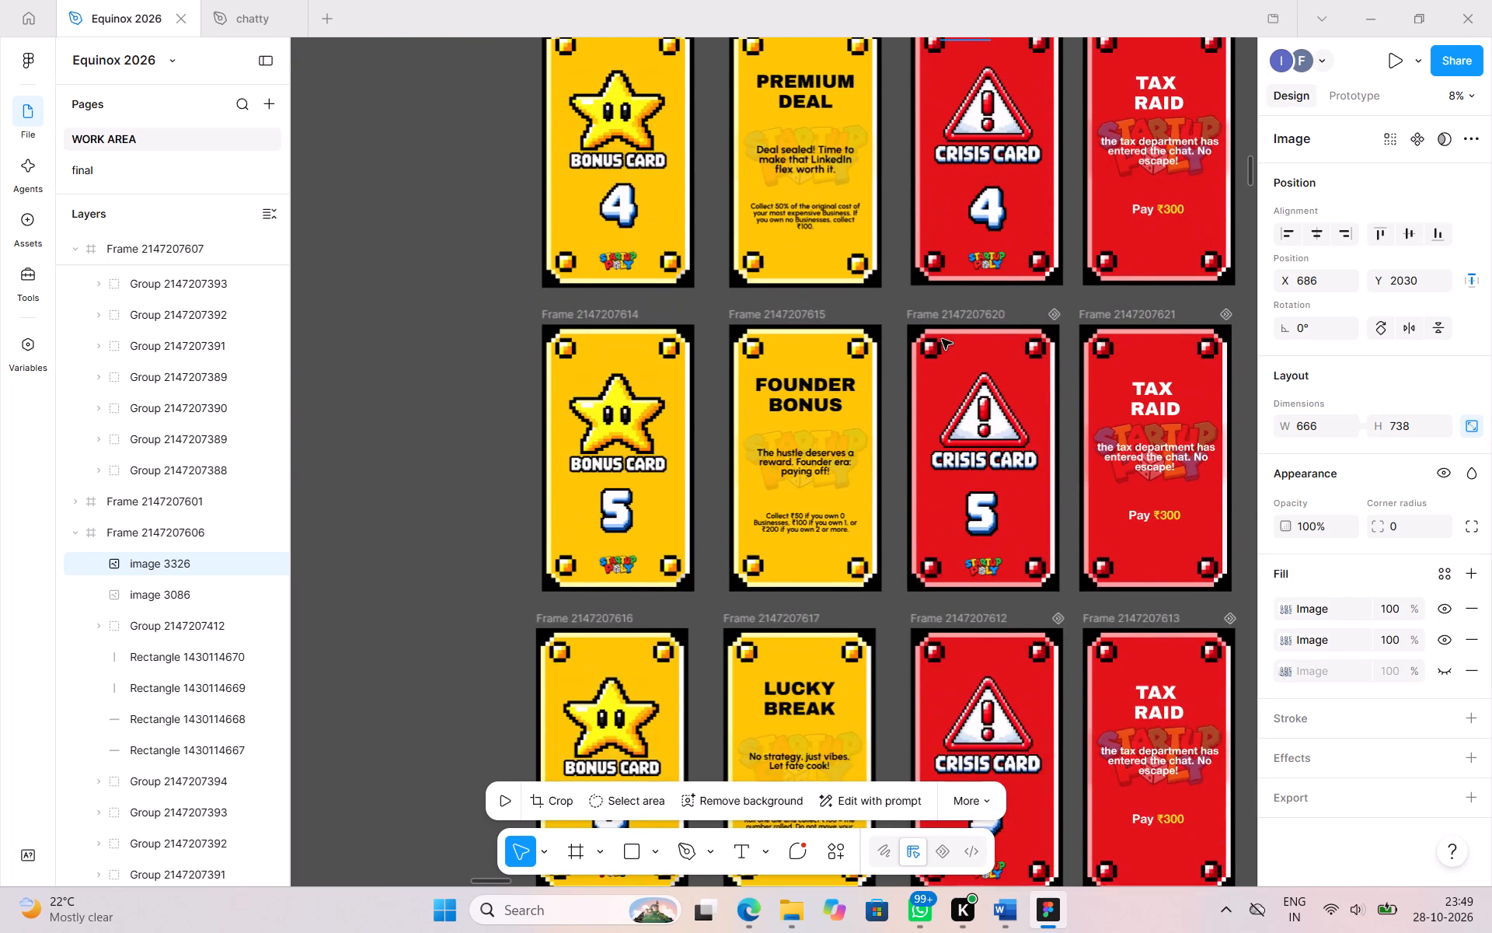
{"action": "scroll", "coordinate": [942, 339], "scroll_direction": "down", "scroll_amount": 3}
{"action": "left_click", "coordinate": [618, 514]}
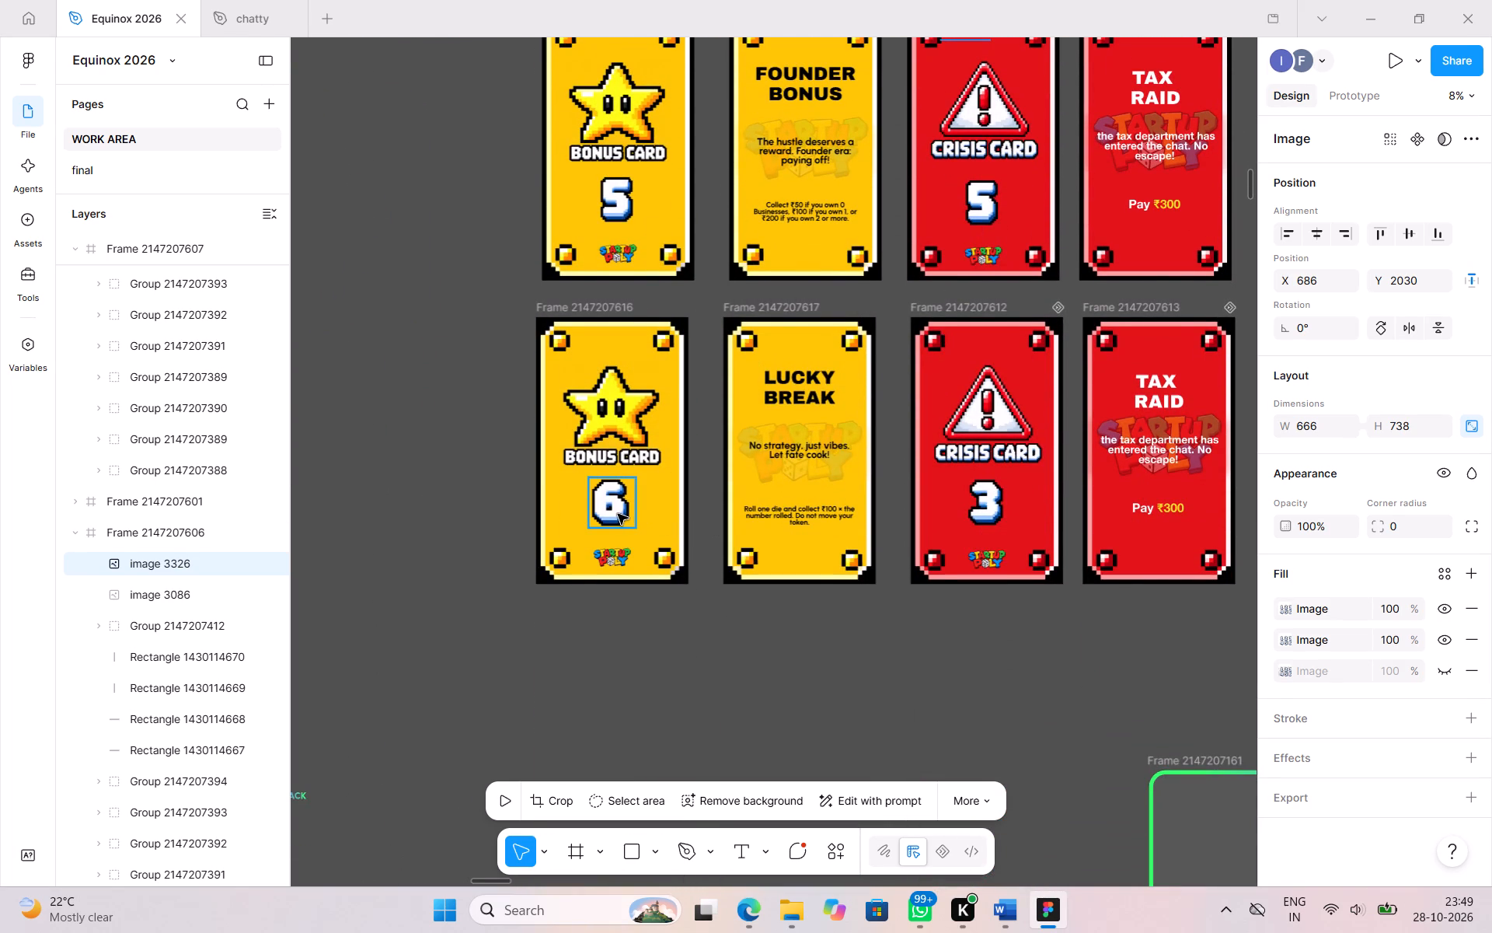
{"action": "left_click", "coordinate": [999, 493]}
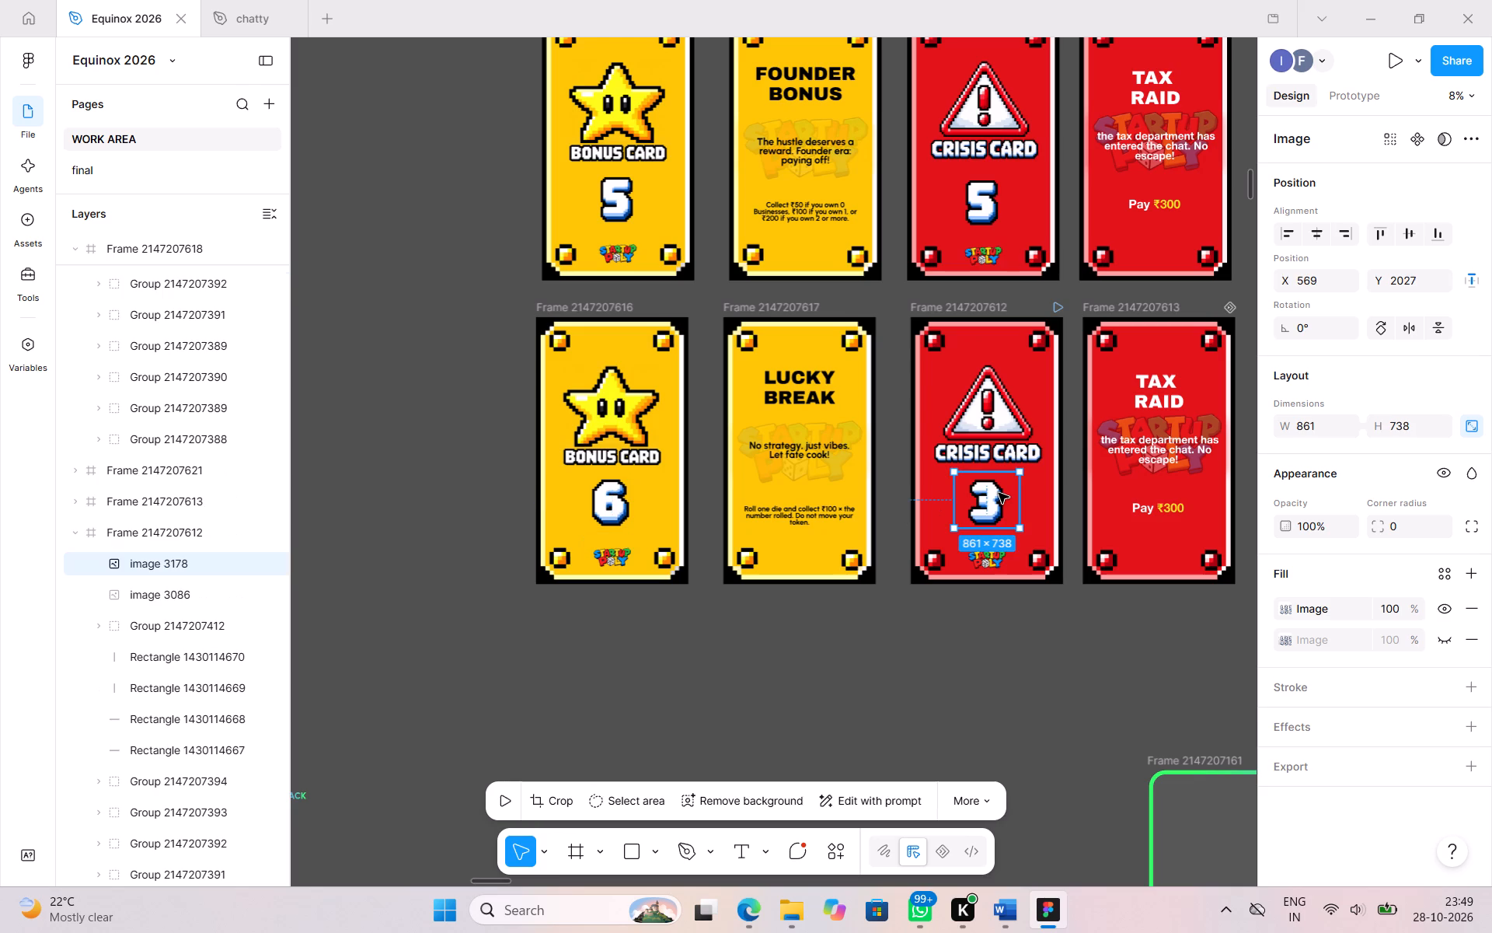
{"action": "key", "text": "ctrl+x"}
{"action": "left_click", "coordinate": [616, 513], "text": "ctrl"}
{"action": "key", "text": "ctrl+c"}
{"action": "key", "text": "ctrl+v"}
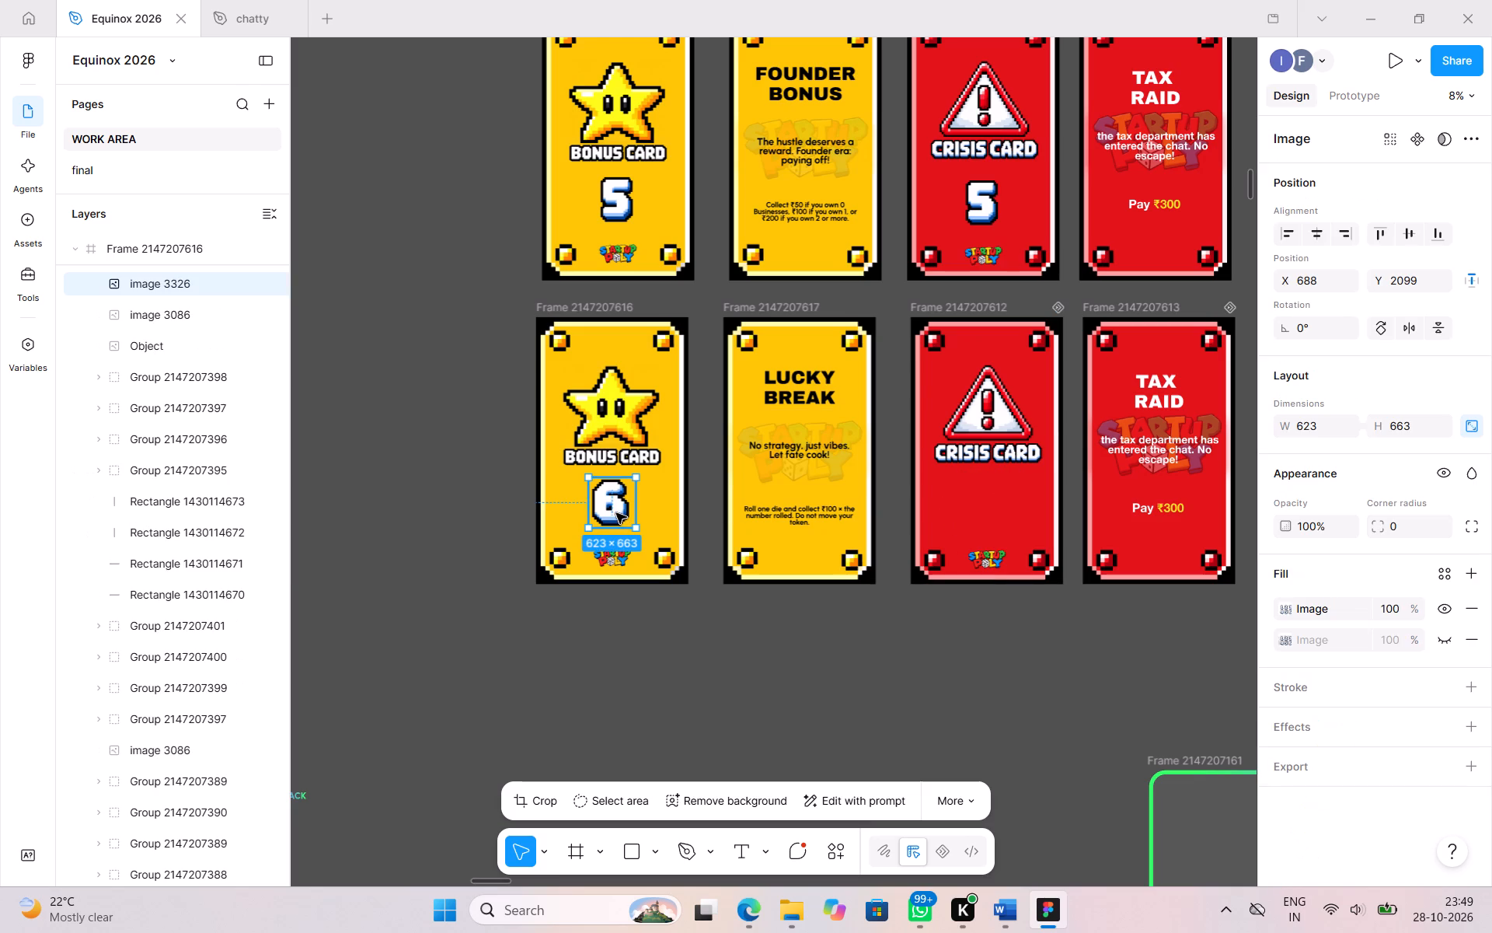
{"action": "left_click_drag", "start_coordinate": [616, 513], "coordinate": [976, 515]}
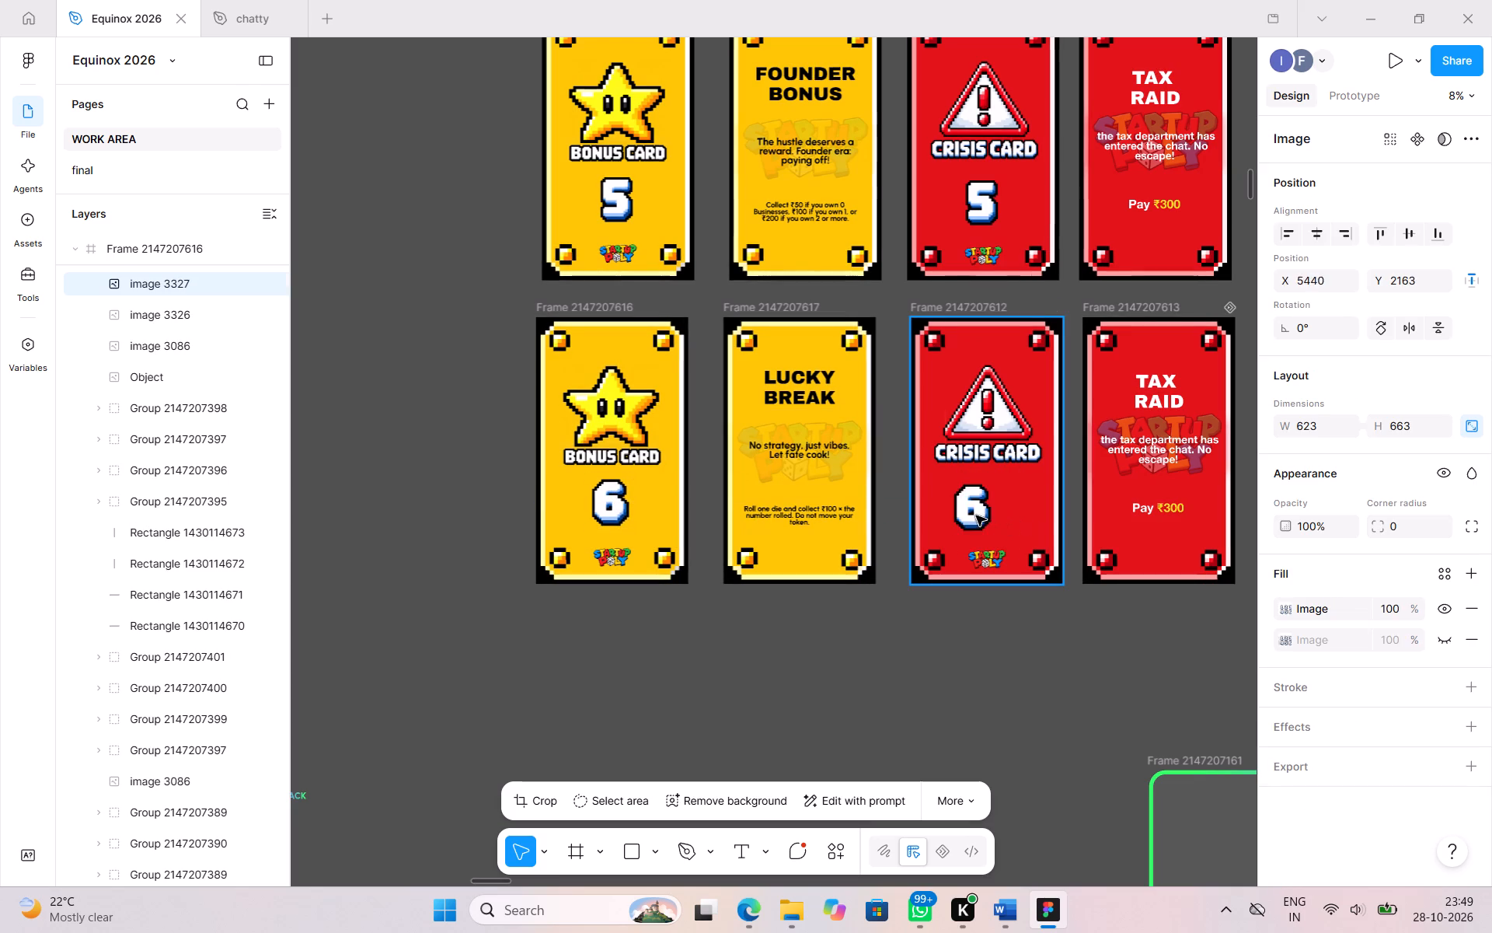
{"action": "left_click_drag", "start_coordinate": [976, 515], "coordinate": [992, 506]}
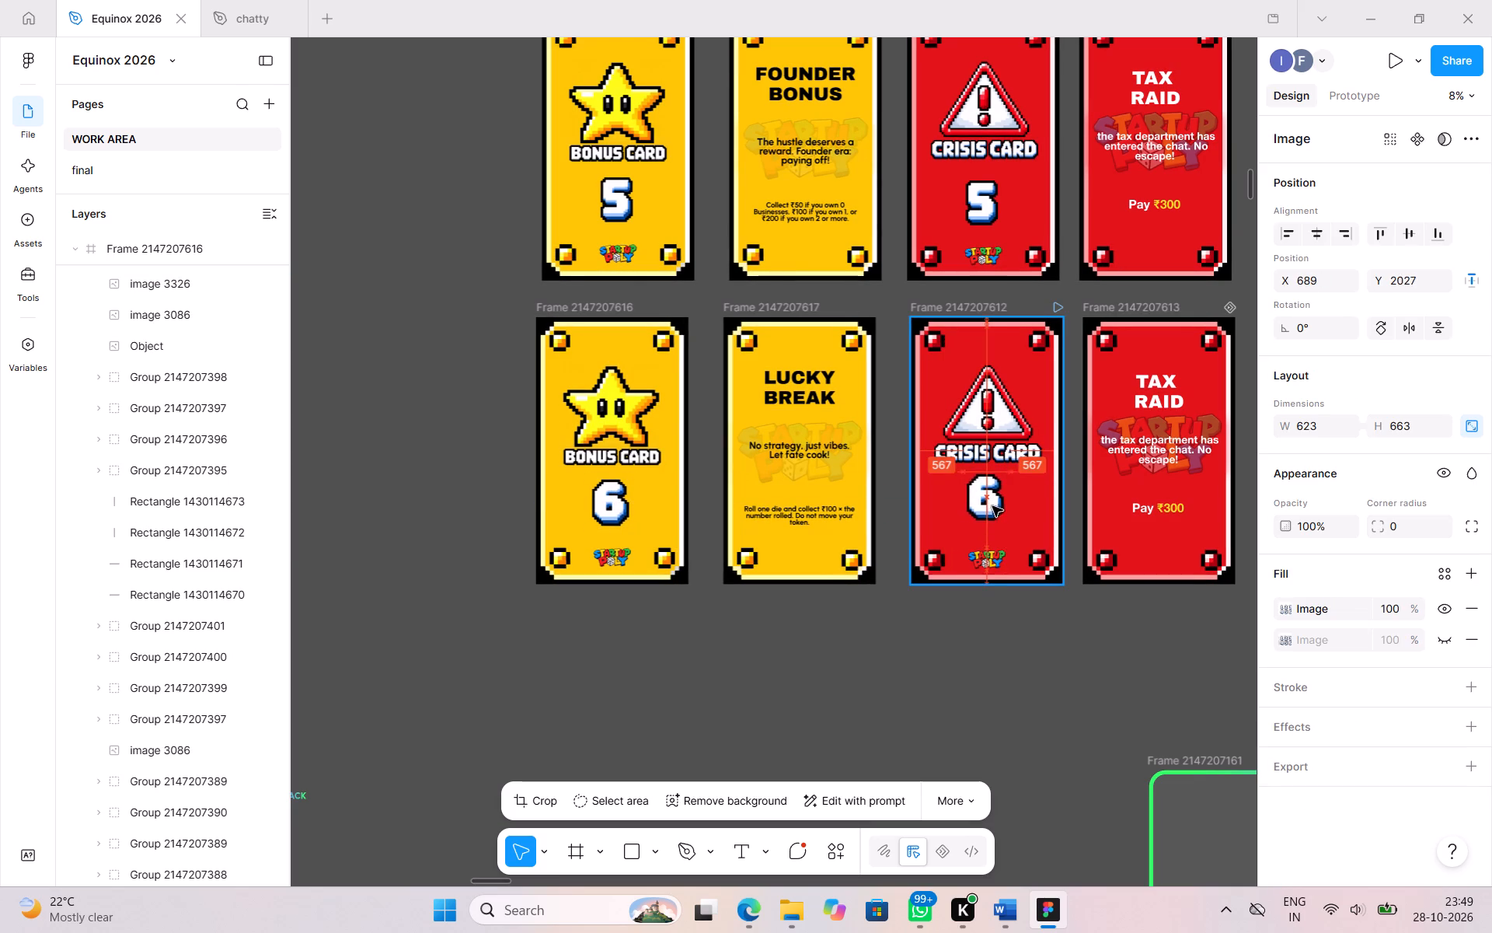
{"action": "left_click_drag", "start_coordinate": [992, 506], "coordinate": [993, 518]}
{"action": "key", "text": "Up"}
{"action": "key", "text": "Up"}
{"action": "key", "text": "Up"}
{"action": "key", "text": "Up"}
{"action": "key", "text": "Up"}
{"action": "key", "text": "Up"}
{"action": "key", "text": "Up"}
{"action": "key", "text": "Up"}
{"action": "key", "text": "Up"}
{"action": "key", "text": "Up"}
{"action": "key", "text": "Up"}
{"action": "key", "text": "Up"}
{"action": "key", "text": "Up"}
{"action": "key", "text": "Up"}
{"action": "key", "text": "Up"}
{"action": "key", "text": "Up"}
{"action": "key", "text": "Up"}
{"action": "key", "text": "Up"}
{"action": "key", "text": "Up"}
{"action": "key", "text": "Up"}
{"action": "key", "text": "Up"}
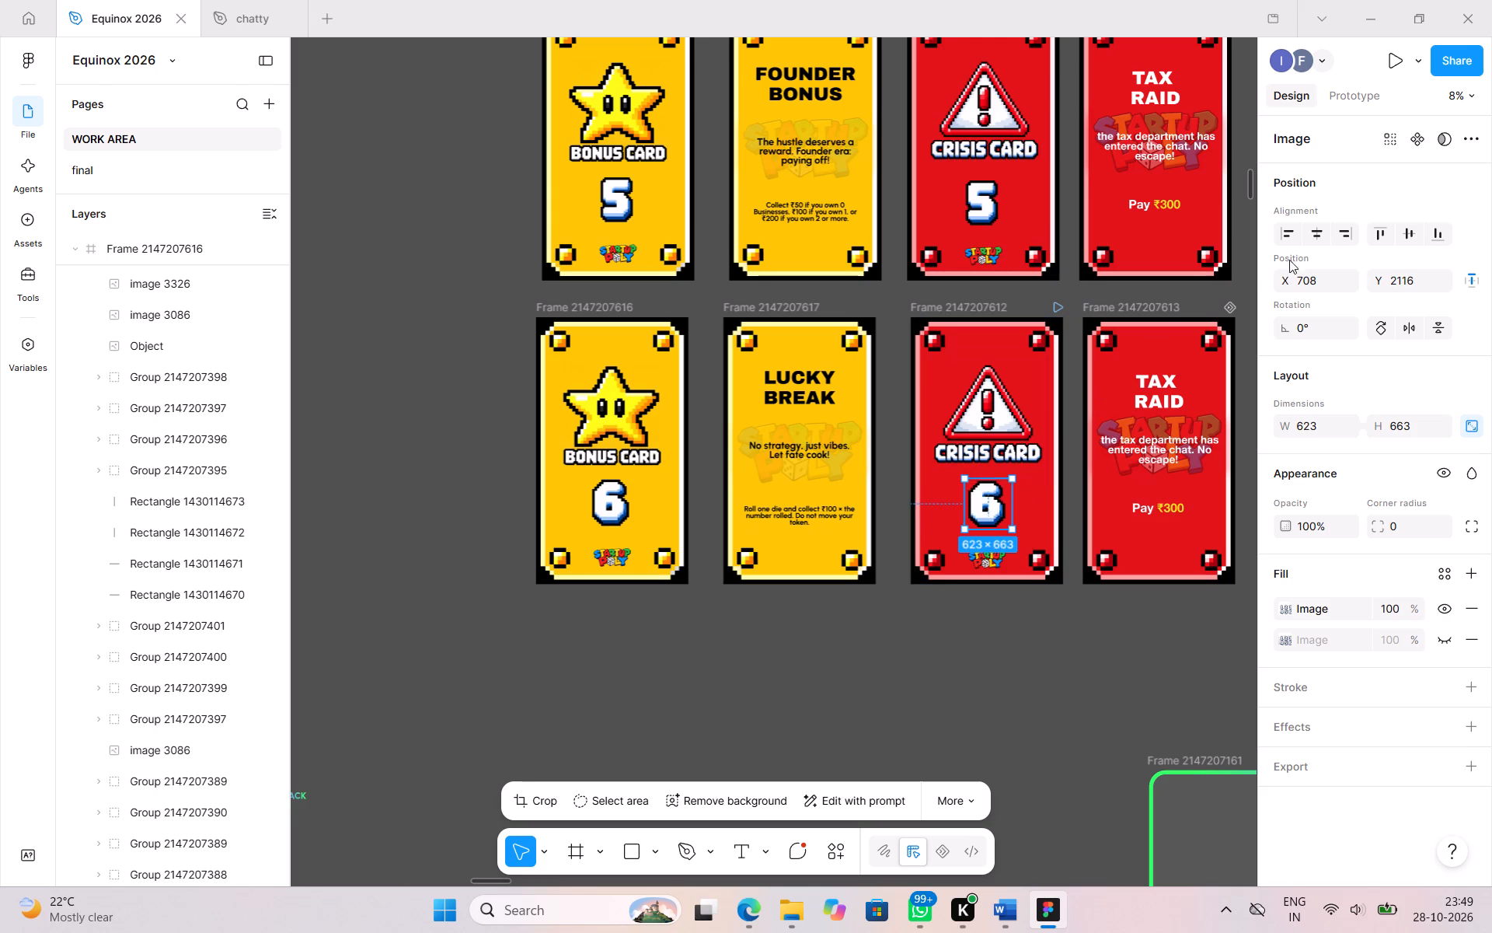
{"action": "left_click", "coordinate": [1311, 237]}
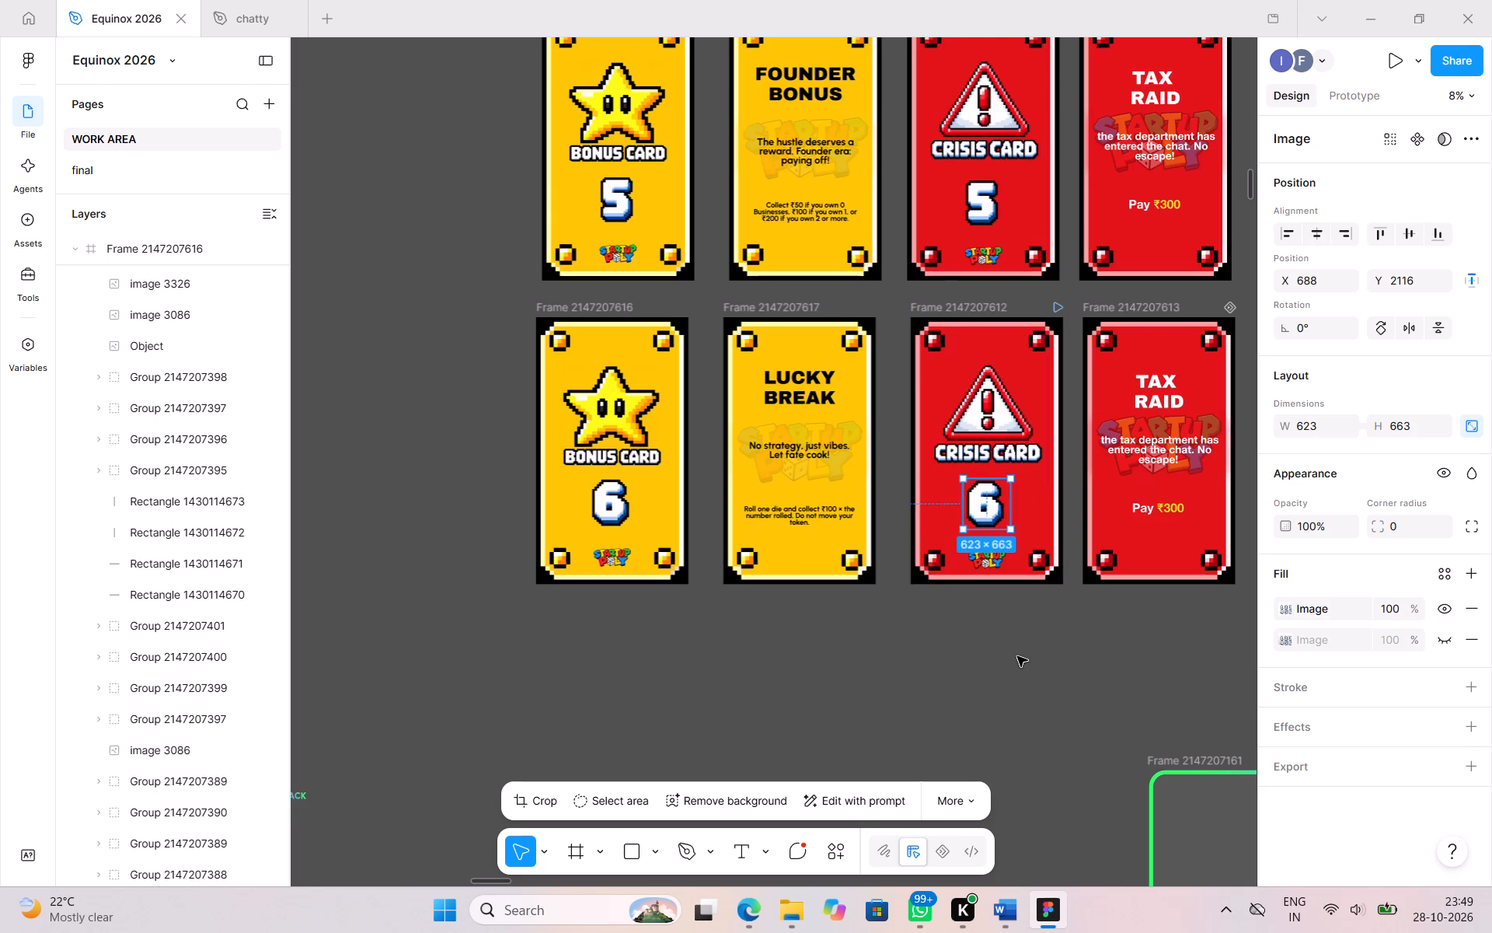
{"action": "left_click", "coordinate": [1017, 656]}
Examine the crisis card texts in the Word document and the body texts on the first two TAX RAID cards in Figma.
{"action": "scroll", "coordinate": [1017, 656], "scroll_direction": "up", "scroll_amount": 2}
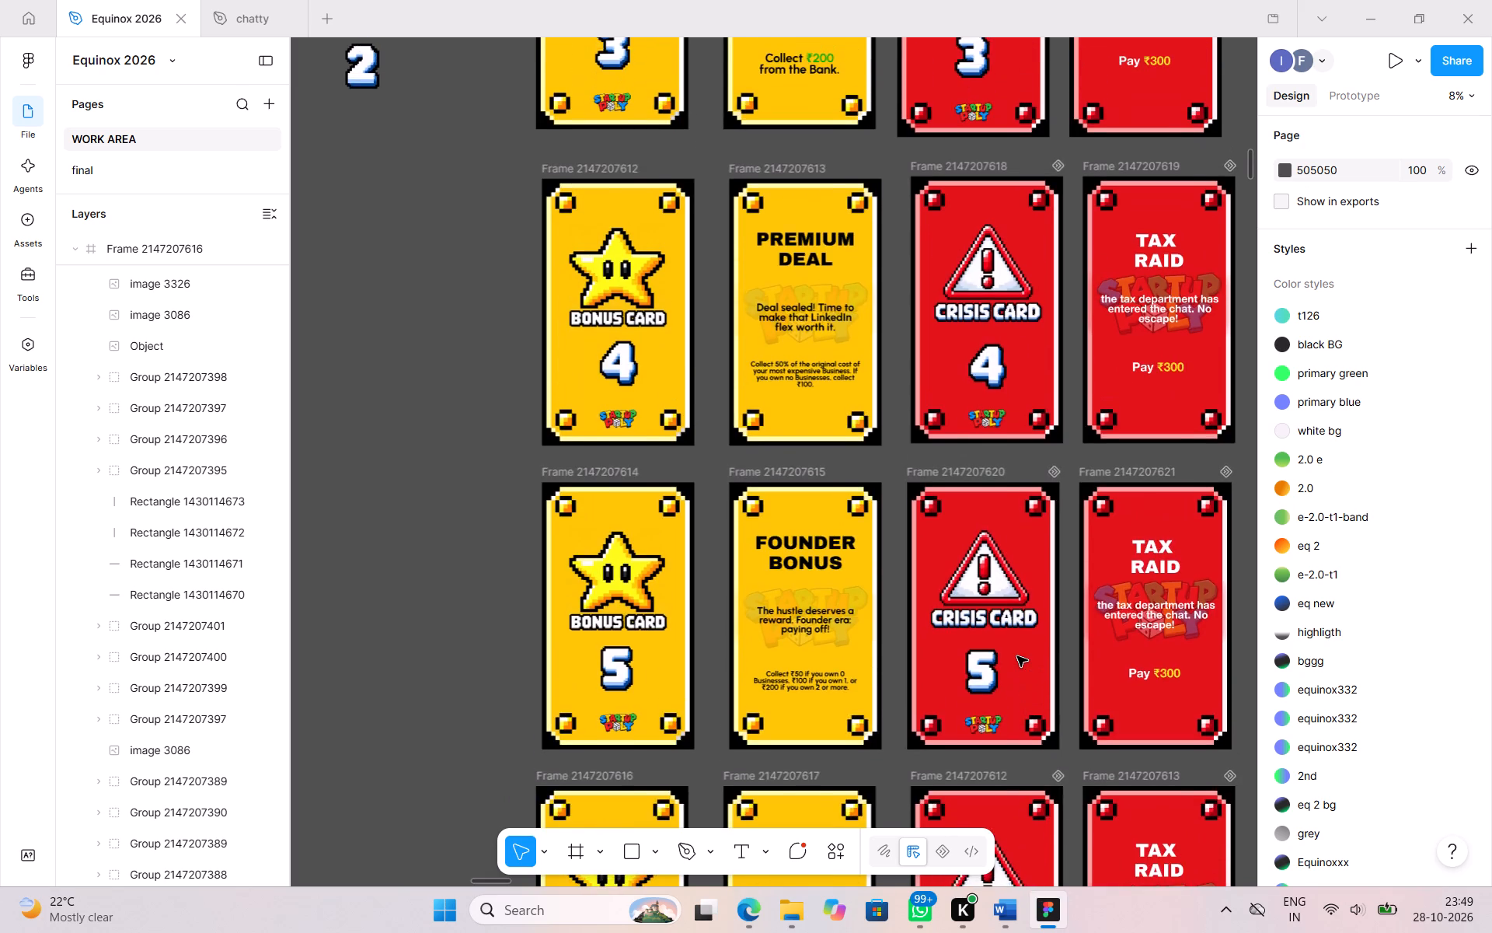
{"action": "scroll", "coordinate": [1017, 656], "scroll_direction": "up", "scroll_amount": 2}
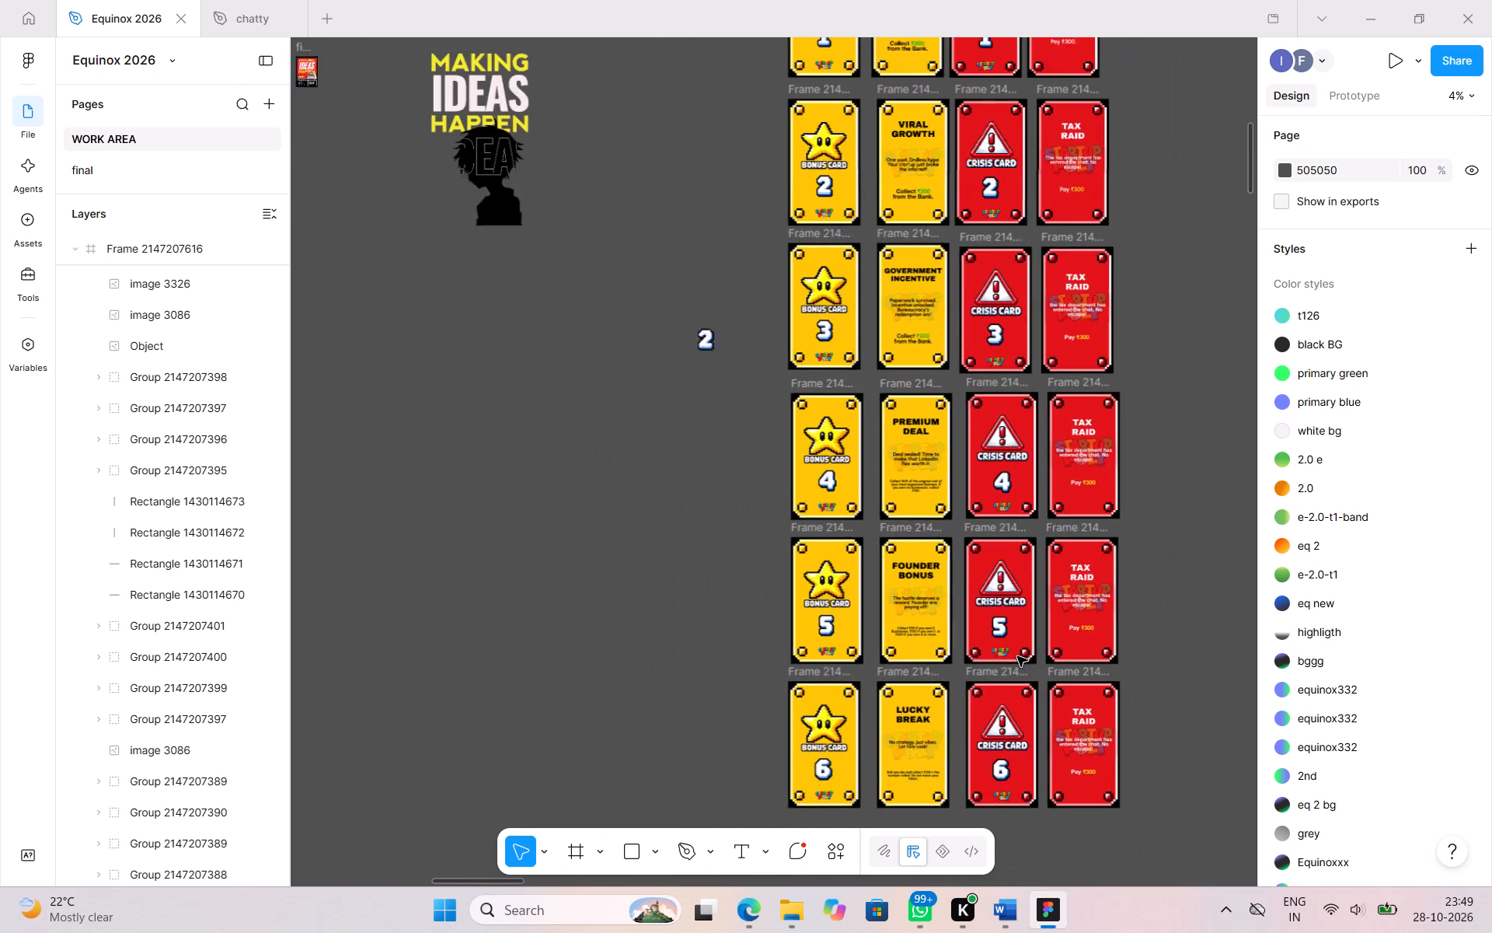
{"action": "scroll", "coordinate": [1017, 656], "scroll_direction": "up", "scroll_amount": 2}
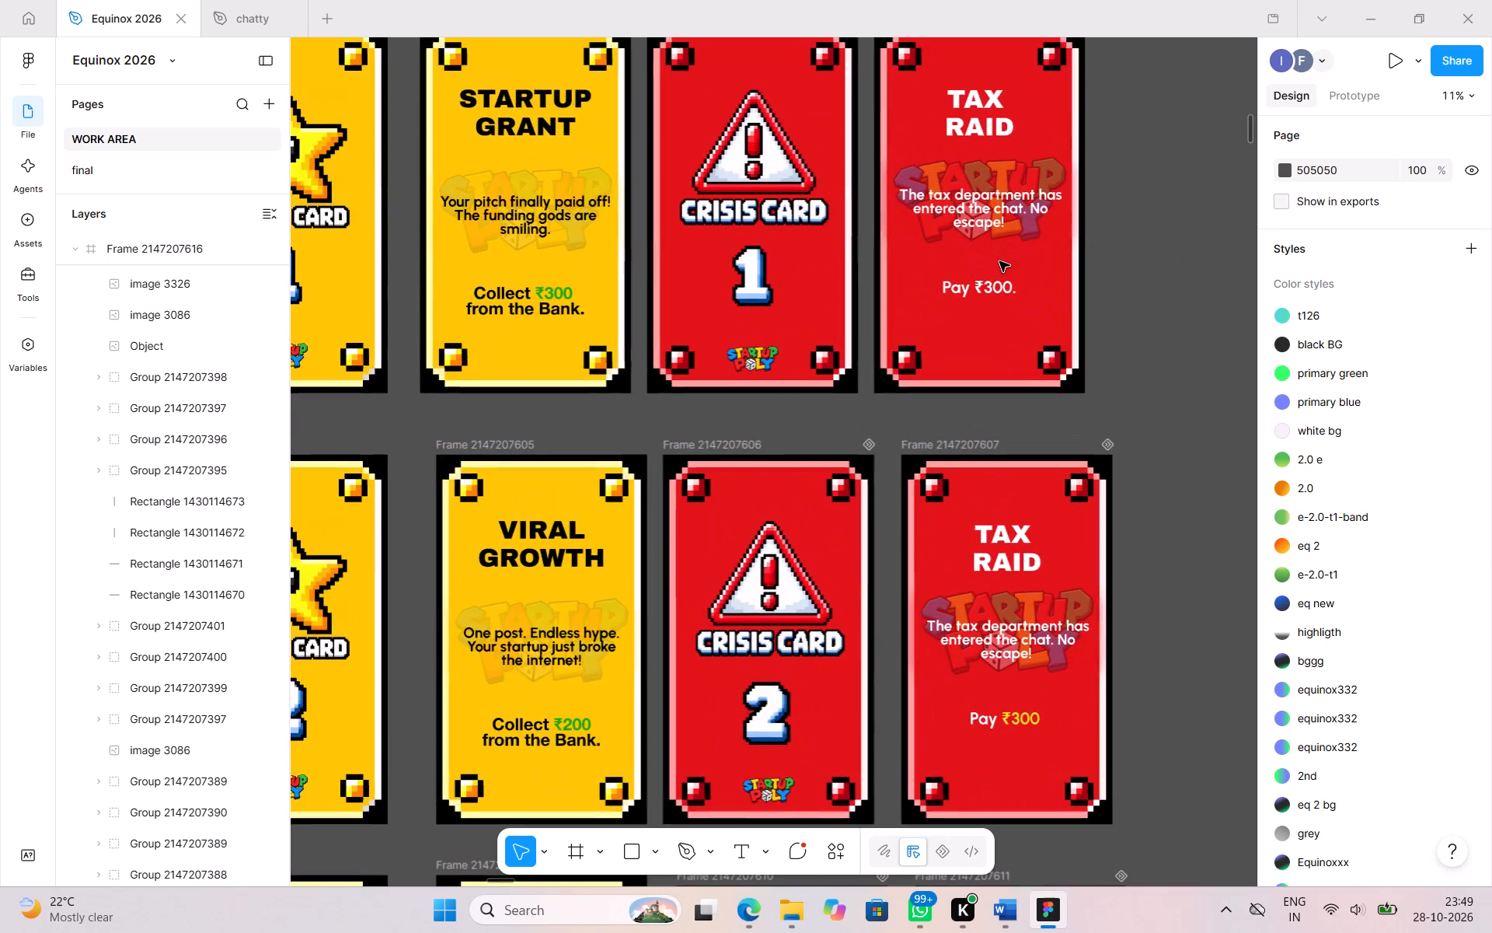
{"action": "scroll", "coordinate": [999, 261], "scroll_direction": "up", "scroll_amount": 1}
{"action": "left_click", "coordinate": [1020, 929]}
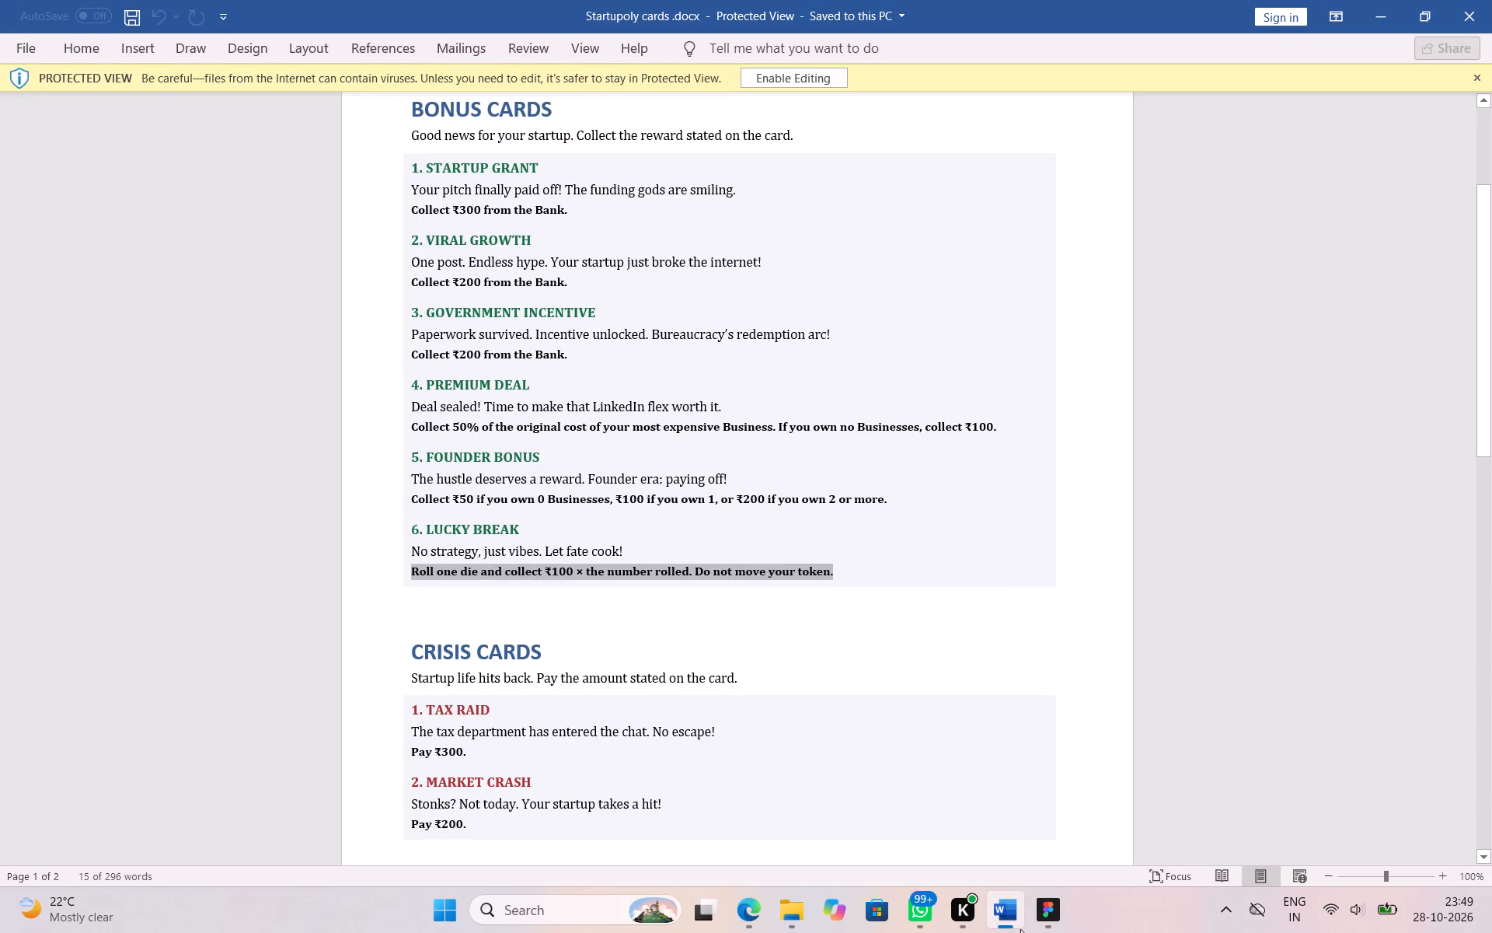
{"action": "scroll", "coordinate": [602, 650], "scroll_direction": "down", "scroll_amount": 1}
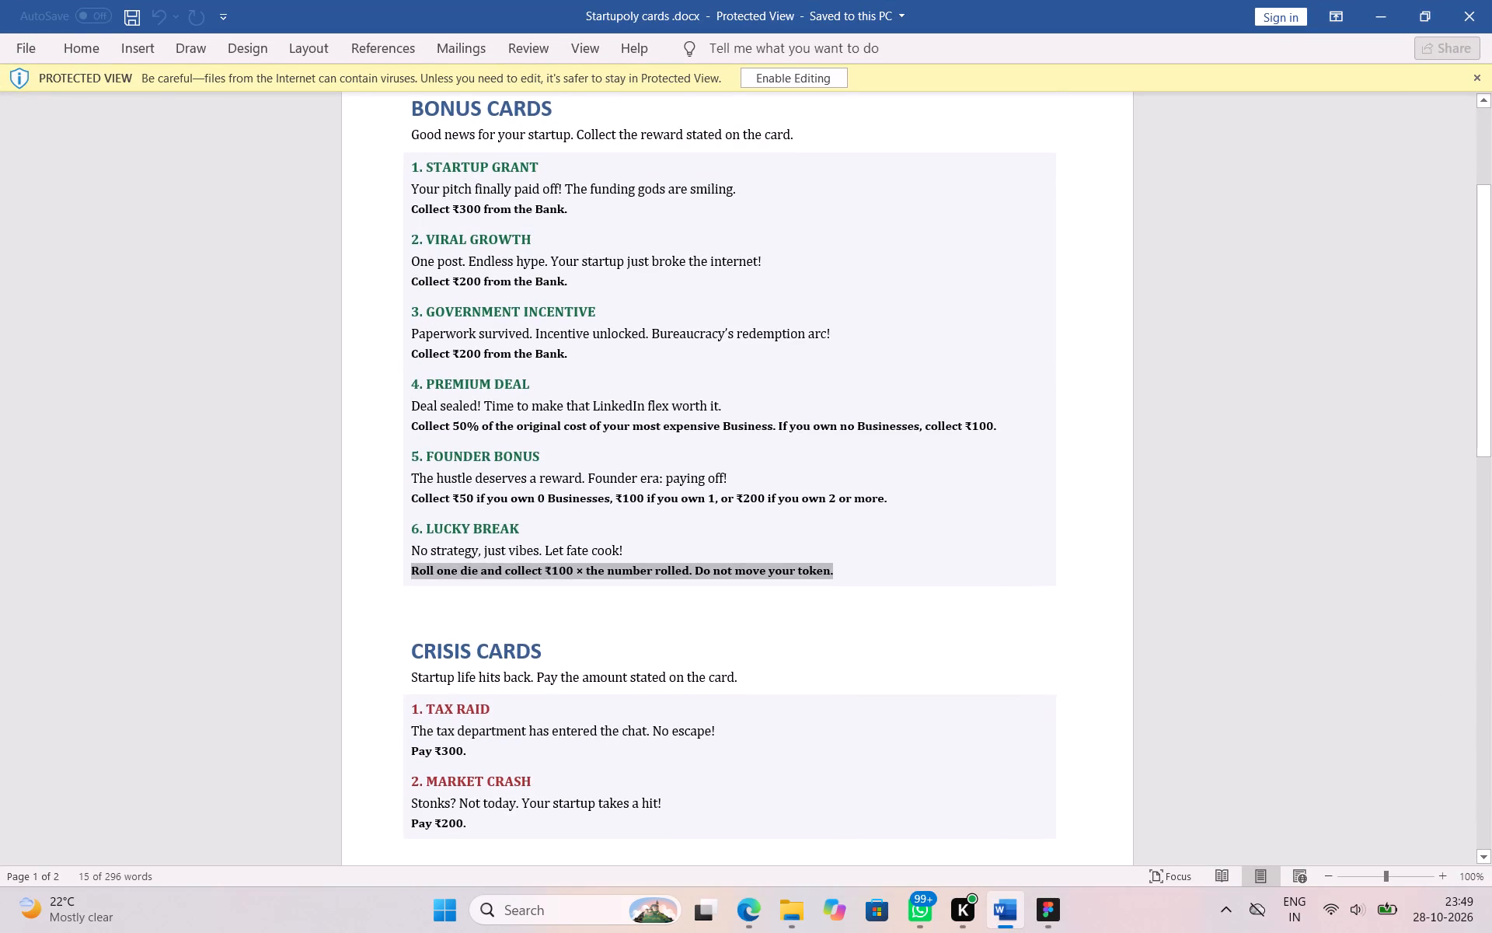
{"action": "scroll", "coordinate": [602, 650], "scroll_direction": "down", "scroll_amount": 3}
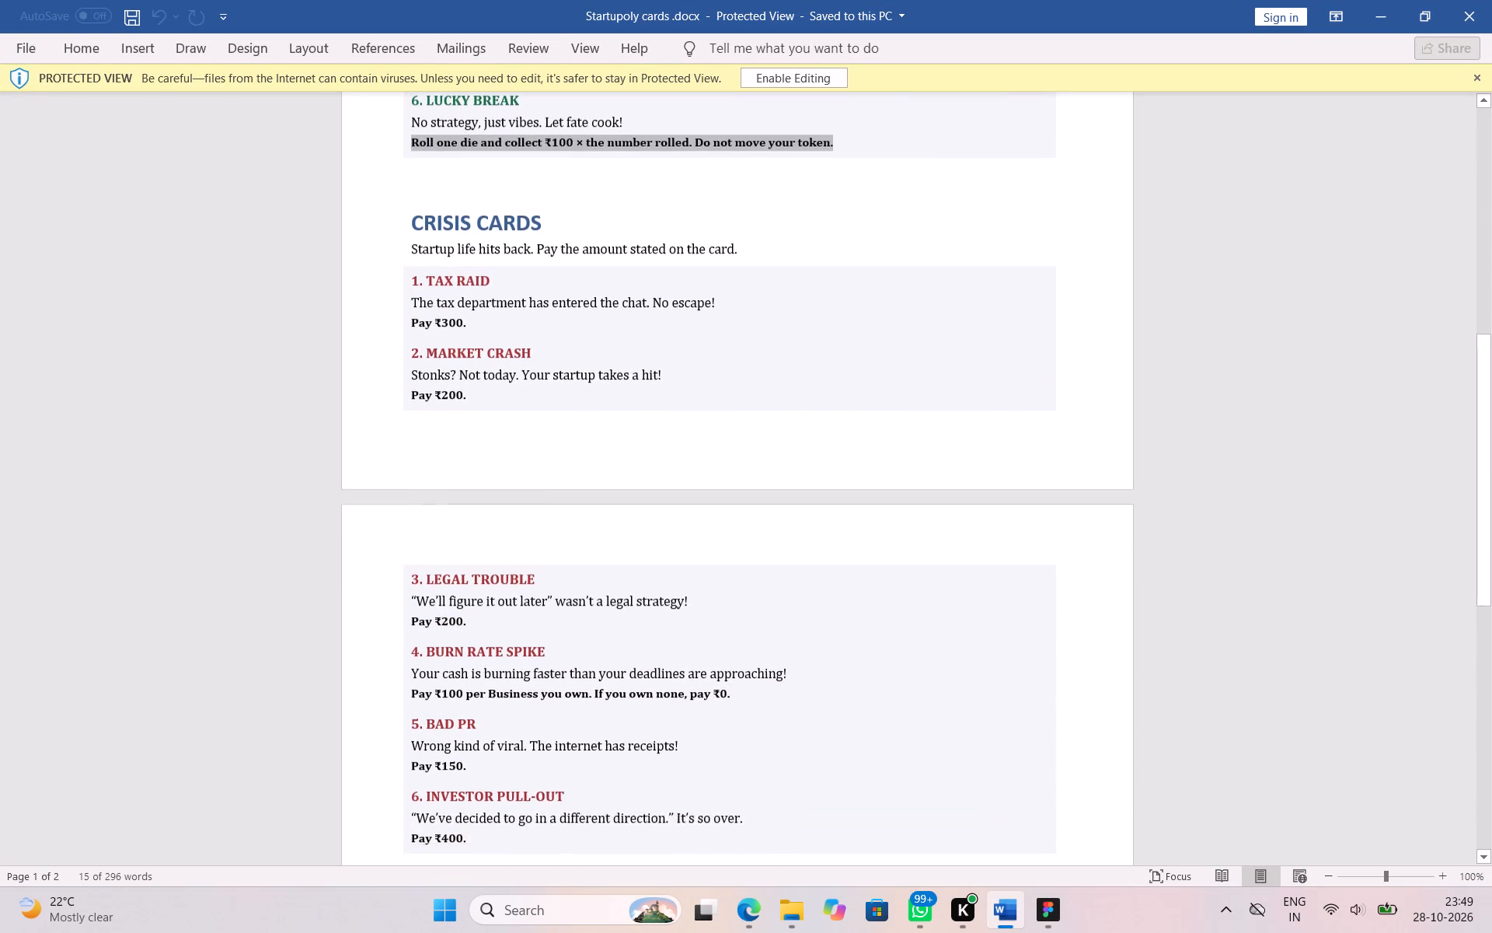
{"action": "left_click", "coordinate": [1009, 921]}
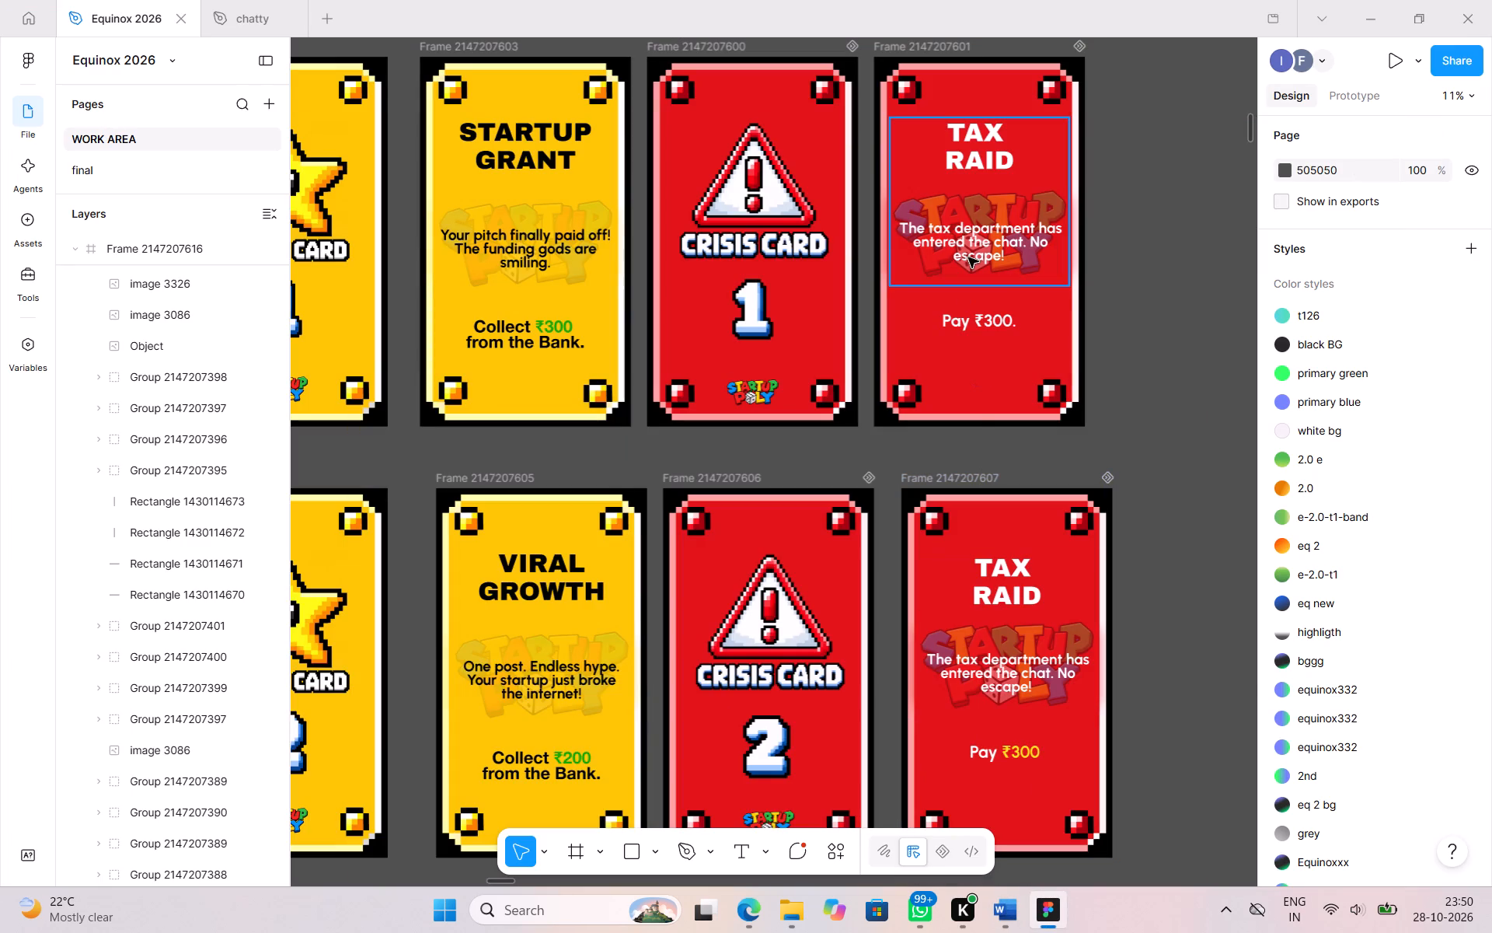
{"action": "left_click", "coordinate": [968, 257]}
{"action": "double_click", "coordinate": [974, 235]}
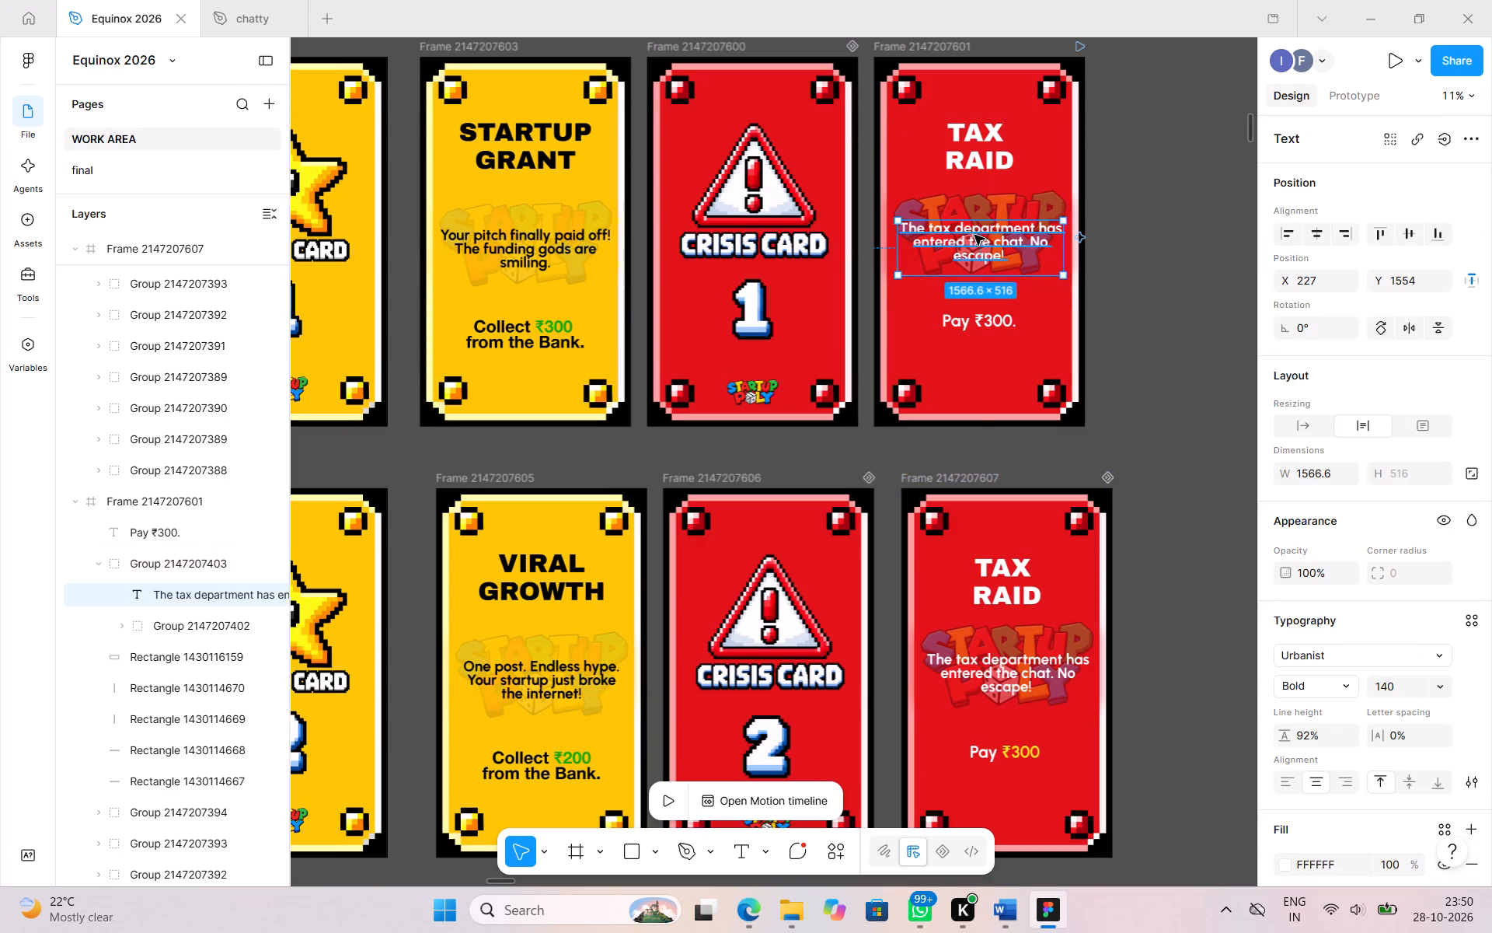
{"action": "double_click", "coordinate": [1022, 658]}
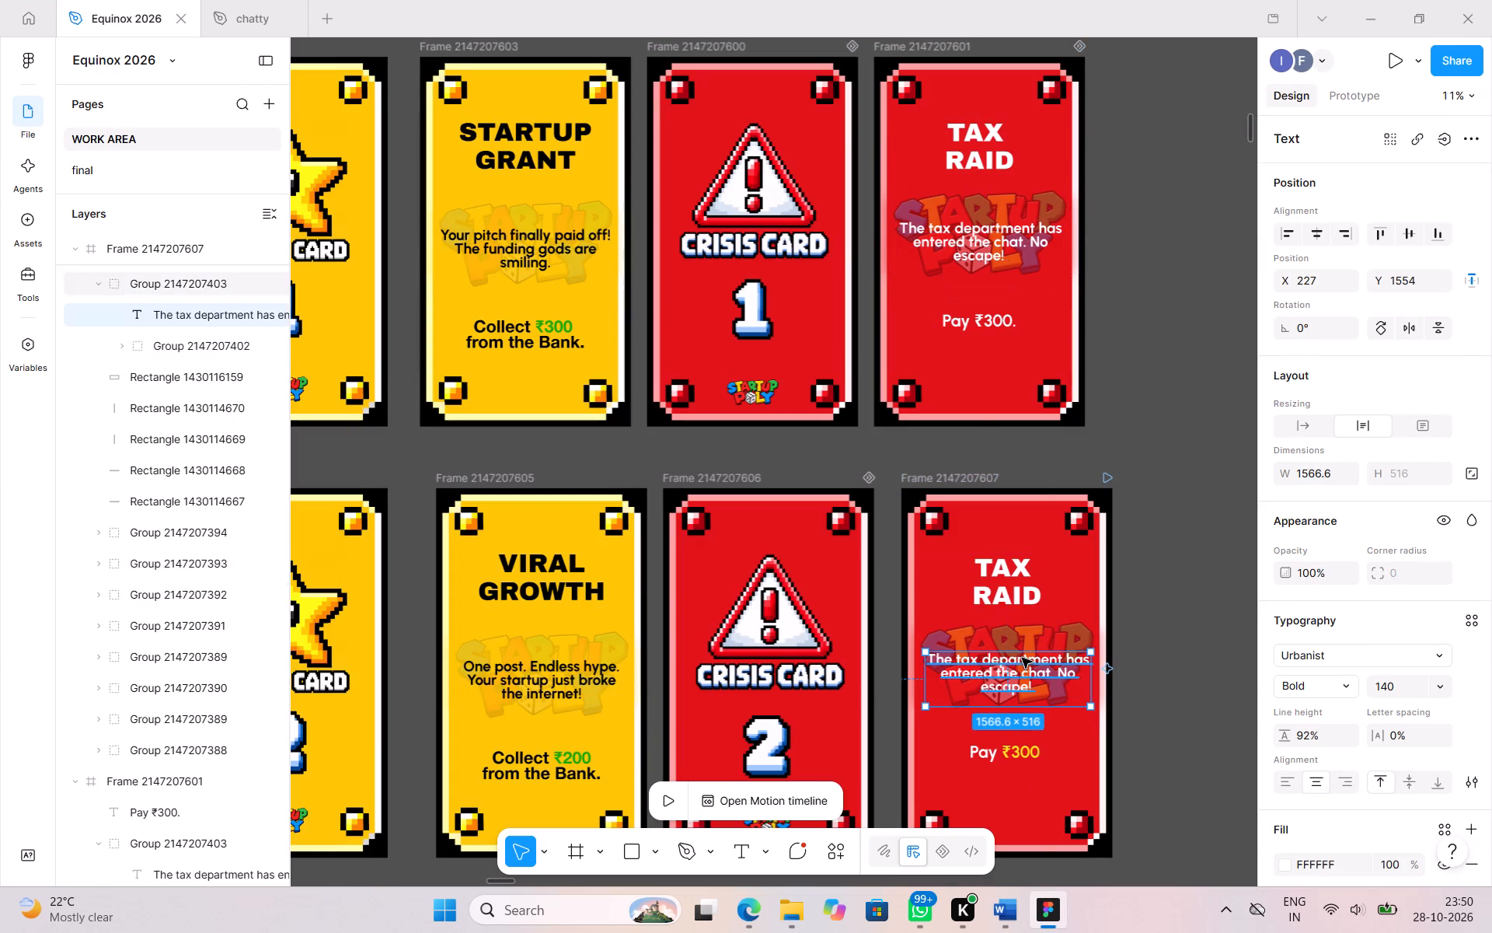
Copy the MARKET CRASH title from the Word document and paste it as text near the second-row crisis cards in Figma.
{"action": "left_click", "coordinate": [1011, 917]}
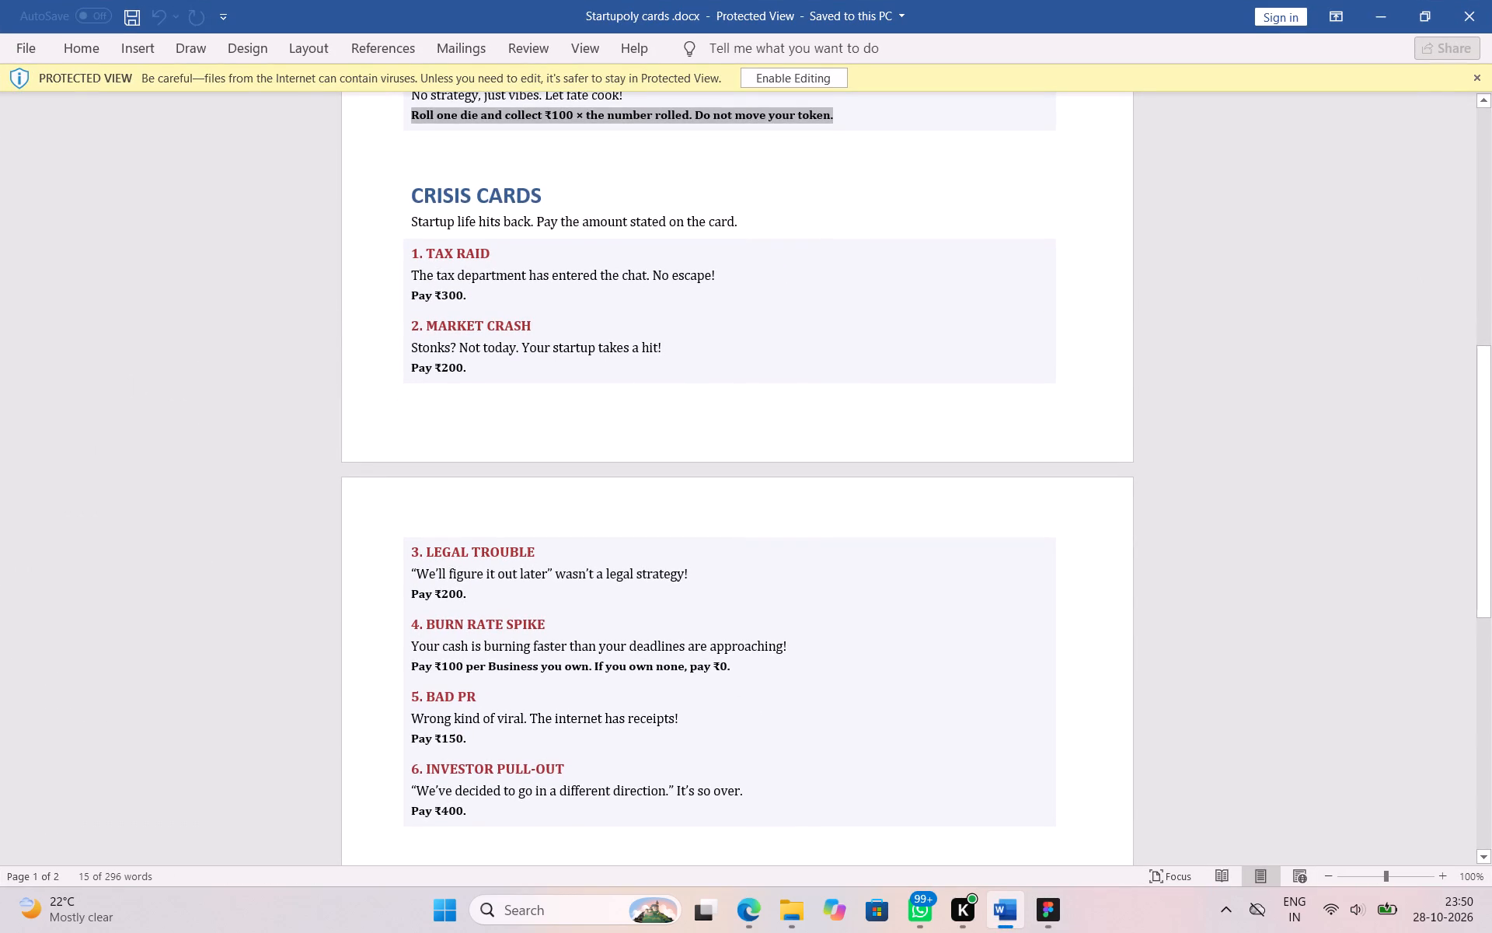
{"action": "left_click_drag", "start_coordinate": [425, 321], "coordinate": [547, 318]}
{"action": "key", "text": "ctrl+c"}
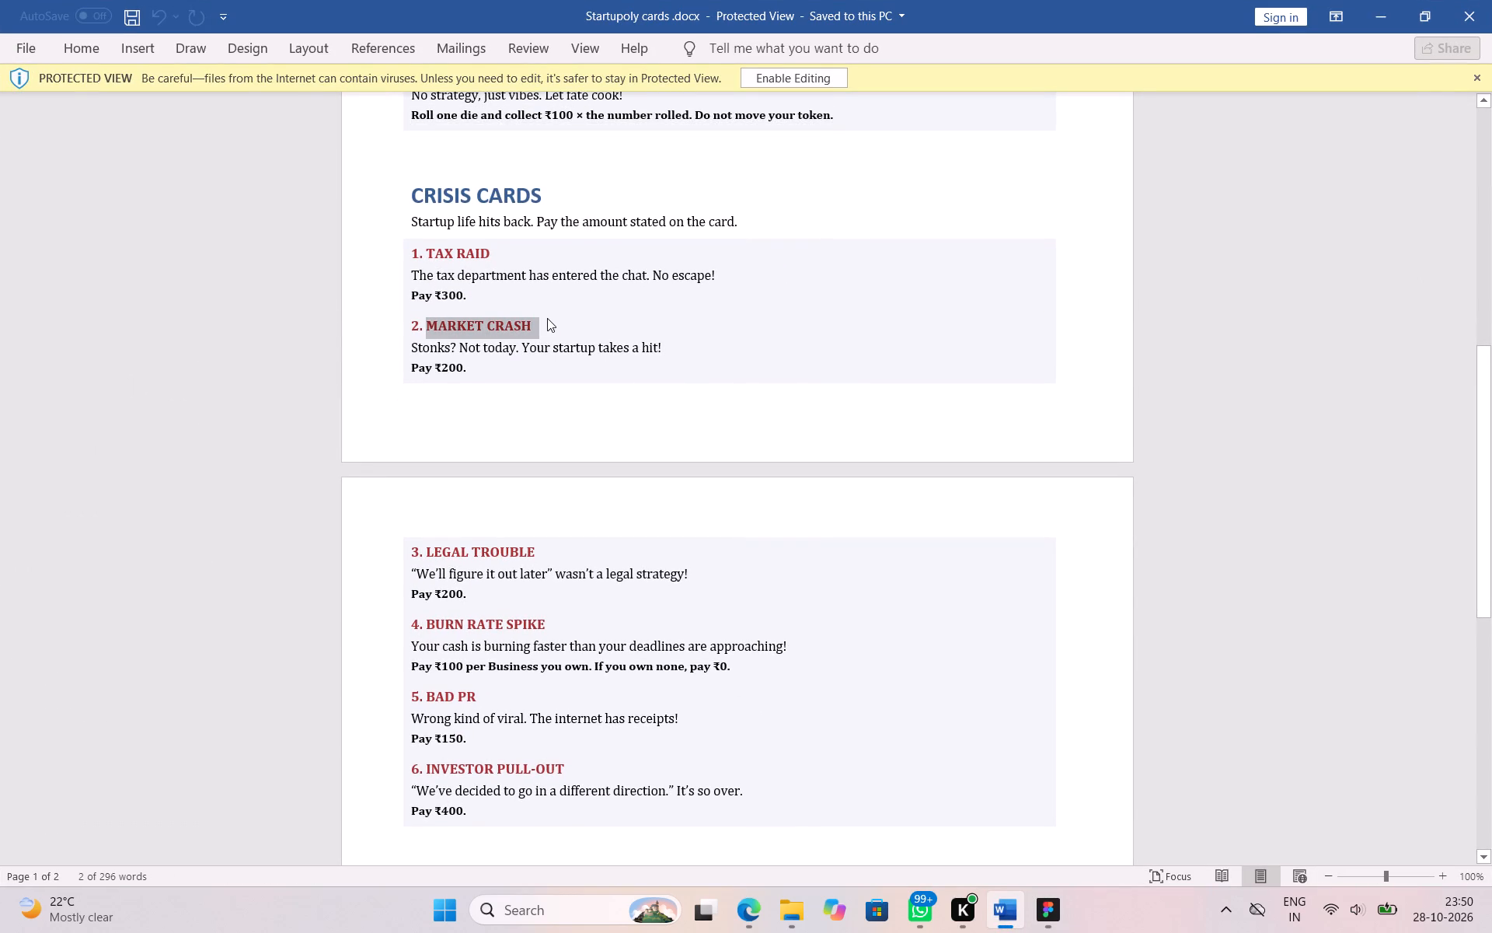
{"action": "left_click", "coordinate": [1019, 917]}
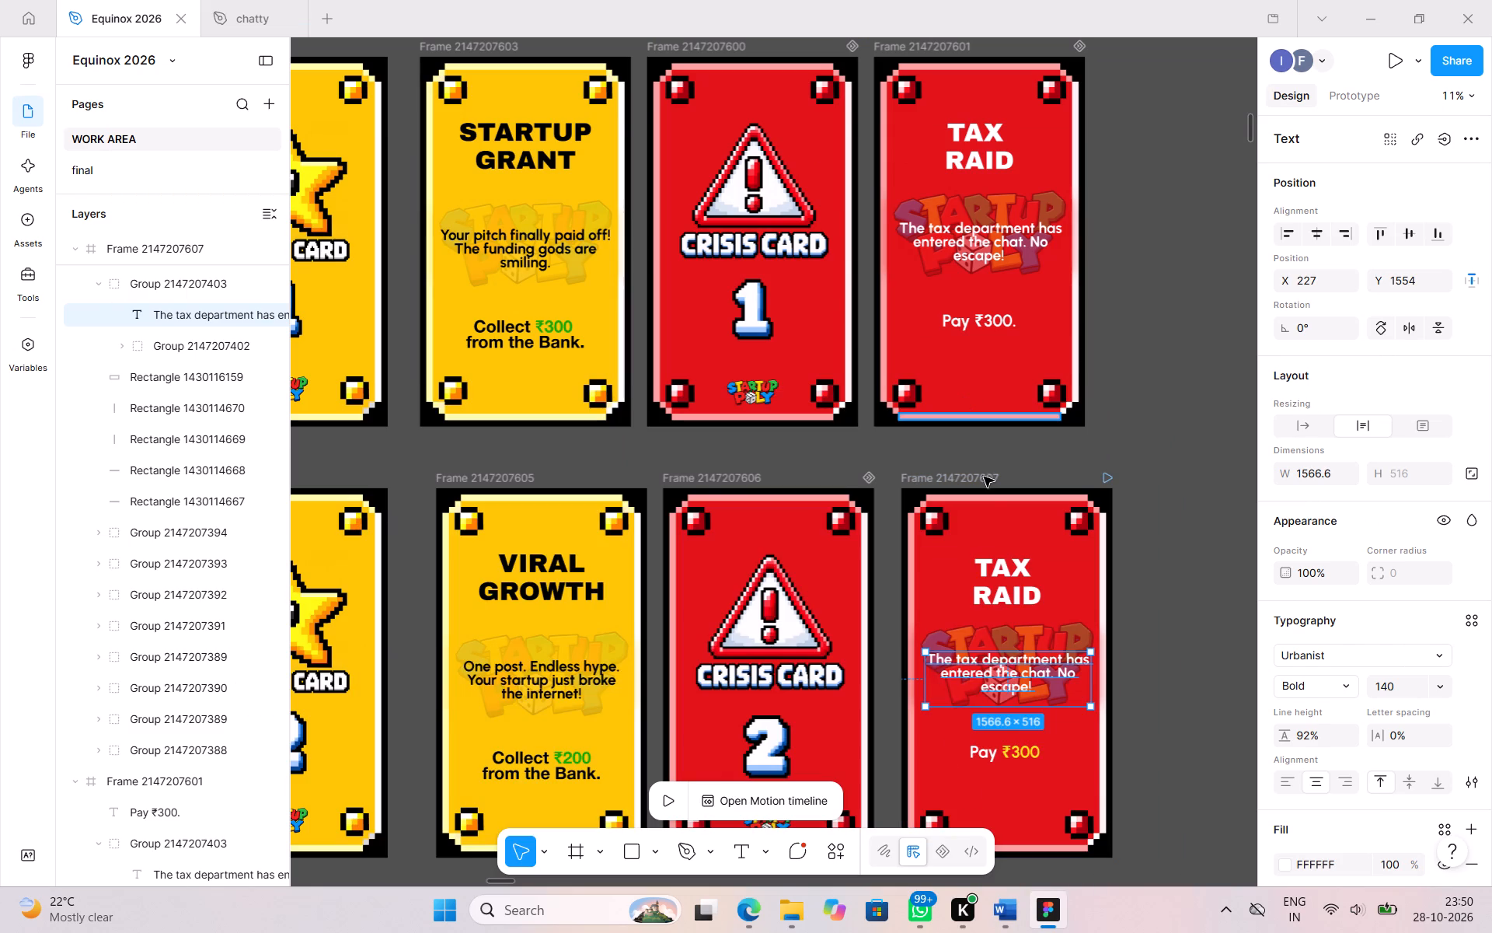
{"action": "triple_click", "coordinate": [1002, 559]}
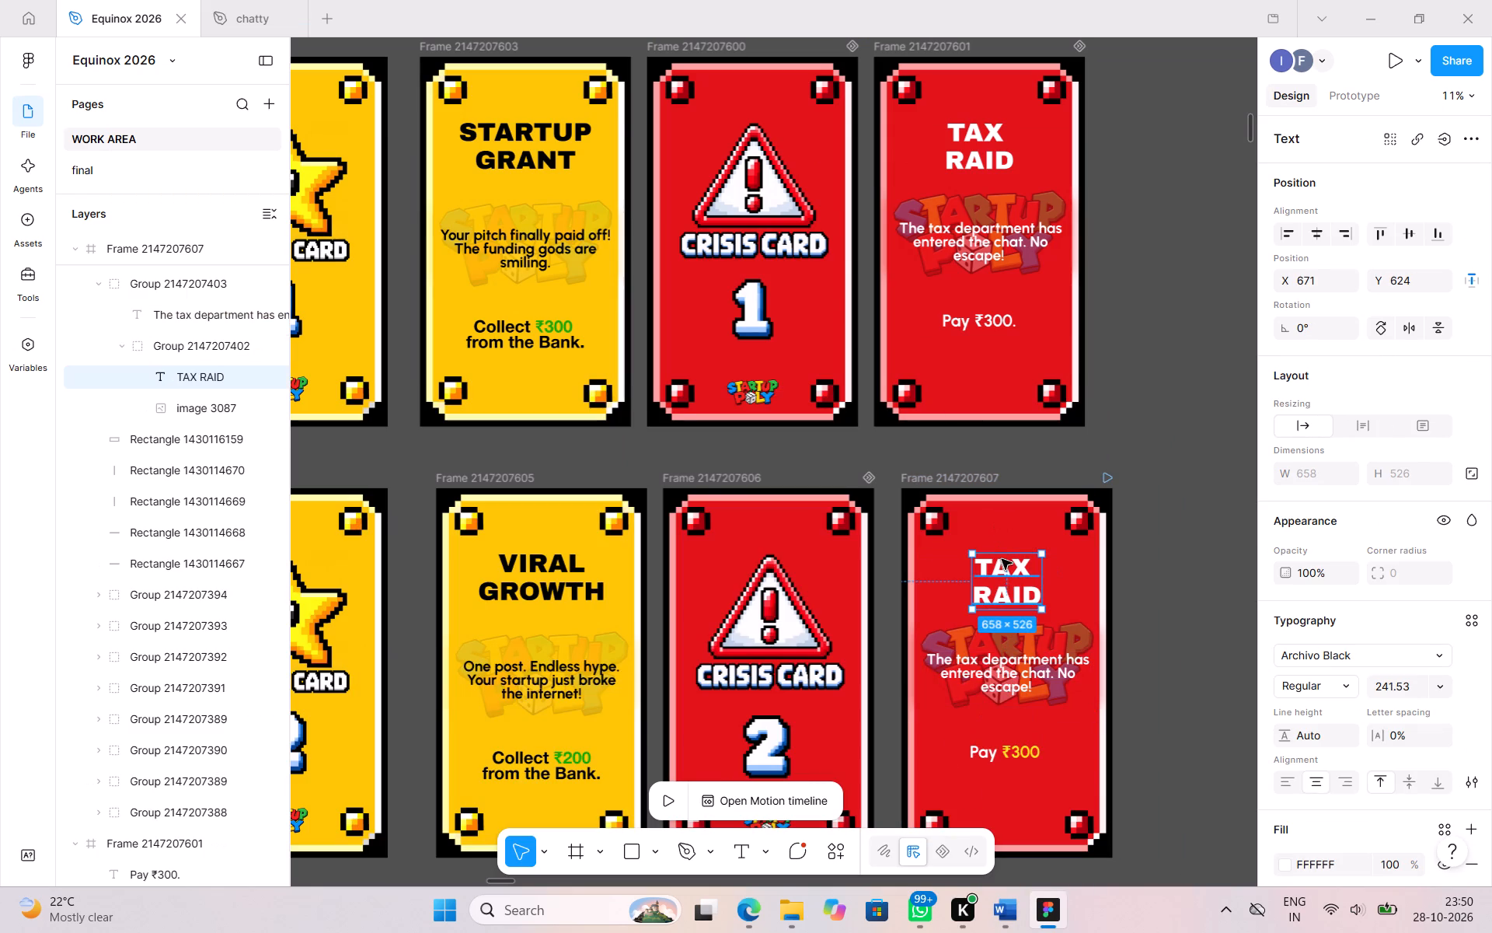
{"action": "key", "text": "ctrl+v"}
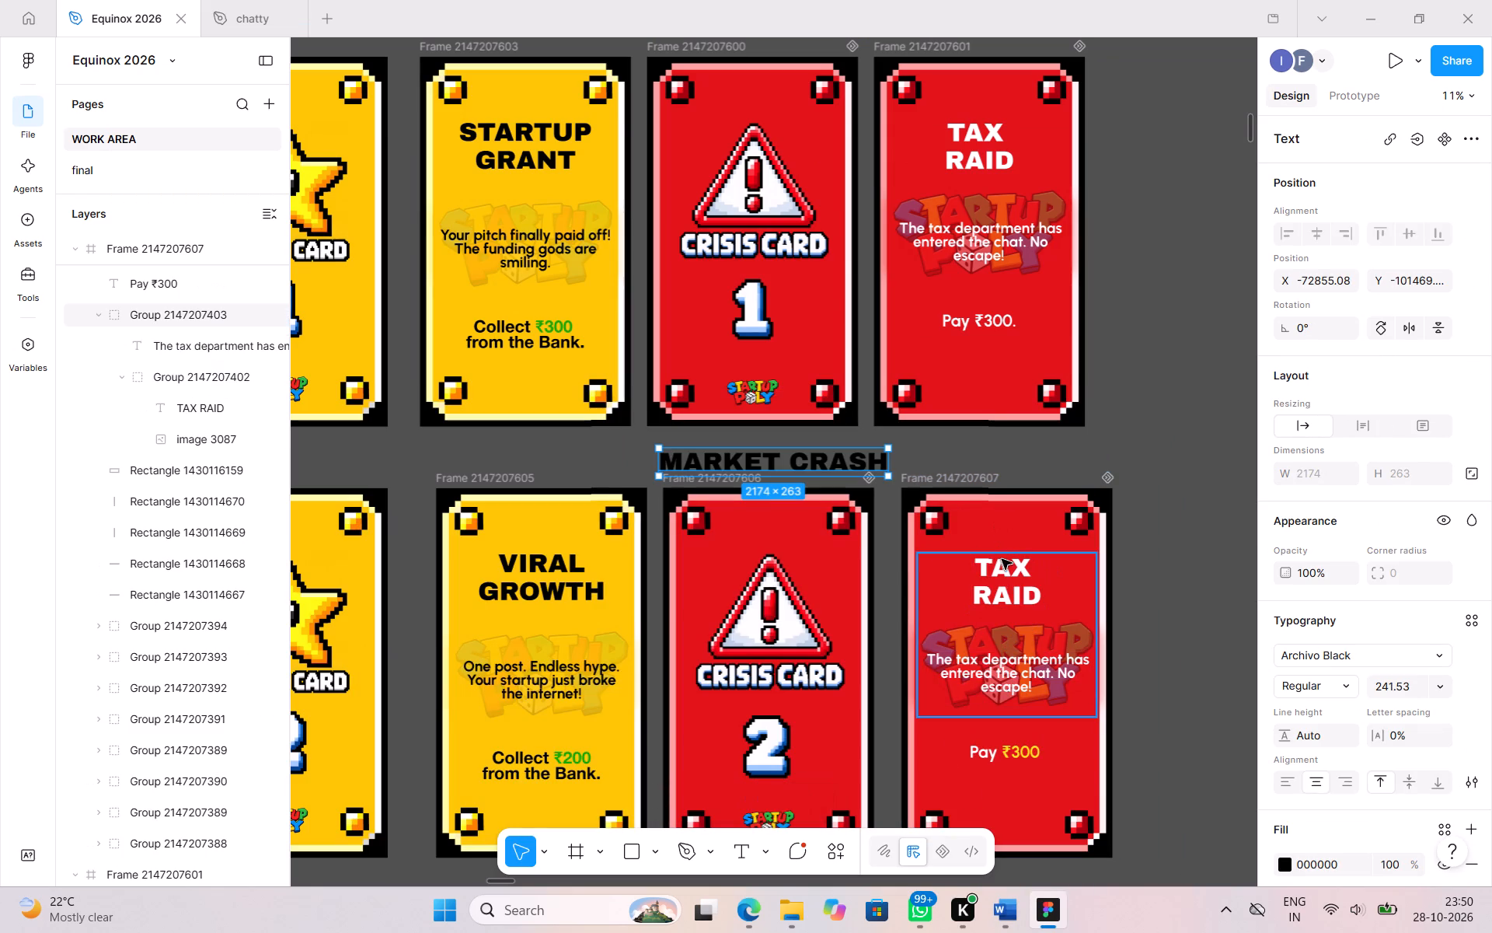
Ungroup the outer text group on the second-row TAX RAID card to separate the body text from the title group.
{"action": "right_click", "coordinate": [990, 592]}
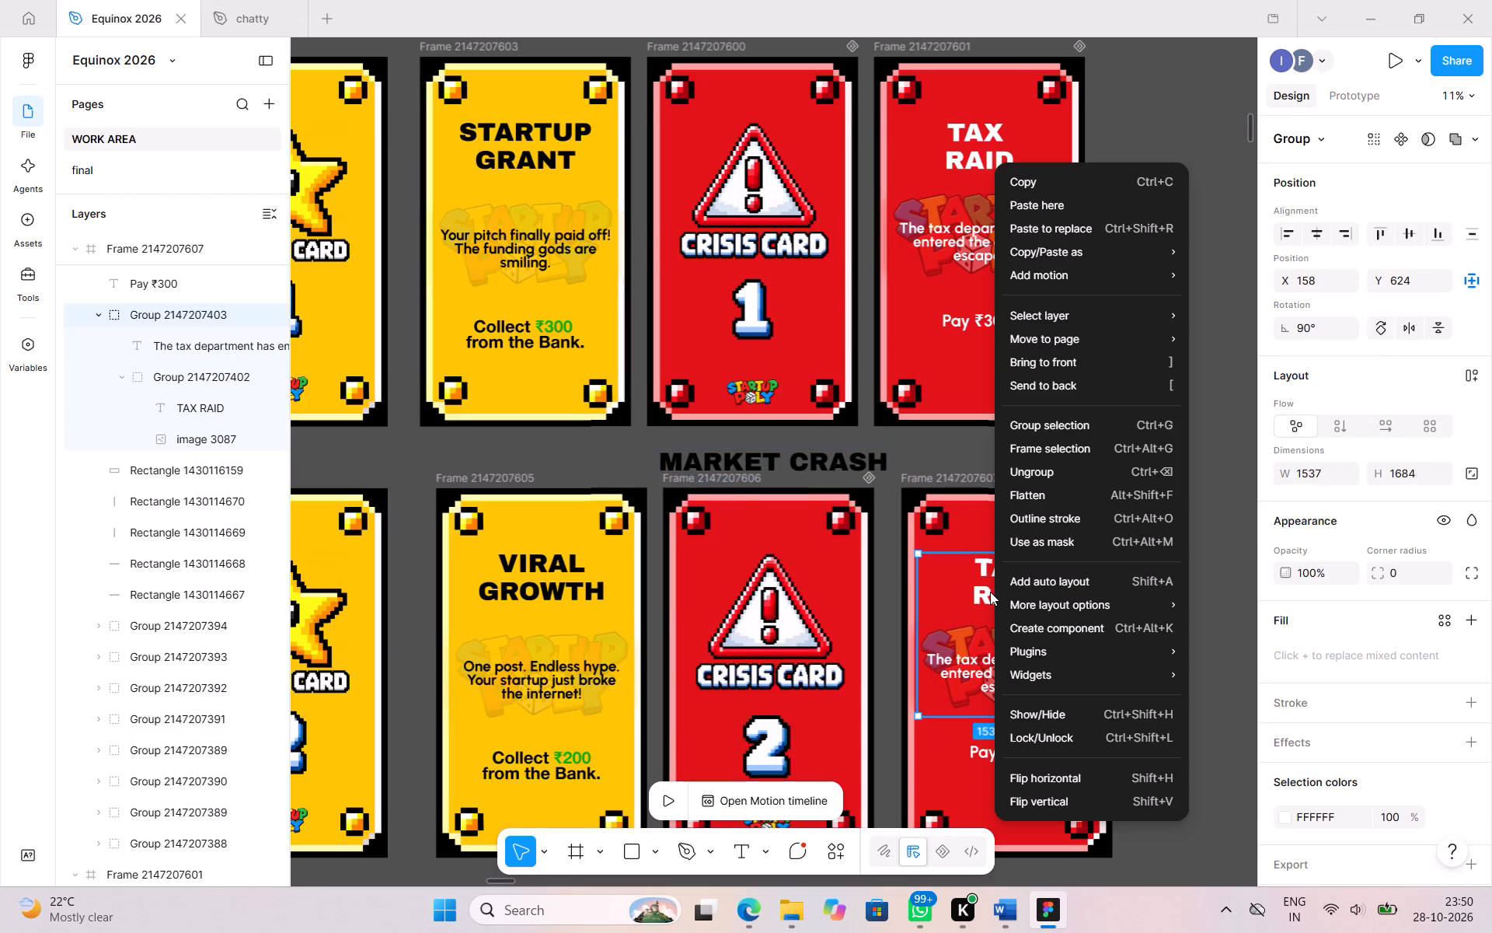
{"action": "left_click", "coordinate": [1088, 466]}
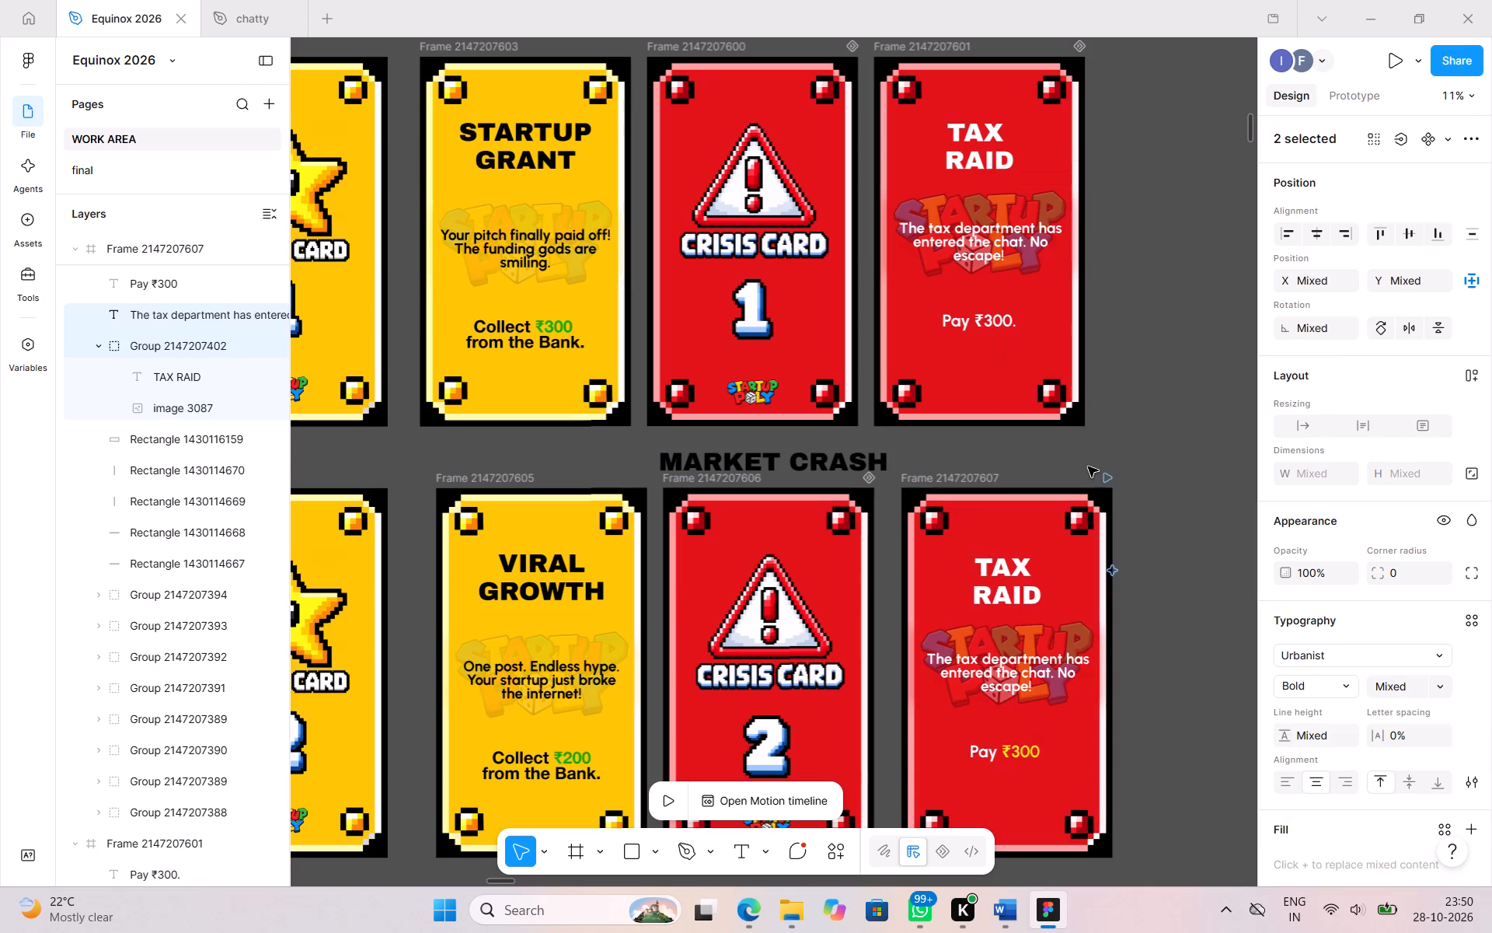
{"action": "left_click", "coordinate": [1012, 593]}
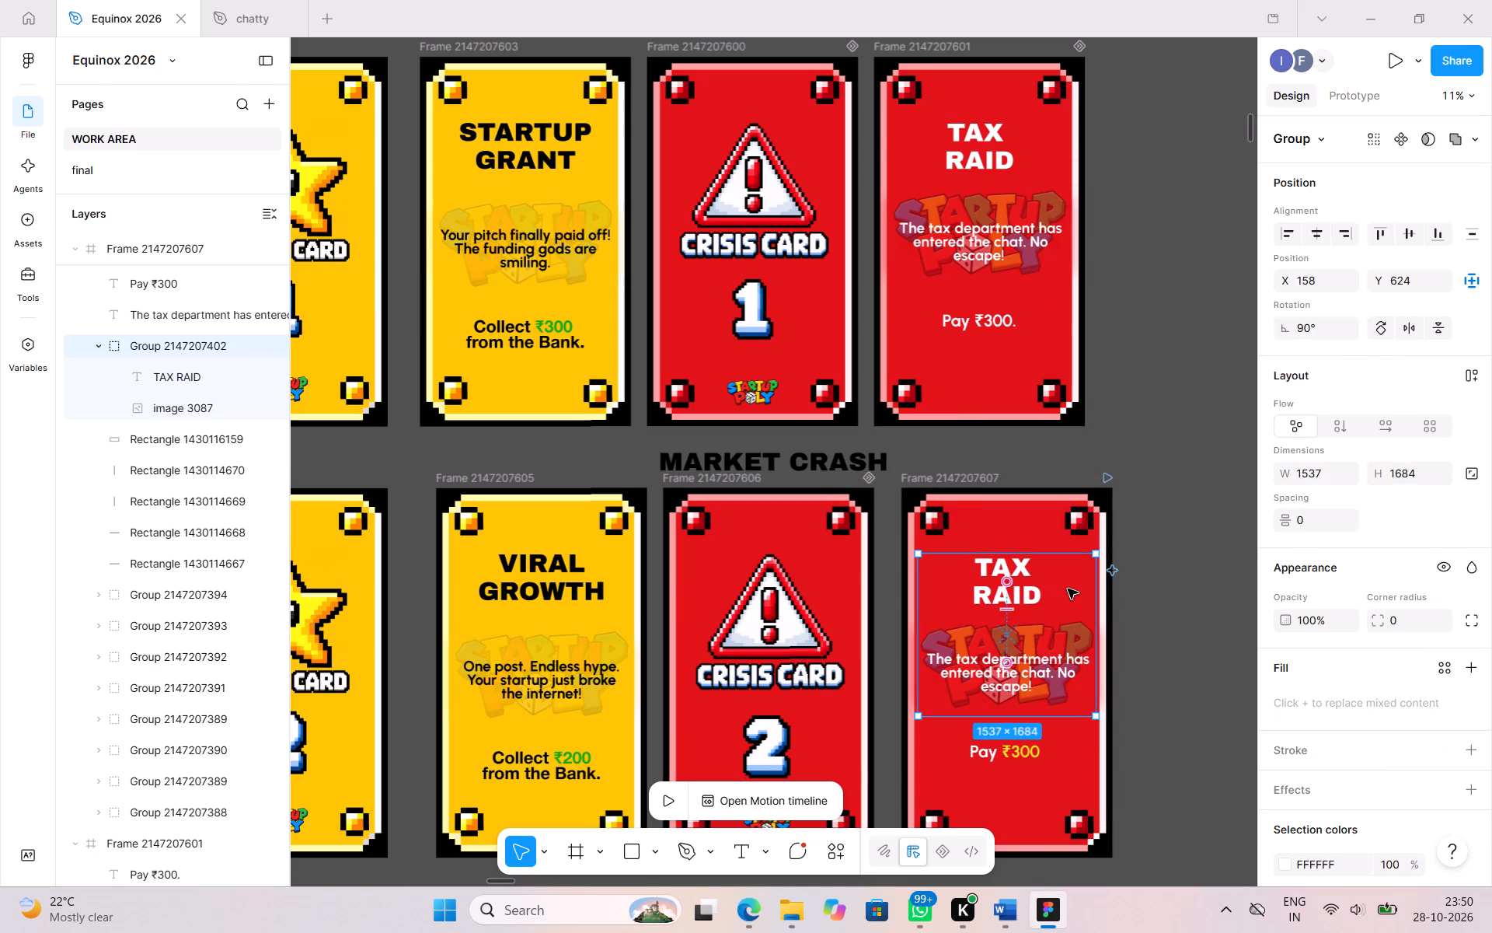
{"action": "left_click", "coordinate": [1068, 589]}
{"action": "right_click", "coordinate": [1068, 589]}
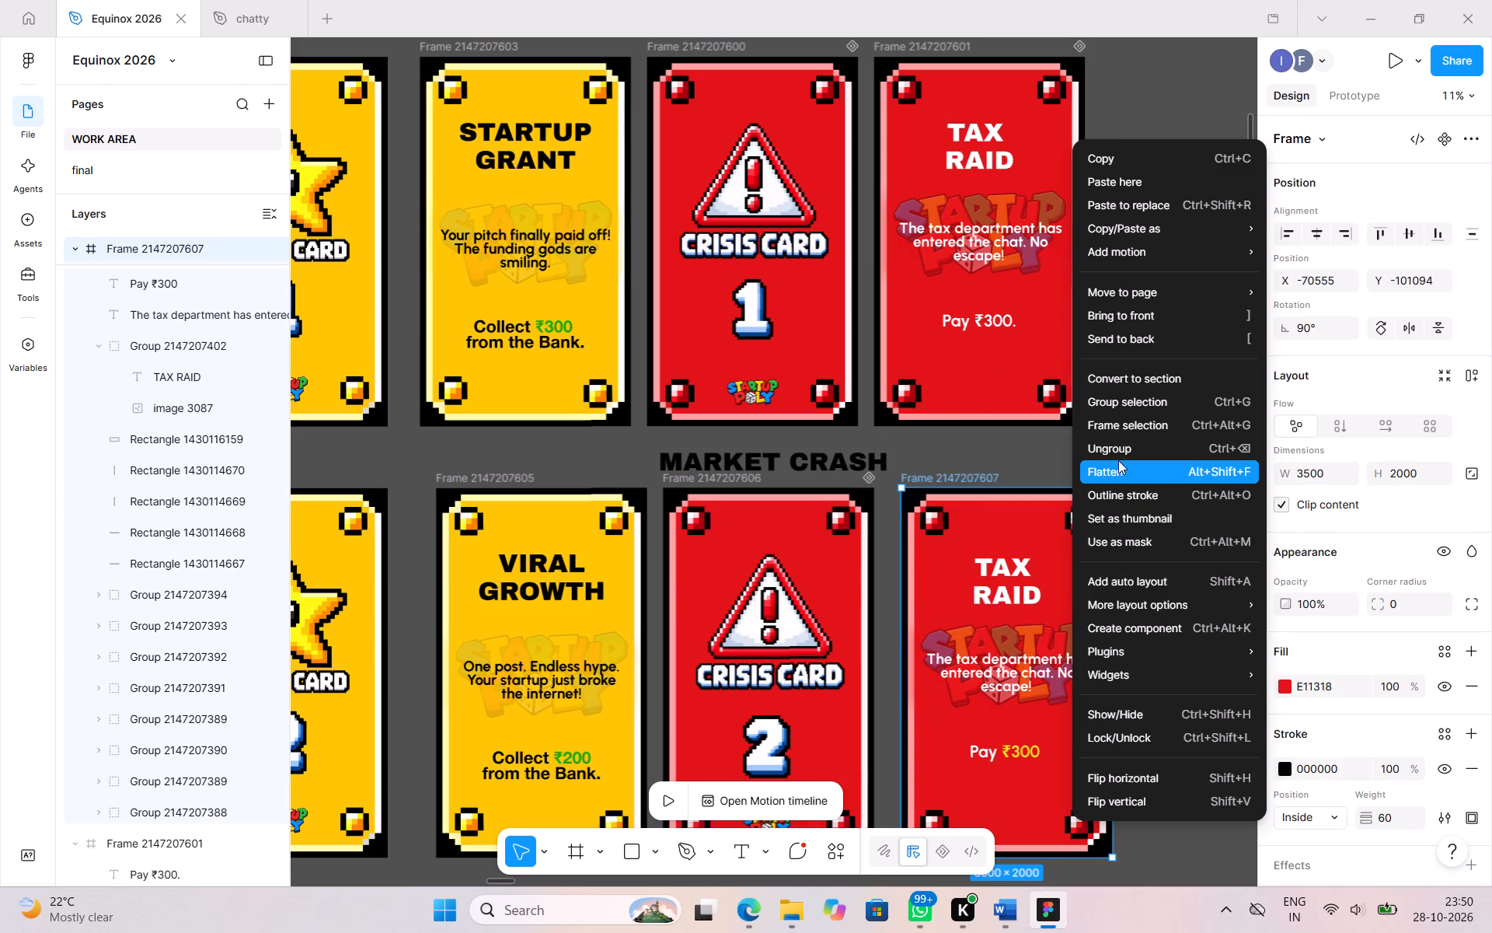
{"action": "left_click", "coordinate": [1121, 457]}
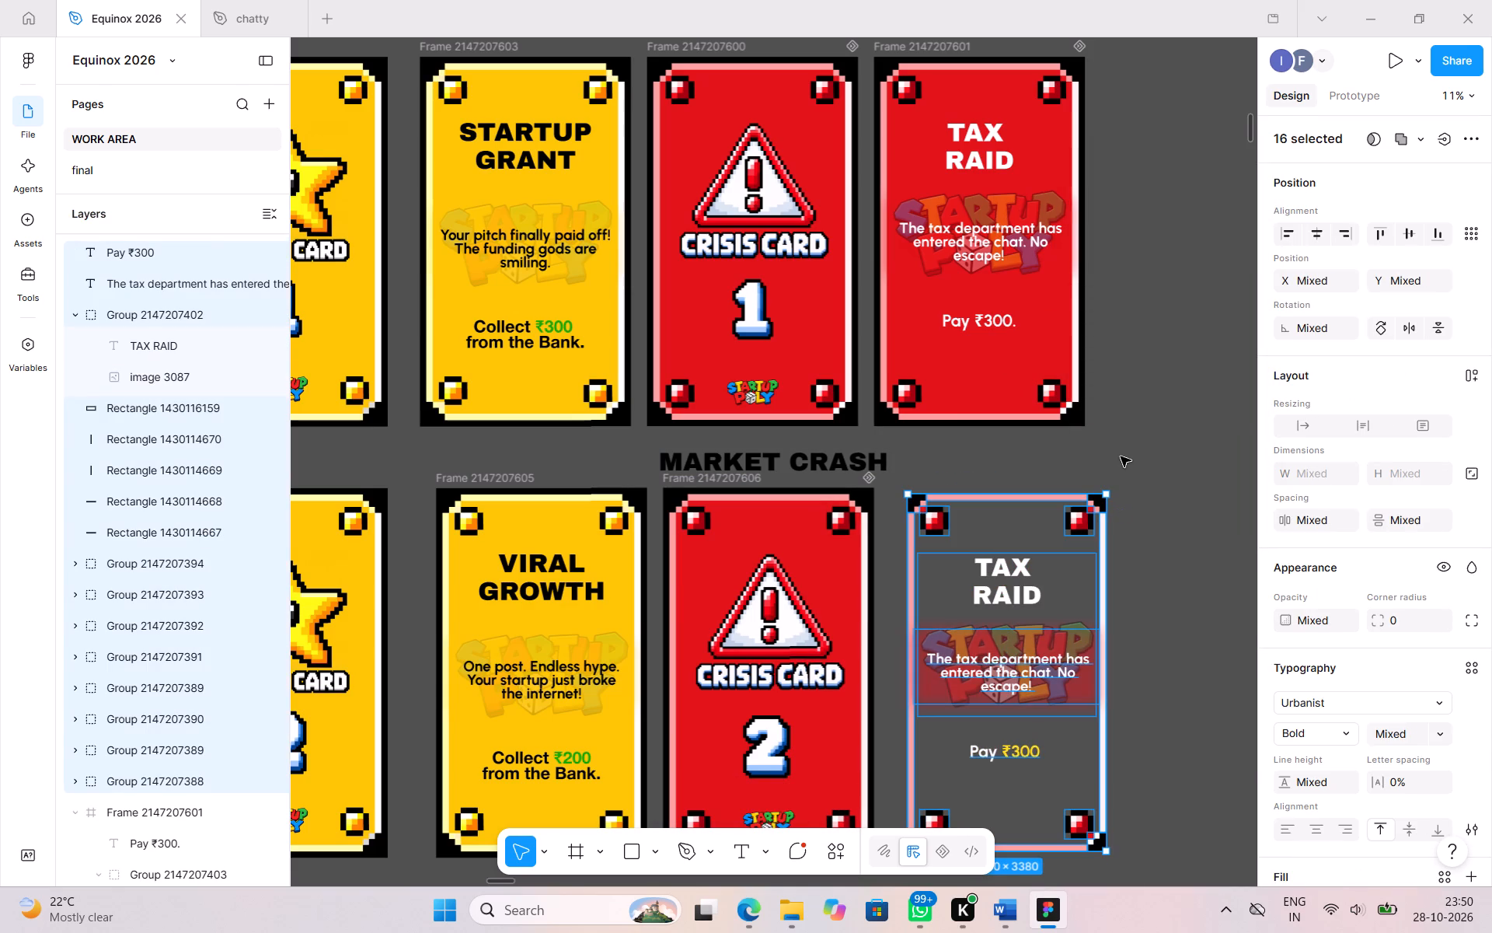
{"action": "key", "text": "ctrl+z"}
Ungroup the TAX RAID title from the Startup Poly watermark image on the second-row card.
{"action": "left_click", "coordinate": [999, 595]}
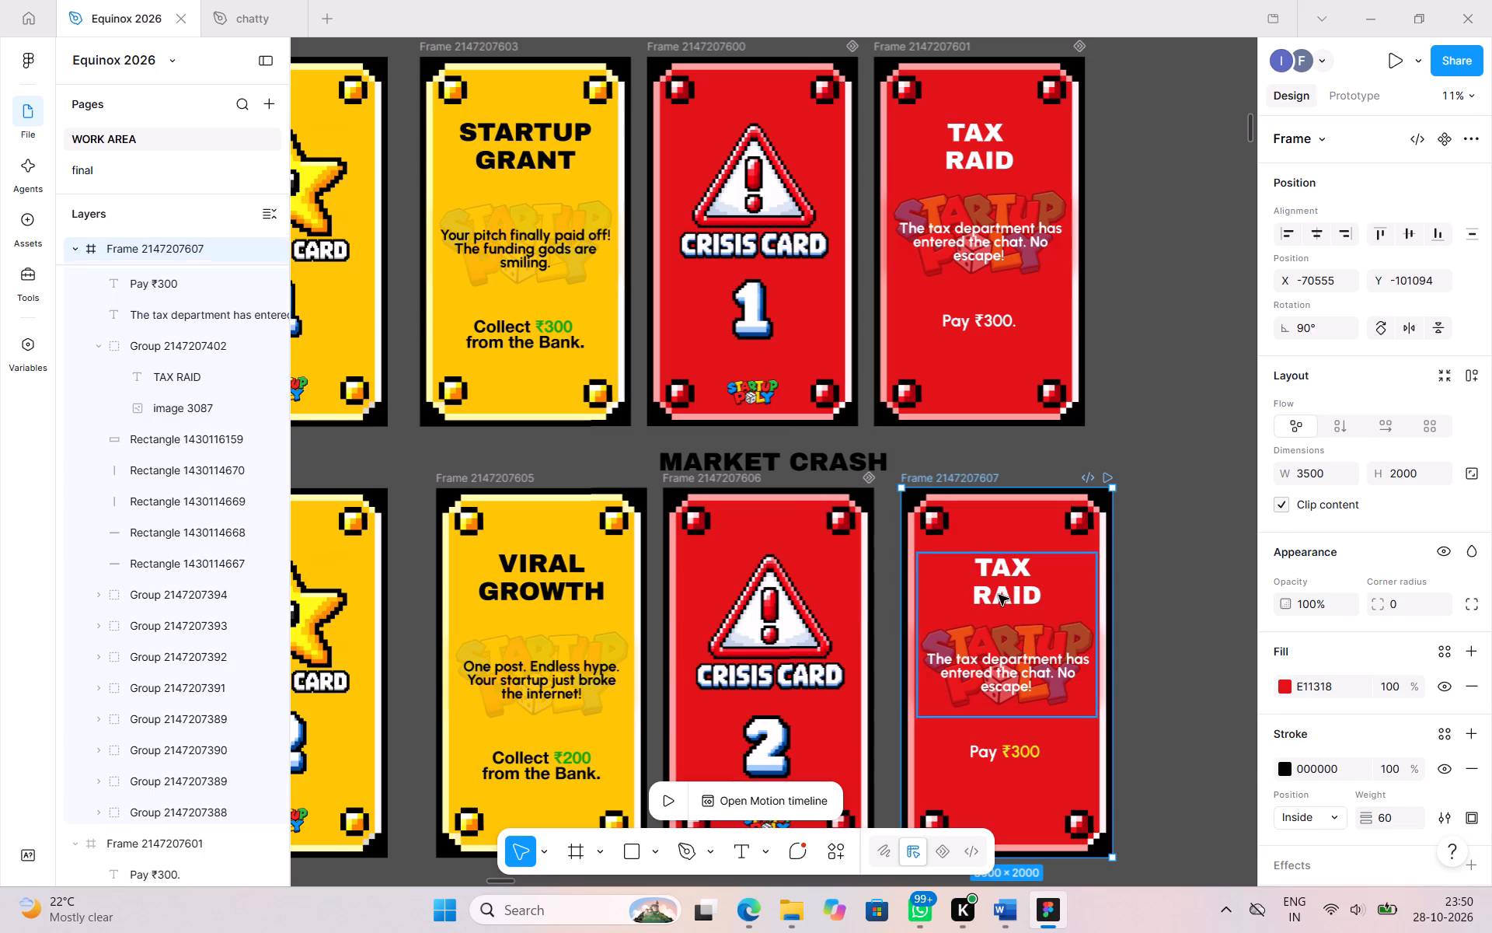
{"action": "right_click", "coordinate": [999, 595]}
{"action": "left_click", "coordinate": [1059, 463]}
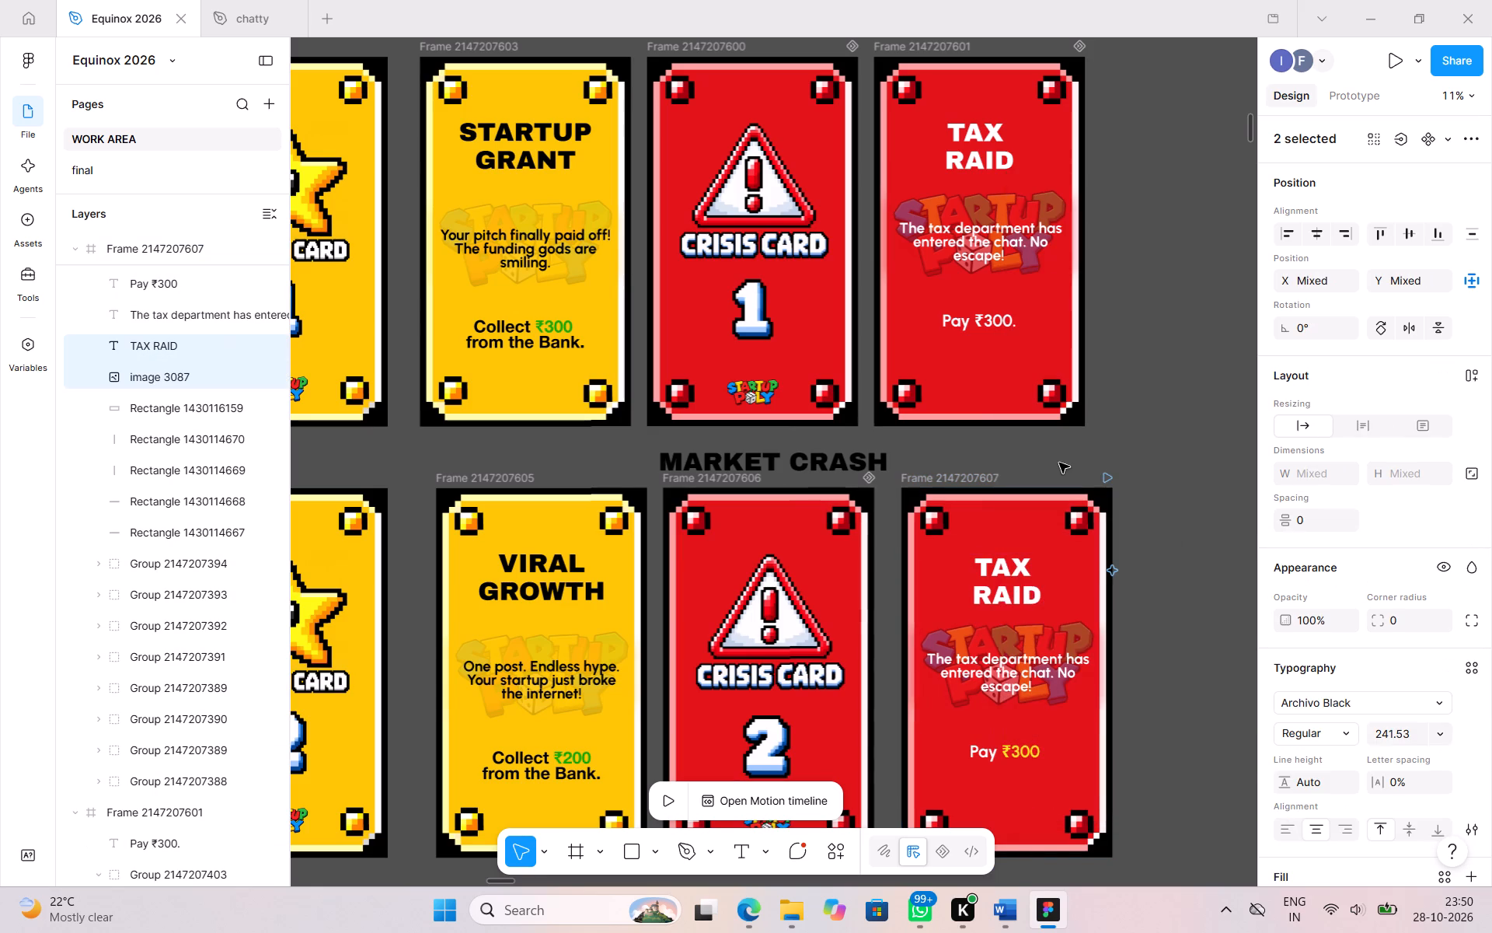
Replace the TAX RAID title on the second-row crisis card with MARKET CRASH.
{"action": "left_click", "coordinate": [1030, 587]}
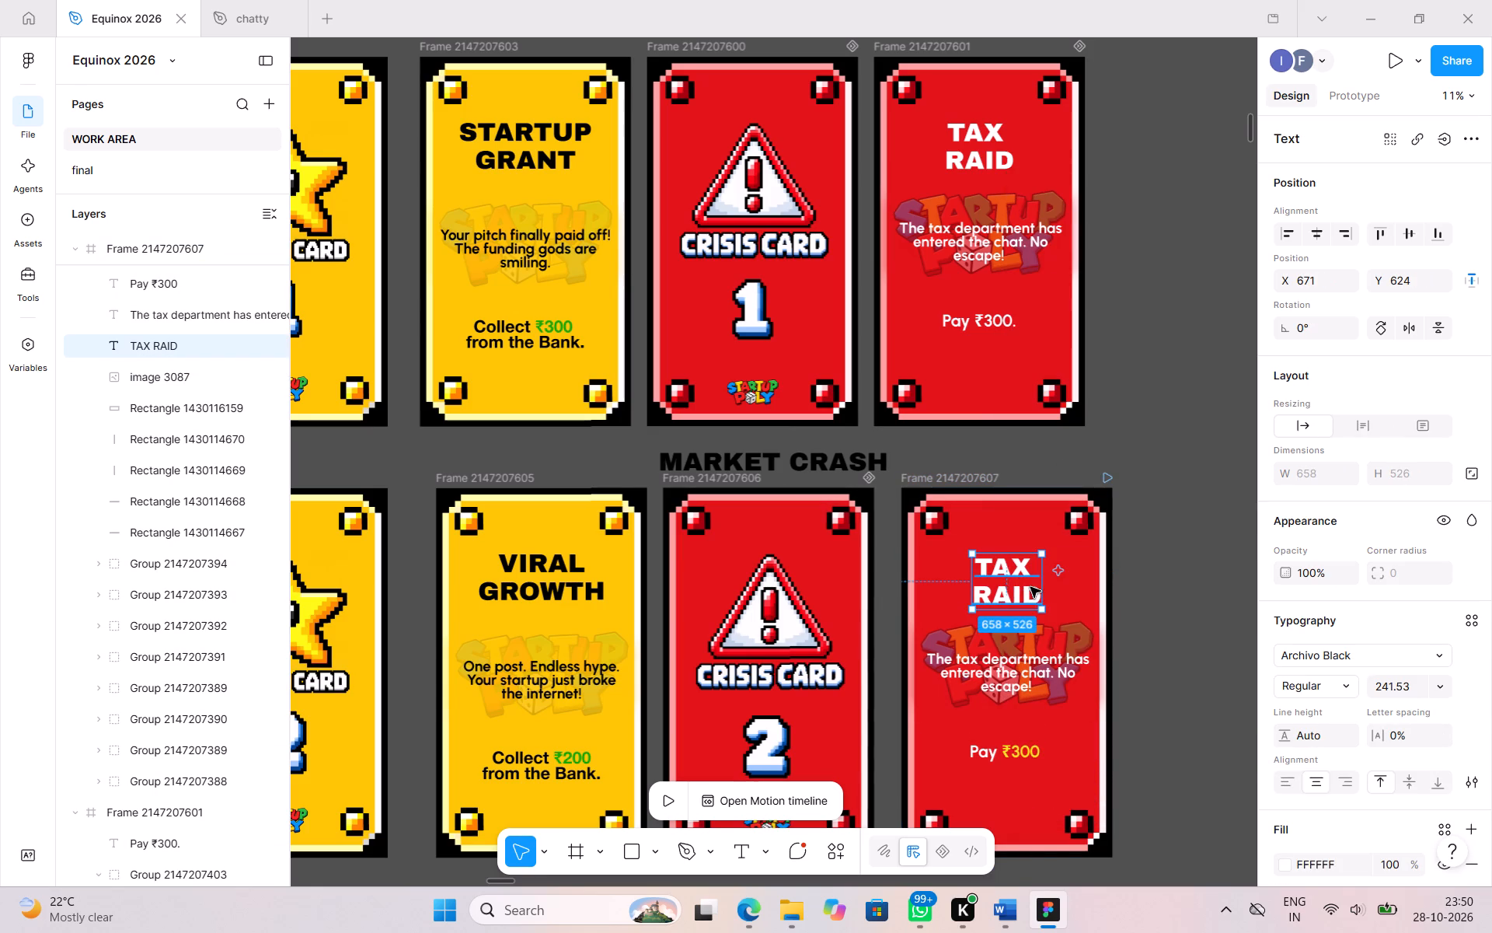
{"action": "left_click", "coordinate": [1030, 587]}
{"action": "double_click", "coordinate": [1030, 587]}
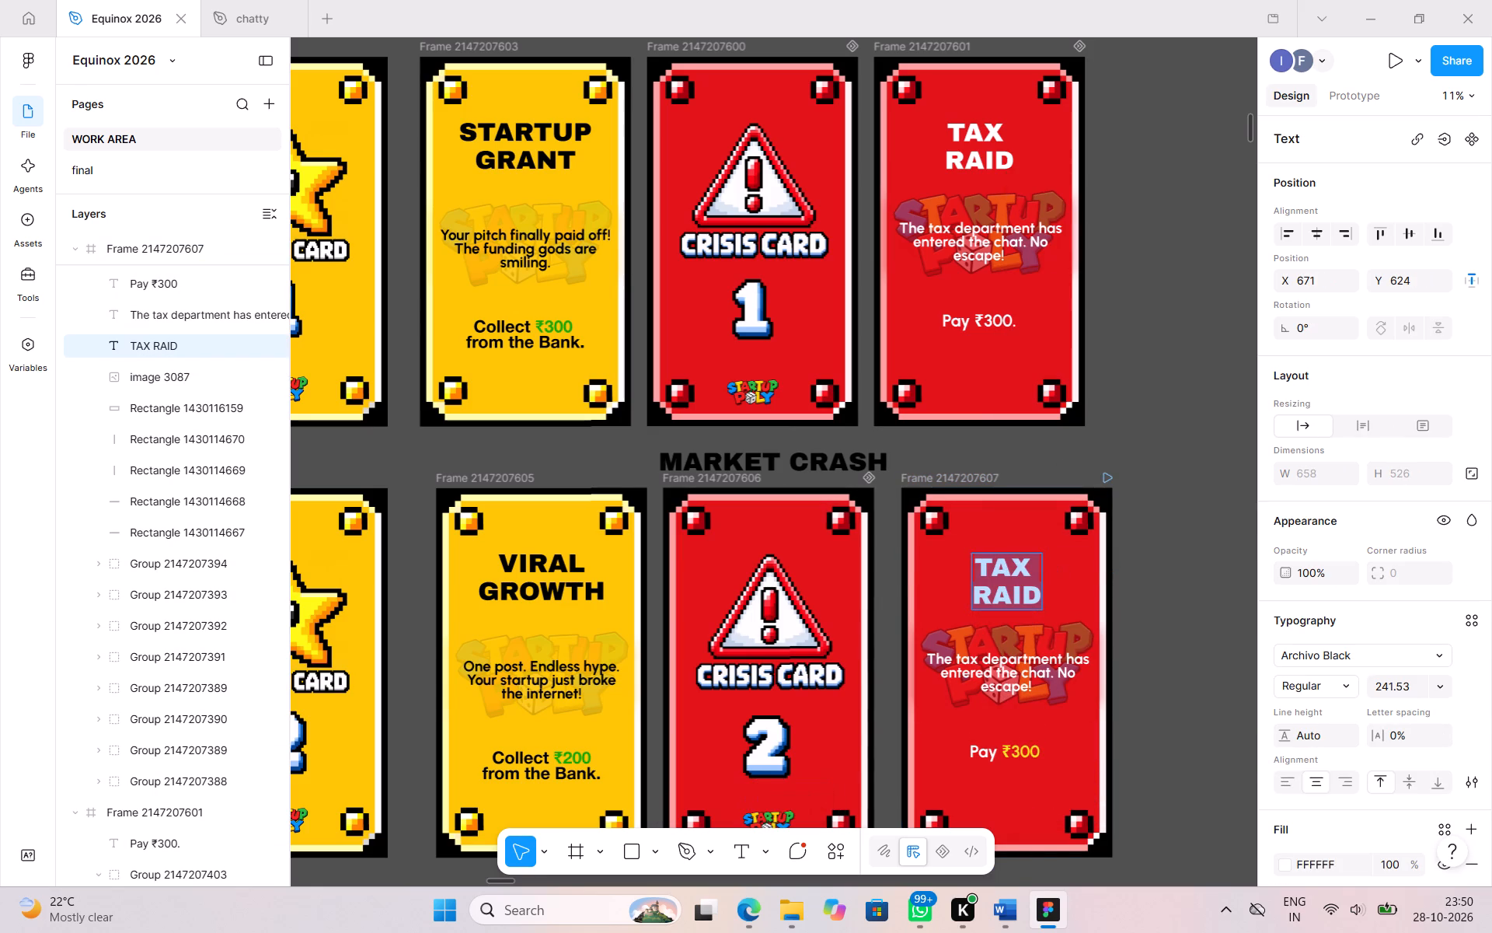
{"action": "key", "text": "ctrl+v"}
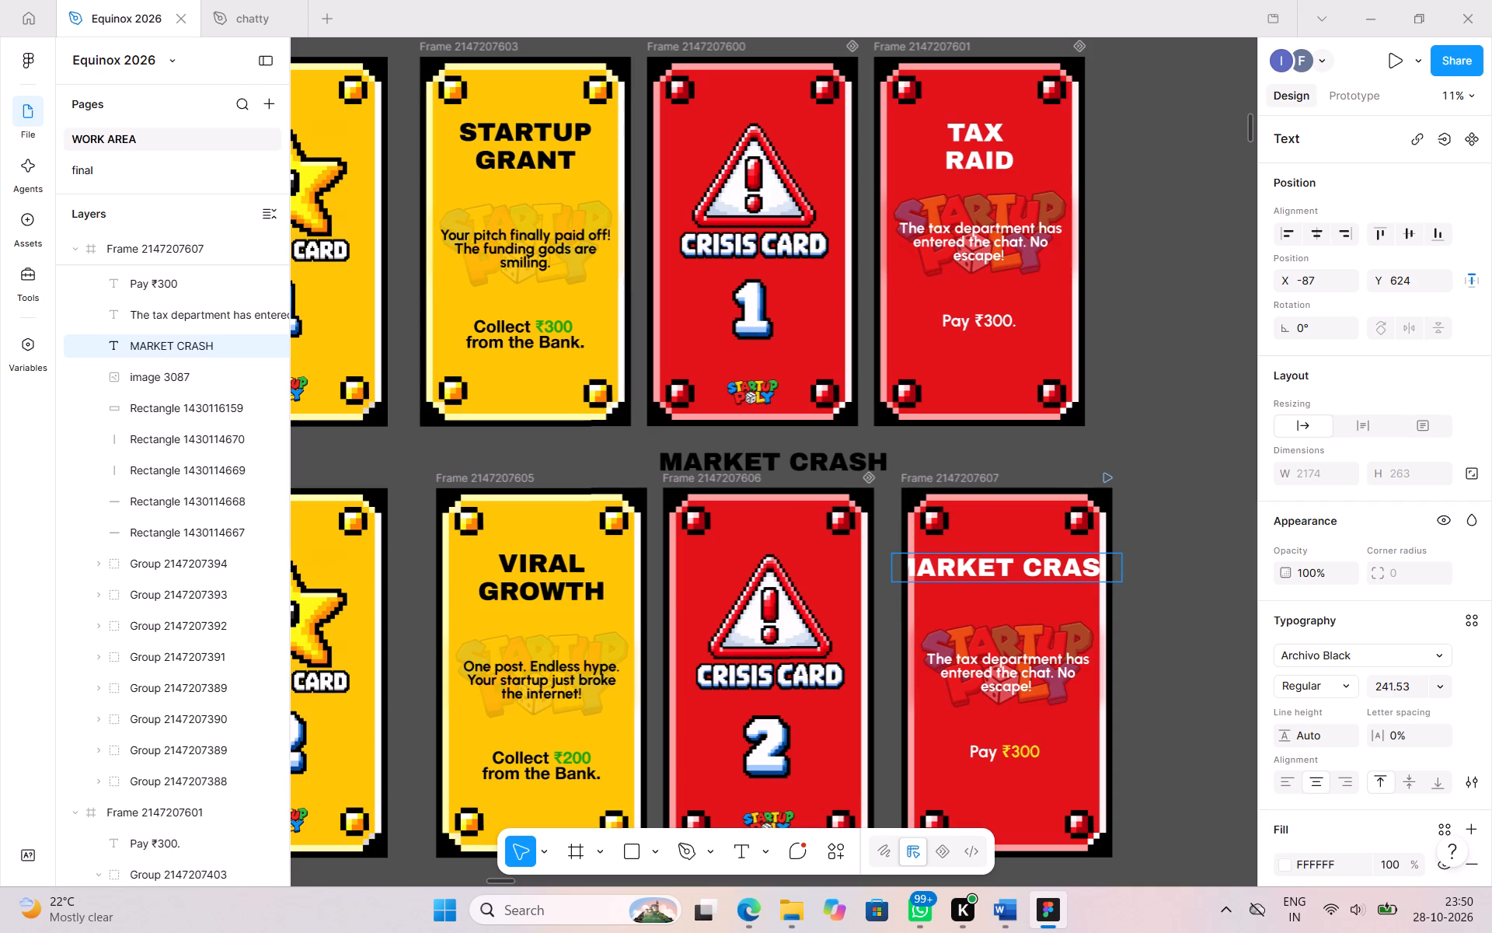
Narrow the MARKET CRASH title box to about 1357 wide so it wraps onto two lines, and centre it horizontally on the card.
{"action": "left_click", "coordinate": [1138, 570]}
{"action": "left_click_drag", "start_coordinate": [1127, 568], "coordinate": [1096, 582]}
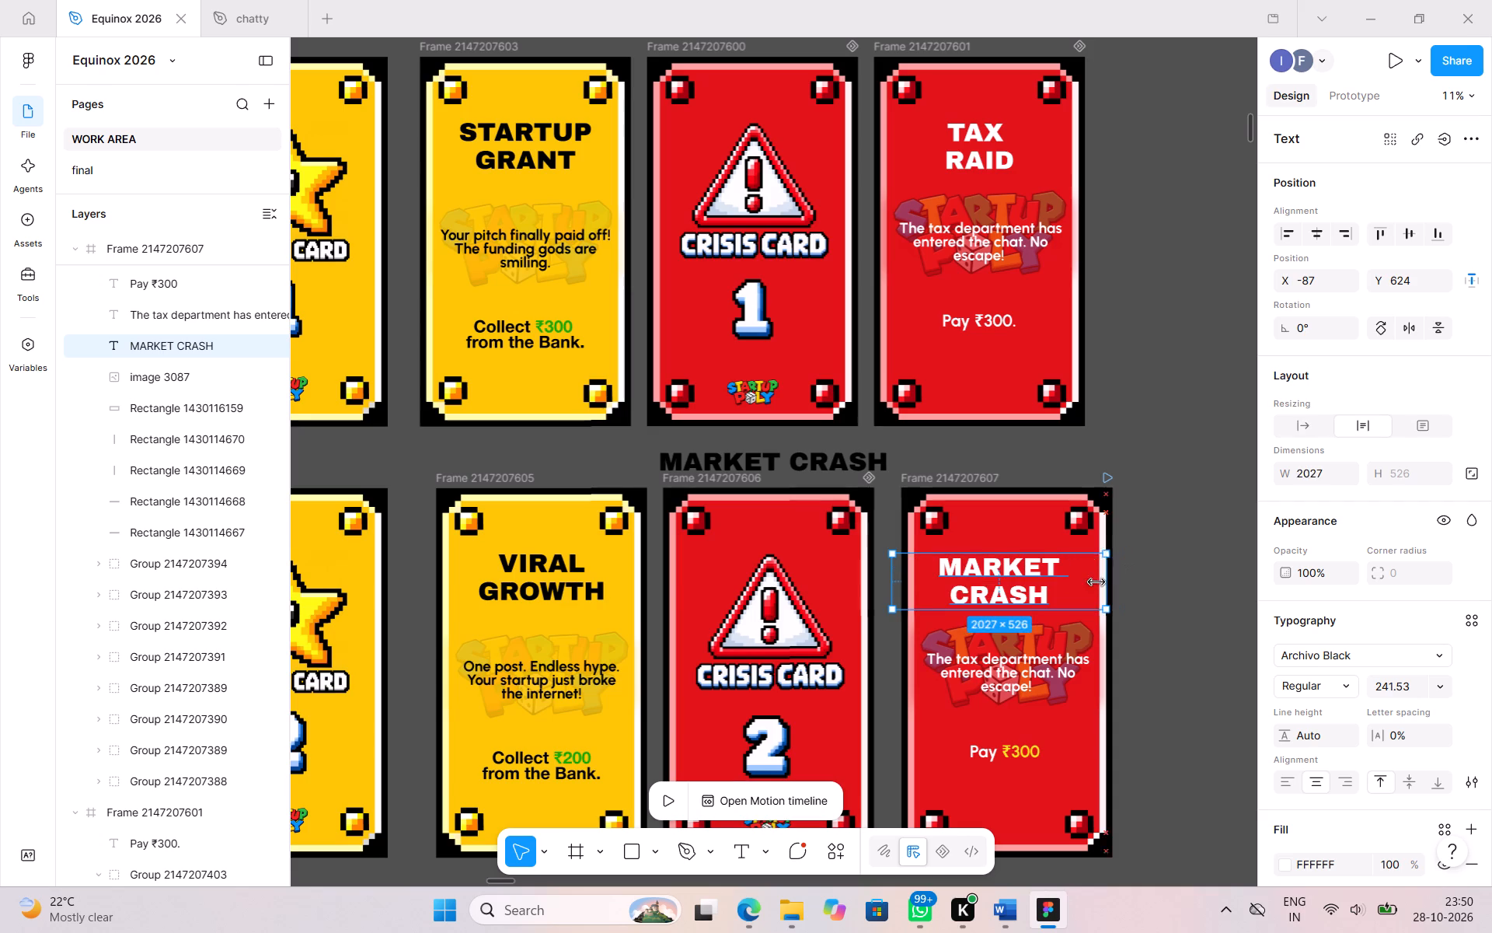
{"action": "left_click_drag", "start_coordinate": [1096, 582], "coordinate": [1088, 582]}
{"action": "left_click_drag", "start_coordinate": [1091, 579], "coordinate": [1073, 582]}
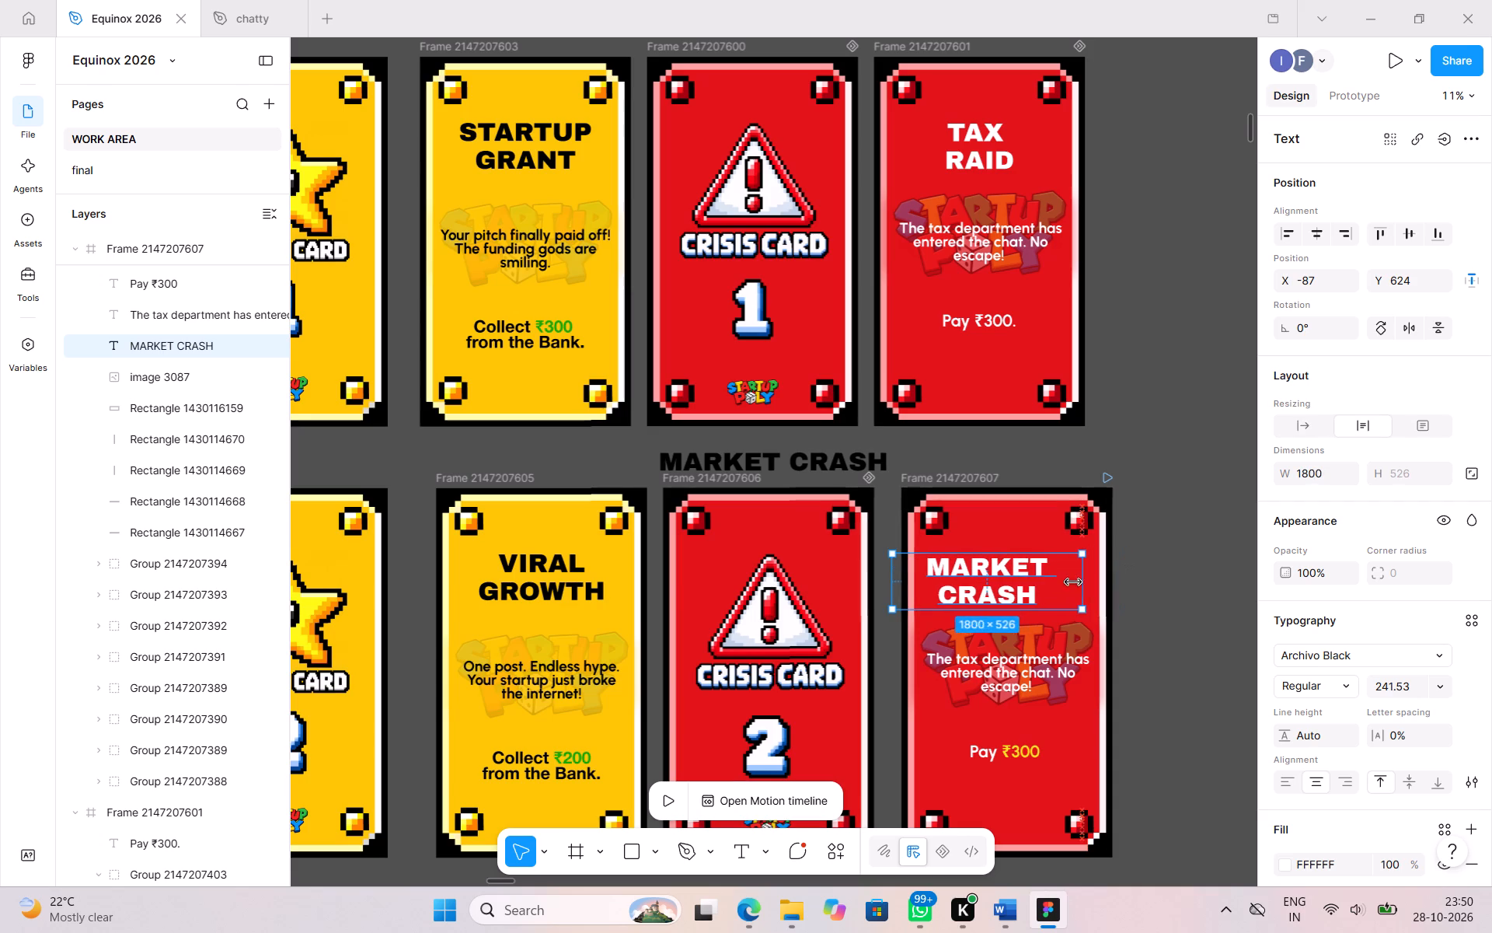
{"action": "left_click_drag", "start_coordinate": [1073, 582], "coordinate": [1039, 589]}
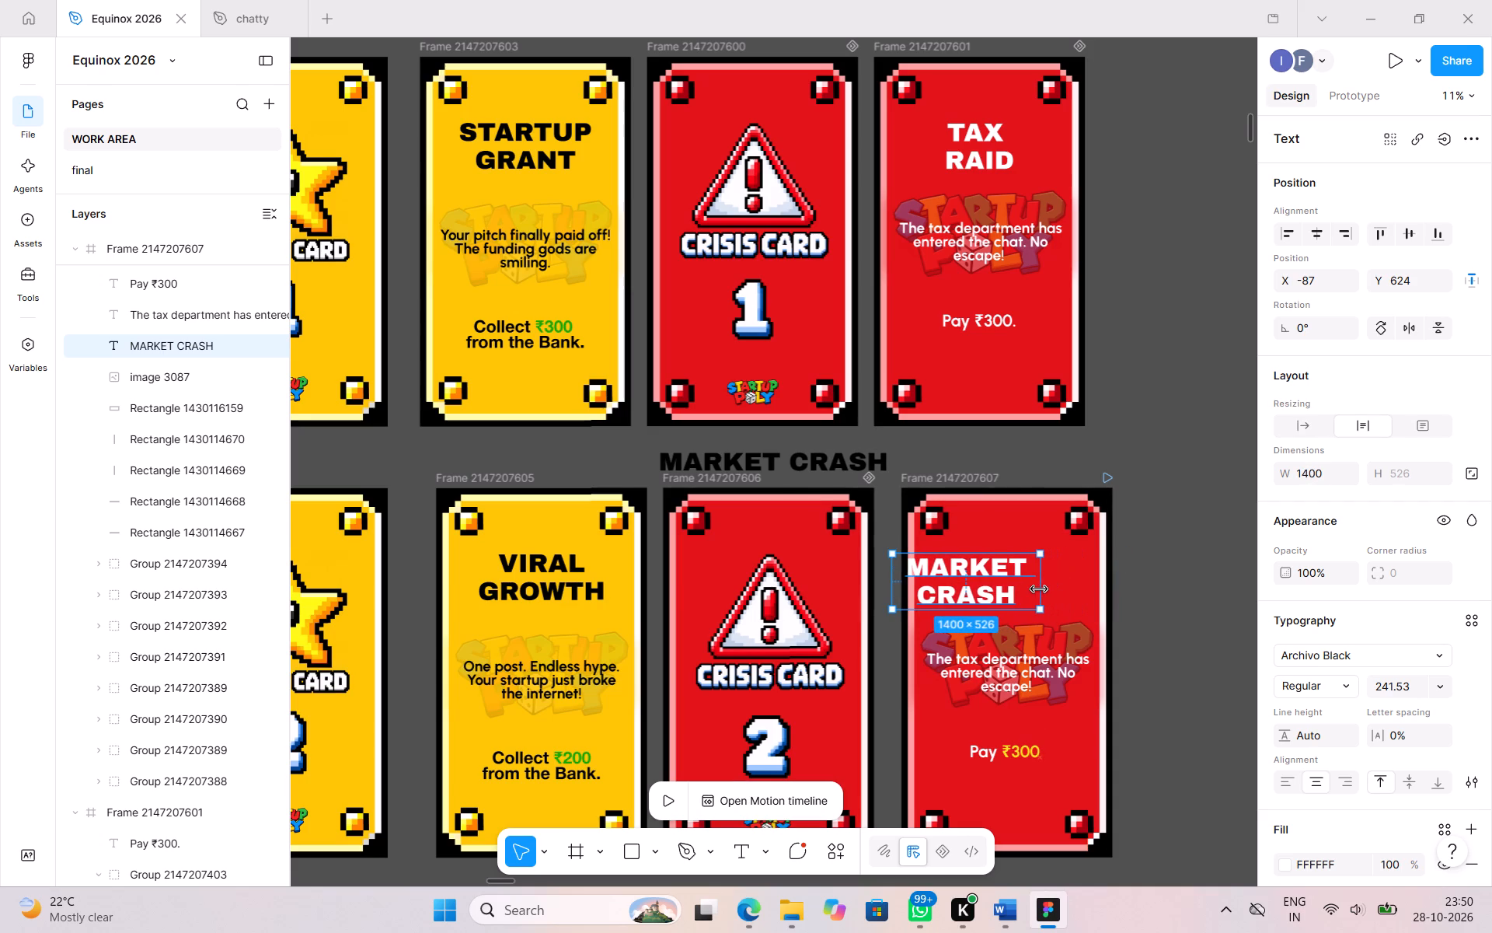
{"action": "left_click_drag", "start_coordinate": [1039, 589], "coordinate": [1034, 592]}
{"action": "left_click", "coordinate": [1316, 232]}
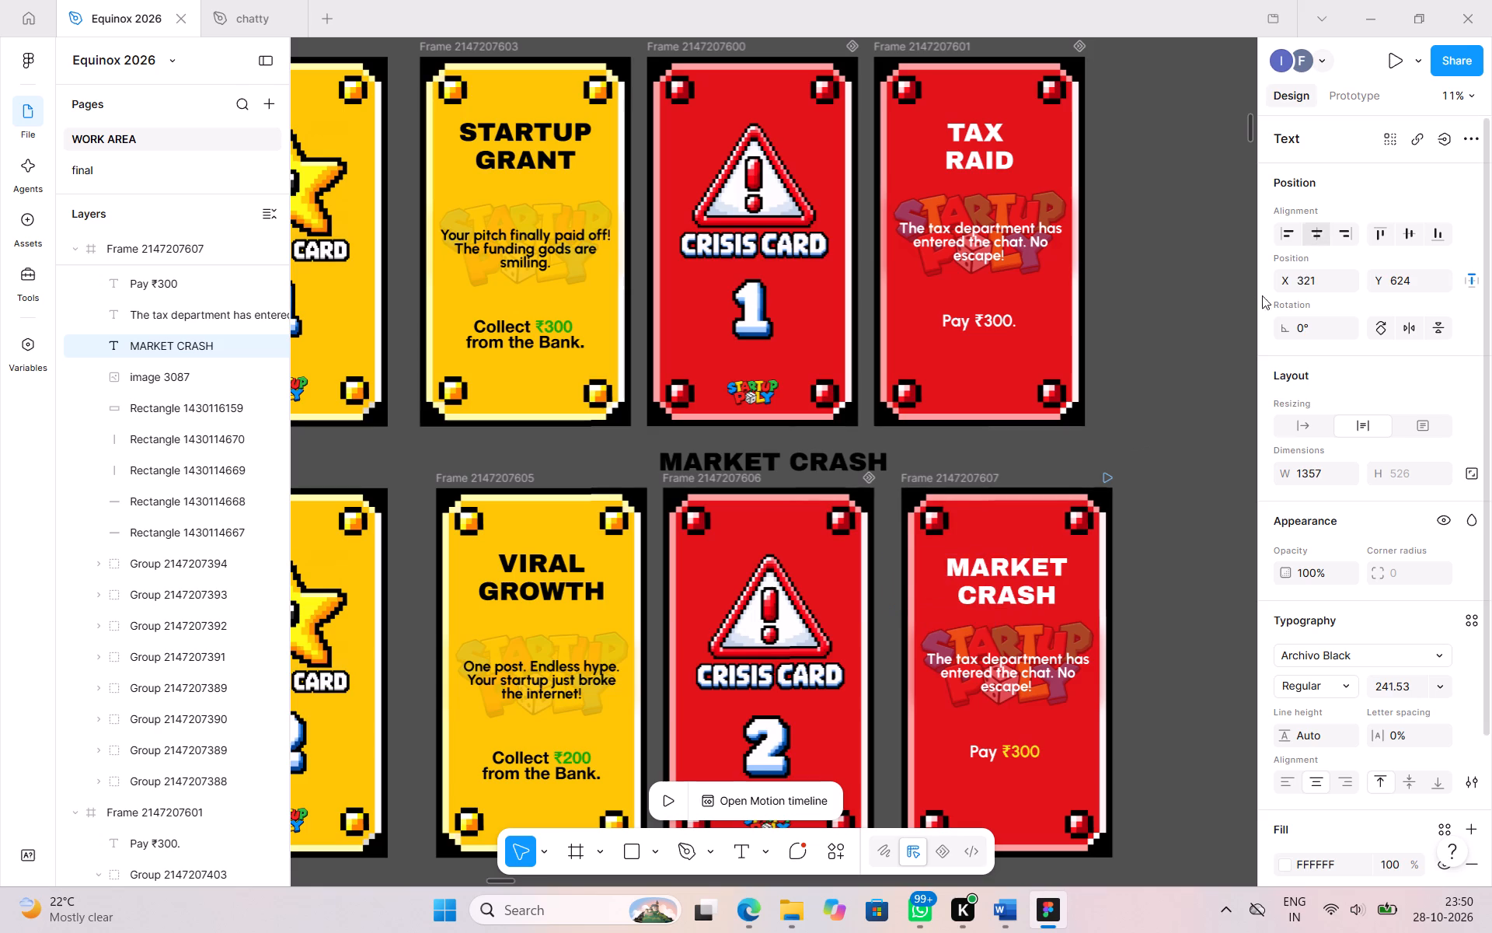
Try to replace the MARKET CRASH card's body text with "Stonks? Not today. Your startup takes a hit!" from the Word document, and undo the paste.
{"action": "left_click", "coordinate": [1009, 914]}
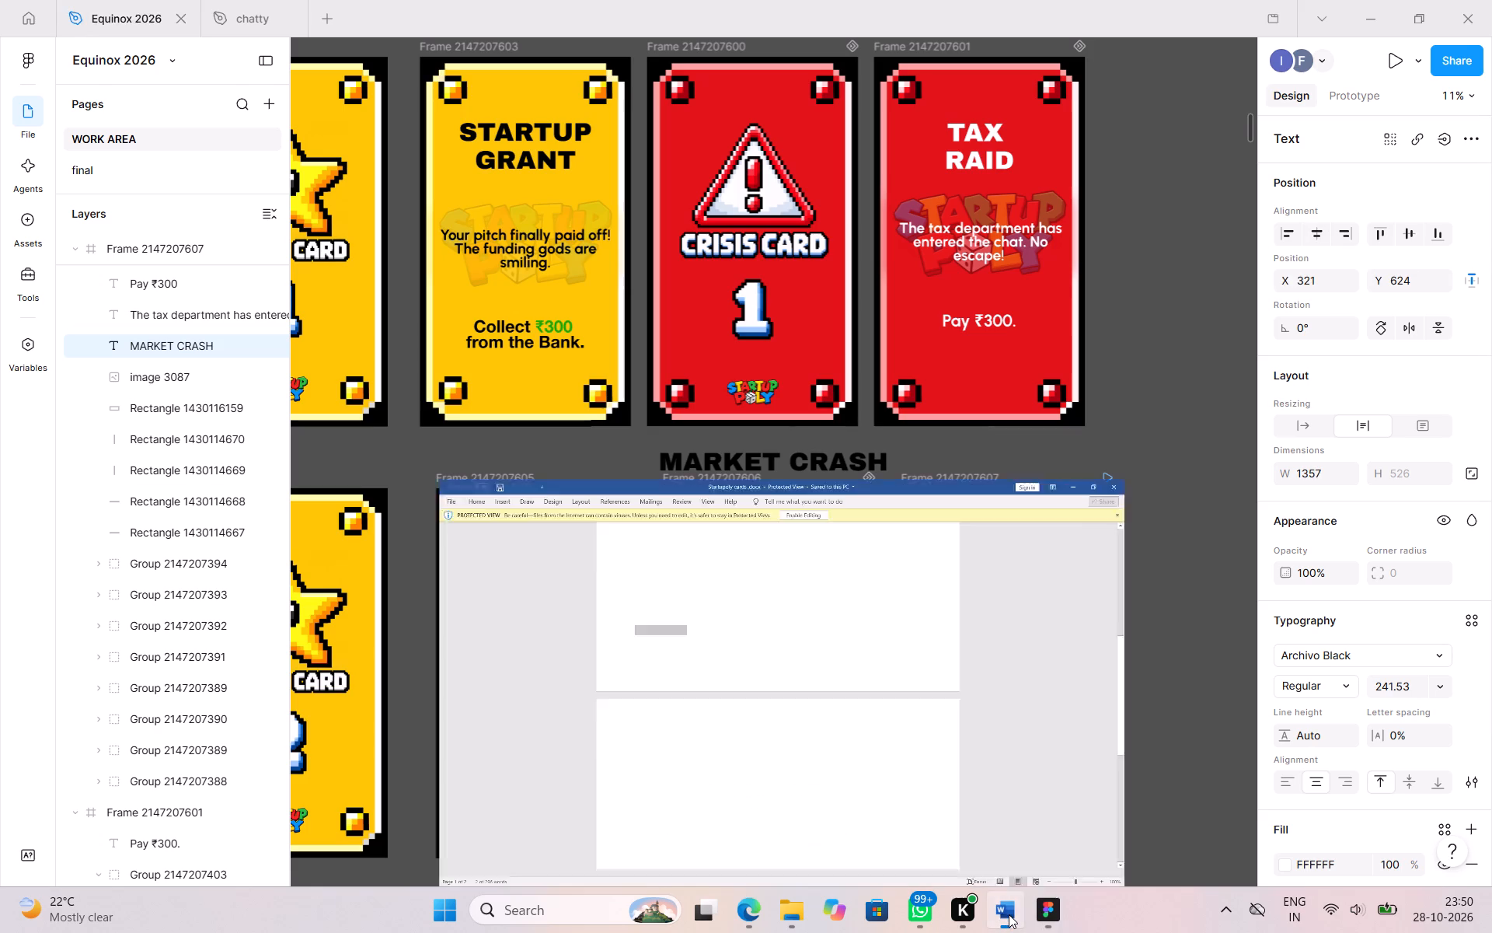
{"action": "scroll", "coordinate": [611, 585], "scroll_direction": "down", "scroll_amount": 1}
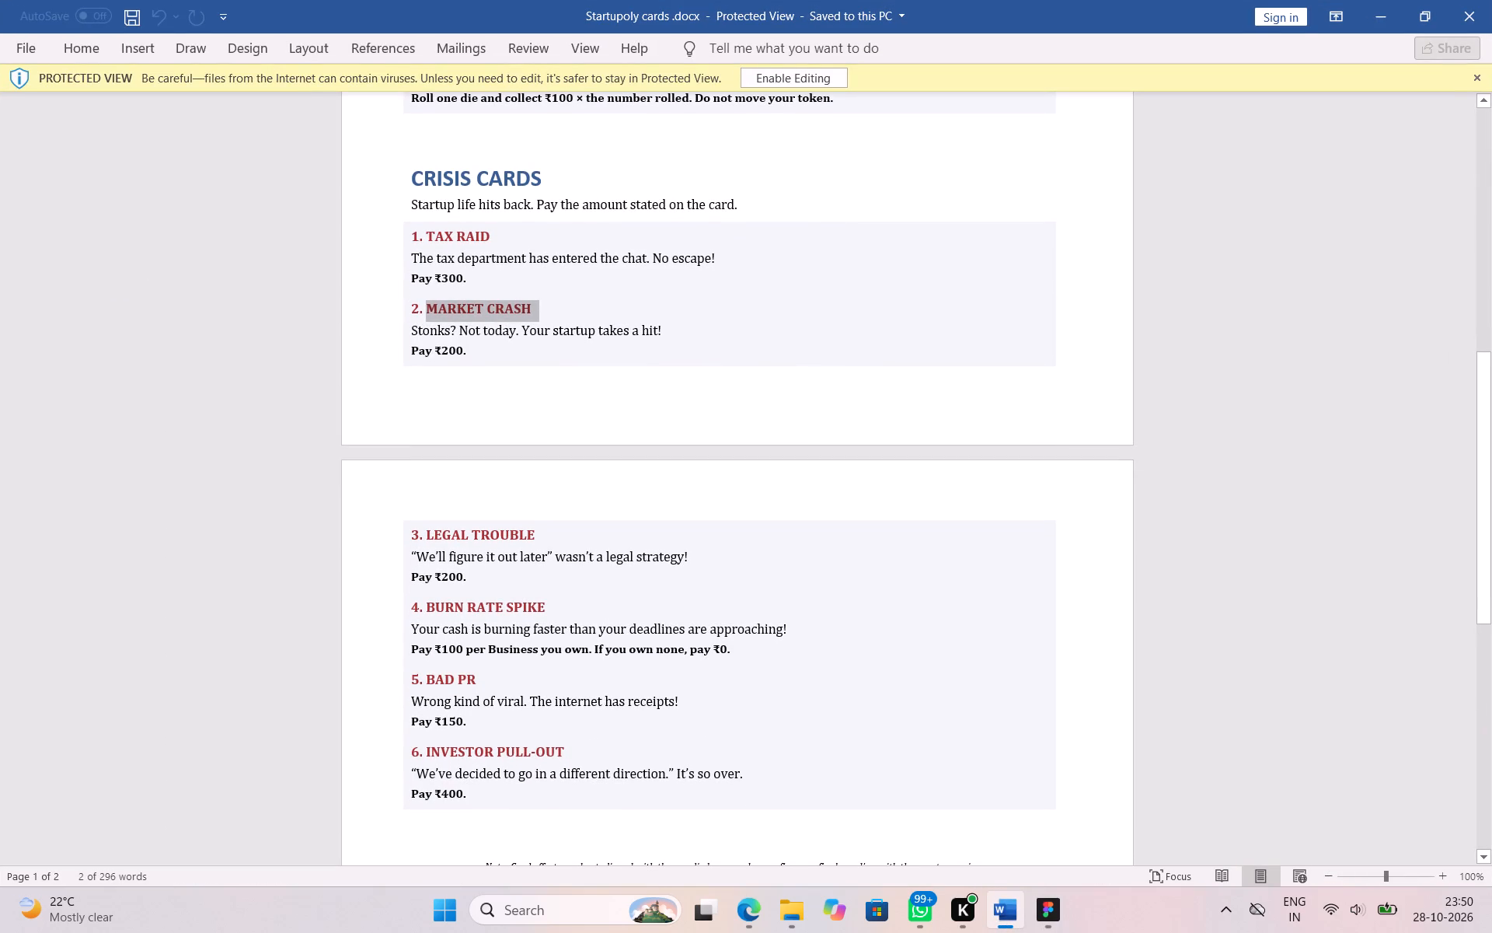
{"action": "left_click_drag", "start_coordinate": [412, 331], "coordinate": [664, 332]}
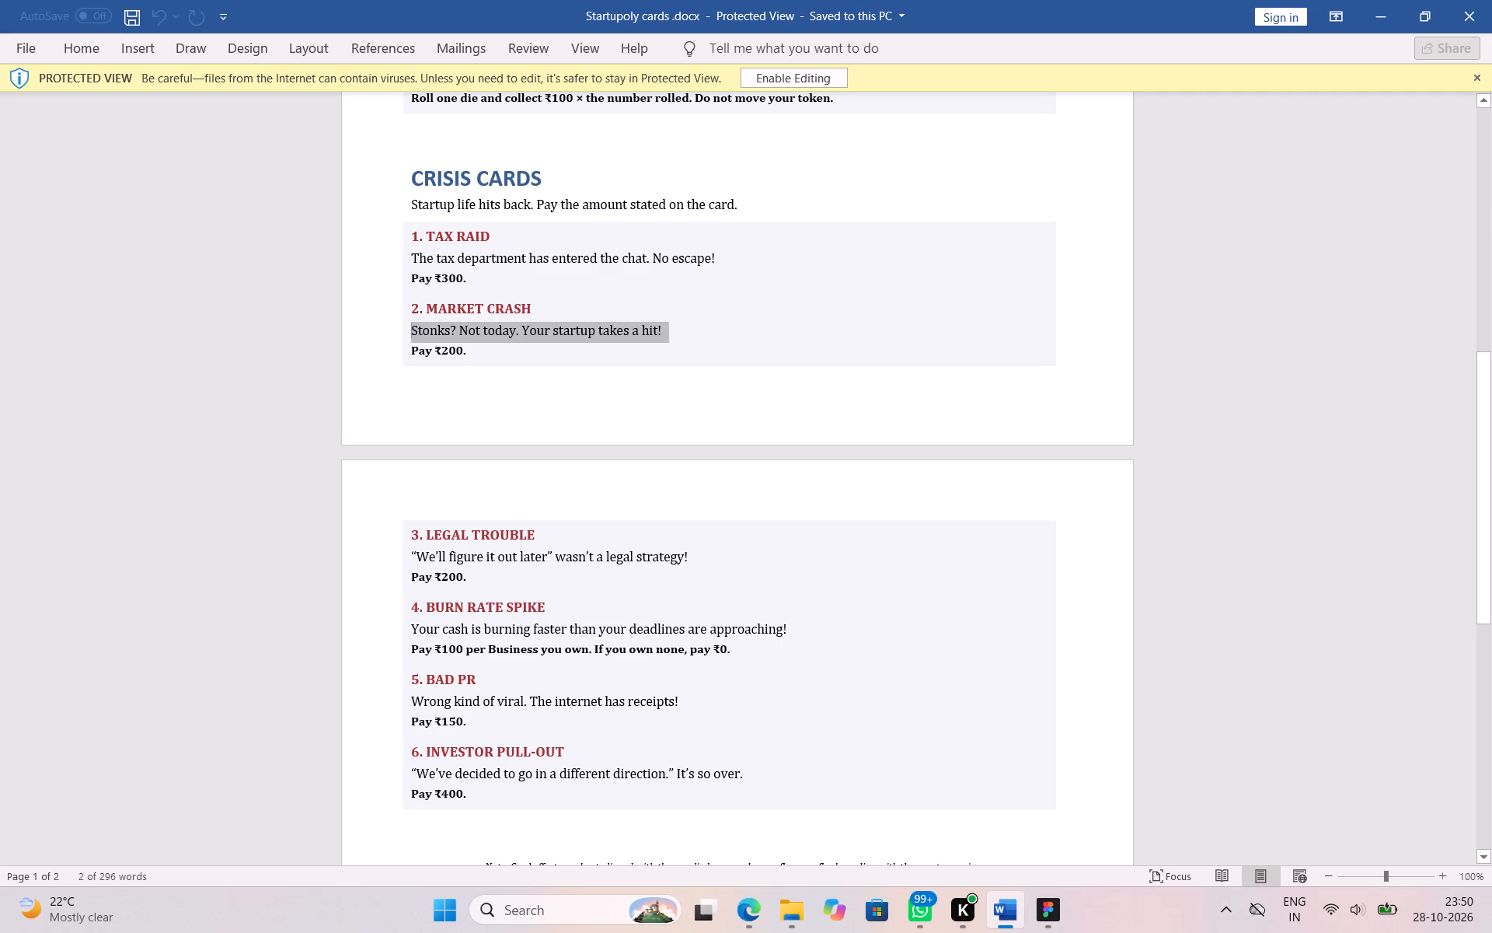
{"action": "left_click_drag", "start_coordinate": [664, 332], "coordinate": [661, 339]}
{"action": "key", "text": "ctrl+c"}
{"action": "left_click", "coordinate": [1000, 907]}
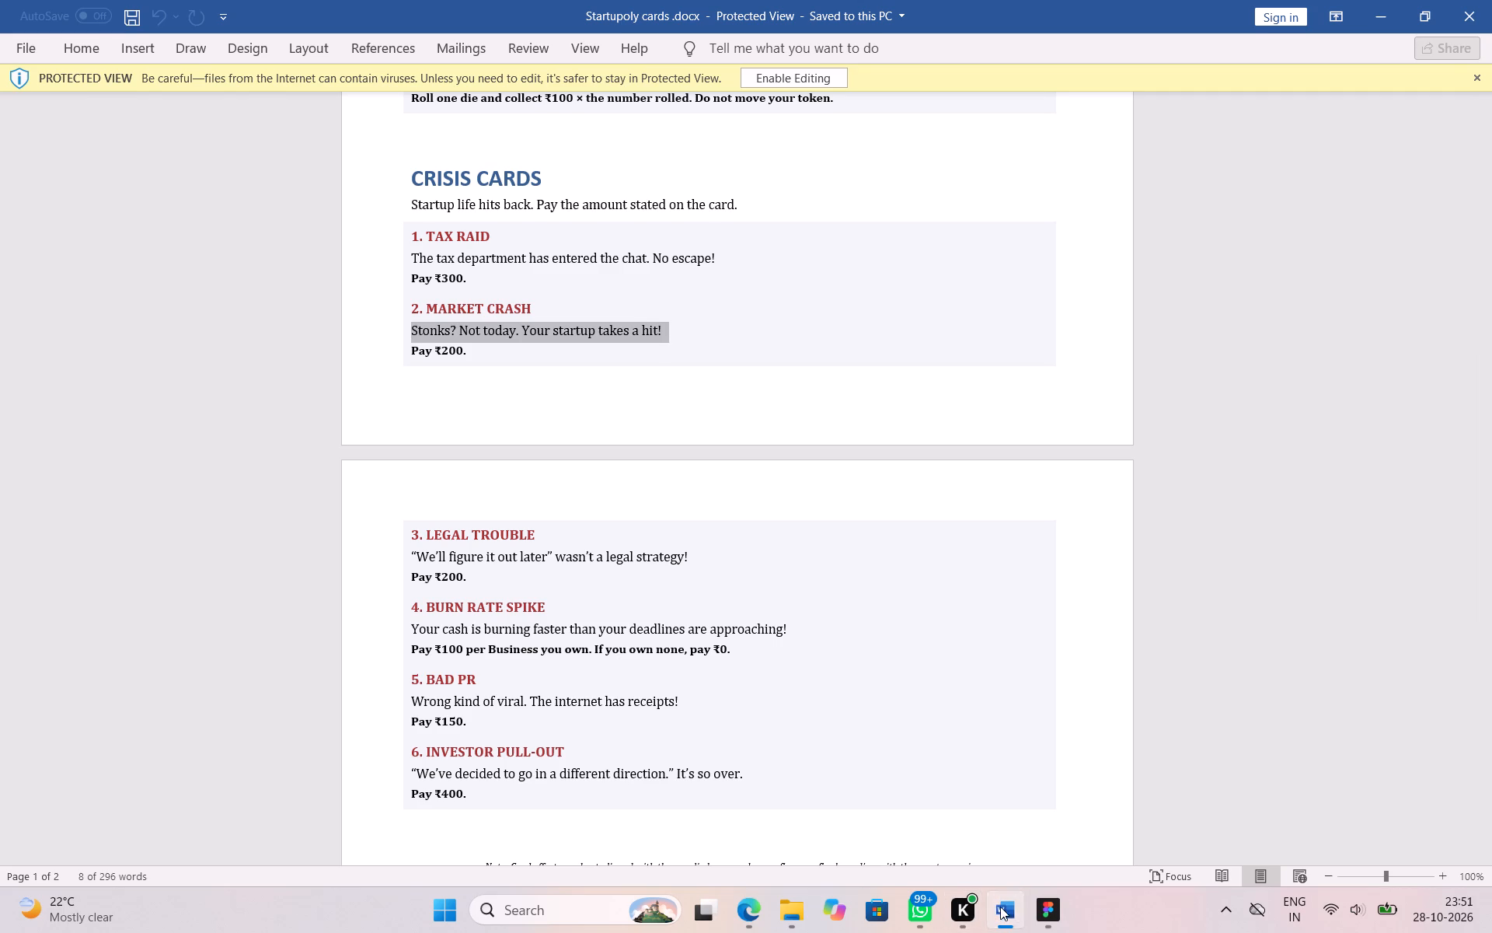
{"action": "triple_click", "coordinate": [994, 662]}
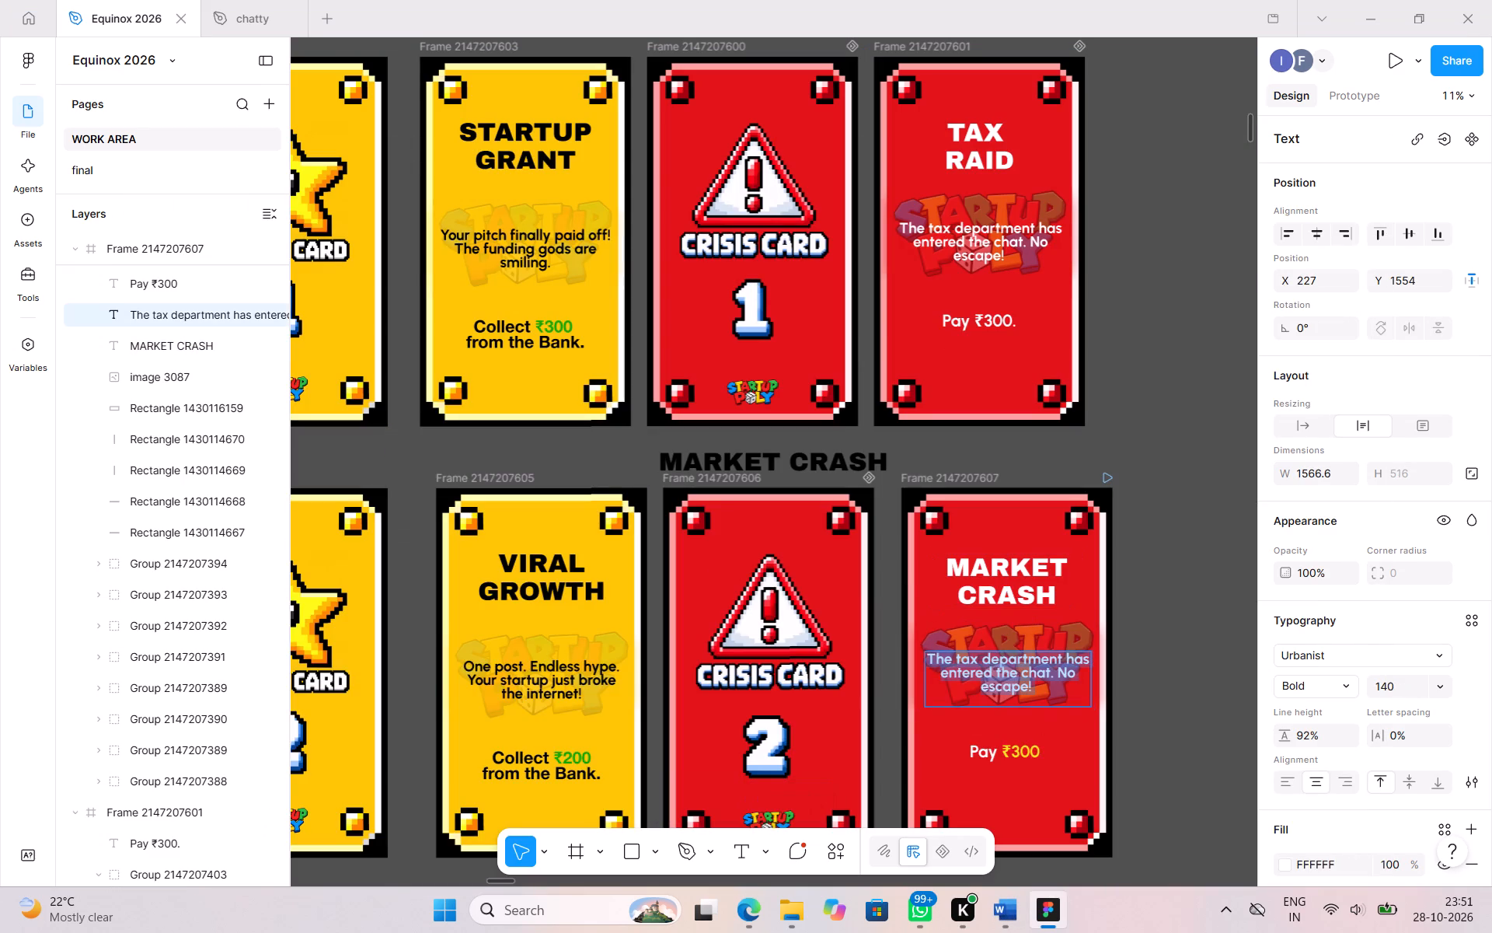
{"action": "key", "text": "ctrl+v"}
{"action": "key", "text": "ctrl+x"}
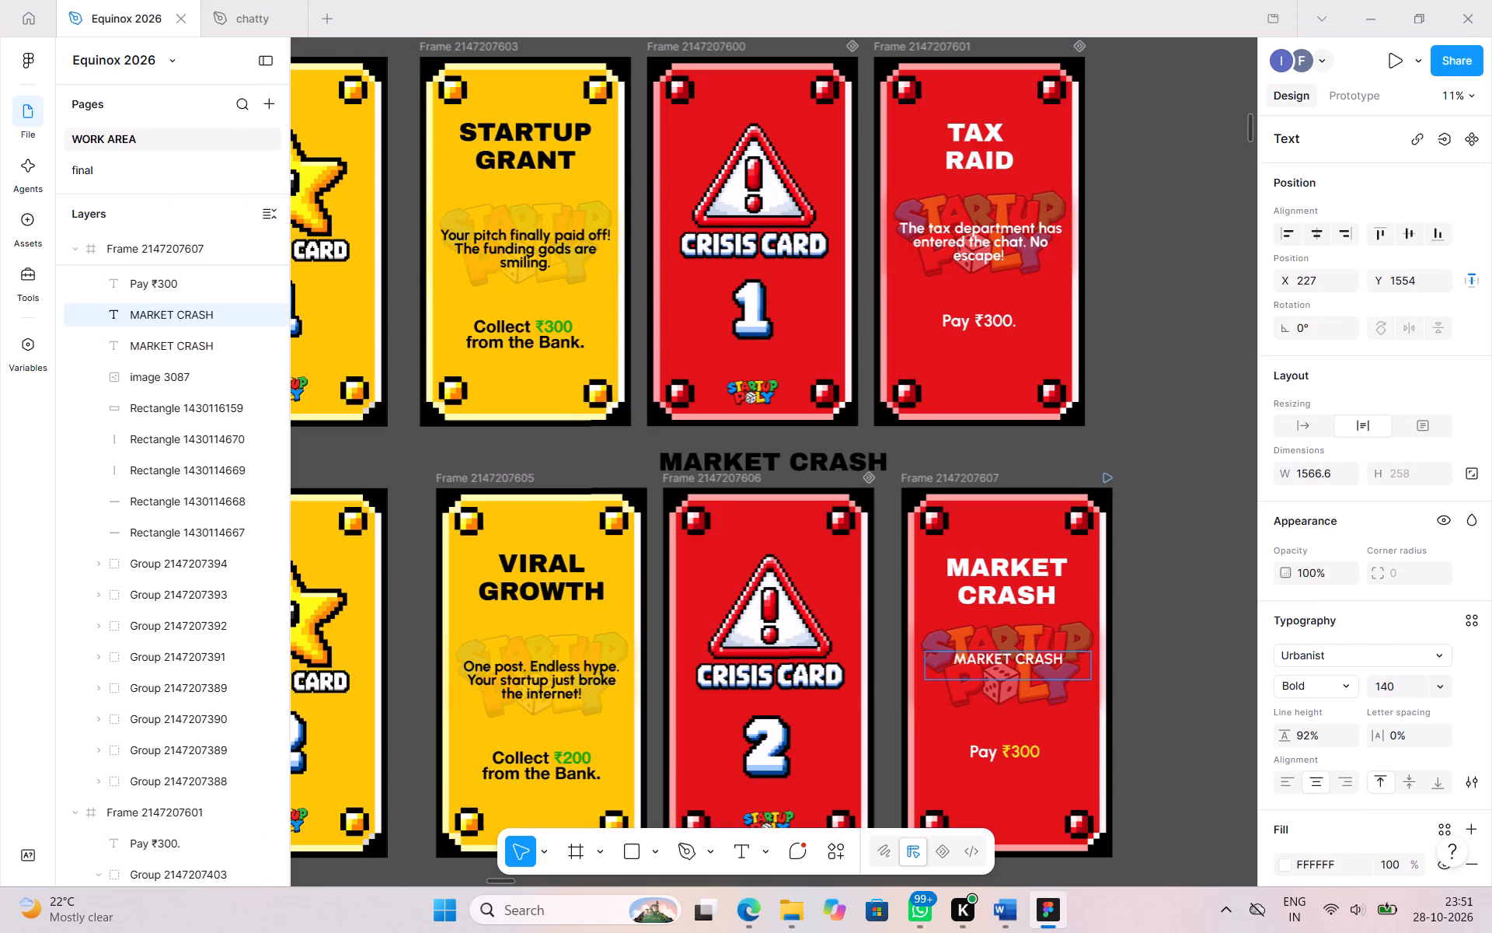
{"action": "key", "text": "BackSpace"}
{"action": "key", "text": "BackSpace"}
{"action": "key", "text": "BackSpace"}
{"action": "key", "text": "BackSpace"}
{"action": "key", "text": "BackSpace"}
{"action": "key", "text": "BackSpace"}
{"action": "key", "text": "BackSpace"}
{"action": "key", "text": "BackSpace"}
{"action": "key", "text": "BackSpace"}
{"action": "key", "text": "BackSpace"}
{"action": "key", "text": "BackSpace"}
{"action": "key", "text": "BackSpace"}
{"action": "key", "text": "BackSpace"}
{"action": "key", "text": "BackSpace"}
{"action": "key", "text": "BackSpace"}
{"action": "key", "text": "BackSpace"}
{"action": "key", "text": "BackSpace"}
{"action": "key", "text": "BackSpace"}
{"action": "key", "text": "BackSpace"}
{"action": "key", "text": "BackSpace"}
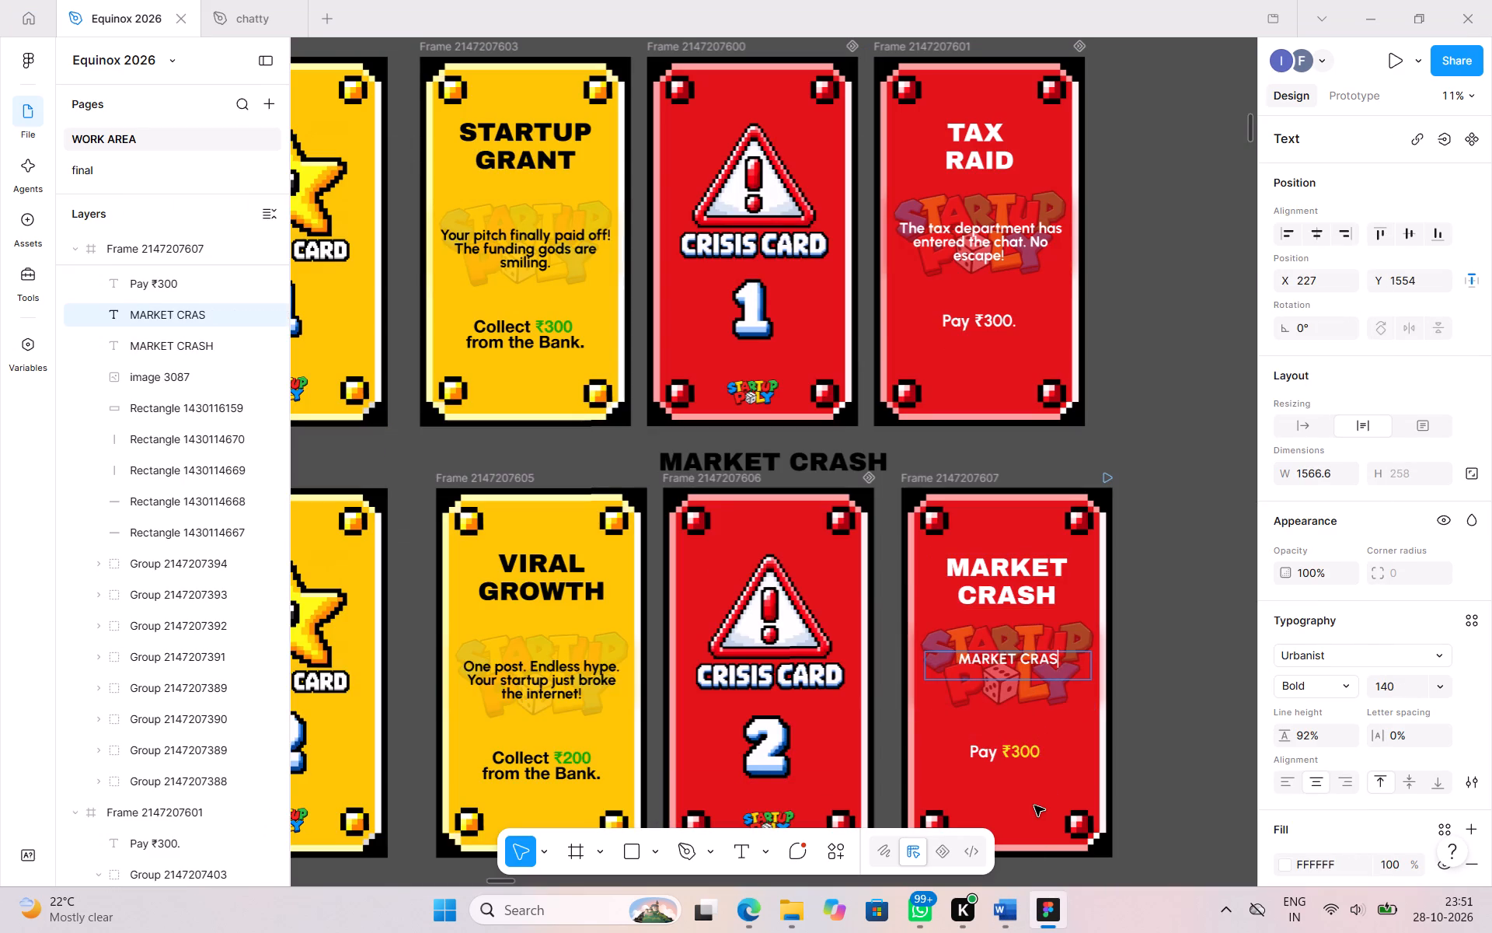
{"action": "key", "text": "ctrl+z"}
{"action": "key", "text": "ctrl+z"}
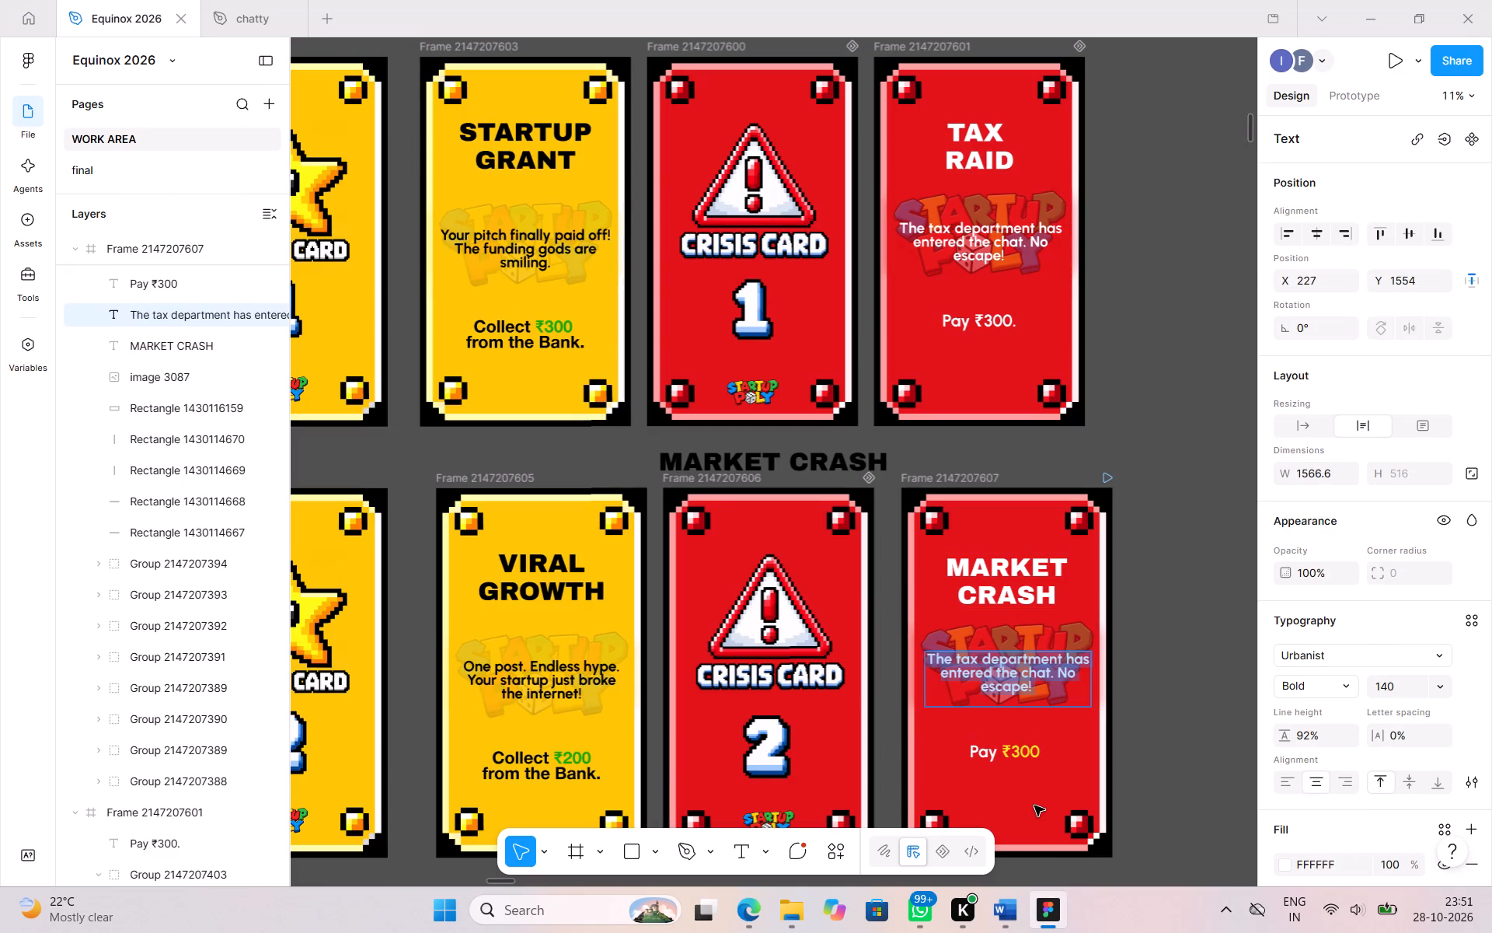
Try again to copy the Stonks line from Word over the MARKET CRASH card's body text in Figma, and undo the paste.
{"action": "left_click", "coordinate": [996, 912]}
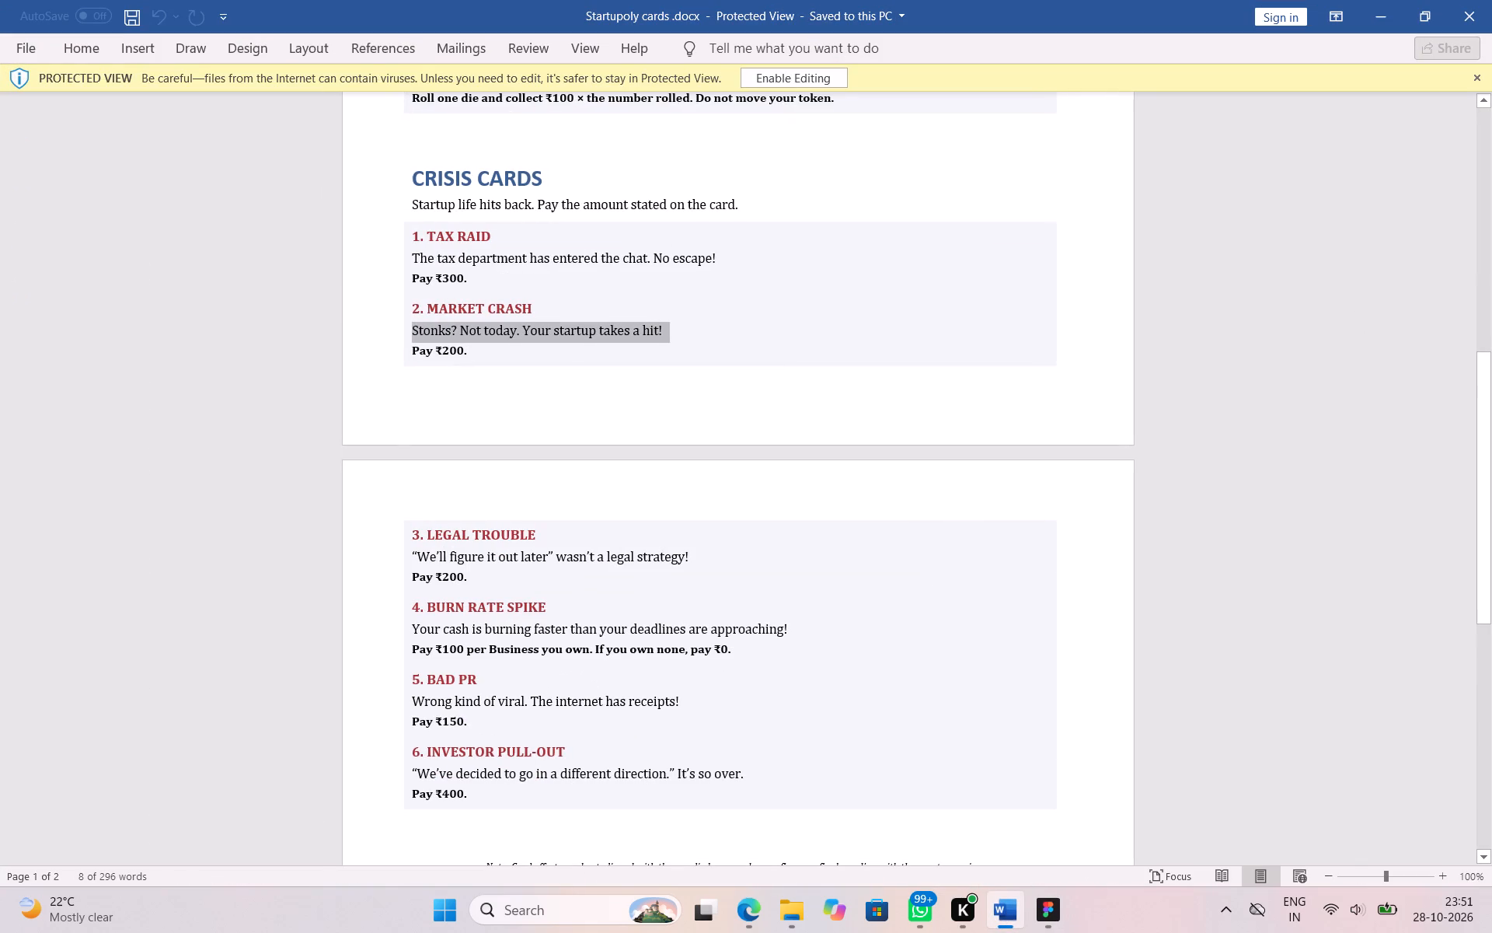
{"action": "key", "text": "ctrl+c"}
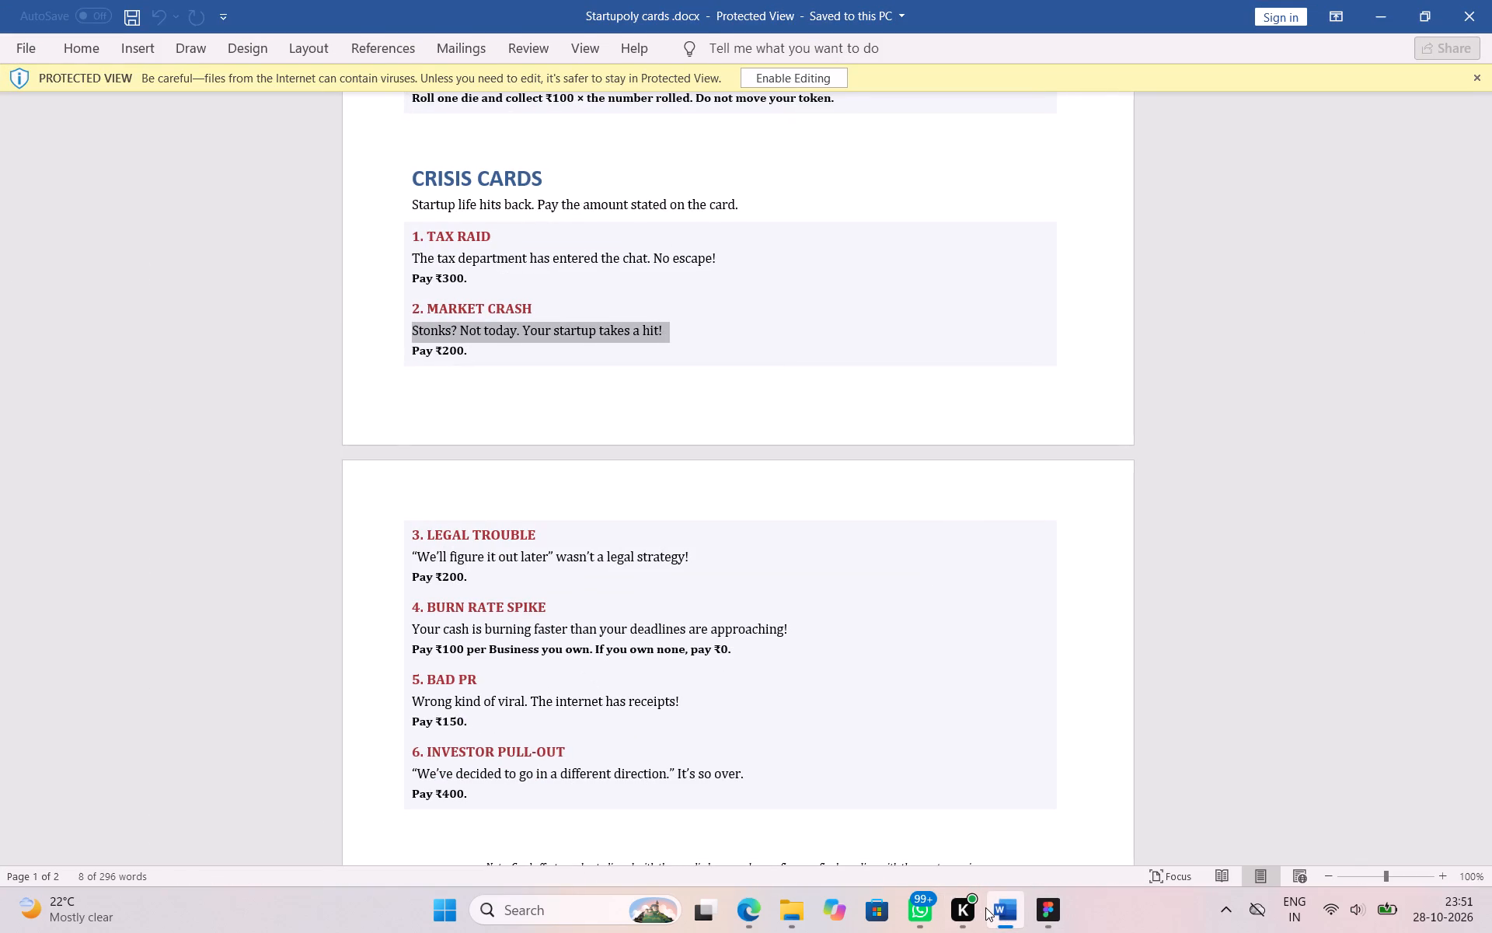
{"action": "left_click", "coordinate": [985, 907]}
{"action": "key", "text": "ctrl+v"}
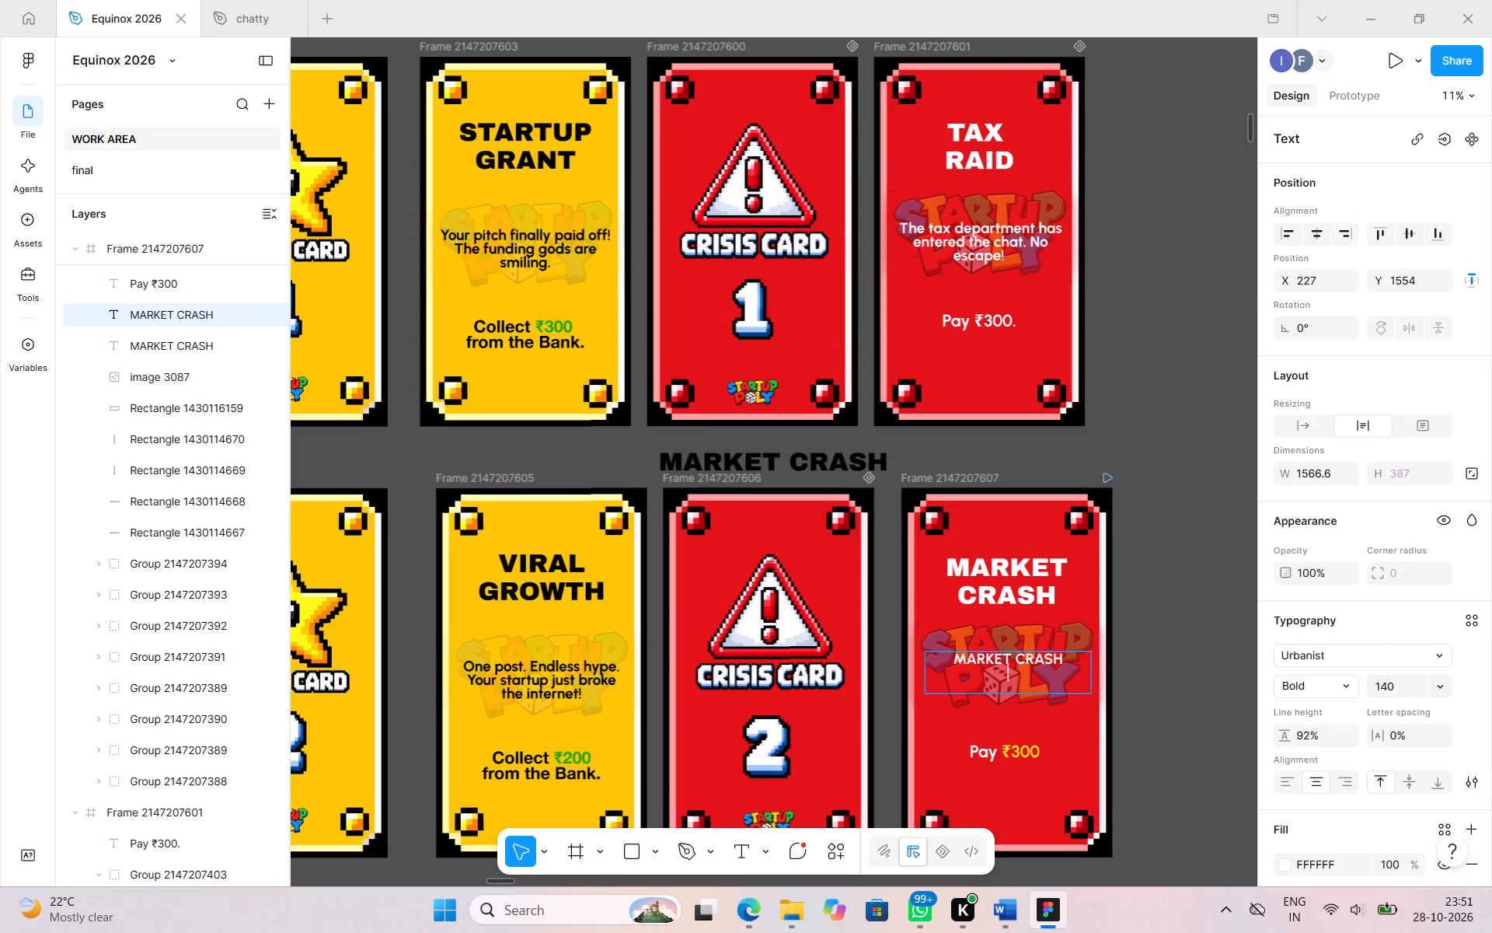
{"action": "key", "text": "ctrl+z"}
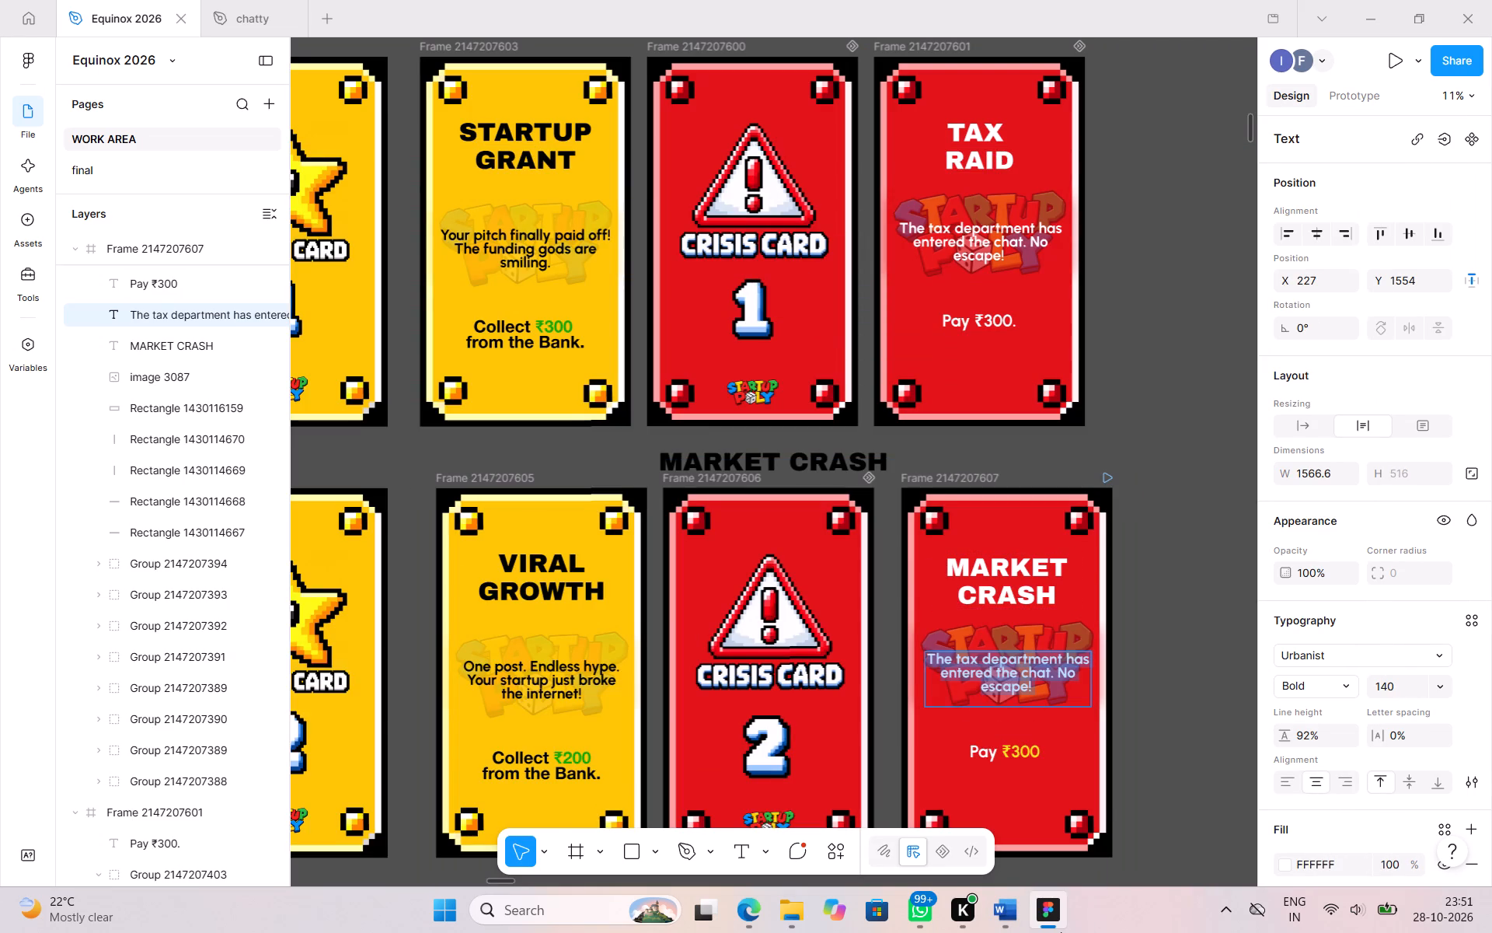
Switch to Word and enable editing for the protected Startupoly cards document.
{"action": "left_click", "coordinate": [1014, 922]}
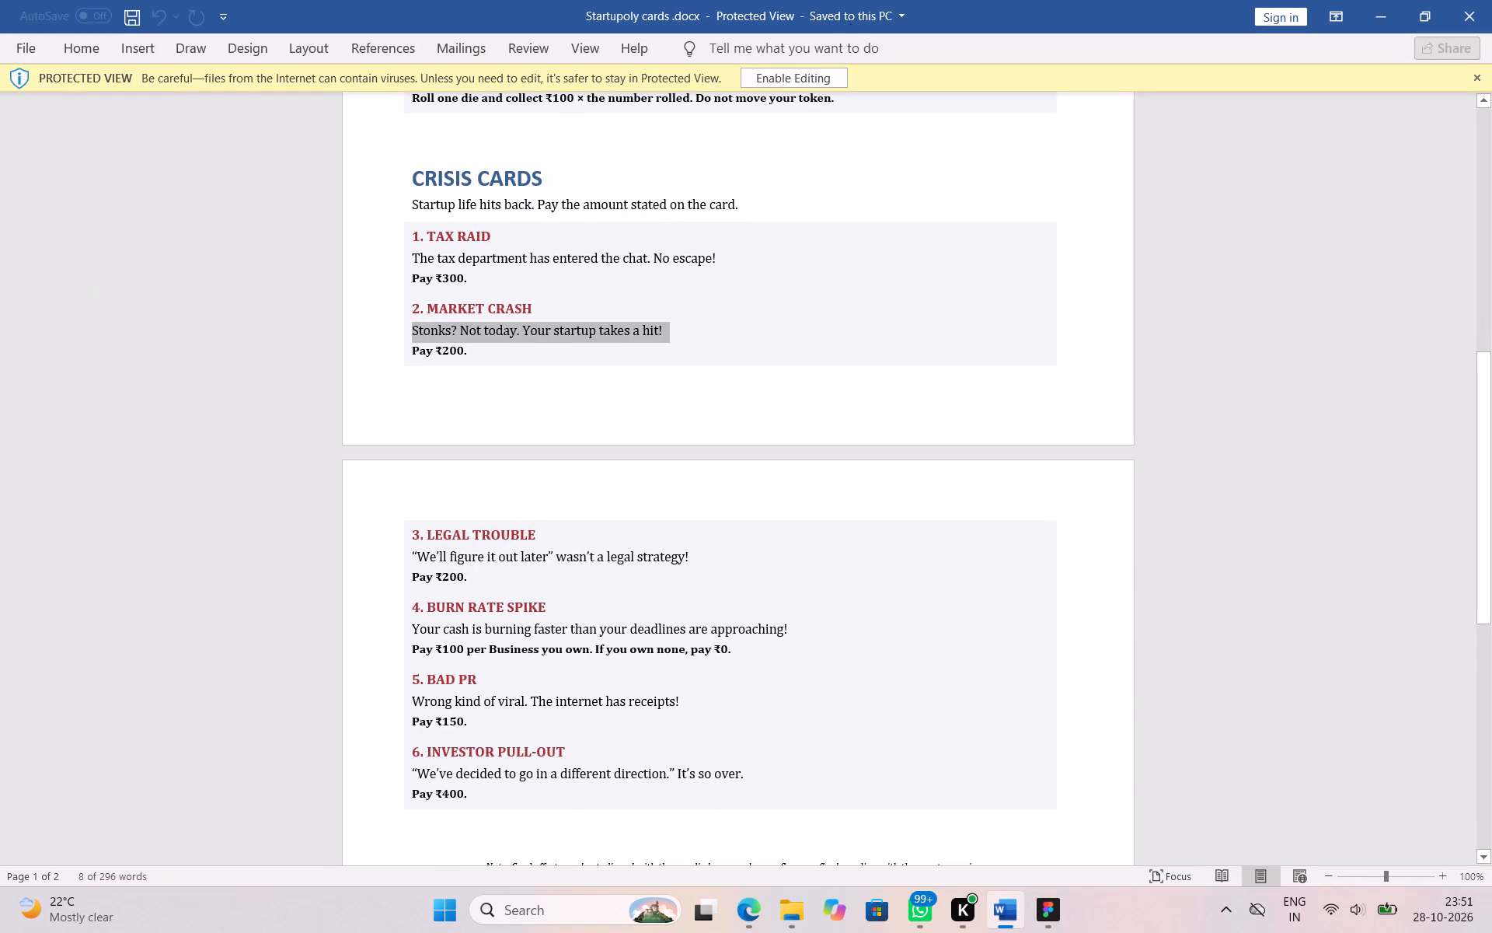
{"action": "left_click", "coordinate": [816, 69]}
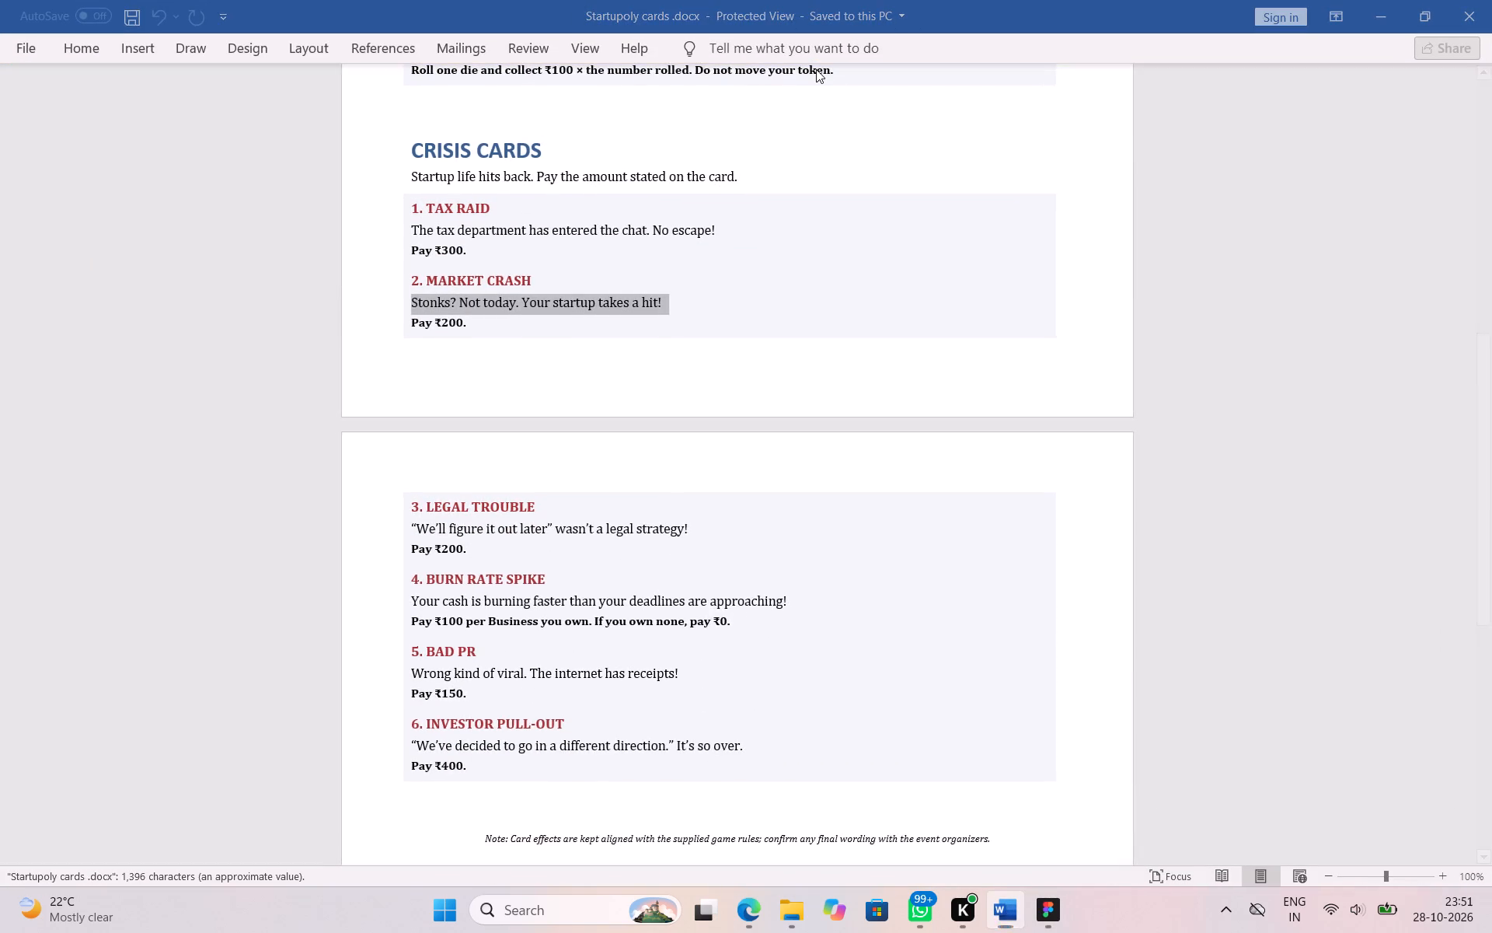
Copy "Stonks? Not today. Your startup takes a hit!" from Word and paste it over the MARKET CRASH card's body text in Figma.
{"action": "scroll", "coordinate": [855, 336], "scroll_direction": "down", "scroll_amount": 6}
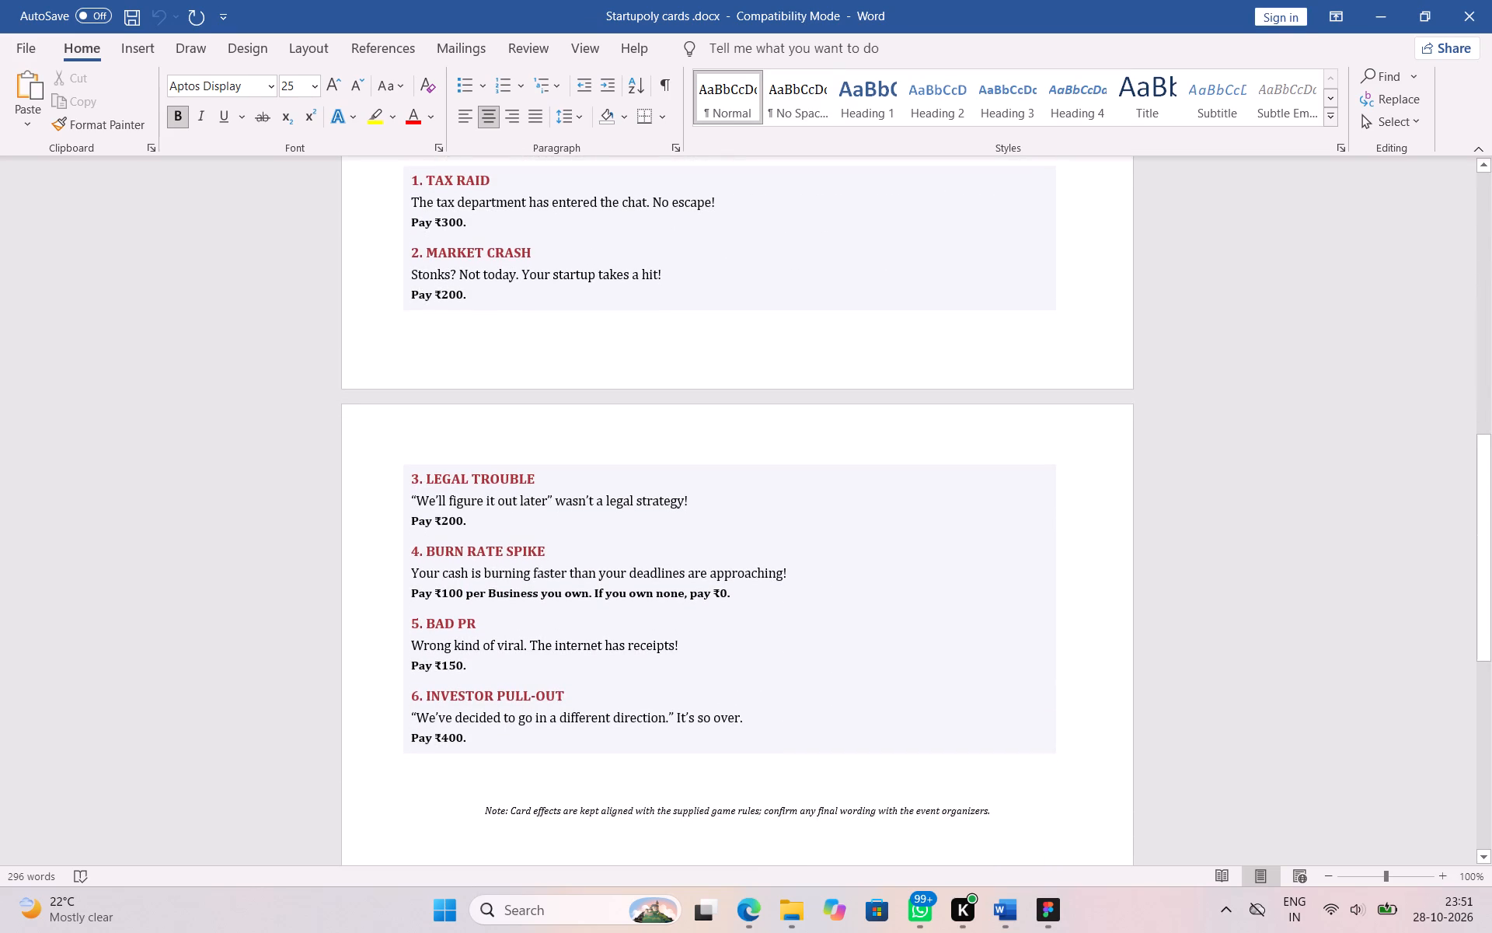
{"action": "left_click_drag", "start_coordinate": [414, 274], "coordinate": [678, 288]}
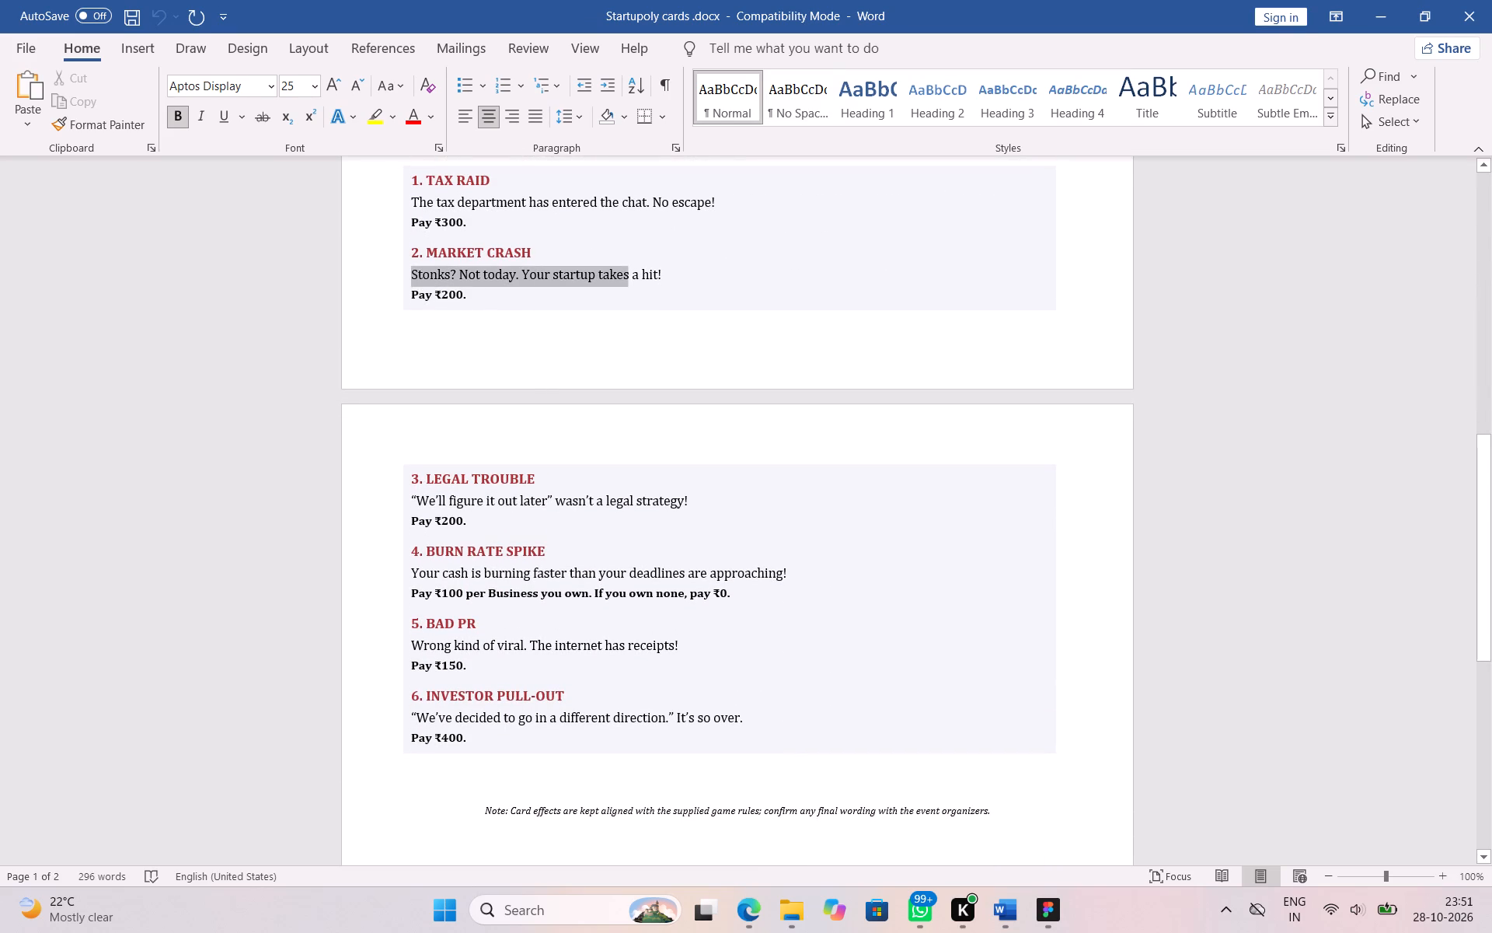
{"action": "left_click_drag", "start_coordinate": [678, 288], "coordinate": [664, 281]}
{"action": "key", "text": "ctrl+c"}
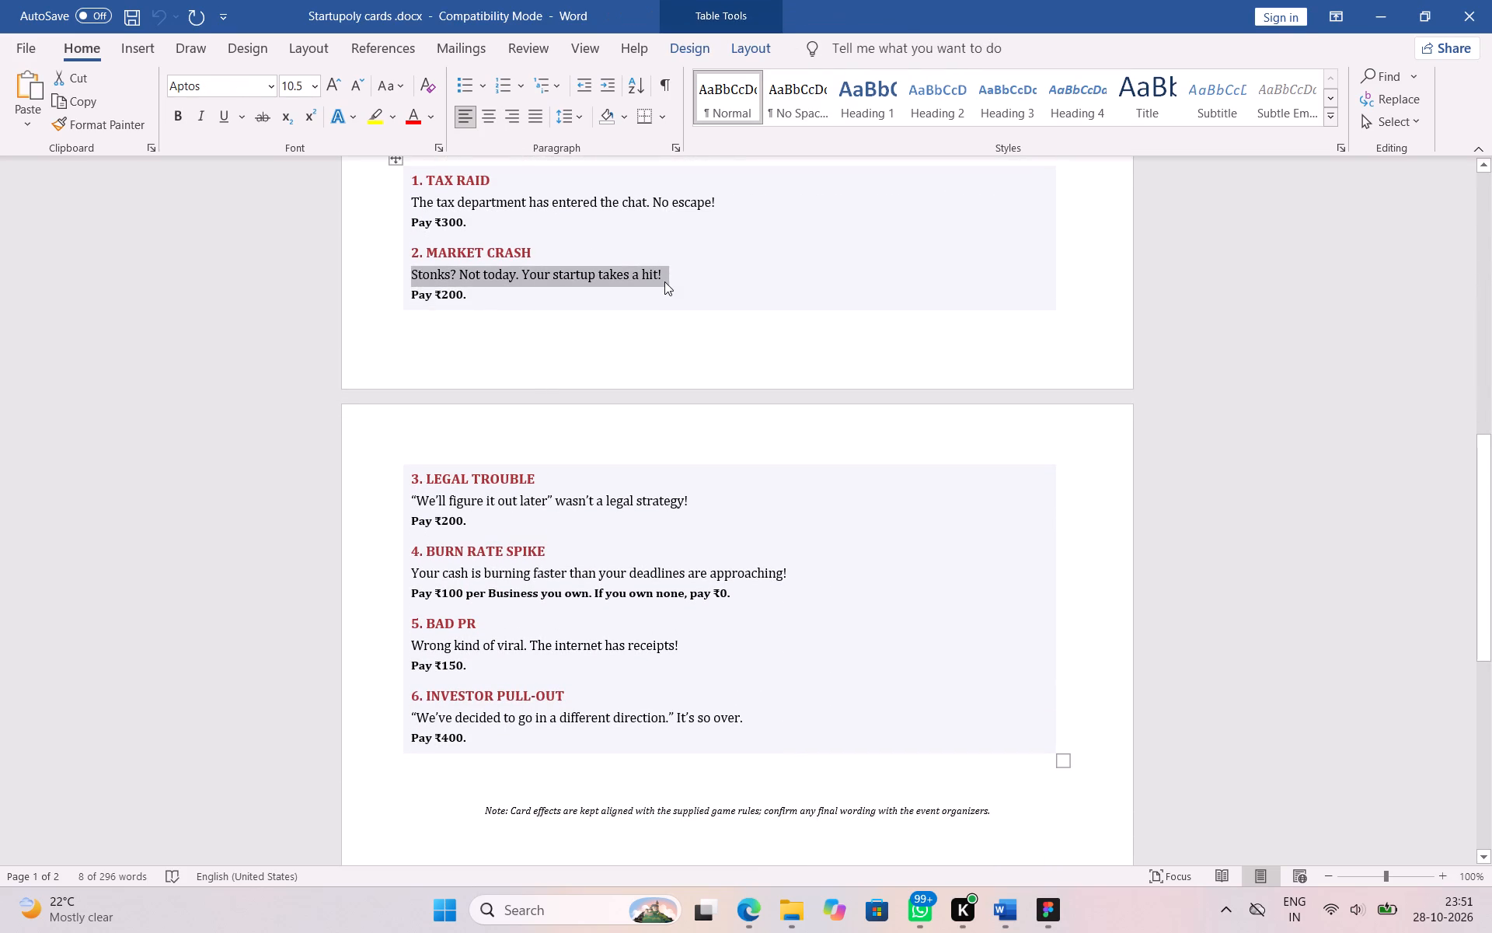
{"action": "left_click", "coordinate": [1005, 928]}
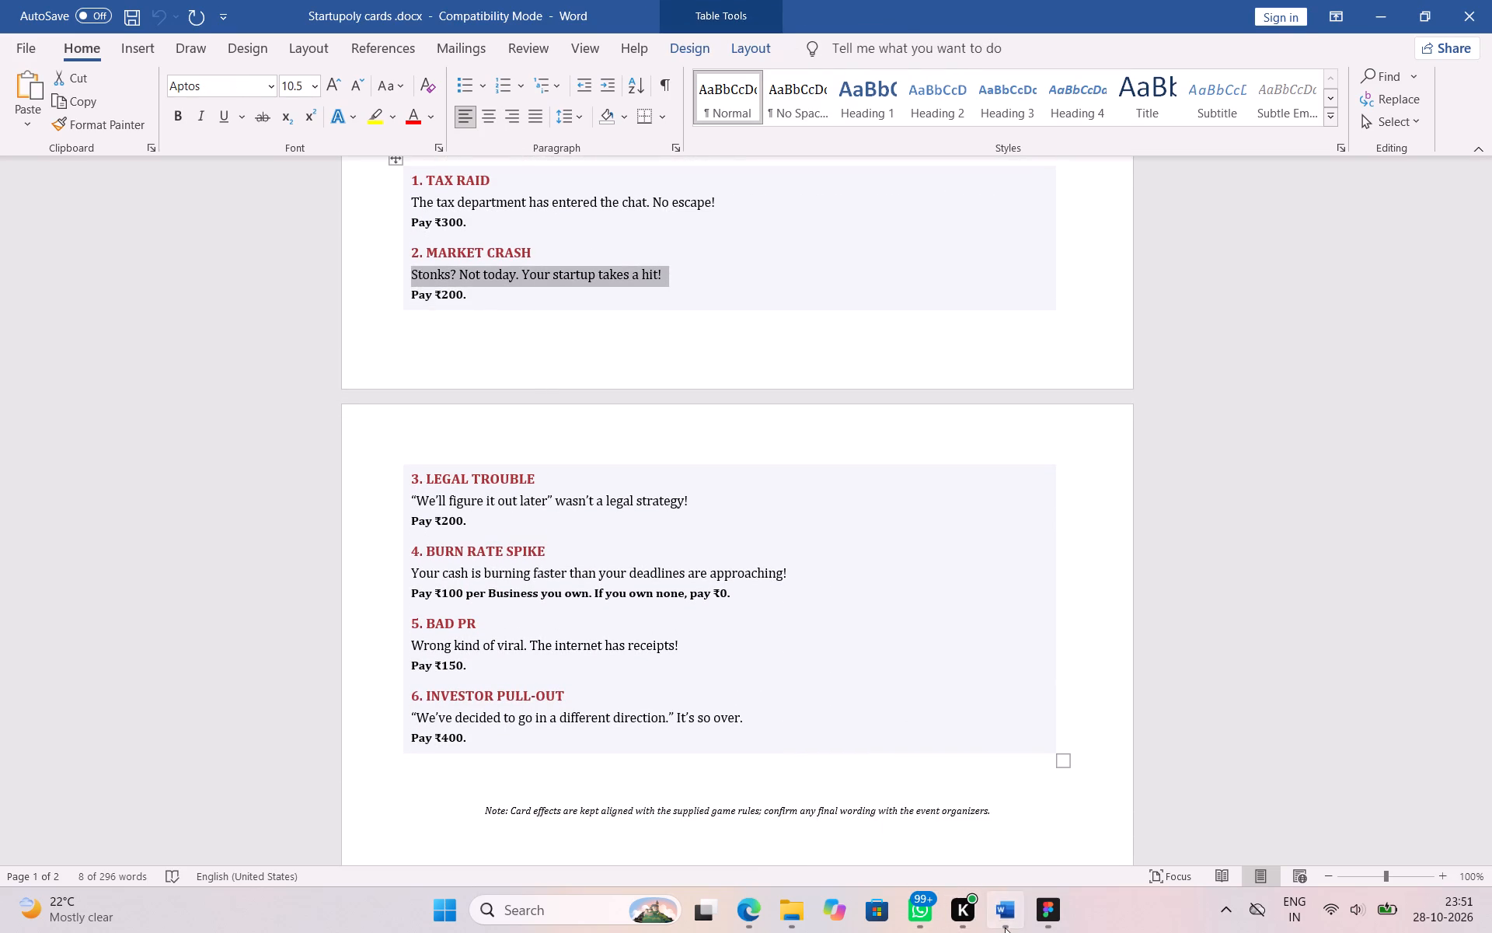
{"action": "left_click", "coordinate": [1062, 930]}
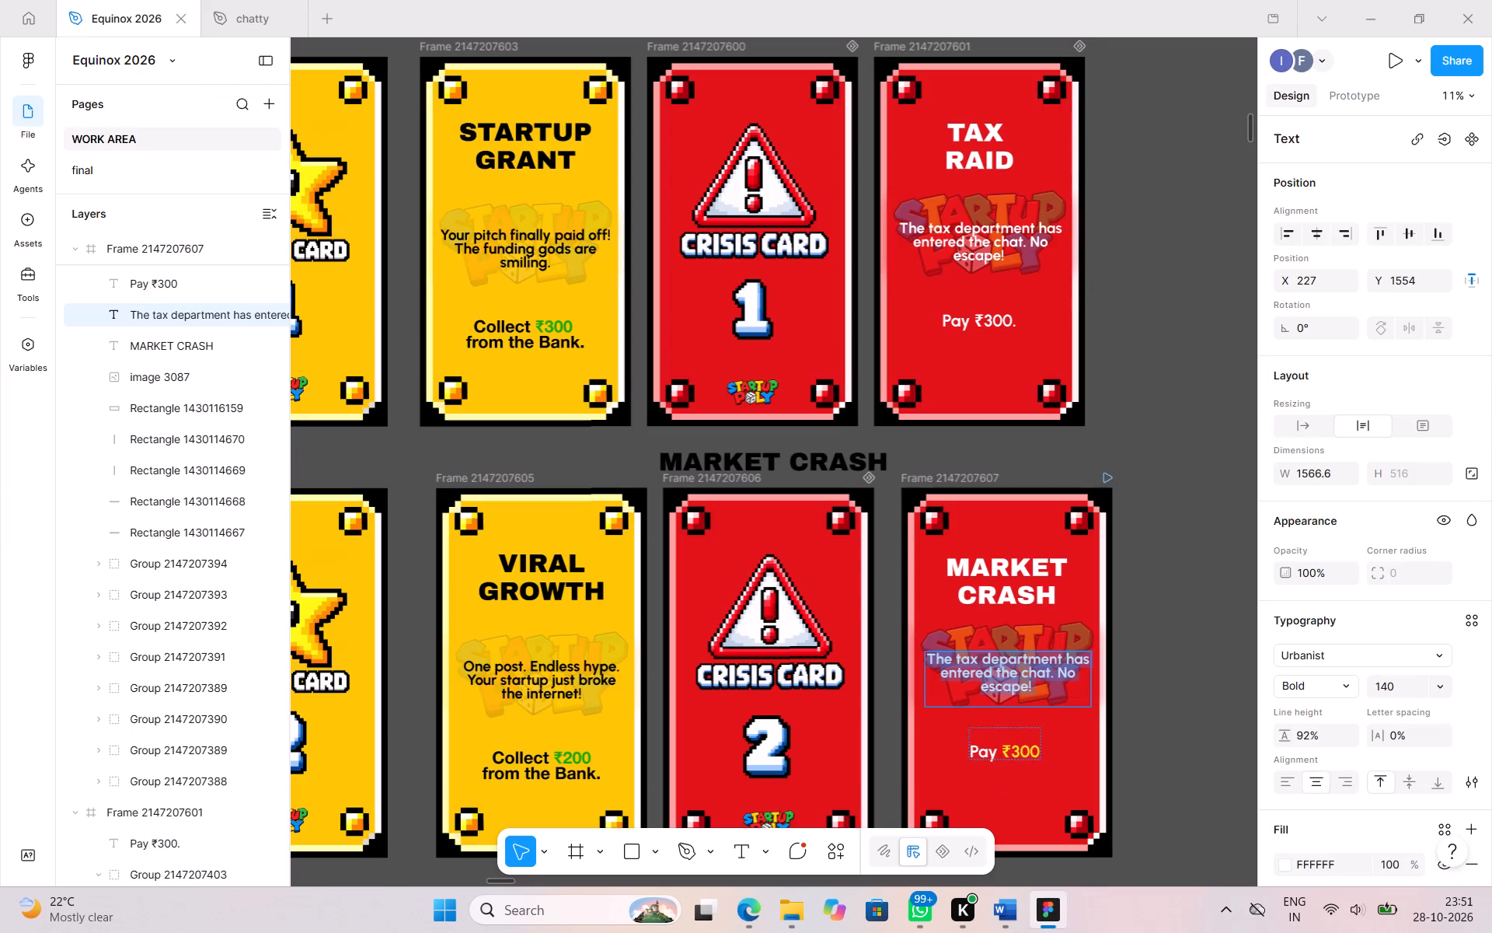
{"action": "key", "text": "ctrl+v"}
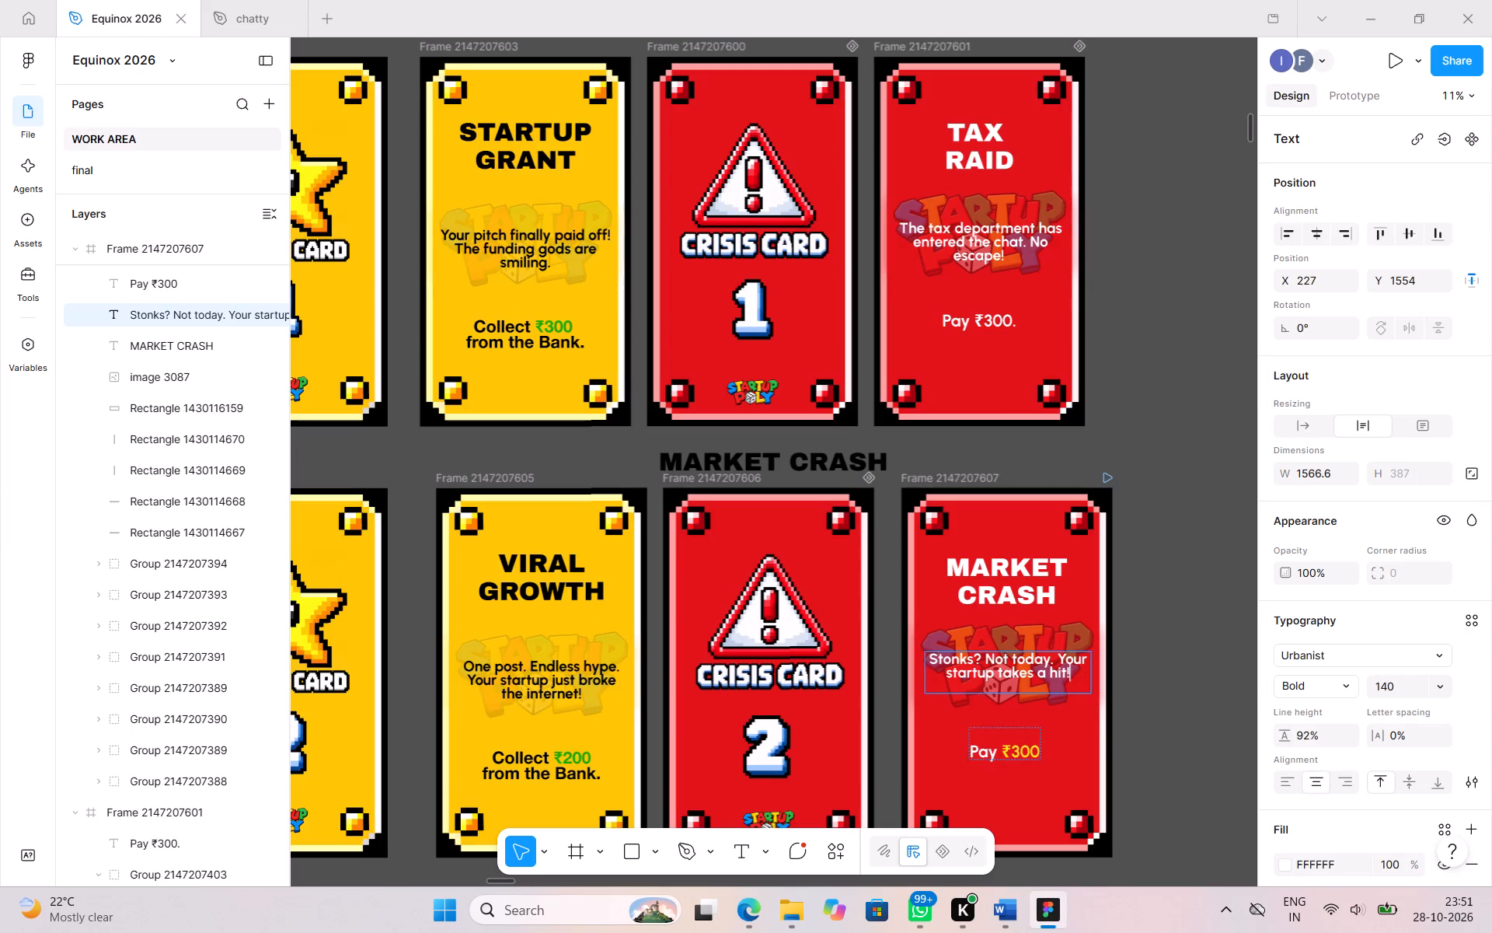
{"action": "left_click", "coordinate": [1044, 921]}
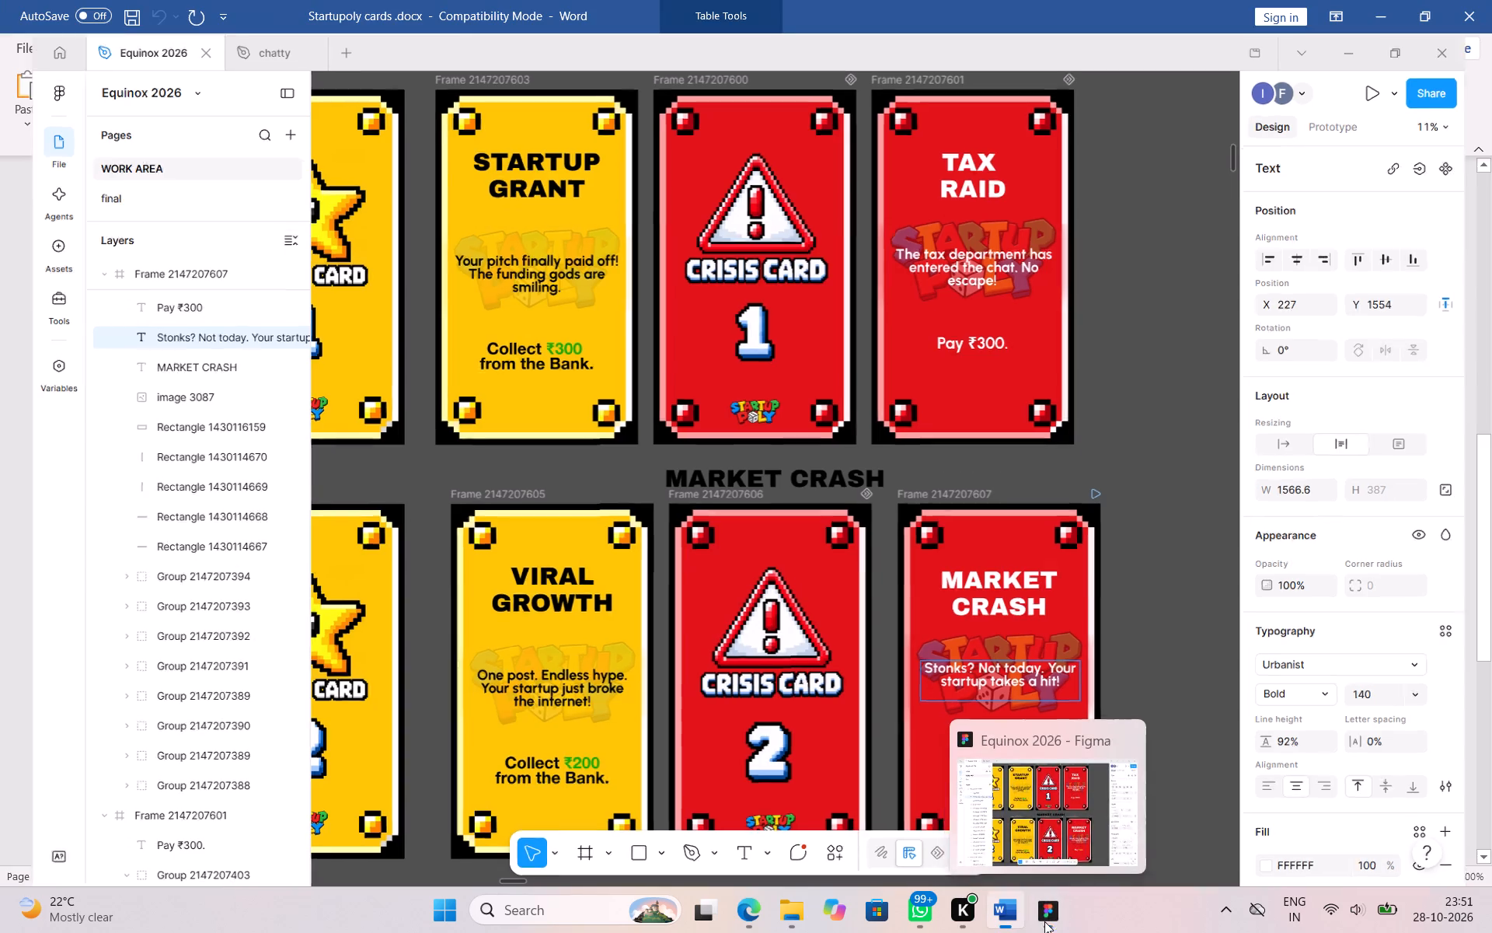
{"action": "left_click", "coordinate": [1044, 921]}
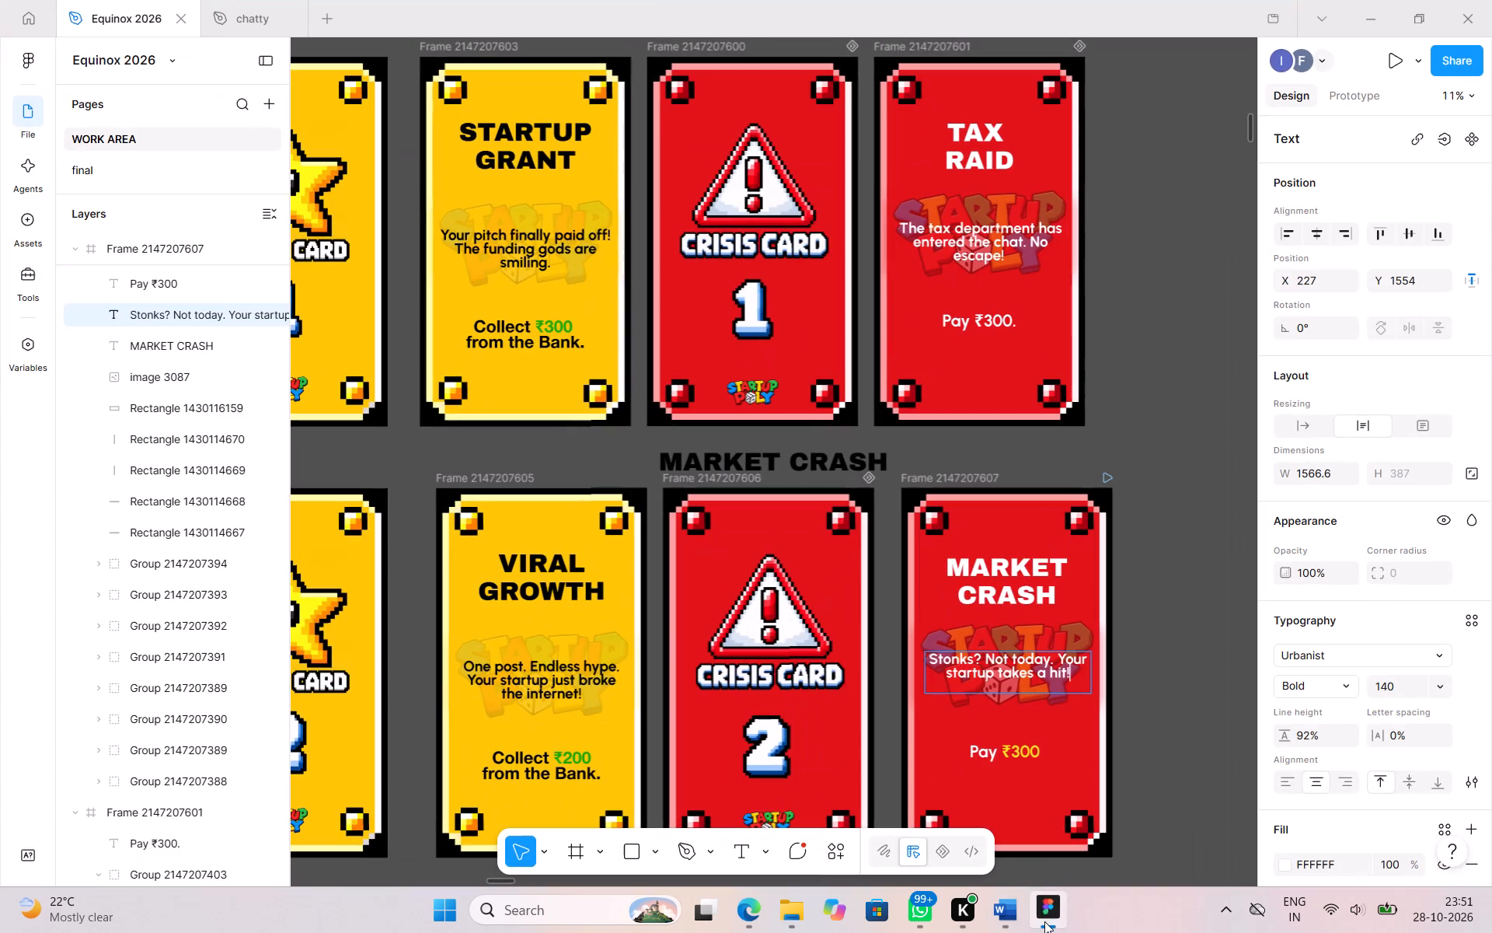
Copy fill colour FDDD1C from the MARKET CRASH card's payment text and apply it to the ₹300 amount on the first TAX RAID card.
{"action": "left_click", "coordinate": [1024, 757]}
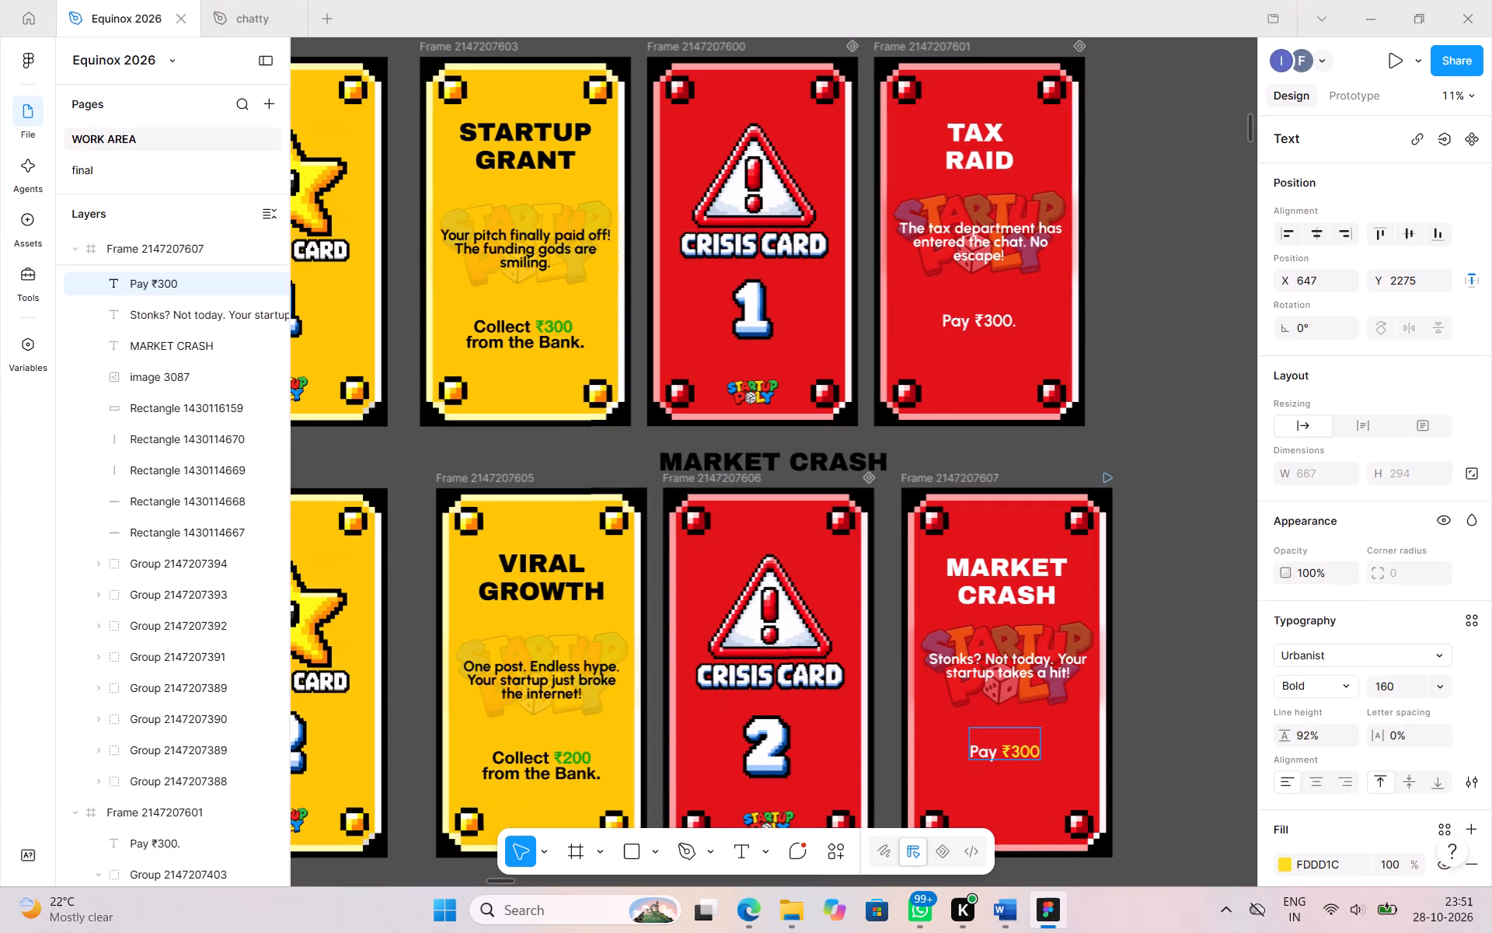
{"action": "triple_click", "coordinate": [1322, 868]}
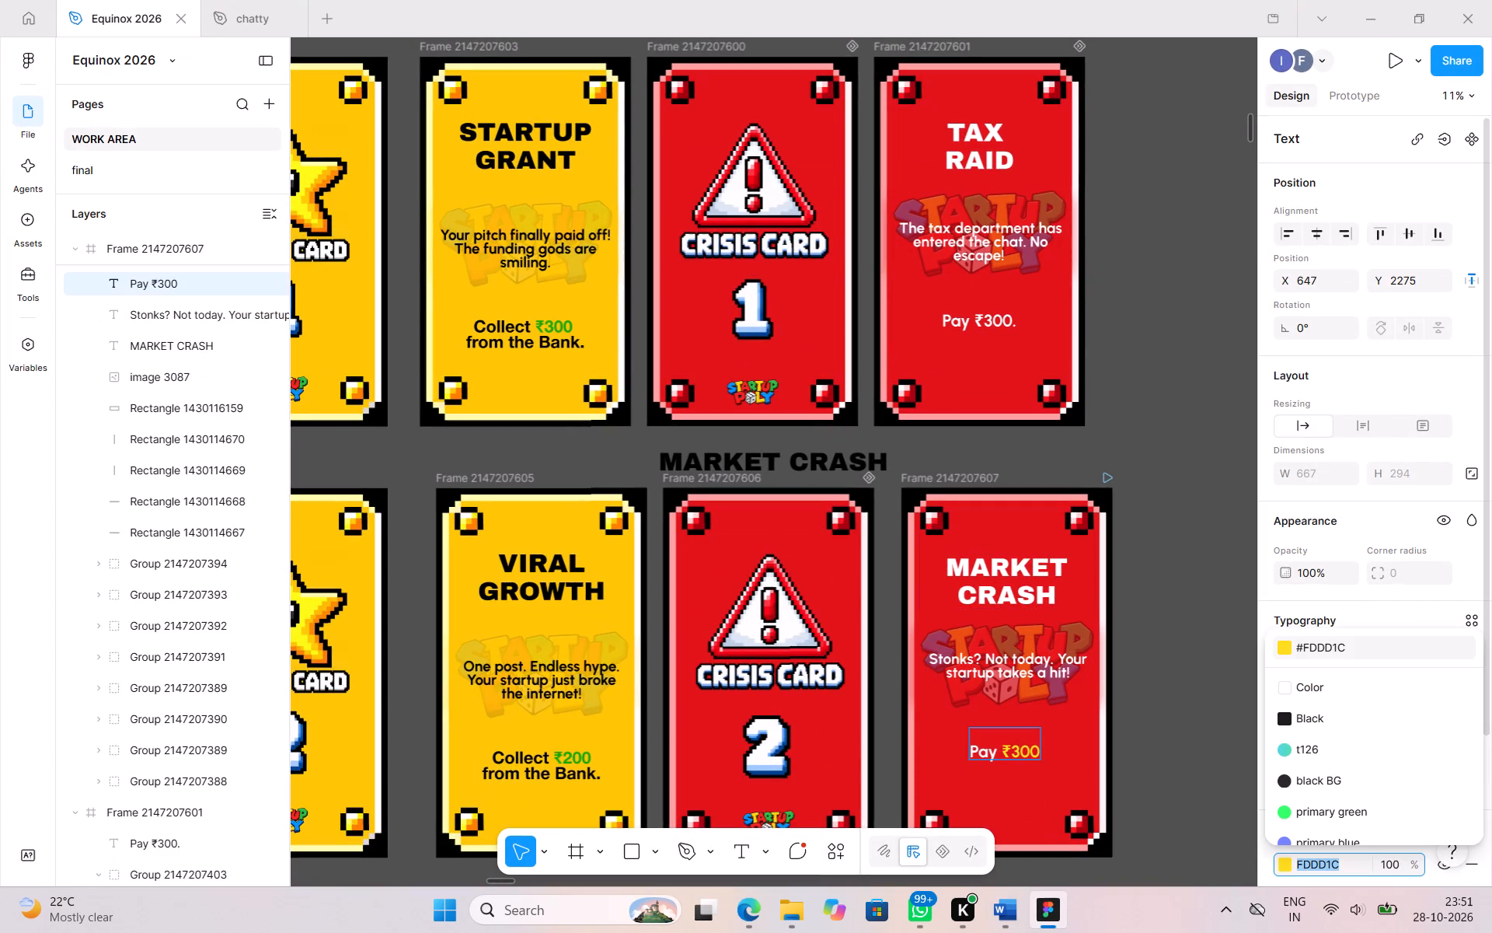
{"action": "key", "text": "ctrl+c"}
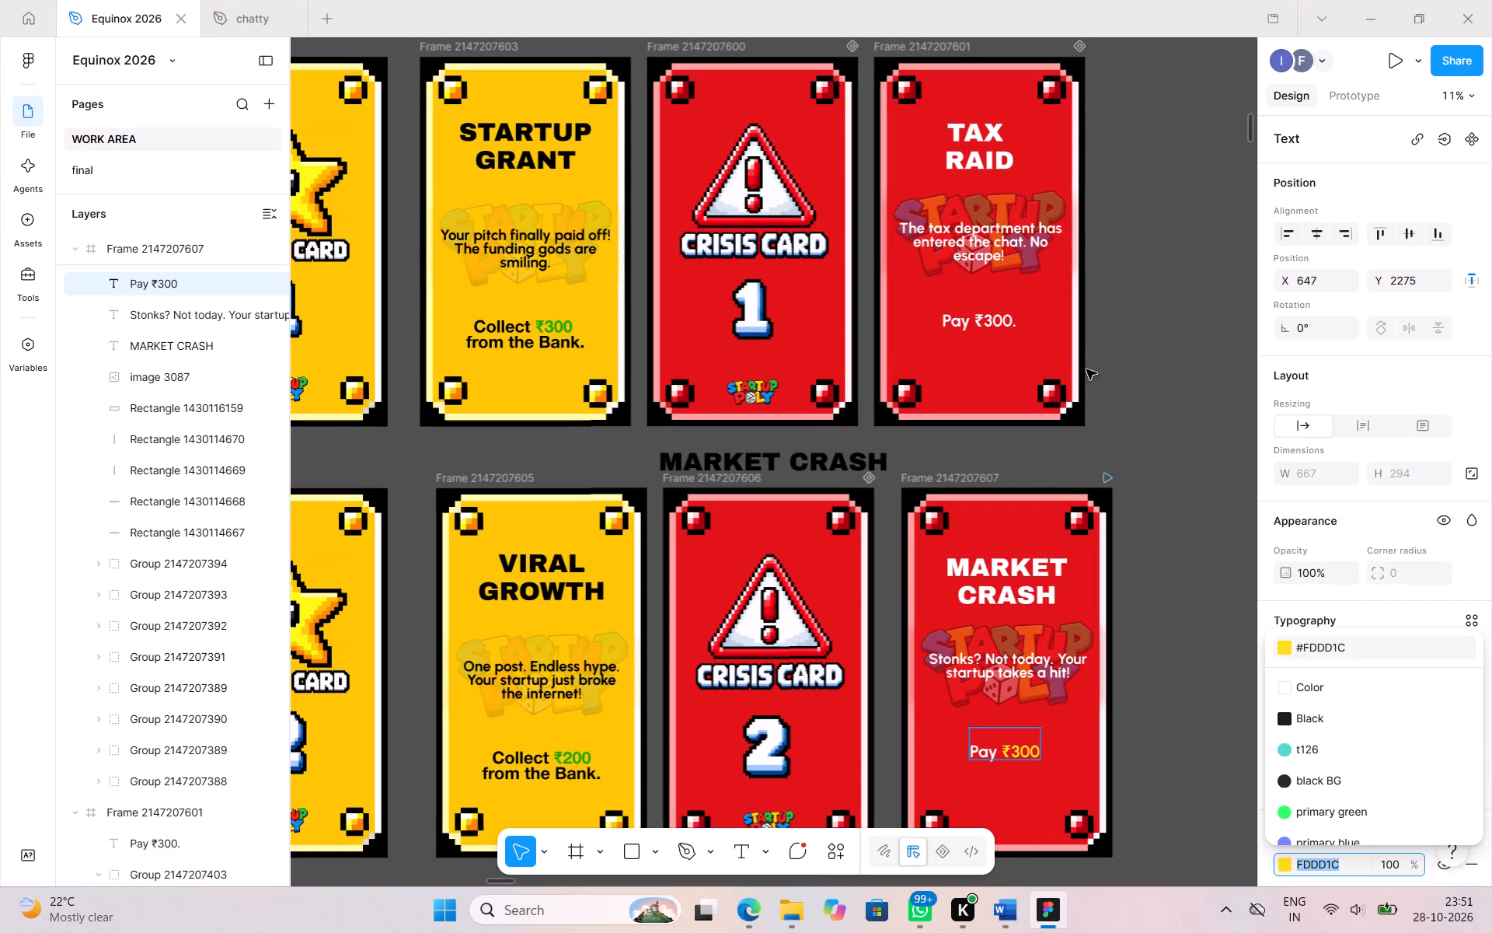
{"action": "double_click", "coordinate": [997, 315]}
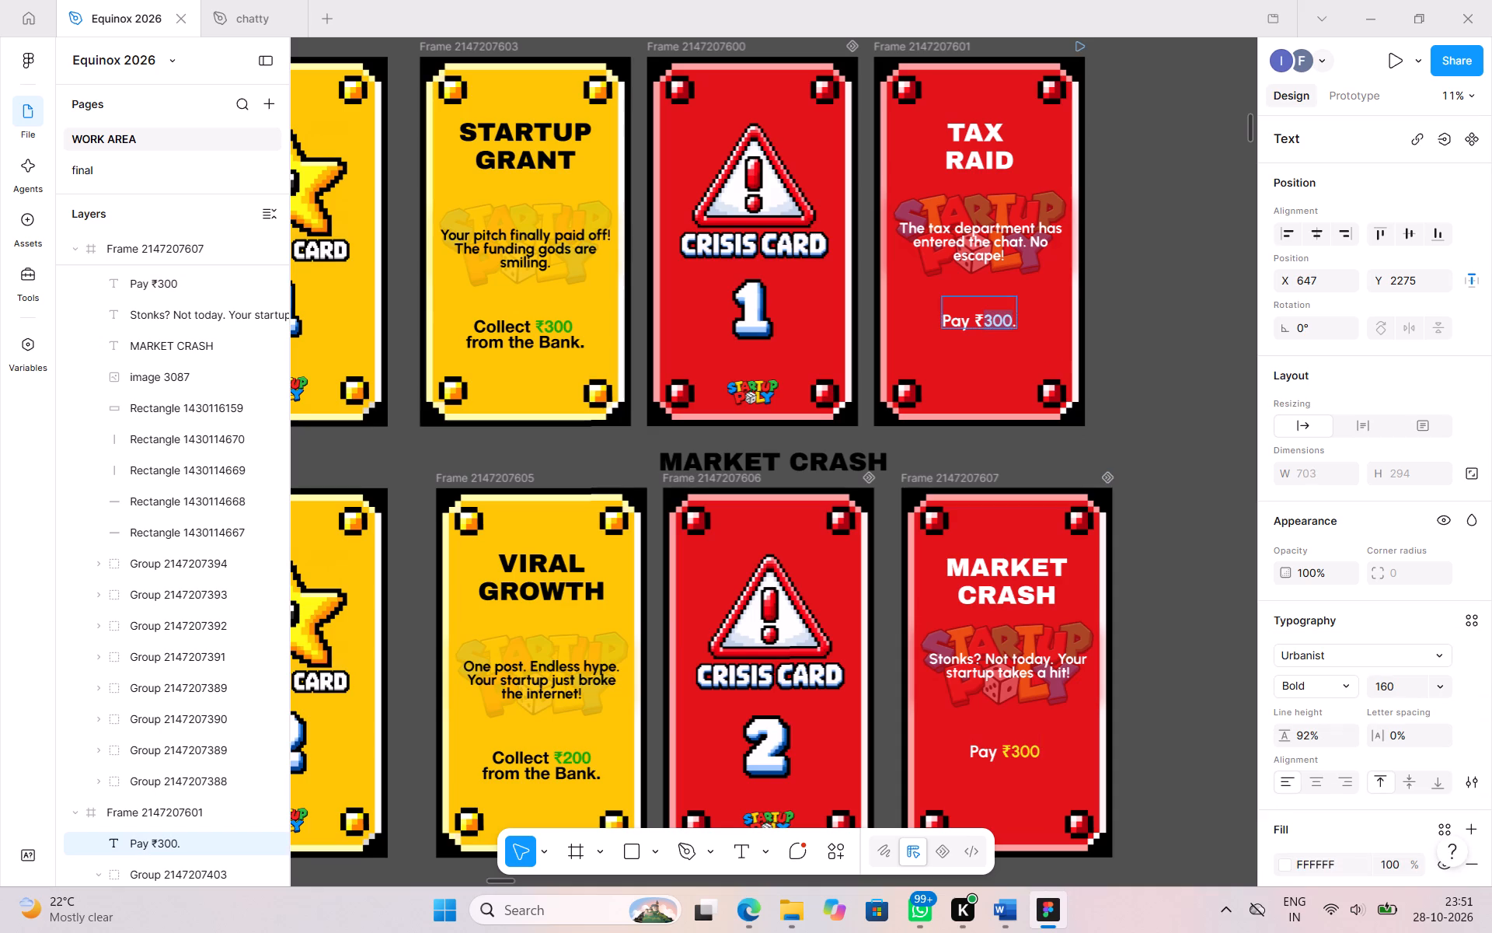
{"action": "double_click", "coordinate": [980, 315]}
{"action": "left_click", "coordinate": [980, 315]}
{"action": "left_click_drag", "start_coordinate": [974, 319], "coordinate": [1020, 334]}
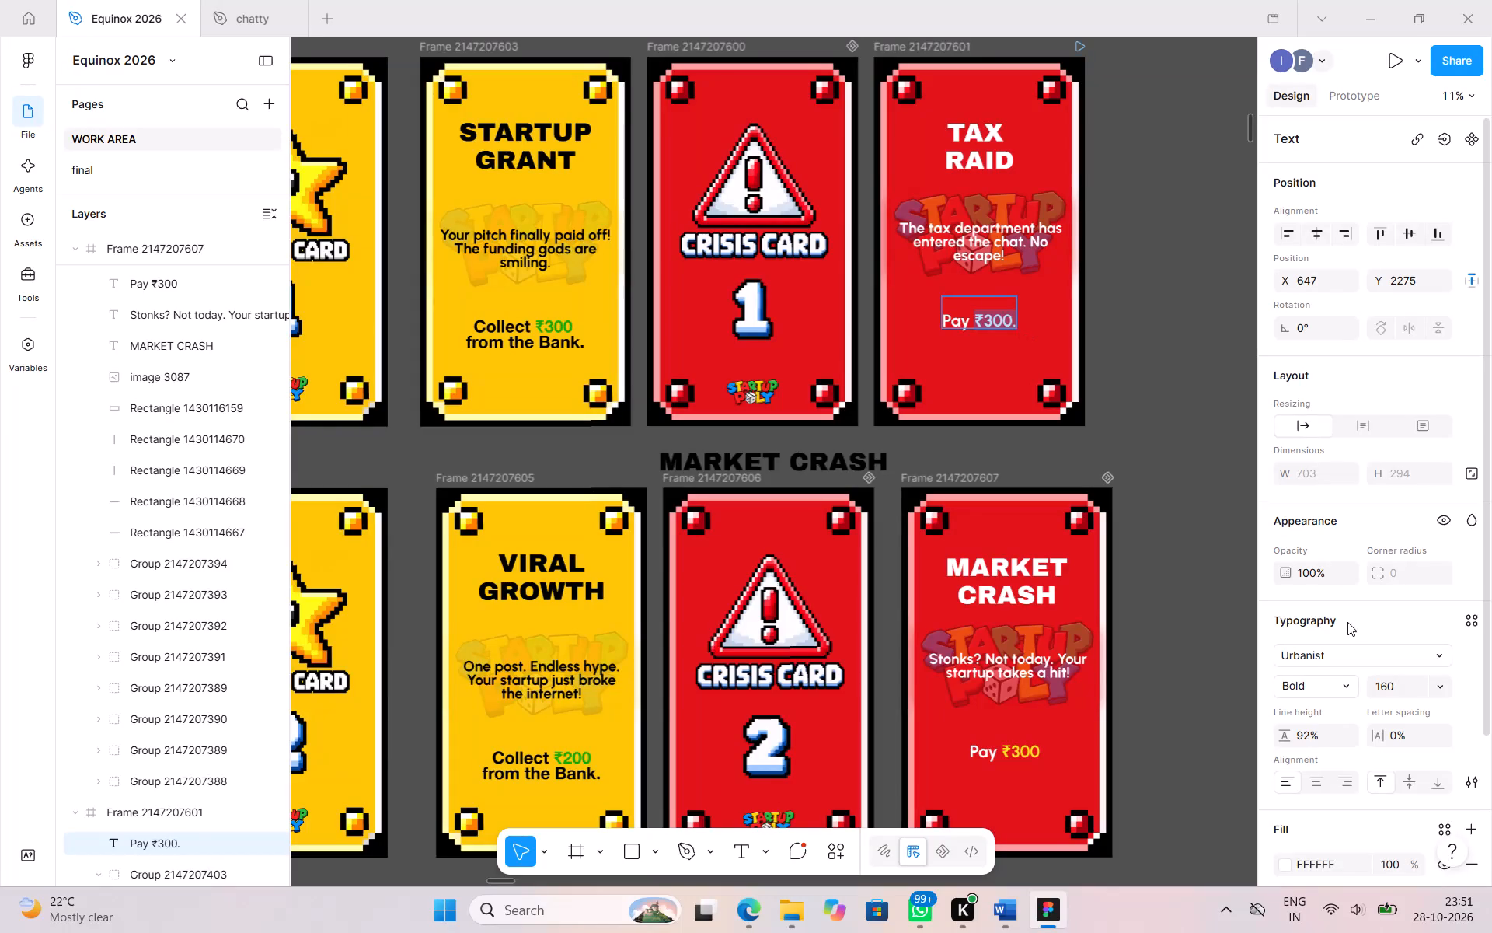
{"action": "scroll", "coordinate": [1318, 772], "scroll_direction": "down", "scroll_amount": 1}
{"action": "double_click", "coordinate": [1314, 809]}
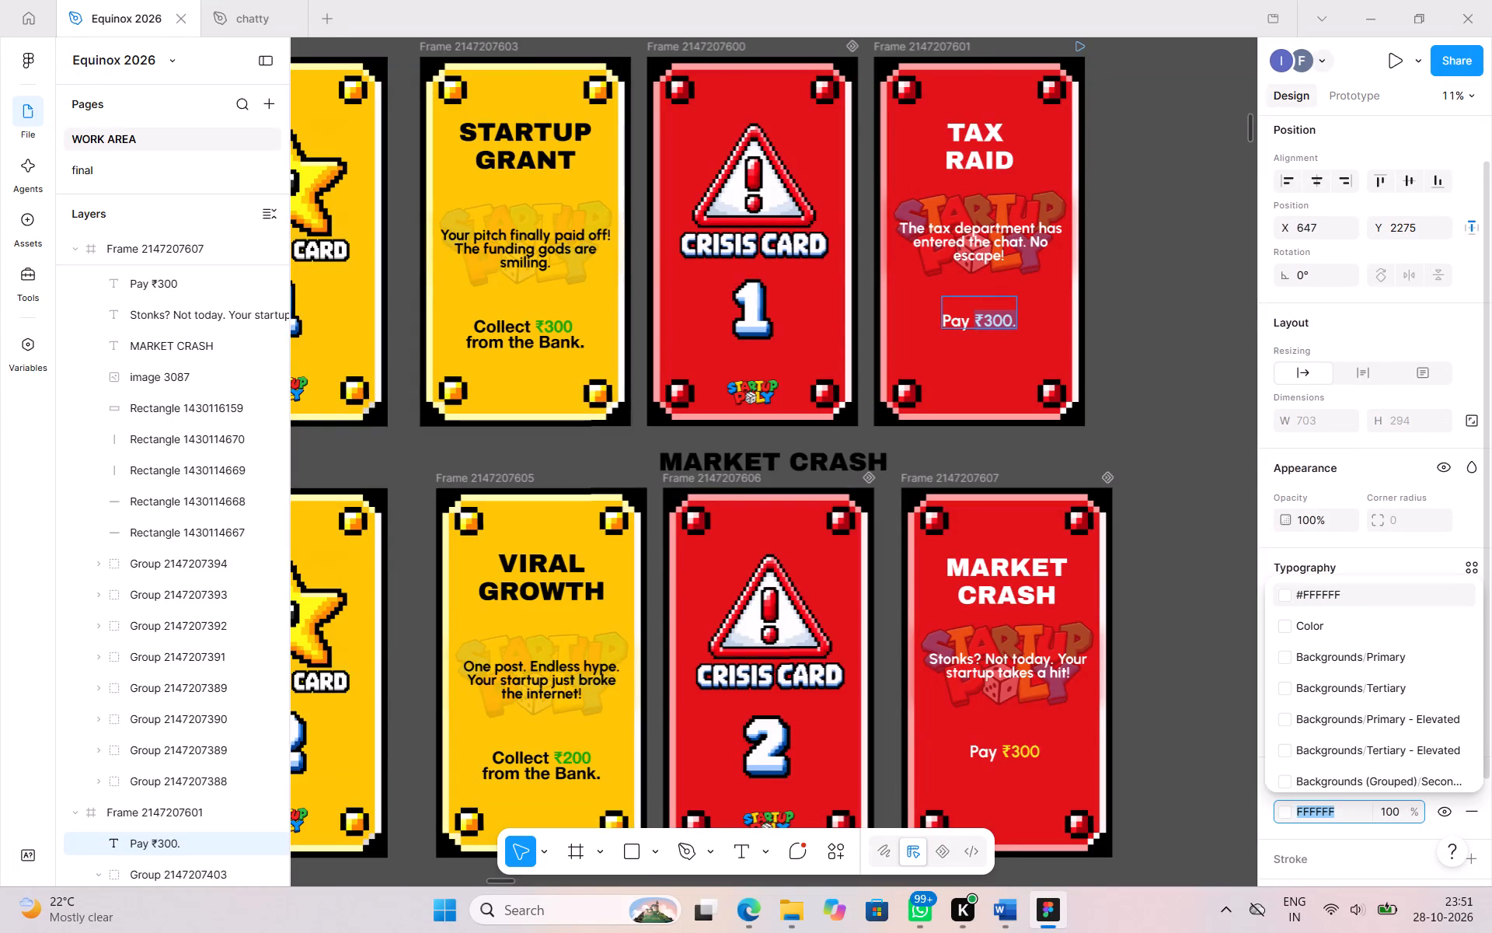
{"action": "key", "text": "ctrl+v"}
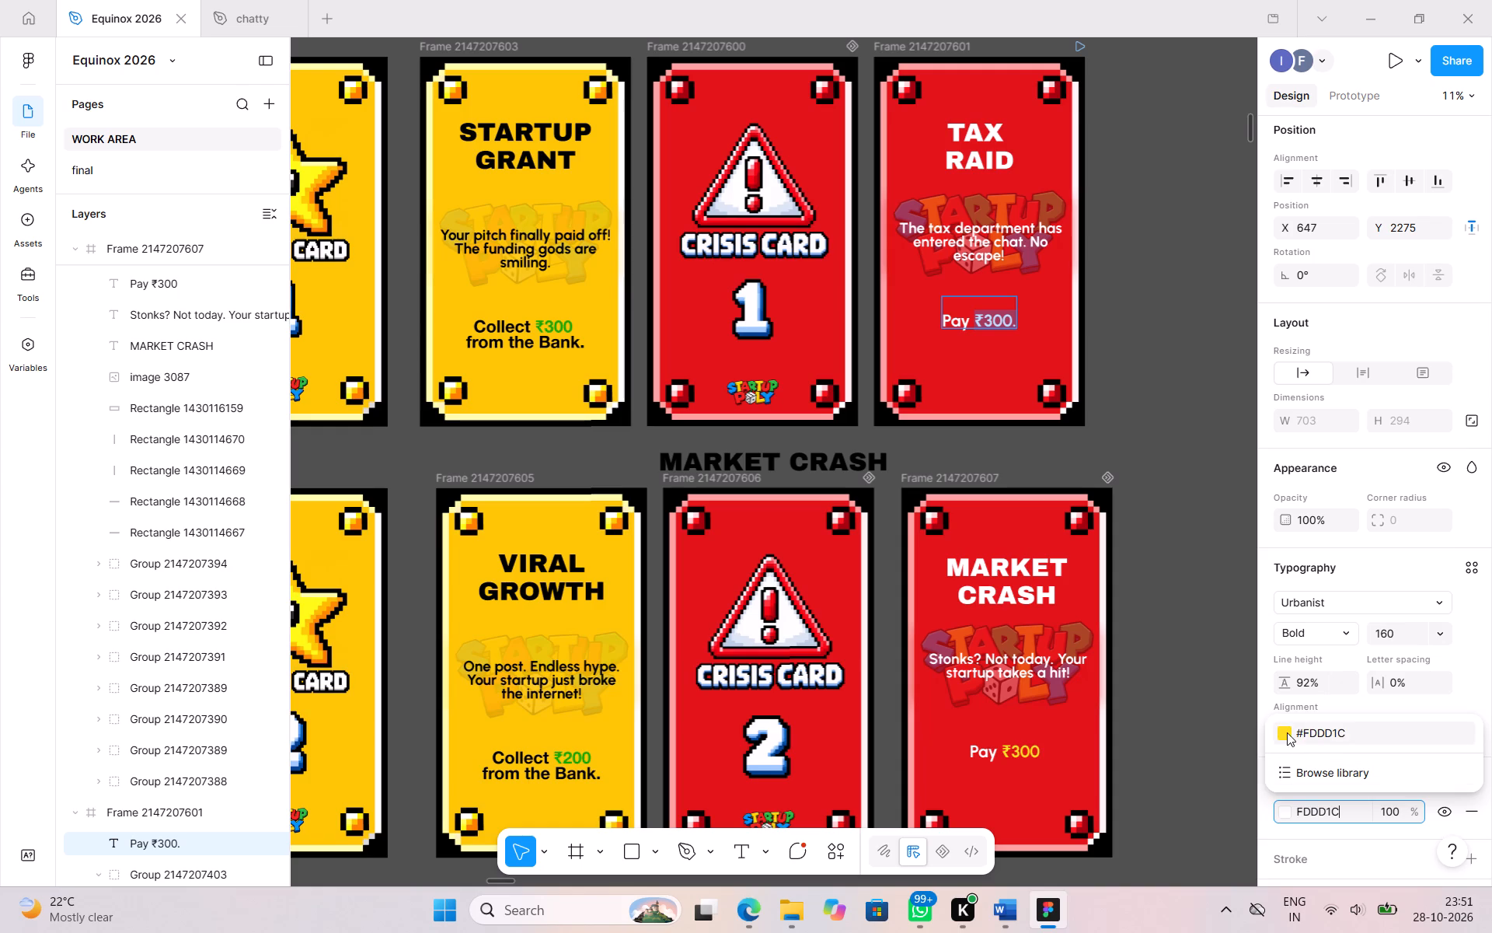
{"action": "left_click", "coordinate": [1286, 732]}
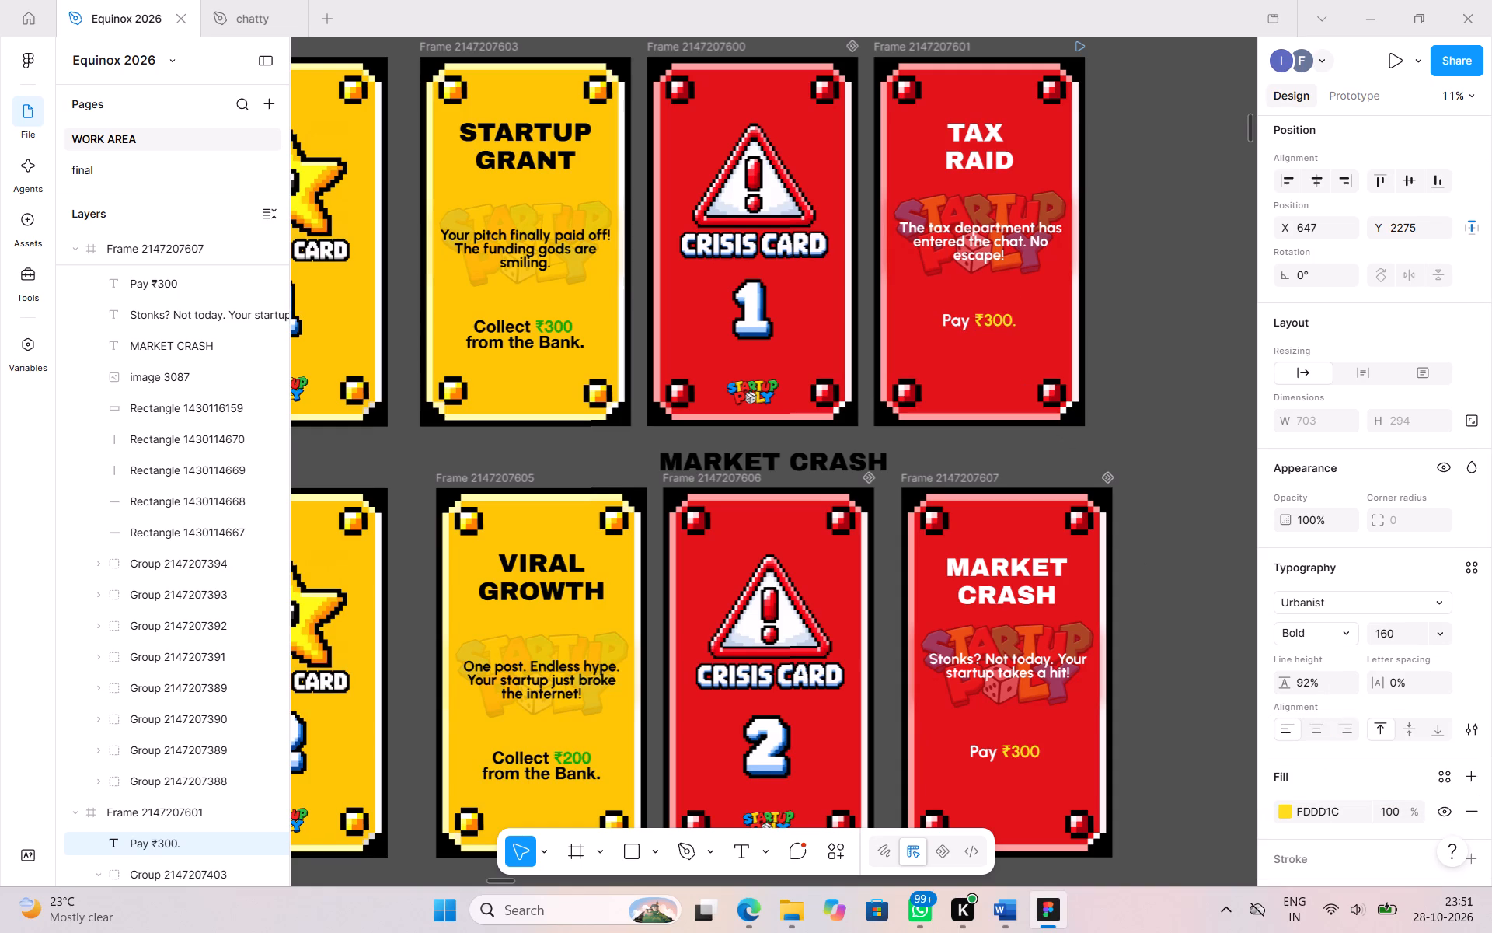
Delete the full stop after ₹300 in the first TAX RAID card's payment text.
{"action": "left_click", "coordinate": [1043, 332]}
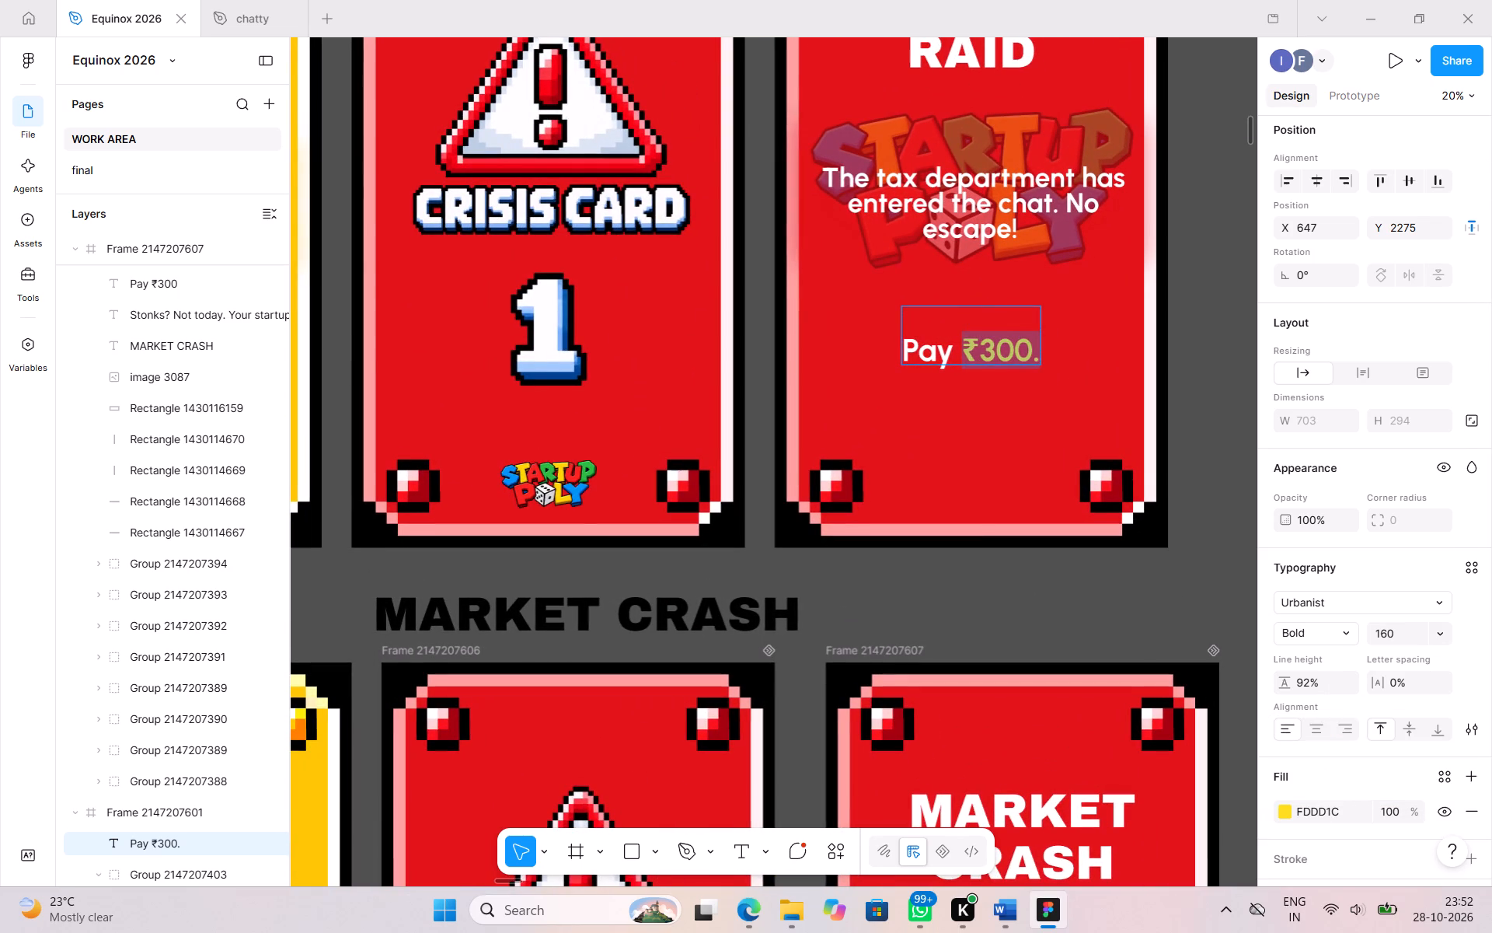
{"action": "left_click", "coordinate": [1036, 353]}
{"action": "key", "text": "Right"}
{"action": "key", "text": "BackSpace"}
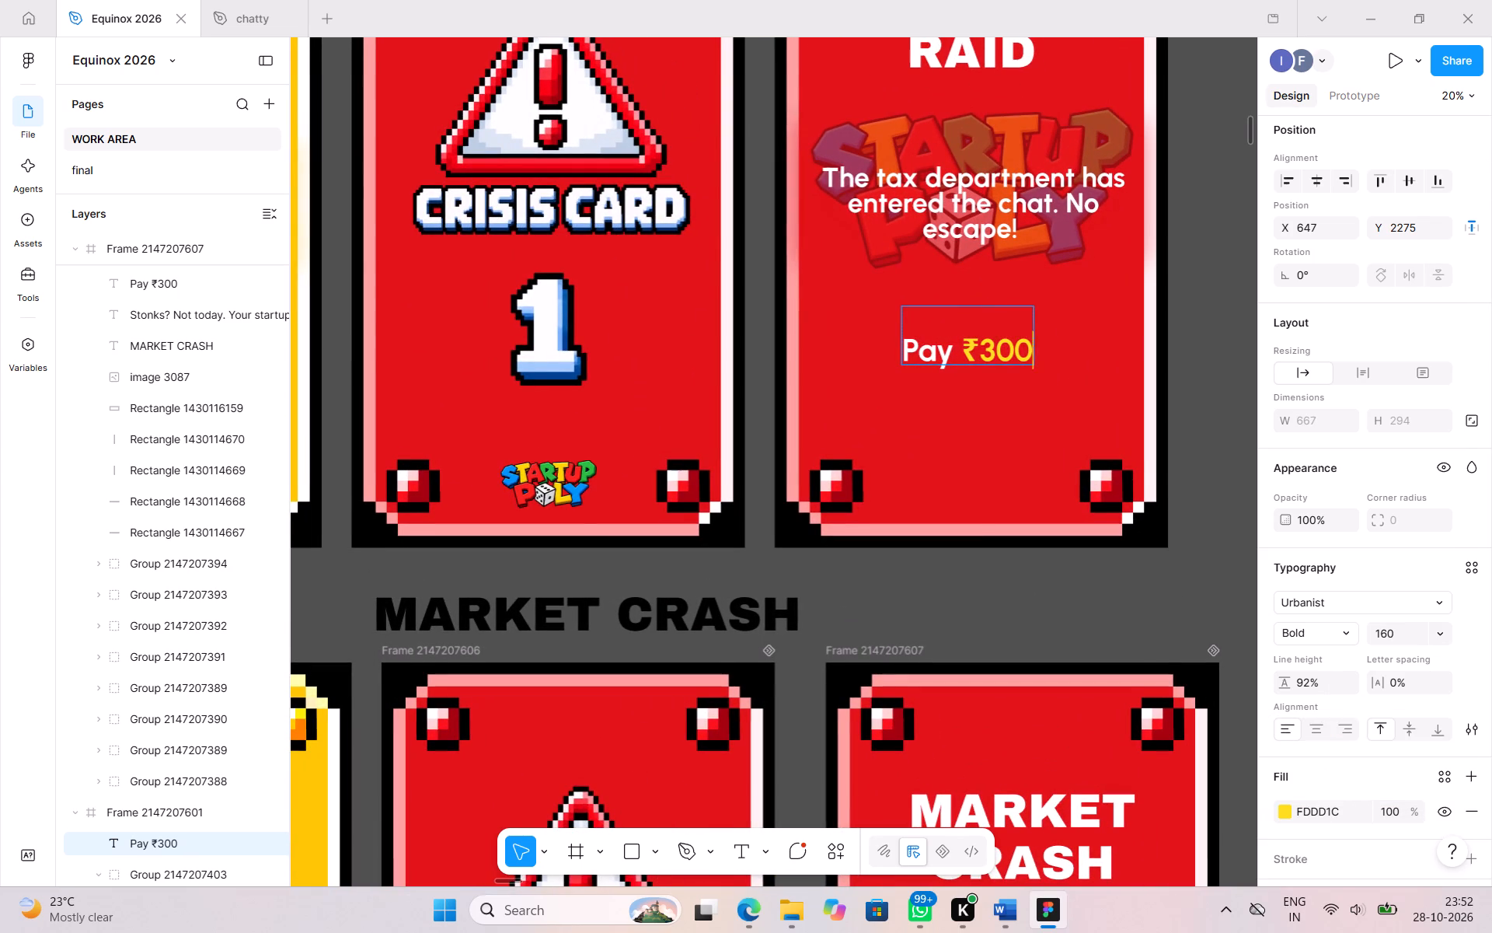
Change the amount on the MARKET CRASH card to ₹200.
{"action": "scroll", "coordinate": [1036, 353], "scroll_direction": "down", "scroll_amount": 8}
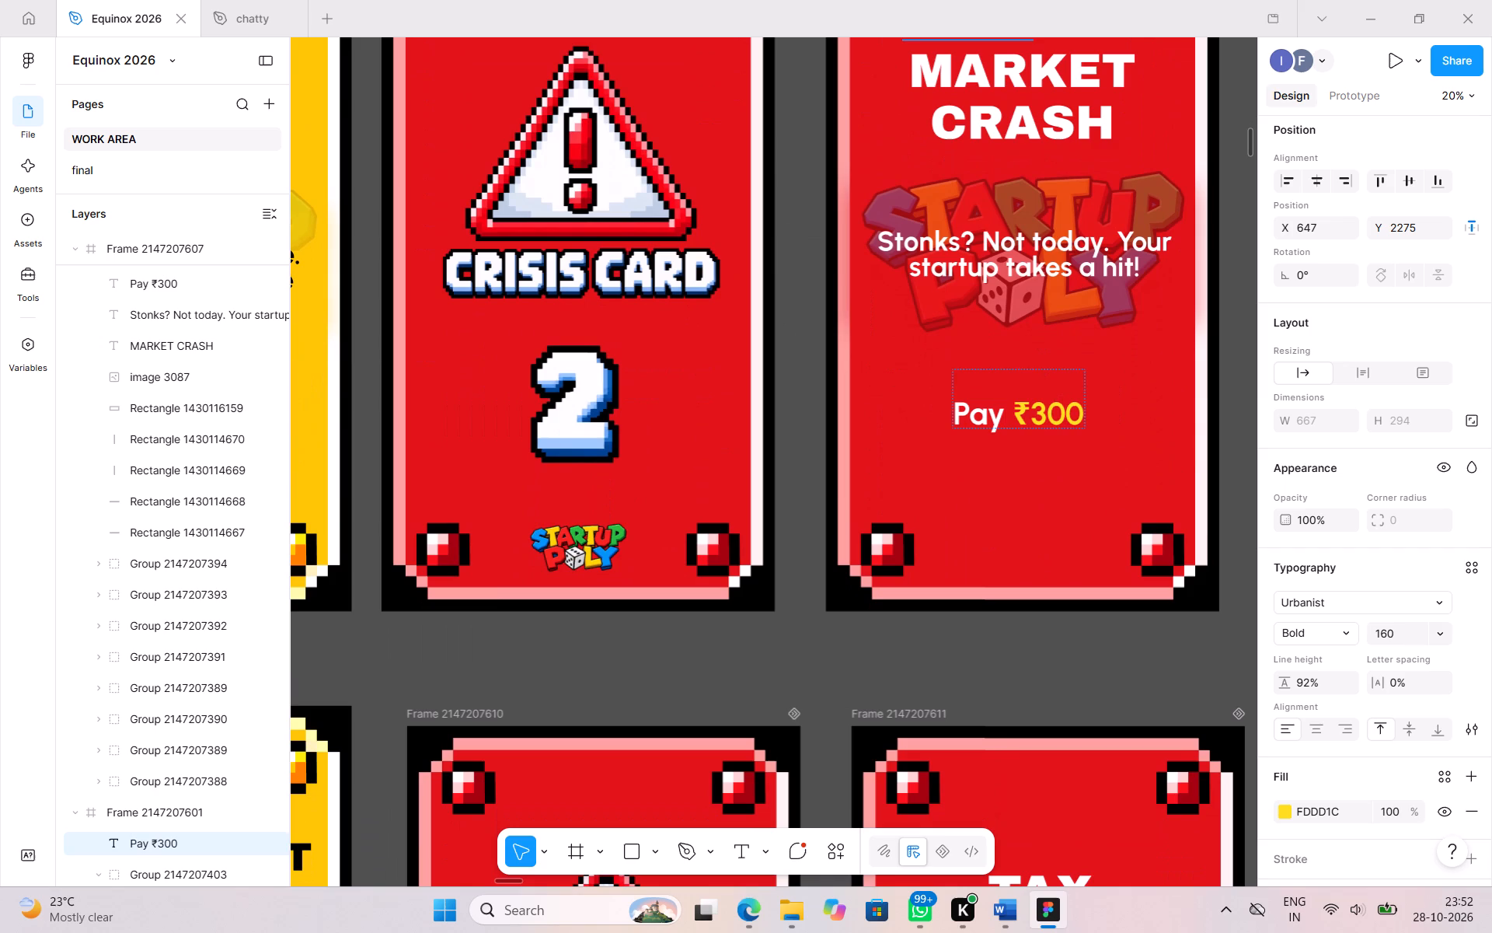
{"action": "double_click", "coordinate": [1055, 420]}
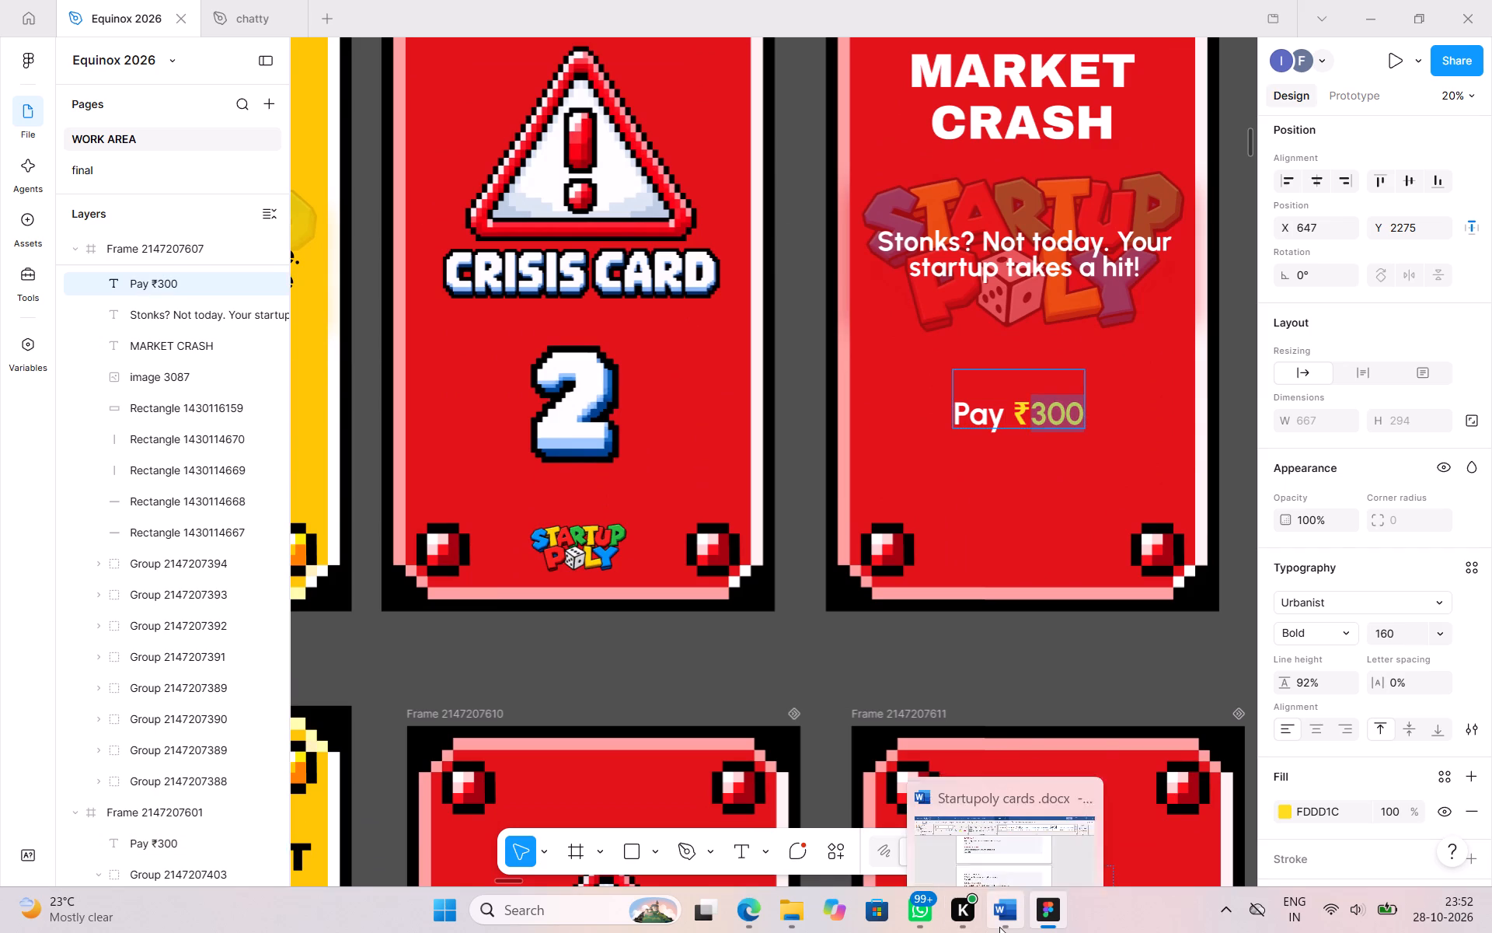
{"action": "left_click", "coordinate": [999, 927]}
{"action": "left_click", "coordinate": [999, 927]}
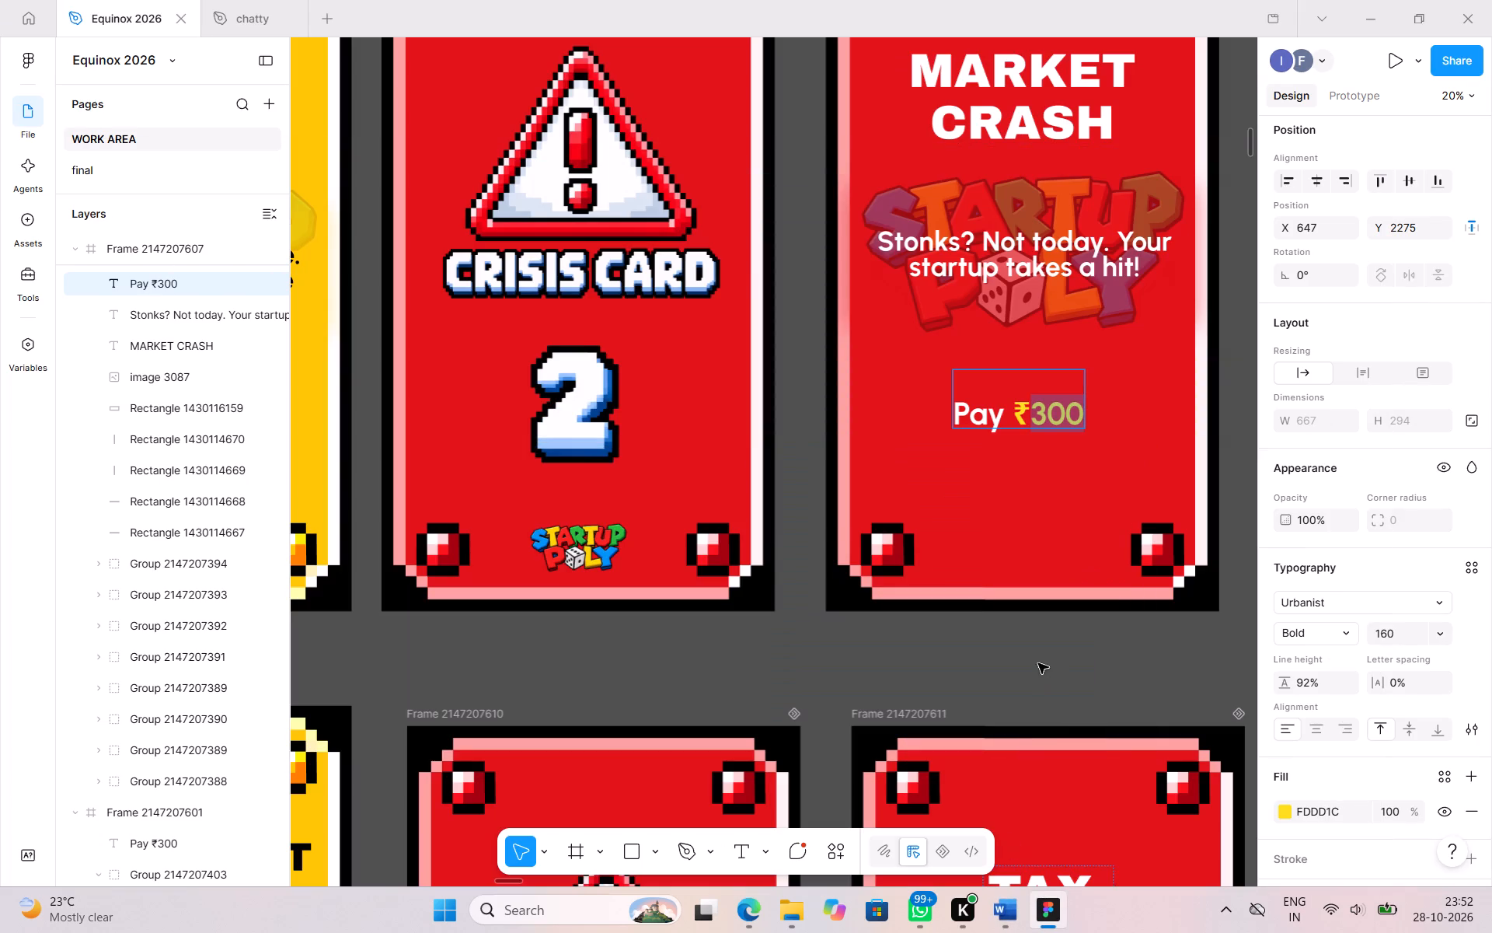
{"action": "left_click", "coordinate": [1045, 416]}
{"action": "key", "text": "BackSpace"}
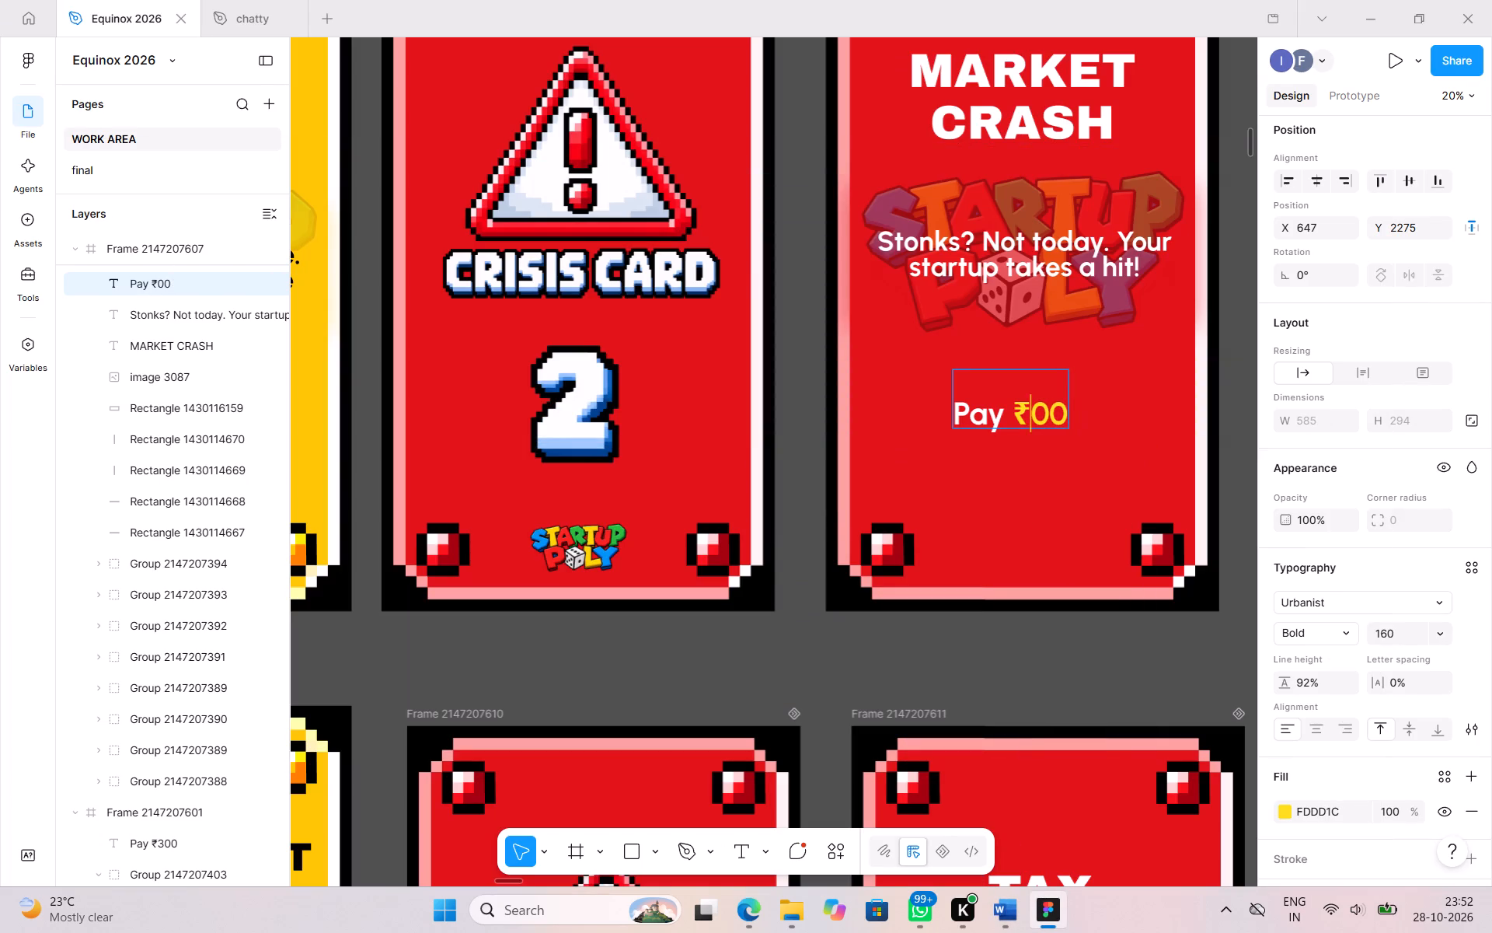
{"action": "key", "text": "2"}
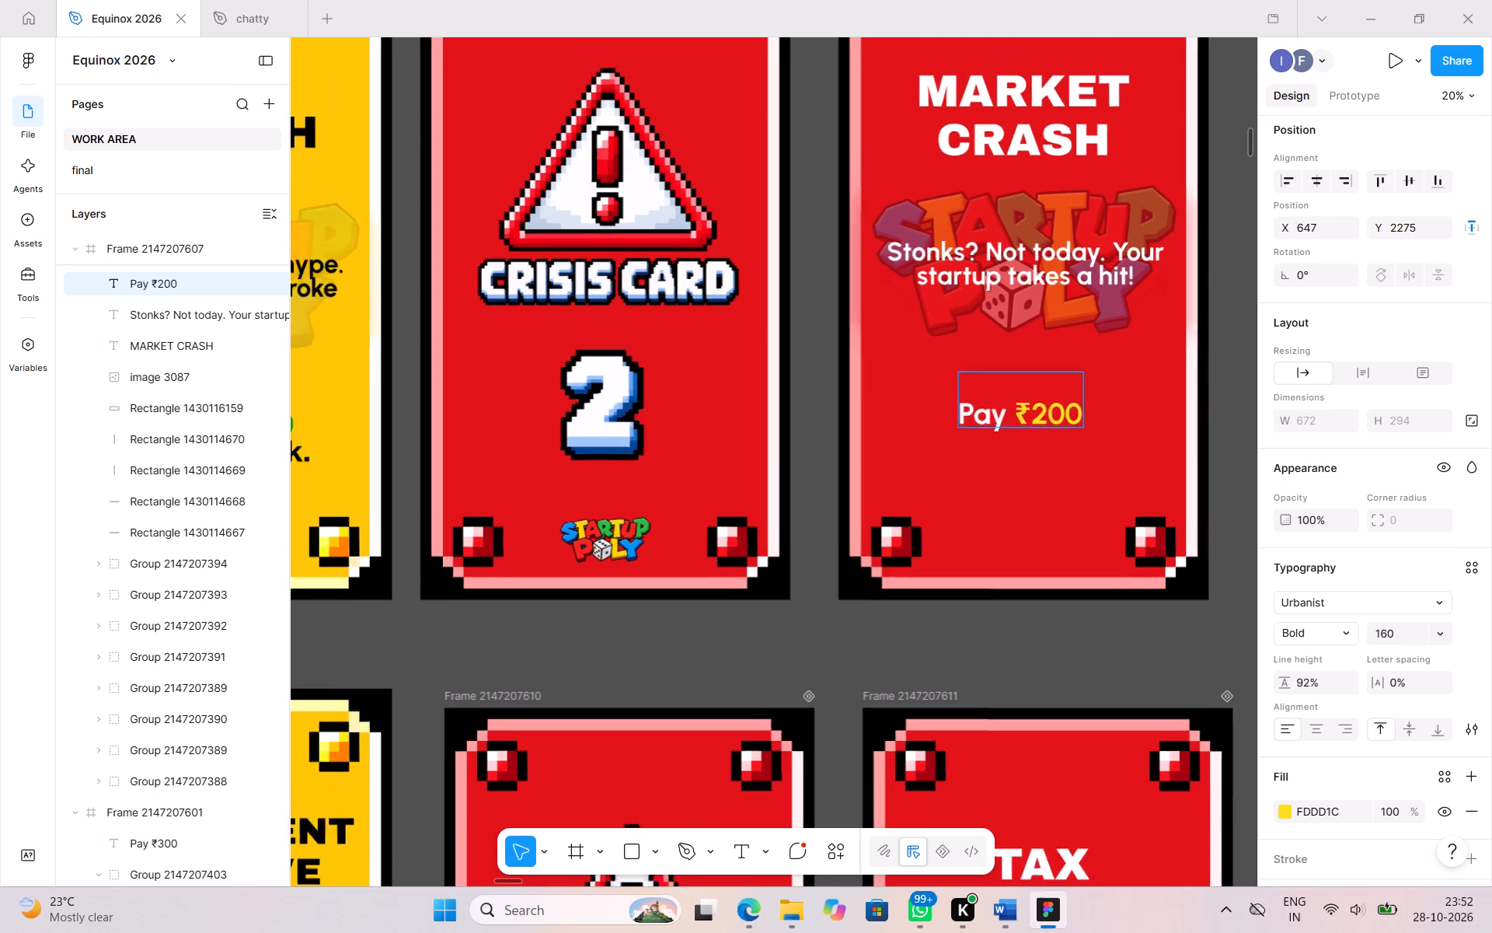
Copy the title "LEGAL TROUBLE" from the Word document and paste it over the TAX RAID title on the card beside crisis card 3 in Figma.
{"action": "scroll", "coordinate": [1045, 416], "scroll_direction": "down", "scroll_amount": 3}
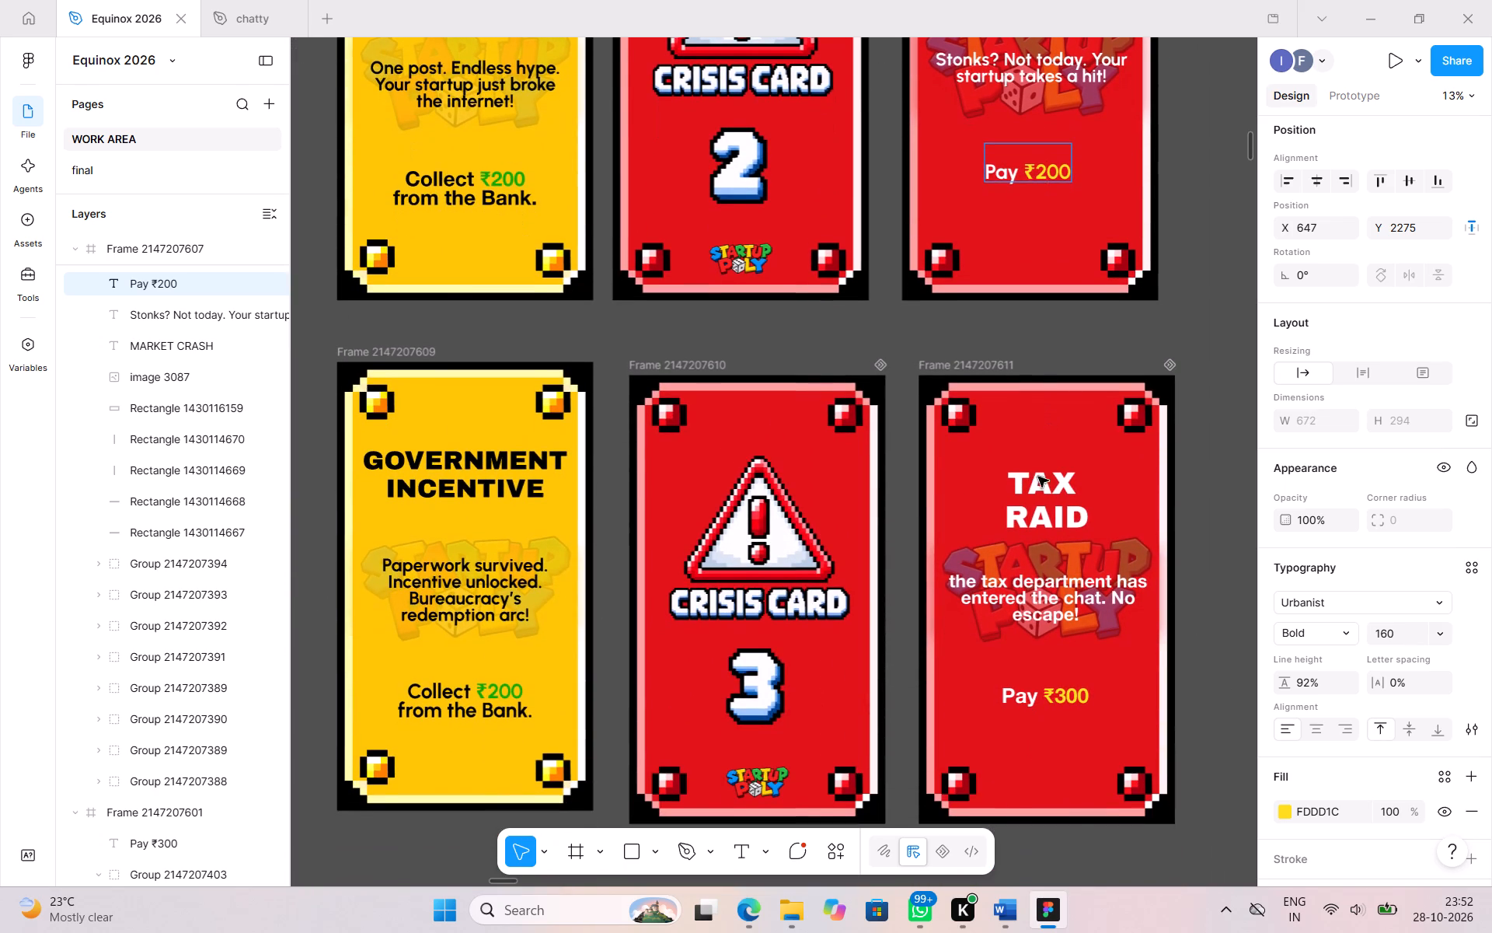
{"action": "left_click", "coordinate": [1006, 910]}
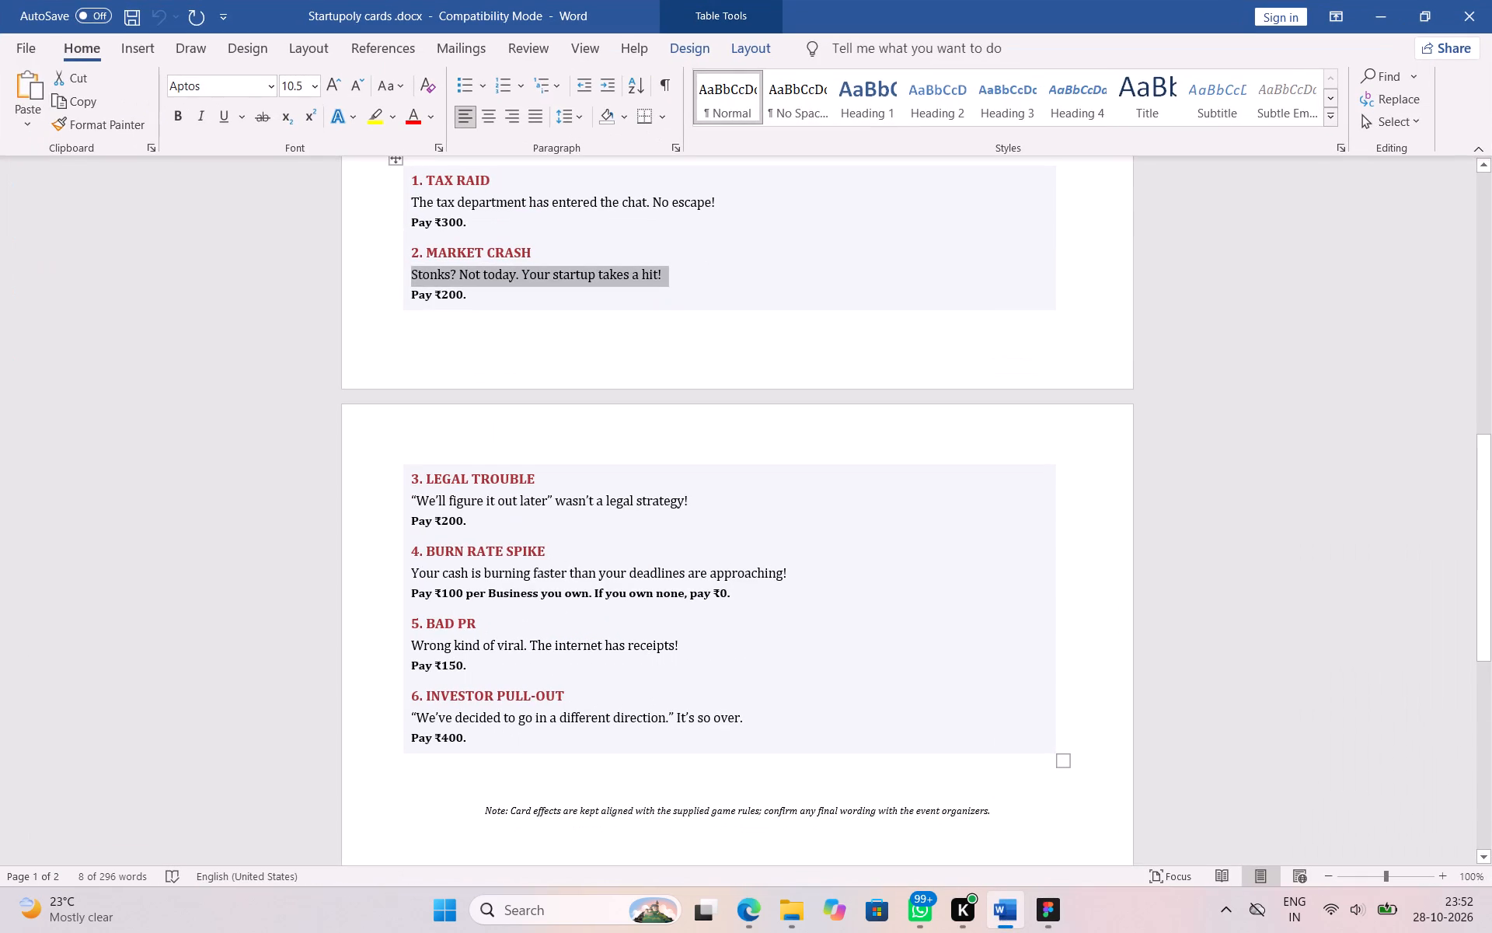
{"action": "left_click_drag", "start_coordinate": [425, 476], "coordinate": [543, 480]}
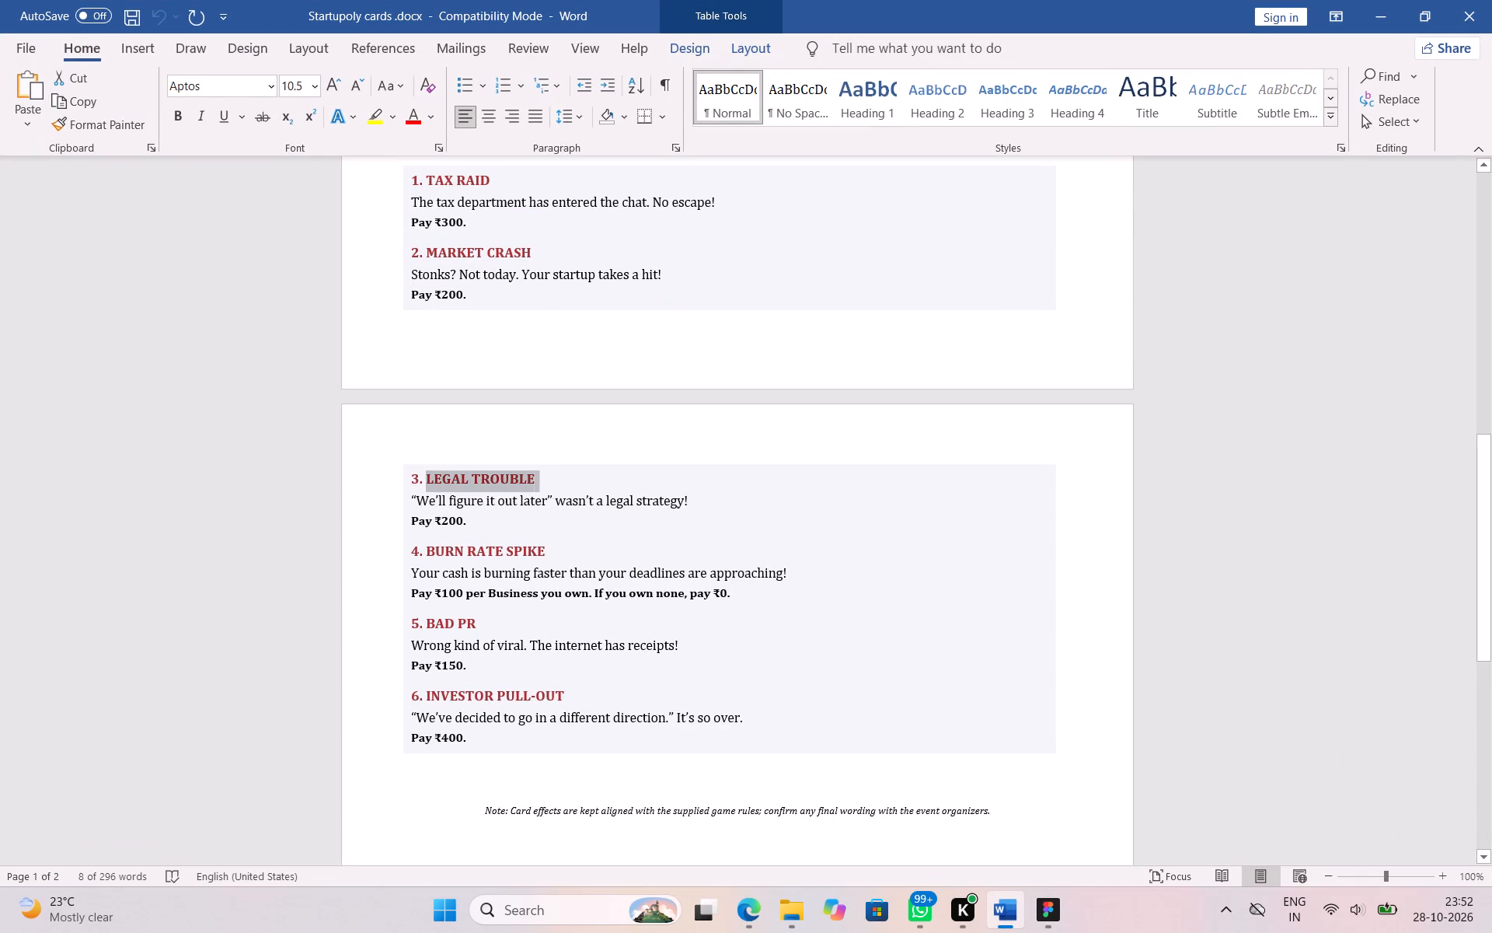
{"action": "left_click_drag", "start_coordinate": [543, 480], "coordinate": [536, 482]}
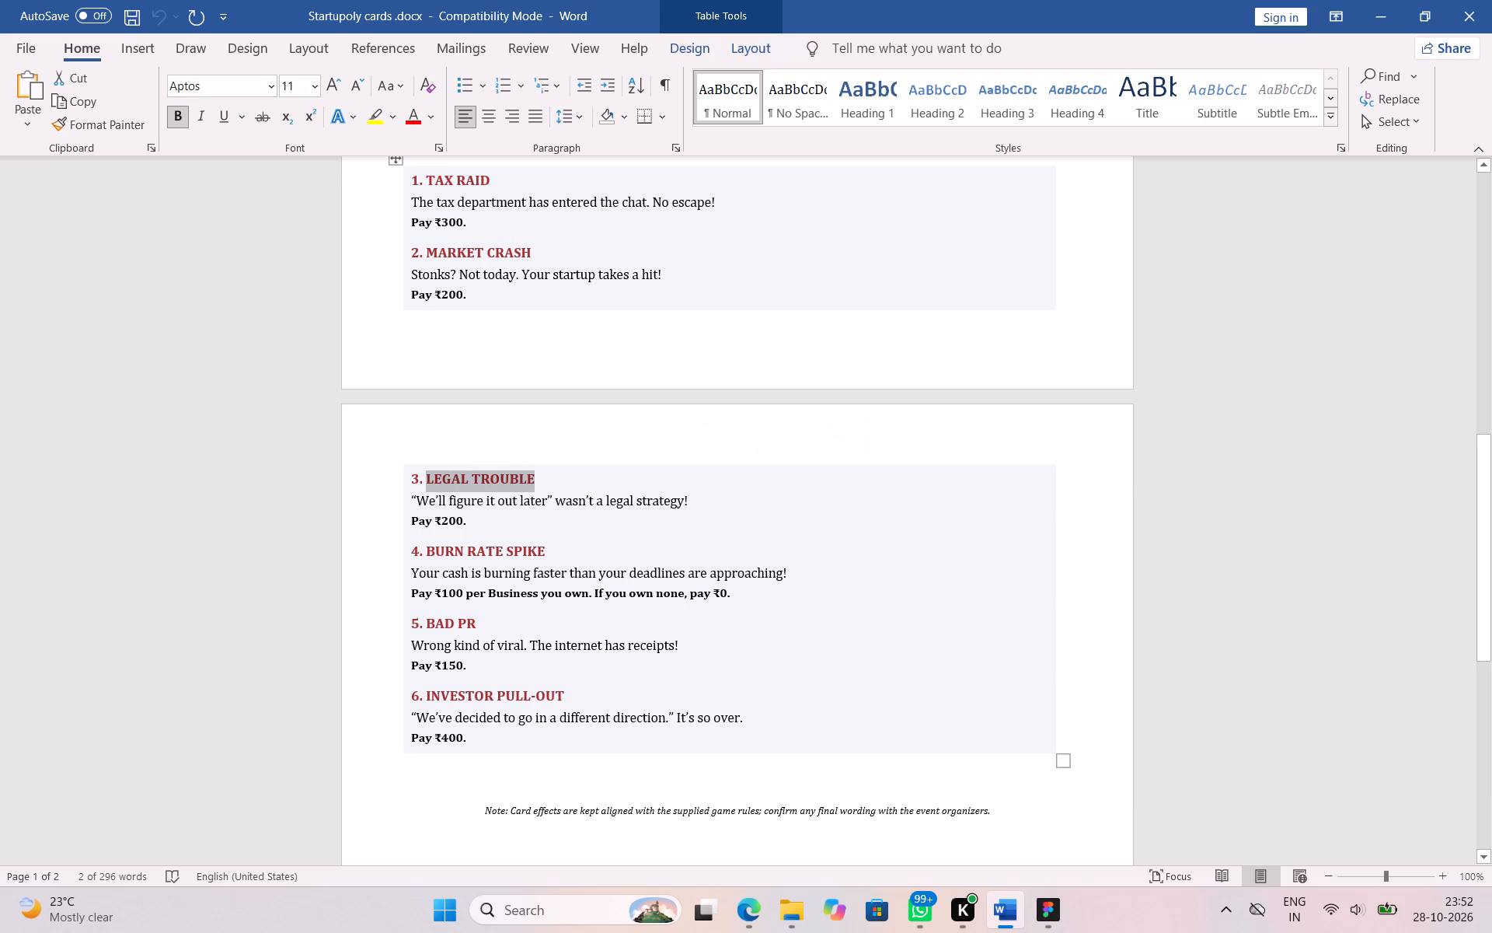
{"action": "key", "text": "ctrl+c"}
{"action": "left_click", "coordinate": [996, 906]}
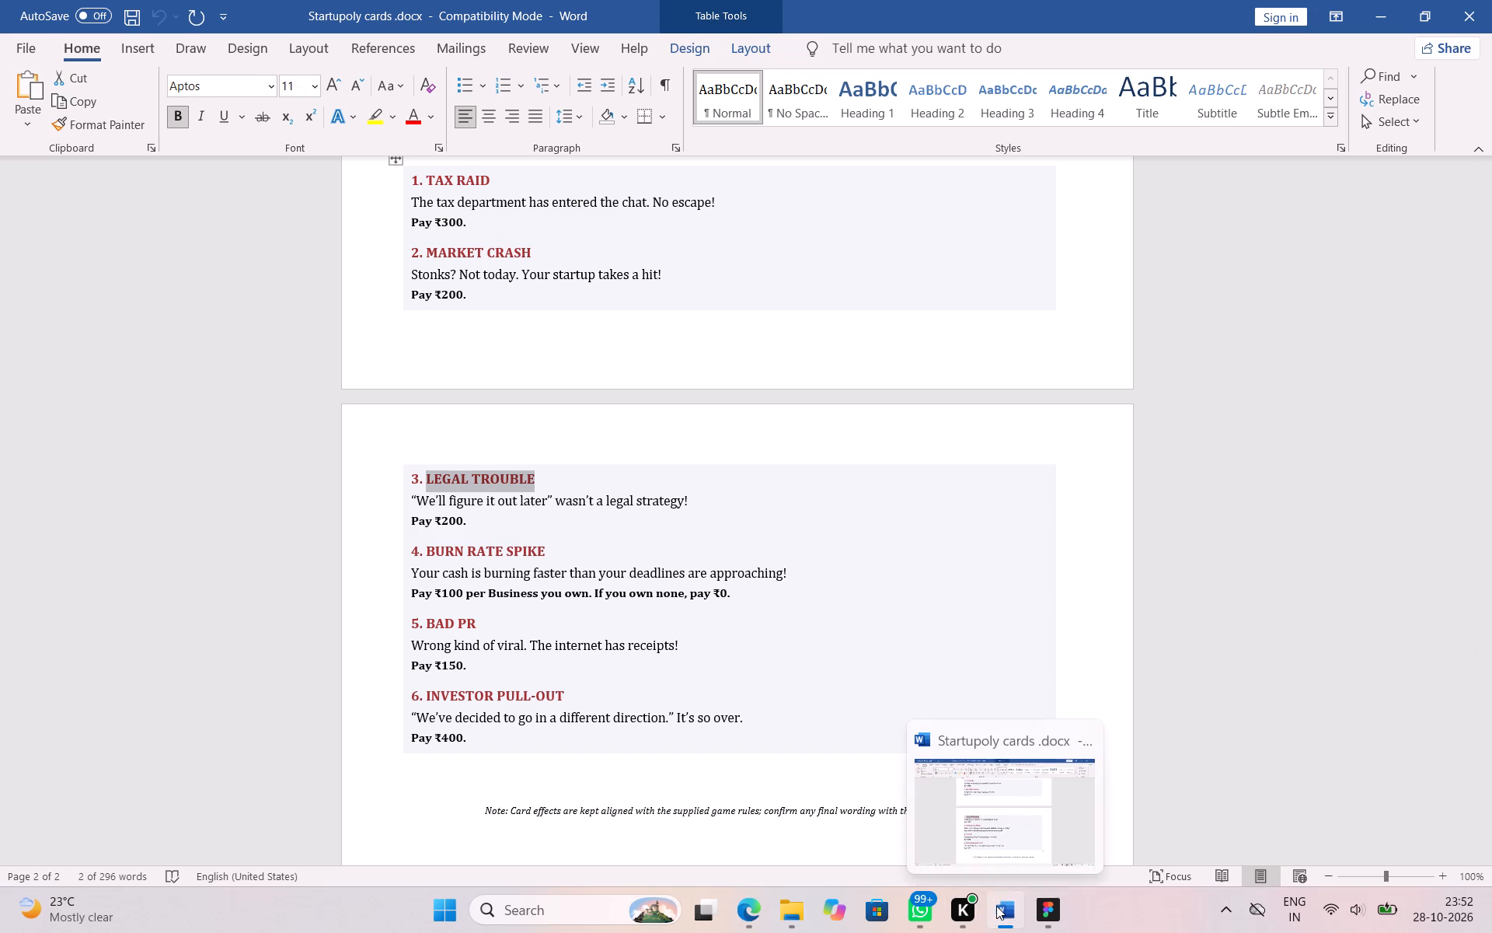
{"action": "triple_click", "coordinate": [1030, 514]}
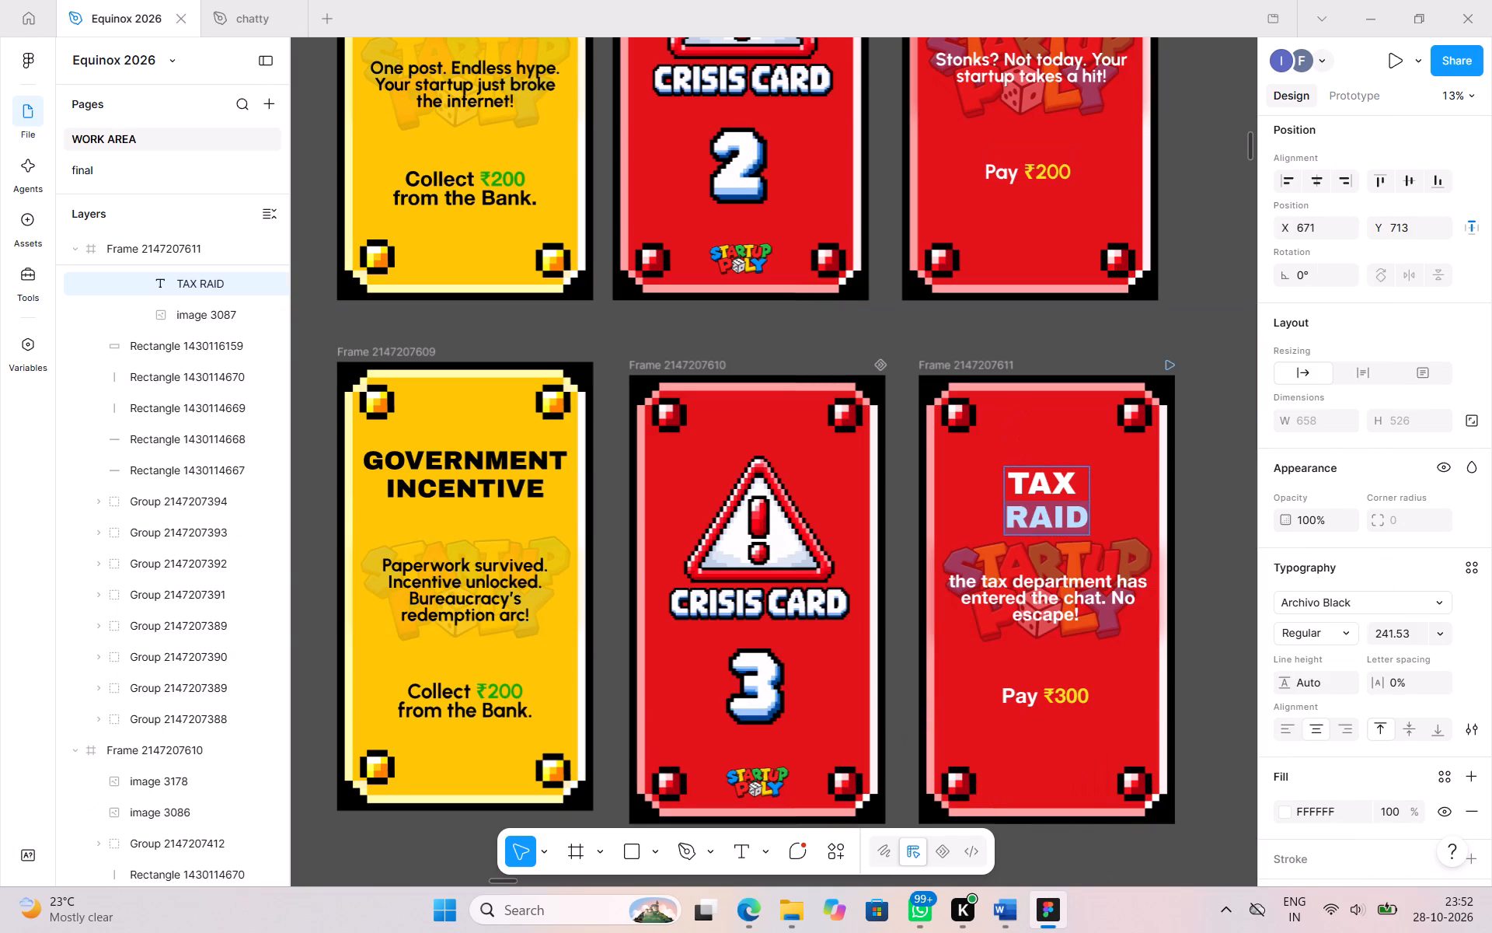
{"action": "triple_click", "coordinate": [1030, 514]}
{"action": "left_click", "coordinate": [1030, 514]}
{"action": "key", "text": "ctrl+v"}
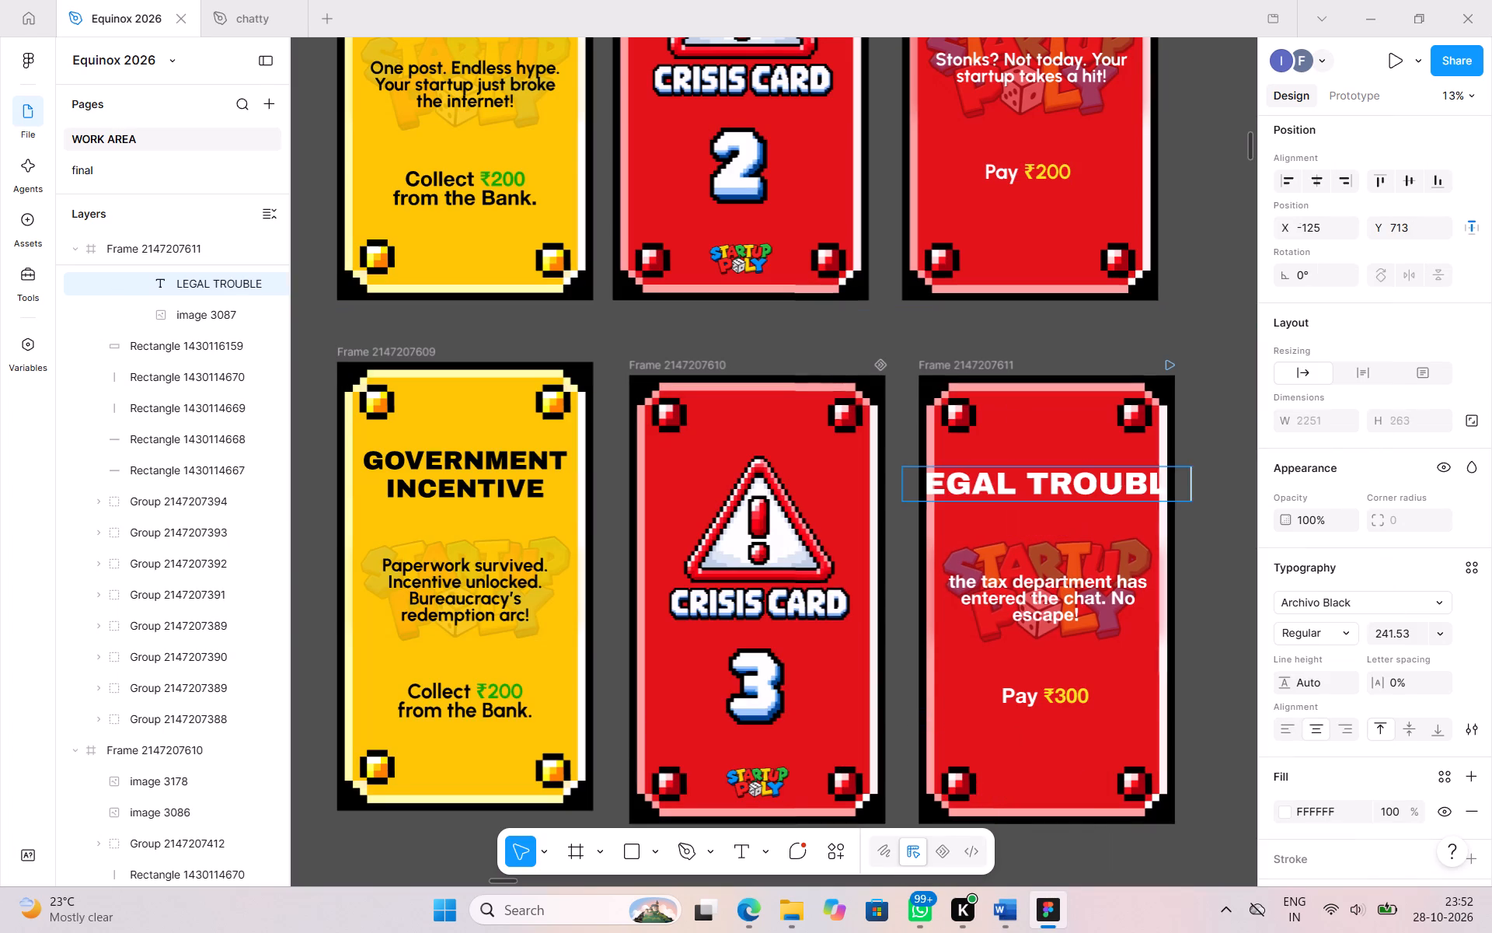
Narrow the LEGAL TROUBLE title box to about 1290 wide so it wraps onto two lines, and centre it horizontally on the card.
{"action": "left_click", "coordinate": [1199, 478]}
{"action": "left_click_drag", "start_coordinate": [1197, 478], "coordinate": [1078, 490]}
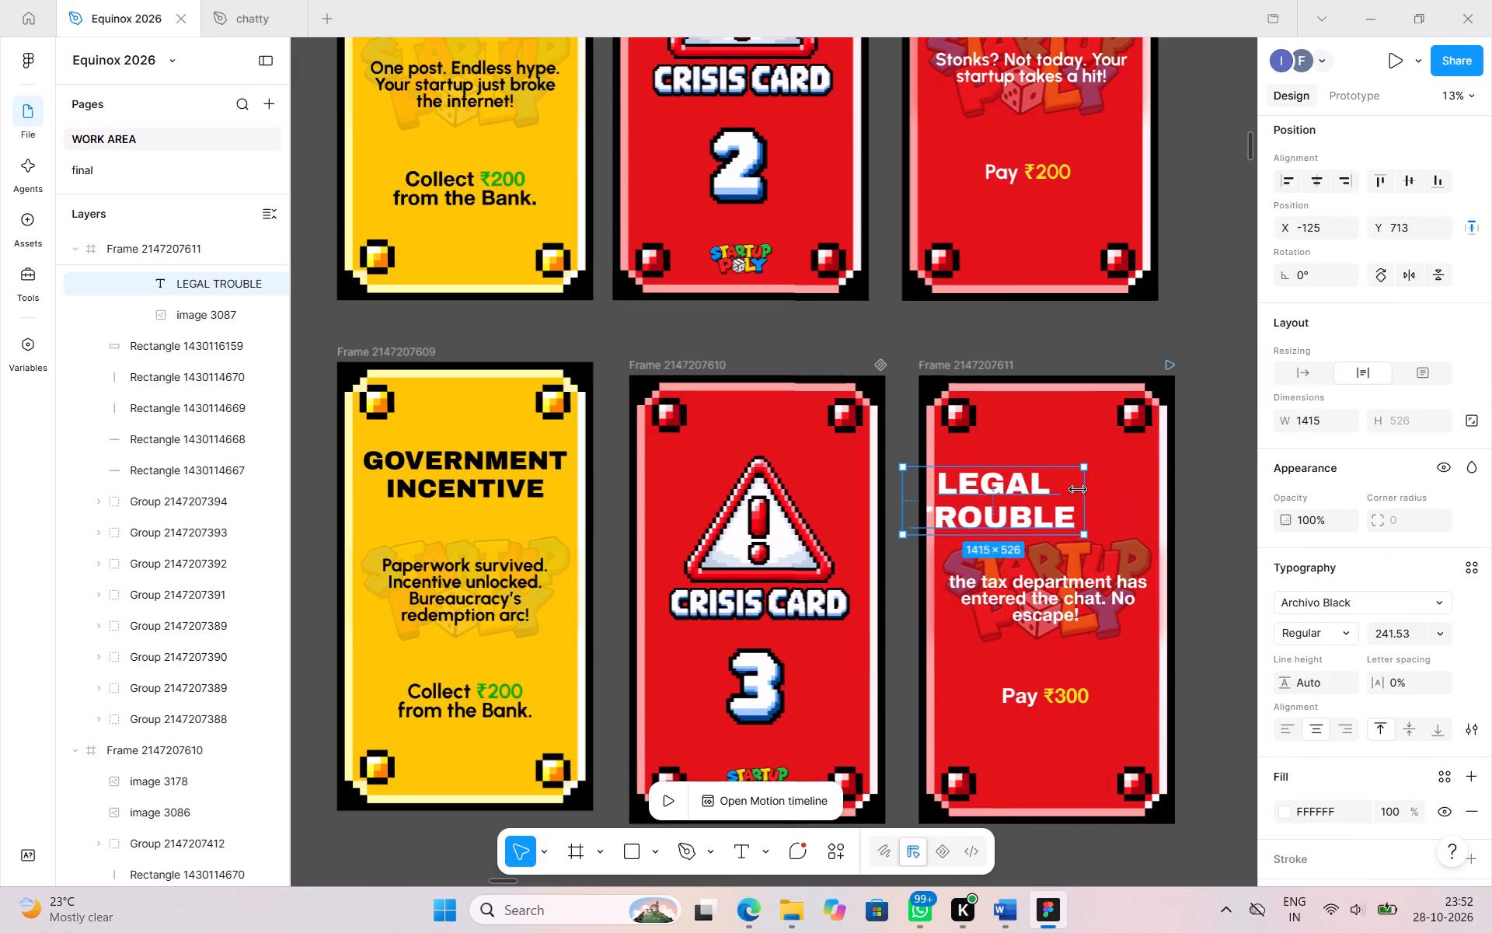
{"action": "left_click_drag", "start_coordinate": [1078, 490], "coordinate": [1074, 491]}
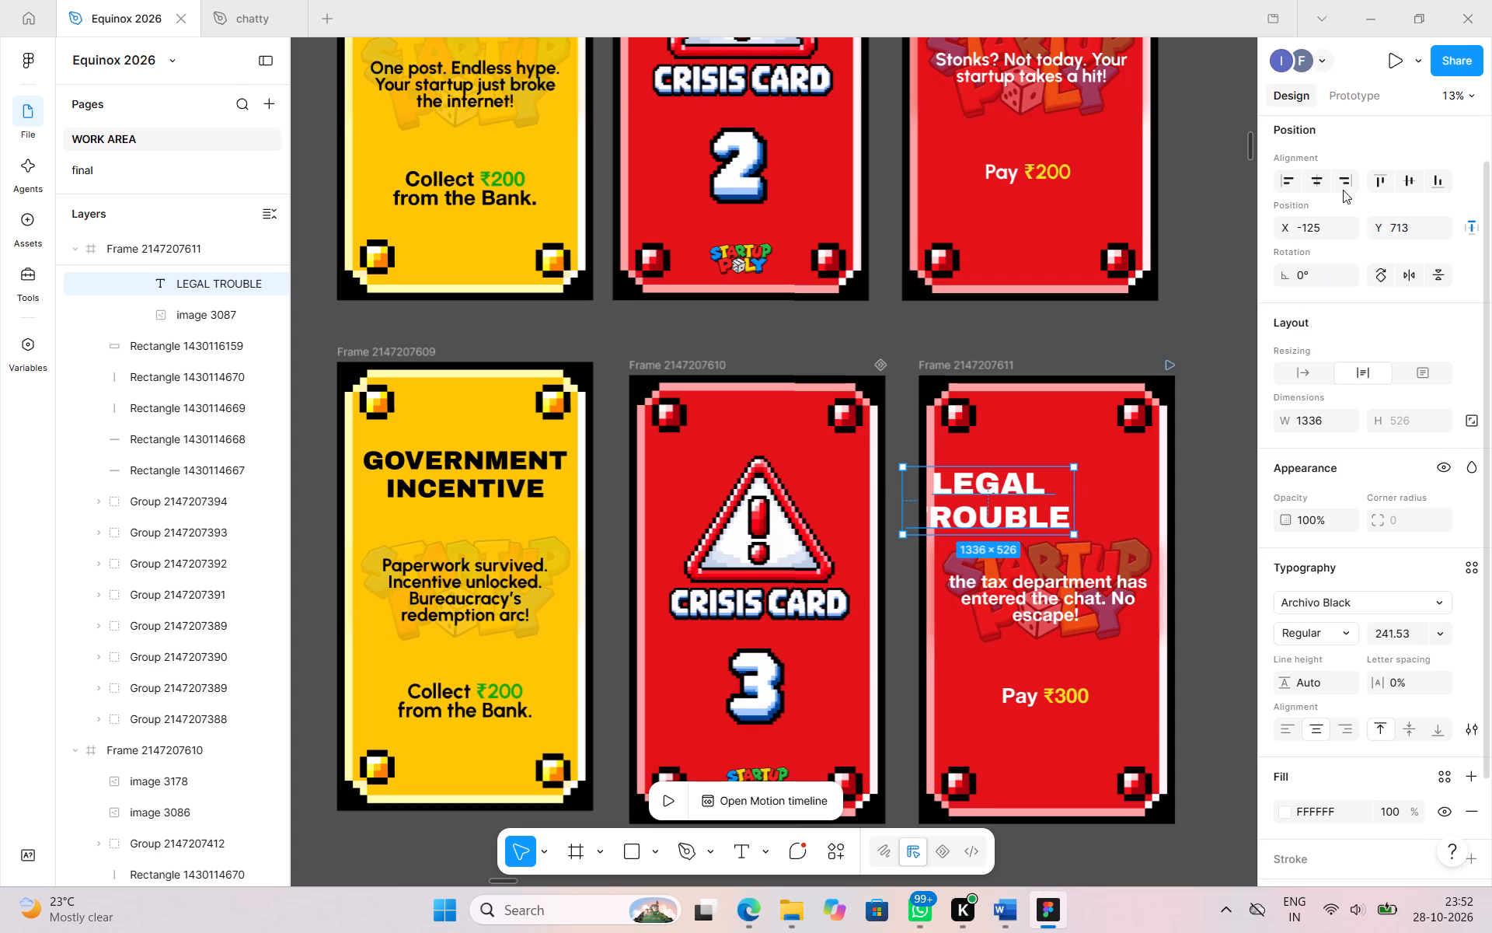
{"action": "left_click", "coordinate": [1312, 187]}
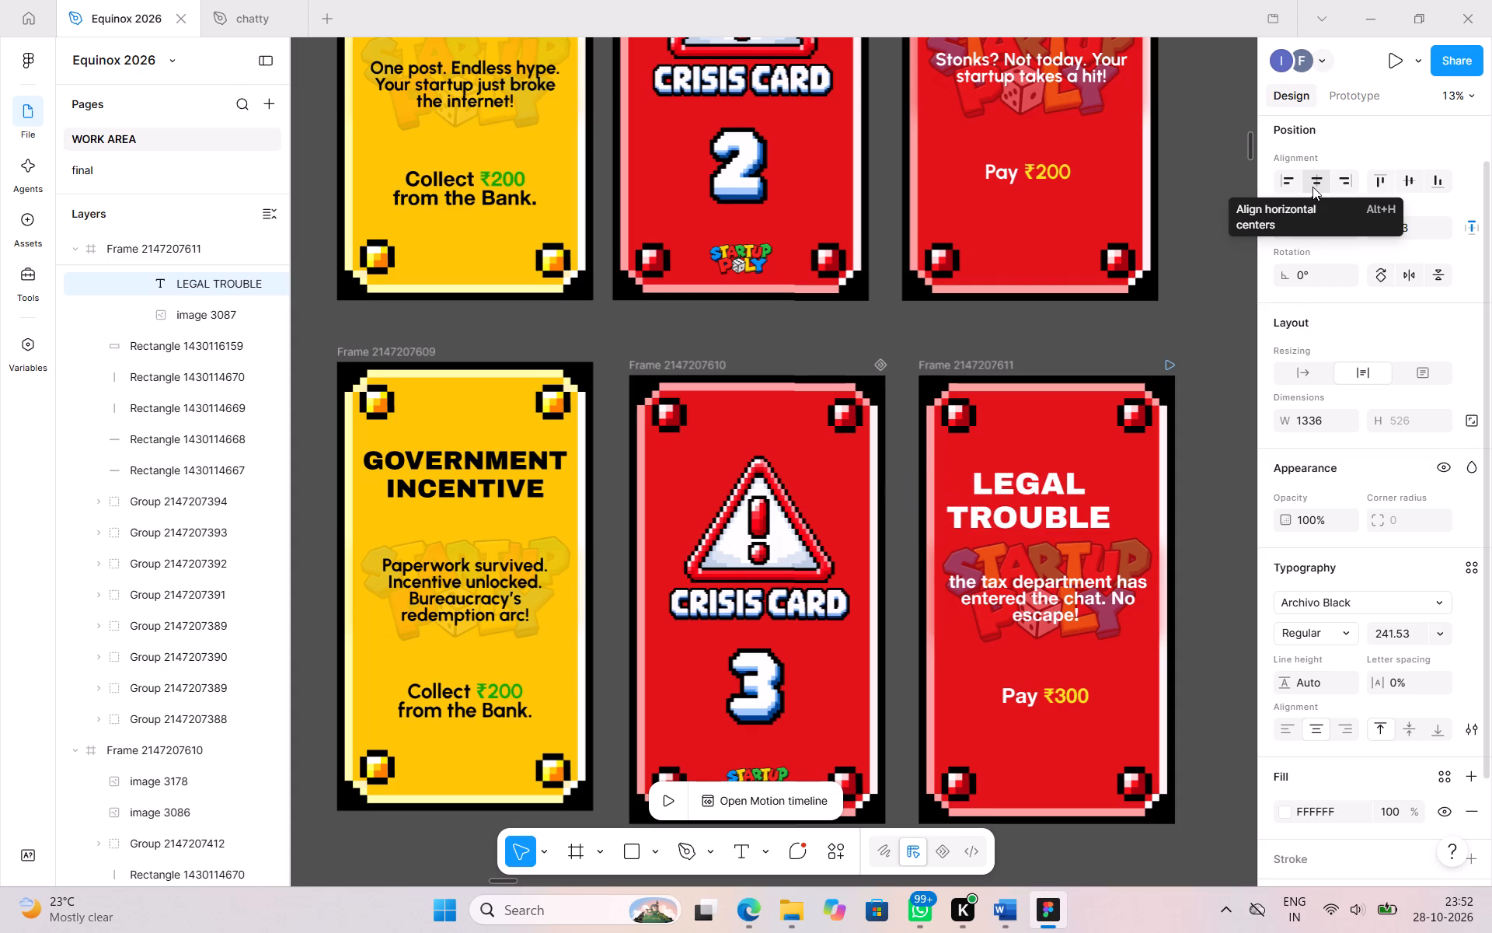
{"action": "left_click", "coordinate": [1080, 505]}
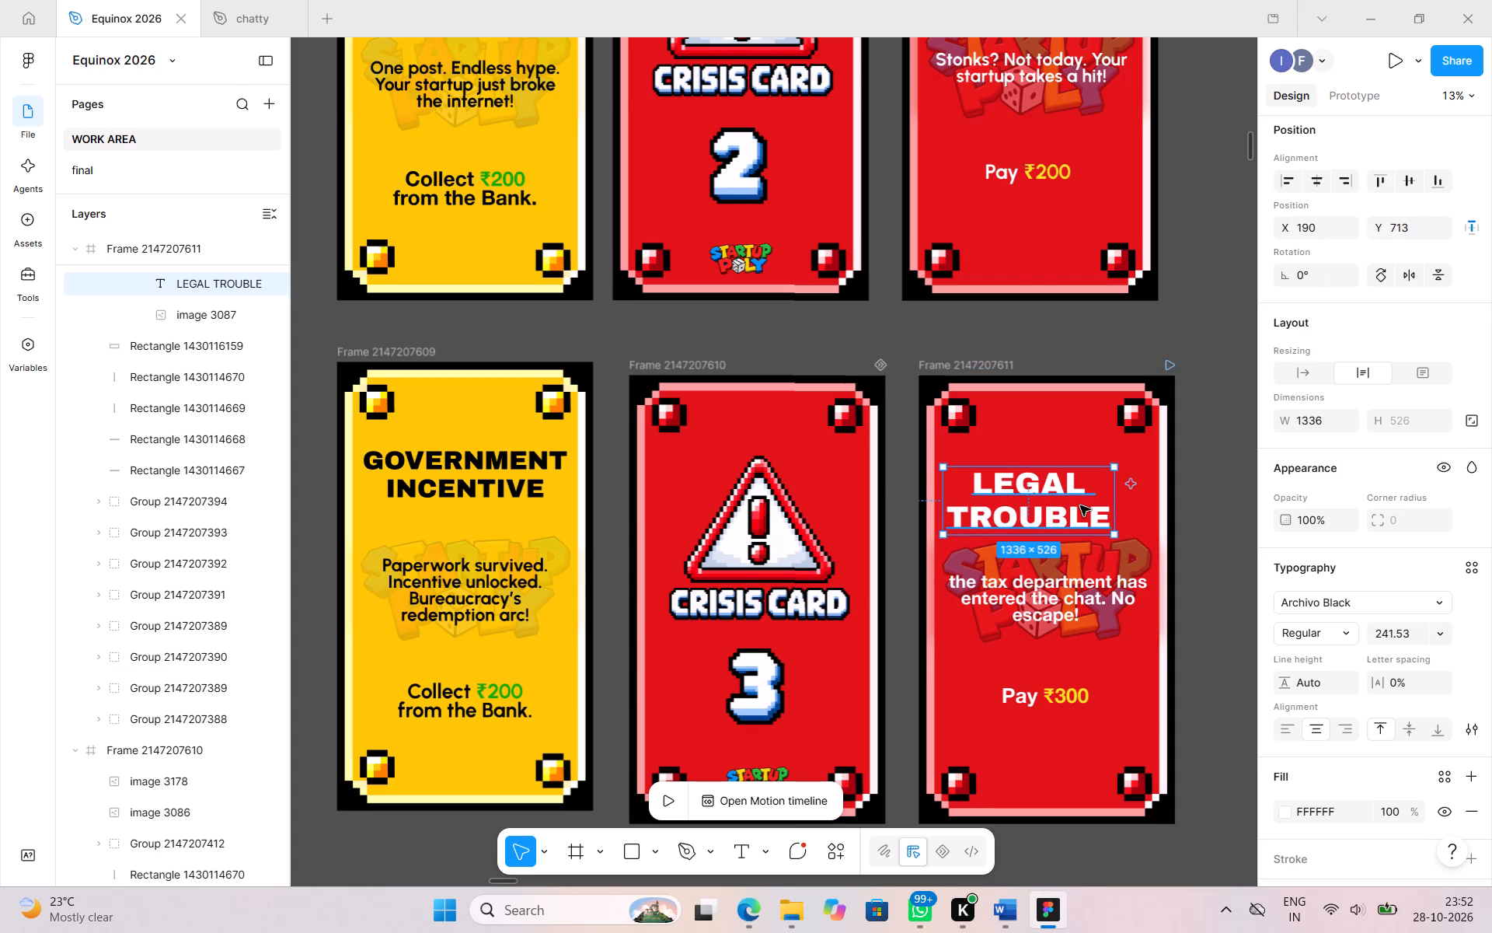
{"action": "left_click_drag", "start_coordinate": [940, 502], "coordinate": [952, 504]}
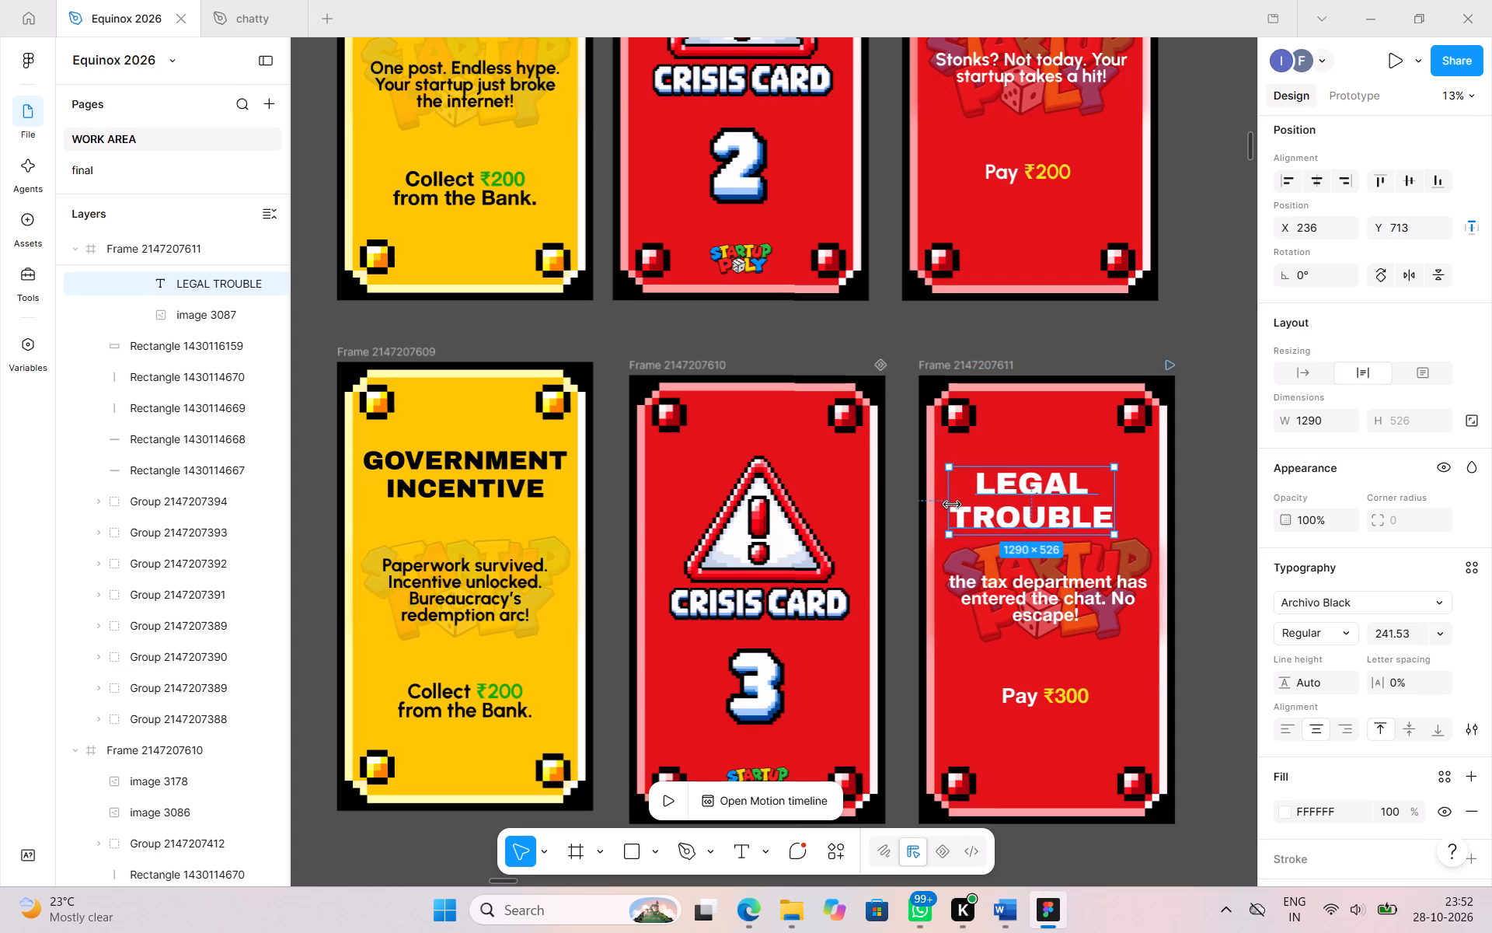
{"action": "left_click", "coordinate": [1317, 185]}
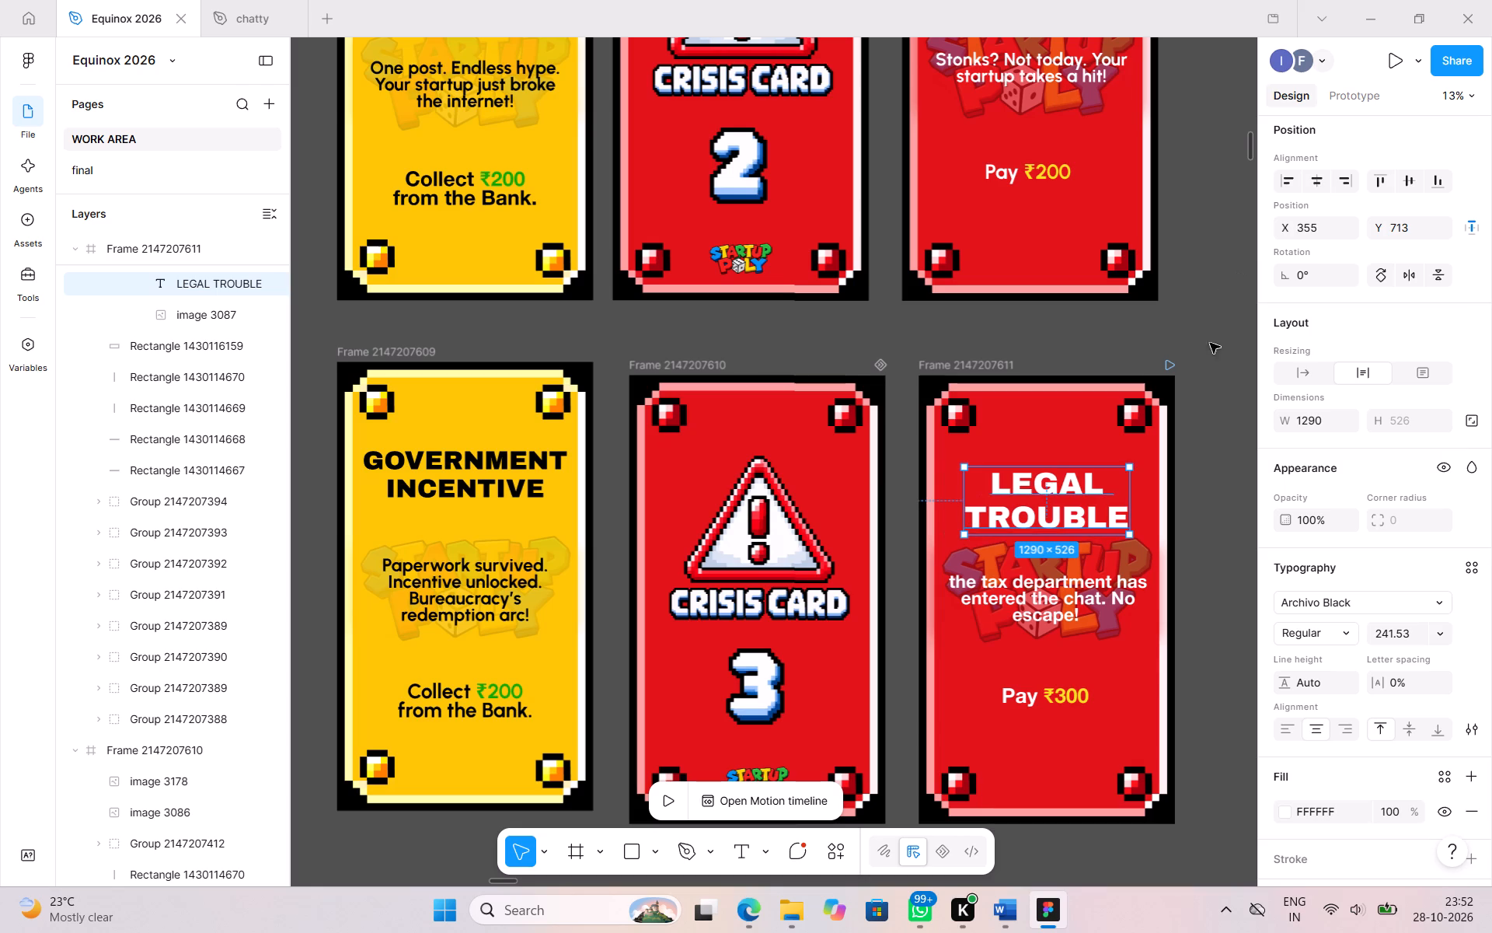
{"action": "left_click", "coordinate": [1237, 423]}
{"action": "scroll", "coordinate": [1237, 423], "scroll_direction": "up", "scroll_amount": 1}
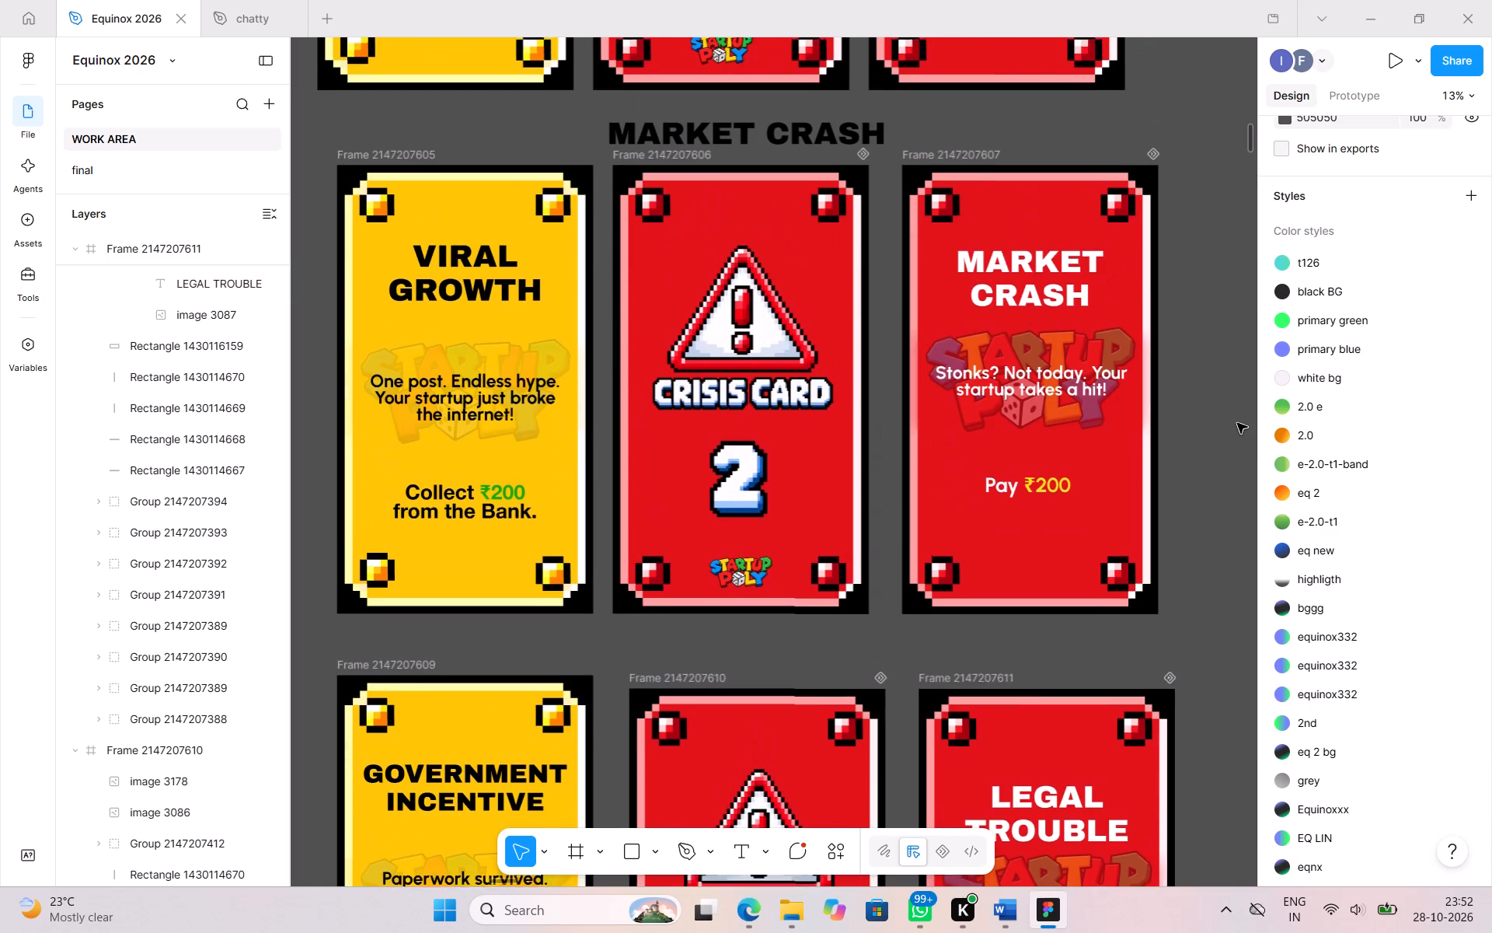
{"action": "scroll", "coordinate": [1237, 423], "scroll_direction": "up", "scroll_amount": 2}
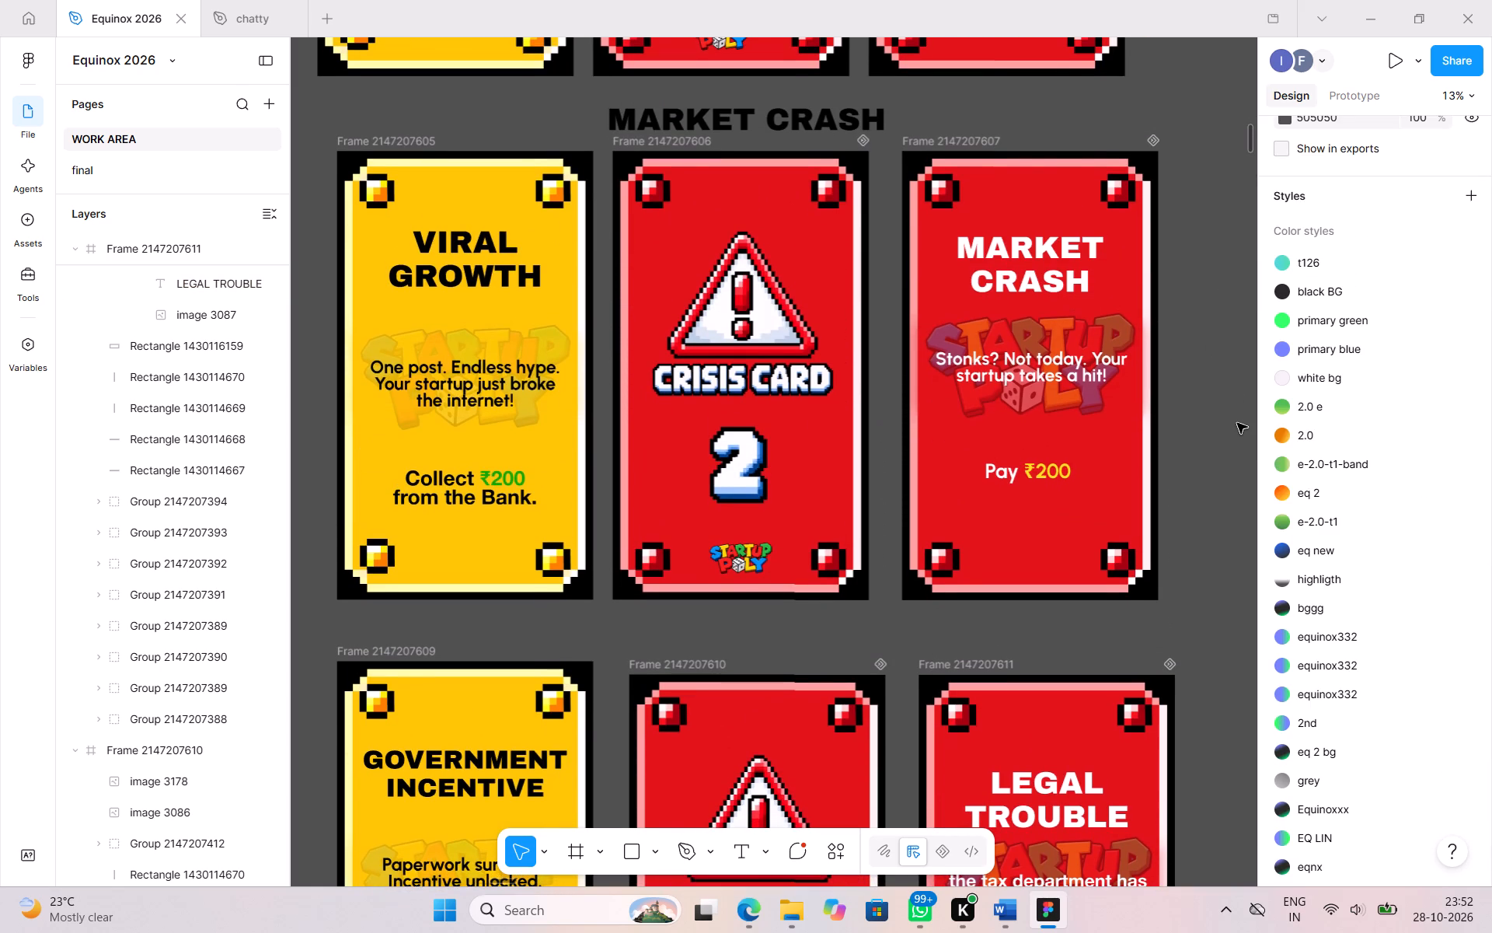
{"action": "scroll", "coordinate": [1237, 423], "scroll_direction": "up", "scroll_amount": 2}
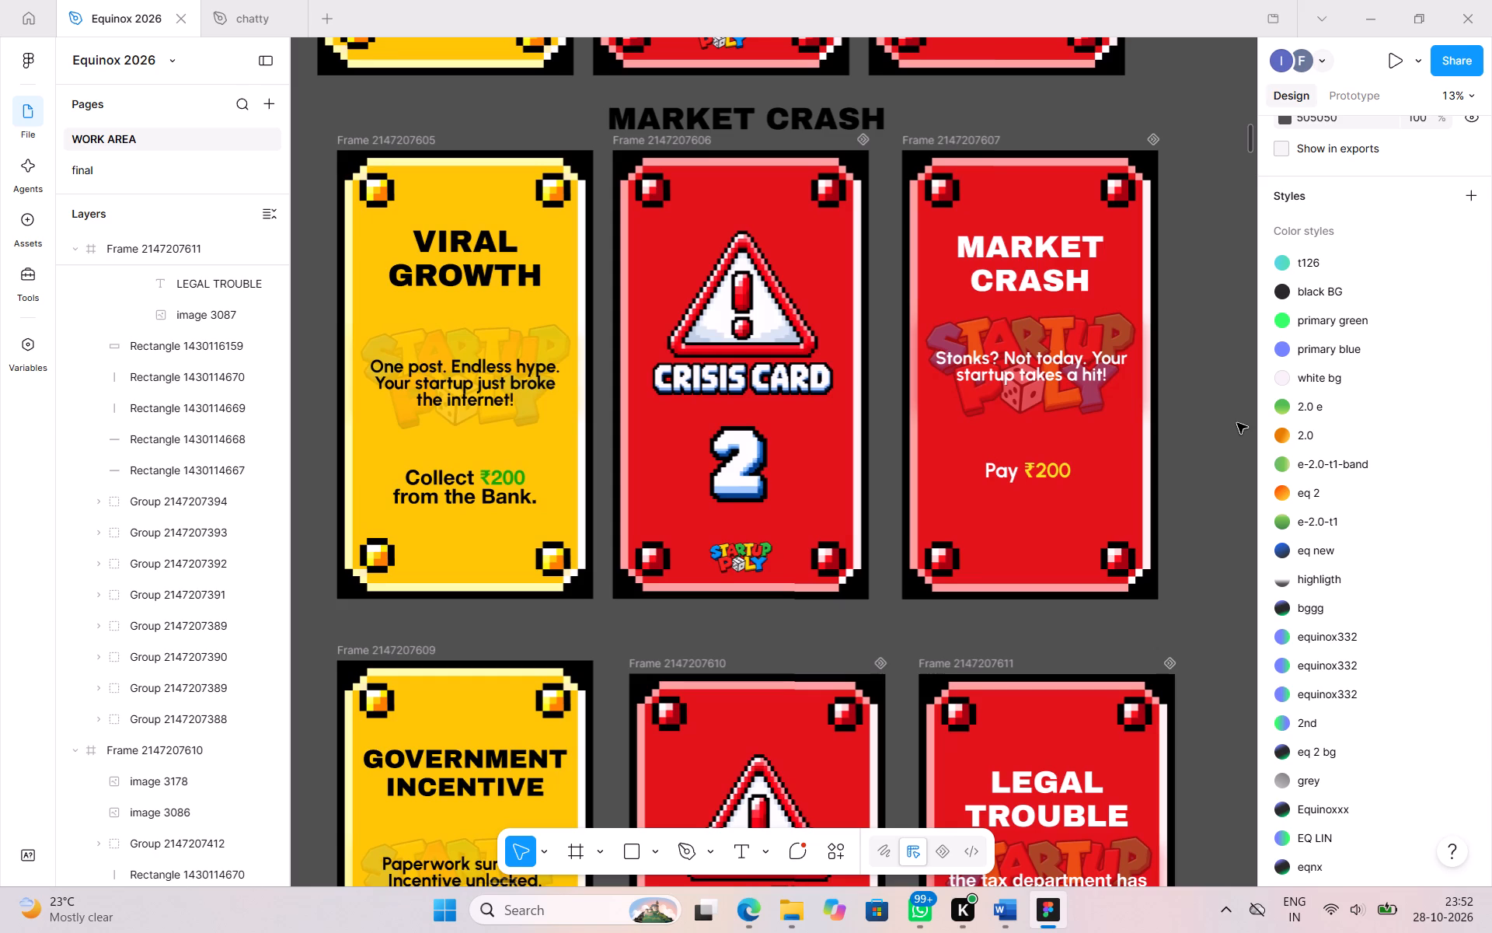
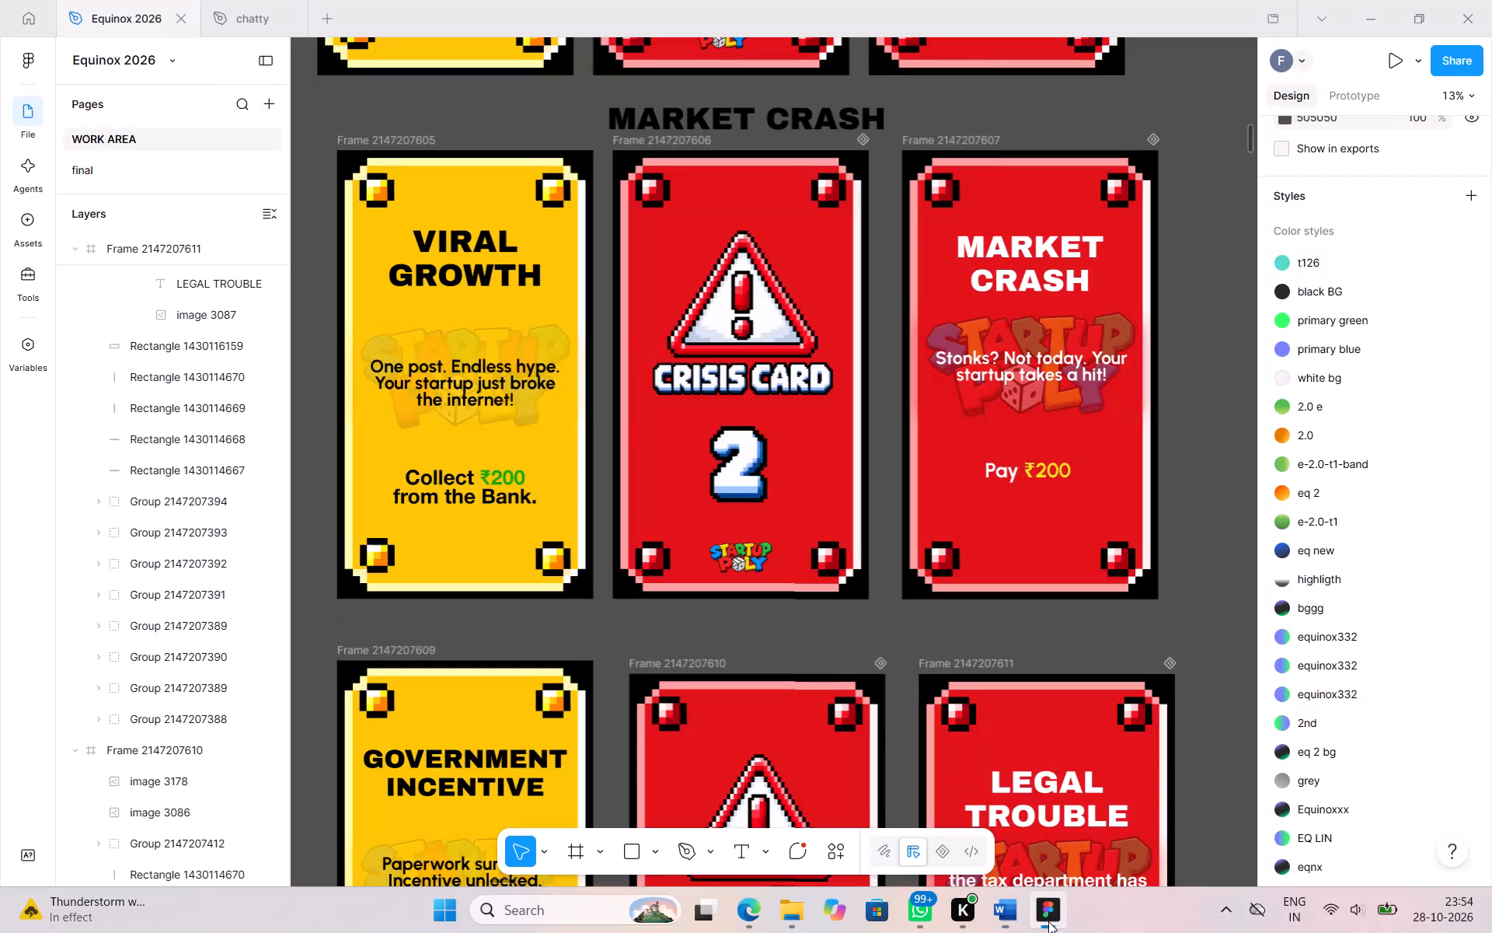
Examine the Viral Growth, Market Crash, Legal Trouble and Tax Raid card rows to compare their current wording.
{"action": "scroll", "coordinate": [955, 484], "scroll_direction": "down", "scroll_amount": 1}
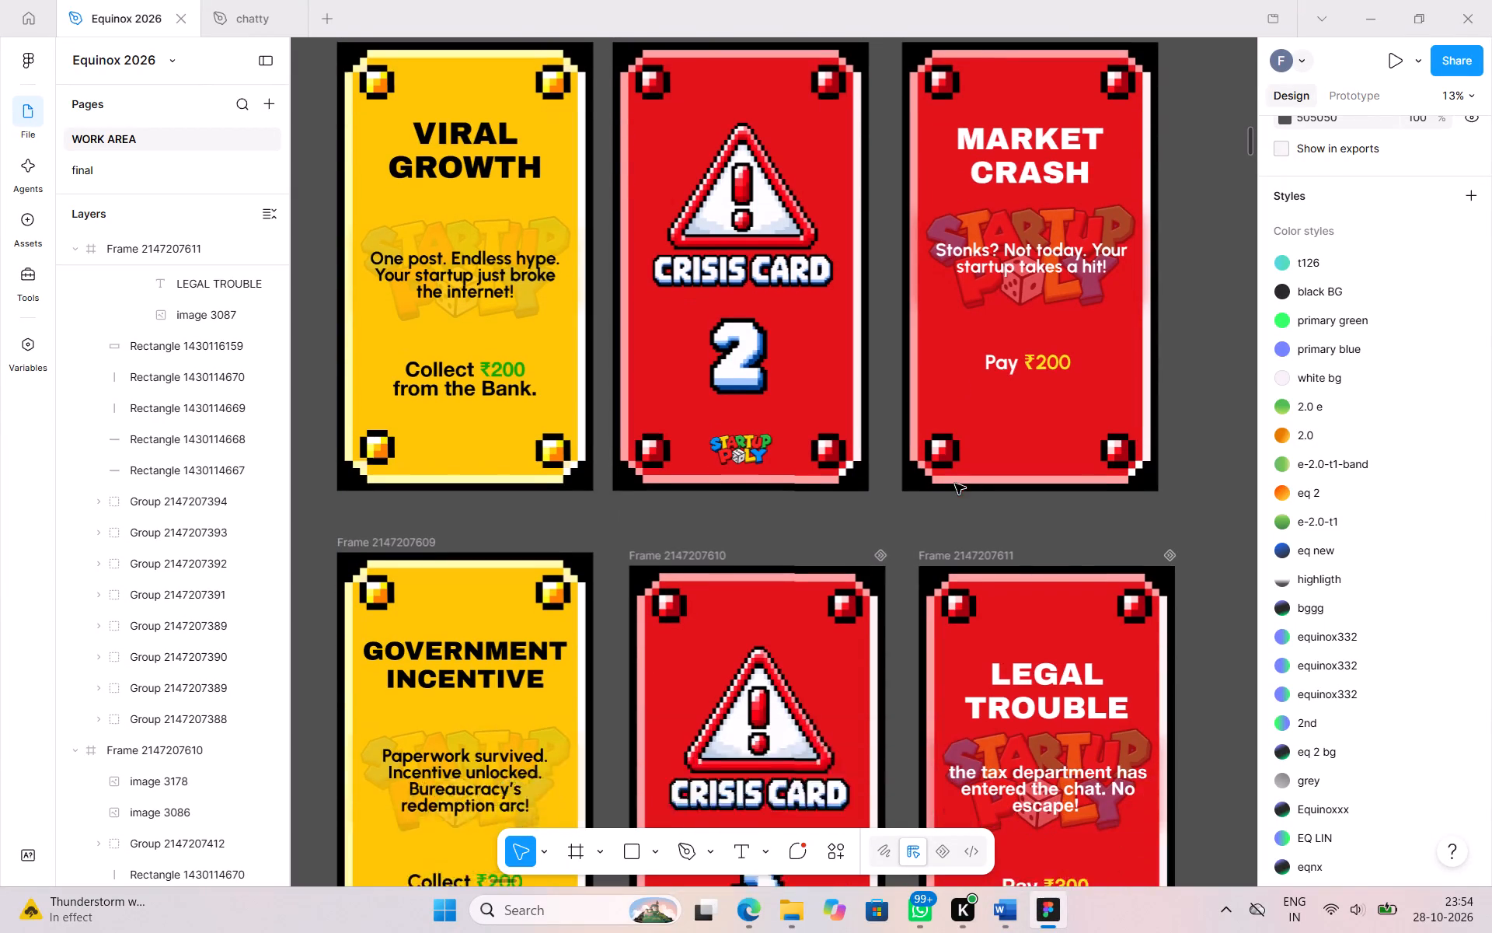
{"action": "scroll", "coordinate": [955, 484], "scroll_direction": "down", "scroll_amount": 2}
{"action": "scroll", "coordinate": [955, 484], "scroll_direction": "up", "scroll_amount": 2}
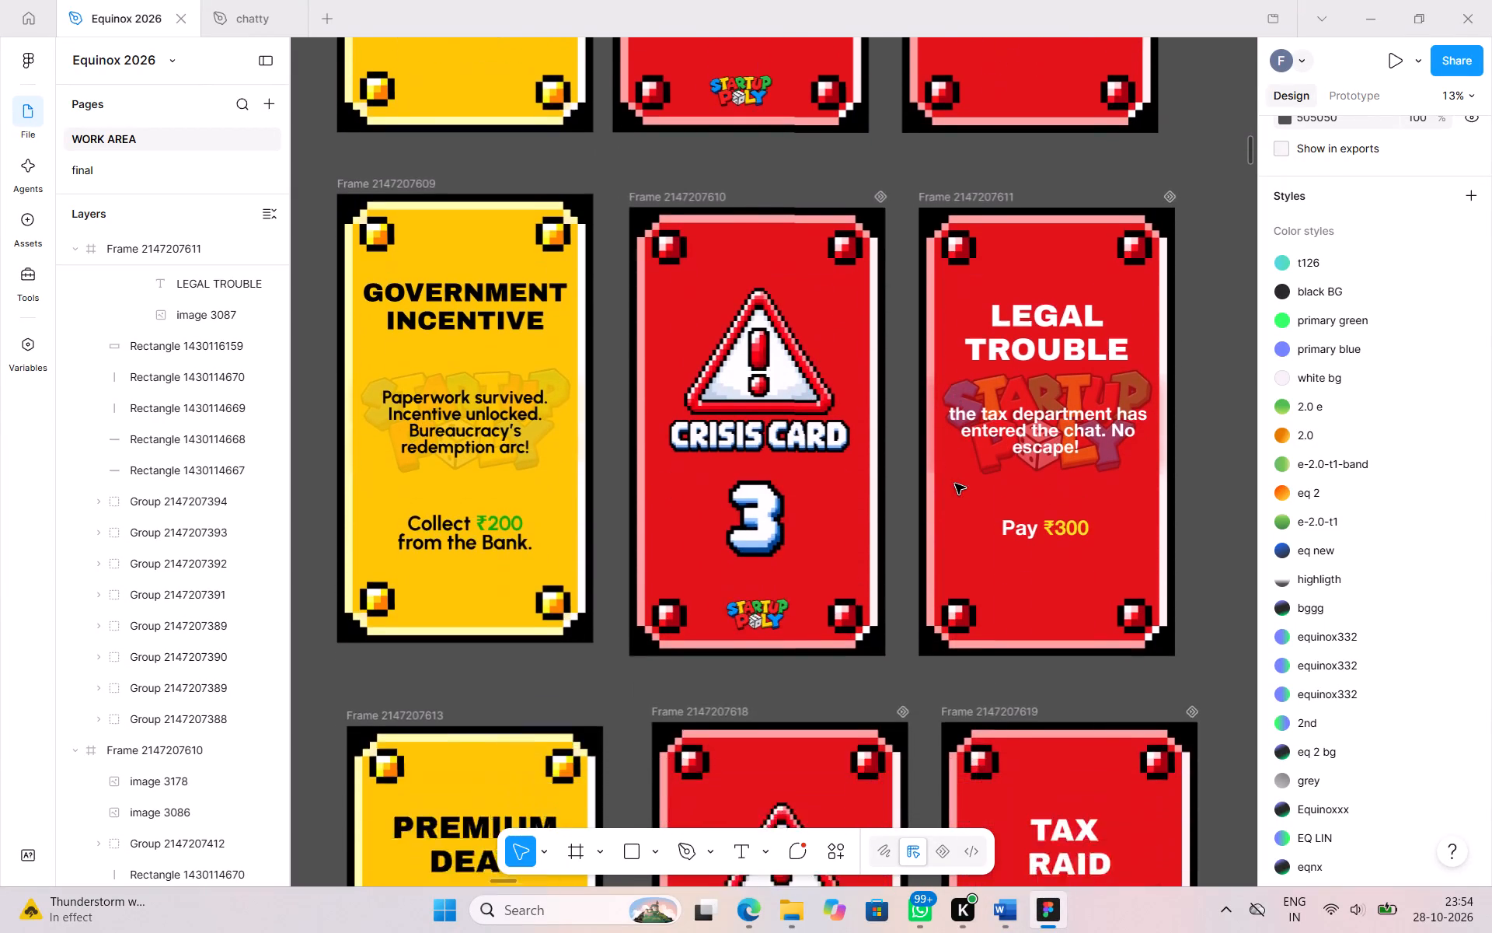
{"action": "scroll", "coordinate": [955, 484], "scroll_direction": "up", "scroll_amount": 2}
{"action": "scroll", "coordinate": [955, 484], "scroll_direction": "down", "scroll_amount": 3}
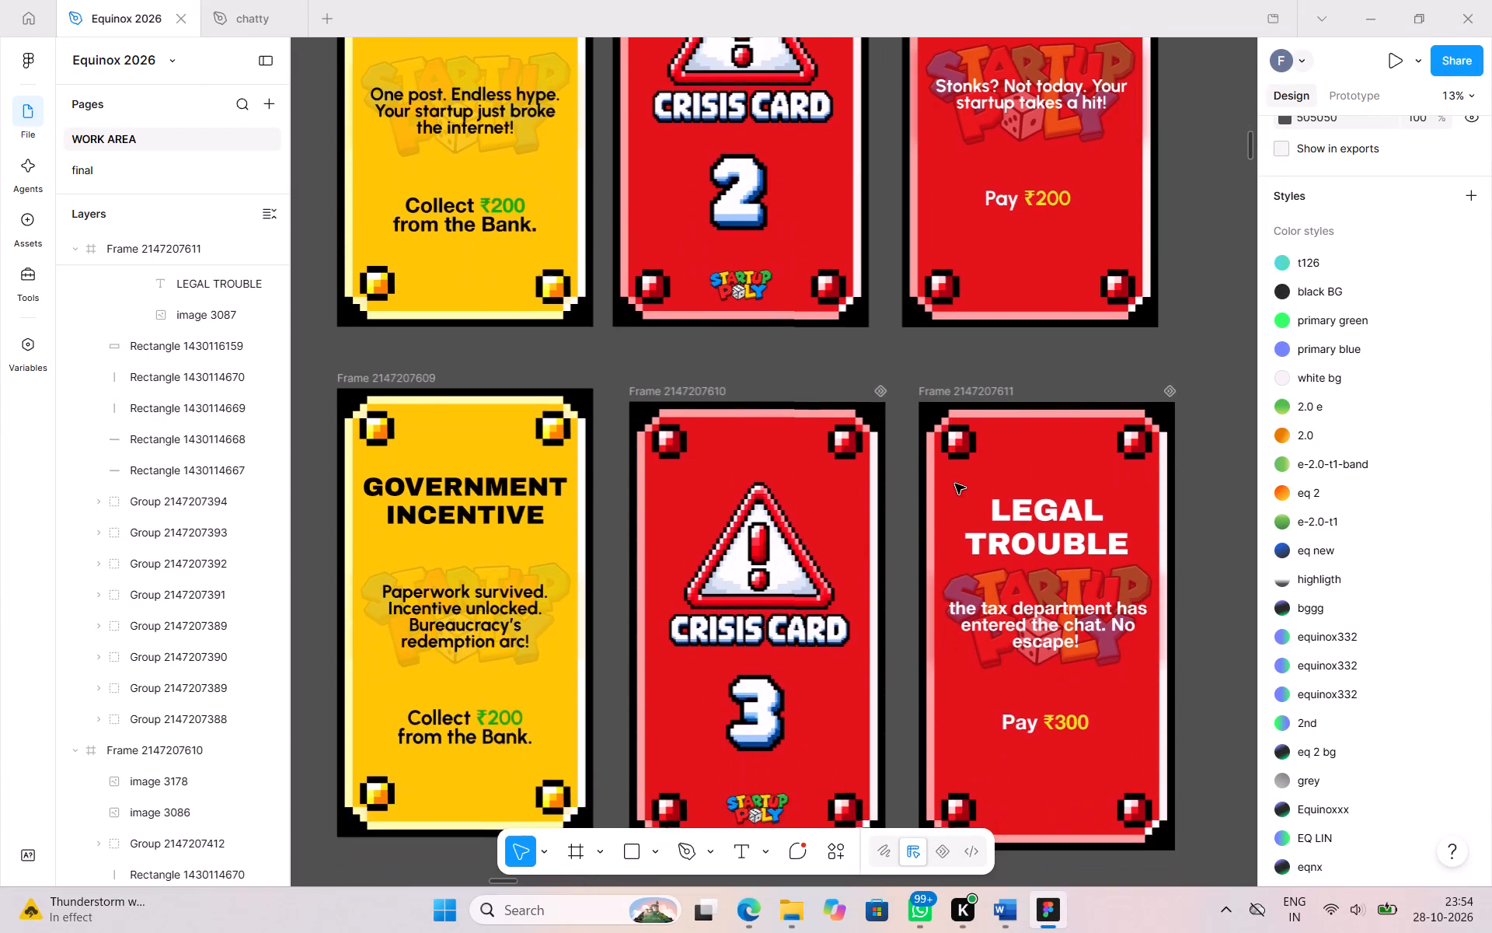
{"action": "scroll", "coordinate": [955, 484], "scroll_direction": "down", "scroll_amount": 3}
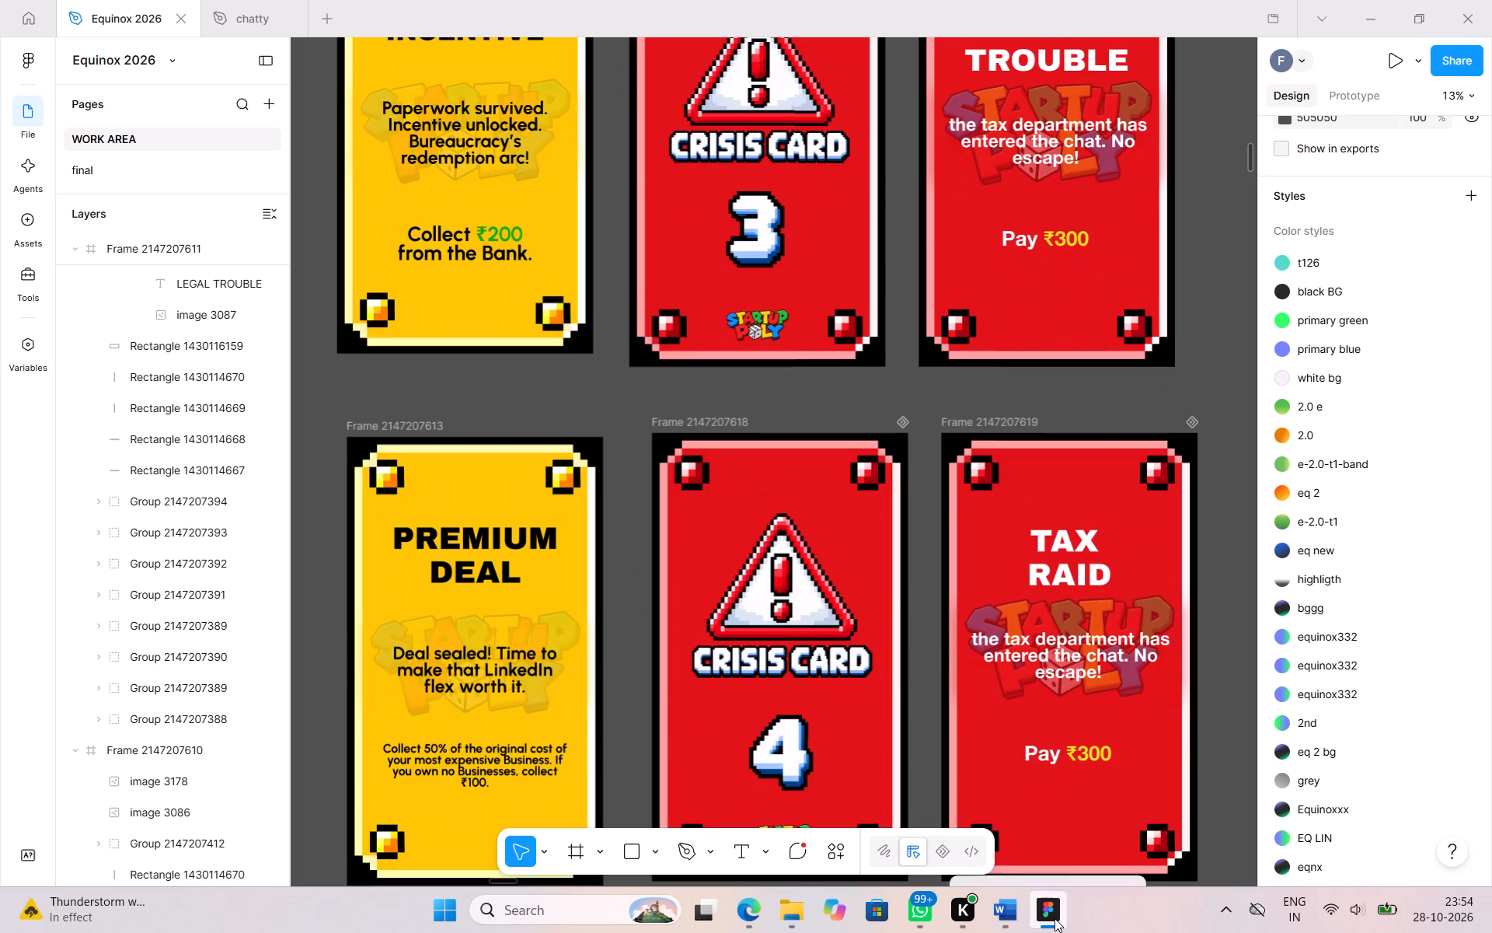
{"action": "left_click", "coordinate": [1055, 918]}
{"action": "left_click", "coordinate": [1055, 918]}
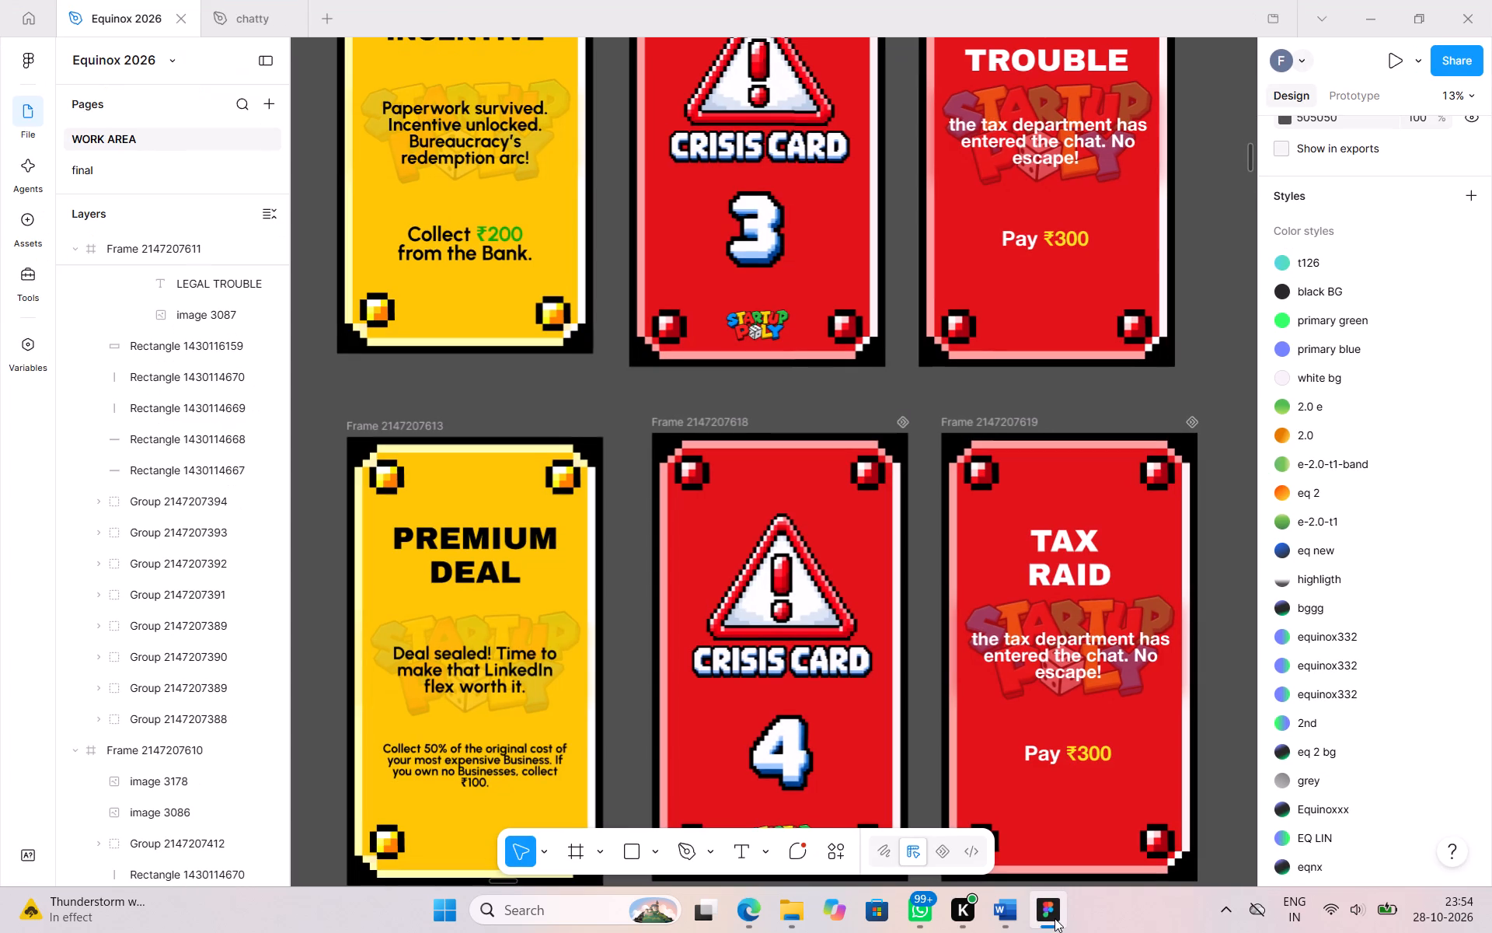
Copy “We’ll figure it out later” wasn’t a legal strategy! from the Word document and replace the Legal Trouble card's description in Figma with it.
{"action": "left_click", "coordinate": [1055, 918]}
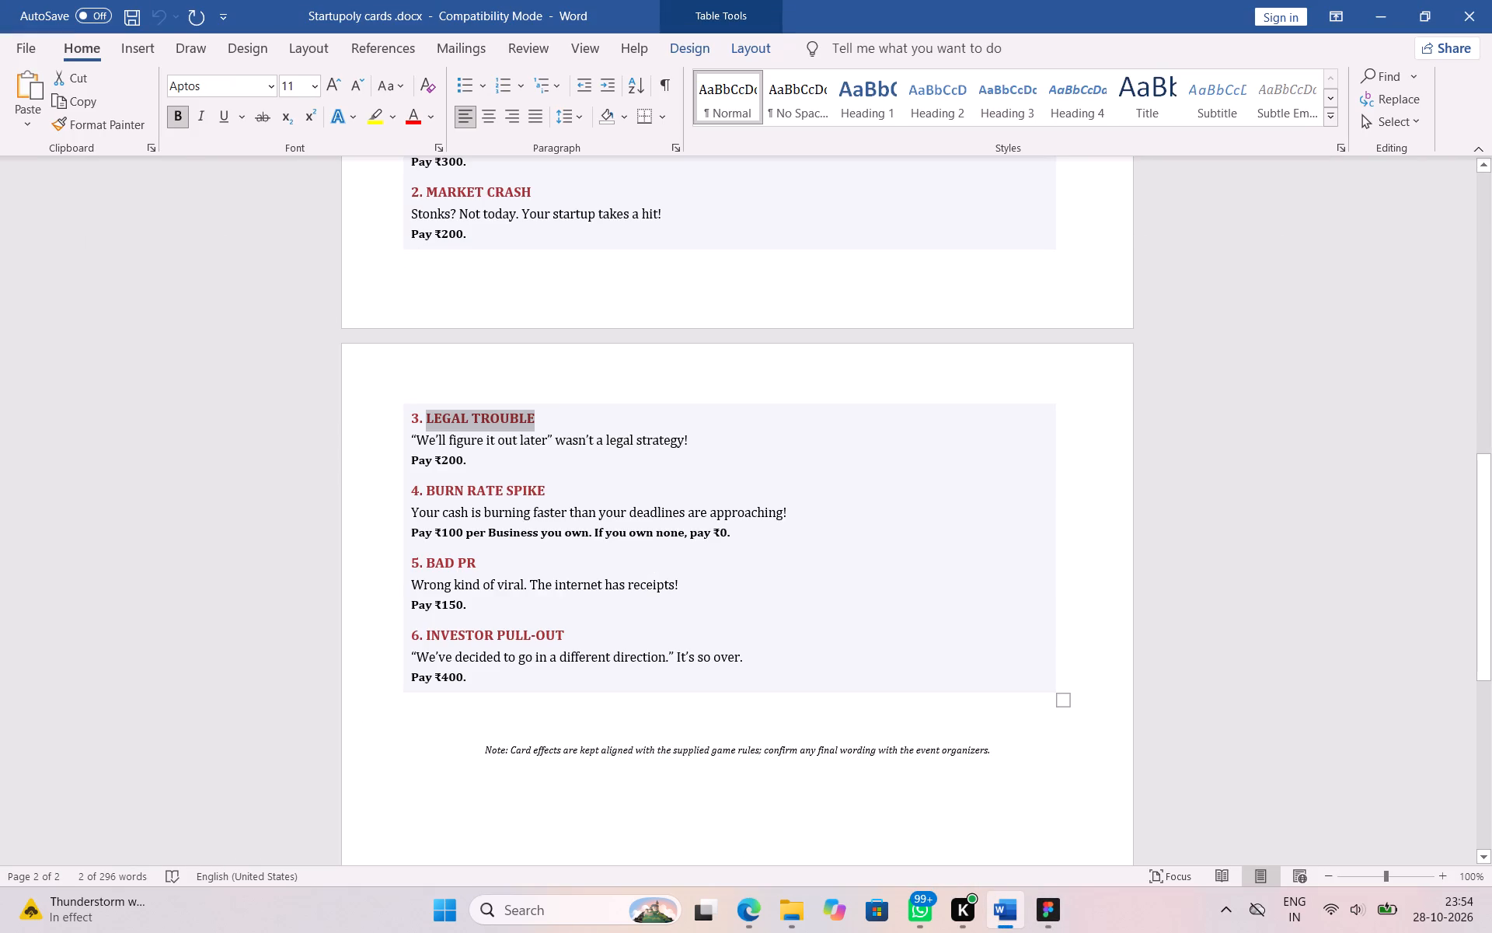
{"action": "left_click_drag", "start_coordinate": [409, 436], "coordinate": [440, 435]}
{"action": "triple_click", "coordinate": [440, 435]}
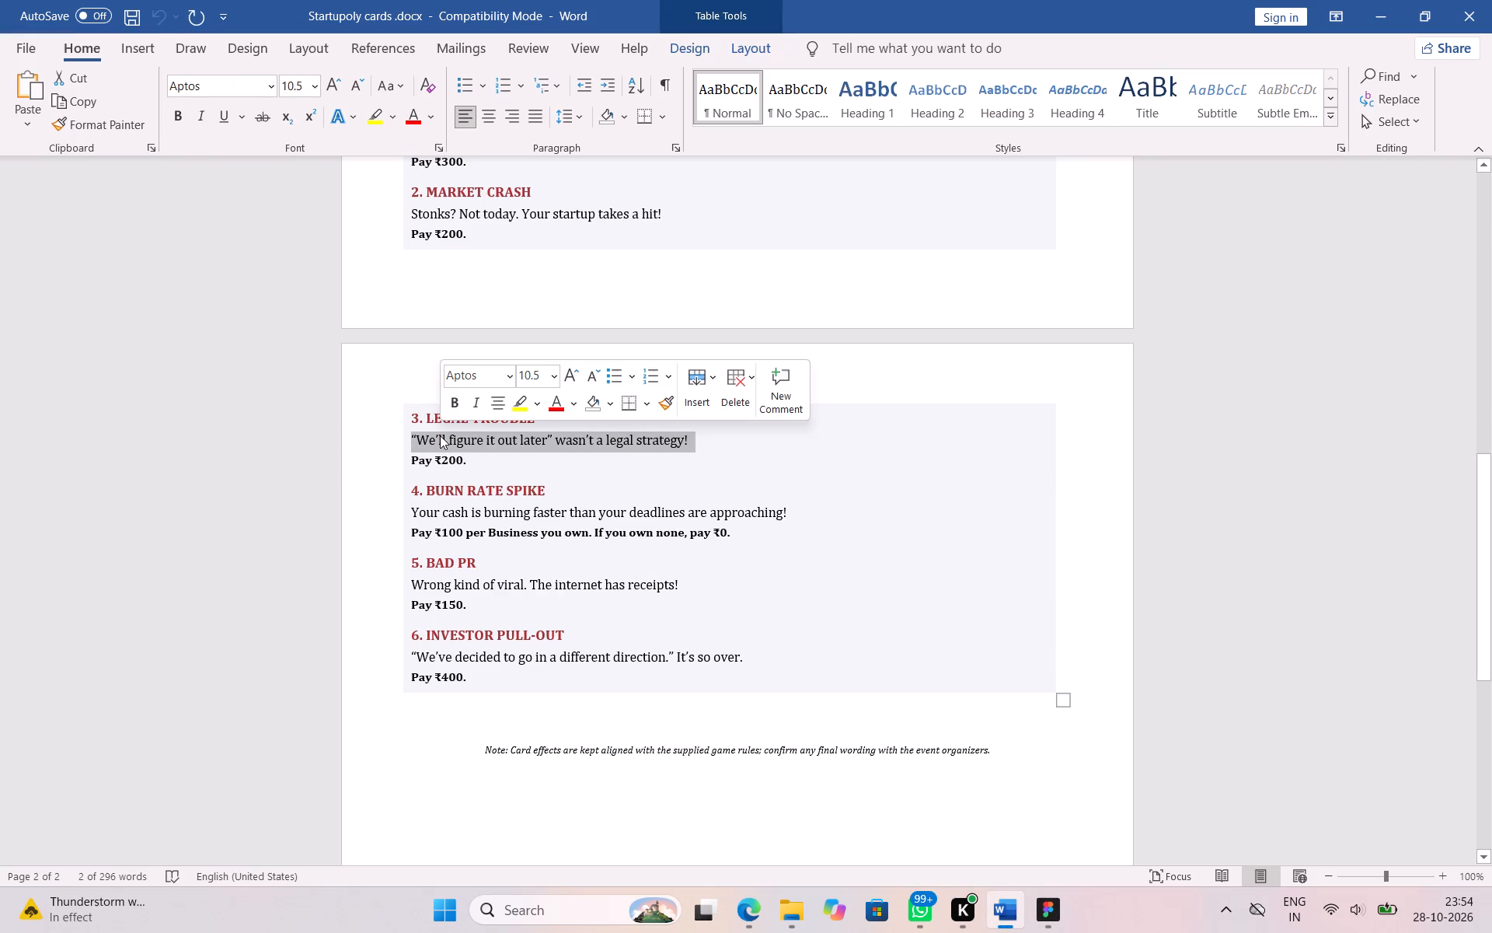
{"action": "key", "text": "ctrl+c"}
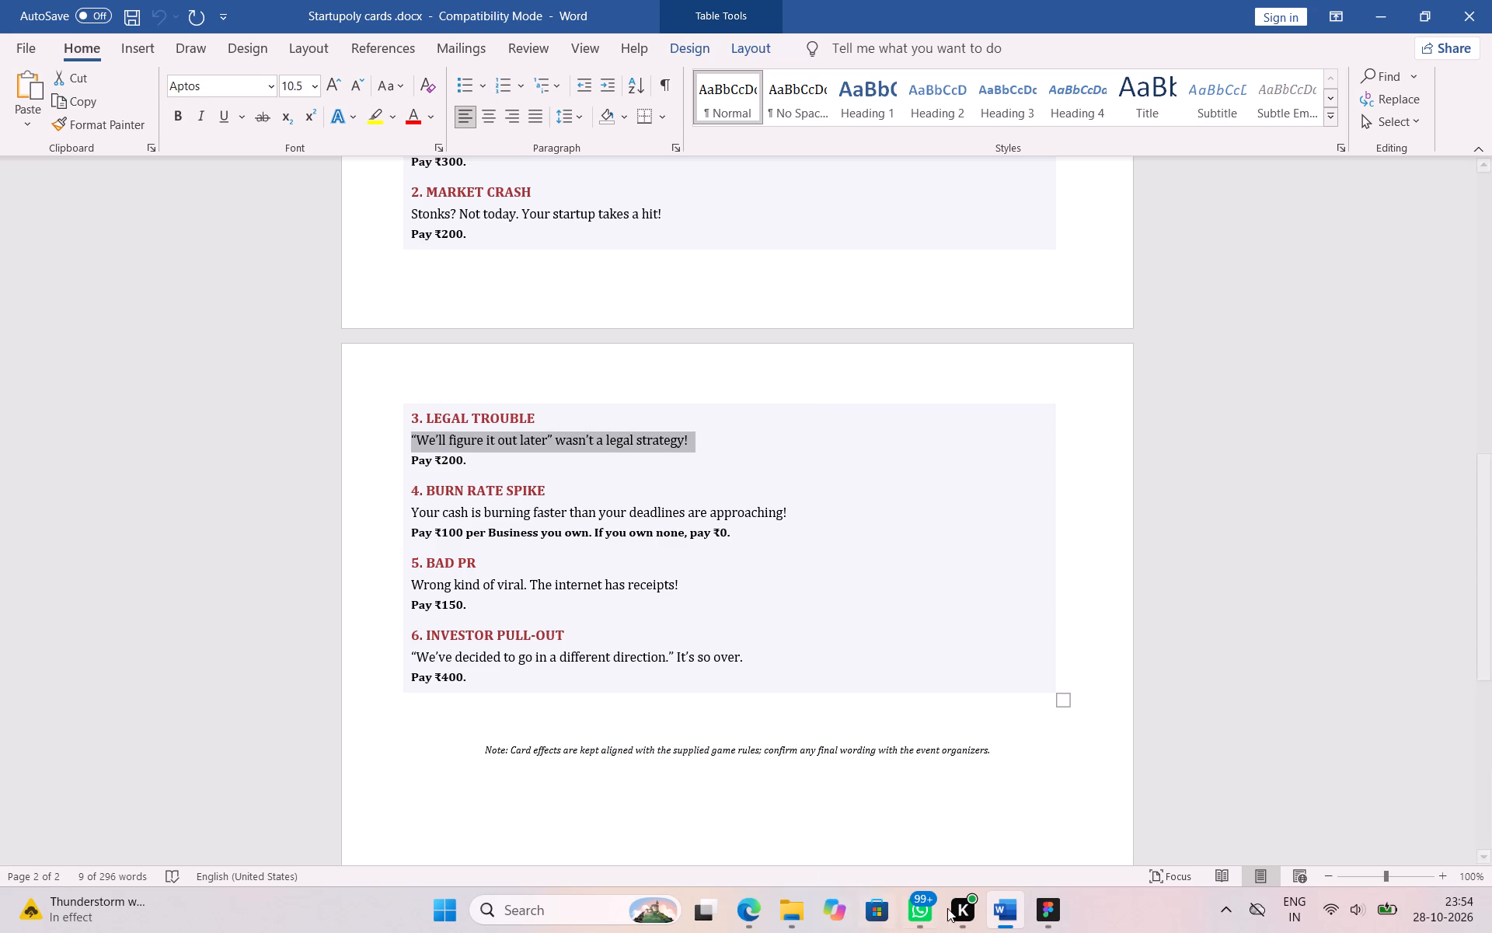
{"action": "left_click", "coordinate": [1051, 918]}
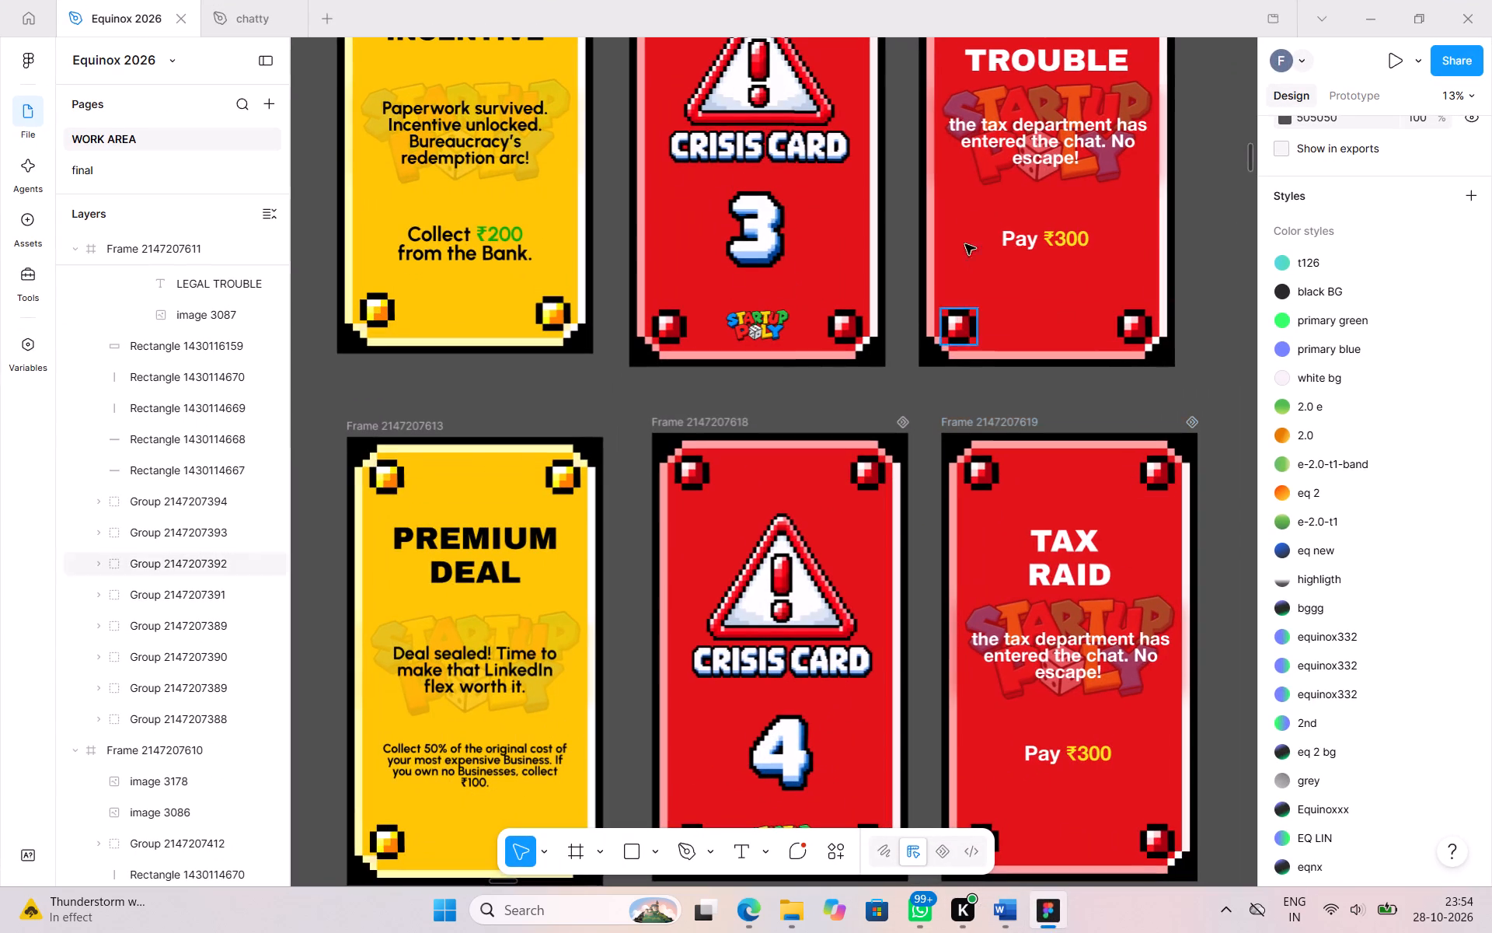
{"action": "scroll", "coordinate": [1015, 391], "scroll_direction": "up", "scroll_amount": 1}
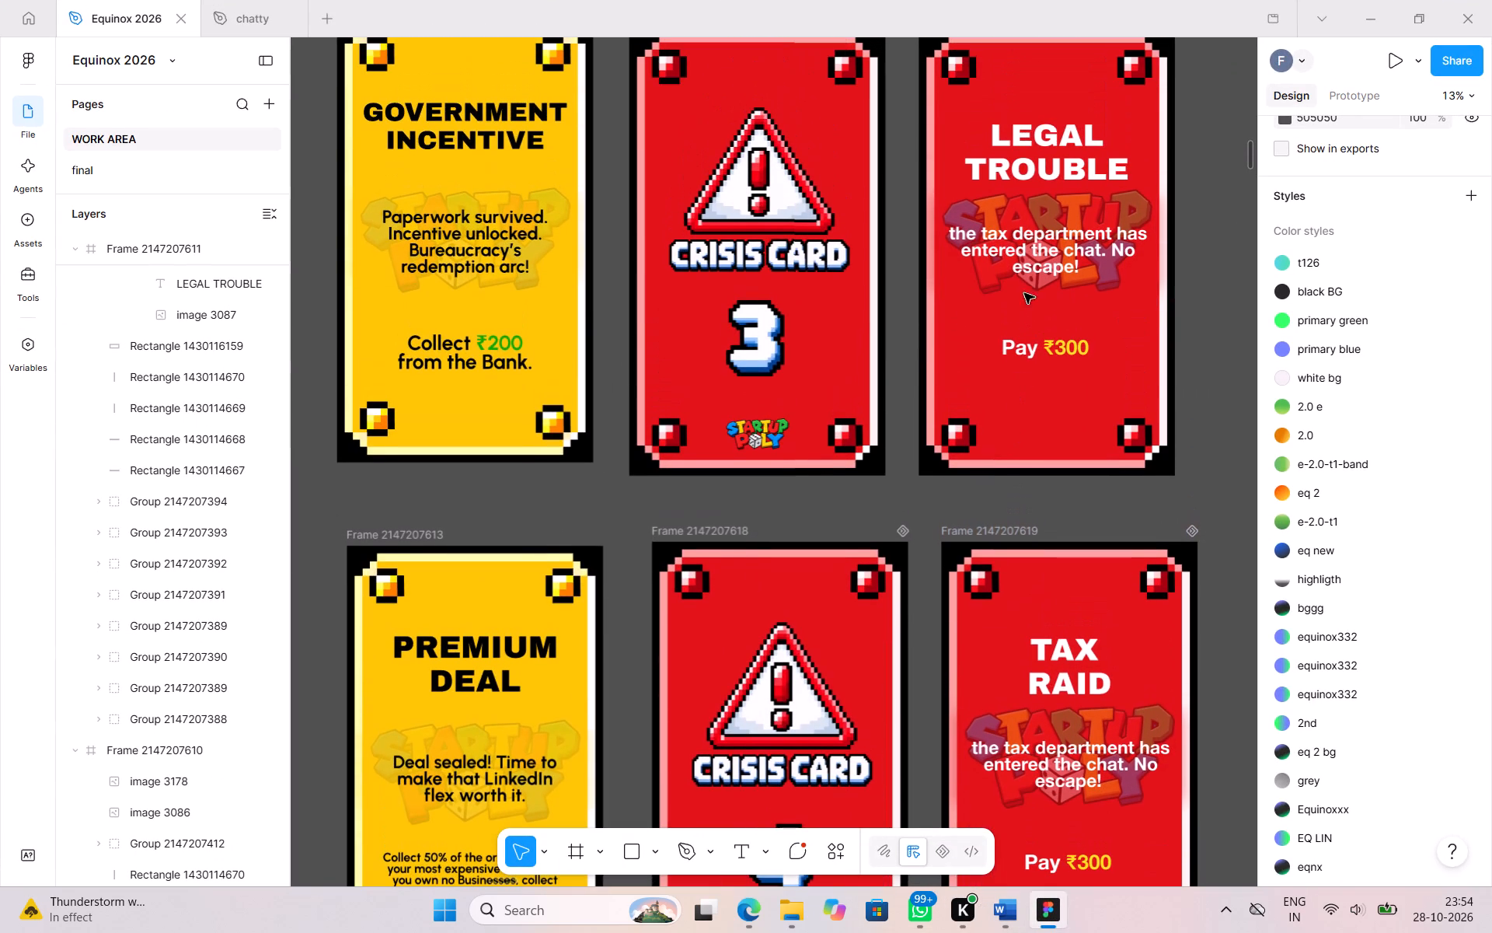
{"action": "triple_click", "coordinate": [1029, 245]}
{"action": "triple_click", "coordinate": [1029, 245]}
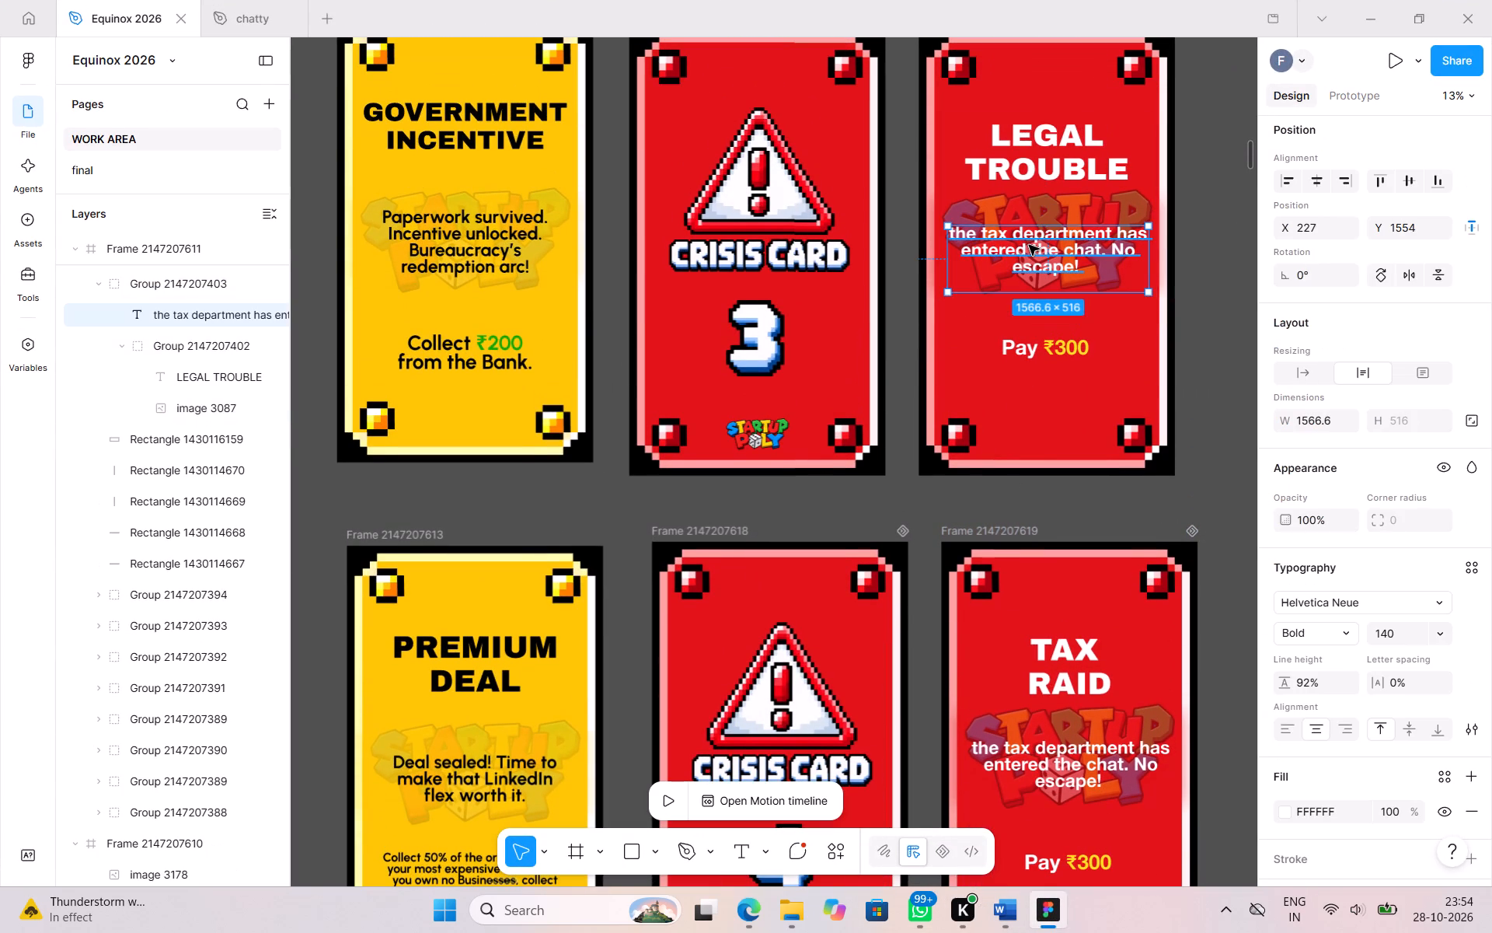
{"action": "key", "text": "ctrl+v"}
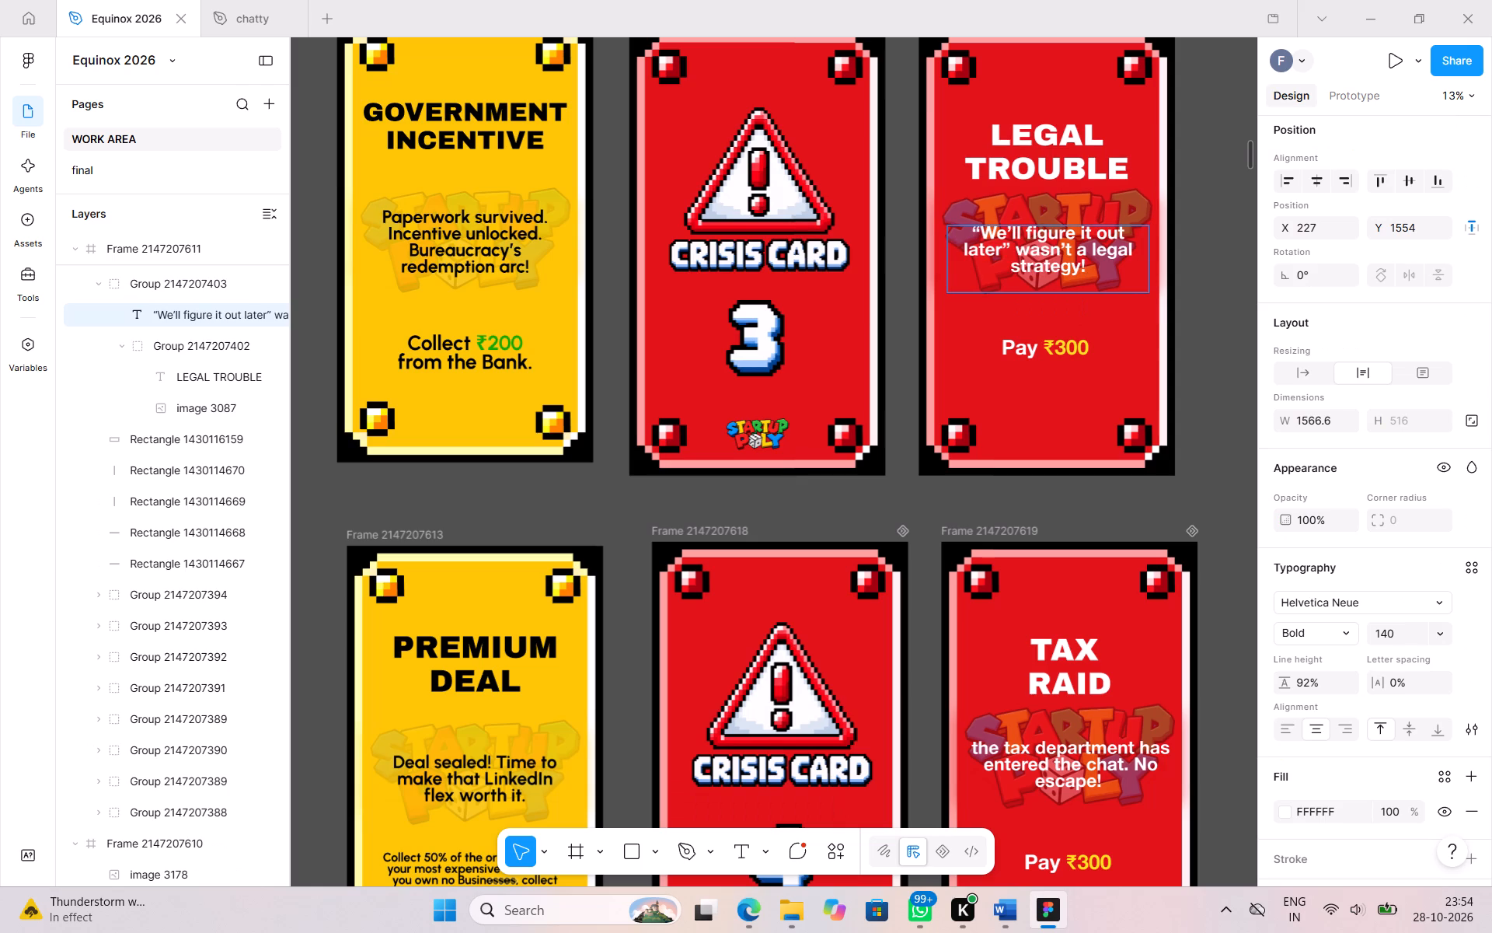
{"action": "left_click", "coordinate": [1208, 309]}
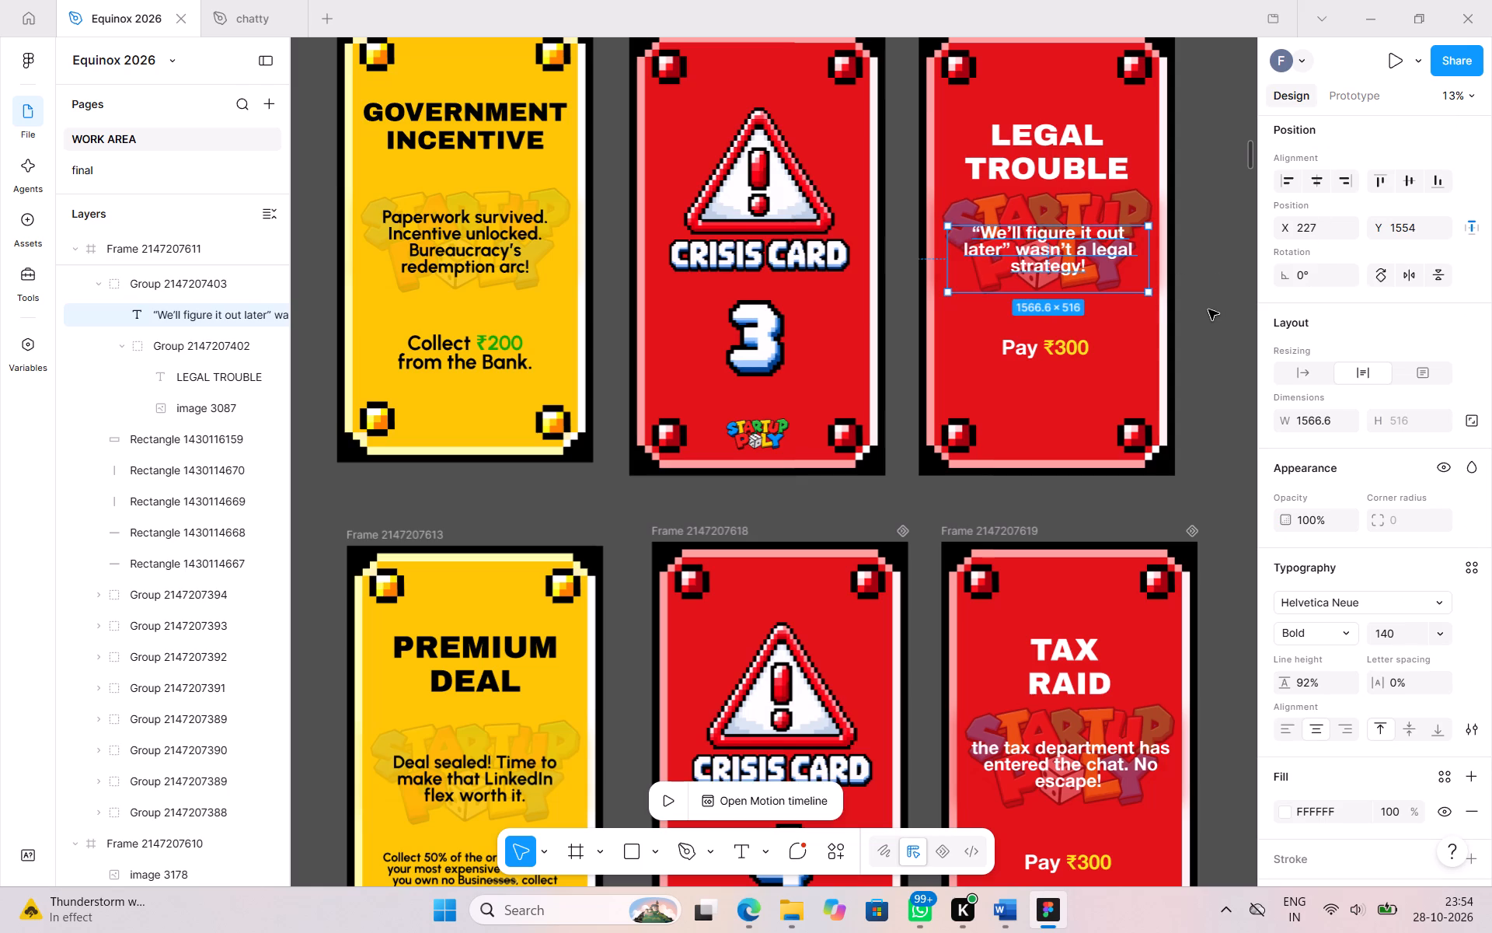
{"action": "left_click", "coordinate": [1208, 309]}
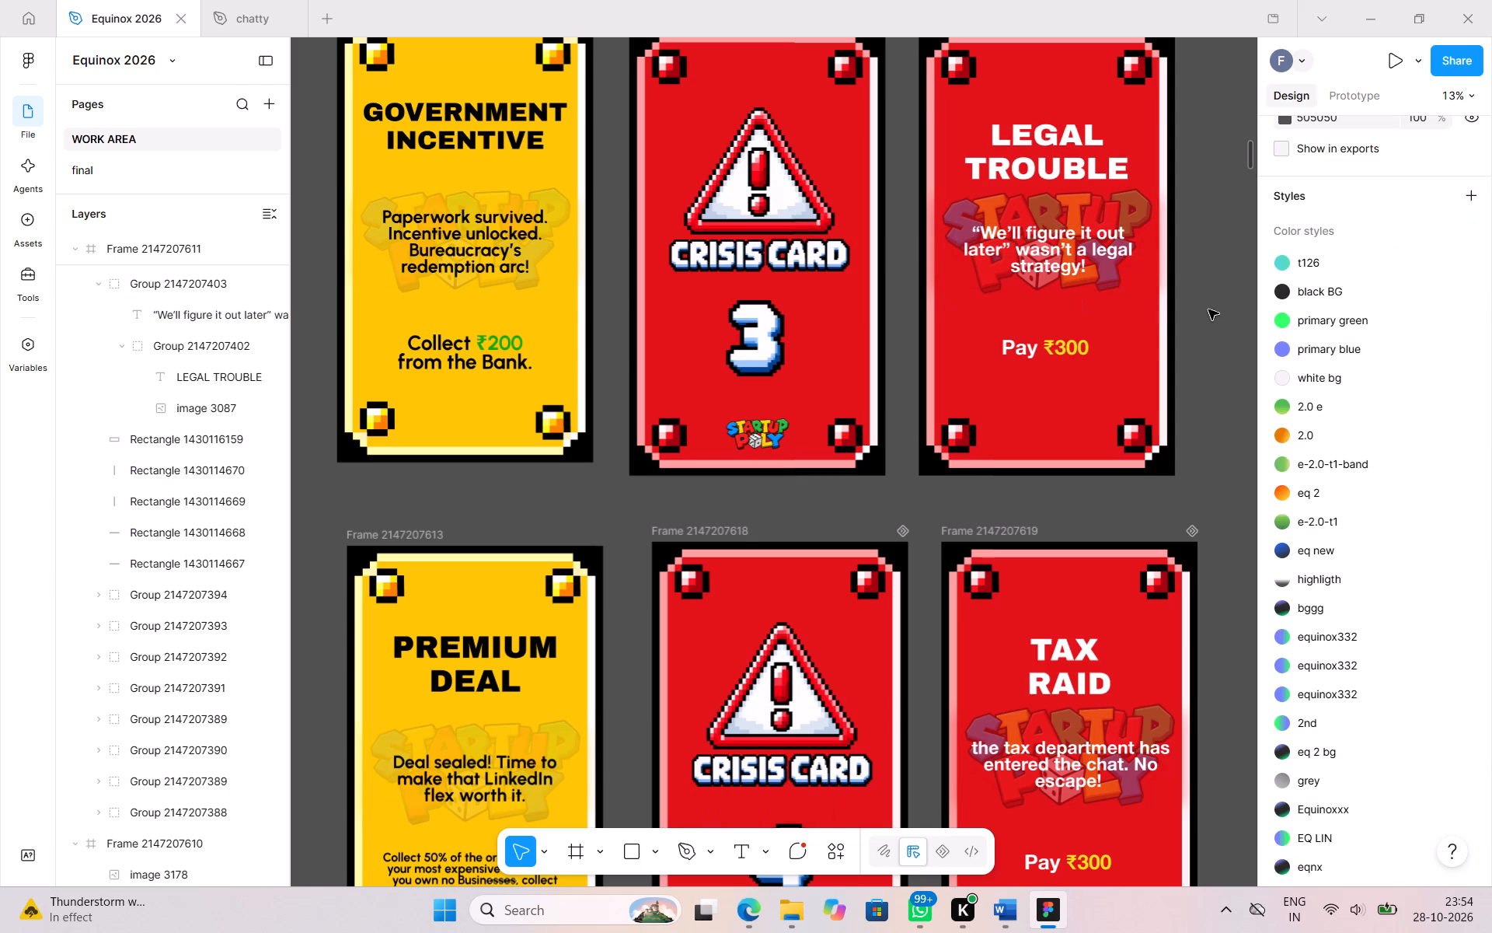
Check the Legal Trouble amount in the Word document and set the card's payment text to Pay ₹200 in Figma.
{"action": "scroll", "coordinate": [1208, 309], "scroll_direction": "up", "scroll_amount": 1}
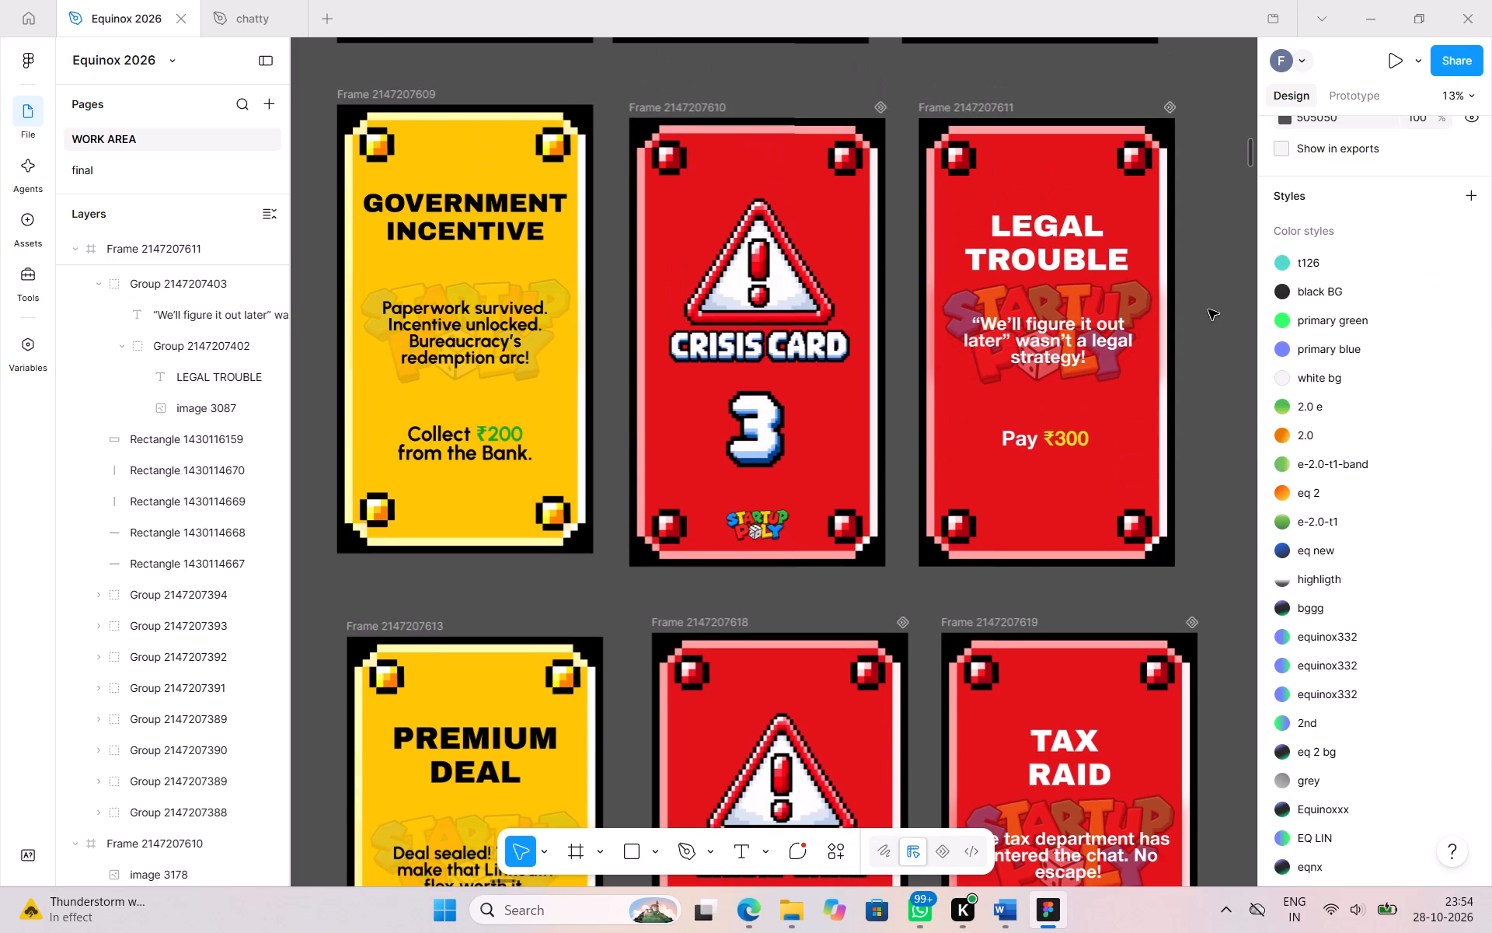
{"action": "left_click", "coordinate": [1011, 900]}
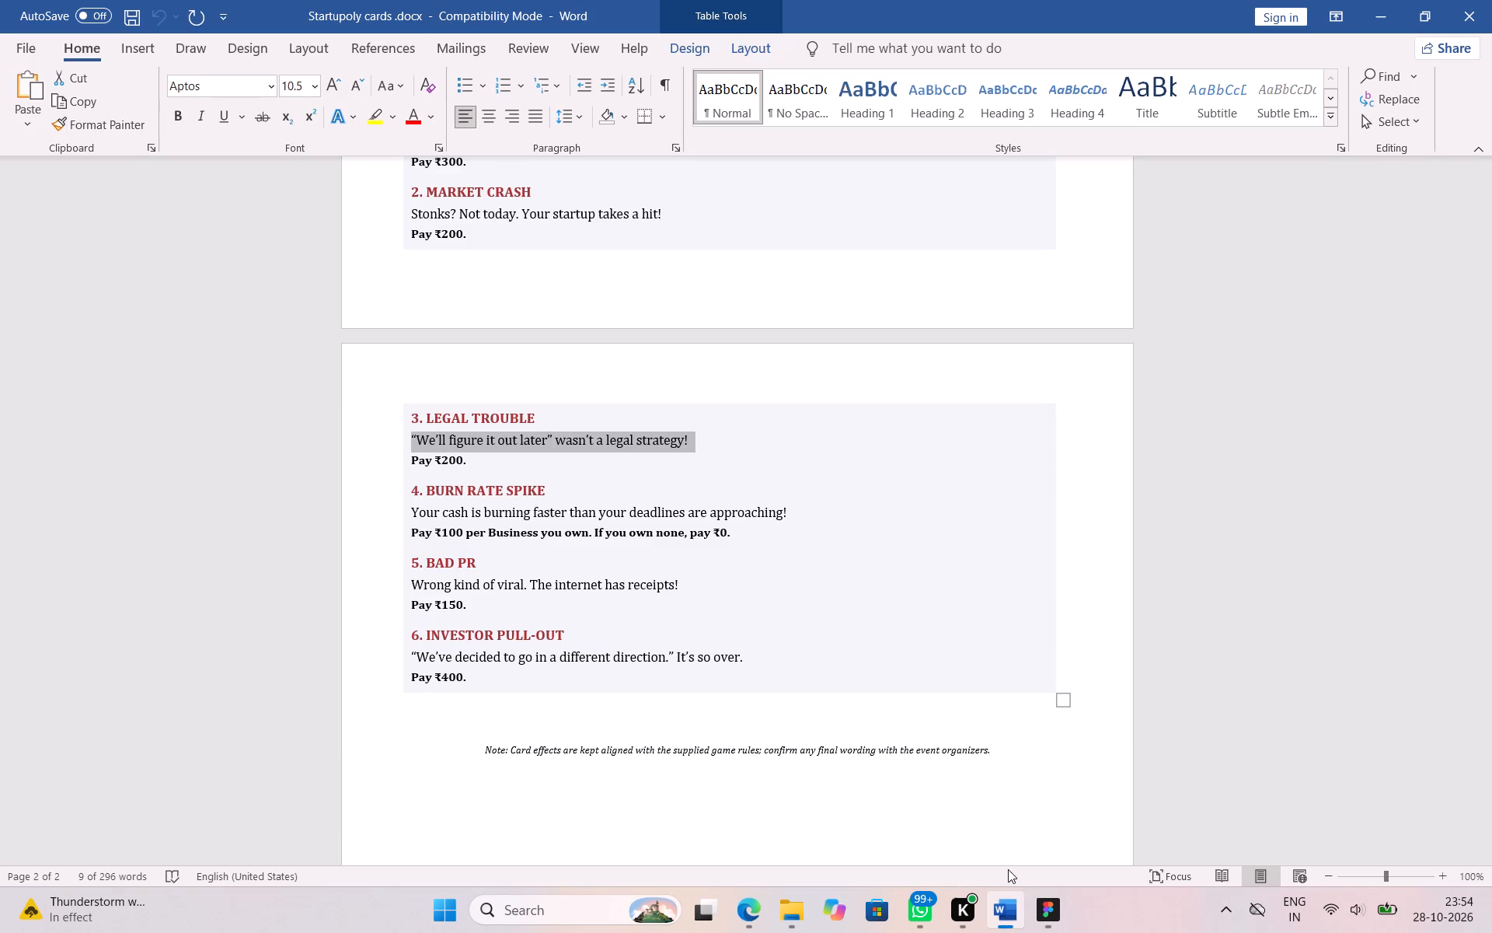
{"action": "left_click", "coordinate": [1020, 913]}
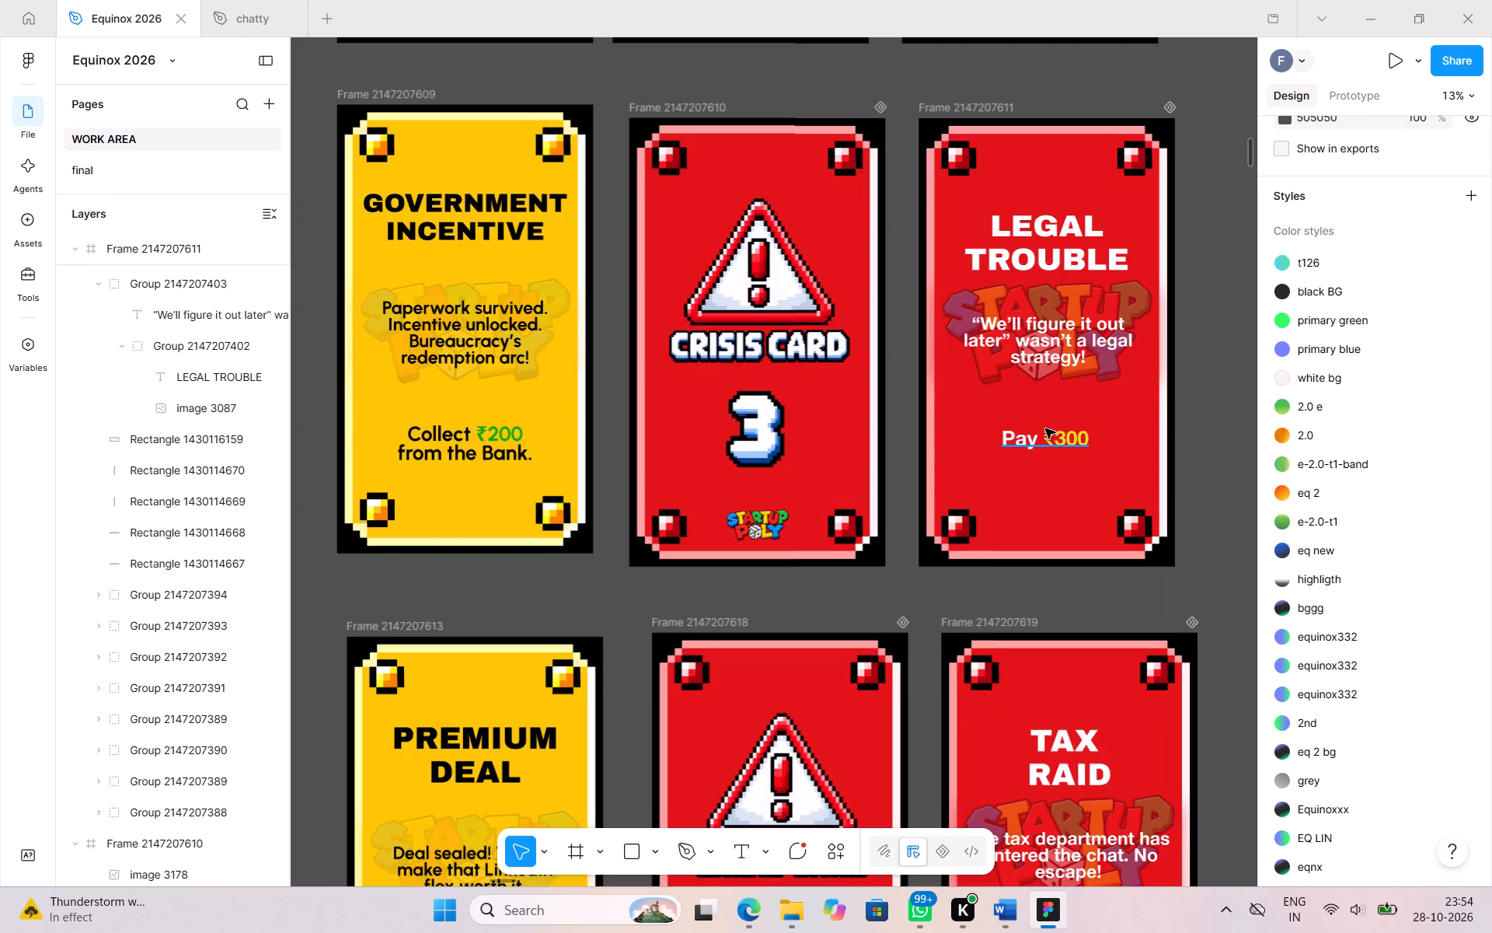
{"action": "double_click", "coordinate": [1049, 429]}
{"action": "left_click", "coordinate": [1066, 448]}
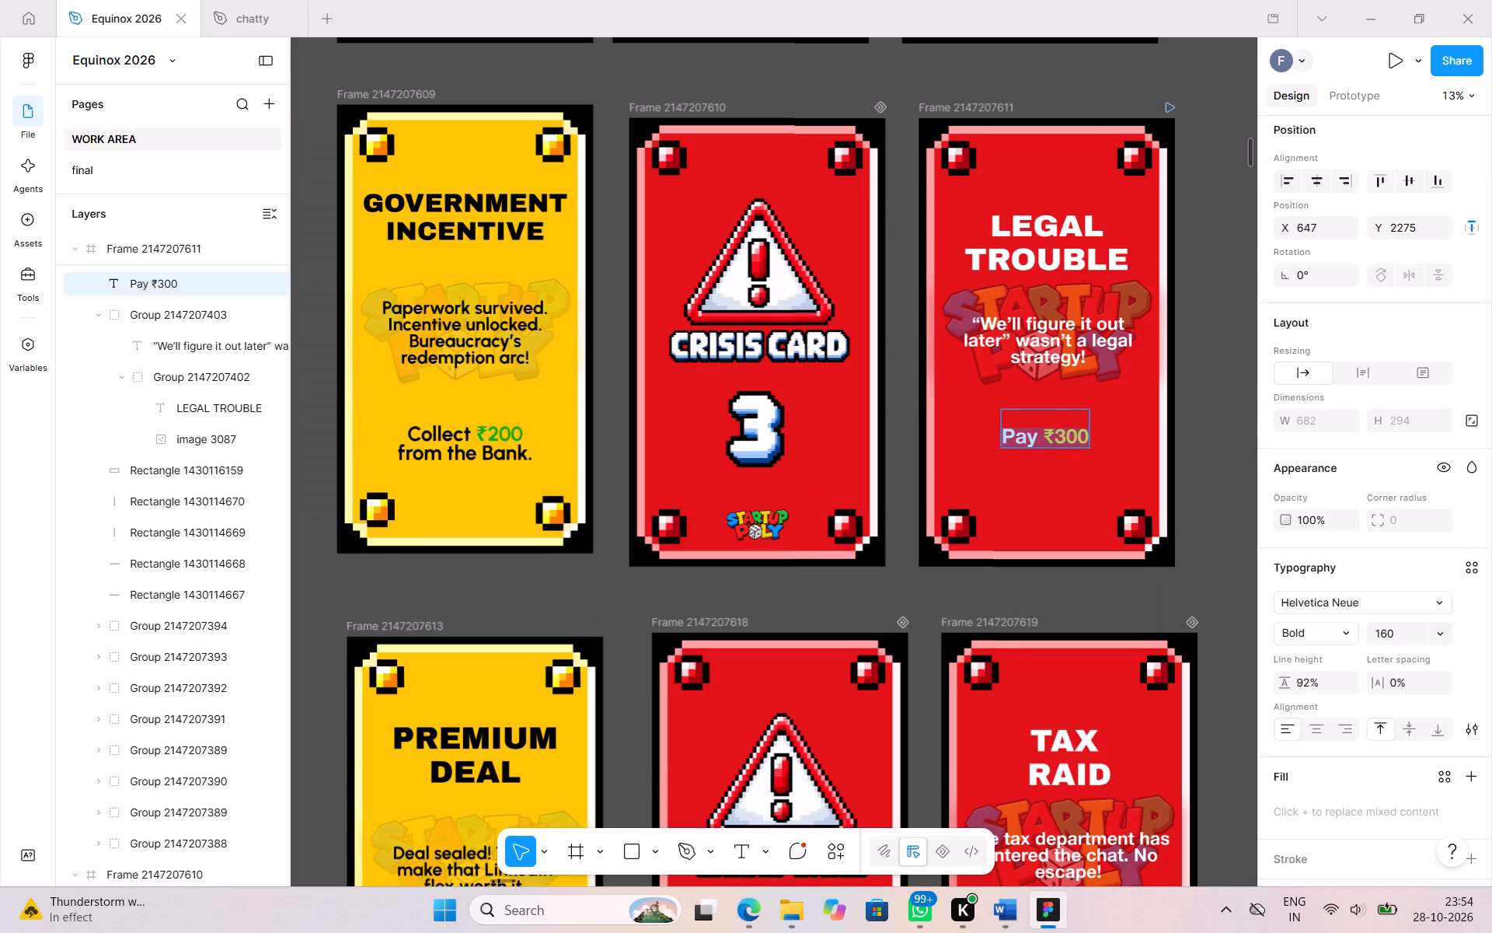
{"action": "left_click", "coordinate": [1062, 429]}
{"action": "key", "text": "BackSpace"}
{"action": "key", "text": "2"}
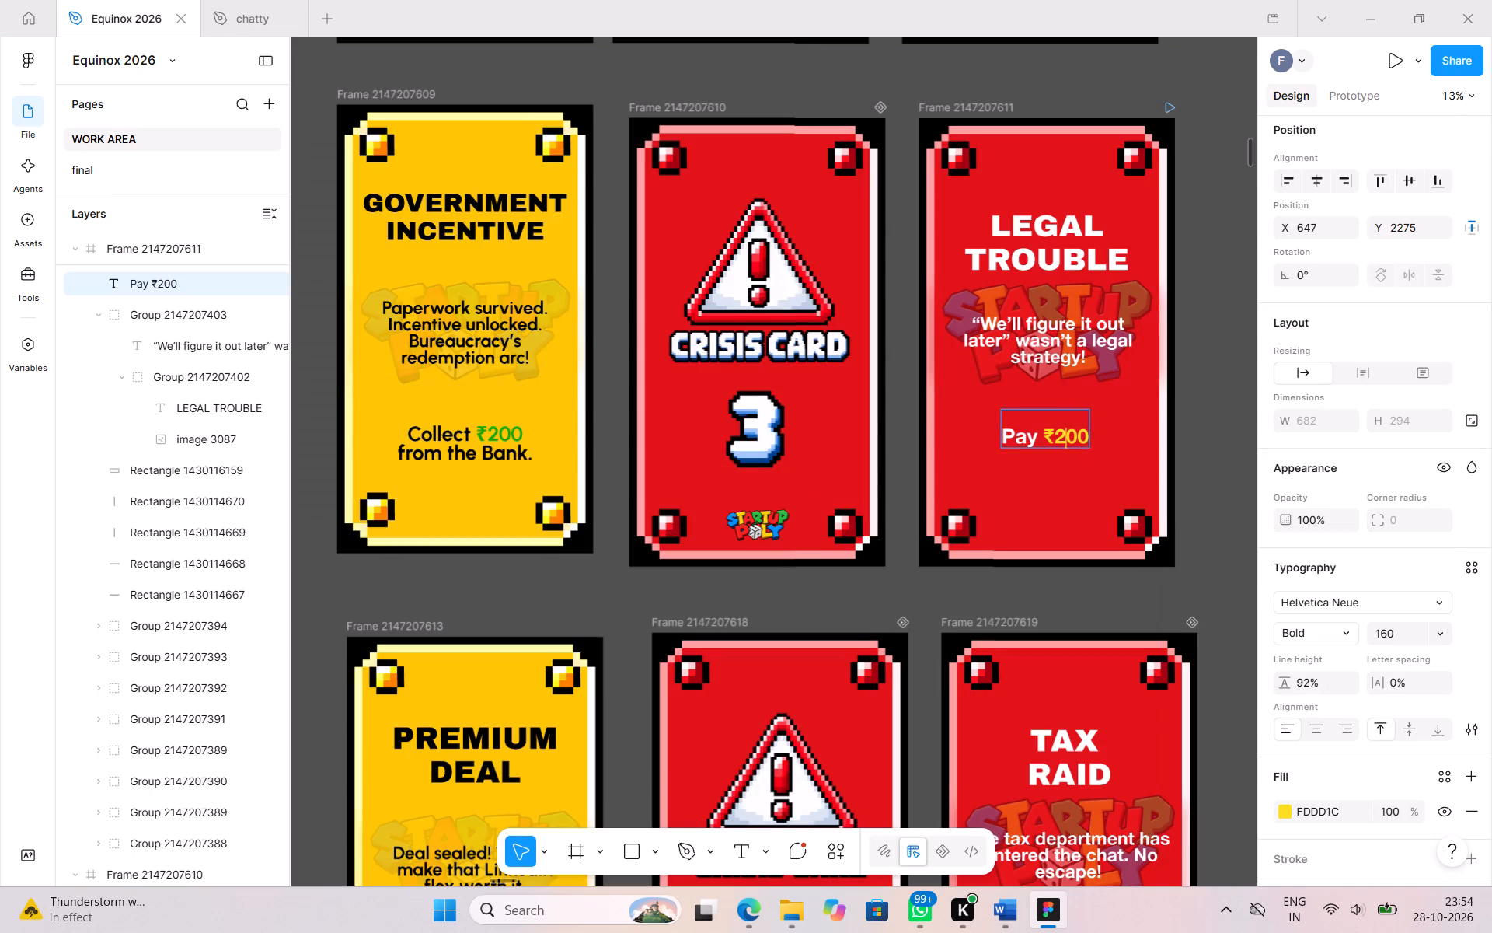
{"action": "left_click", "coordinate": [1192, 479]}
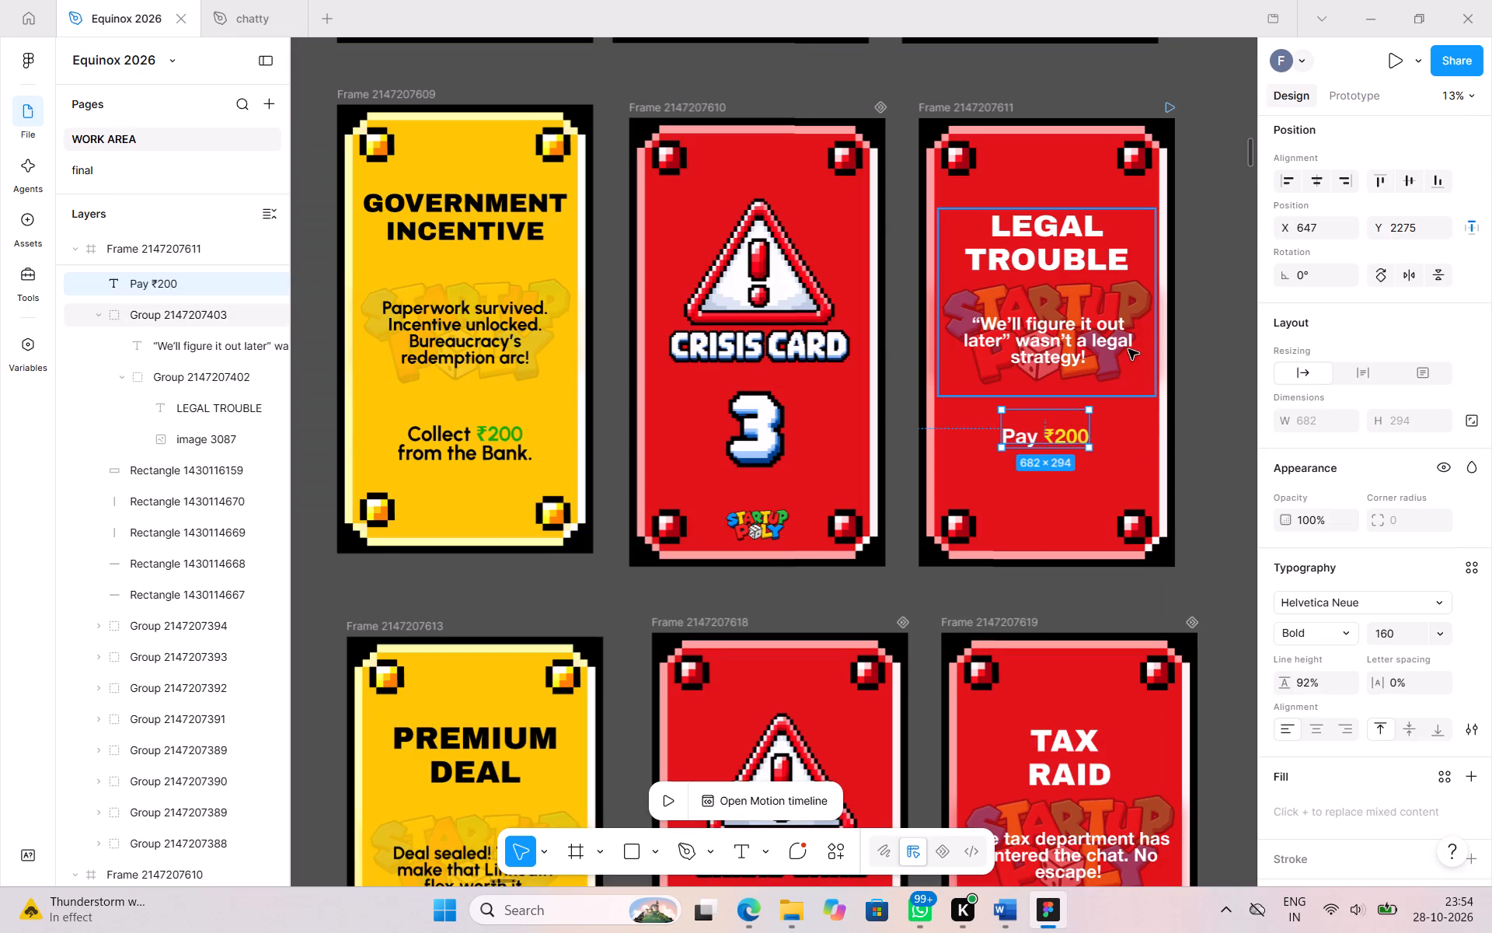
{"action": "left_click", "coordinate": [1196, 444]}
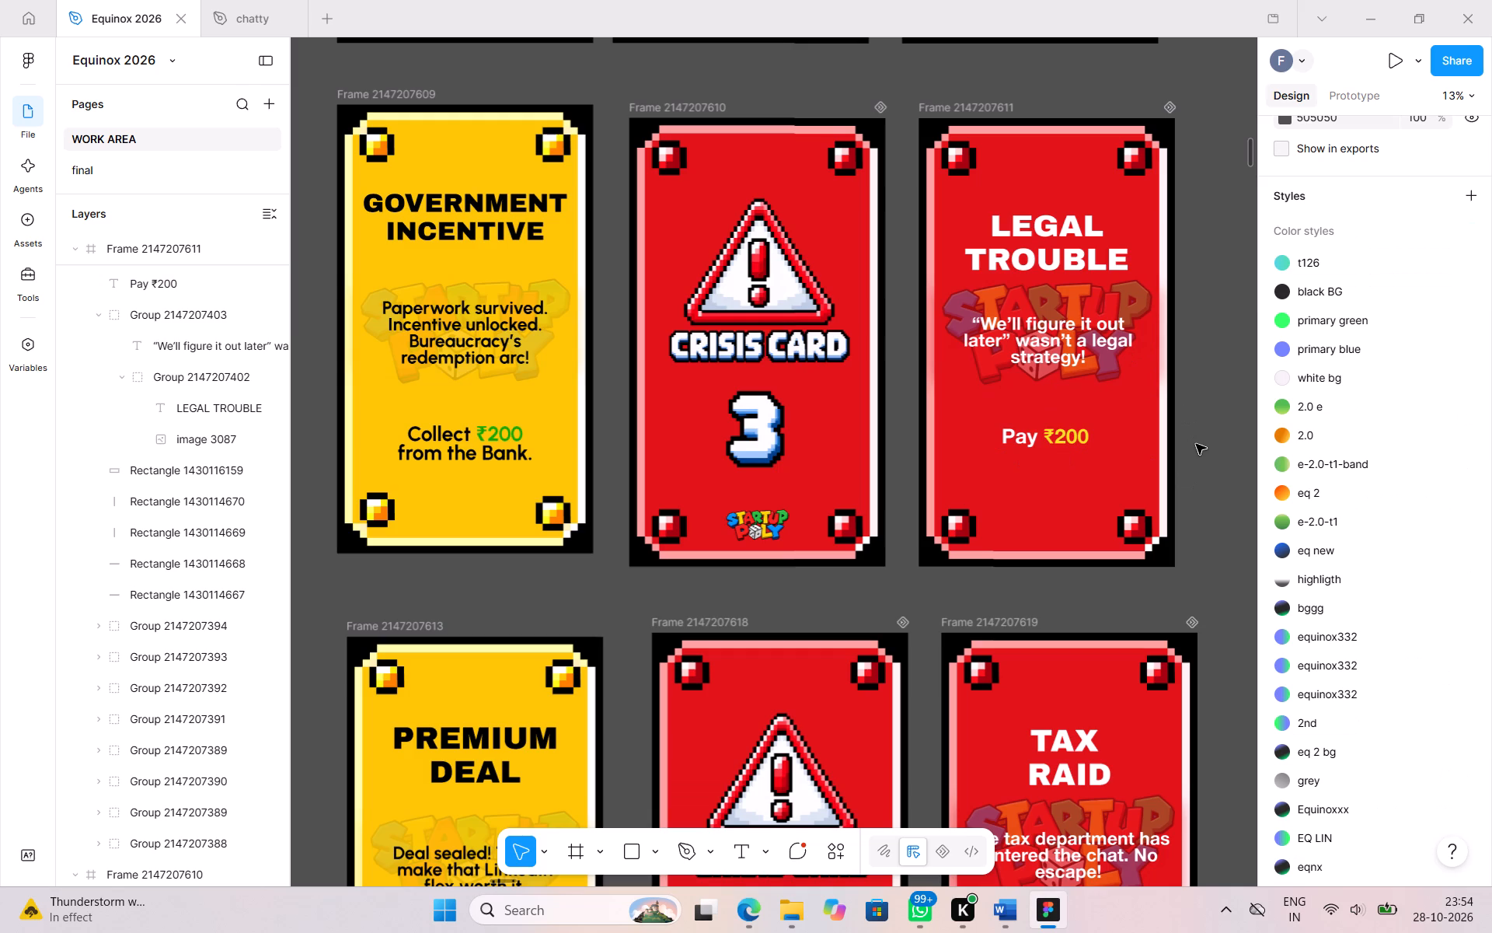
Copy the heading BURN RATE SPIKE from the Word document and replace the TAX RAID title on crisis card 4 in Figma.
{"action": "left_click", "coordinate": [1000, 908]}
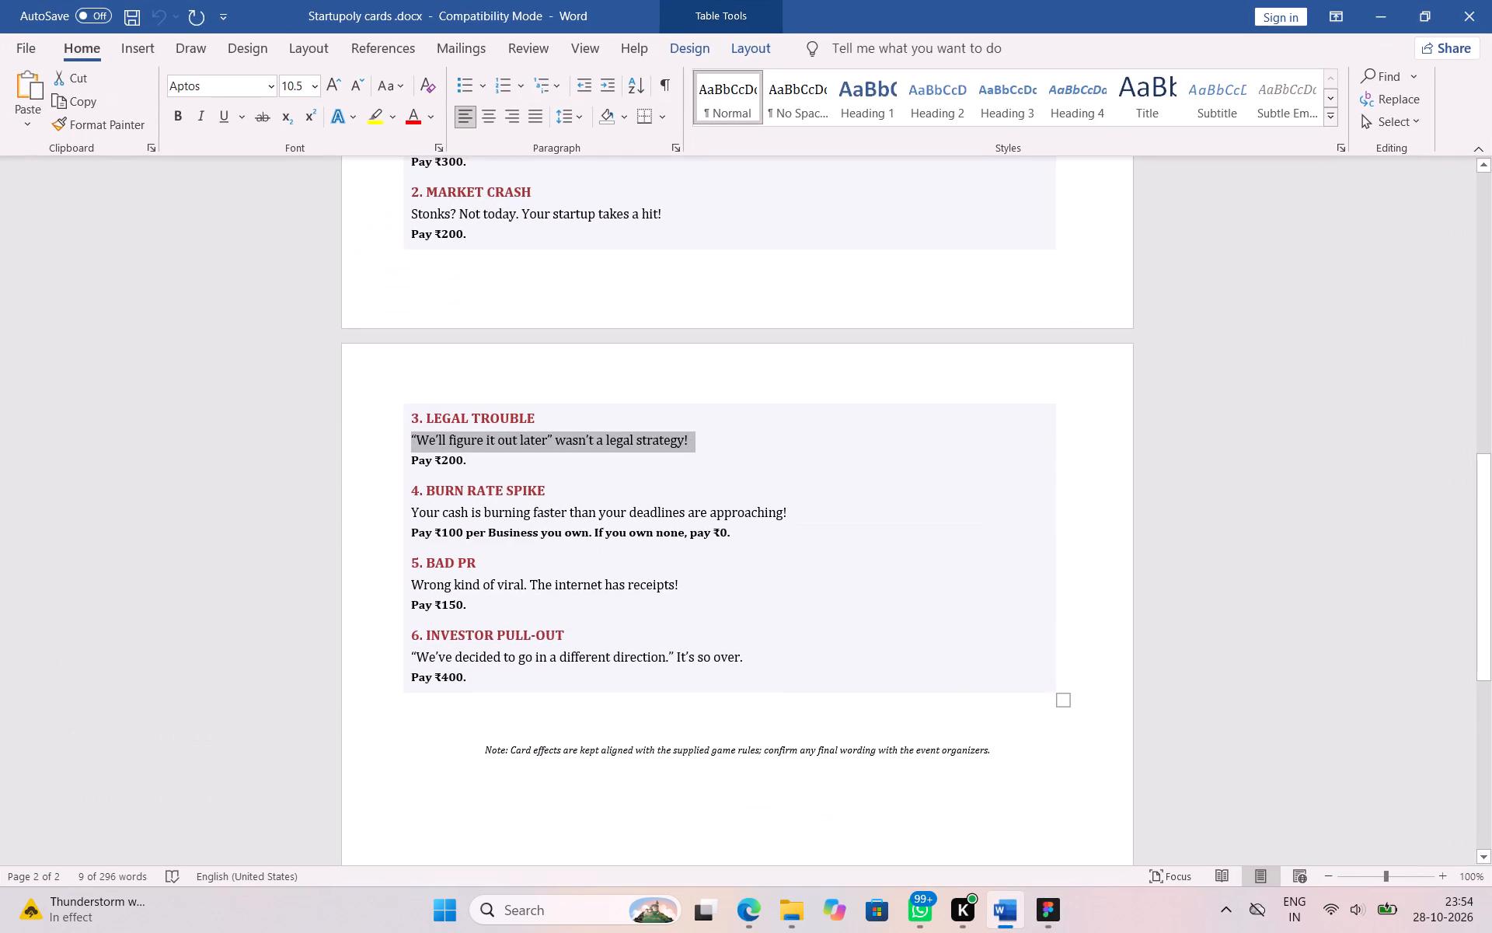
{"action": "double_click", "coordinate": [436, 496]}
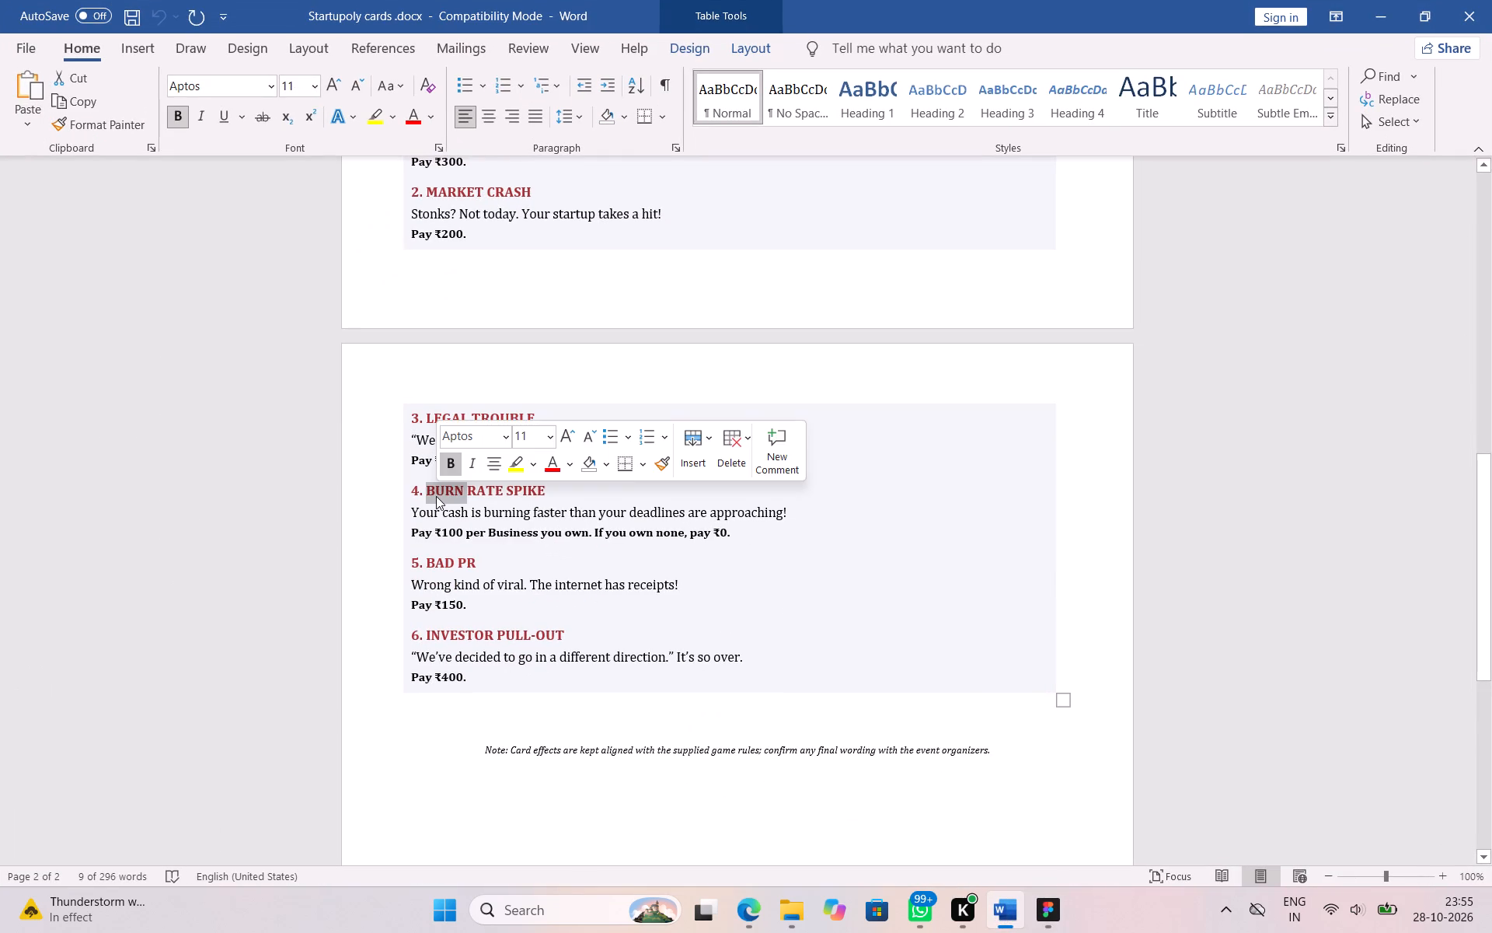
{"action": "double_click", "coordinate": [436, 496]}
{"action": "left_click", "coordinate": [427, 487]}
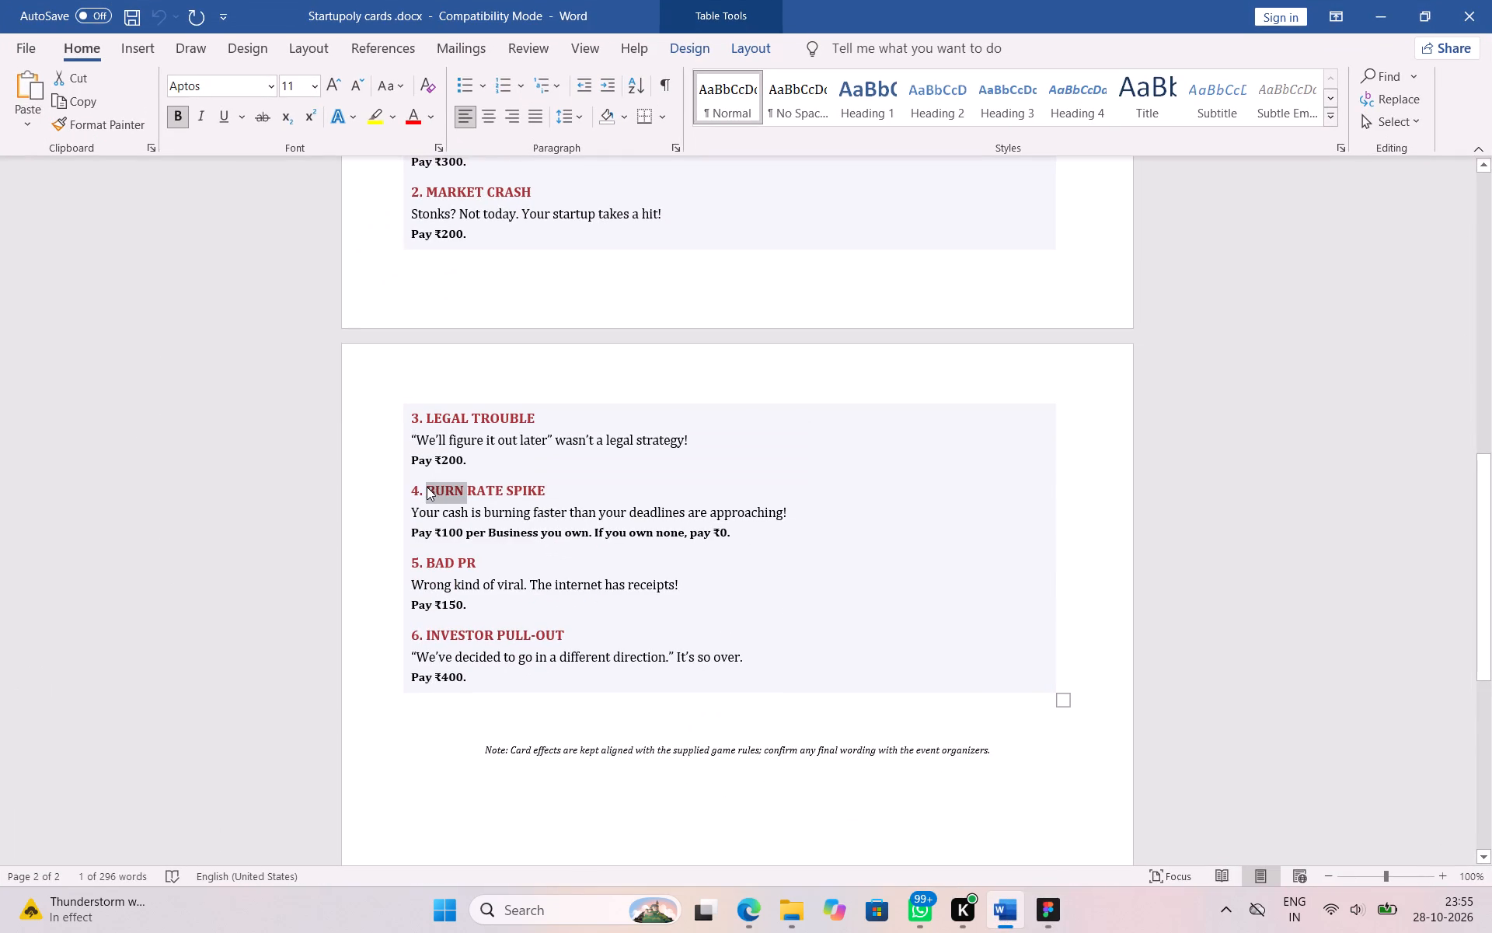
{"action": "left_click_drag", "start_coordinate": [427, 487], "coordinate": [541, 491]}
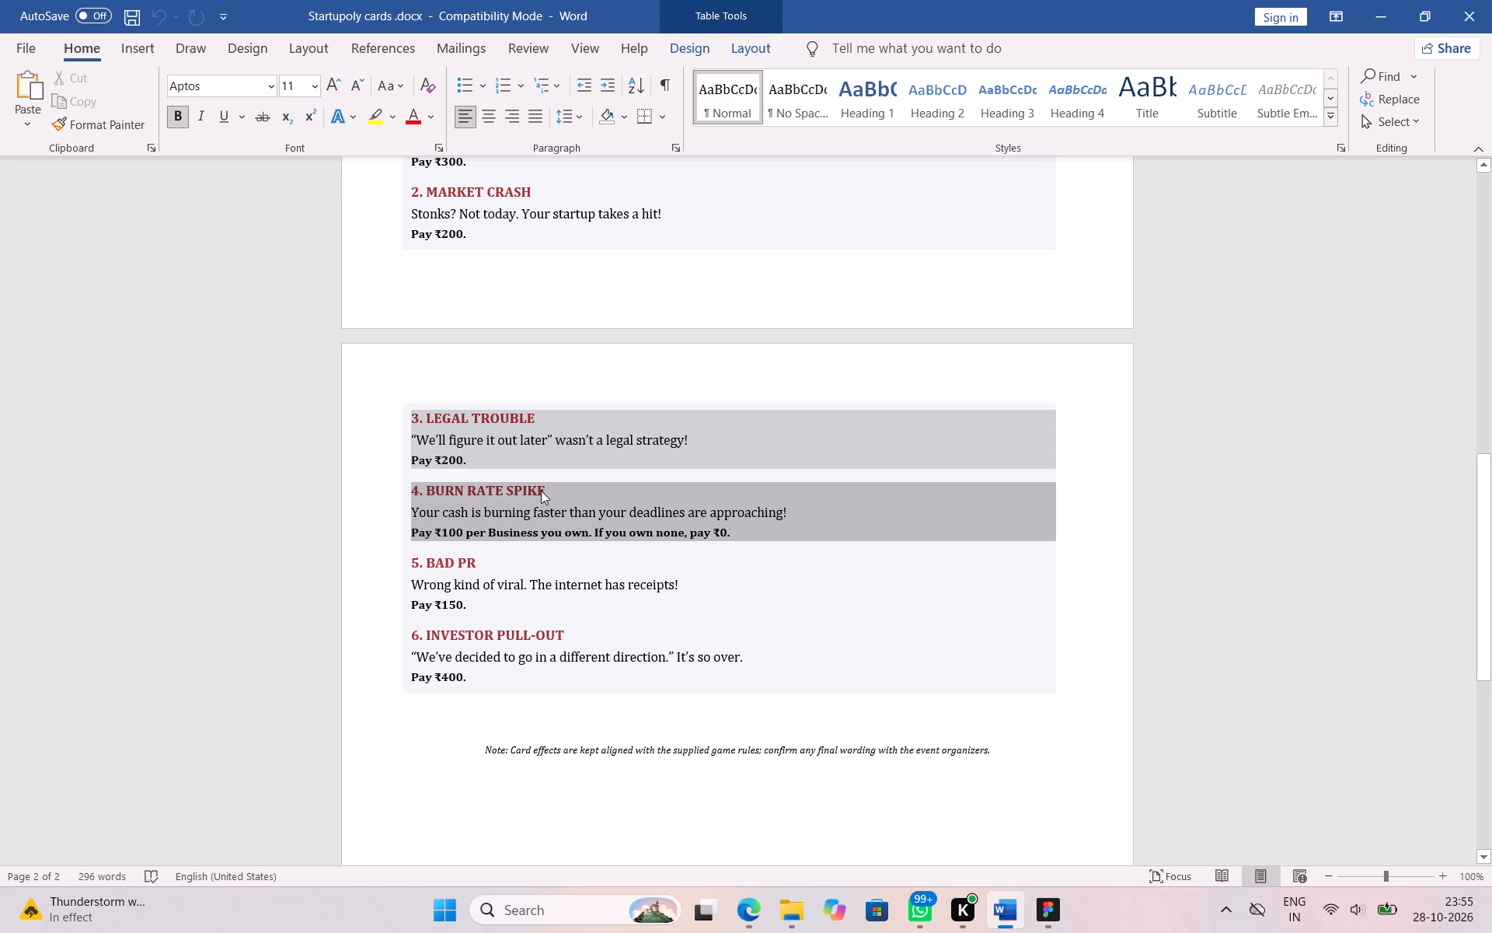
{"action": "left_click_drag", "start_coordinate": [541, 491], "coordinate": [538, 484]}
{"action": "left_click", "coordinate": [540, 485]}
{"action": "left_click_drag", "start_coordinate": [549, 488], "coordinate": [425, 496]}
{"action": "key", "text": "ctrl+c"}
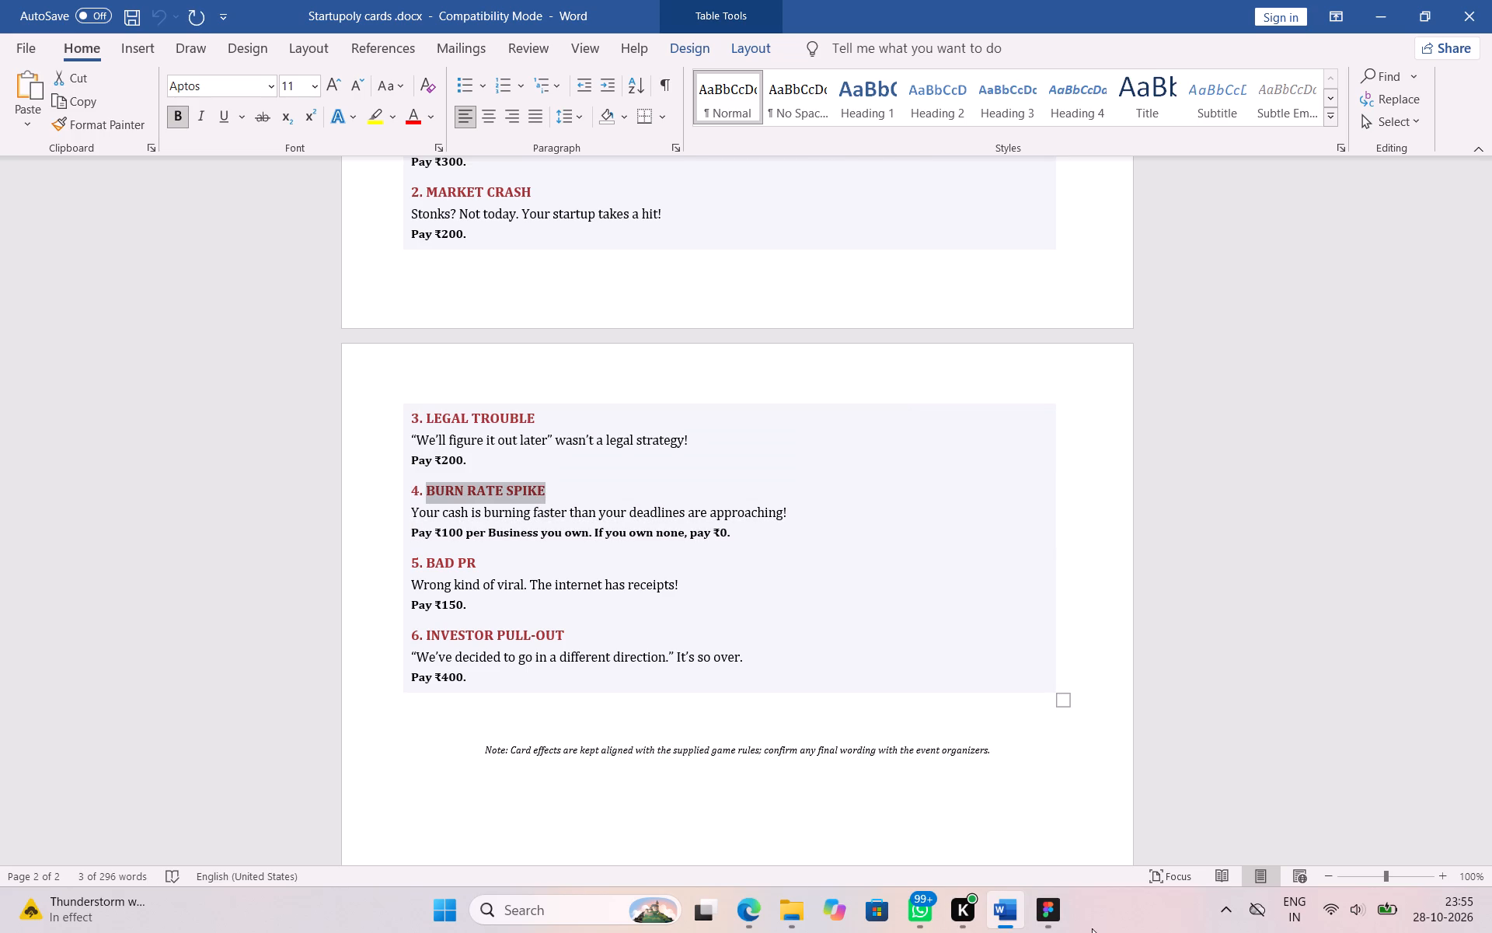
{"action": "left_click", "coordinate": [1055, 924]}
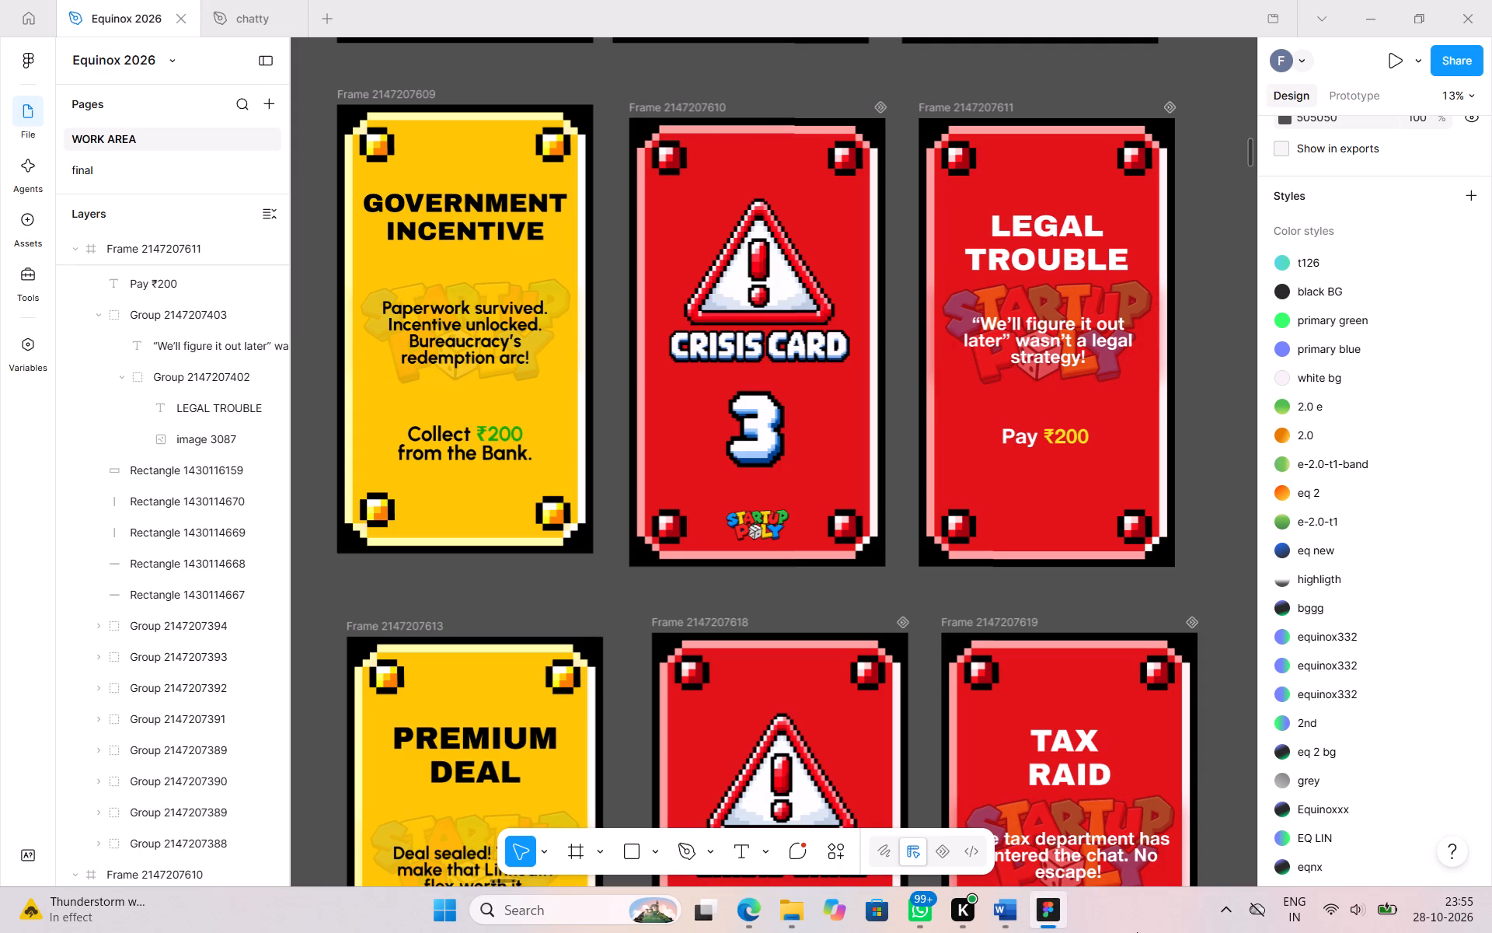
{"action": "triple_click", "coordinate": [1072, 748]}
{"action": "left_click", "coordinate": [1072, 748]}
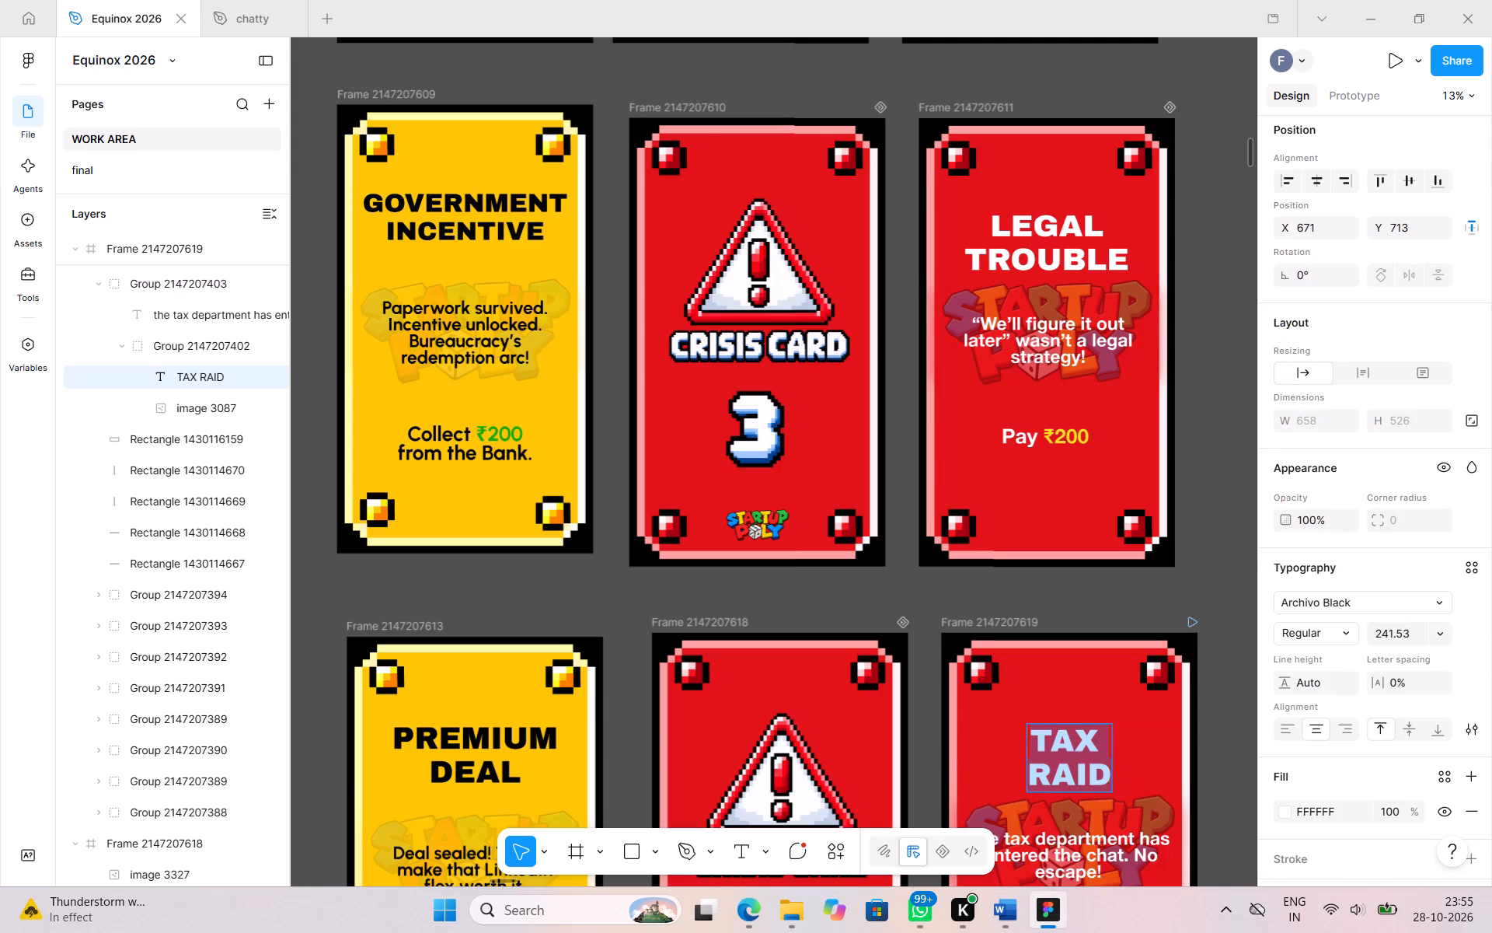
{"action": "key", "text": "ctrl+v"}
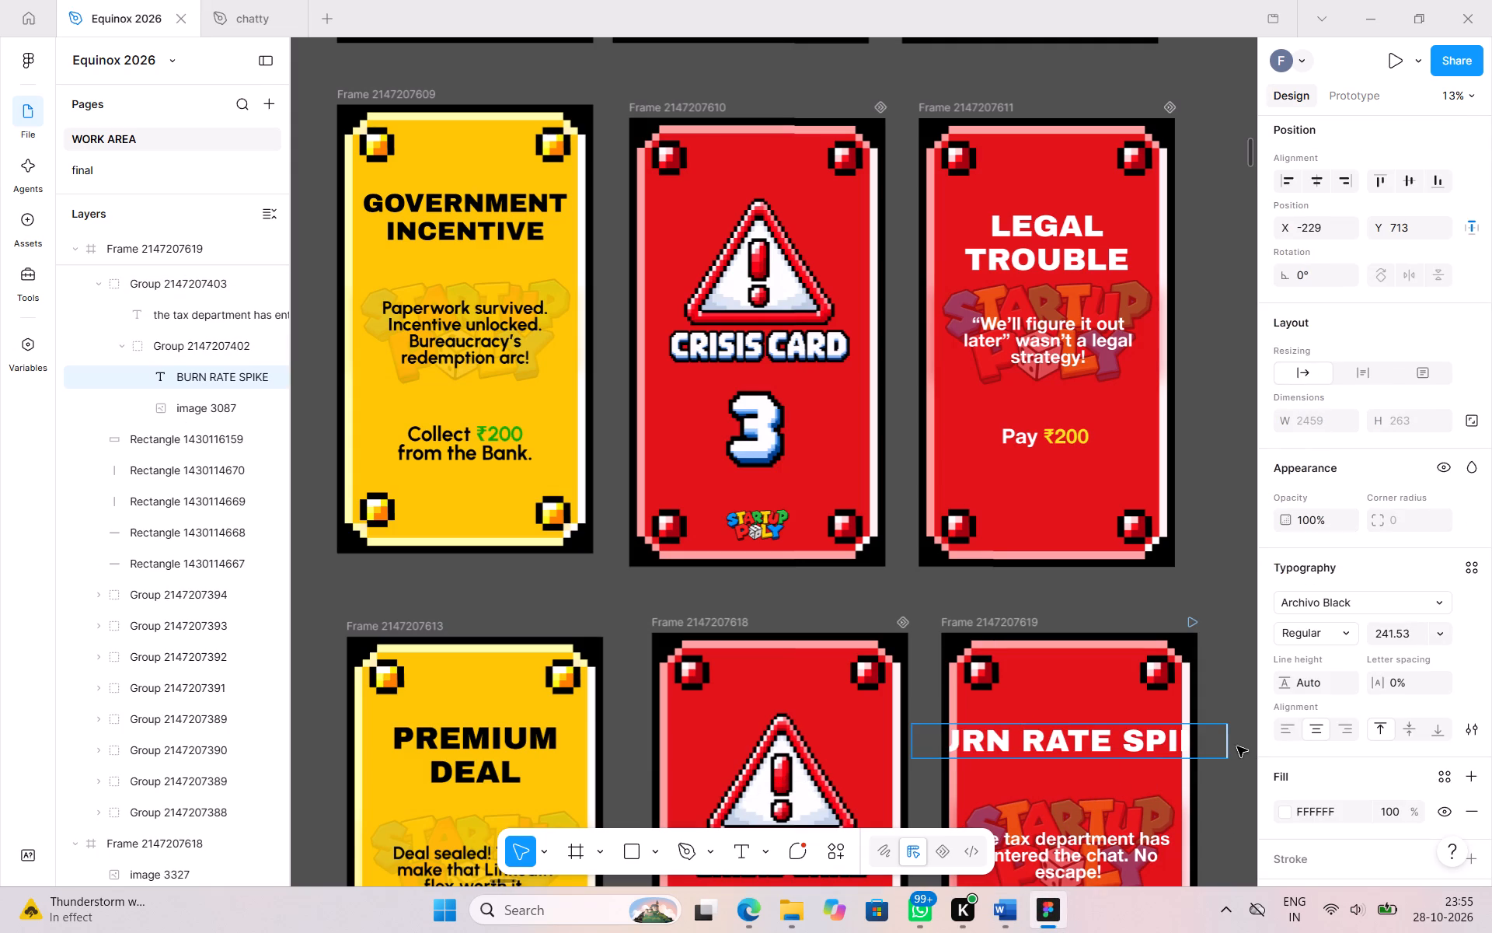
{"action": "left_click", "coordinate": [1234, 743]}
Resize the BURN RATE SPIKE title box to about 1688 wide, wrapping it onto two lines, and centre it horizontally on the card.
{"action": "left_click_drag", "start_coordinate": [1230, 743], "coordinate": [1047, 747]}
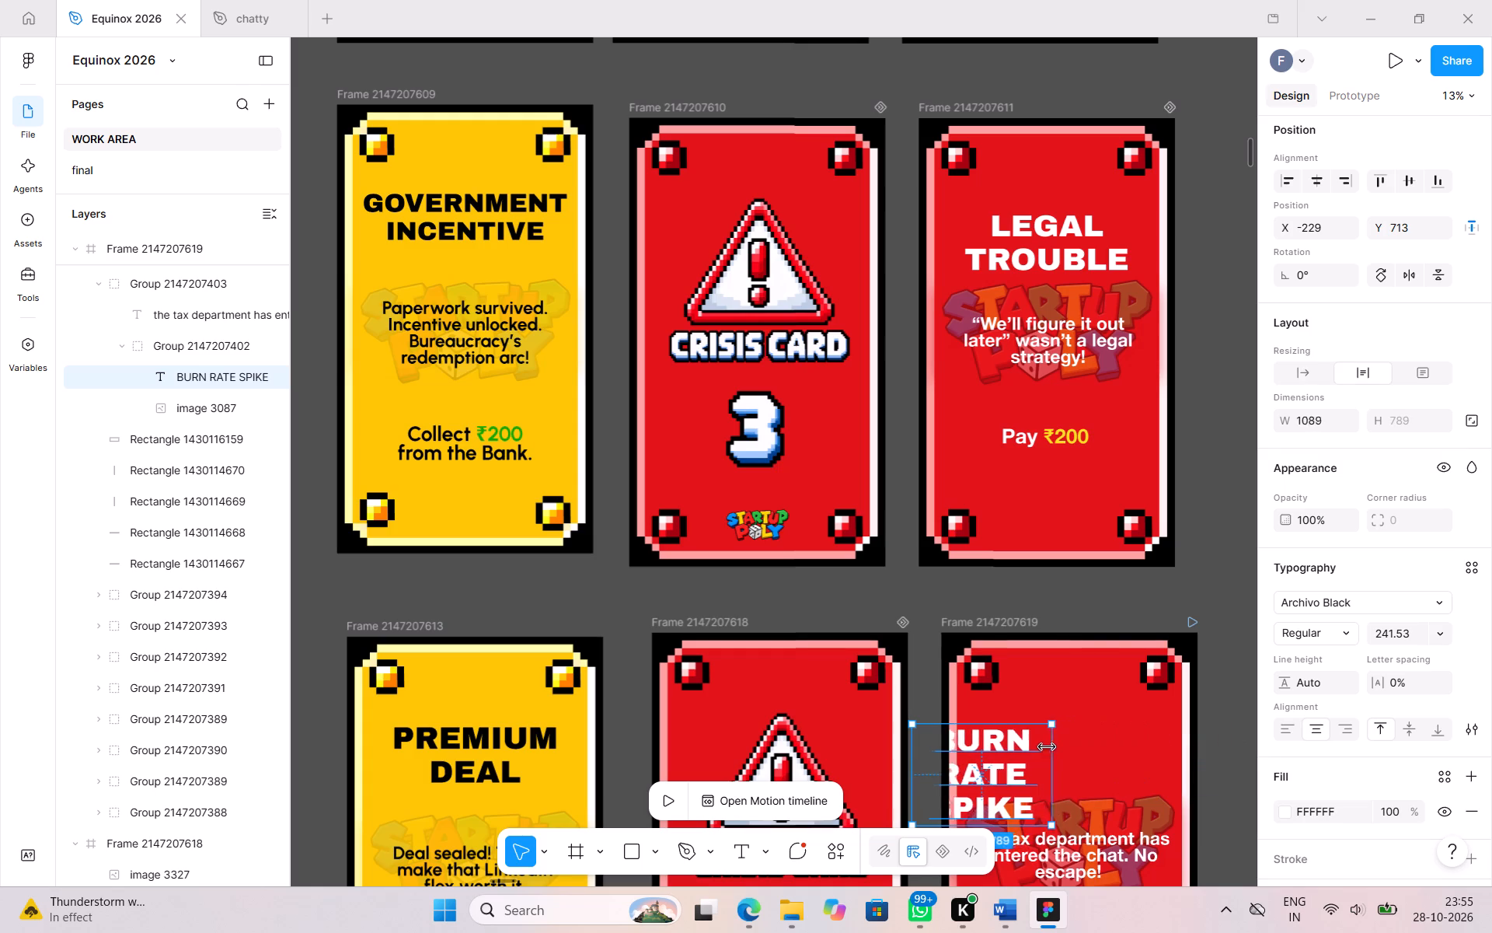
{"action": "left_click_drag", "start_coordinate": [1047, 747], "coordinate": [1129, 748]}
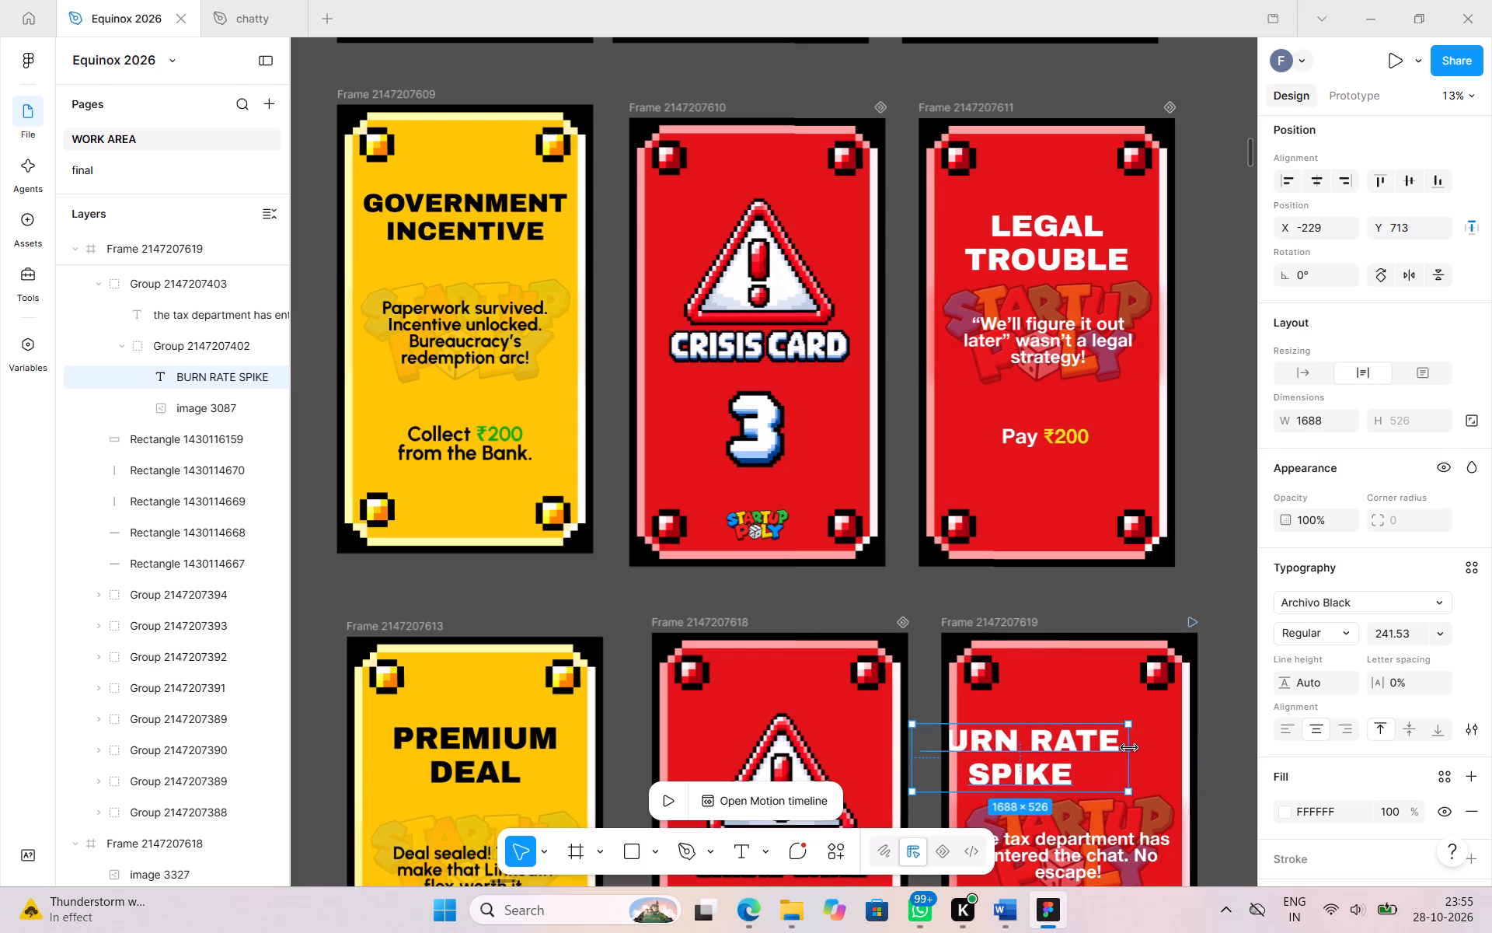
{"action": "left_click_drag", "start_coordinate": [1129, 748], "coordinate": [1128, 748]}
{"action": "left_click", "coordinate": [1312, 182]}
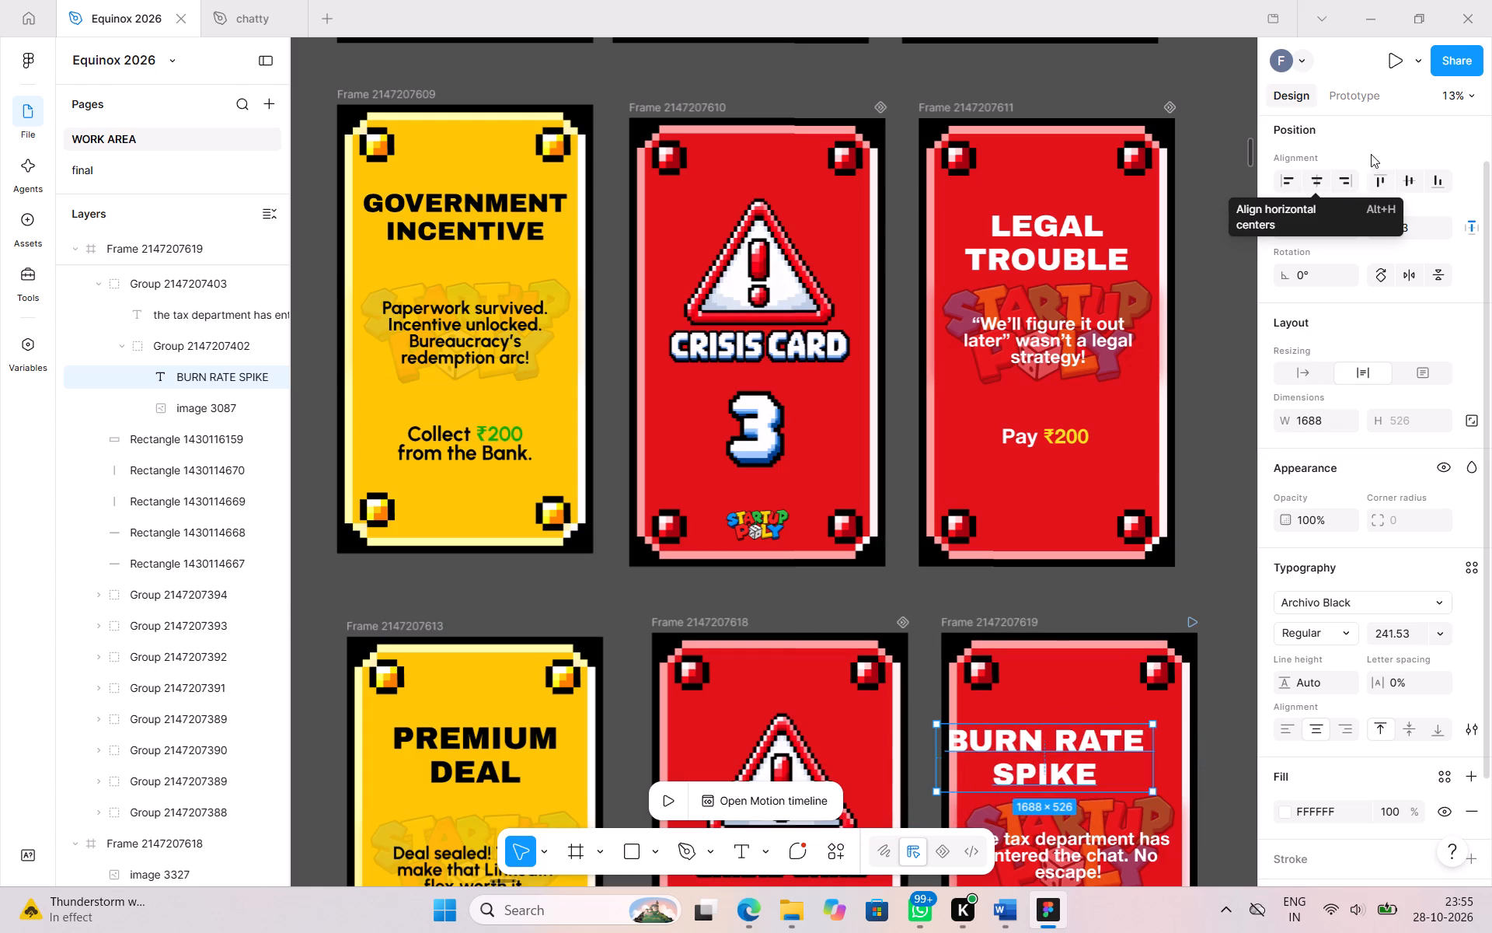
{"action": "left_click", "coordinate": [1320, 184]}
{"action": "double_click", "coordinate": [1320, 184]}
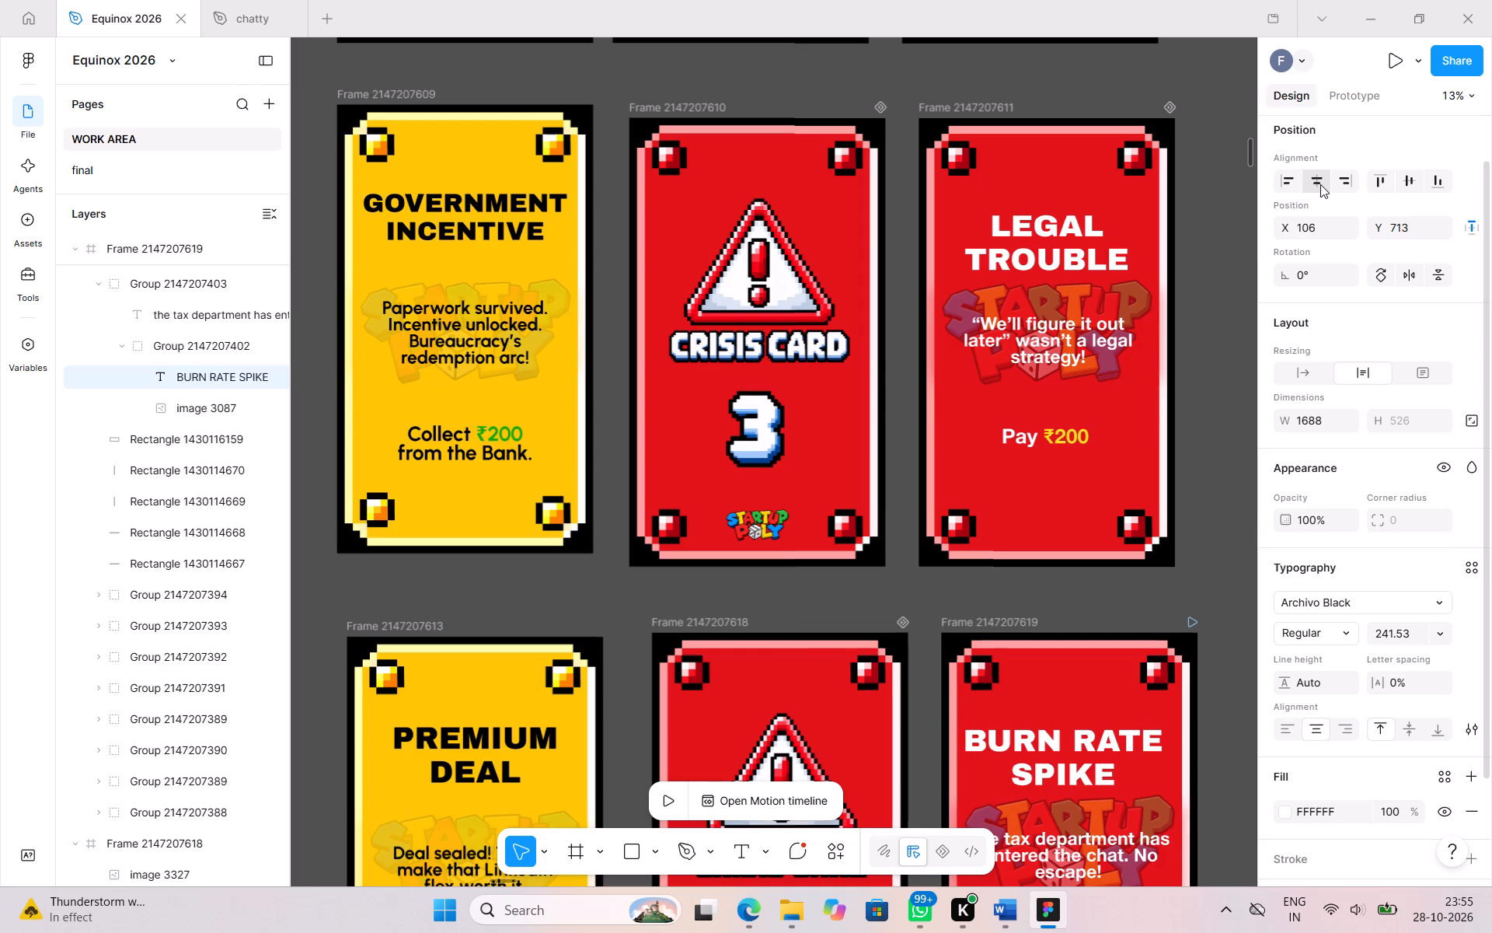
{"action": "left_click", "coordinate": [1320, 184]}
{"action": "double_click", "coordinate": [1320, 184]}
{"action": "triple_click", "coordinate": [1320, 184]}
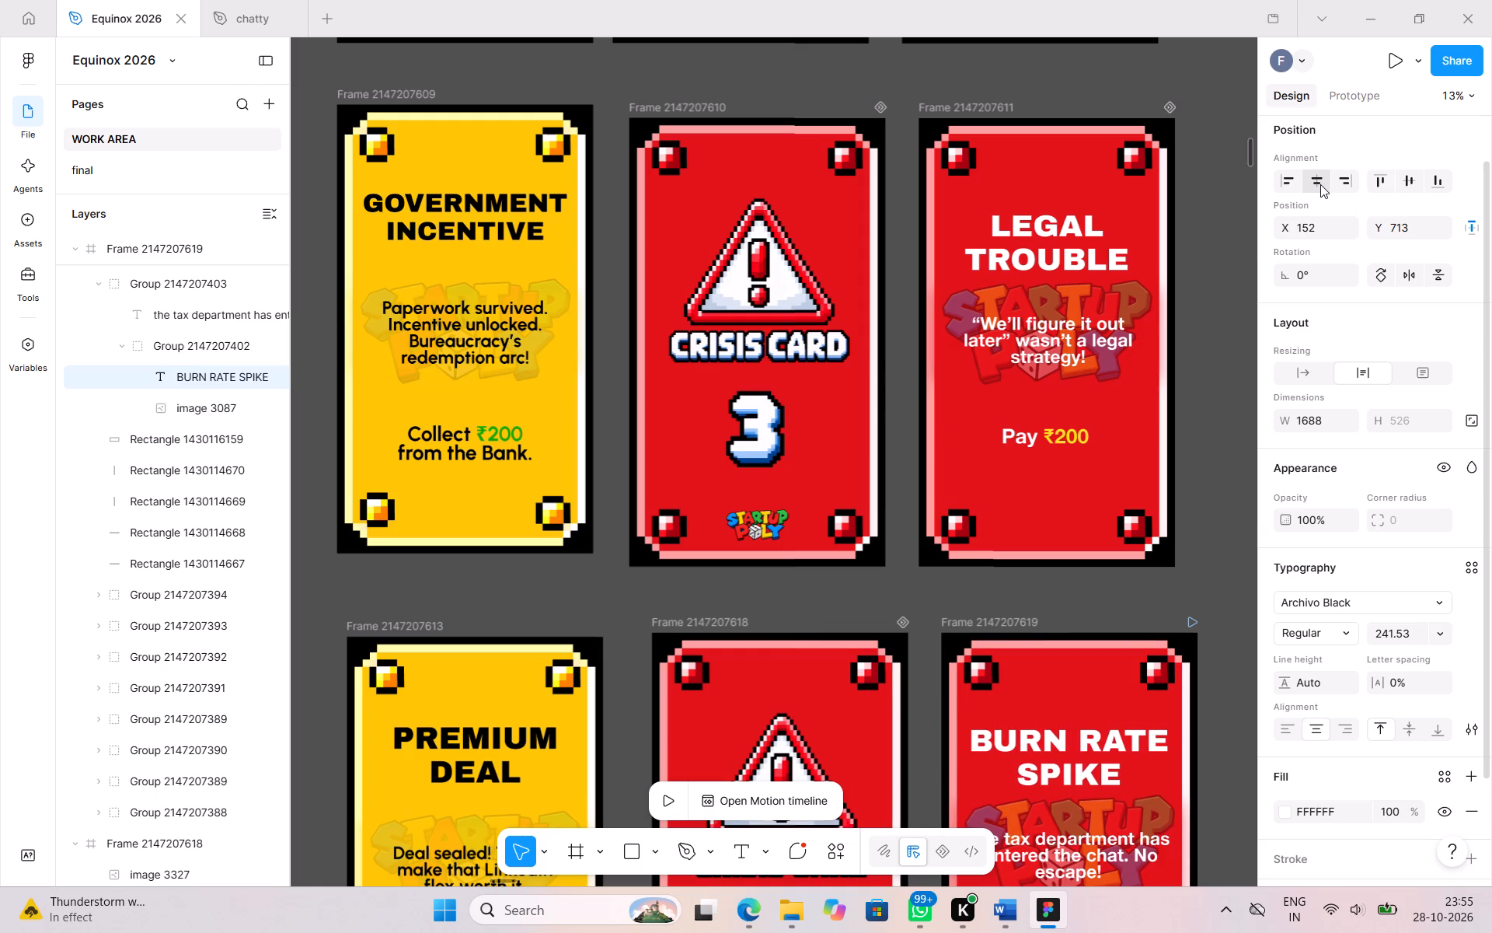
{"action": "triple_click", "coordinate": [1320, 184]}
{"action": "left_click", "coordinate": [1320, 184]}
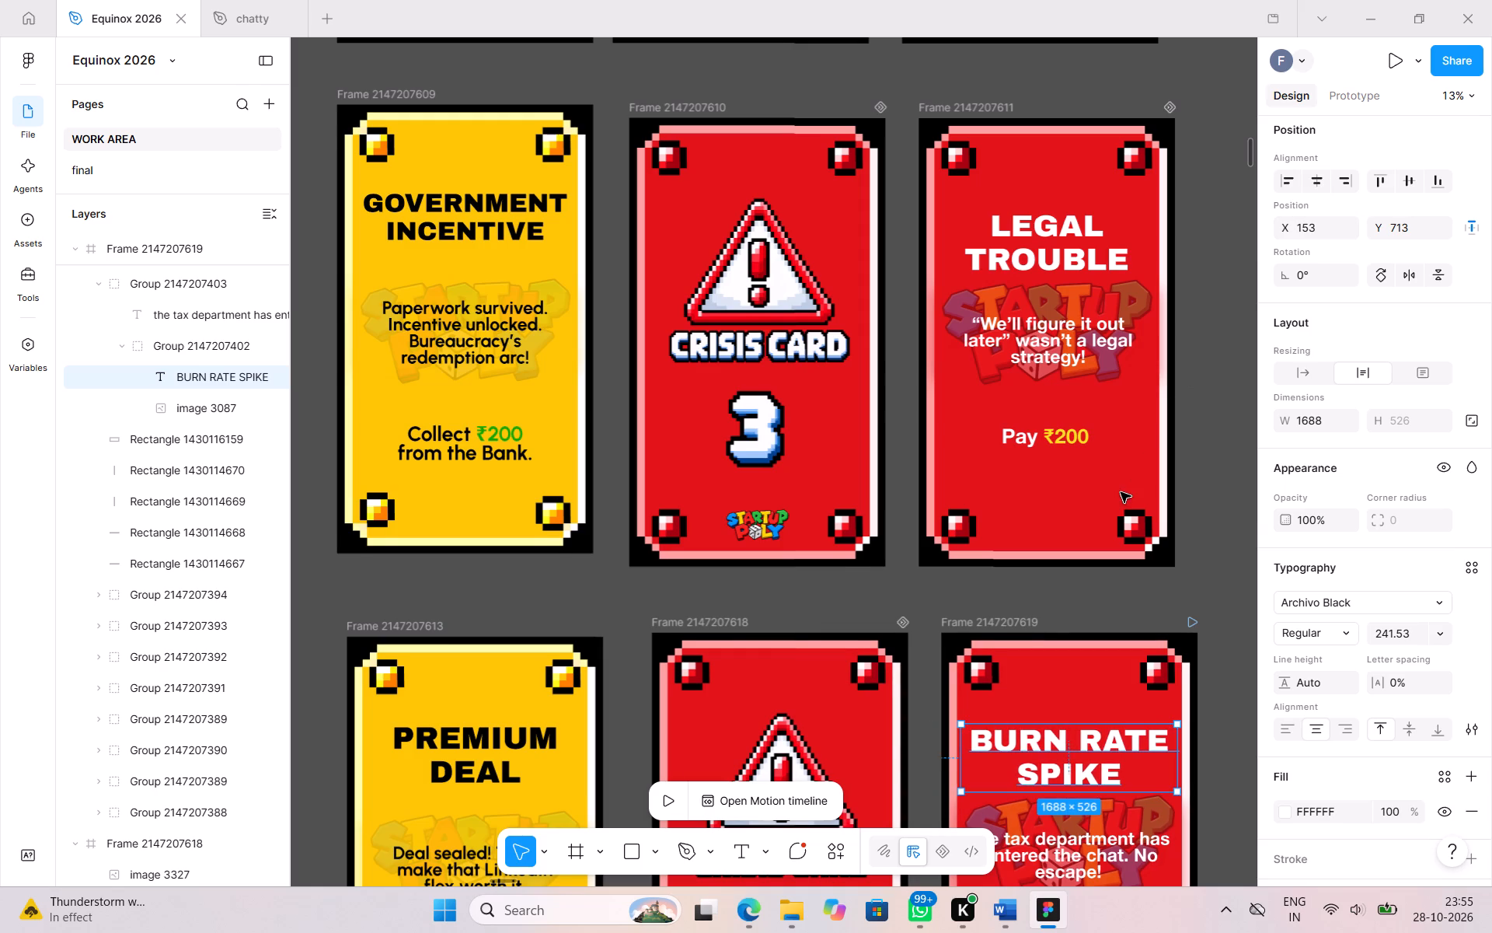
Copy Your cash is burning faster than your deadlines are approaching! from the Word document and replace the BURN RATE SPIKE card's description in Figma with it.
{"action": "scroll", "coordinate": [1121, 492], "scroll_direction": "down", "scroll_amount": 2}
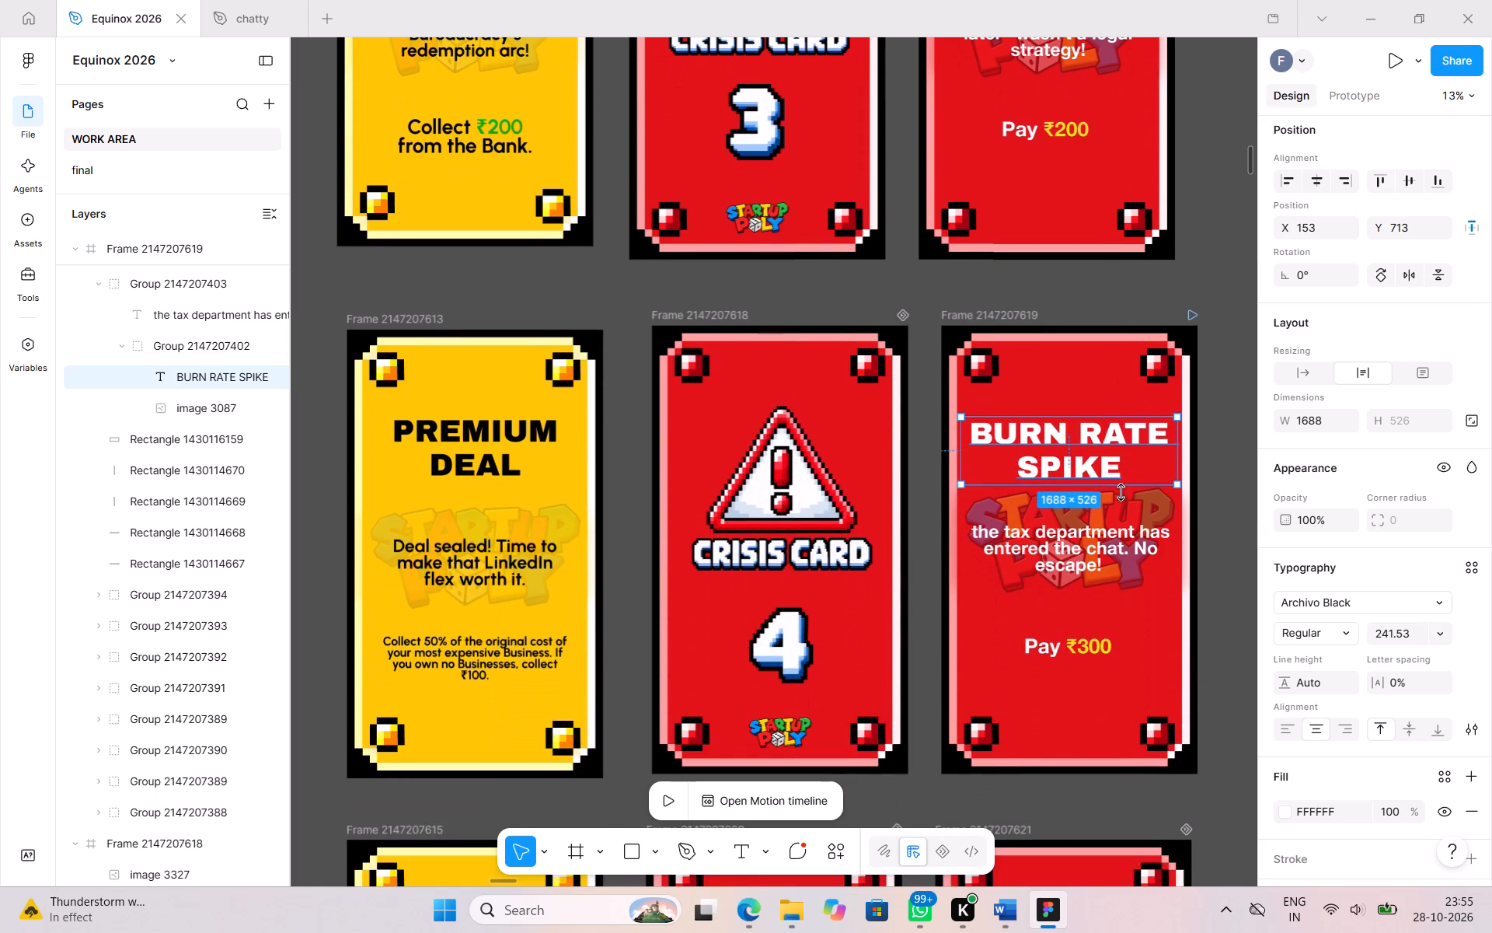
{"action": "scroll", "coordinate": [1051, 95], "scroll_direction": "up", "scroll_amount": 1}
{"action": "left_click", "coordinate": [1051, 95]}
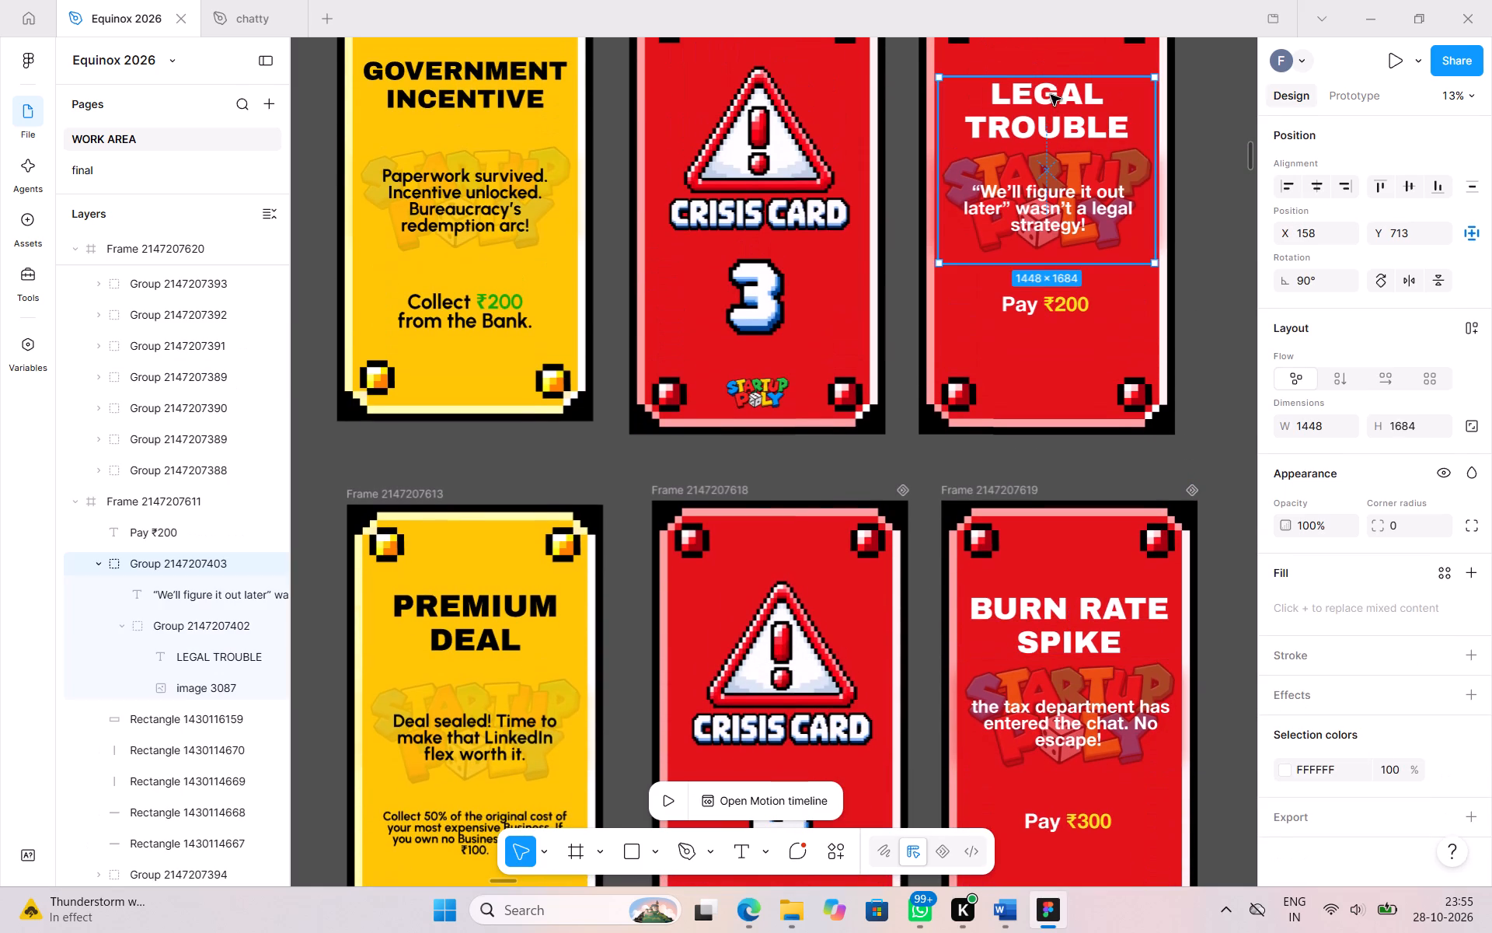
{"action": "left_click", "coordinate": [1049, 107]}
{"action": "double_click", "coordinate": [1049, 107]}
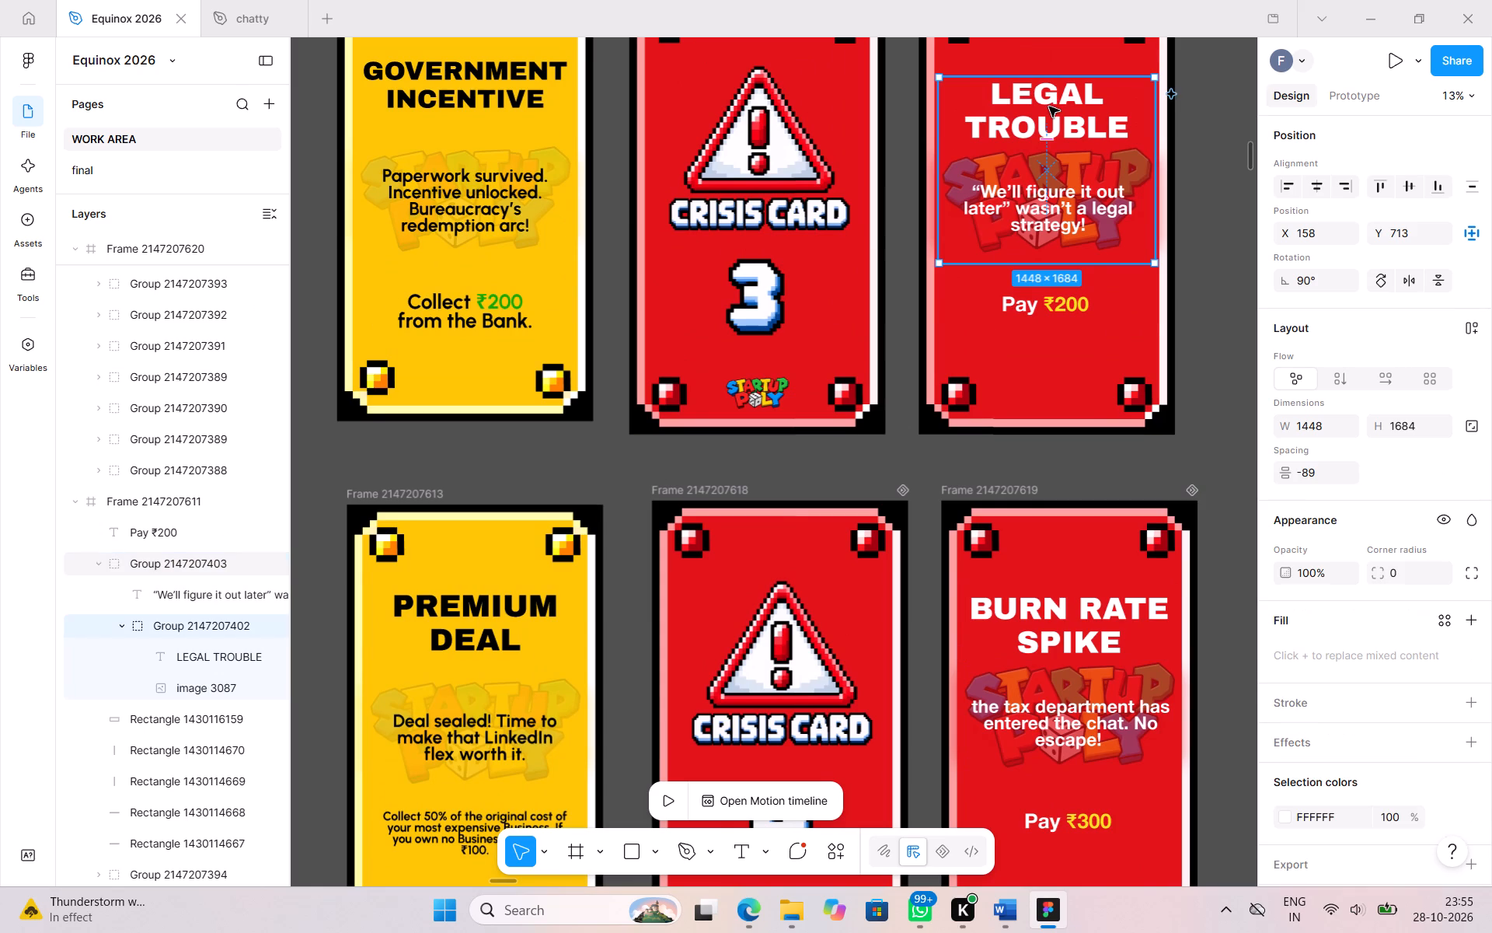
{"action": "triple_click", "coordinate": [1101, 714]}
{"action": "triple_click", "coordinate": [1101, 714]}
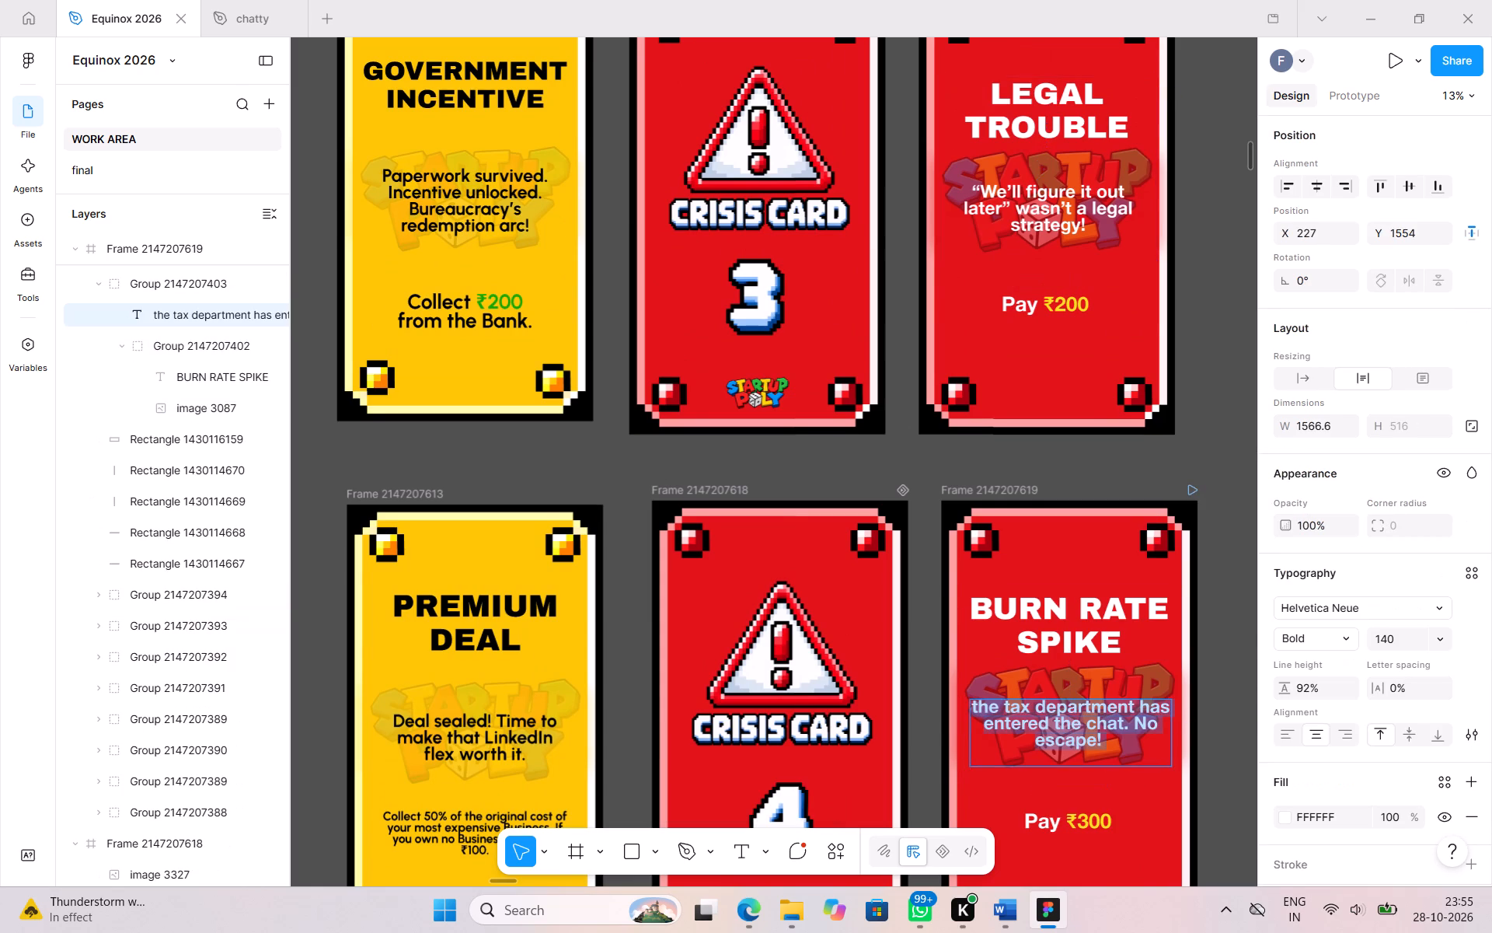
{"action": "left_click", "coordinate": [1004, 904]}
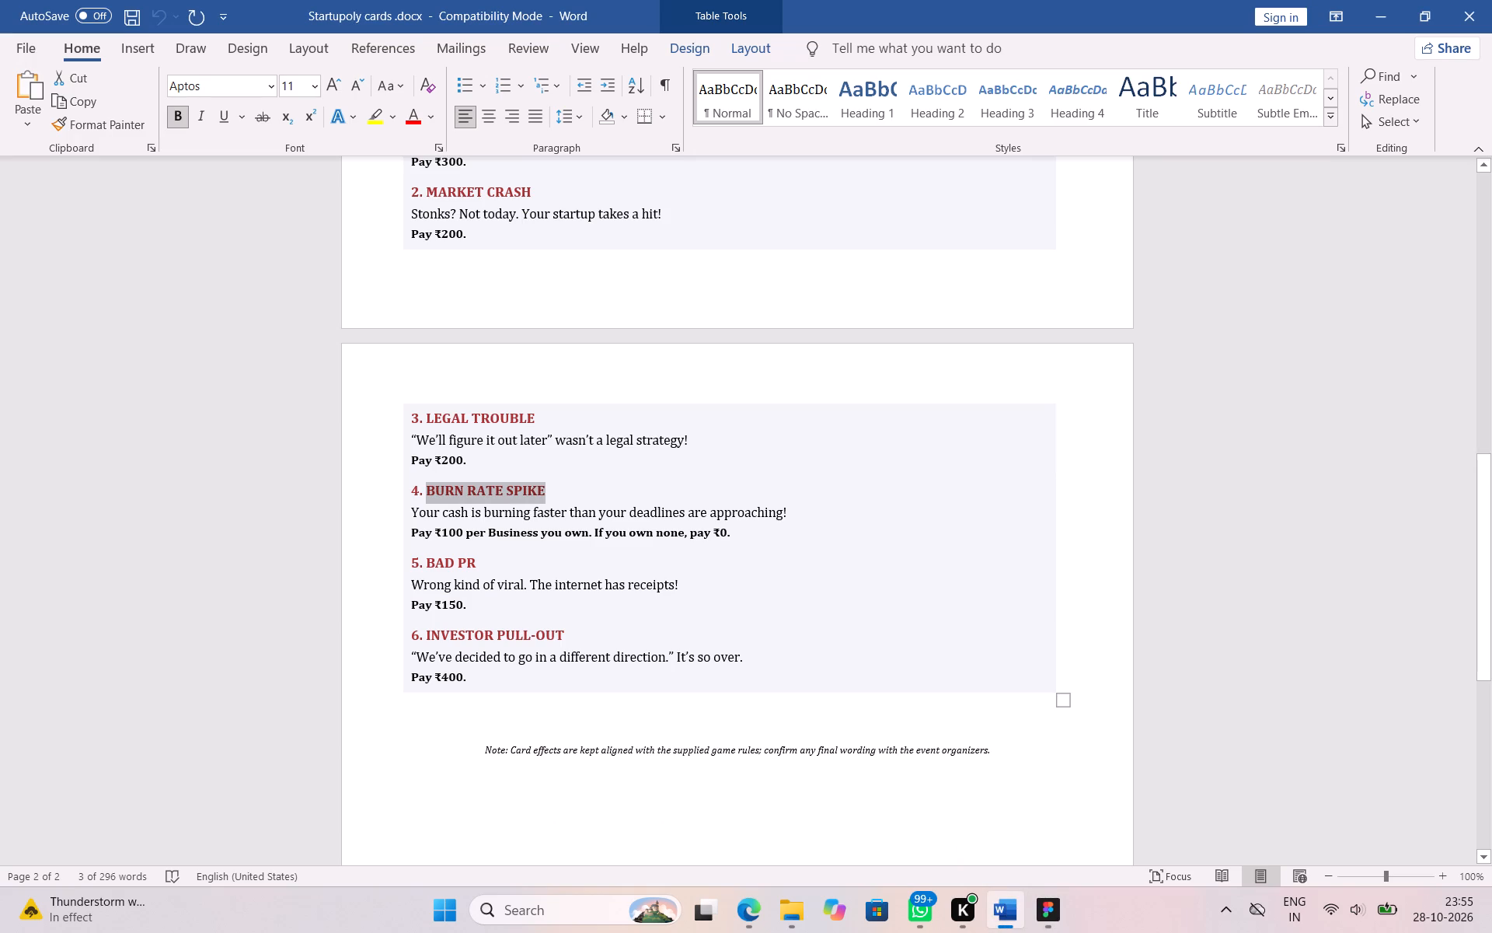
{"action": "left_click_drag", "start_coordinate": [413, 512], "coordinate": [794, 507]}
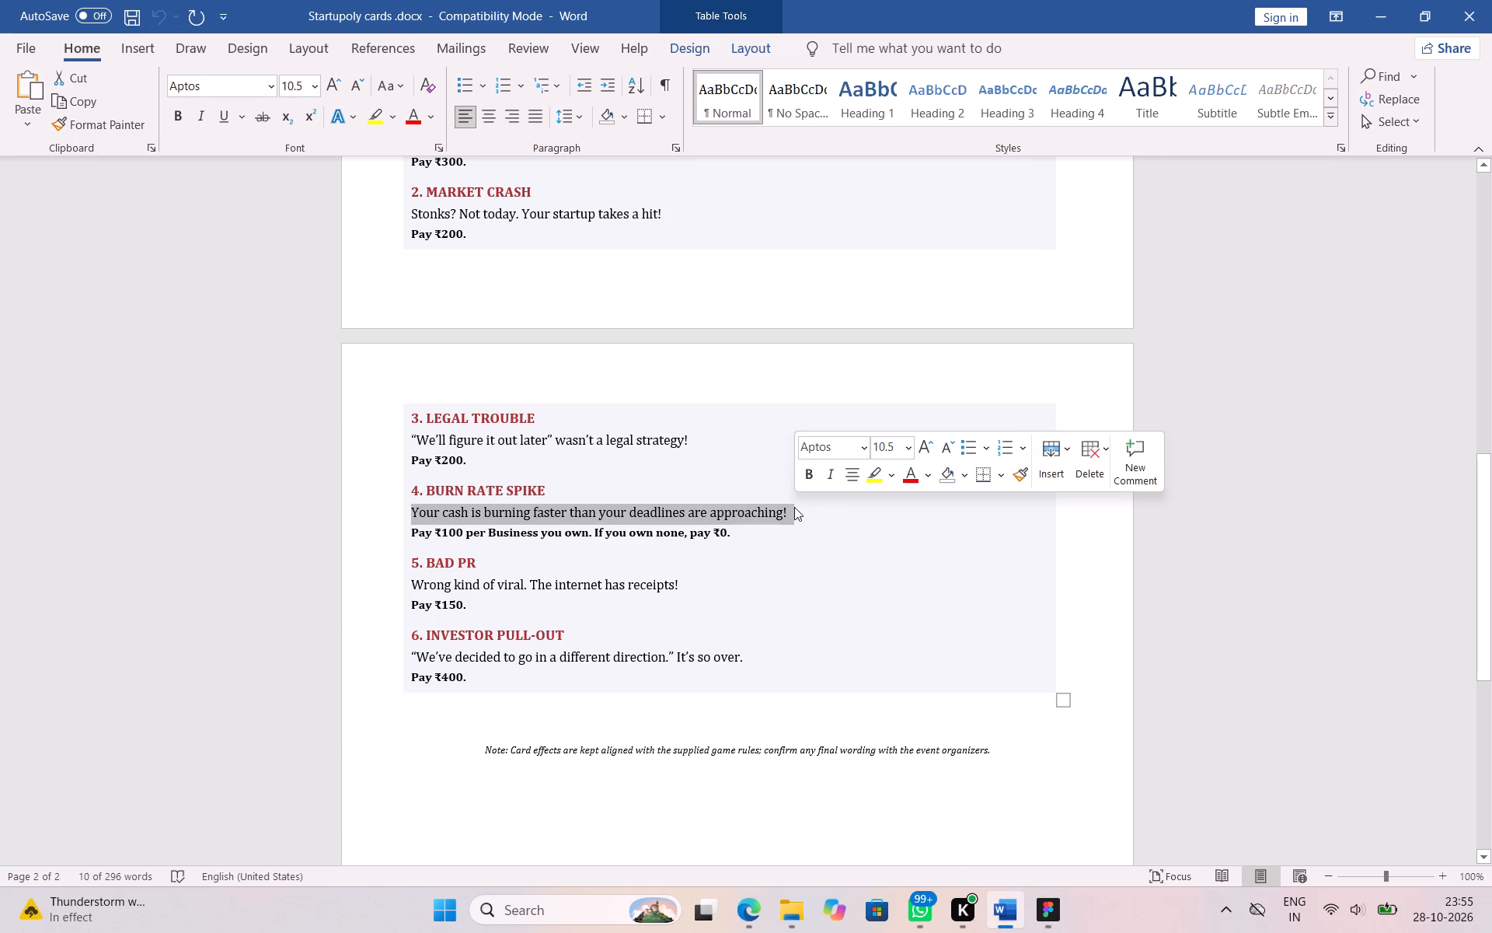
{"action": "key", "text": "ctrl+c"}
{"action": "left_click", "coordinate": [1013, 911]}
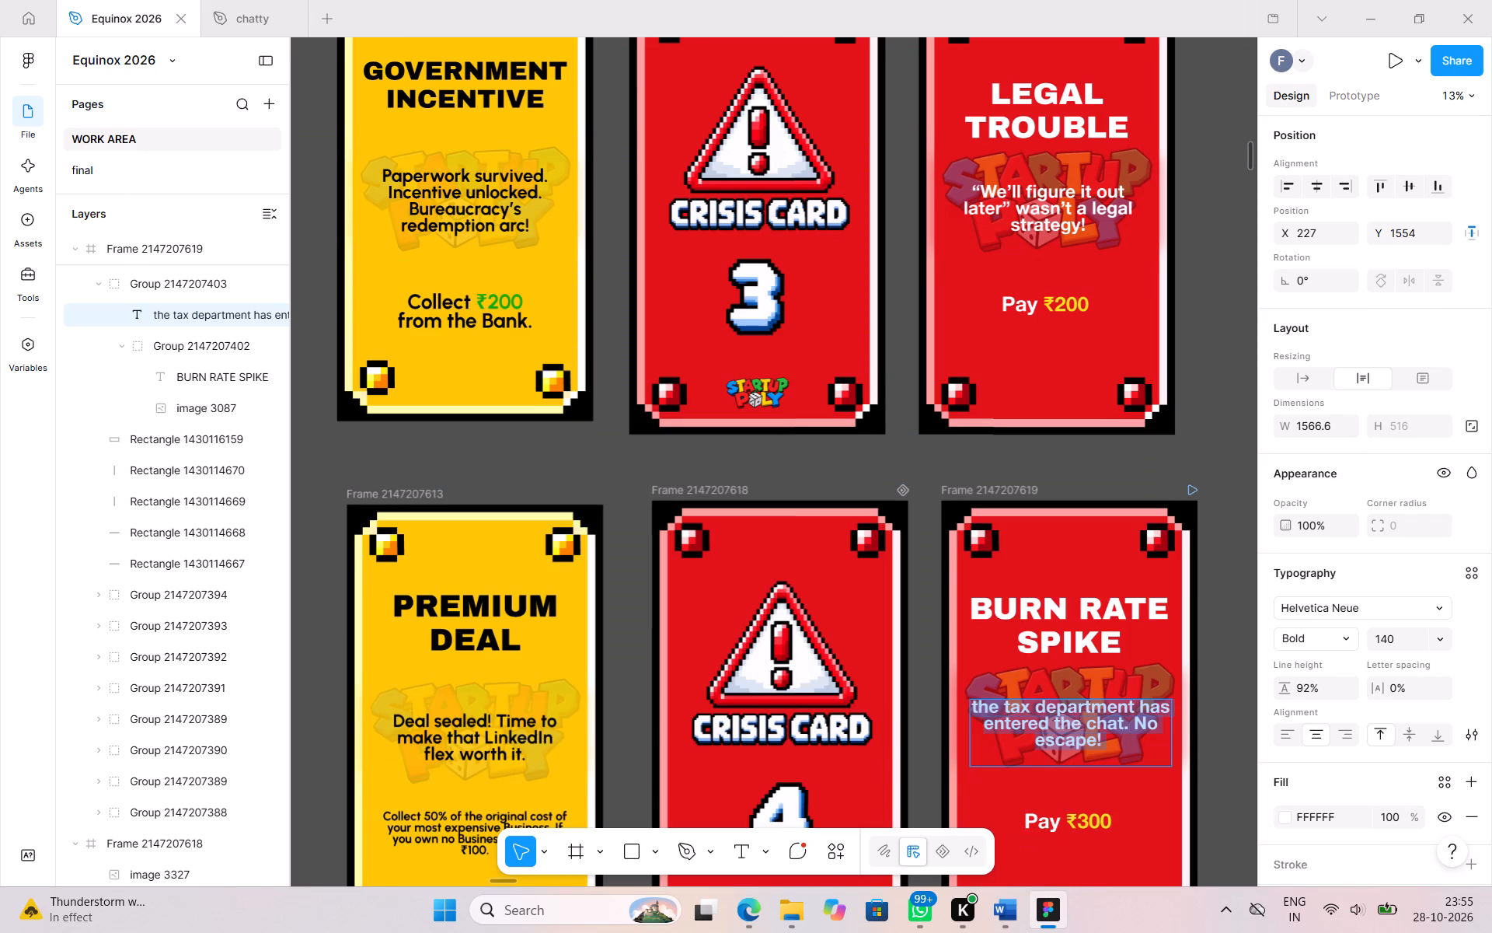
{"action": "key", "text": "ctrl+v"}
{"action": "left_click", "coordinate": [1220, 659]}
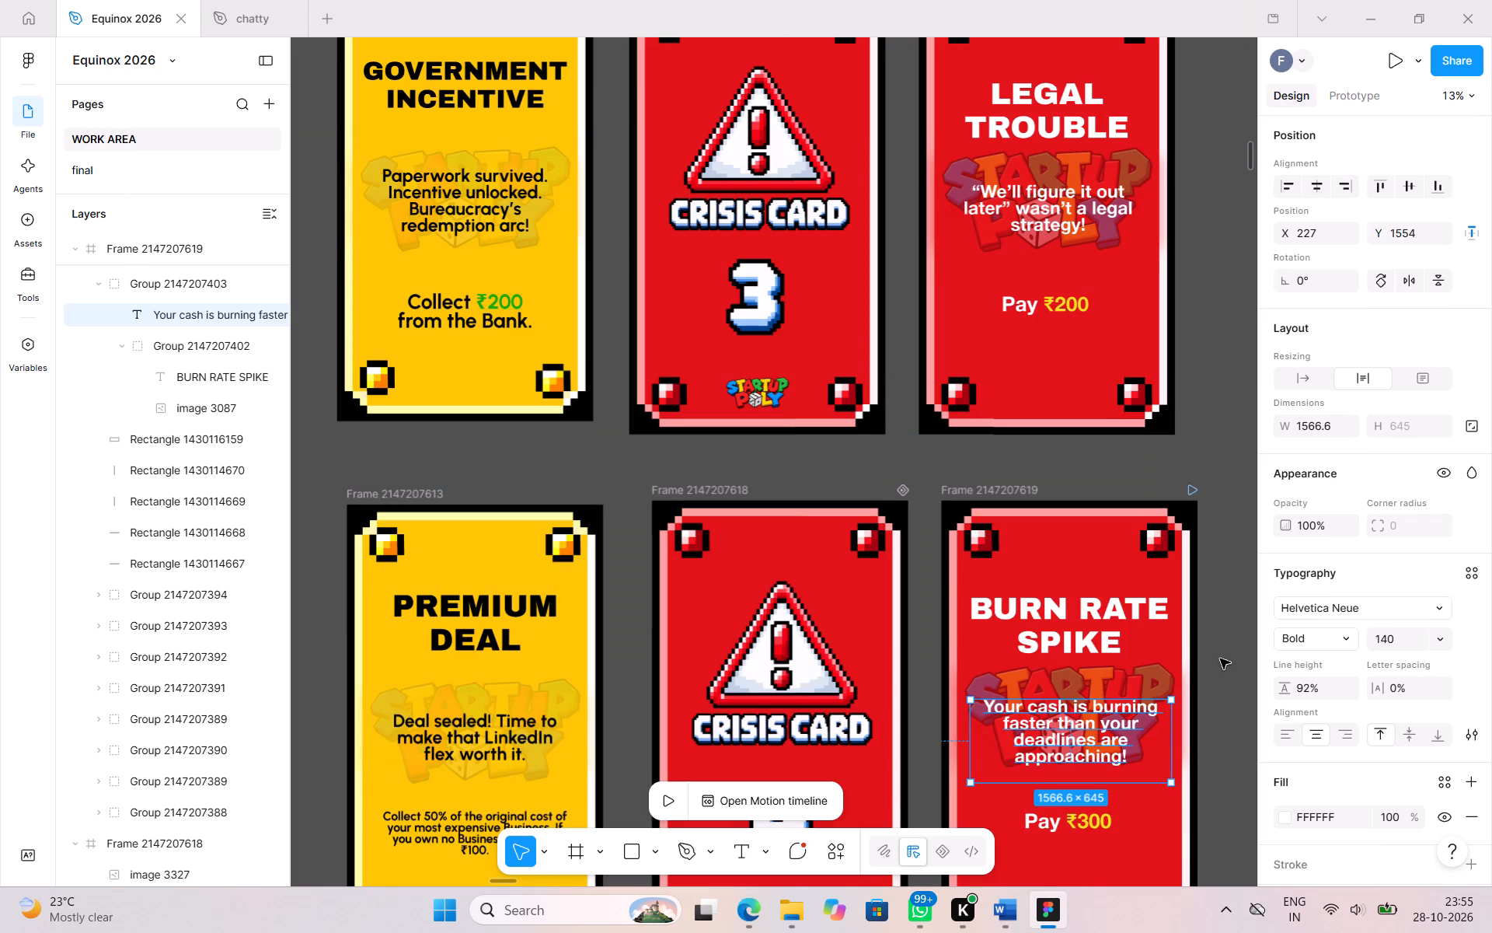
Resize the BURN RATE SPIKE description box to about 1486 wide and centre it horizontally on the card.
{"action": "left_click_drag", "start_coordinate": [1173, 741], "coordinate": [1164, 743]}
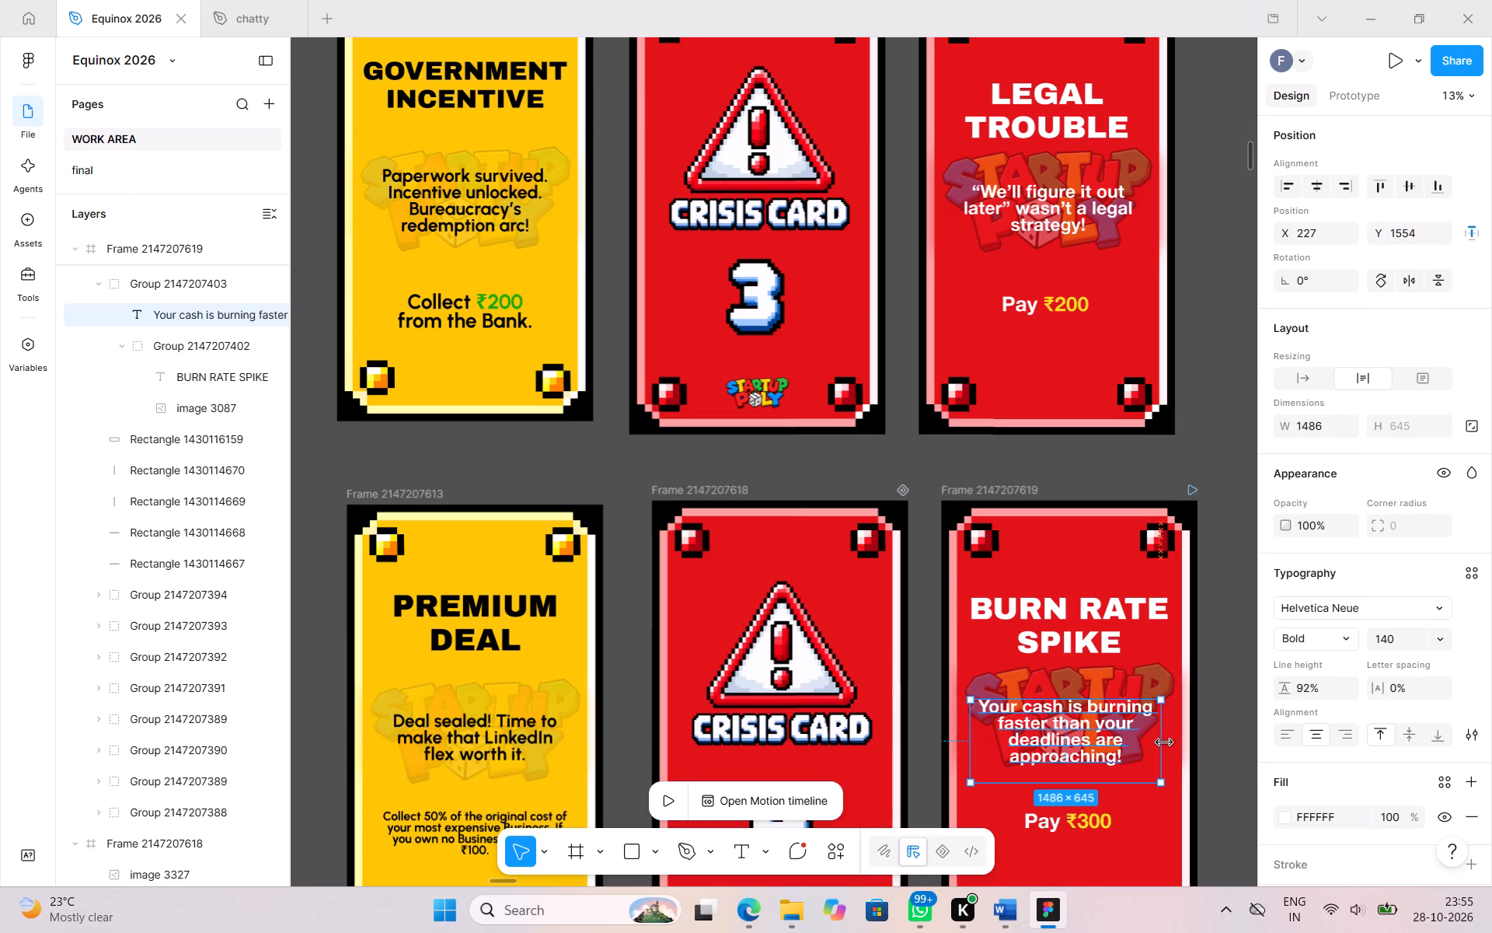
{"action": "left_click_drag", "start_coordinate": [1164, 743], "coordinate": [1157, 746]}
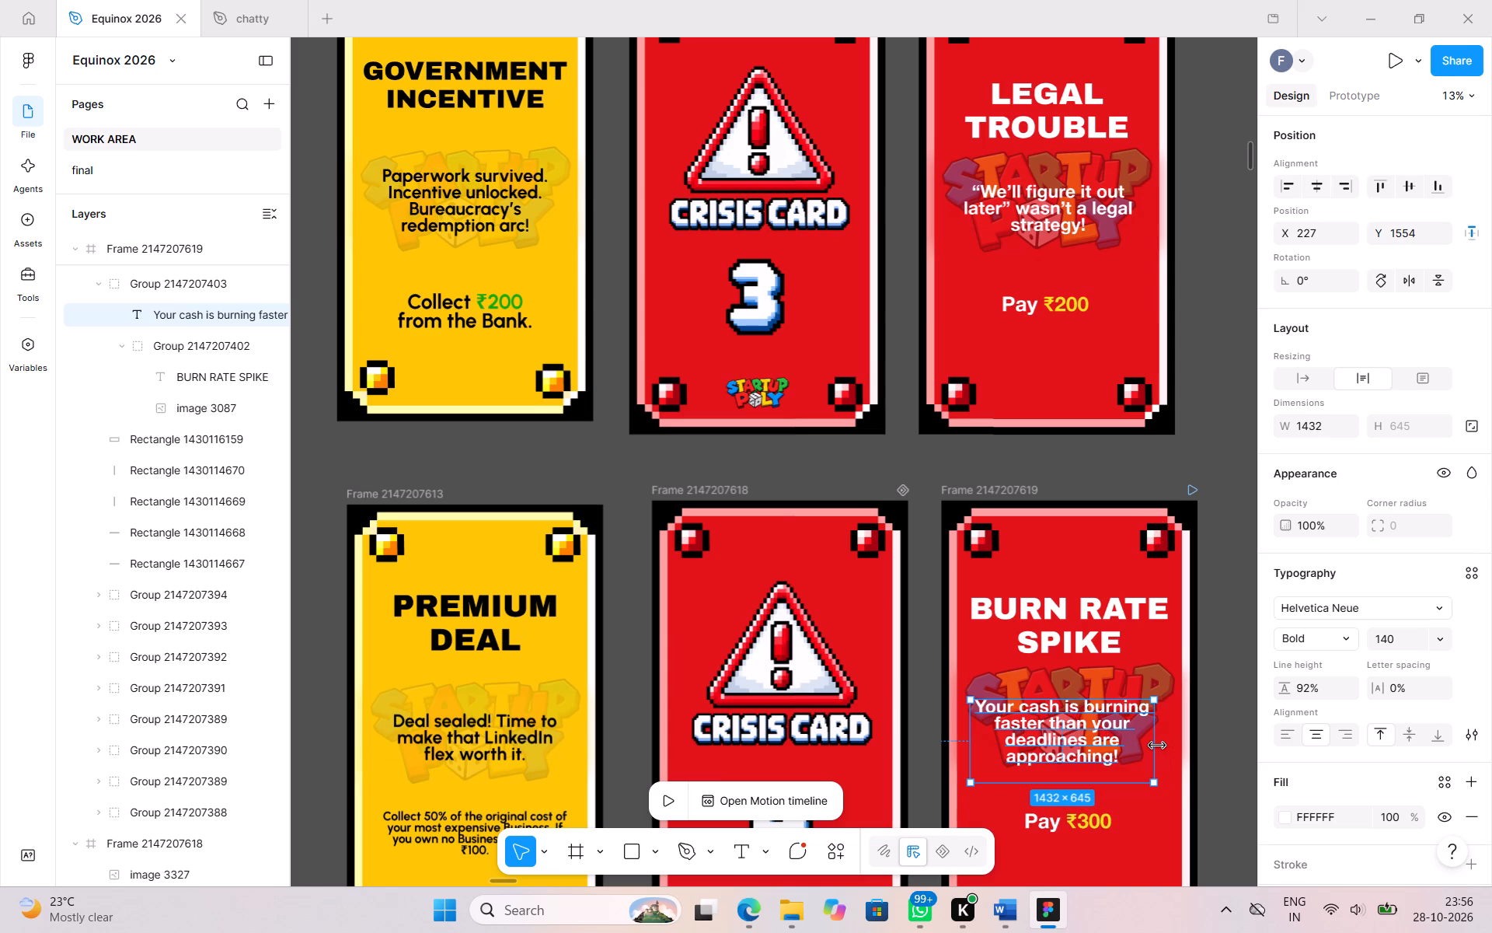
{"action": "left_click_drag", "start_coordinate": [1150, 744], "coordinate": [1170, 747]}
{"action": "left_click_drag", "start_coordinate": [1170, 747], "coordinate": [1190, 750]}
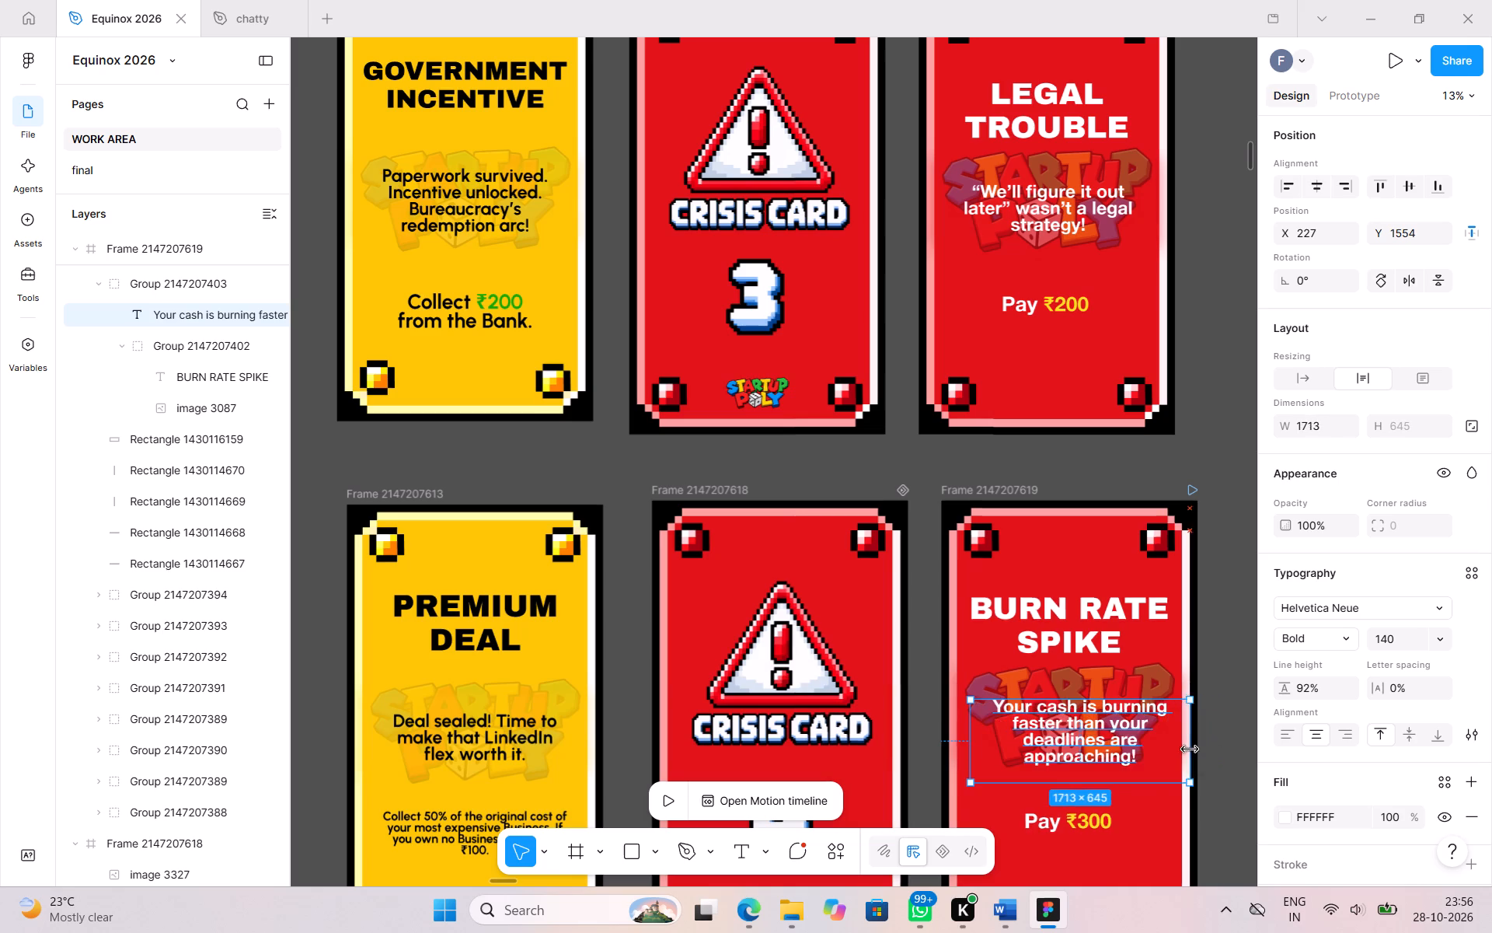
{"action": "left_click_drag", "start_coordinate": [1190, 750], "coordinate": [1132, 757]}
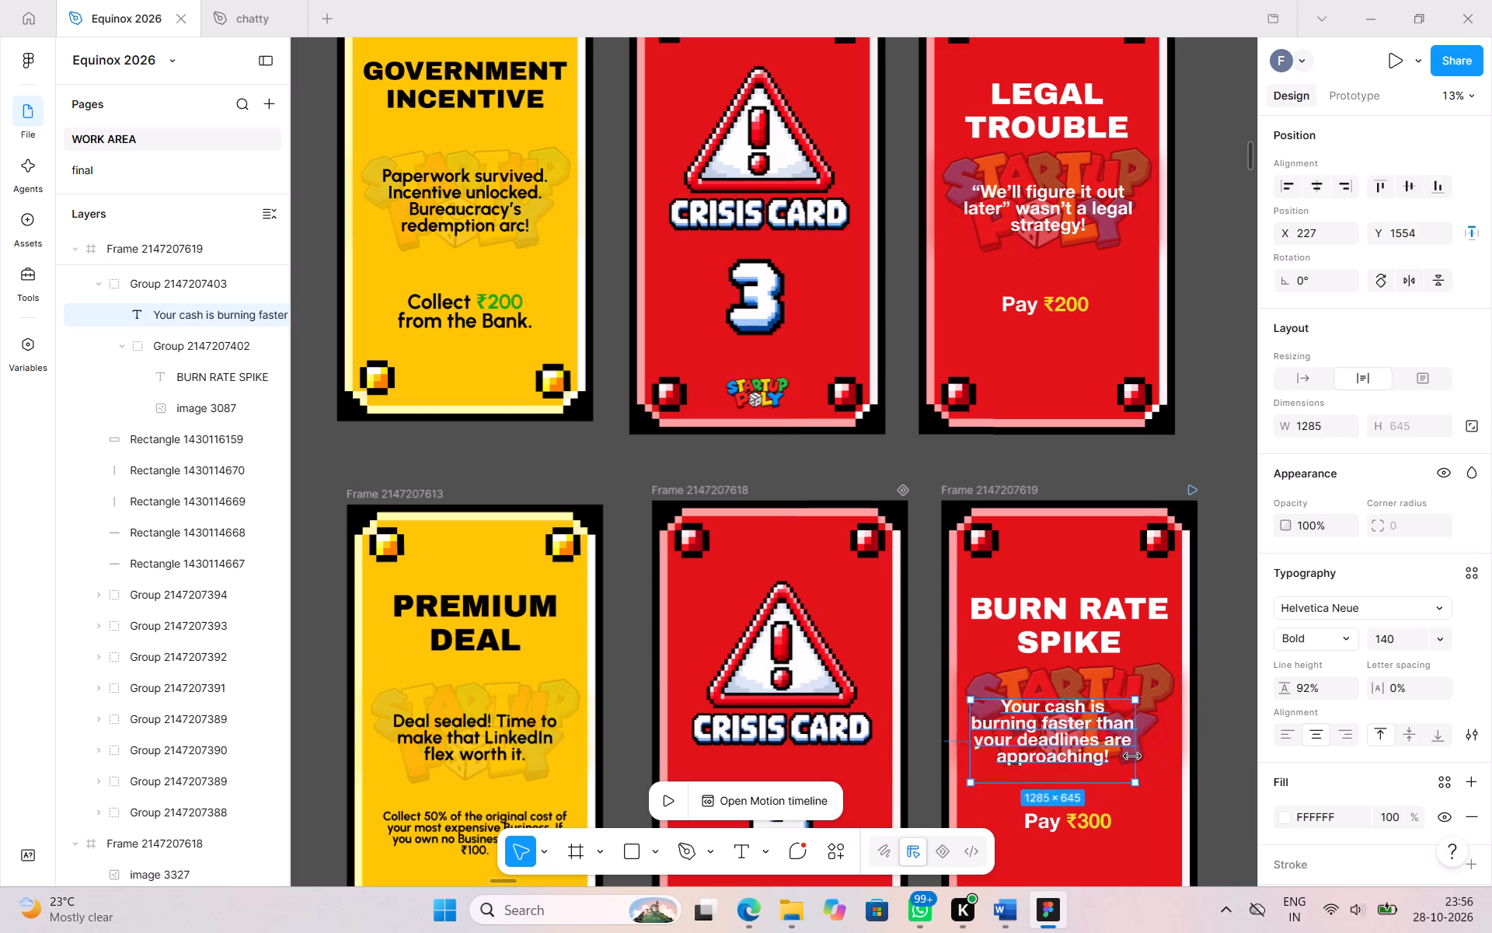
{"action": "left_click_drag", "start_coordinate": [1132, 757], "coordinate": [1180, 750]}
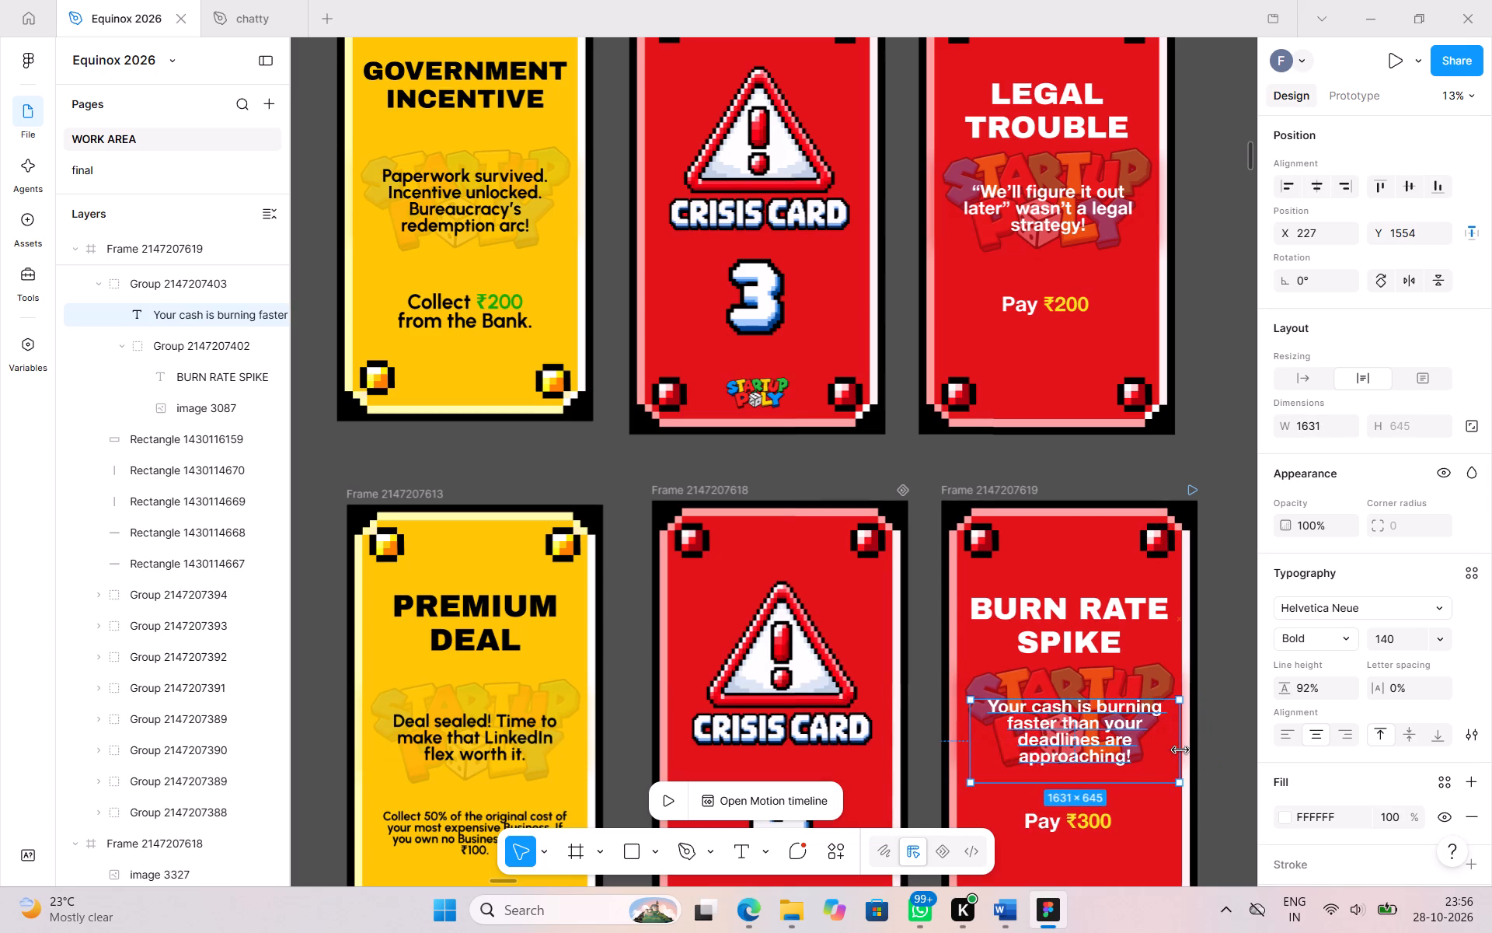
{"action": "left_click_drag", "start_coordinate": [1180, 750], "coordinate": [1162, 753]}
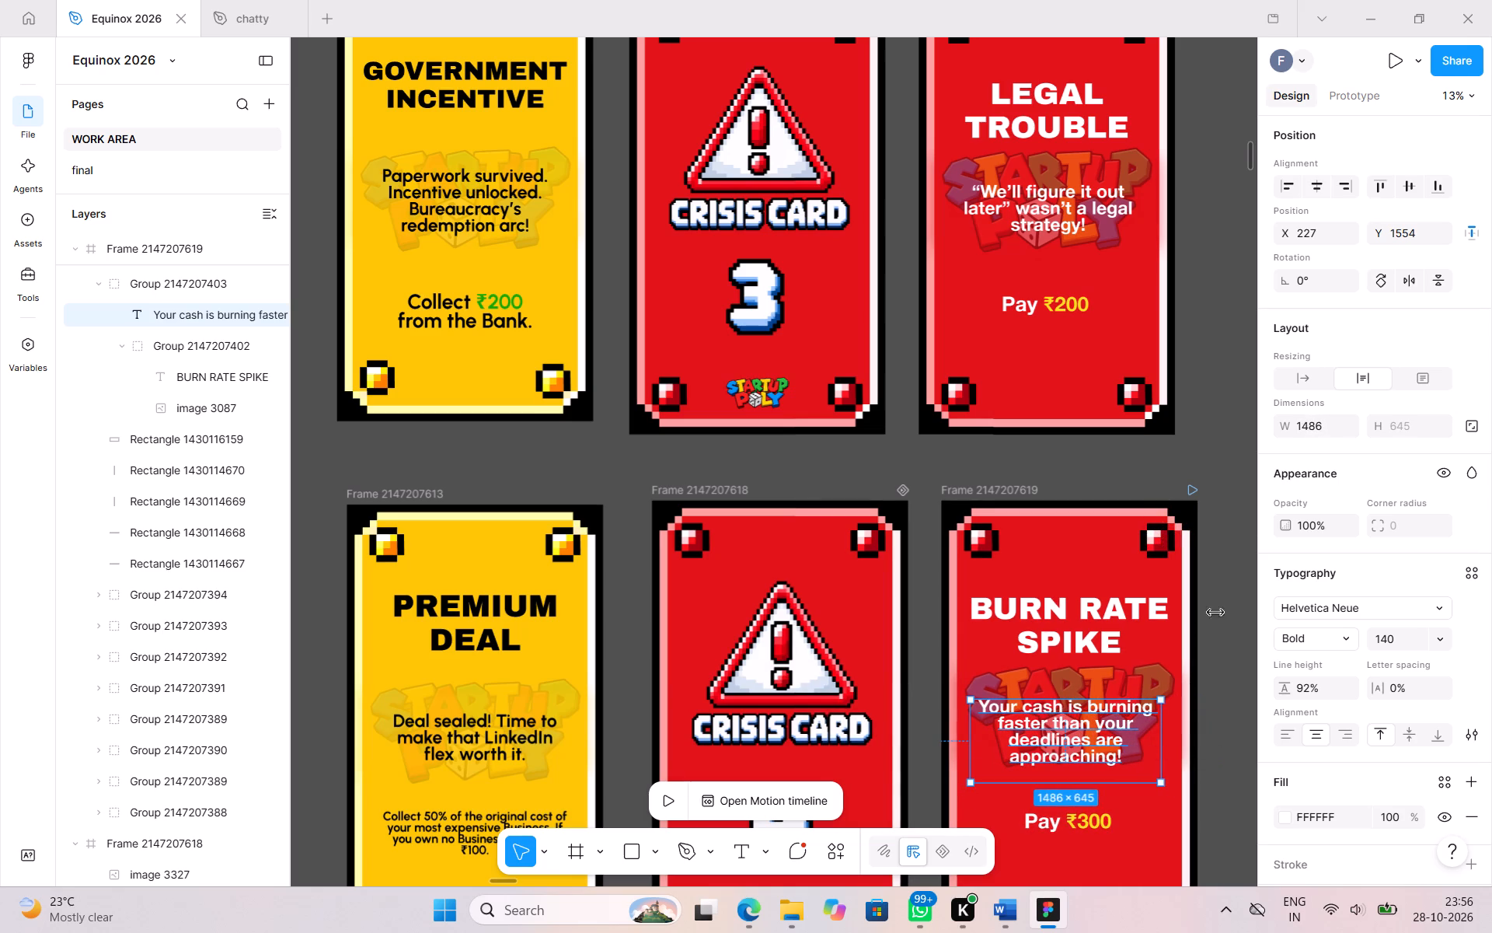
{"action": "left_click", "coordinate": [1309, 180]}
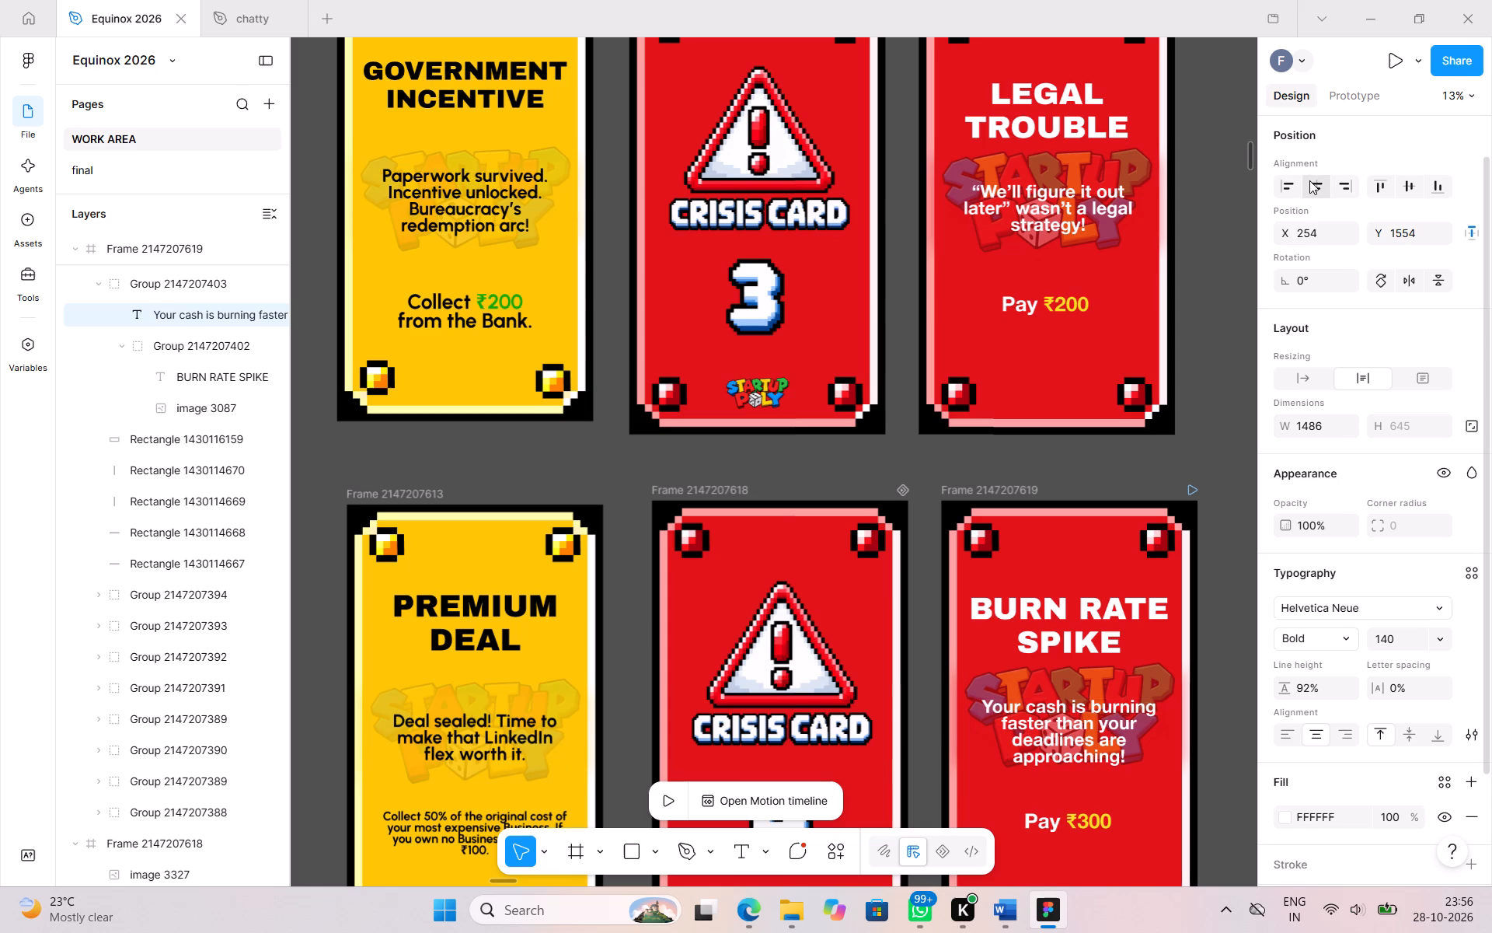
{"action": "left_click", "coordinate": [1224, 501]}
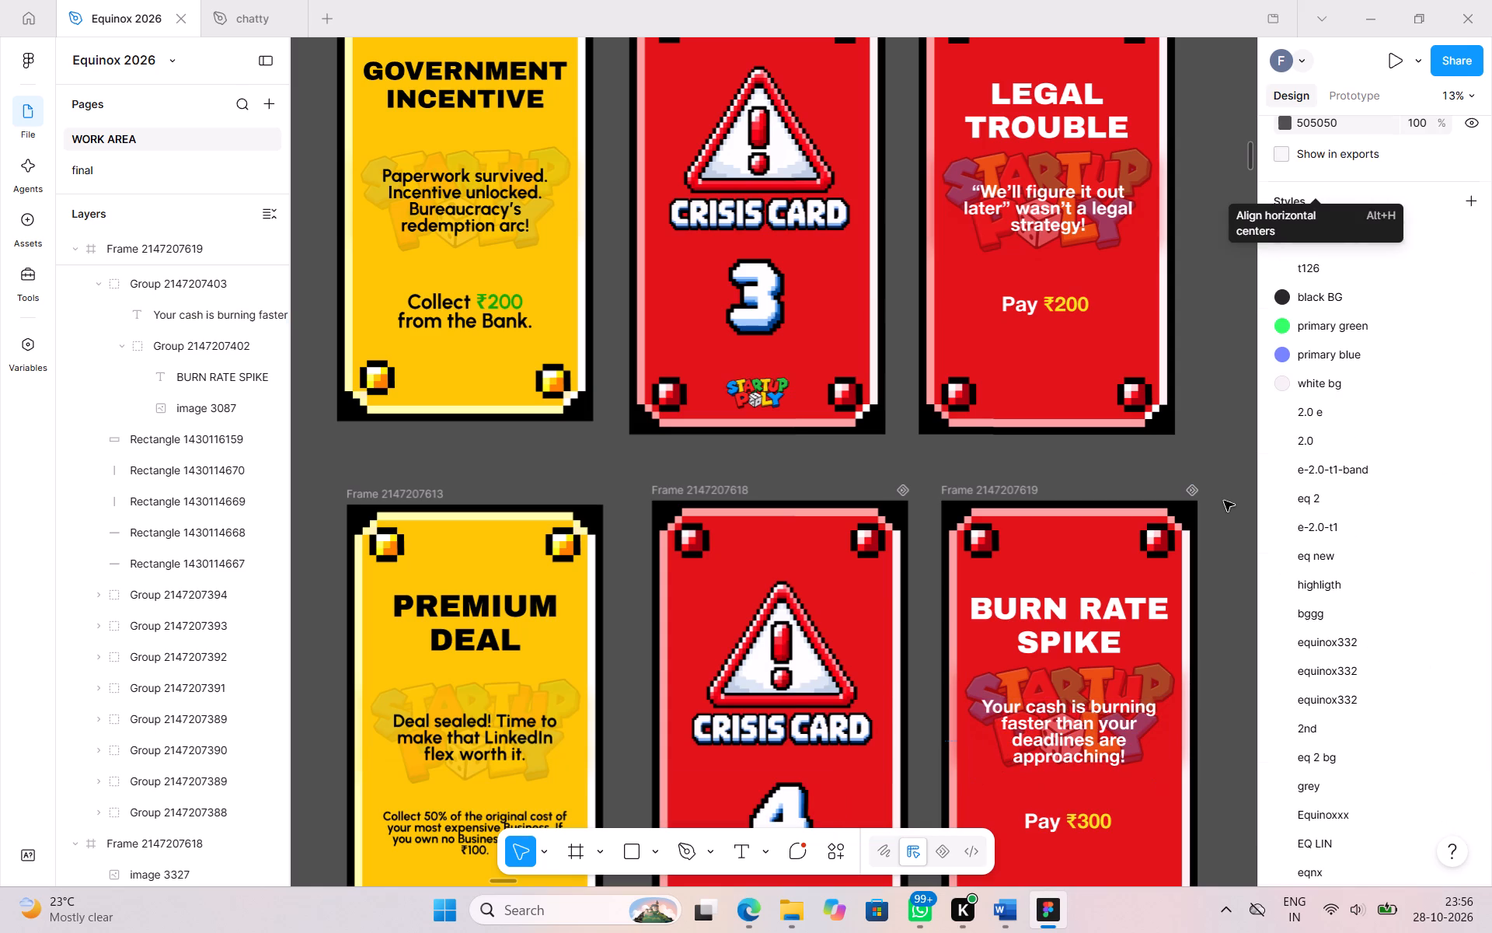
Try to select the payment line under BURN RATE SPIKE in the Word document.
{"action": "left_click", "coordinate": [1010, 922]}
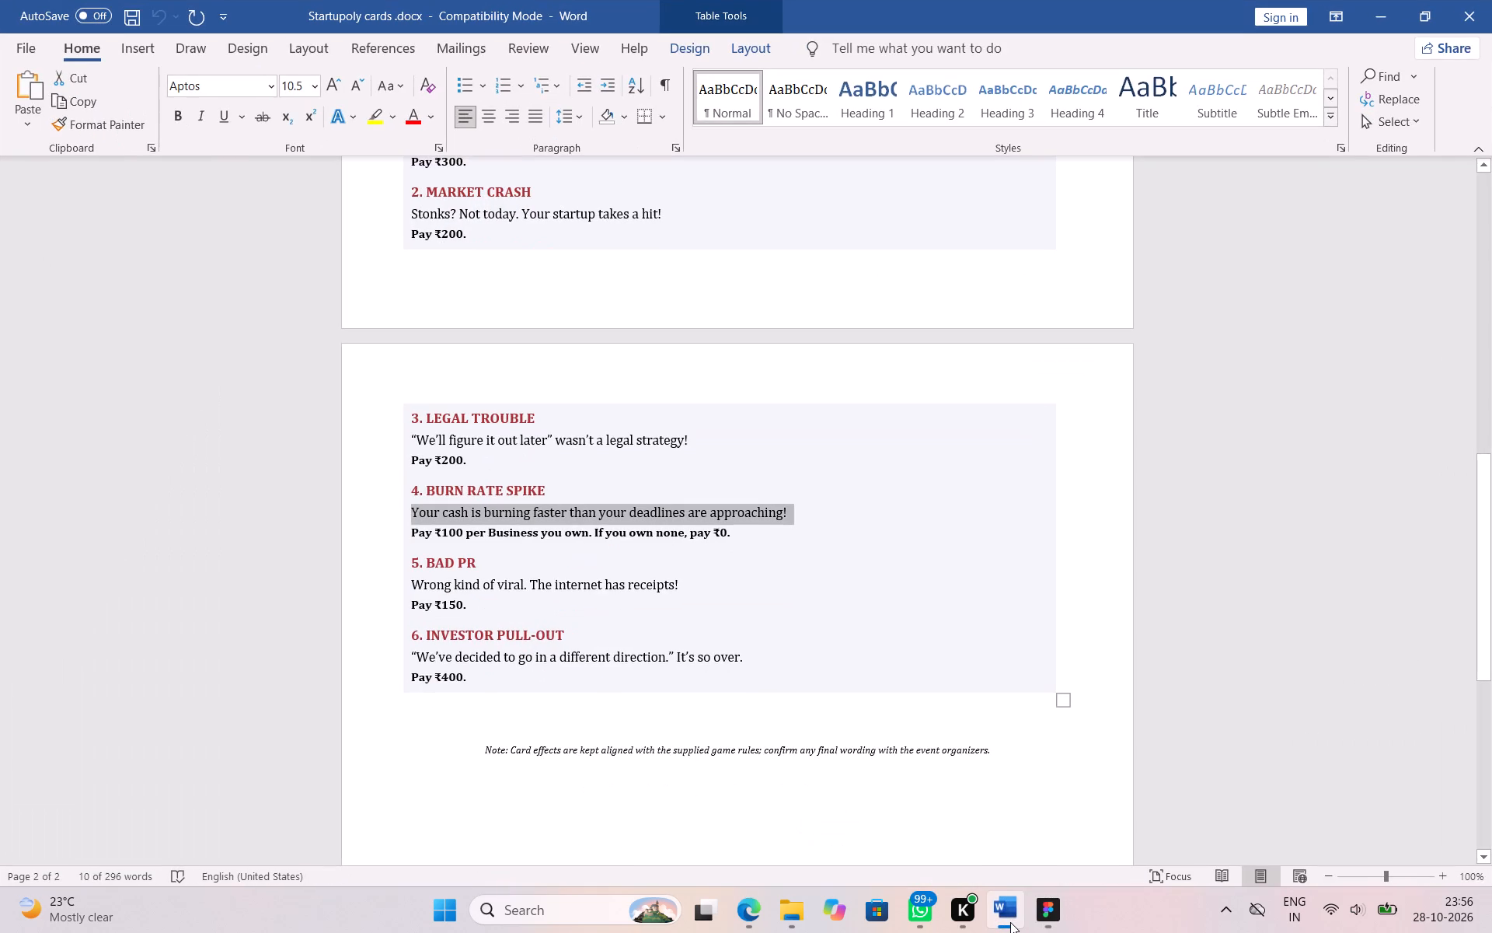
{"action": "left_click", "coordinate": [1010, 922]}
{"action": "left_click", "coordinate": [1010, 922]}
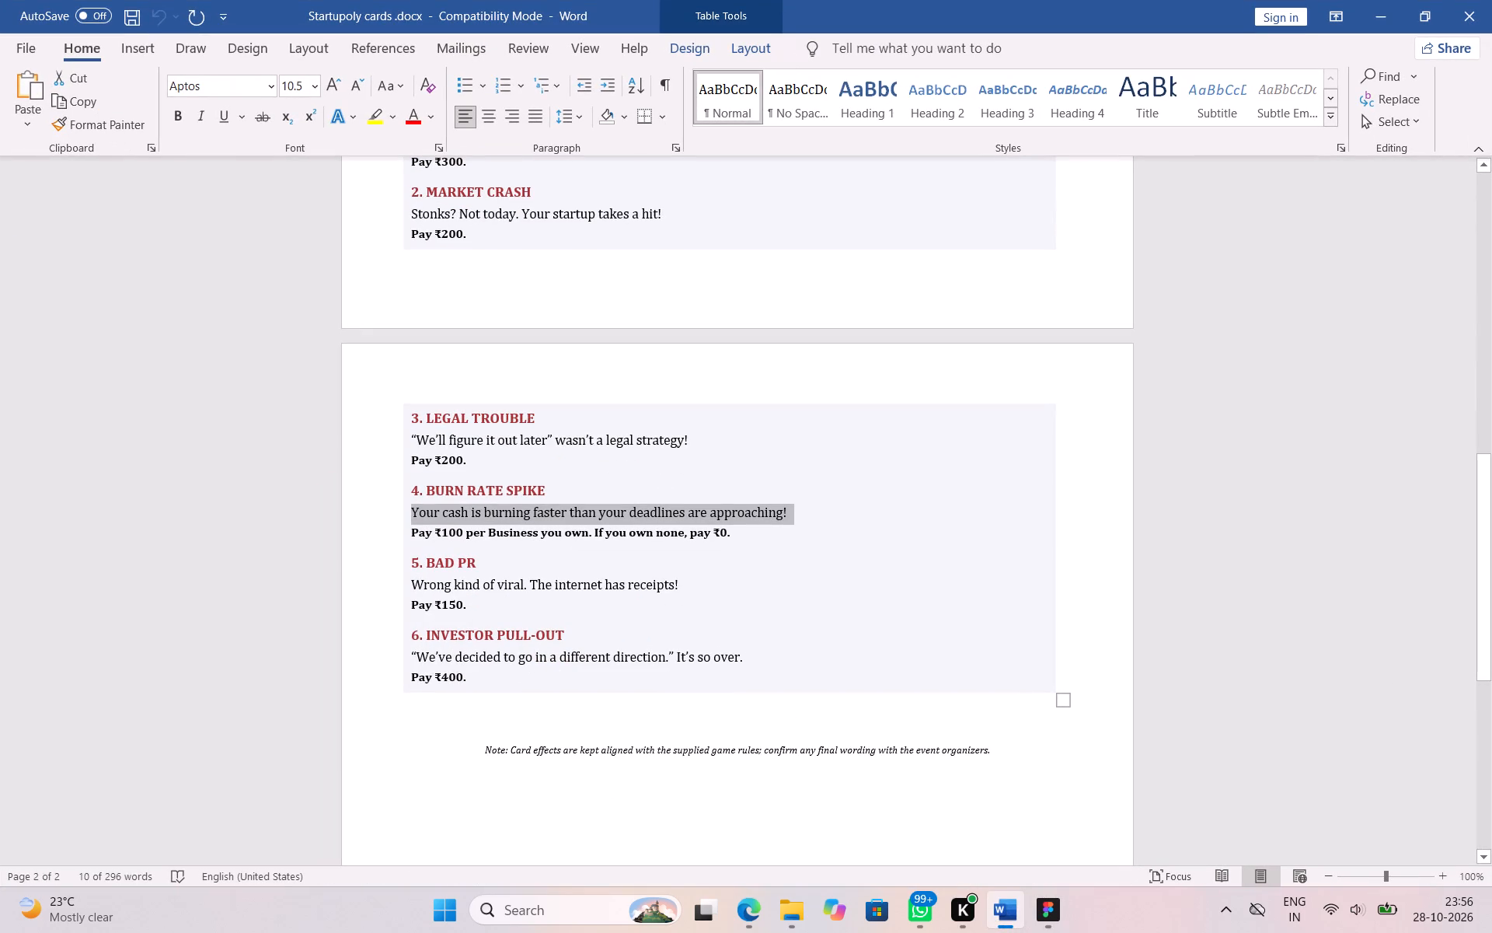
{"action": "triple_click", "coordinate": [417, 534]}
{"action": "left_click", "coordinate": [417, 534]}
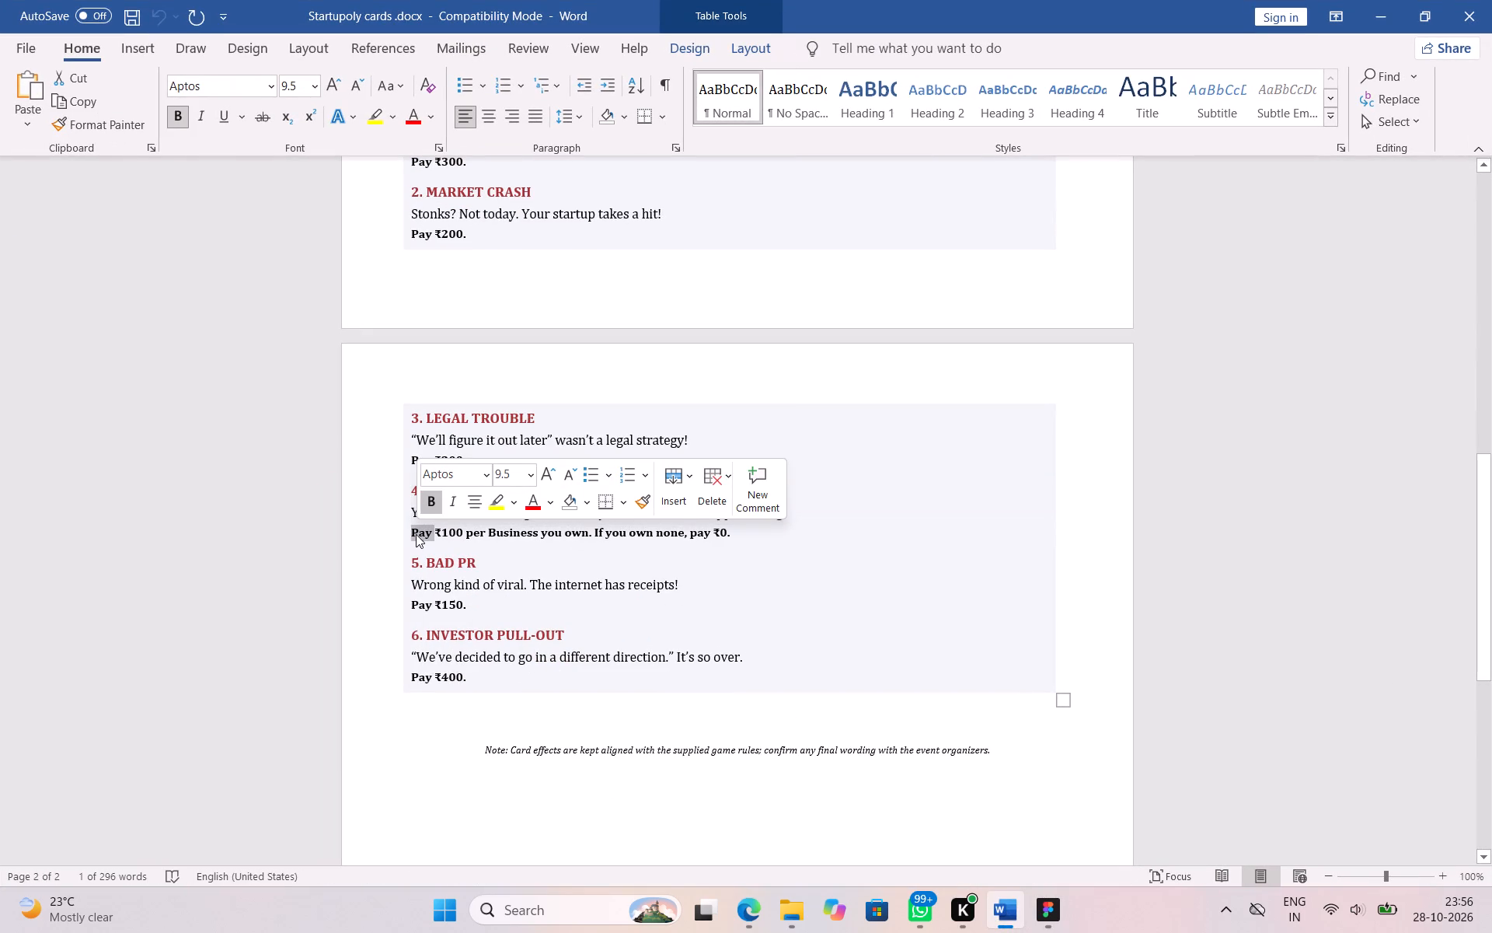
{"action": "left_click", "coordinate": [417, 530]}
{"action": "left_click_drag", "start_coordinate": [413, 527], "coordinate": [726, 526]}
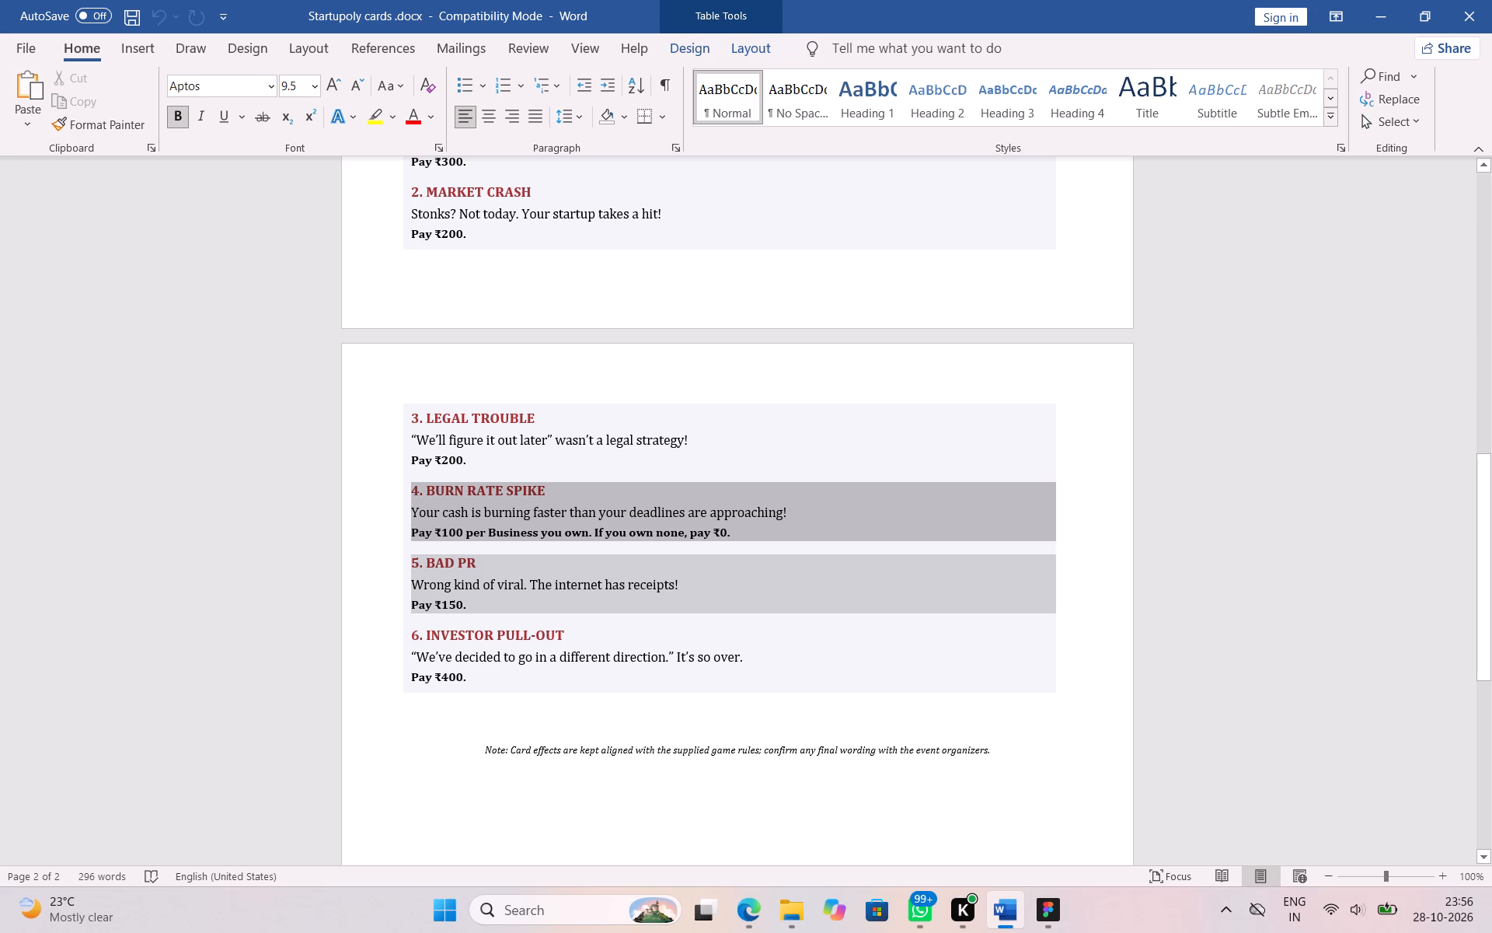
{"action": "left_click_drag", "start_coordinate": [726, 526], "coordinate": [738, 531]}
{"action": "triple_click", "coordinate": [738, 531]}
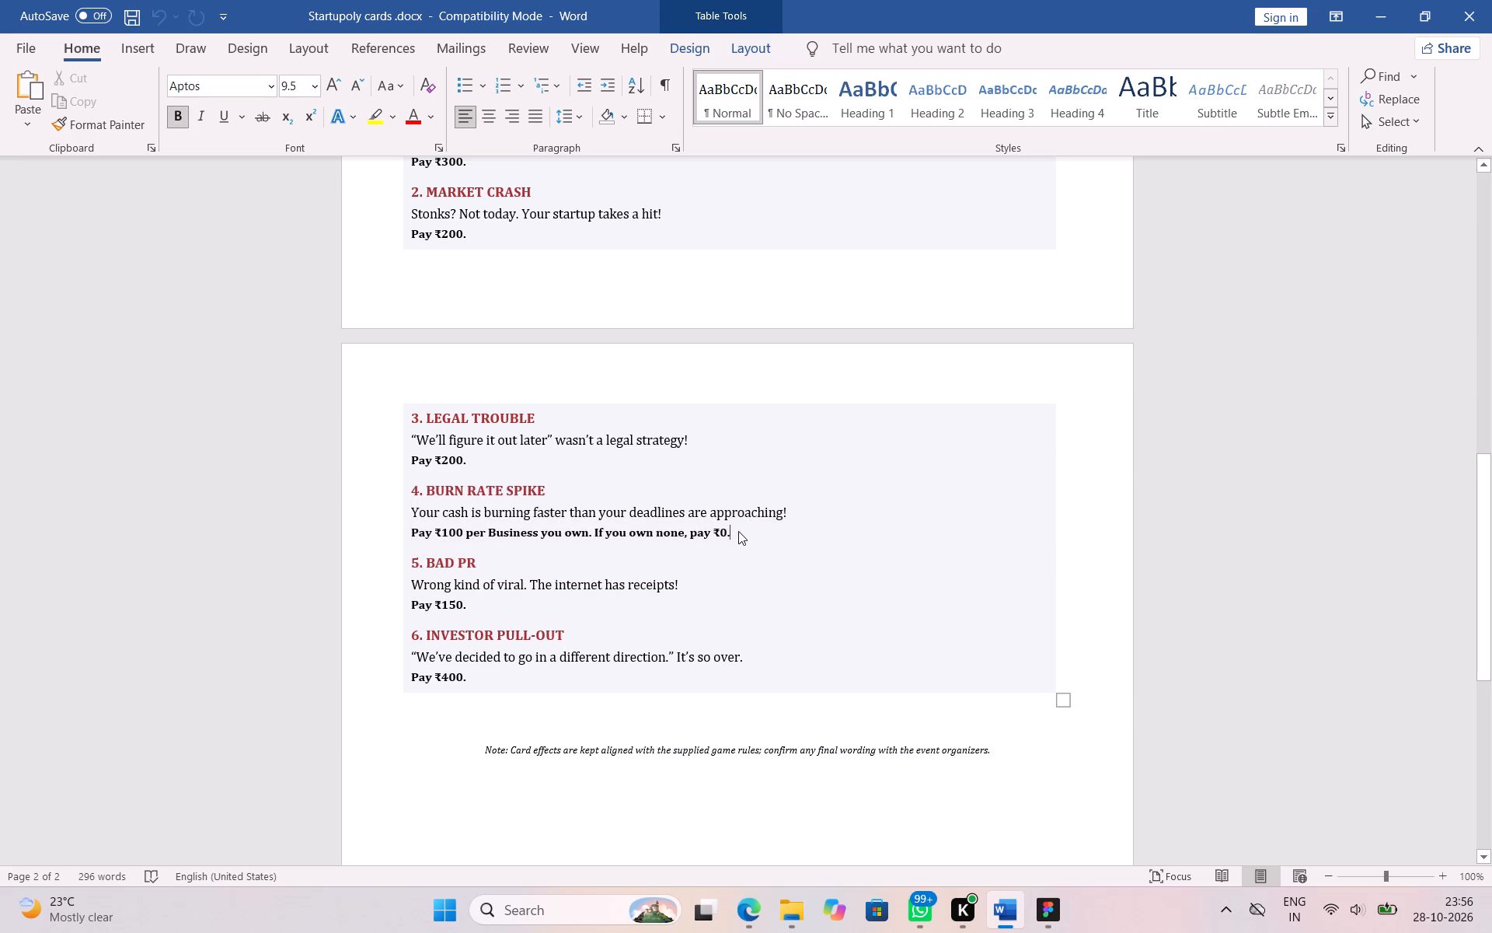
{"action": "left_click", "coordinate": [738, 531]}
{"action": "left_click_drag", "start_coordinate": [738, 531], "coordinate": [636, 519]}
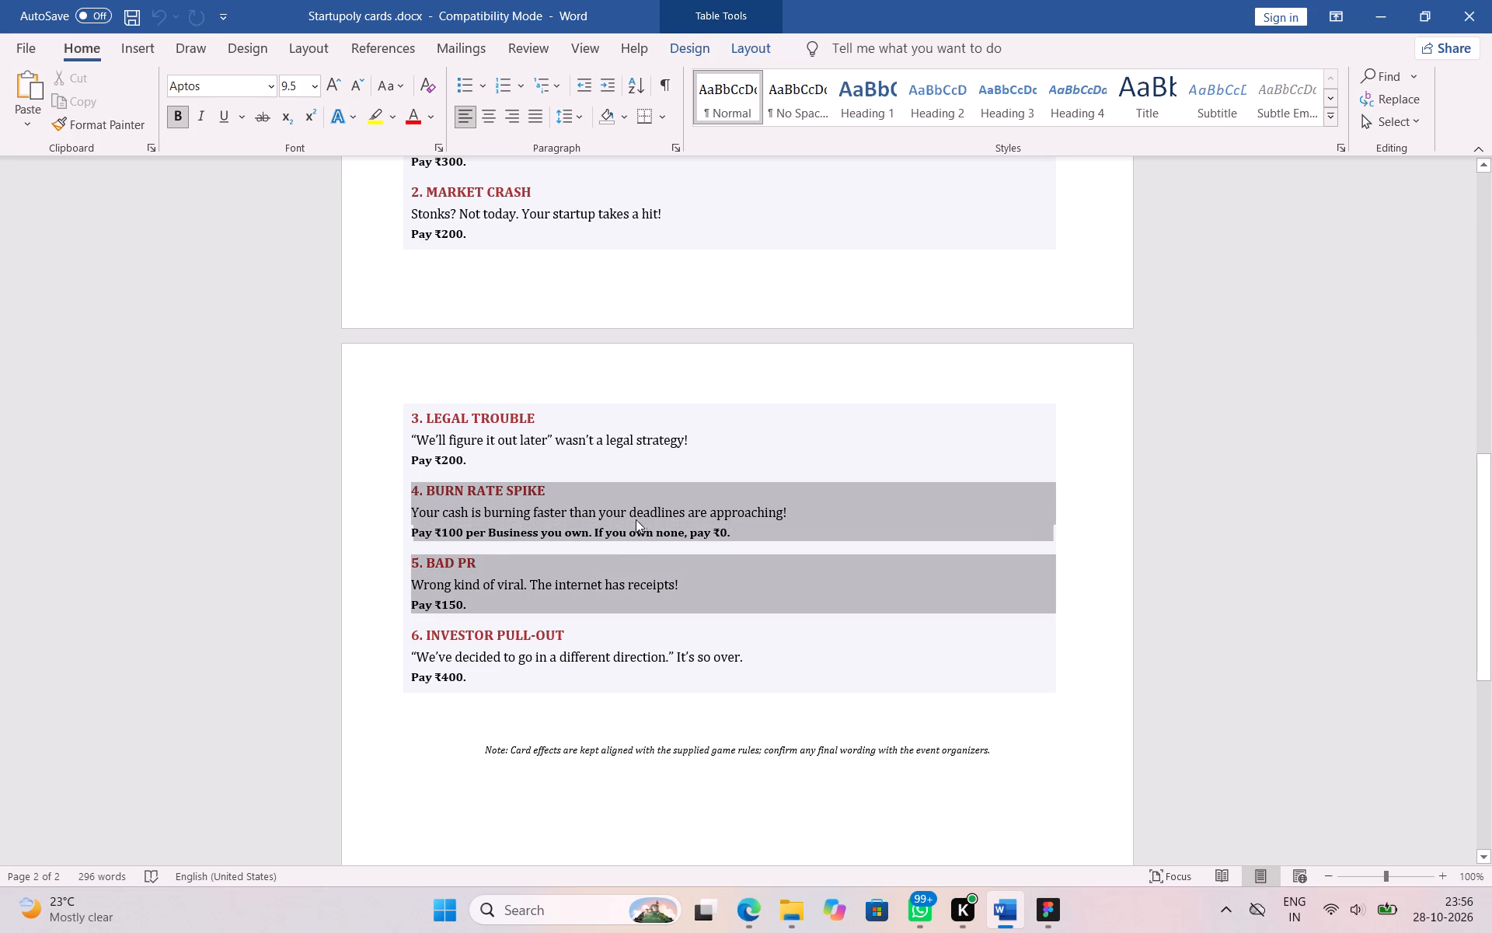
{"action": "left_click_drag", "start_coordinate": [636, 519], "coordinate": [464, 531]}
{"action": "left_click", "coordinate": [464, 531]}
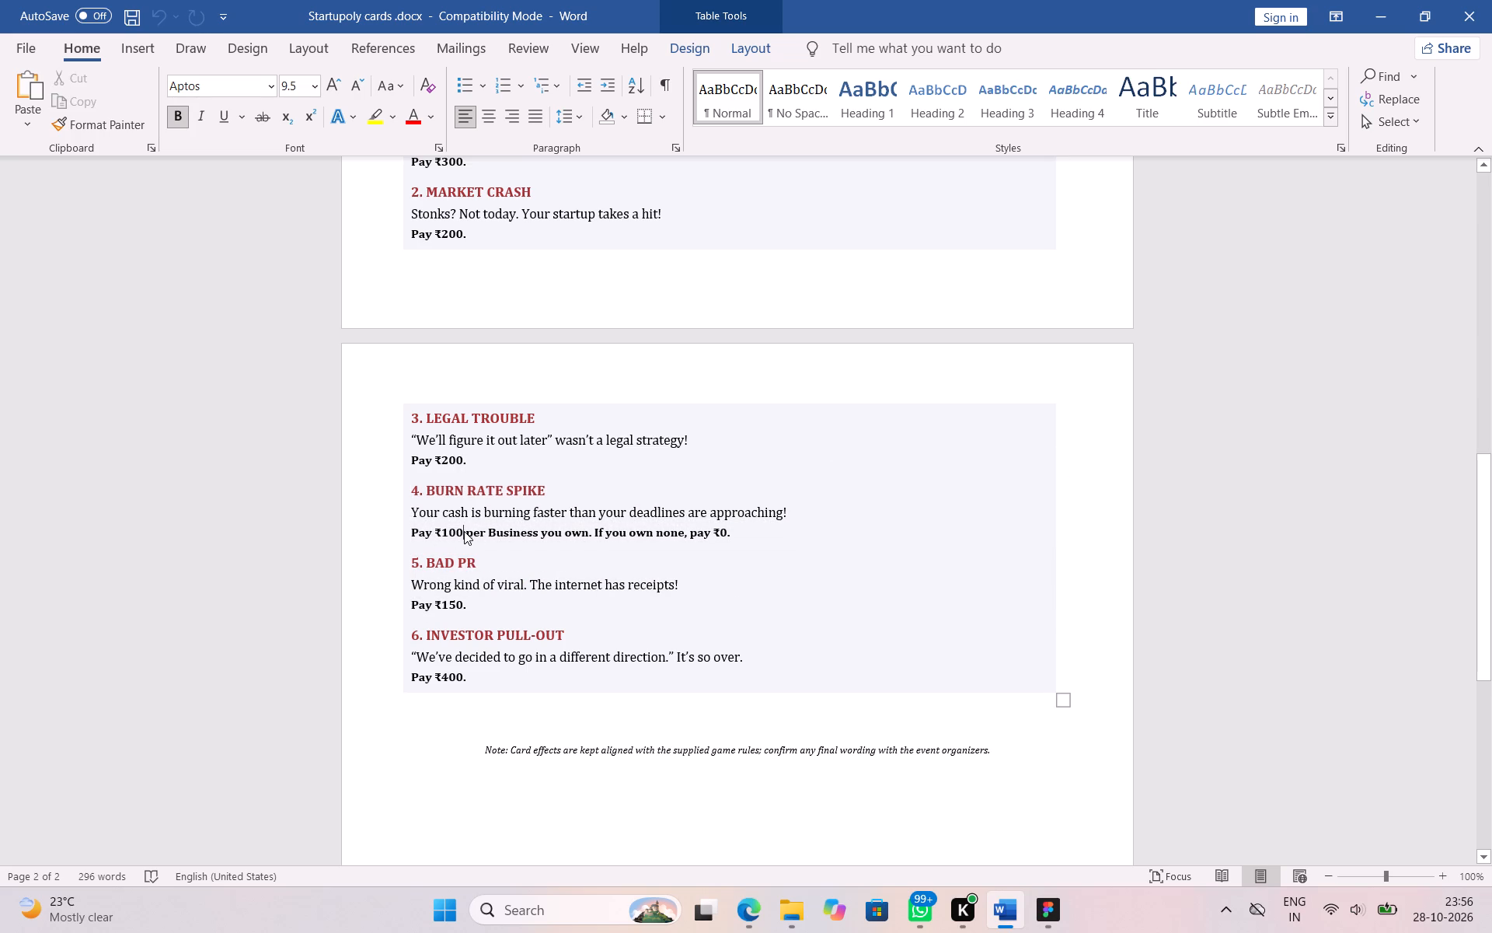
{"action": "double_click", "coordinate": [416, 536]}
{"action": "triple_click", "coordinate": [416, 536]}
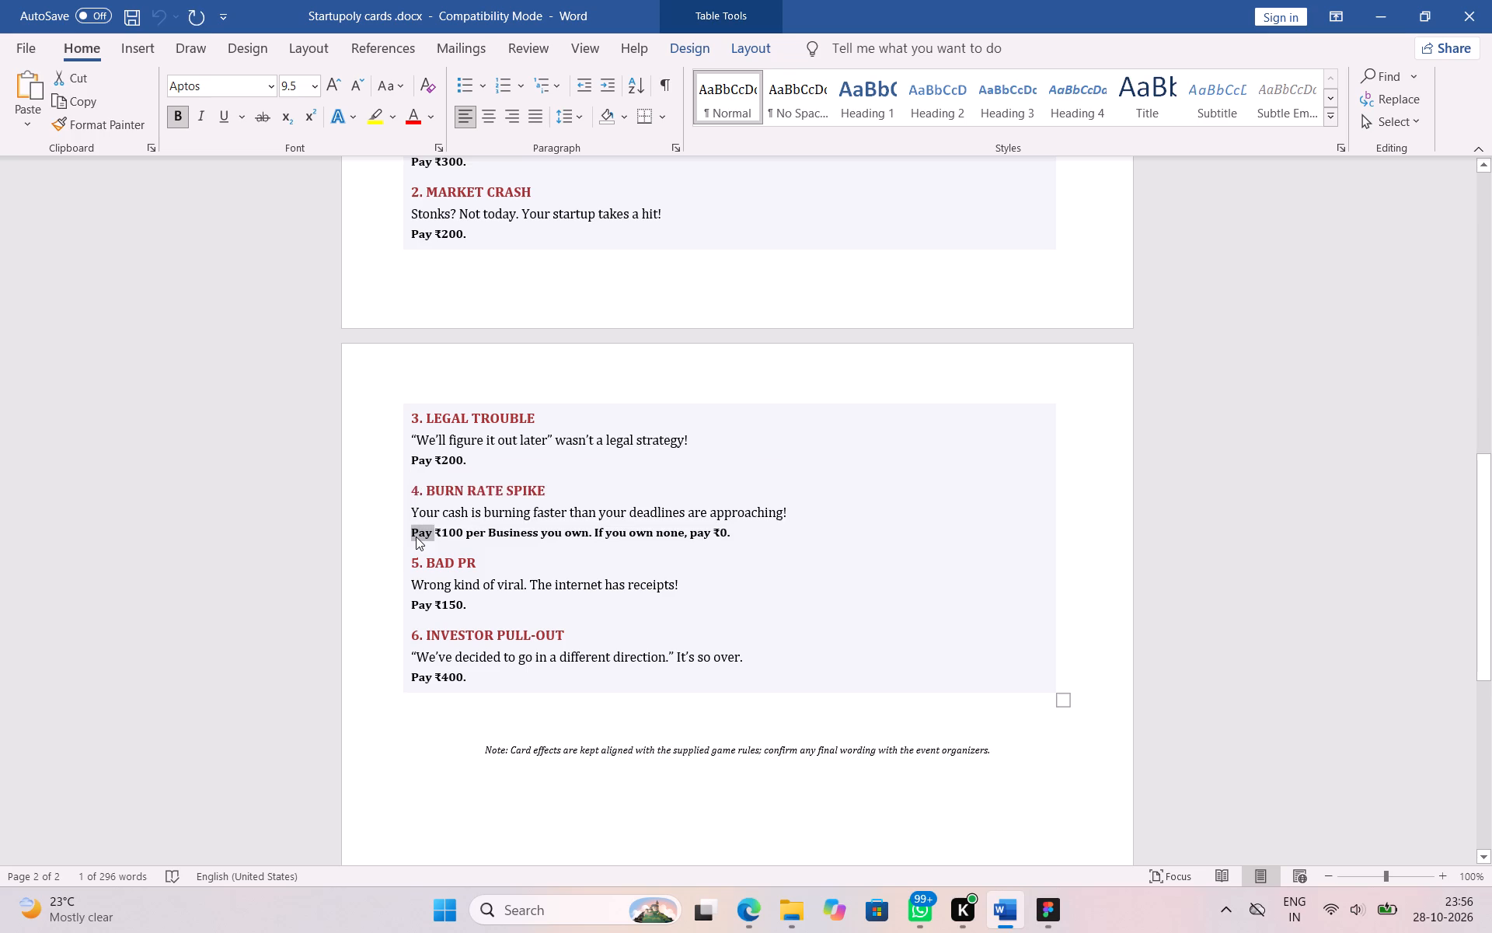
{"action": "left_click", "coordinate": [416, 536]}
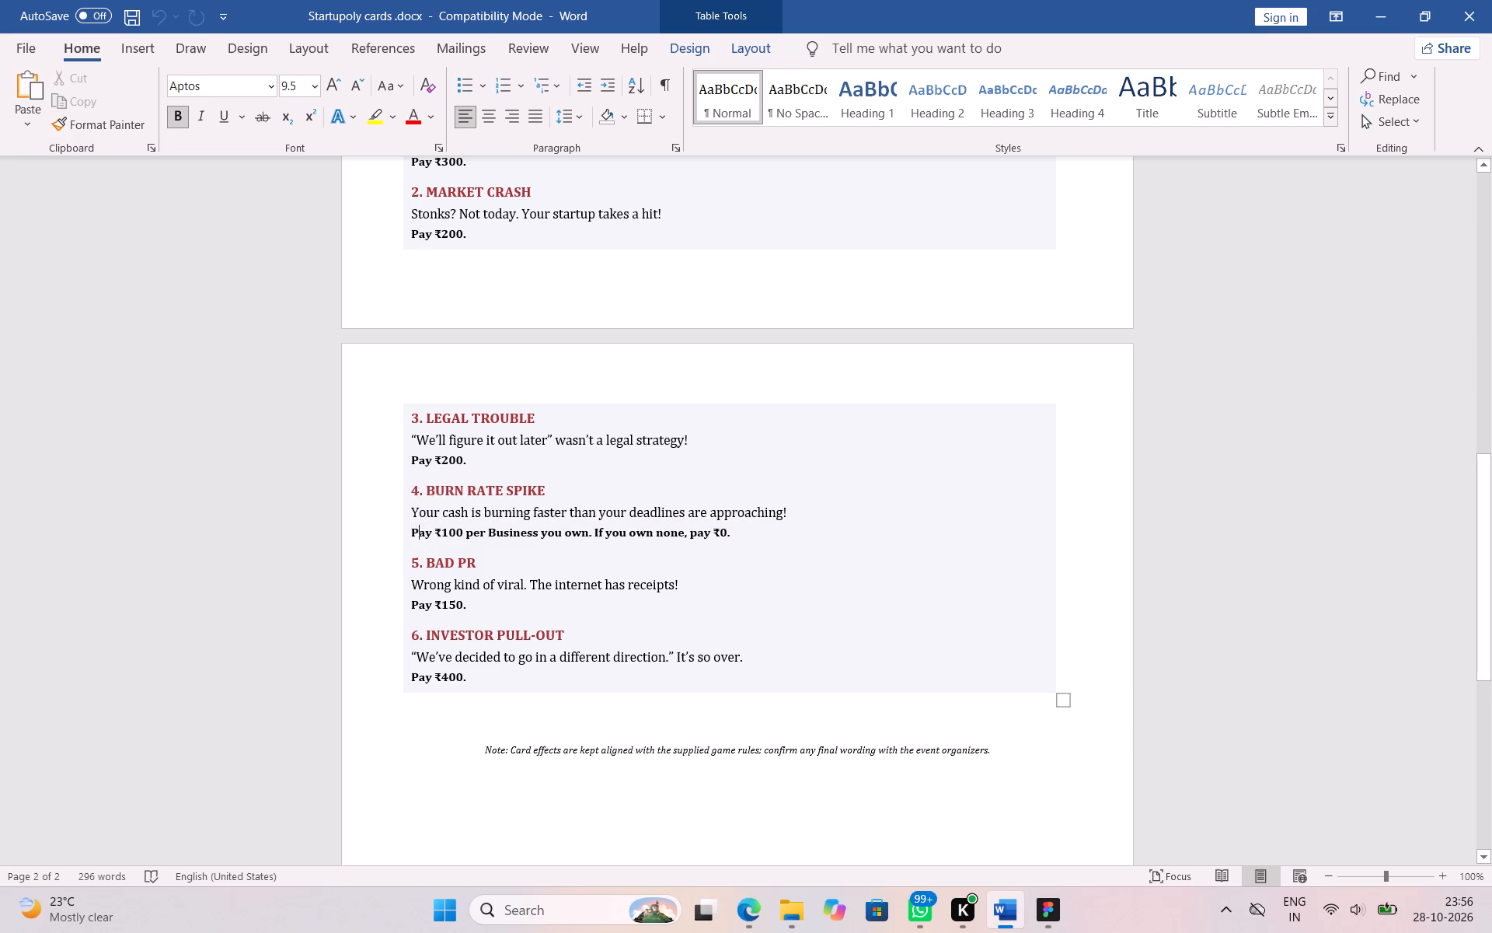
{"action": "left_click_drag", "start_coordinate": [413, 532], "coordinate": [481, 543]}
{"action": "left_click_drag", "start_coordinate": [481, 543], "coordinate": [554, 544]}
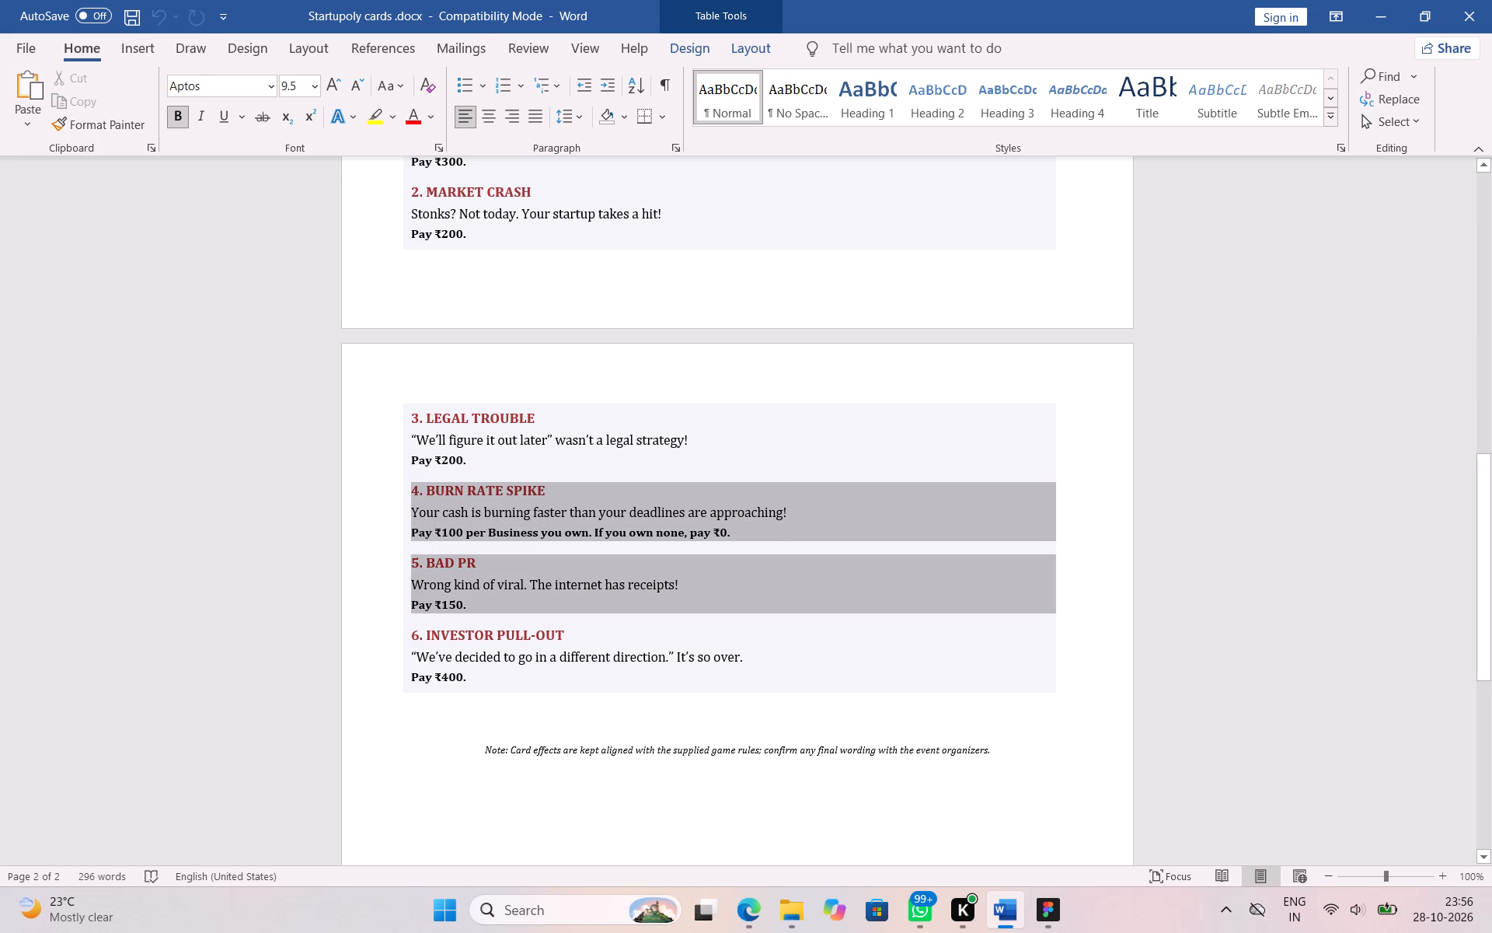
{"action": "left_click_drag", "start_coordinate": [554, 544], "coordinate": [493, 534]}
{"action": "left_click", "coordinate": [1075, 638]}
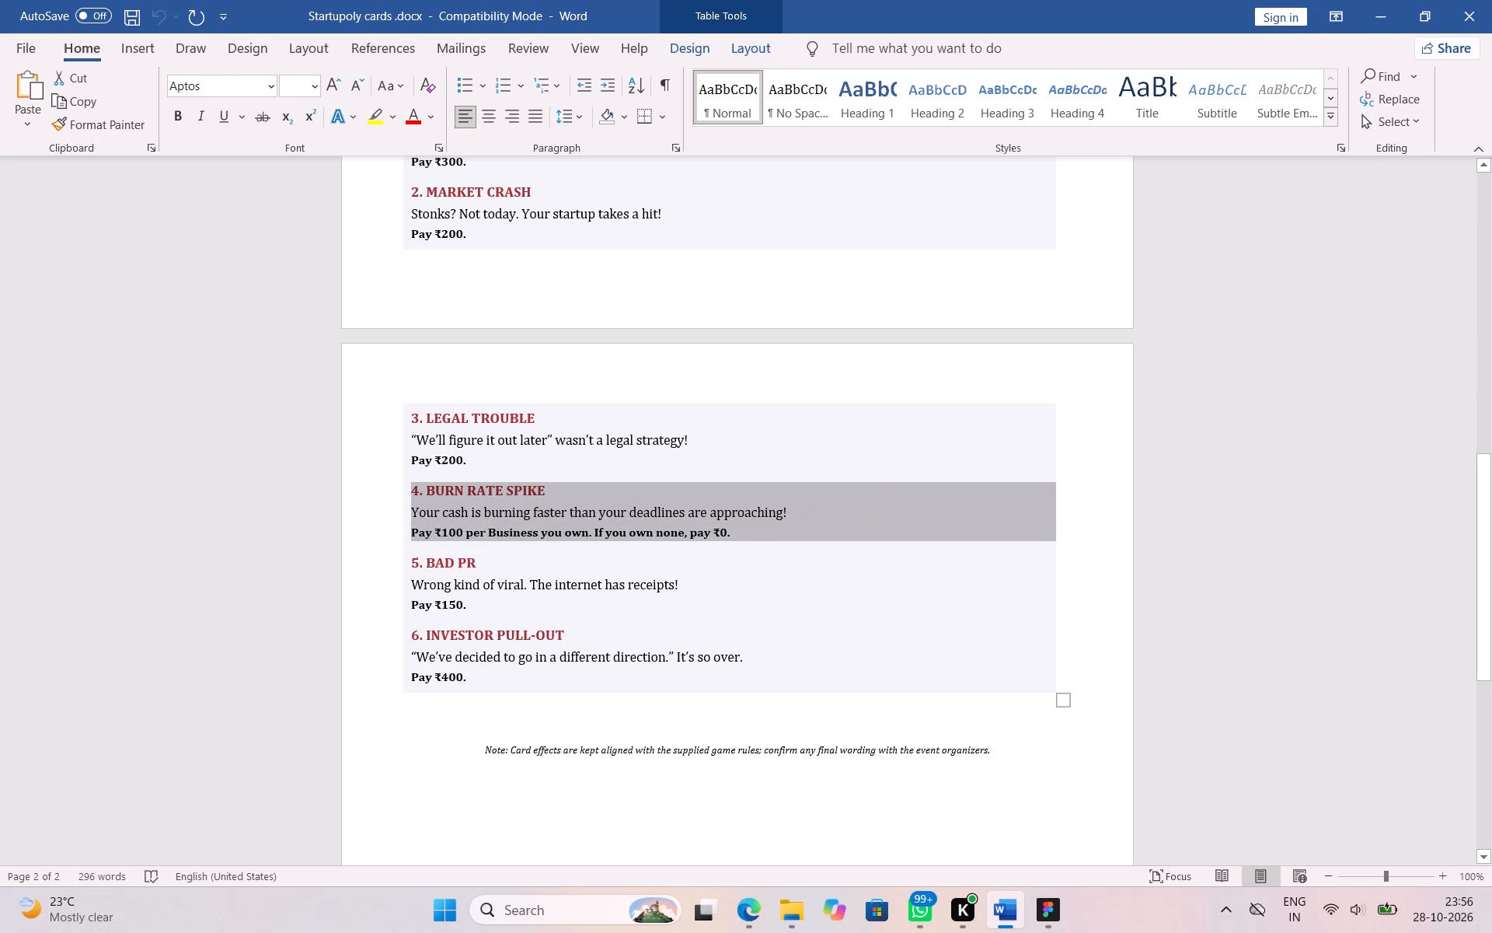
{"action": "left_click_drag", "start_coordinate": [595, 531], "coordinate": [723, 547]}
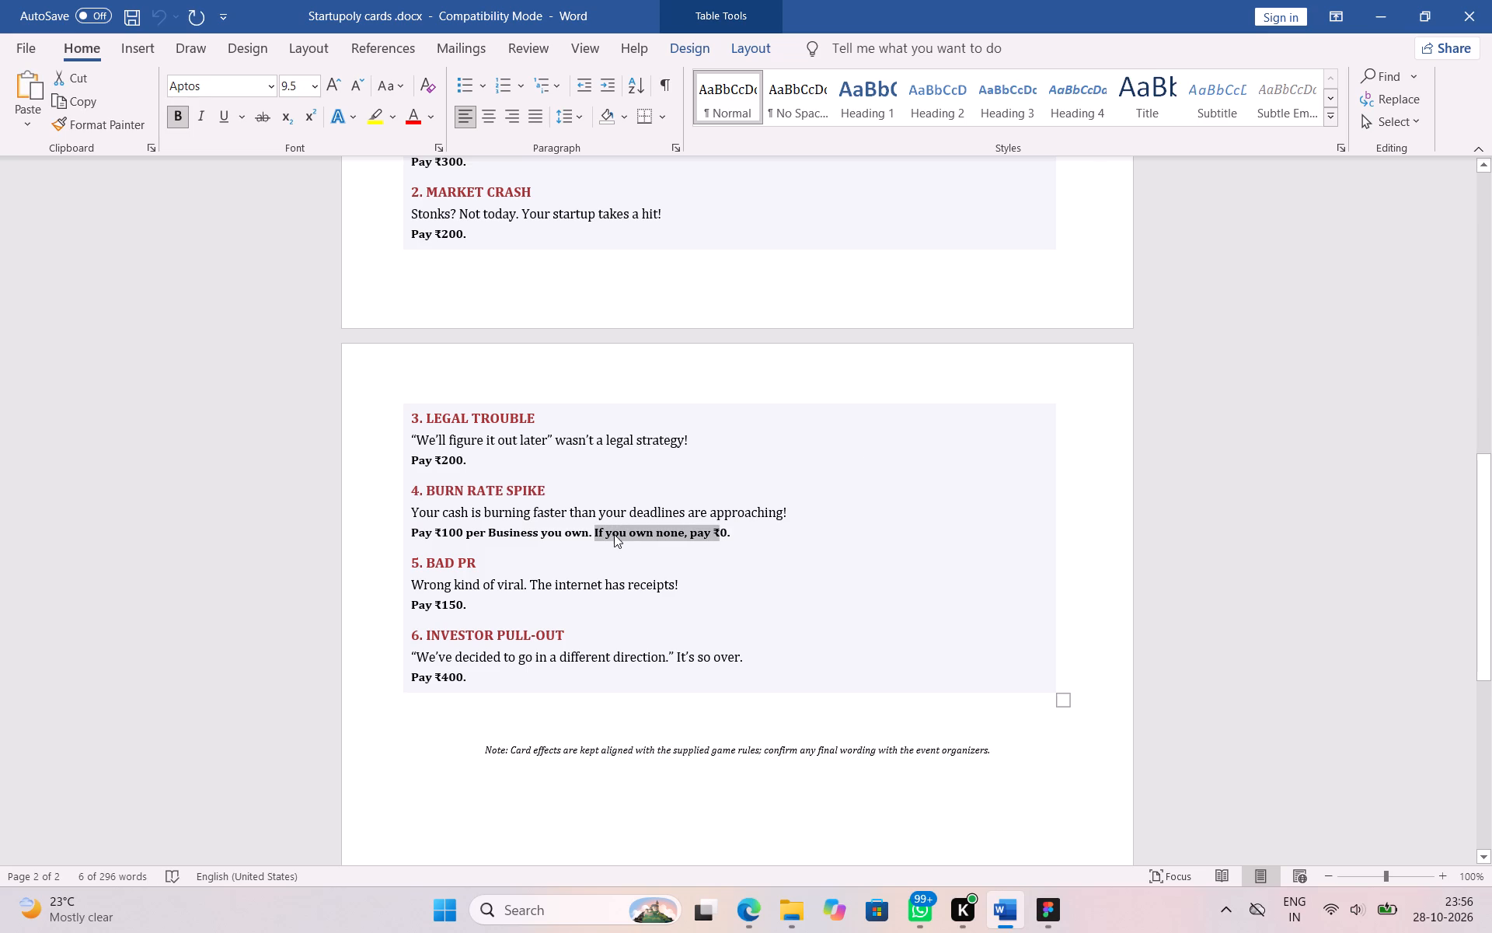
Copy Pay ₹100 per Business you own. from the Word document and replace the BURN RATE SPIKE card's payment text in Figma with it.
{"action": "left_click", "coordinate": [592, 532]}
{"action": "left_click_drag", "start_coordinate": [592, 532], "coordinate": [544, 535]}
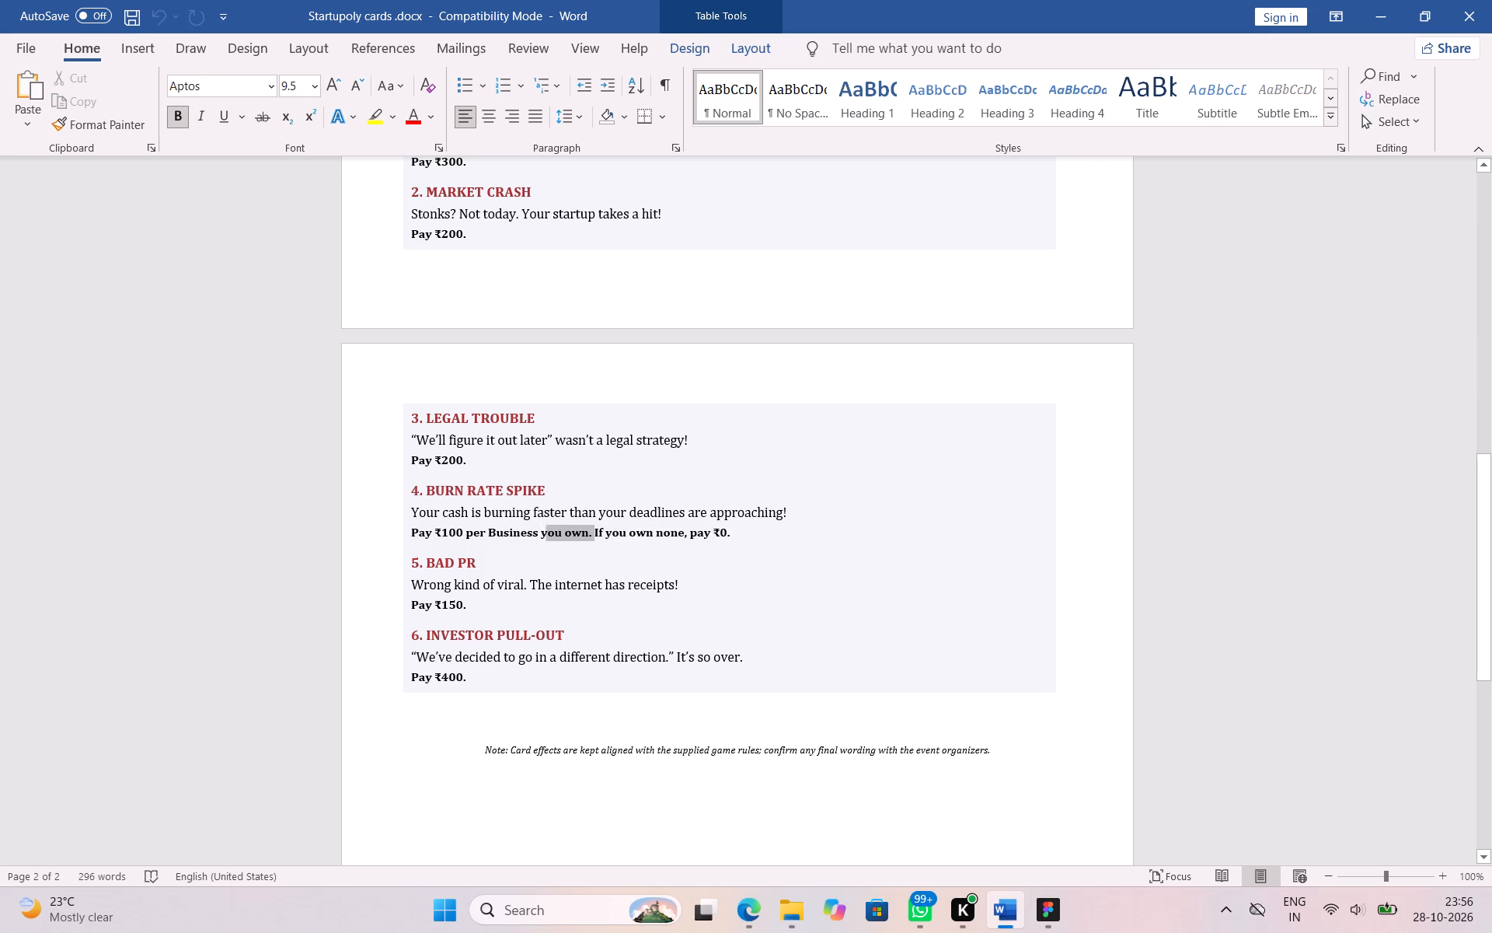
{"action": "left_click_drag", "start_coordinate": [544, 535], "coordinate": [417, 543]}
{"action": "key", "text": "ctrl+c"}
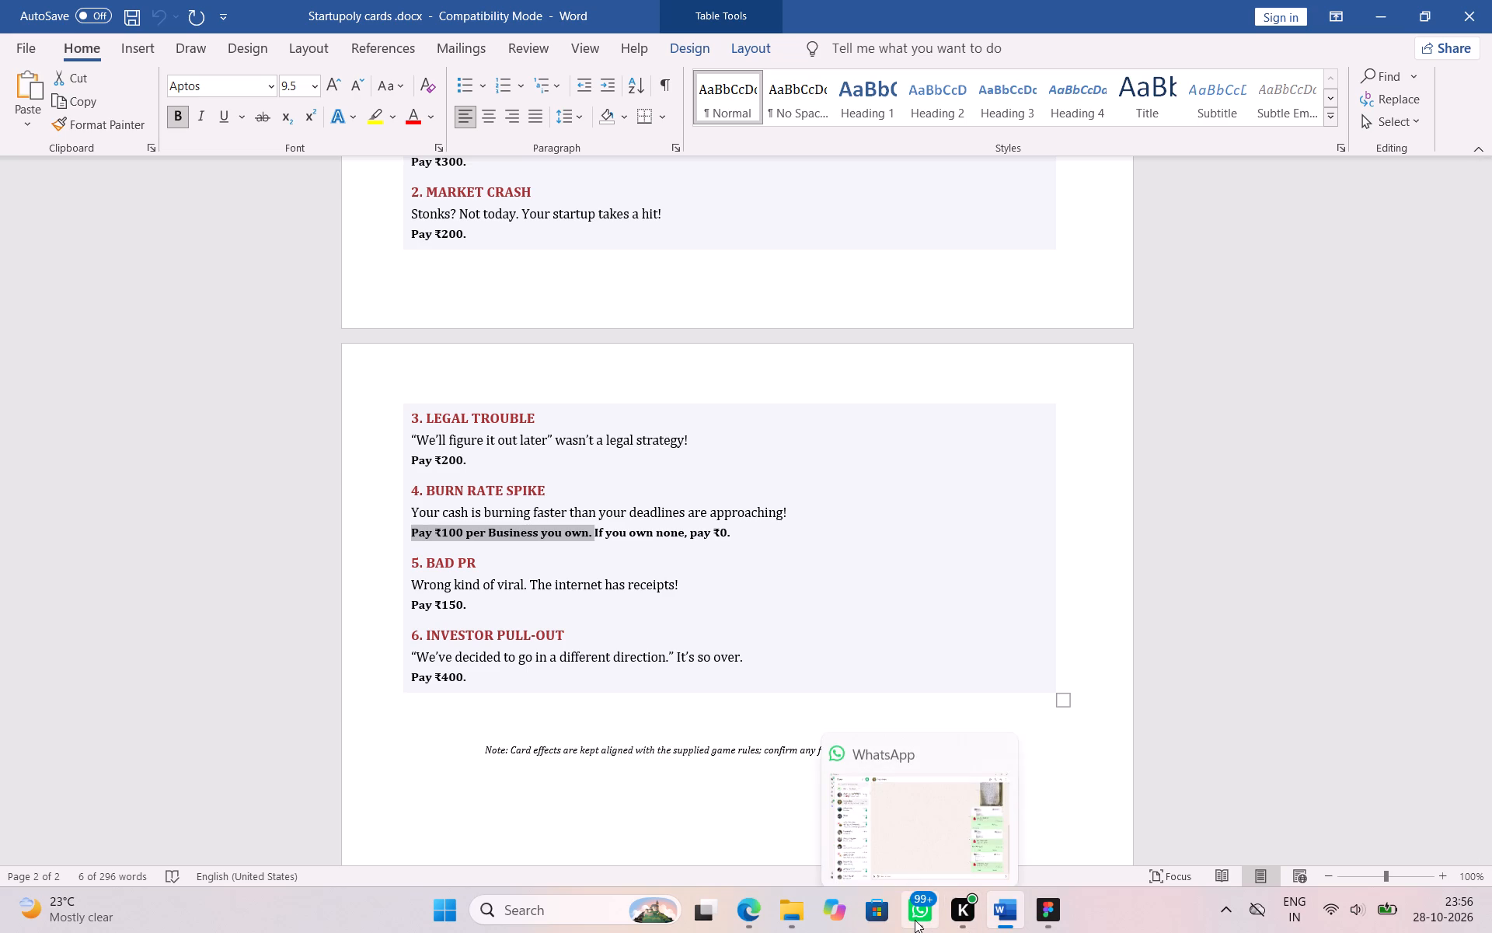
{"action": "left_click", "coordinate": [1047, 916]}
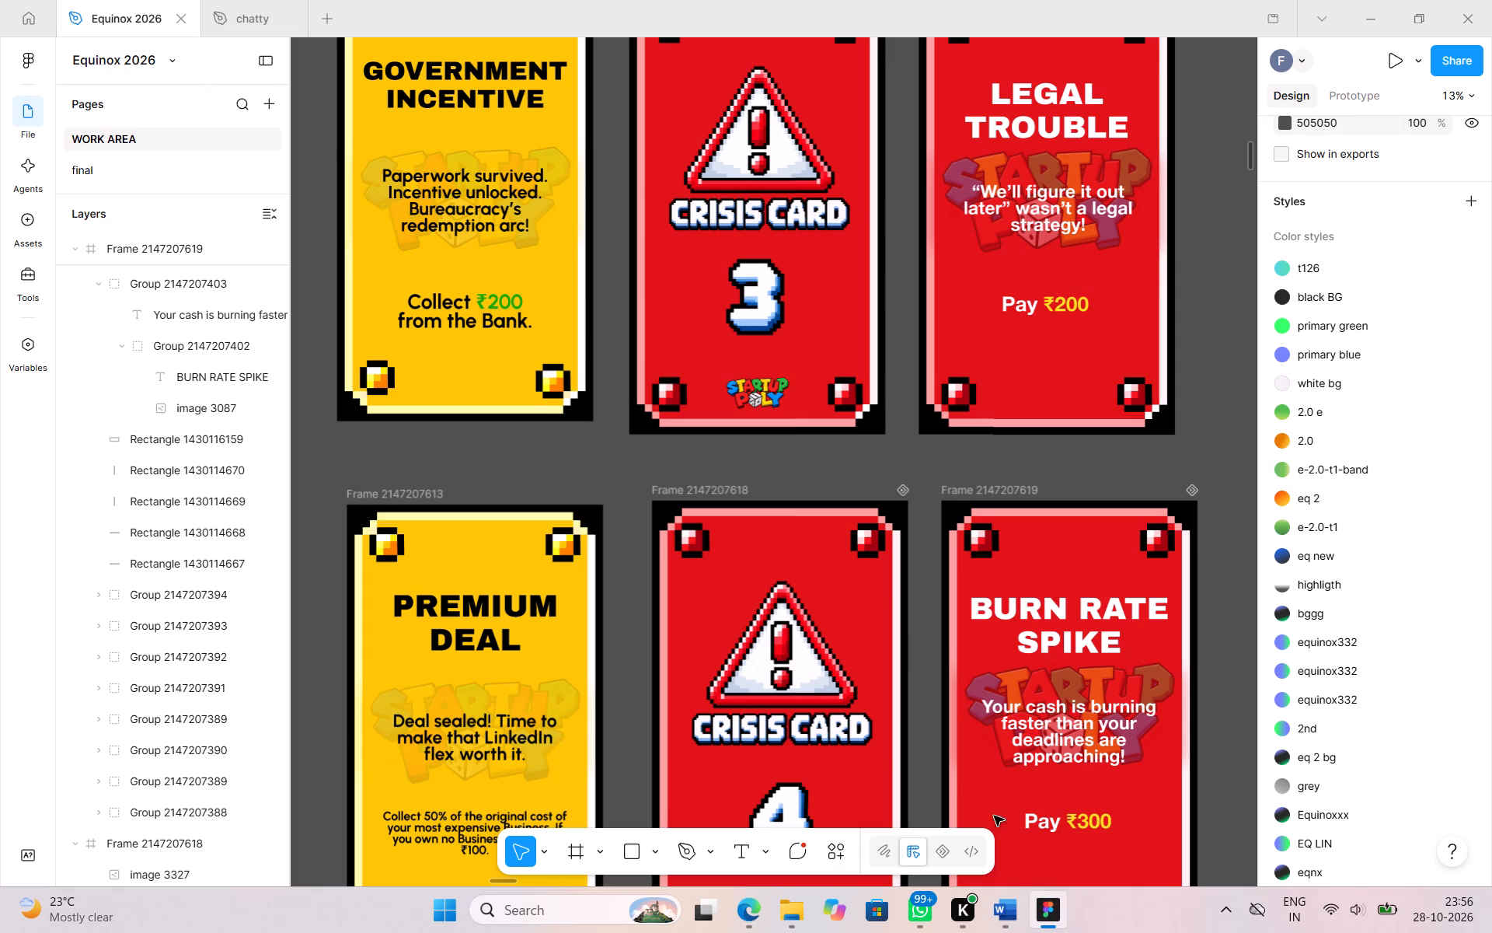
{"action": "scroll", "coordinate": [1019, 782], "scroll_direction": "down", "scroll_amount": 1}
{"action": "triple_click", "coordinate": [1023, 764]}
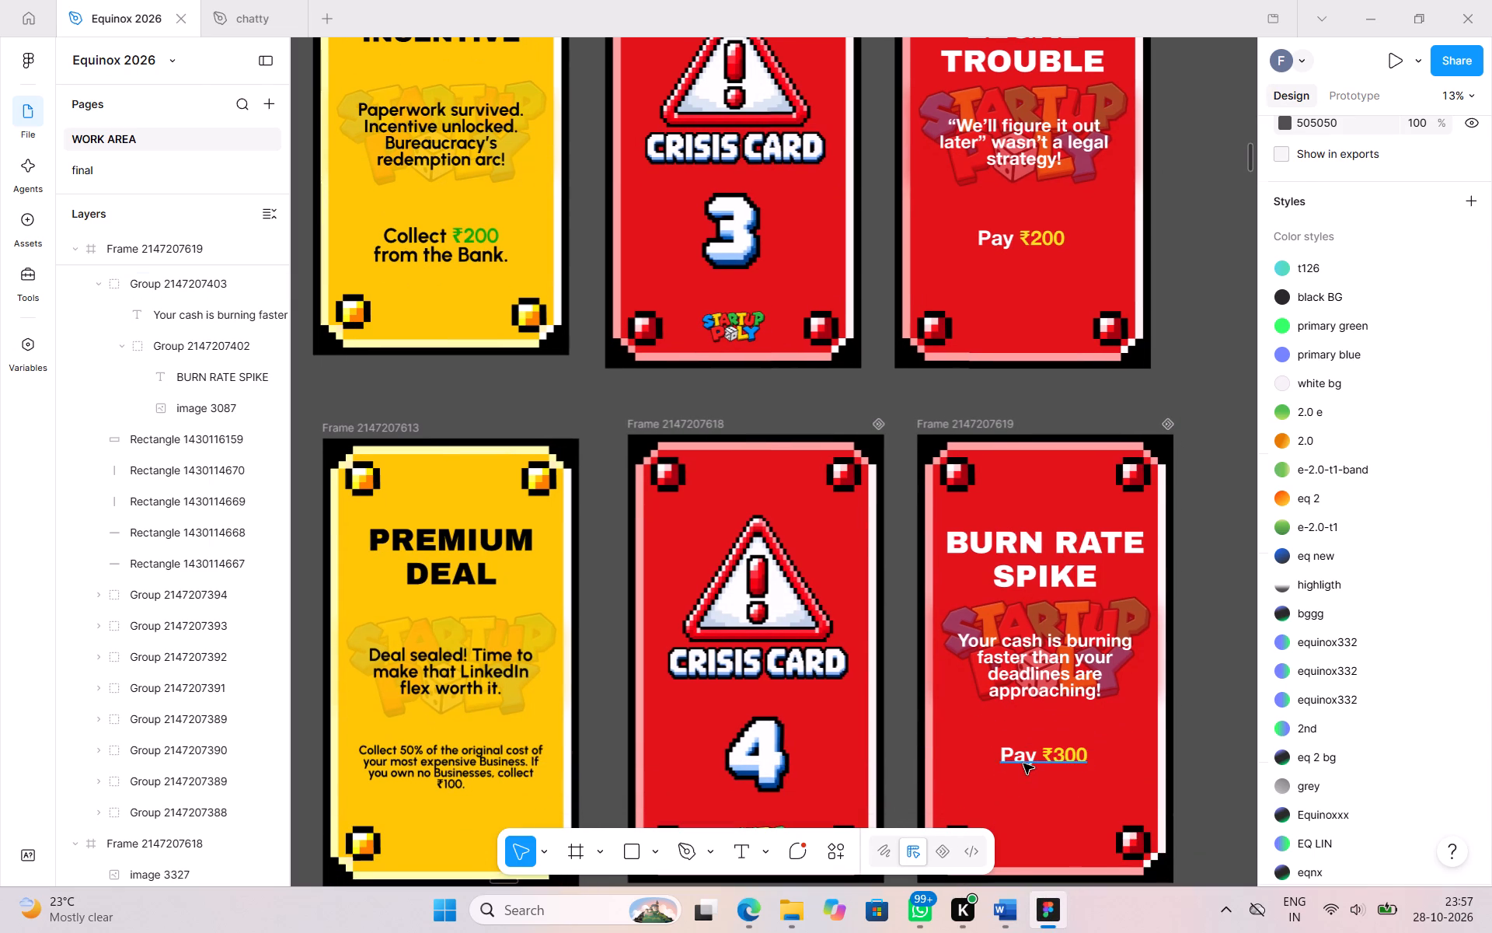
{"action": "key", "text": "ctrl+v"}
{"action": "scroll", "coordinate": [1023, 764], "scroll_direction": "left", "scroll_amount": 1}
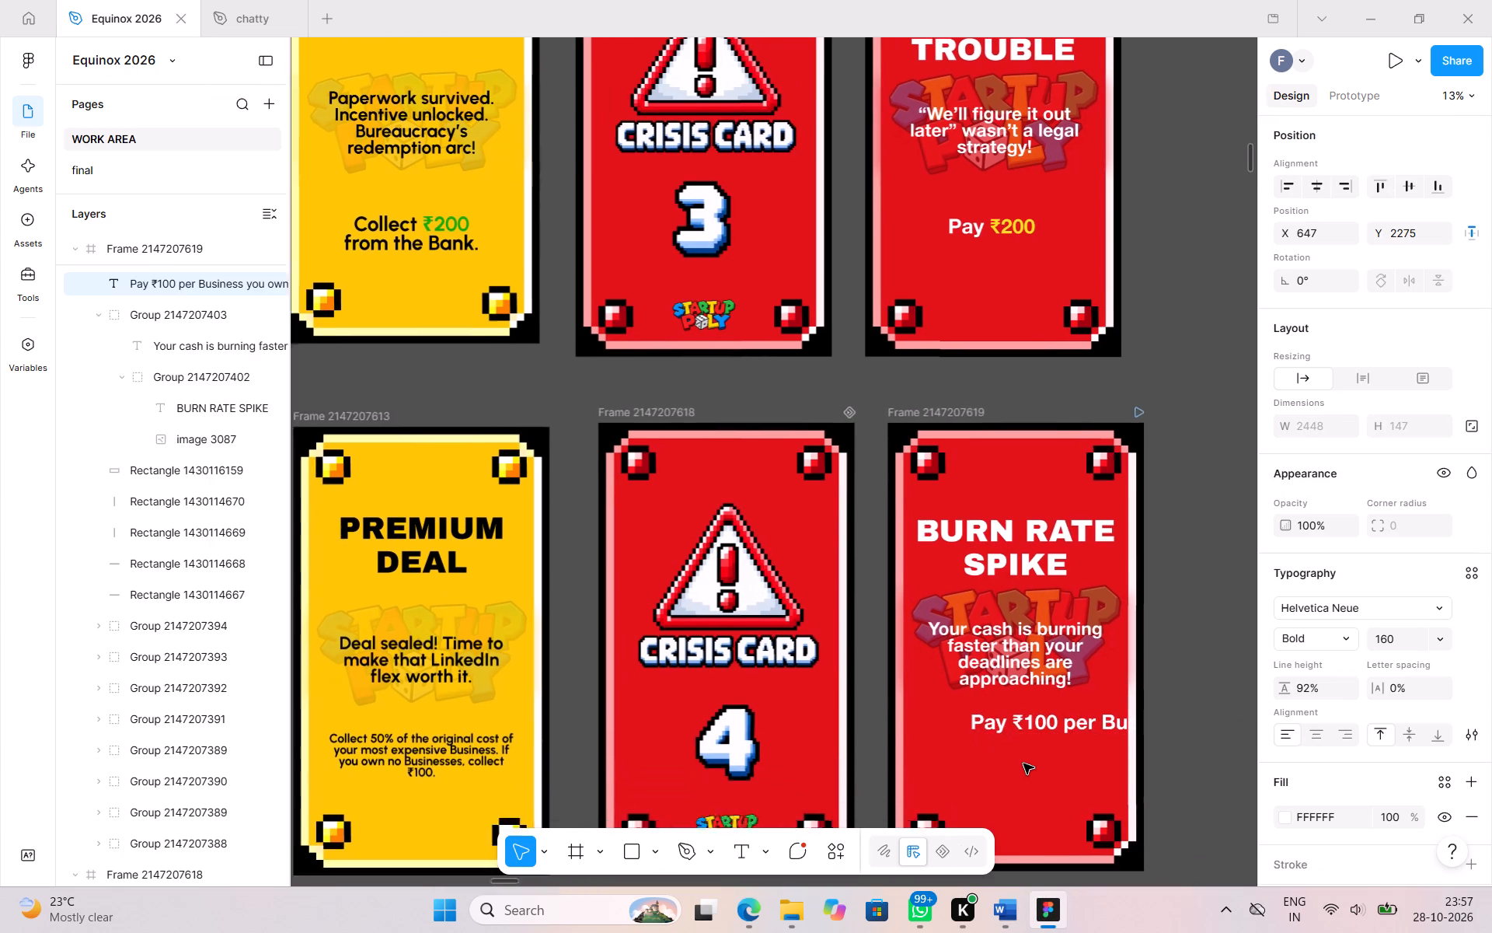
Resize the BURN RATE SPIKE payment text box to about 1093 wide and centre it horizontally on the card.
{"action": "scroll", "coordinate": [1023, 764], "scroll_direction": "left", "scroll_amount": 1}
{"action": "left_click", "coordinate": [967, 627]}
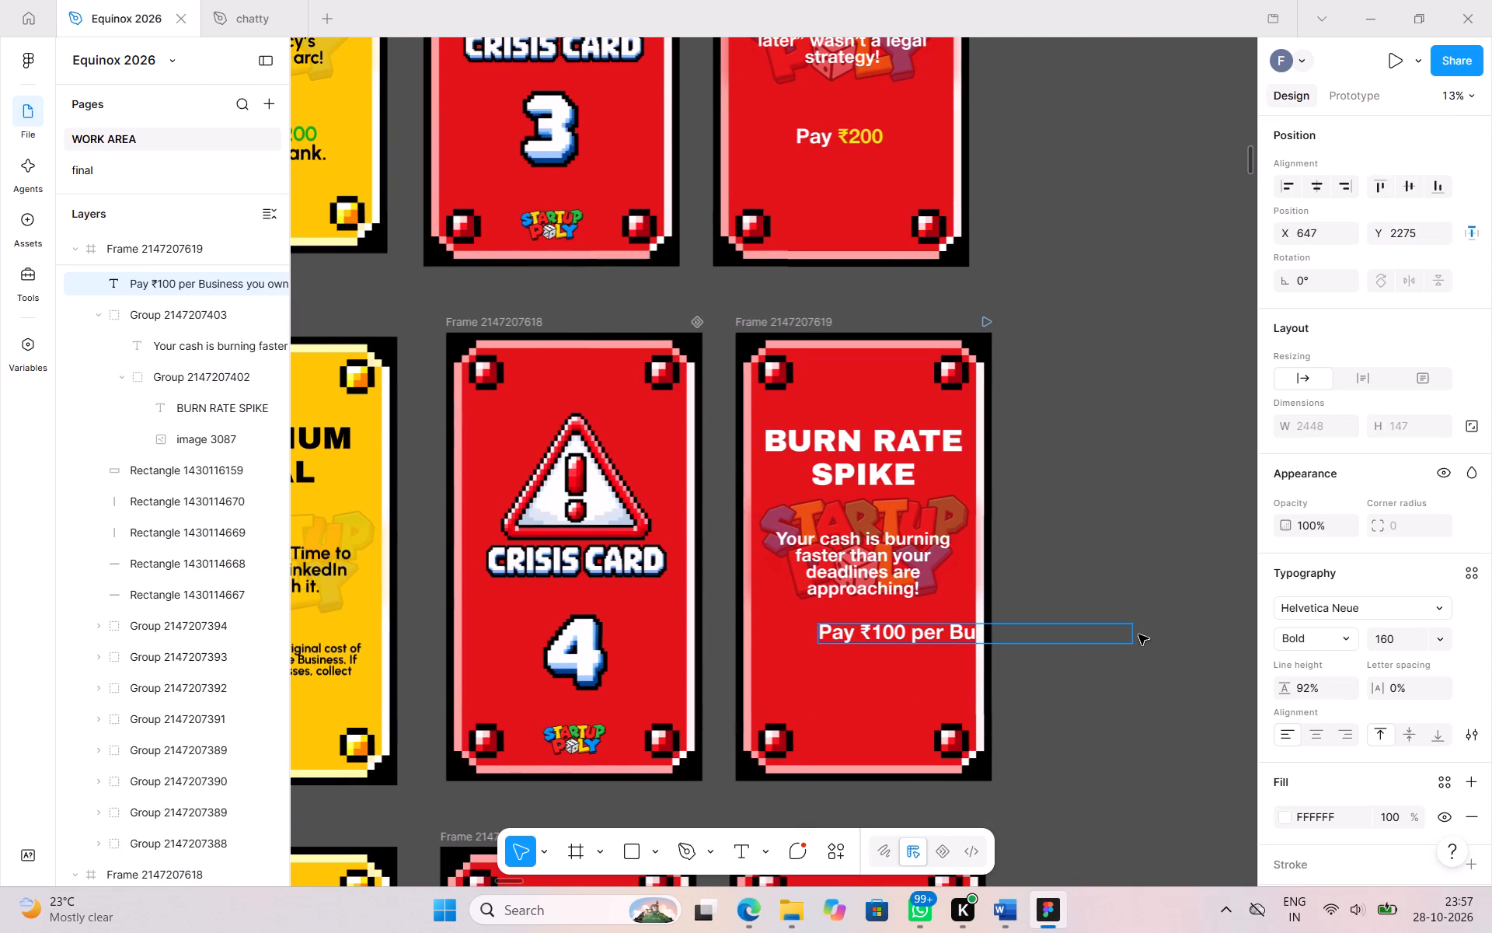
{"action": "left_click", "coordinate": [1142, 626]}
{"action": "left_click_drag", "start_coordinate": [1138, 635], "coordinate": [1048, 634]}
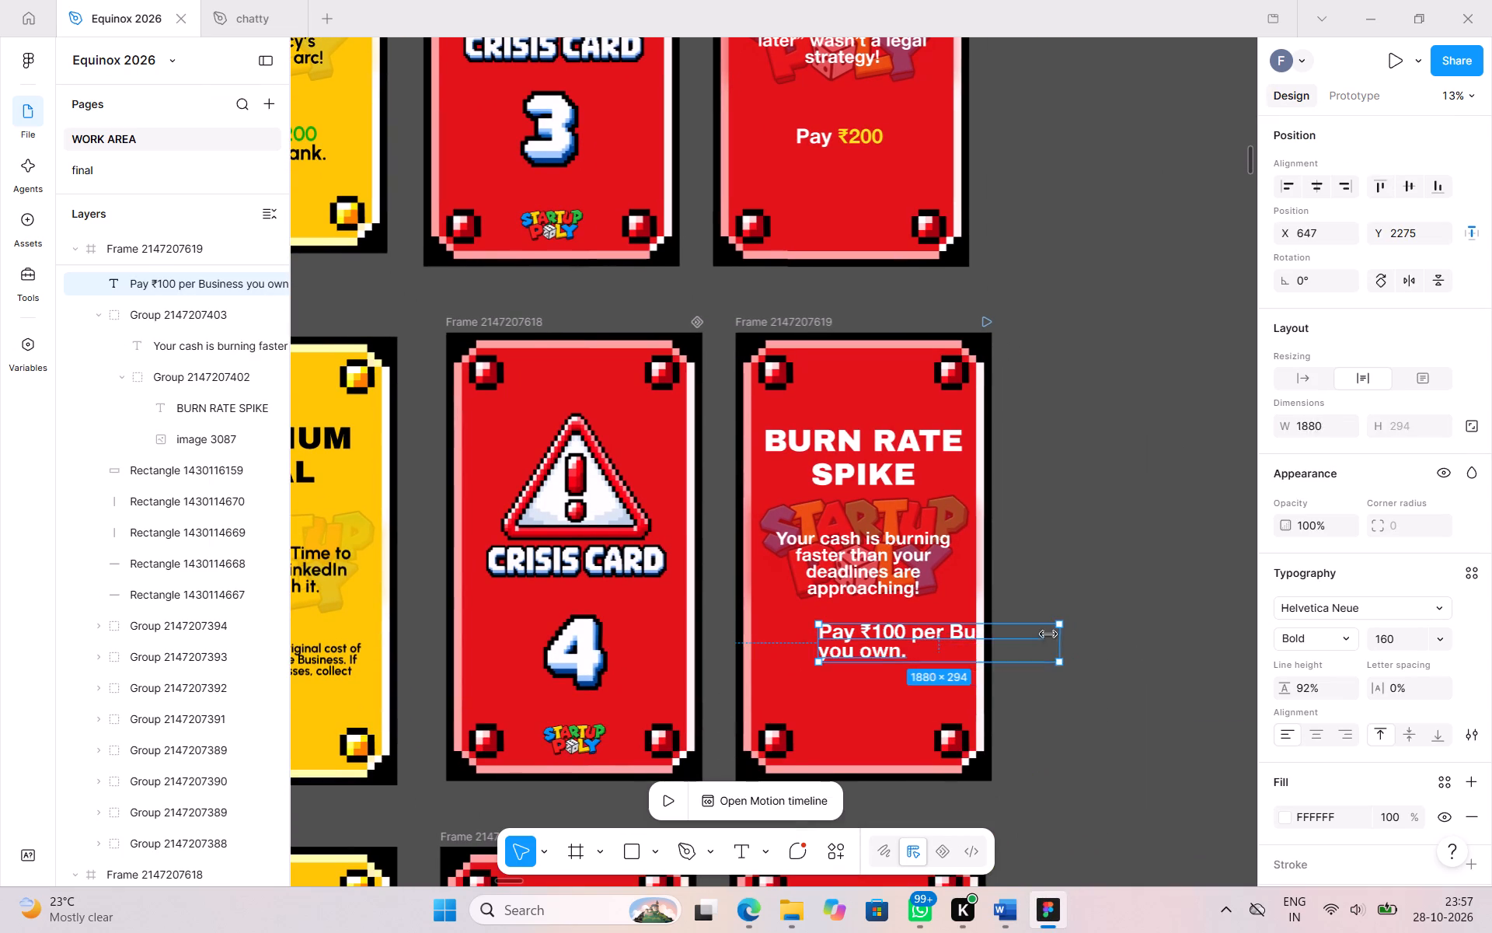
{"action": "left_click_drag", "start_coordinate": [1048, 634], "coordinate": [957, 654]}
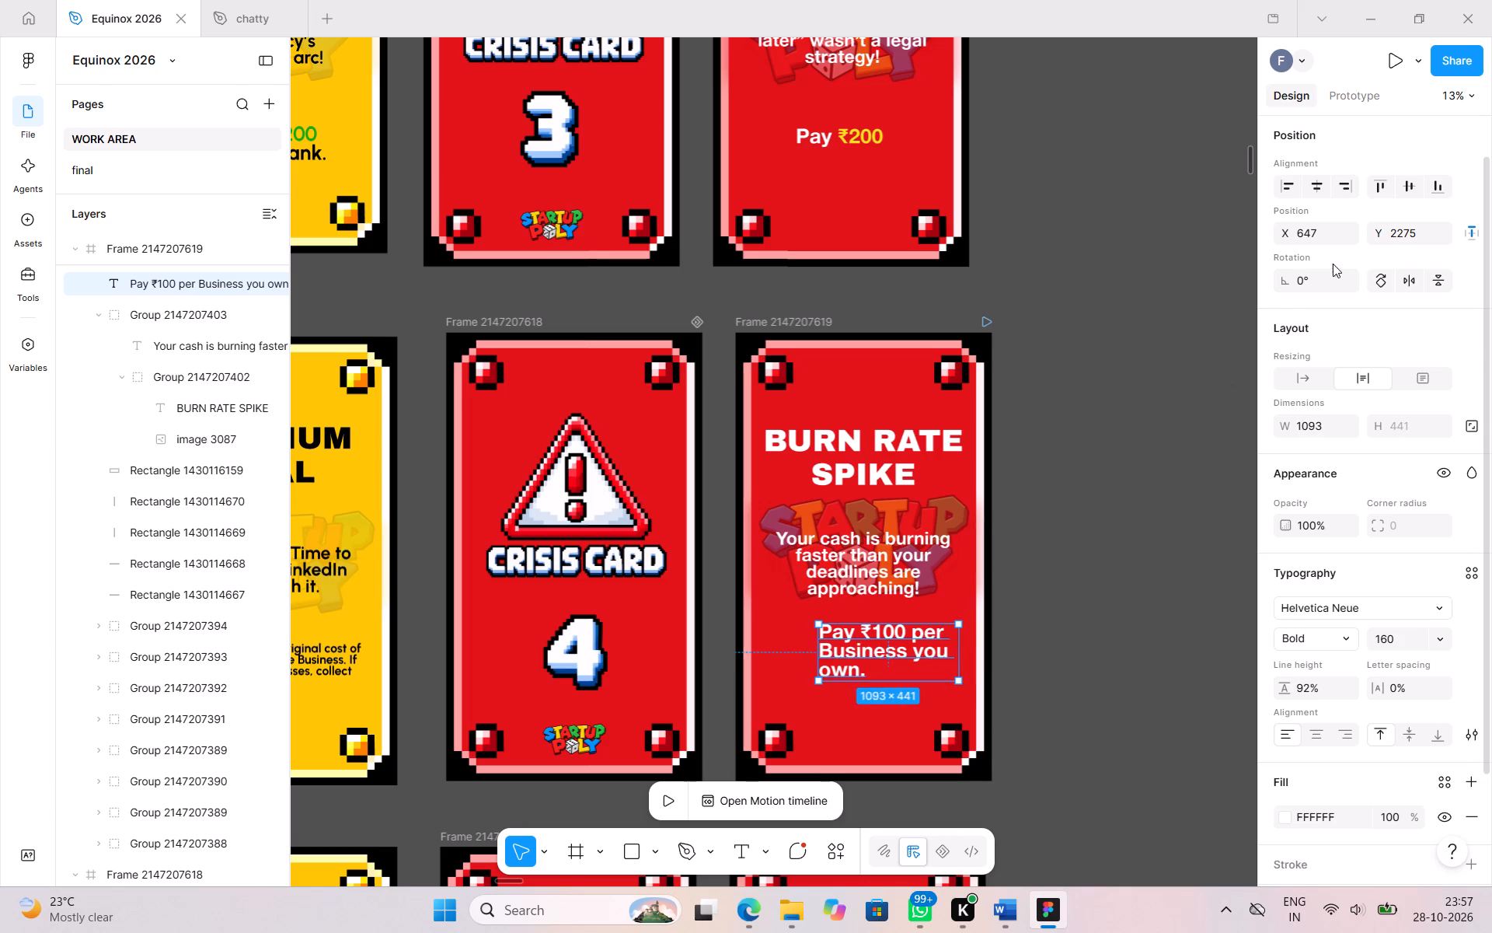
{"action": "left_click", "coordinate": [1309, 195]}
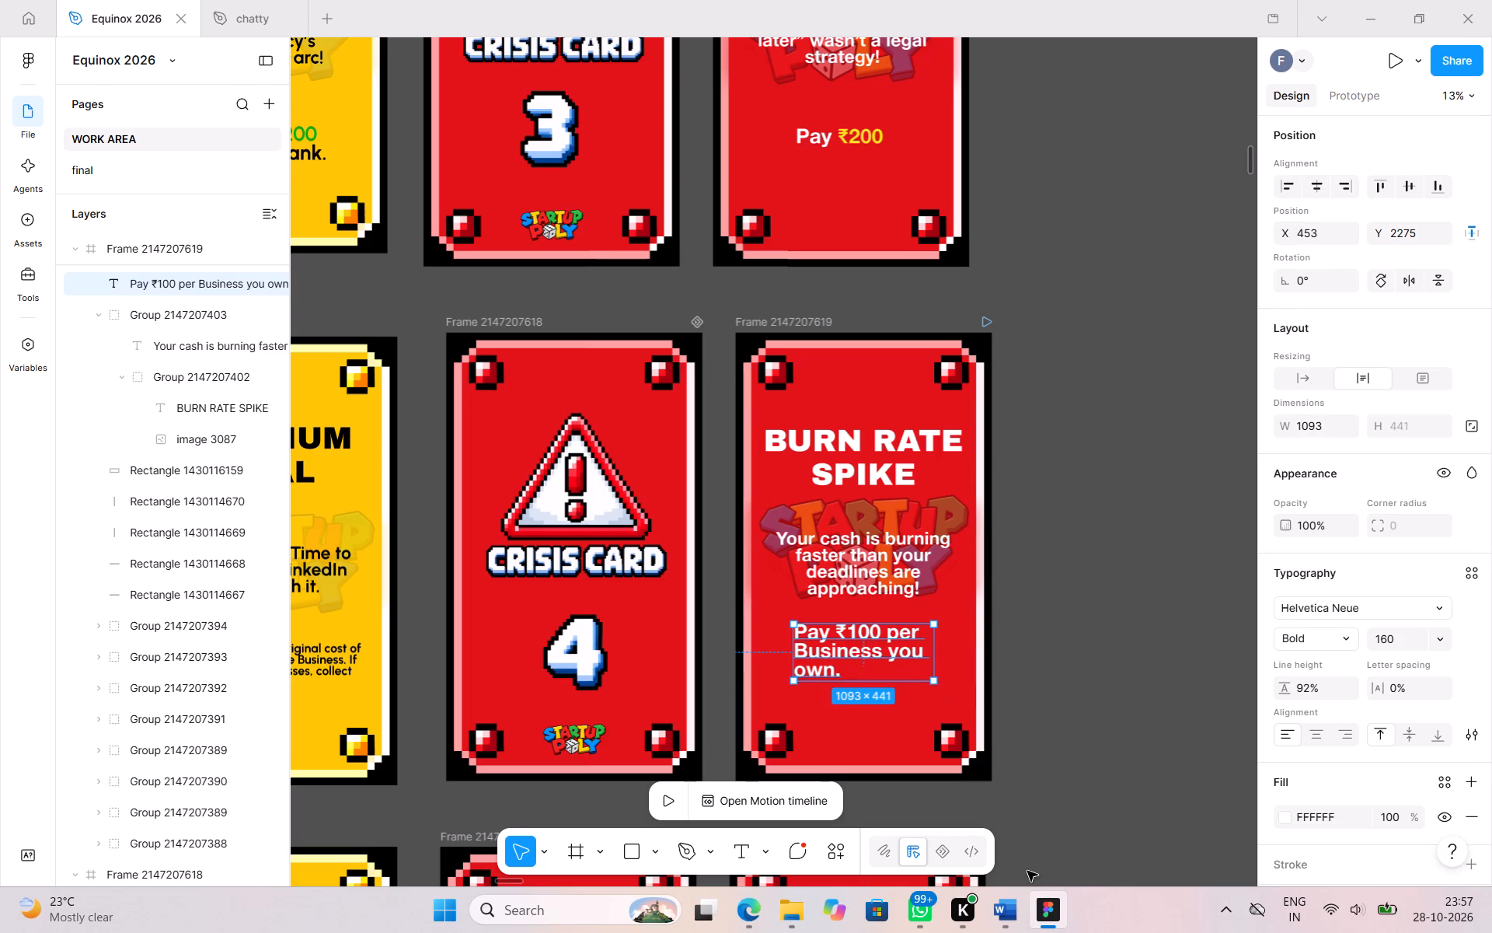
Switch to the Word document and copy If you own none, pay ₹0. from the BURN RATE SPIKE payment line.
{"action": "left_click", "coordinate": [1056, 924]}
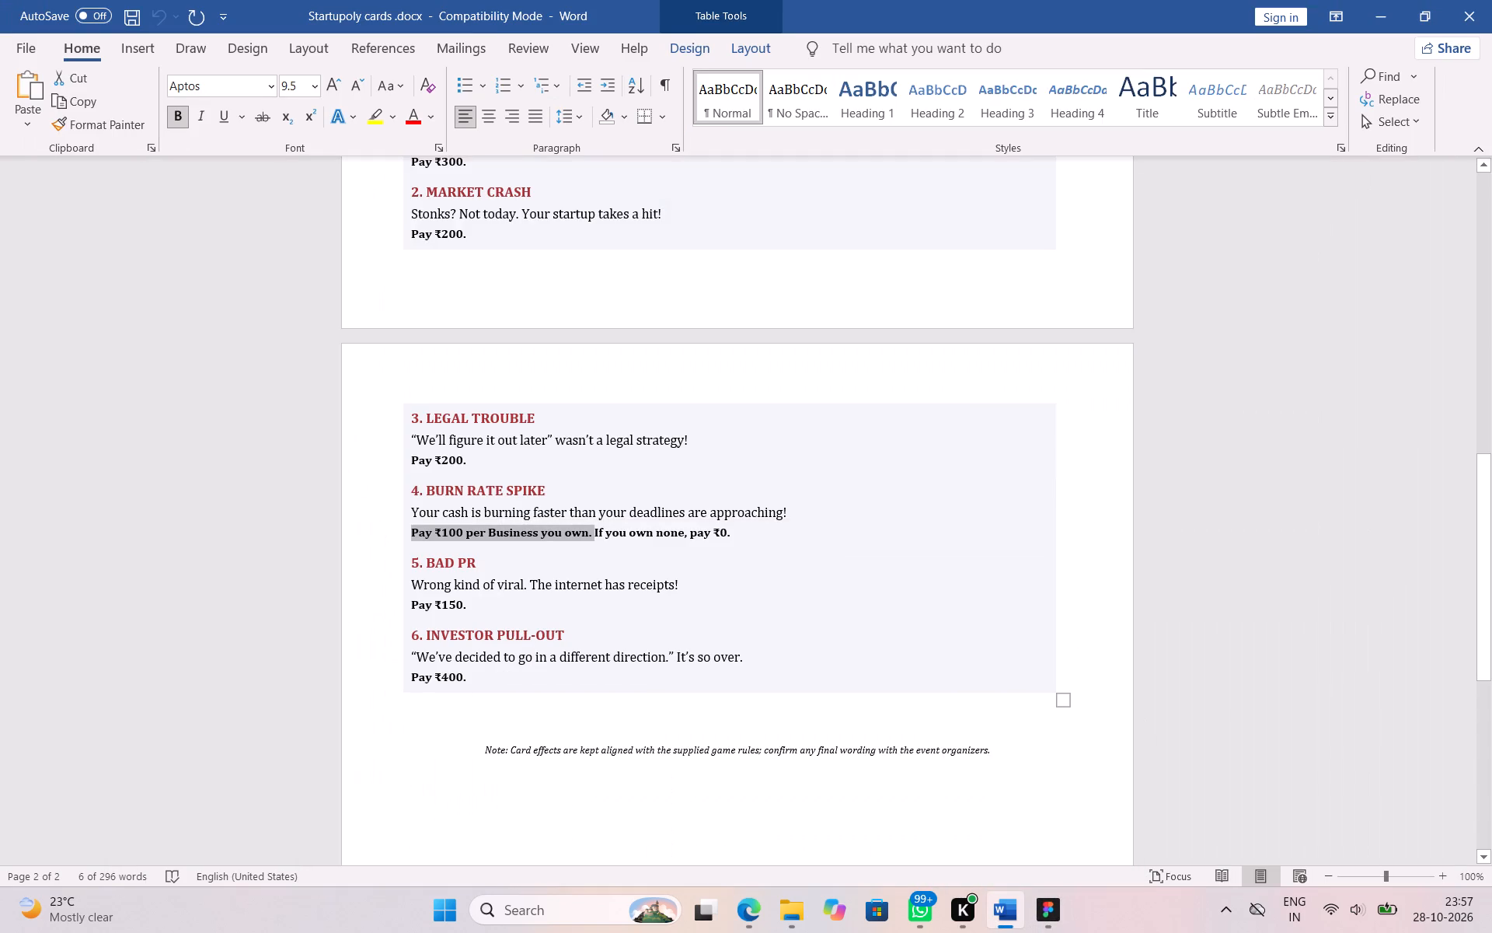
{"action": "left_click", "coordinate": [592, 531]}
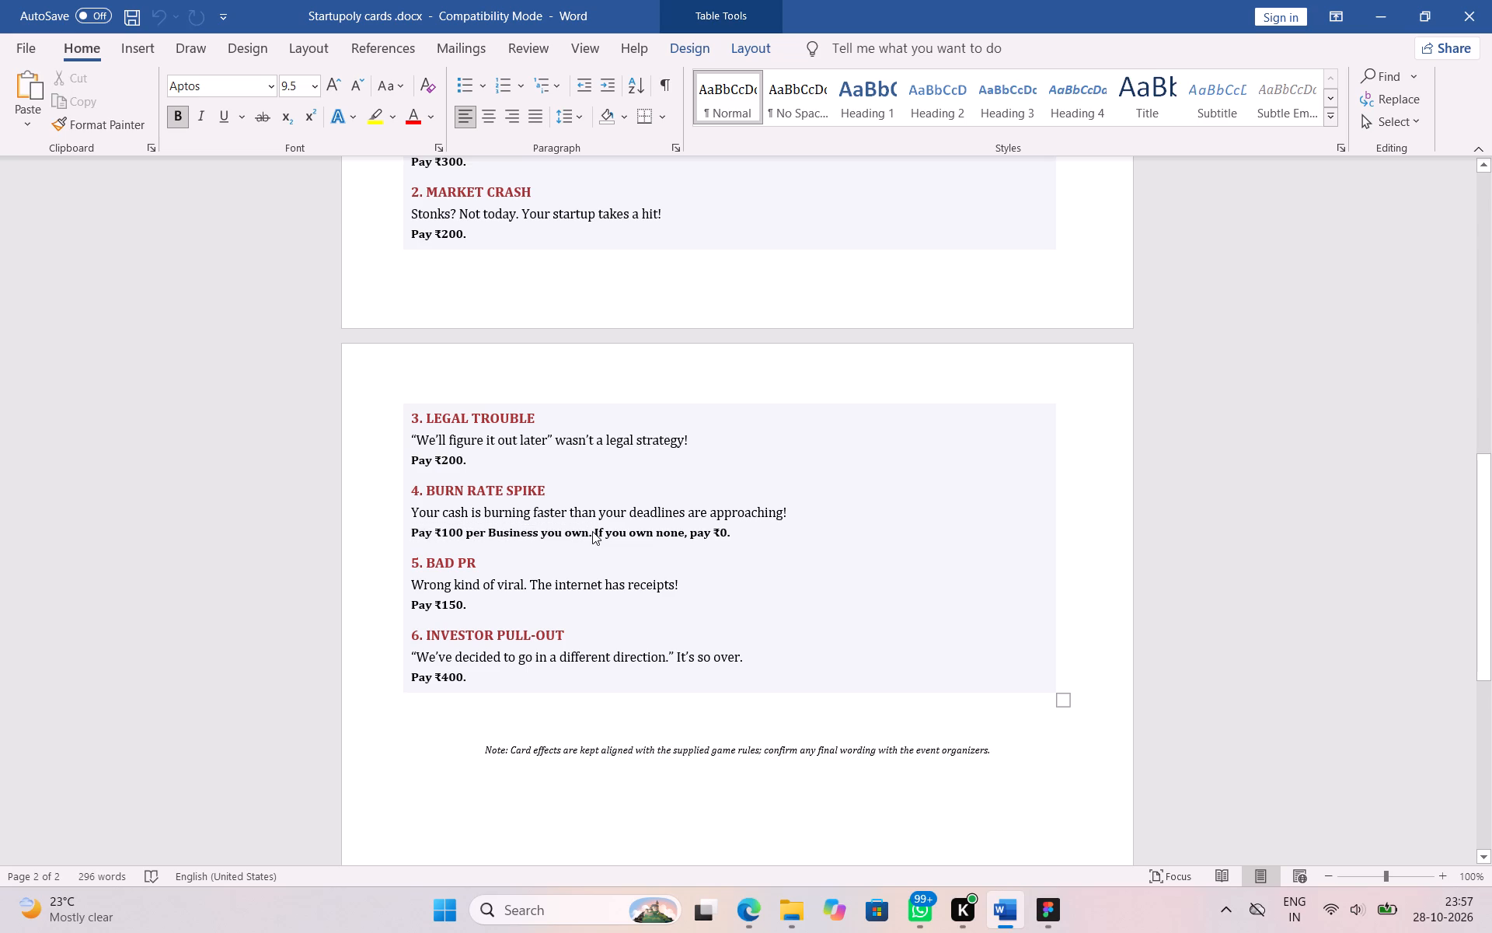
{"action": "left_click_drag", "start_coordinate": [593, 532], "coordinate": [742, 540]}
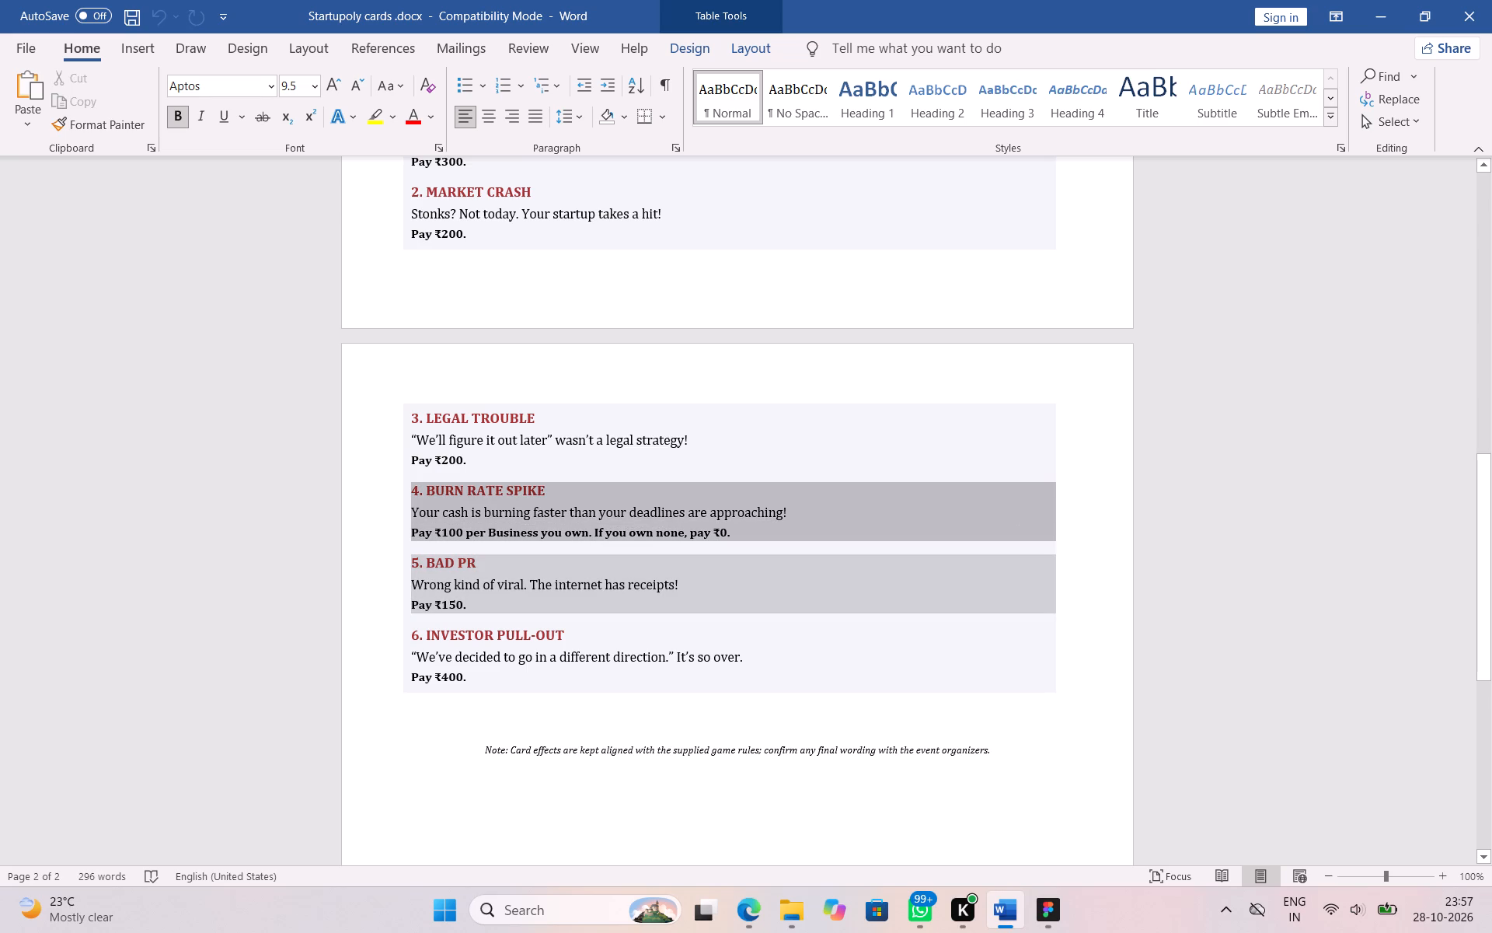
{"action": "left_click_drag", "start_coordinate": [742, 540], "coordinate": [731, 526]}
{"action": "left_click", "coordinate": [731, 526]}
{"action": "left_click_drag", "start_coordinate": [731, 531], "coordinate": [695, 533]}
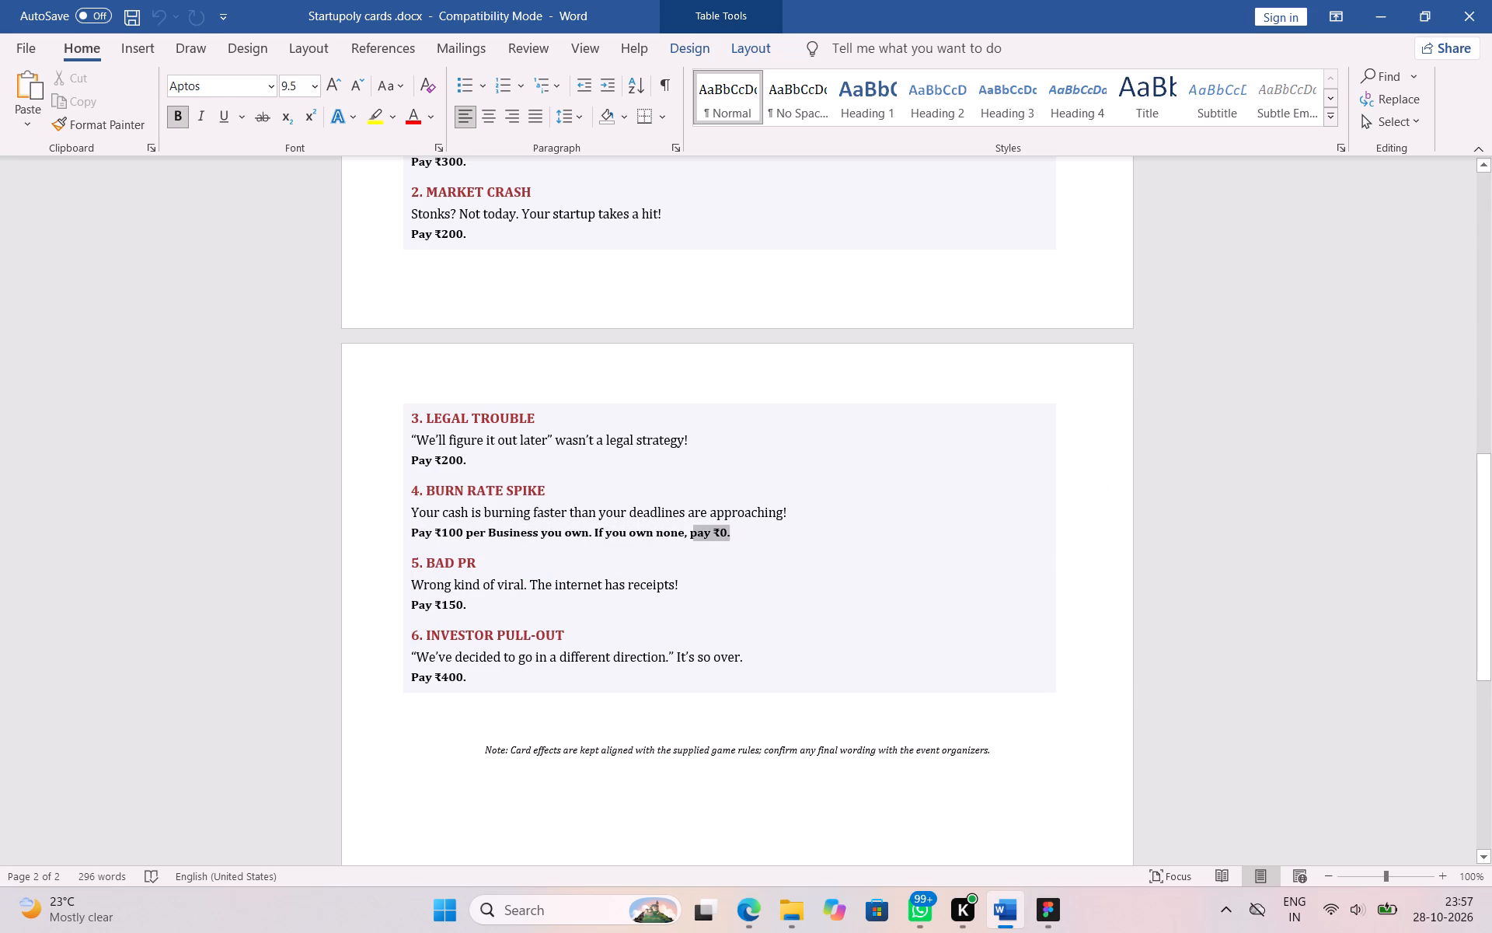
{"action": "left_click_drag", "start_coordinate": [695, 533], "coordinate": [594, 533]}
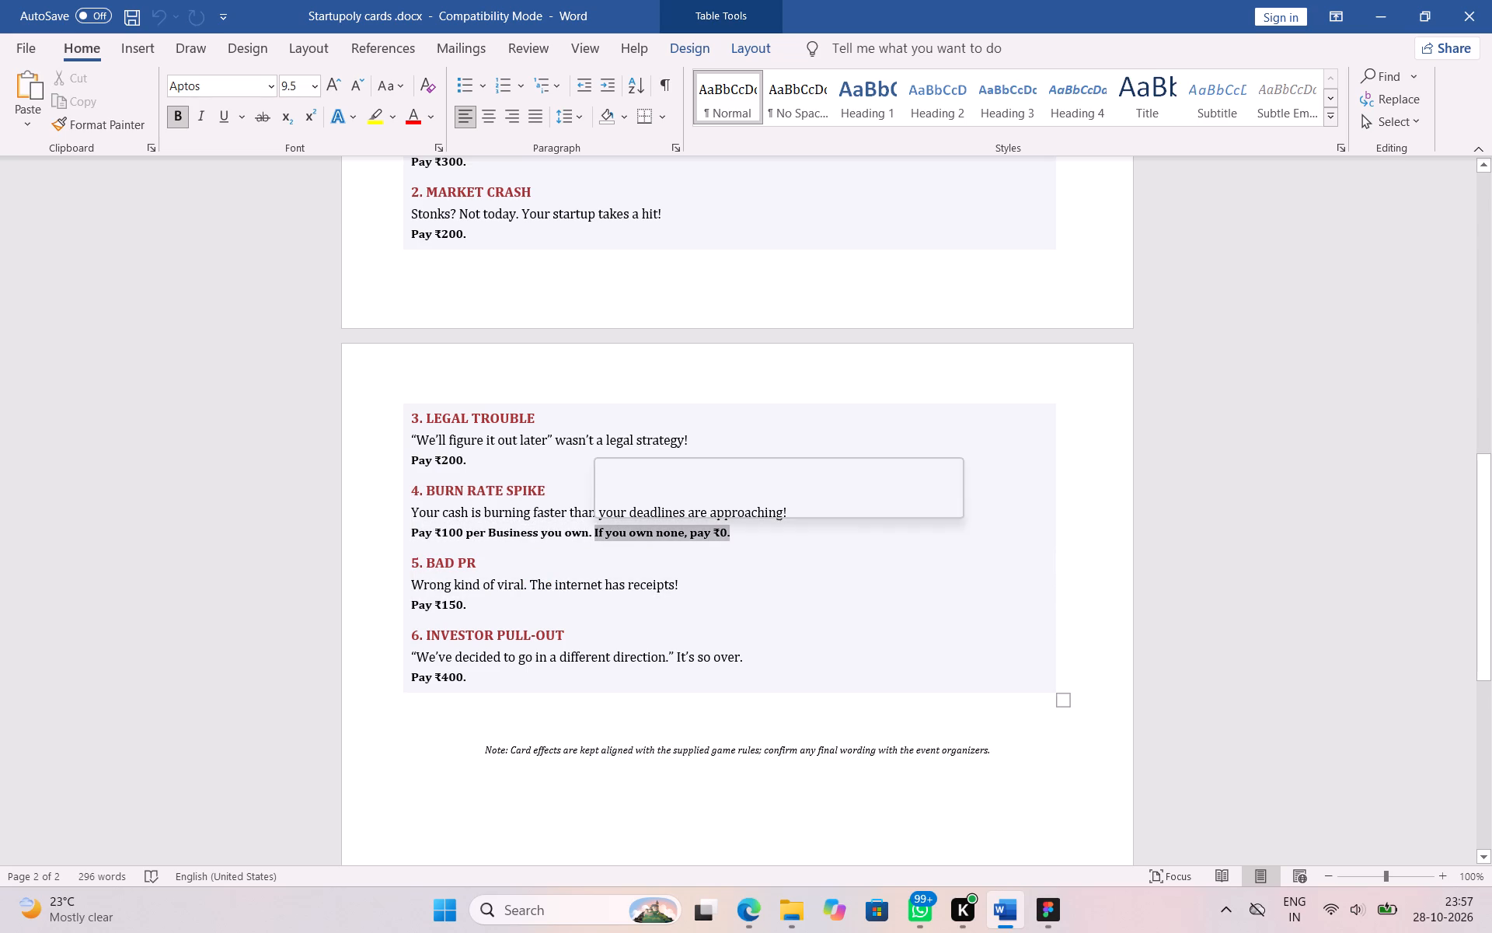
{"action": "key", "text": "ctrl+c"}
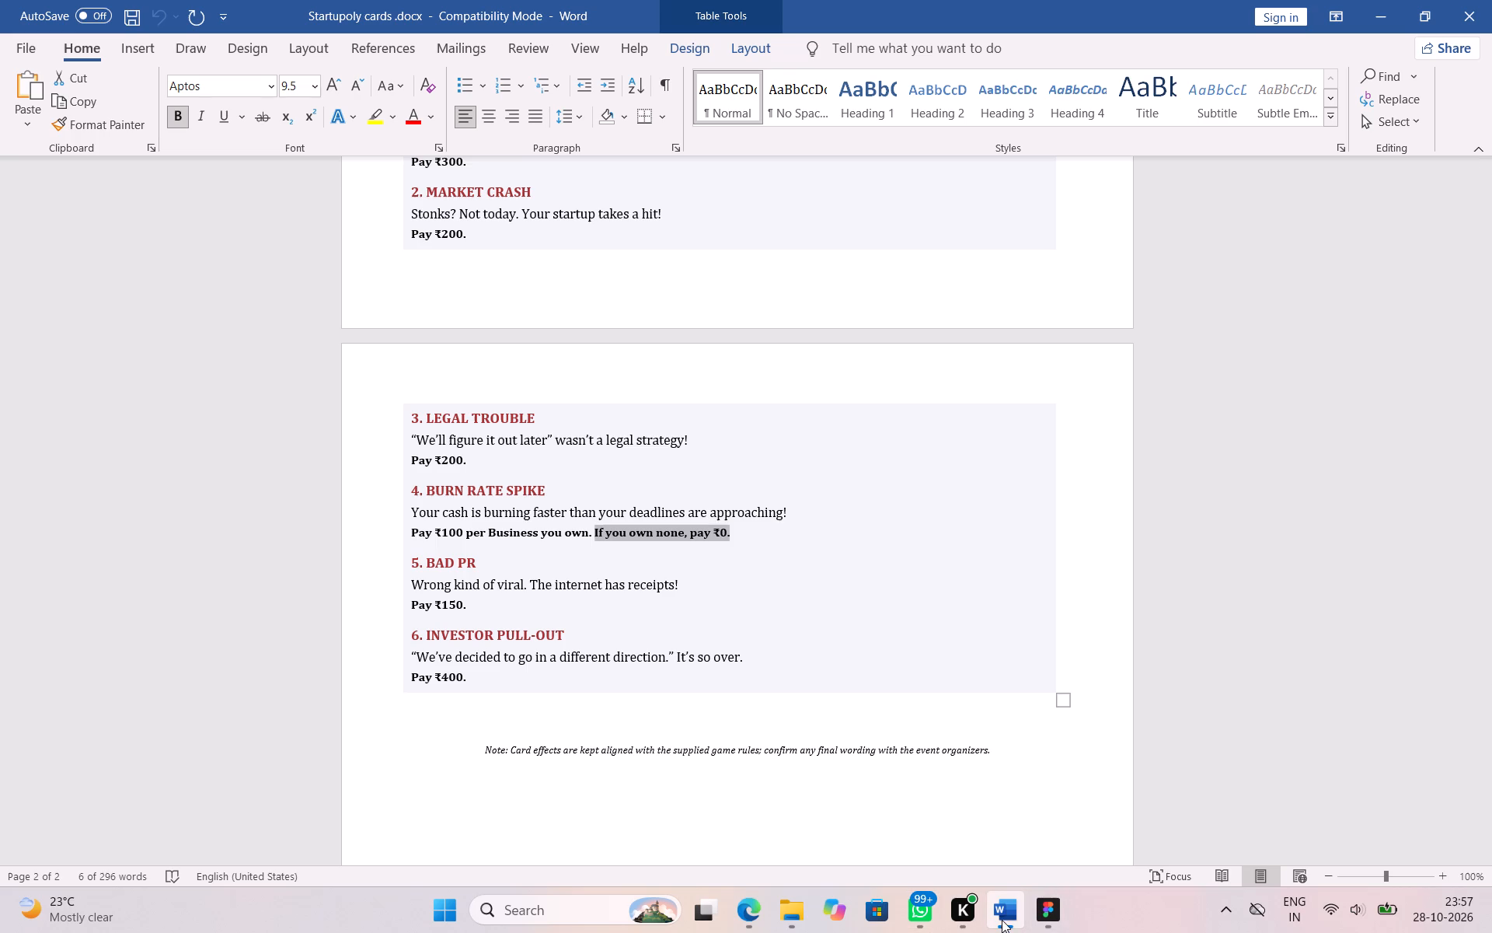
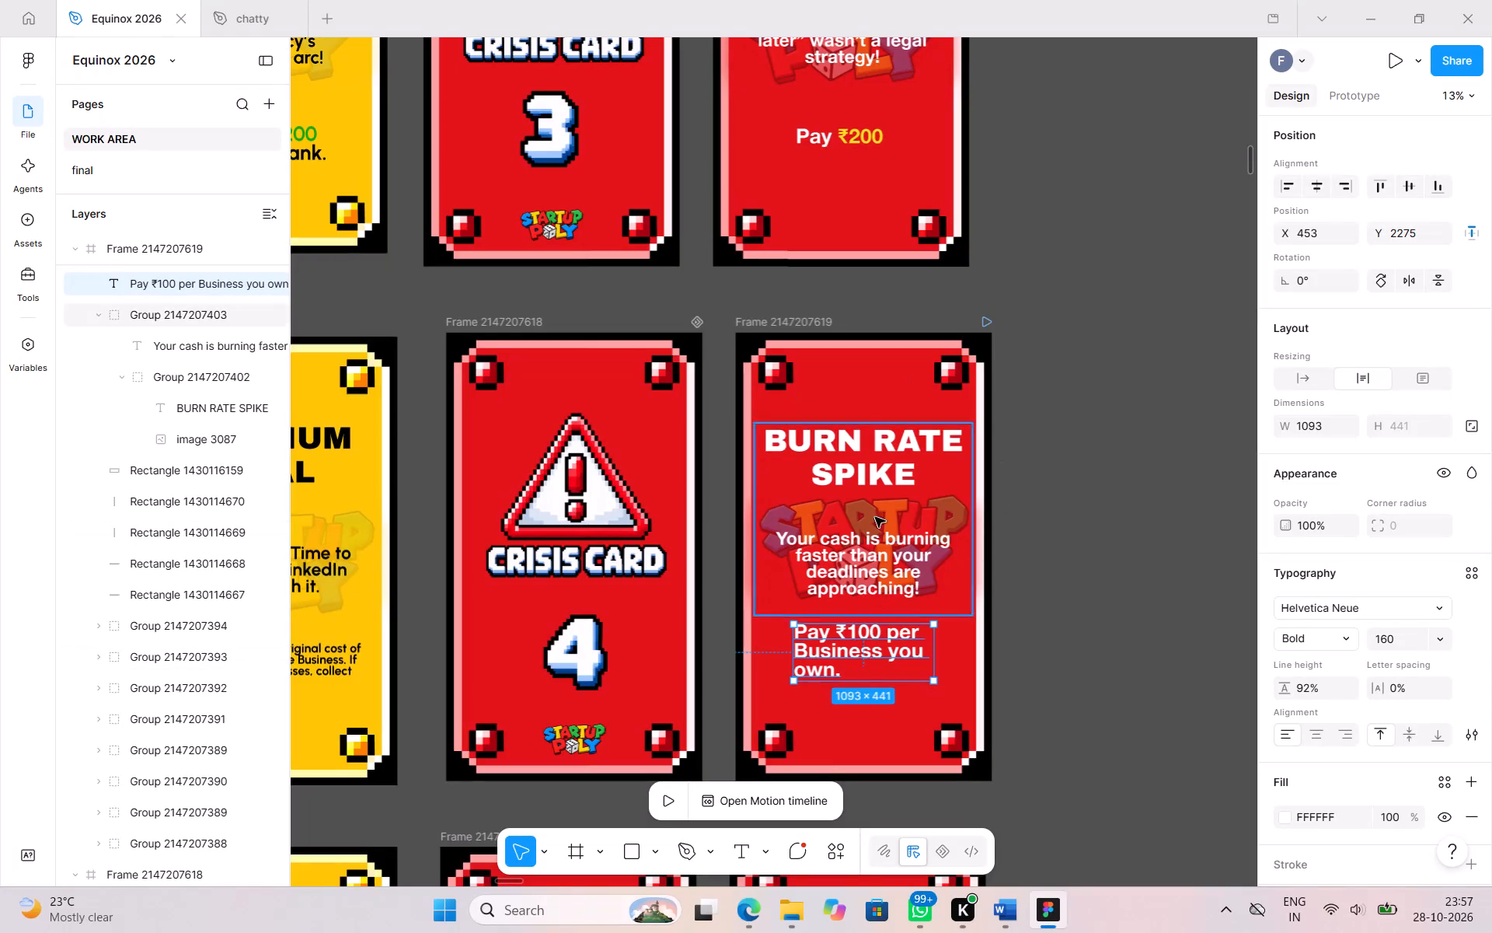
Append the copied sentence If you own none, pay ₹0. to the BURN RATE SPIKE card's payment text, after a space.
{"action": "left_click", "coordinate": [856, 670]}
{"action": "double_click", "coordinate": [842, 674]}
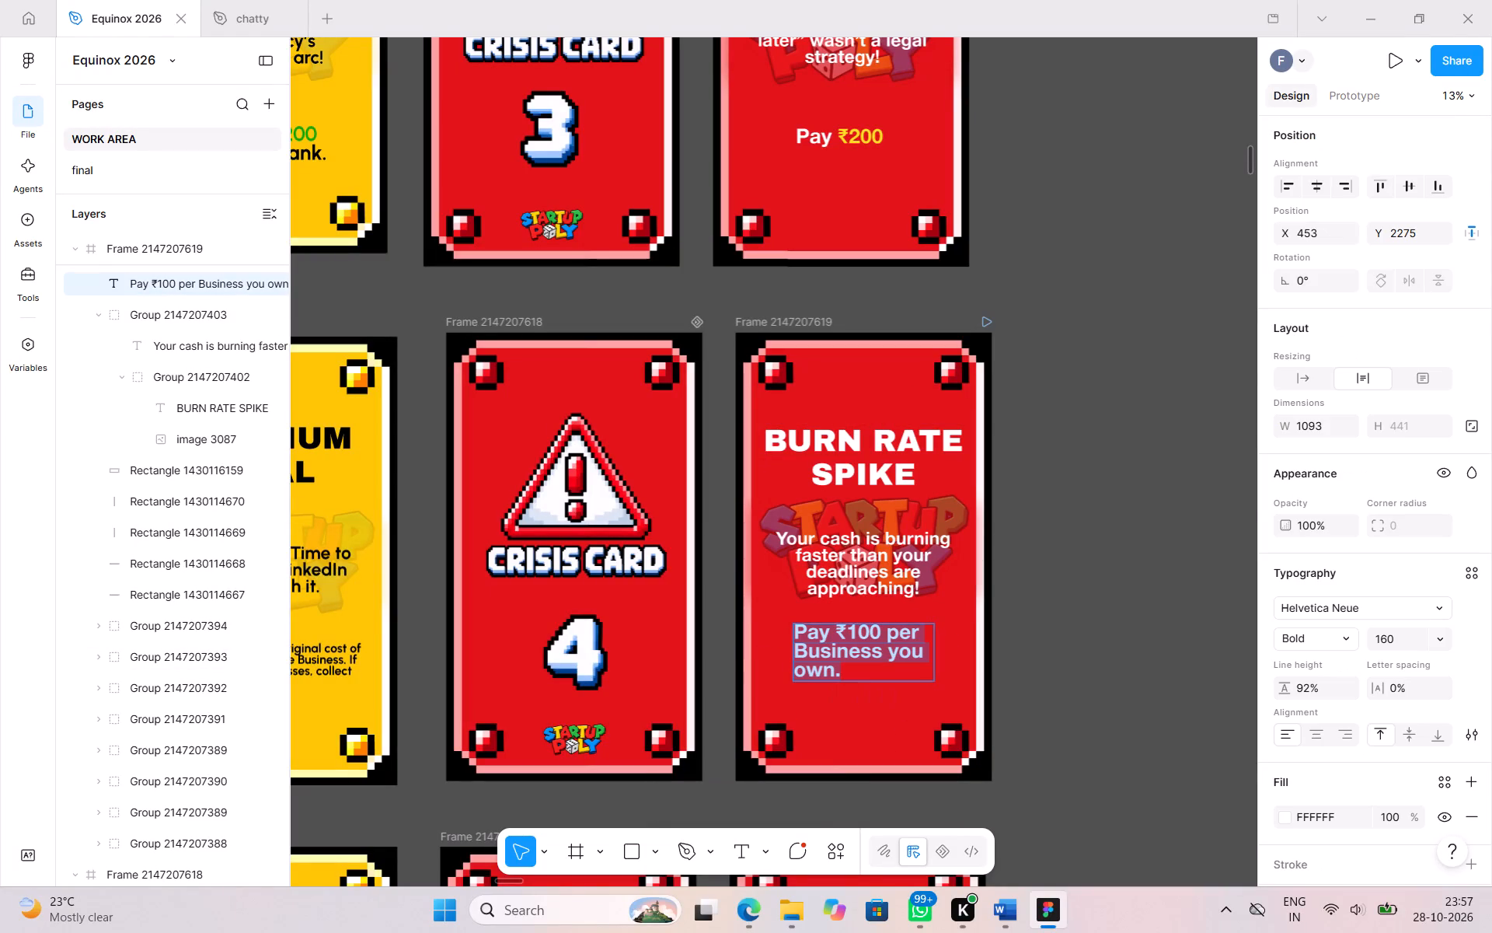
{"action": "left_click", "coordinate": [848, 673]}
{"action": "key", "text": "space"}
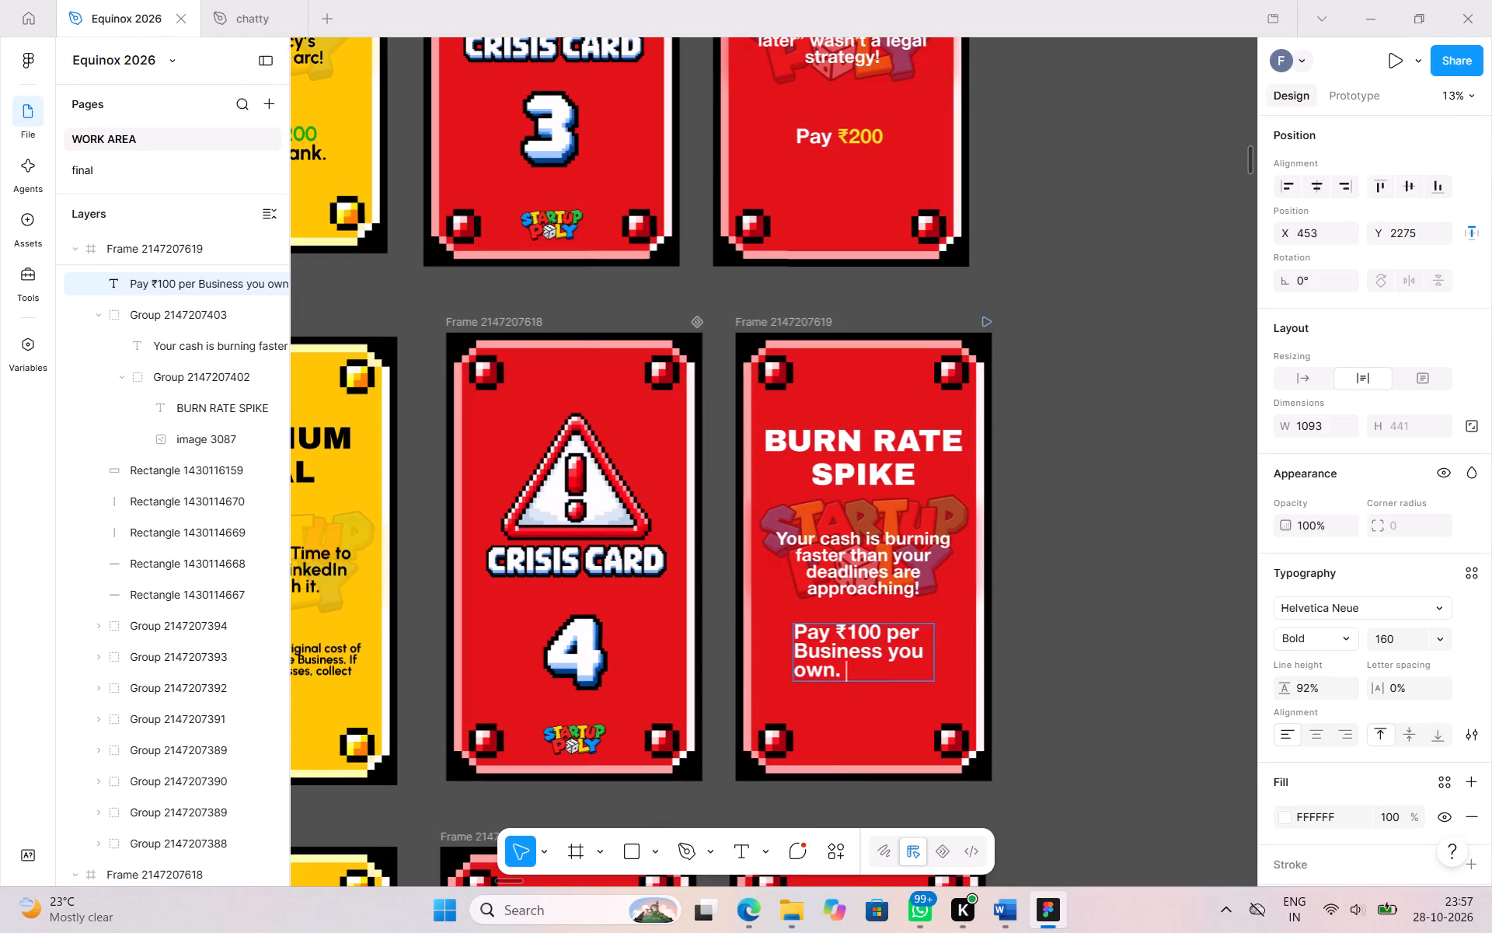
{"action": "key", "text": "ctrl+v"}
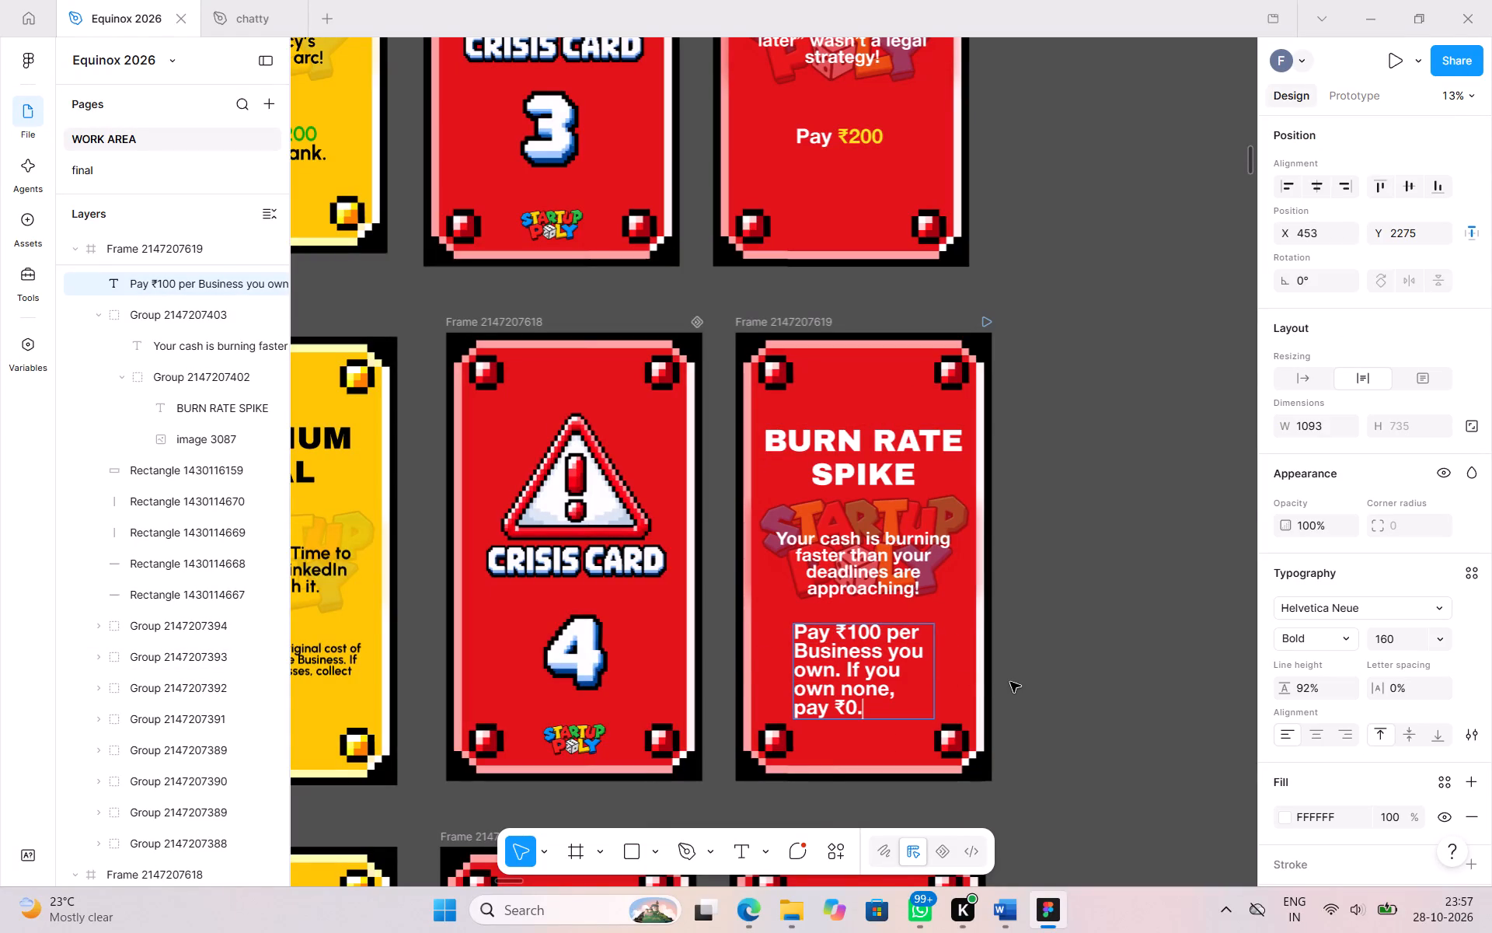
{"action": "left_click", "coordinate": [1010, 682]}
Widen the BURN RATE SPIKE payment text box to about 1313.
{"action": "left_click_drag", "start_coordinate": [936, 673], "coordinate": [960, 684]}
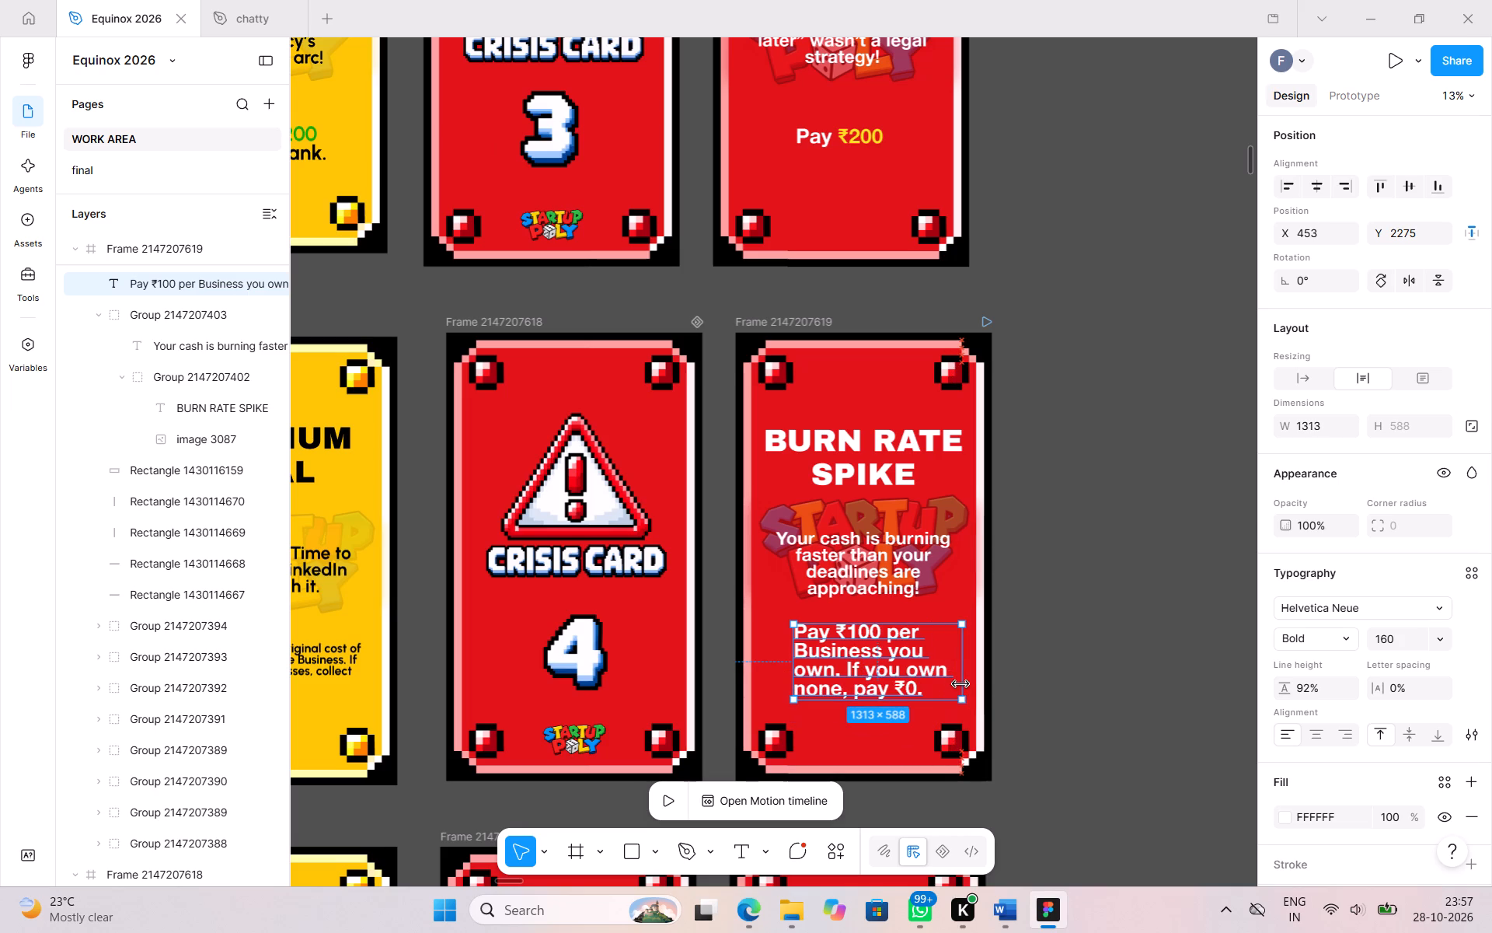
{"action": "left_click_drag", "start_coordinate": [960, 684], "coordinate": [962, 685]}
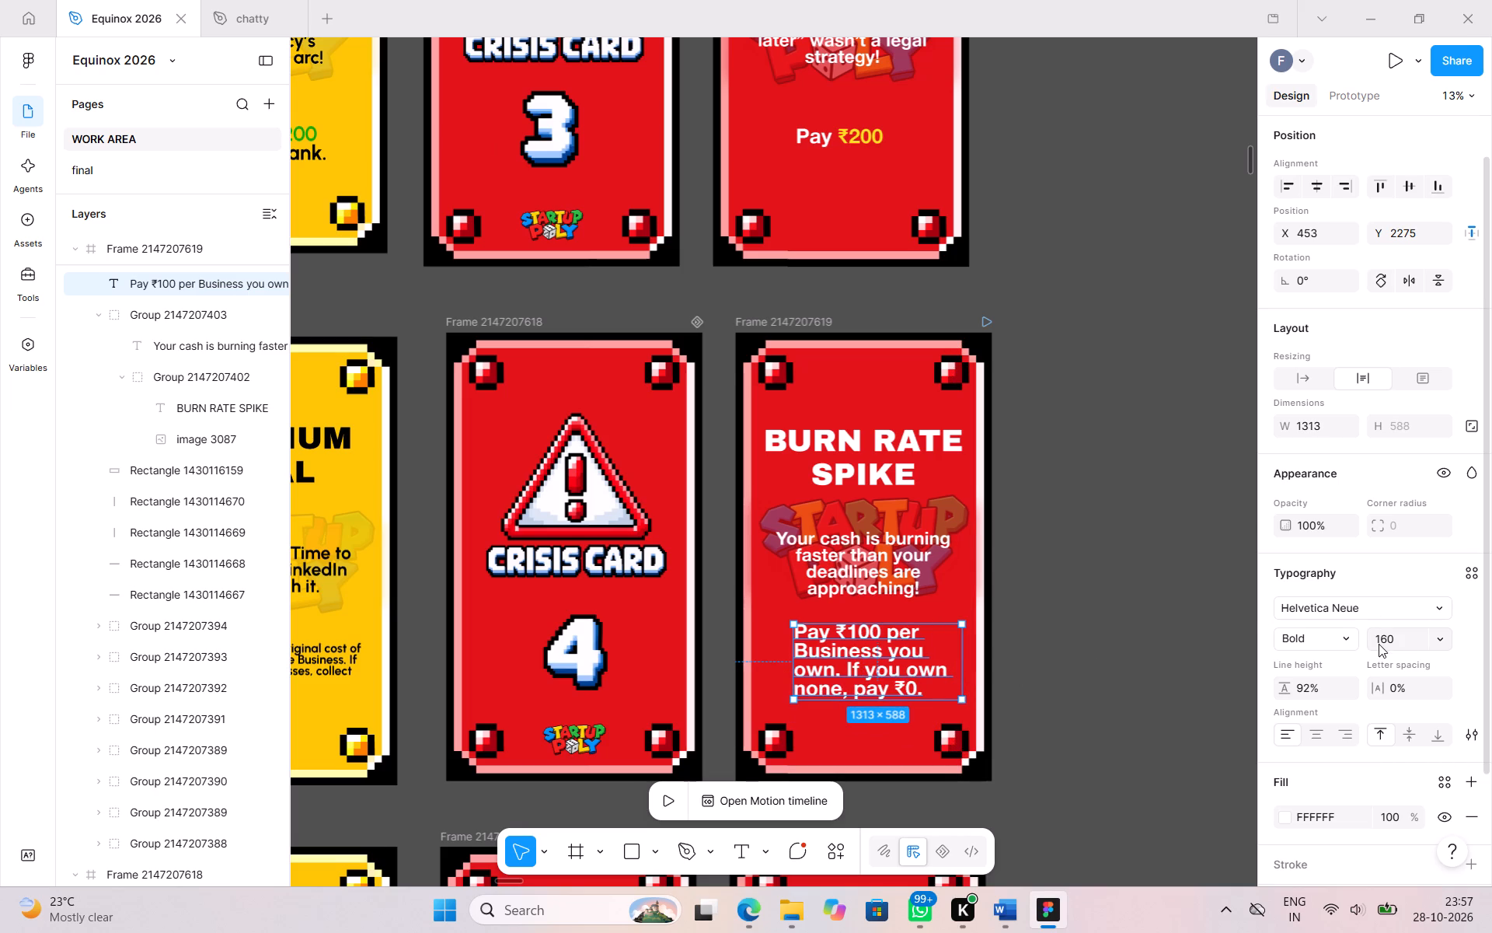
Check the MARKET CRASH card's text fonts and set the LEGAL TROUBLE card's Pay ₹200 text to Urbanist to match.
{"action": "left_click", "coordinate": [830, 138]}
{"action": "scroll", "coordinate": [830, 138], "scroll_direction": "up", "scroll_amount": 3}
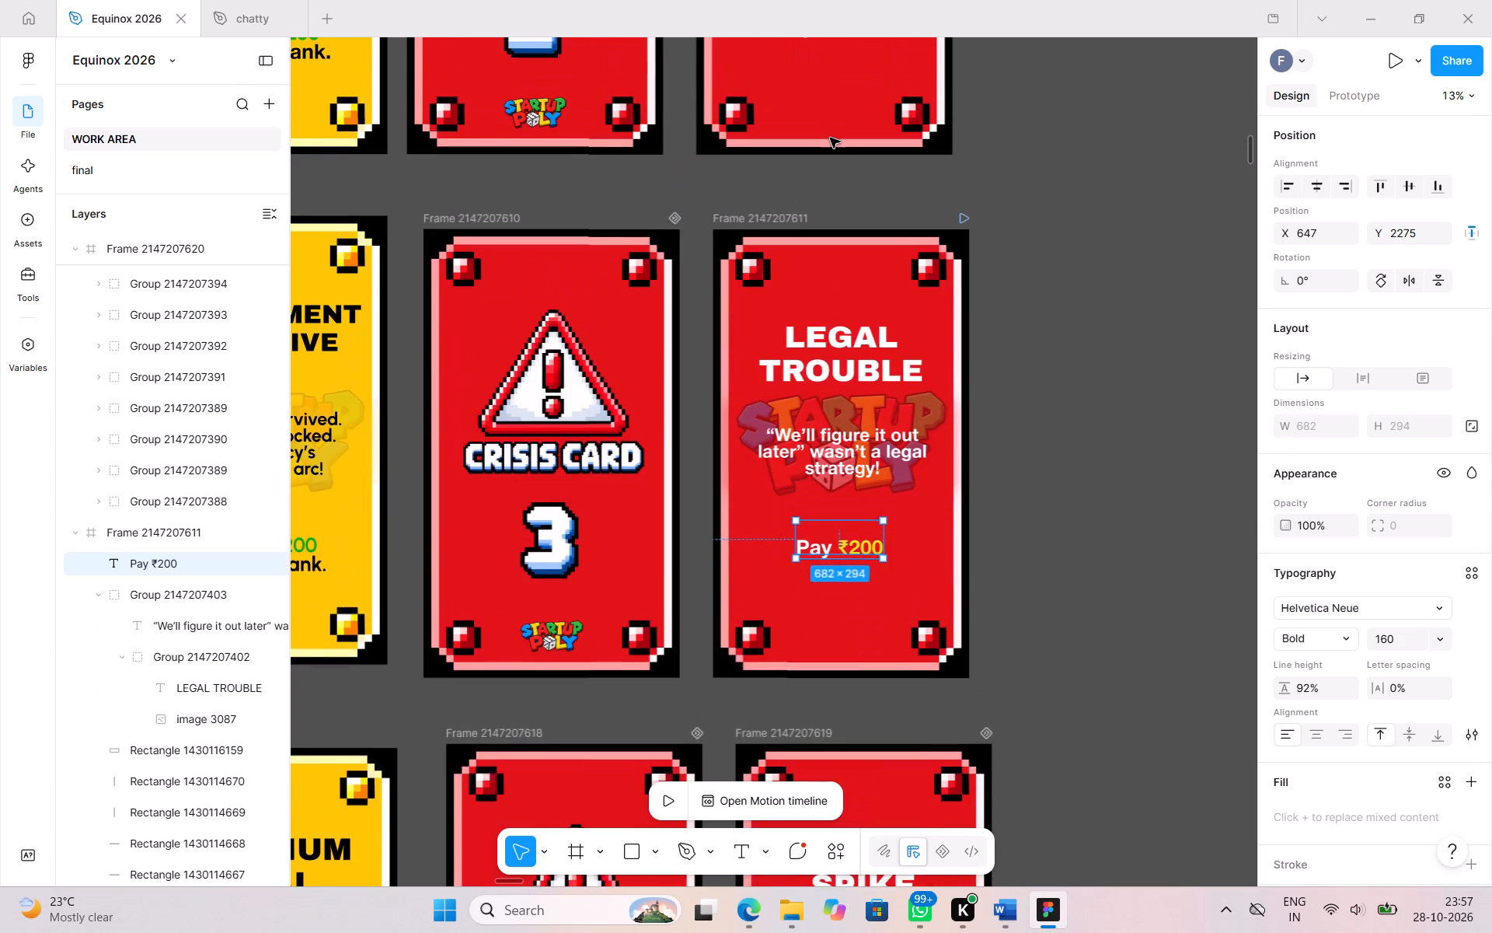
{"action": "scroll", "coordinate": [830, 138], "scroll_direction": "up", "scroll_amount": 2}
{"action": "left_click", "coordinate": [824, 172]}
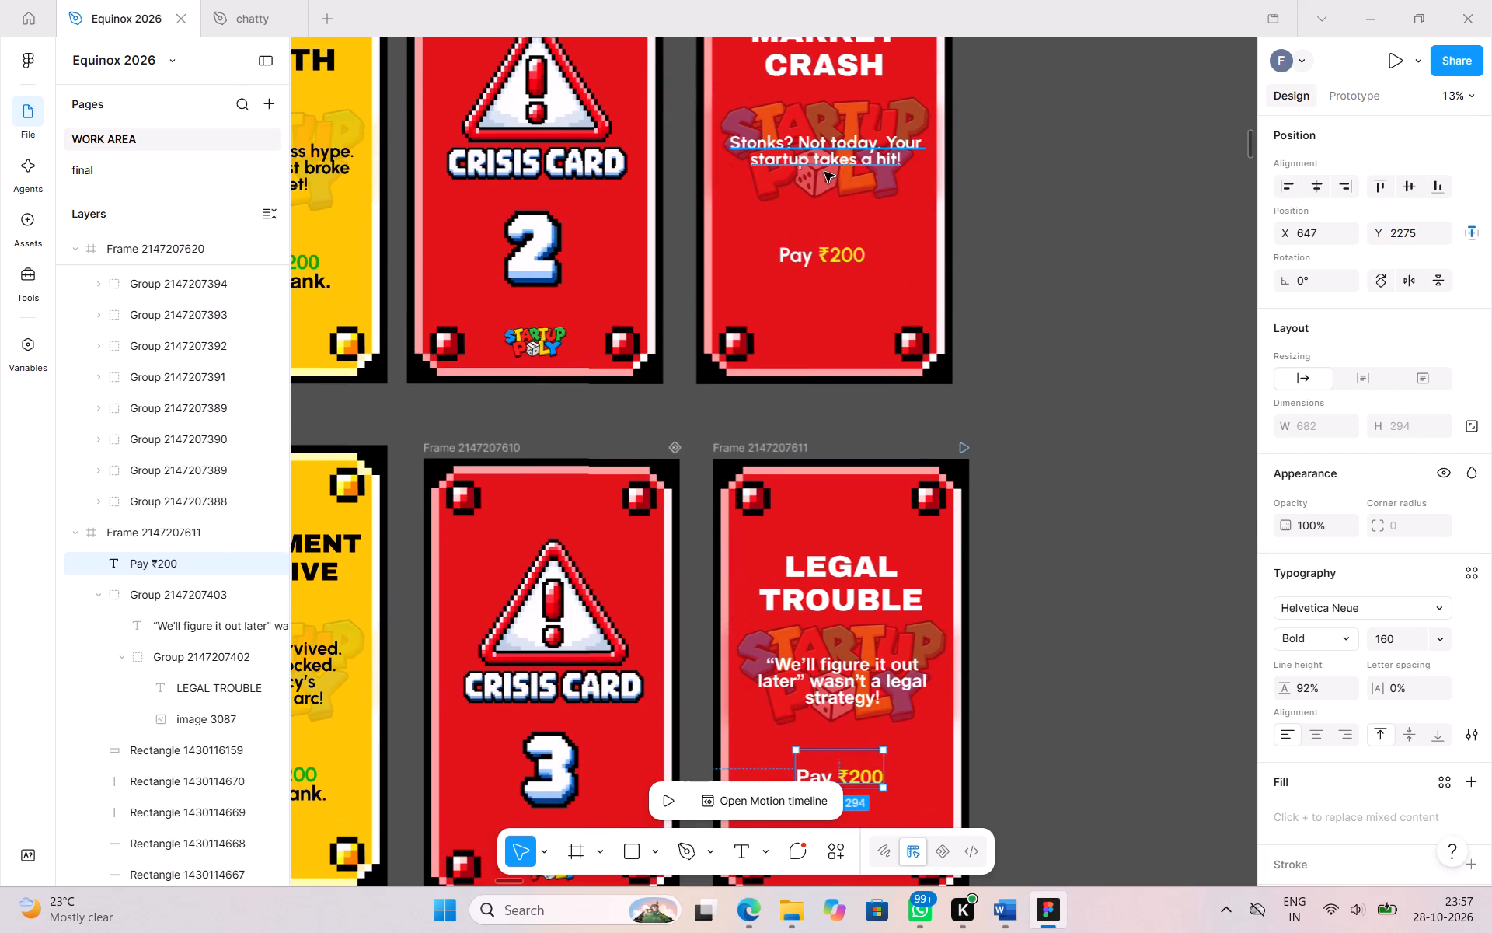
{"action": "scroll", "coordinate": [821, 257], "scroll_direction": "up", "scroll_amount": 1}
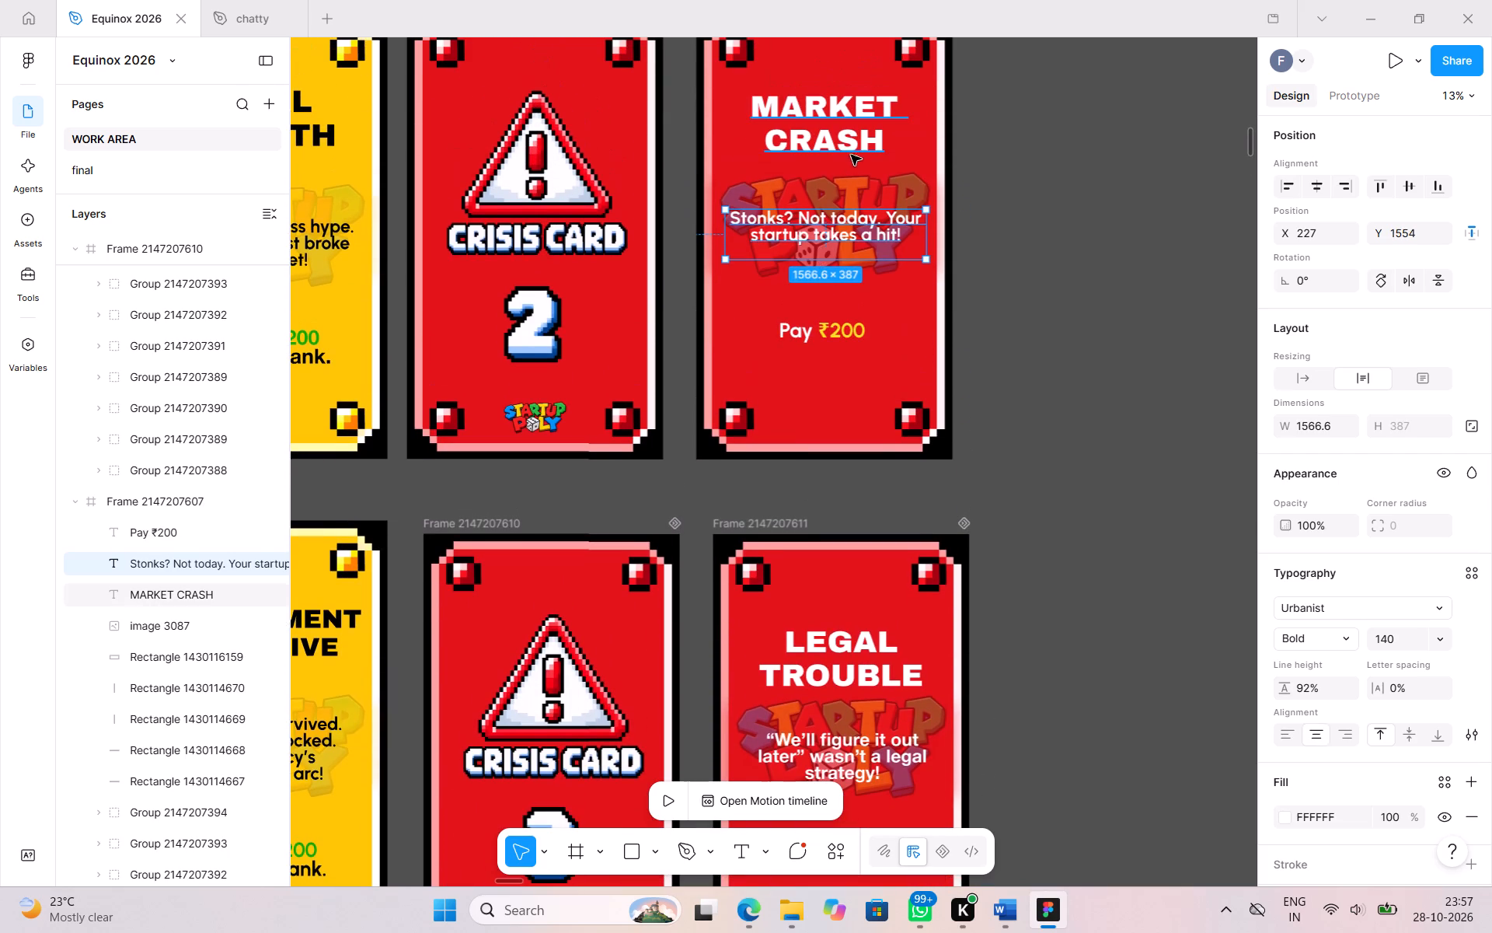
{"action": "left_click", "coordinate": [836, 121]}
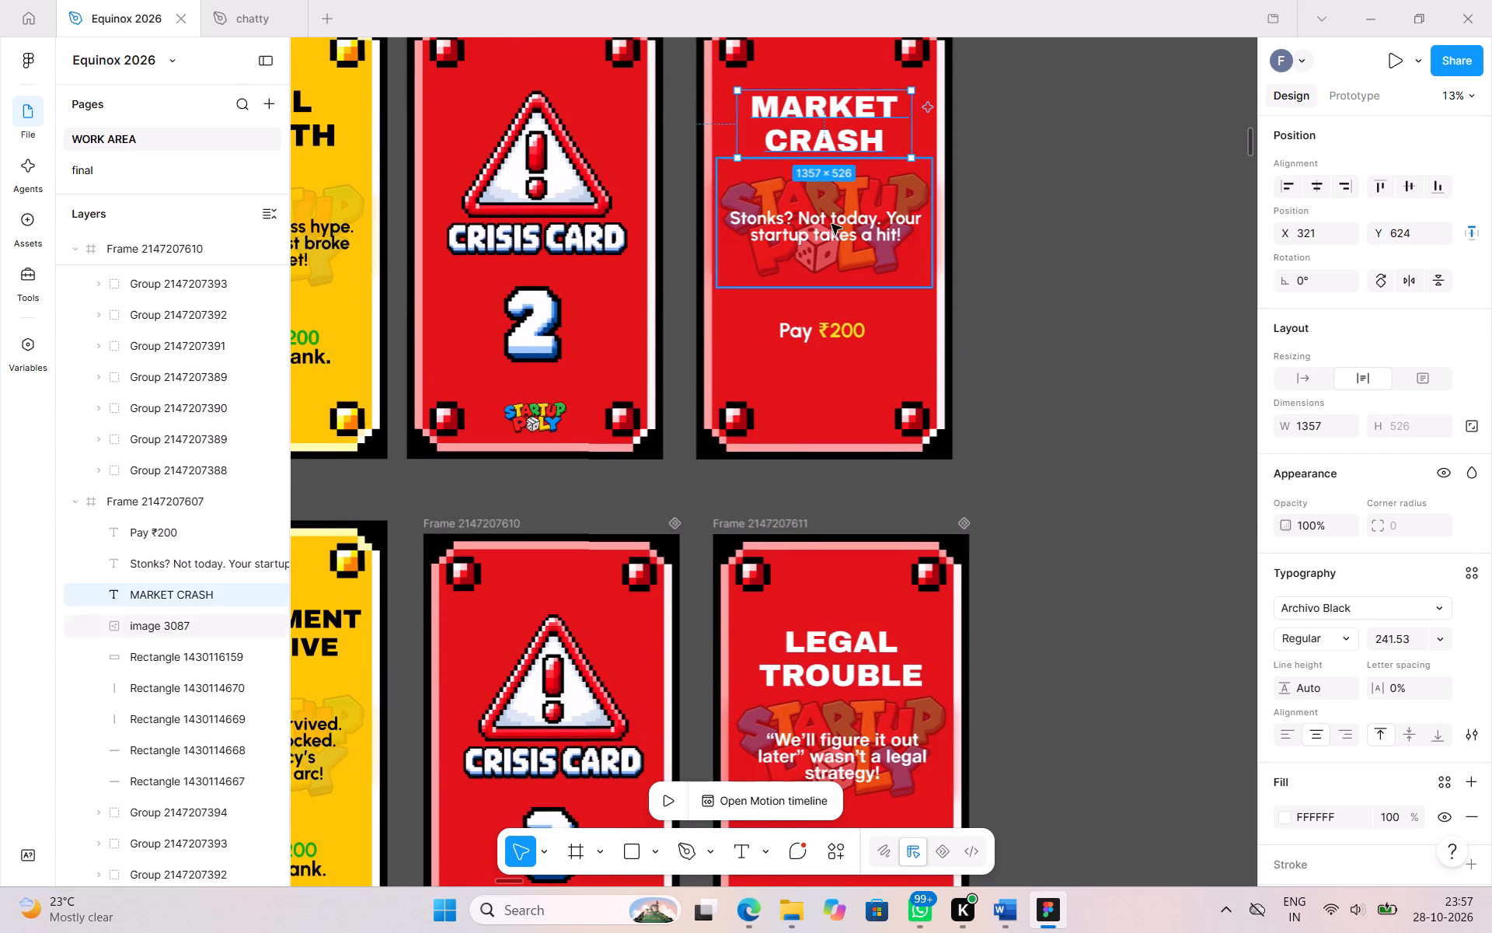
{"action": "left_click", "coordinate": [823, 325]}
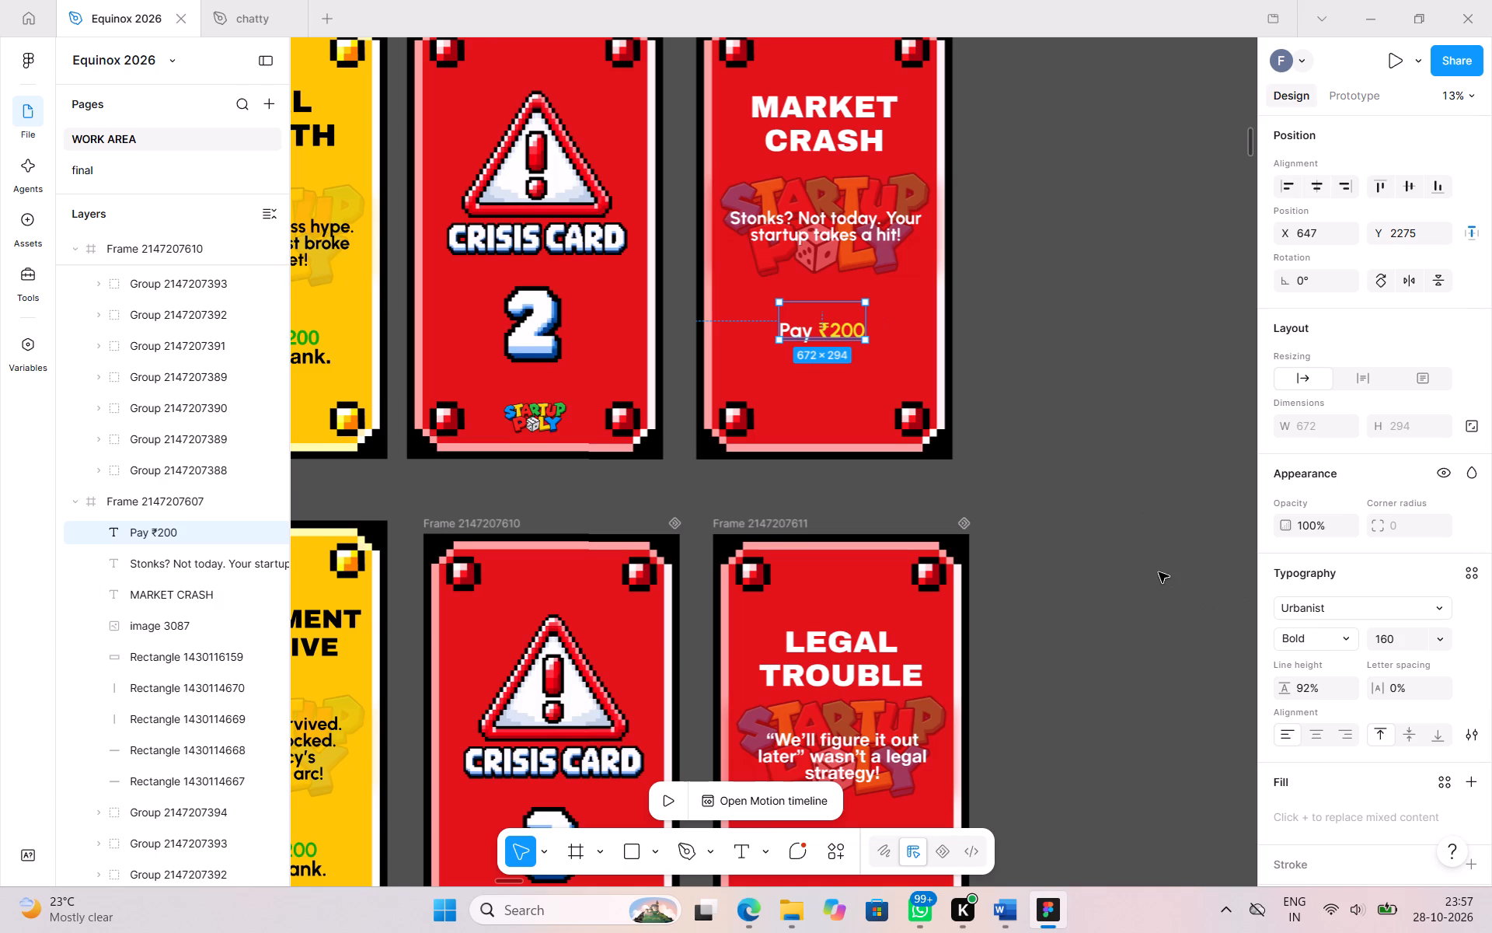
{"action": "scroll", "coordinate": [1159, 572], "scroll_direction": "down", "scroll_amount": 3}
{"action": "left_click", "coordinate": [869, 575]}
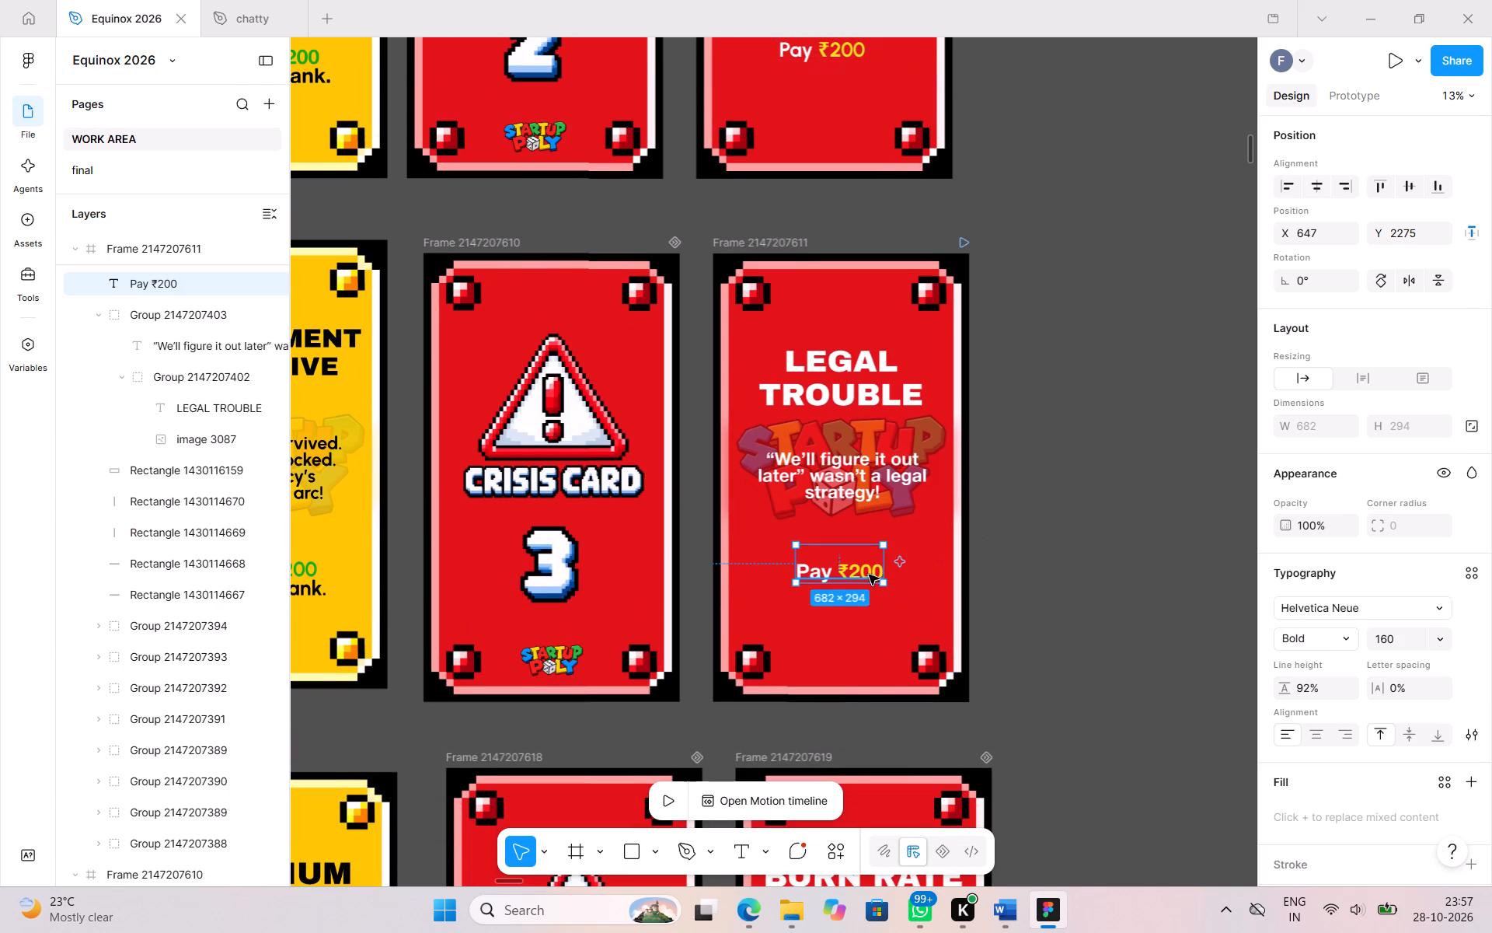
{"action": "left_click", "coordinate": [1343, 604]}
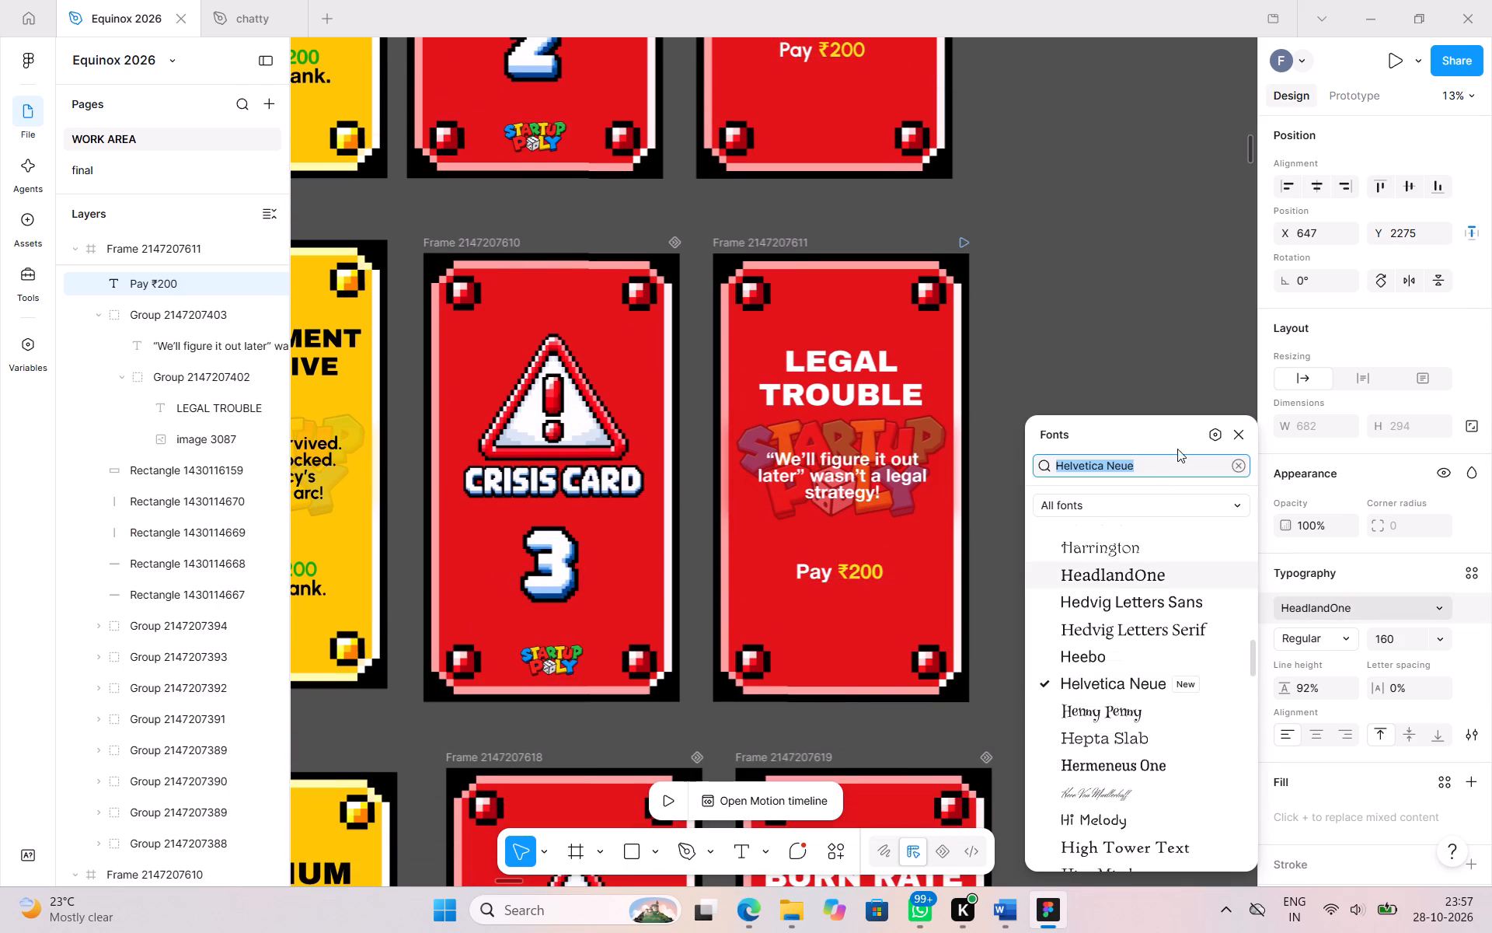
{"action": "type", "text": "ur"}
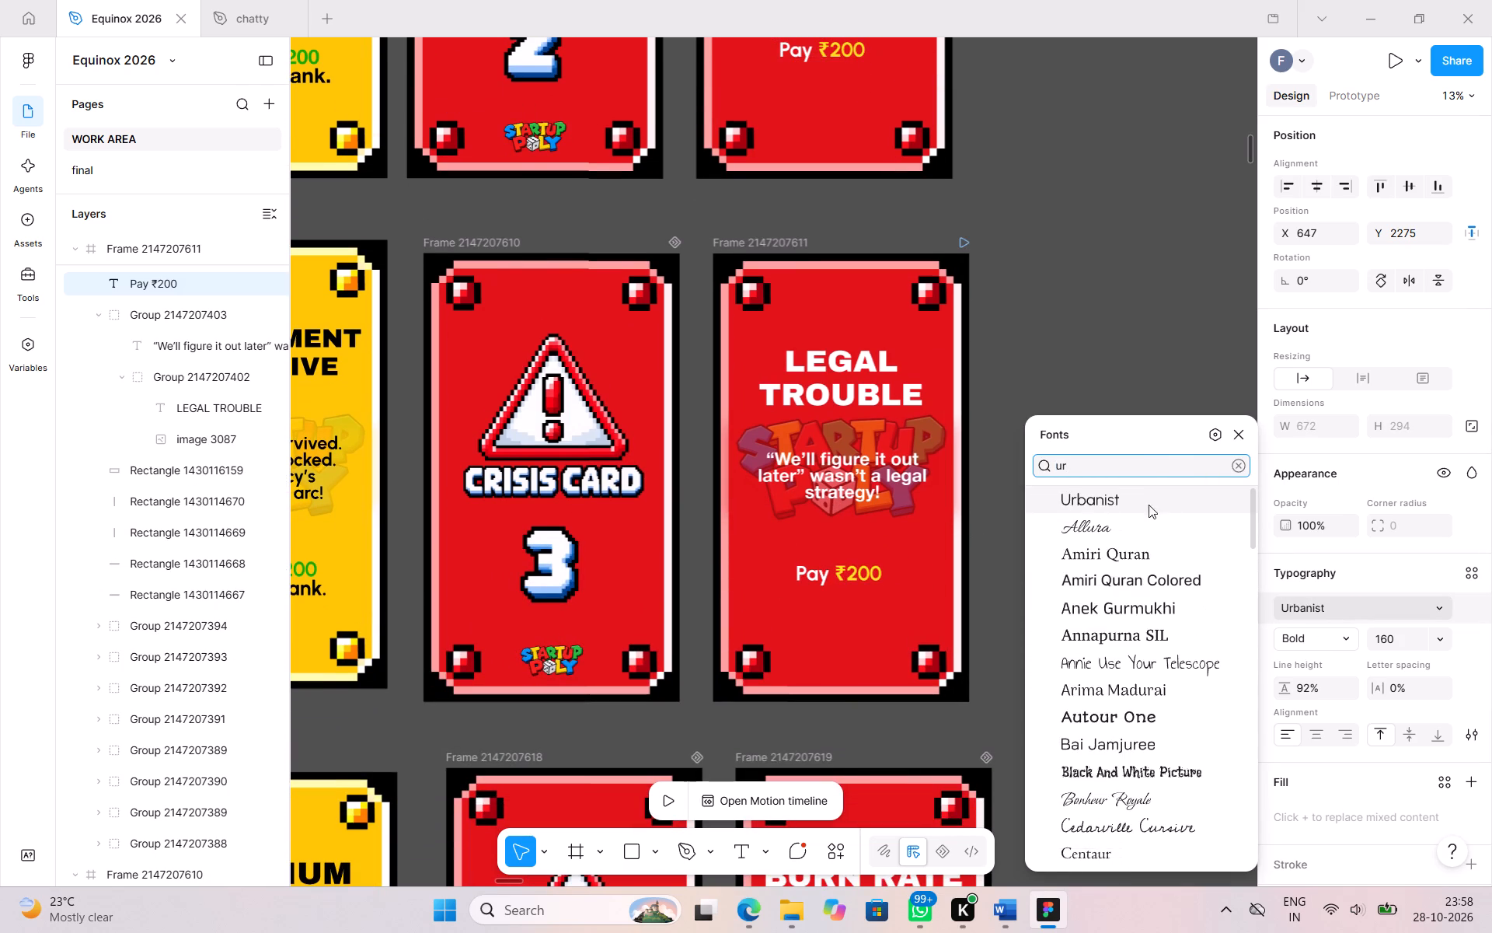
{"action": "left_click", "coordinate": [1135, 498]}
Change the font of the BURN RATE SPIKE card's payment text to Urbanist.
{"action": "scroll", "coordinate": [1041, 437], "scroll_direction": "down", "scroll_amount": 2}
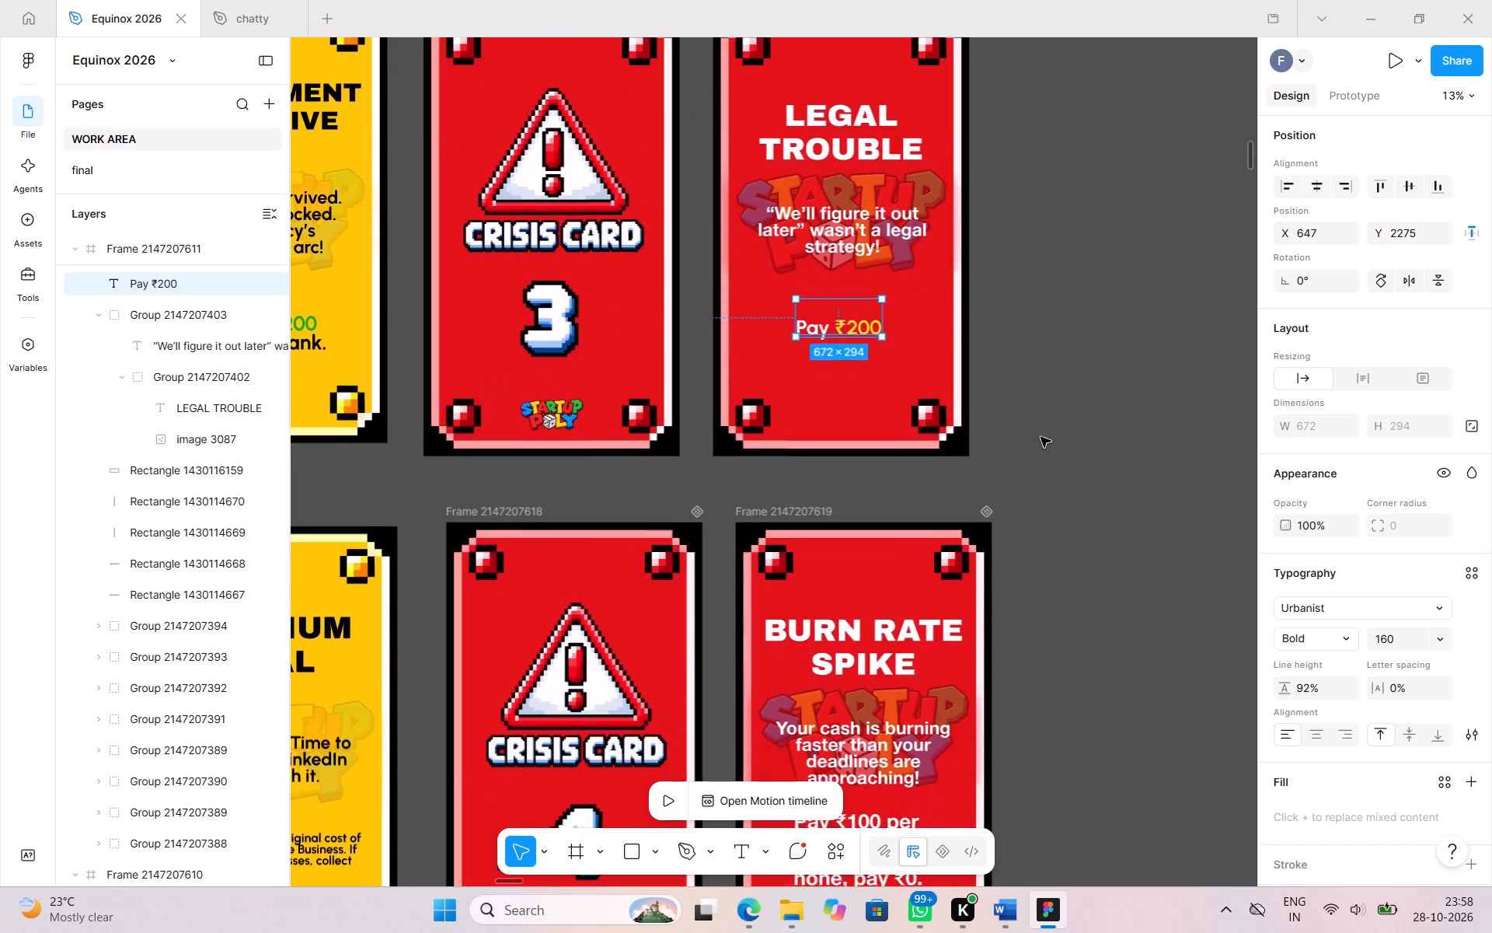
{"action": "scroll", "coordinate": [1041, 437], "scroll_direction": "down", "scroll_amount": 2}
{"action": "left_click", "coordinate": [852, 627]}
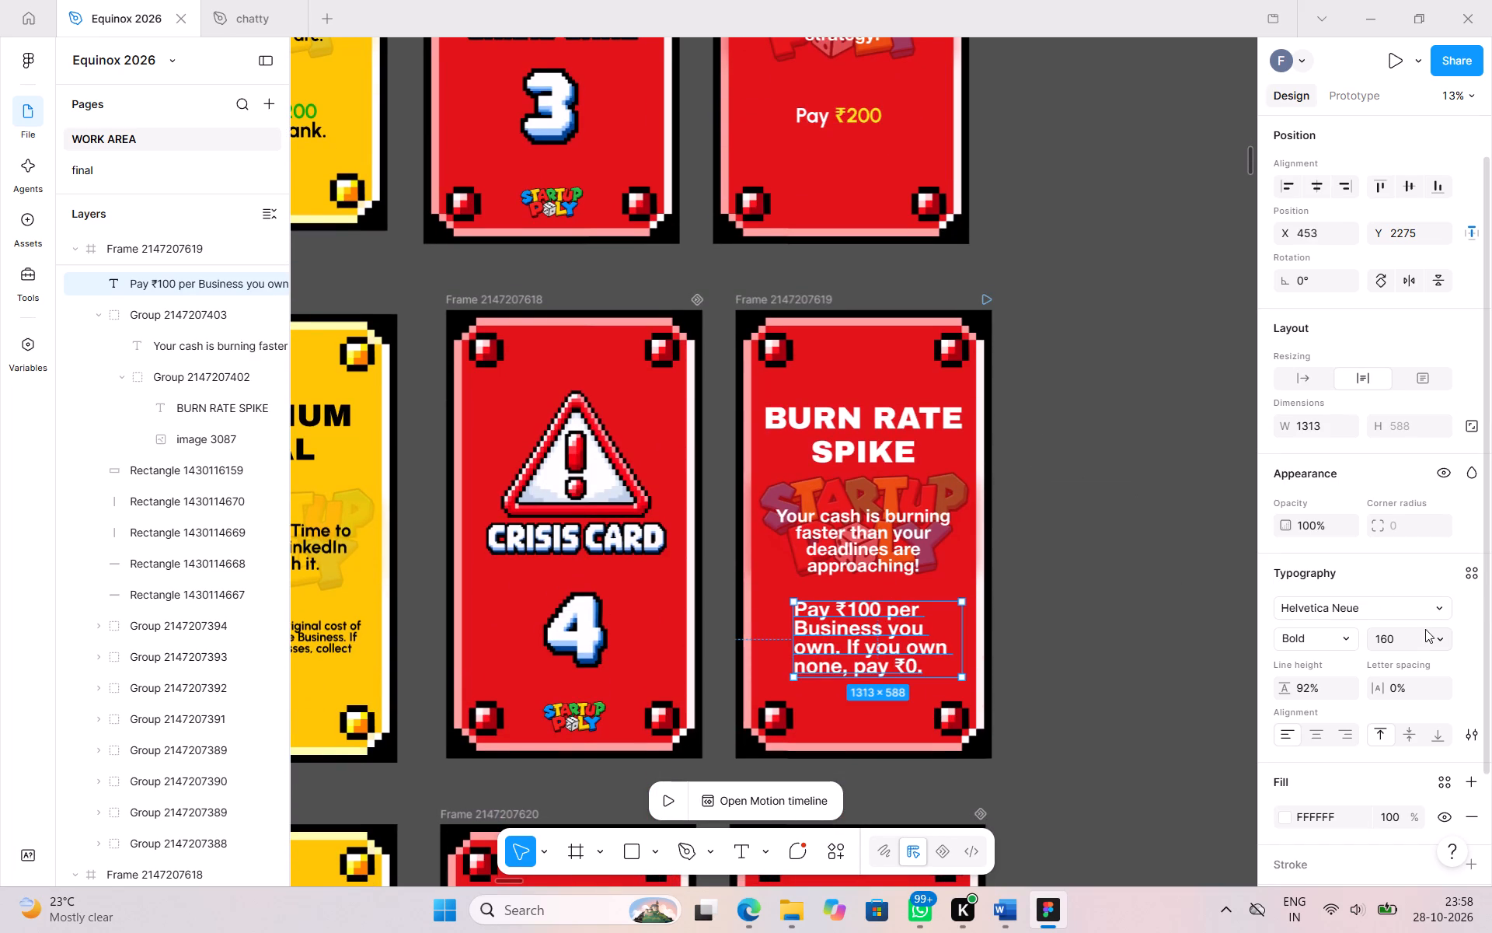
{"action": "left_click", "coordinate": [1415, 610]}
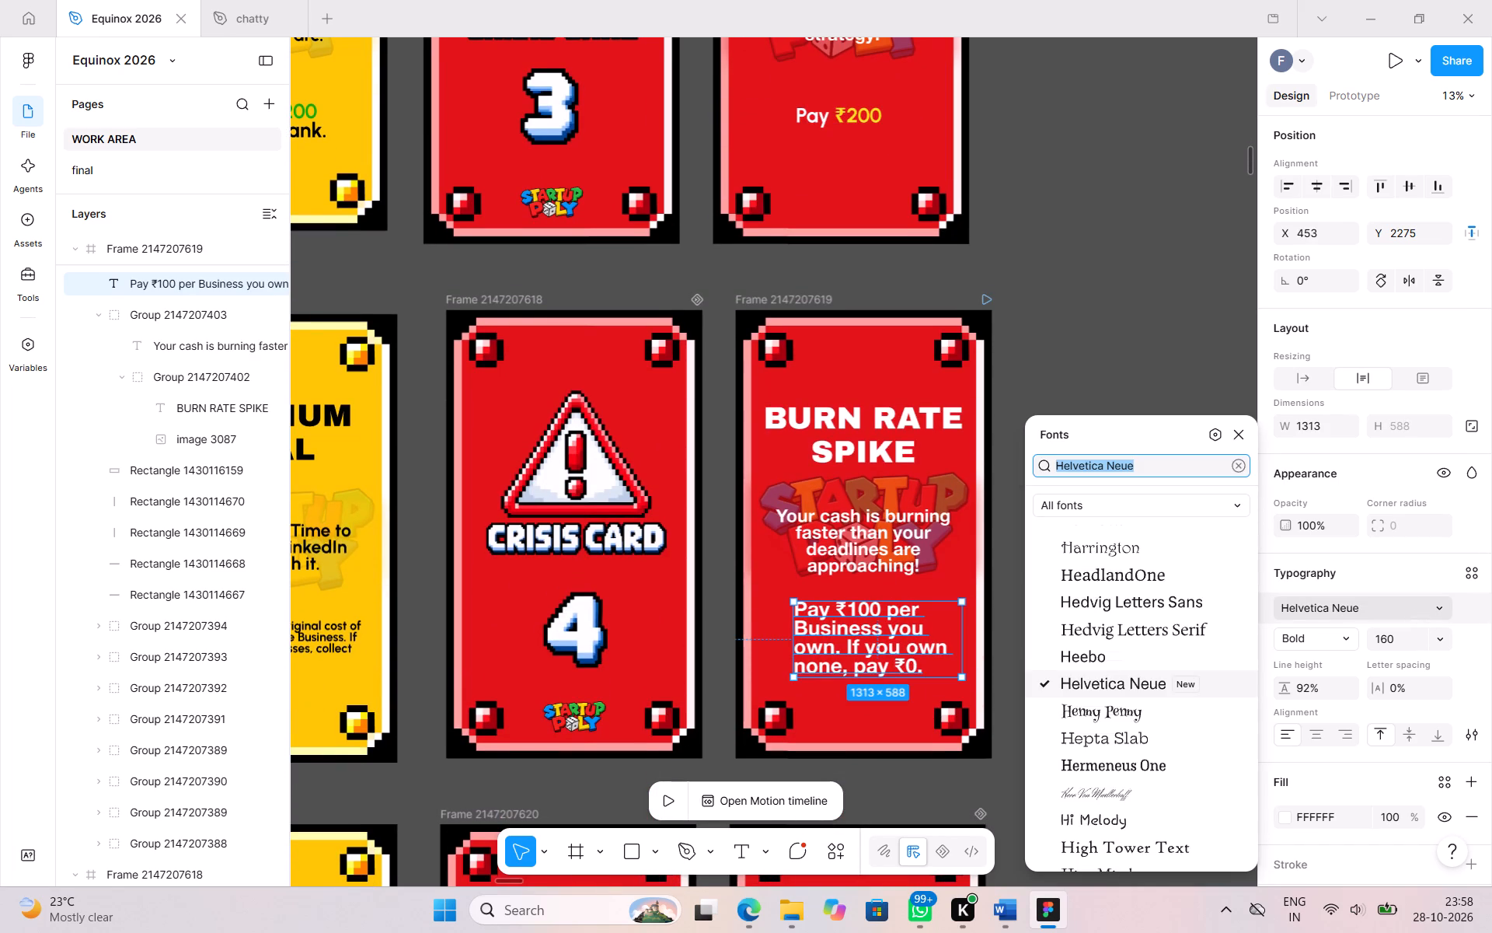
{"action": "key", "text": "BackSpace"}
{"action": "type", "text": "ur"}
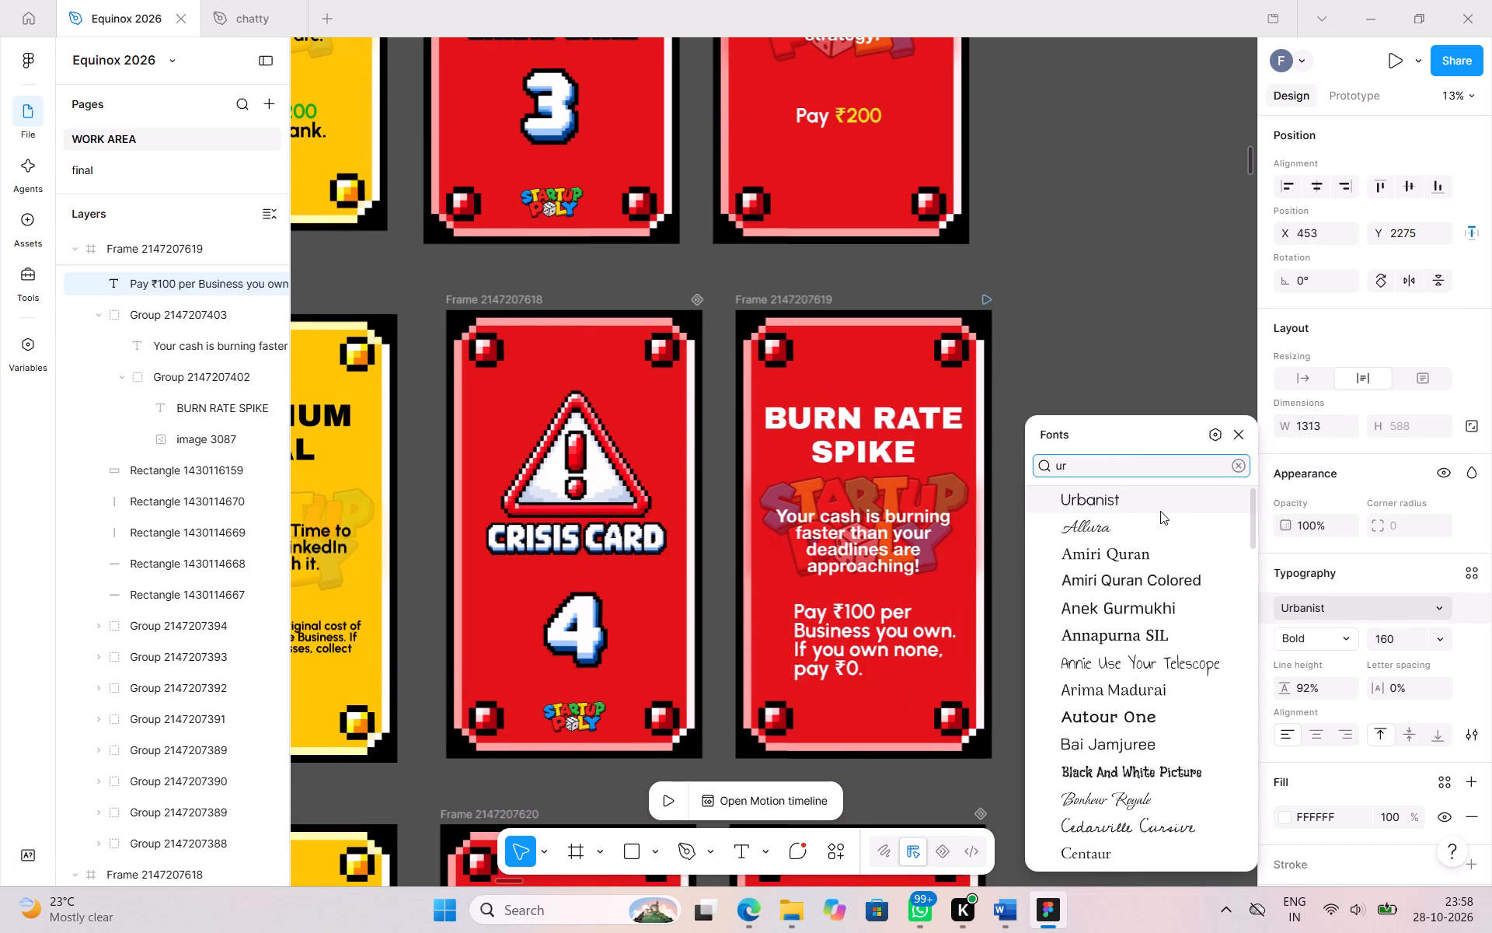
{"action": "left_click", "coordinate": [1159, 511]}
{"action": "left_click", "coordinate": [1354, 669]}
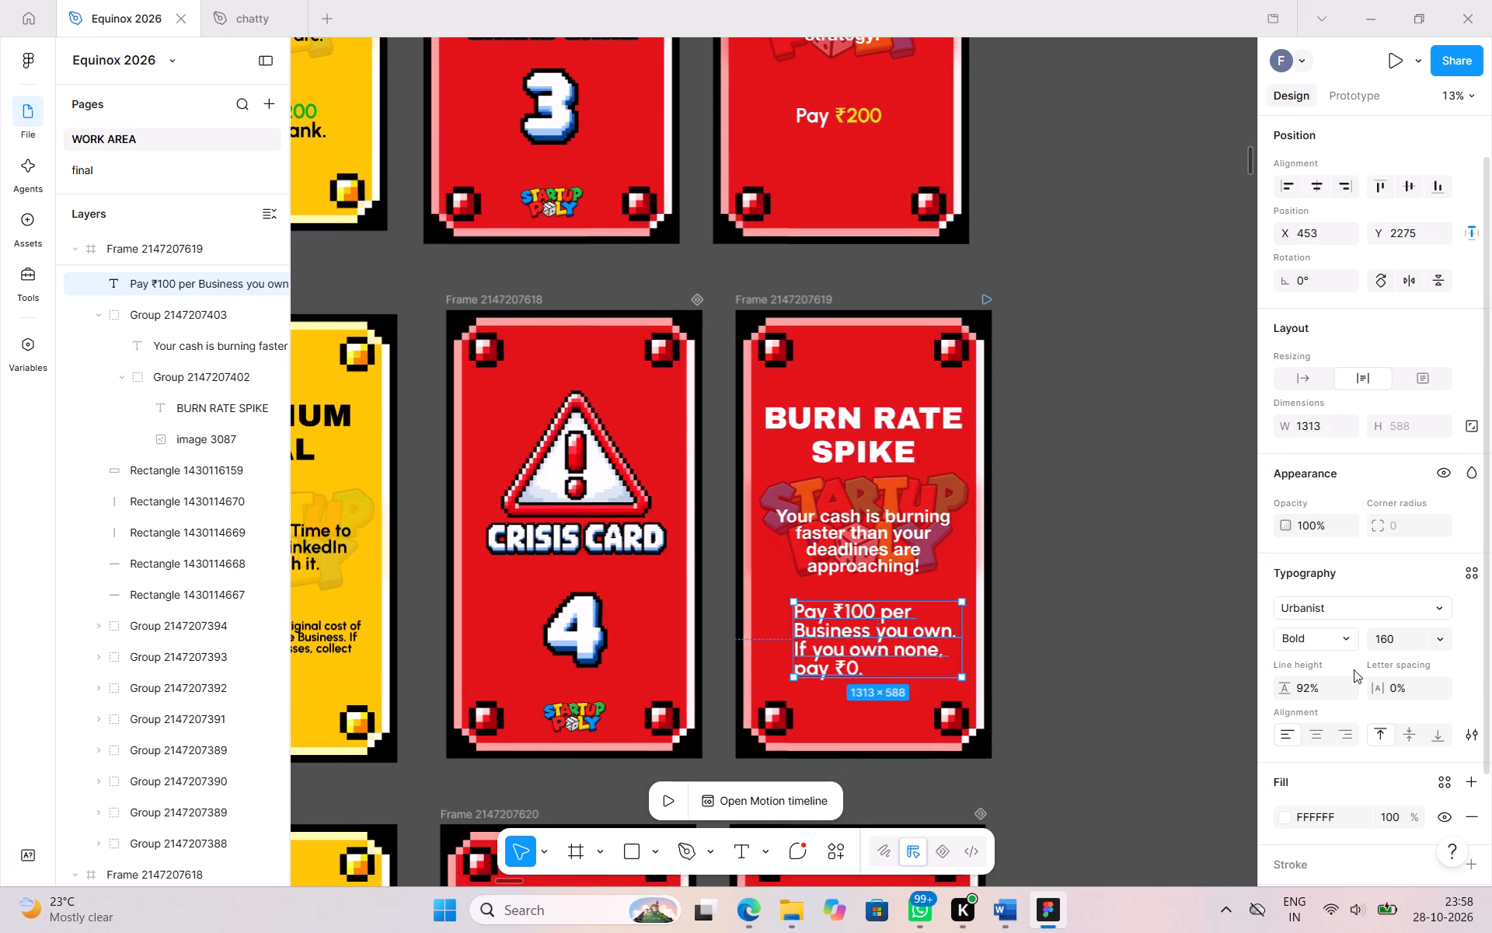
Set the BURN RATE SPIKE payment text size to 96 and compare it with the PREMIUM DEAL card's collect text.
{"action": "left_click", "coordinate": [1439, 644]}
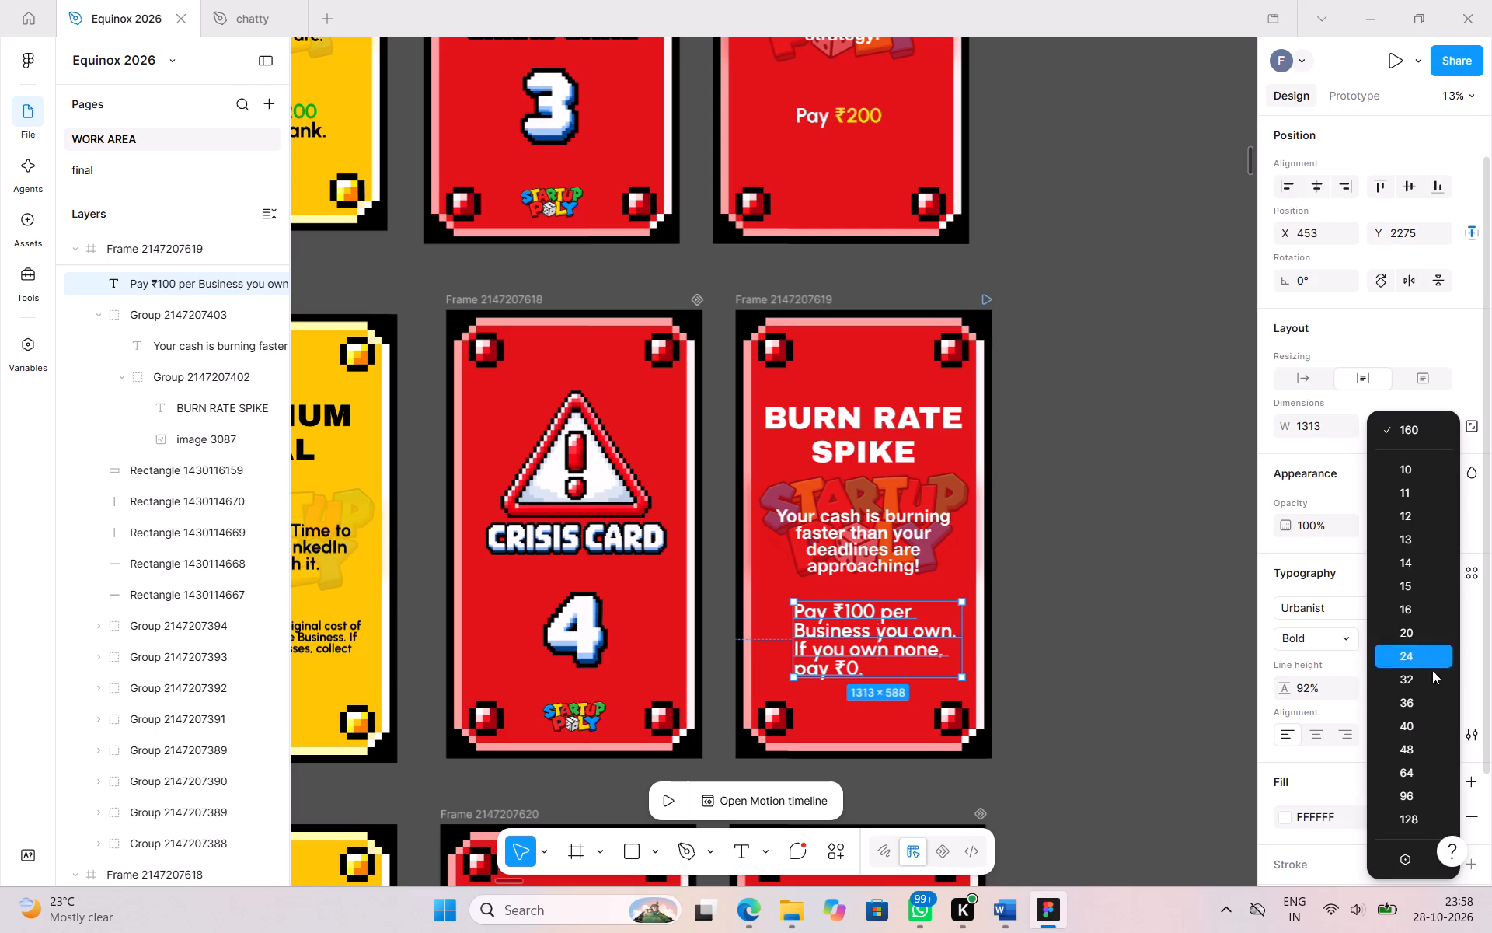
{"action": "left_click", "coordinate": [1414, 796]}
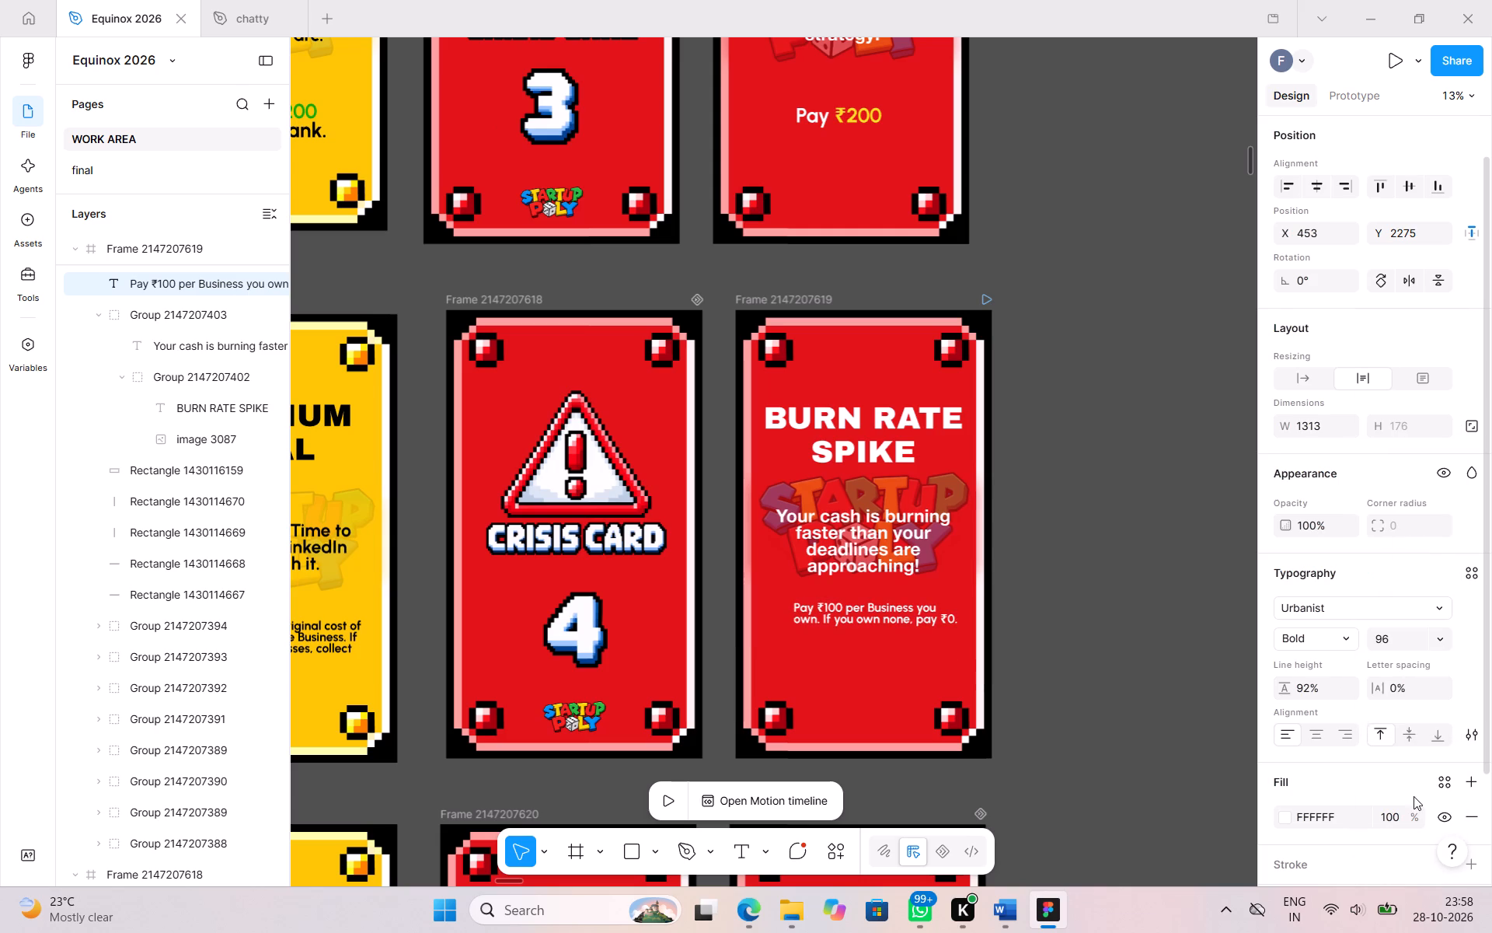
{"action": "scroll", "coordinate": [790, 446], "scroll_direction": "right", "scroll_amount": 3}
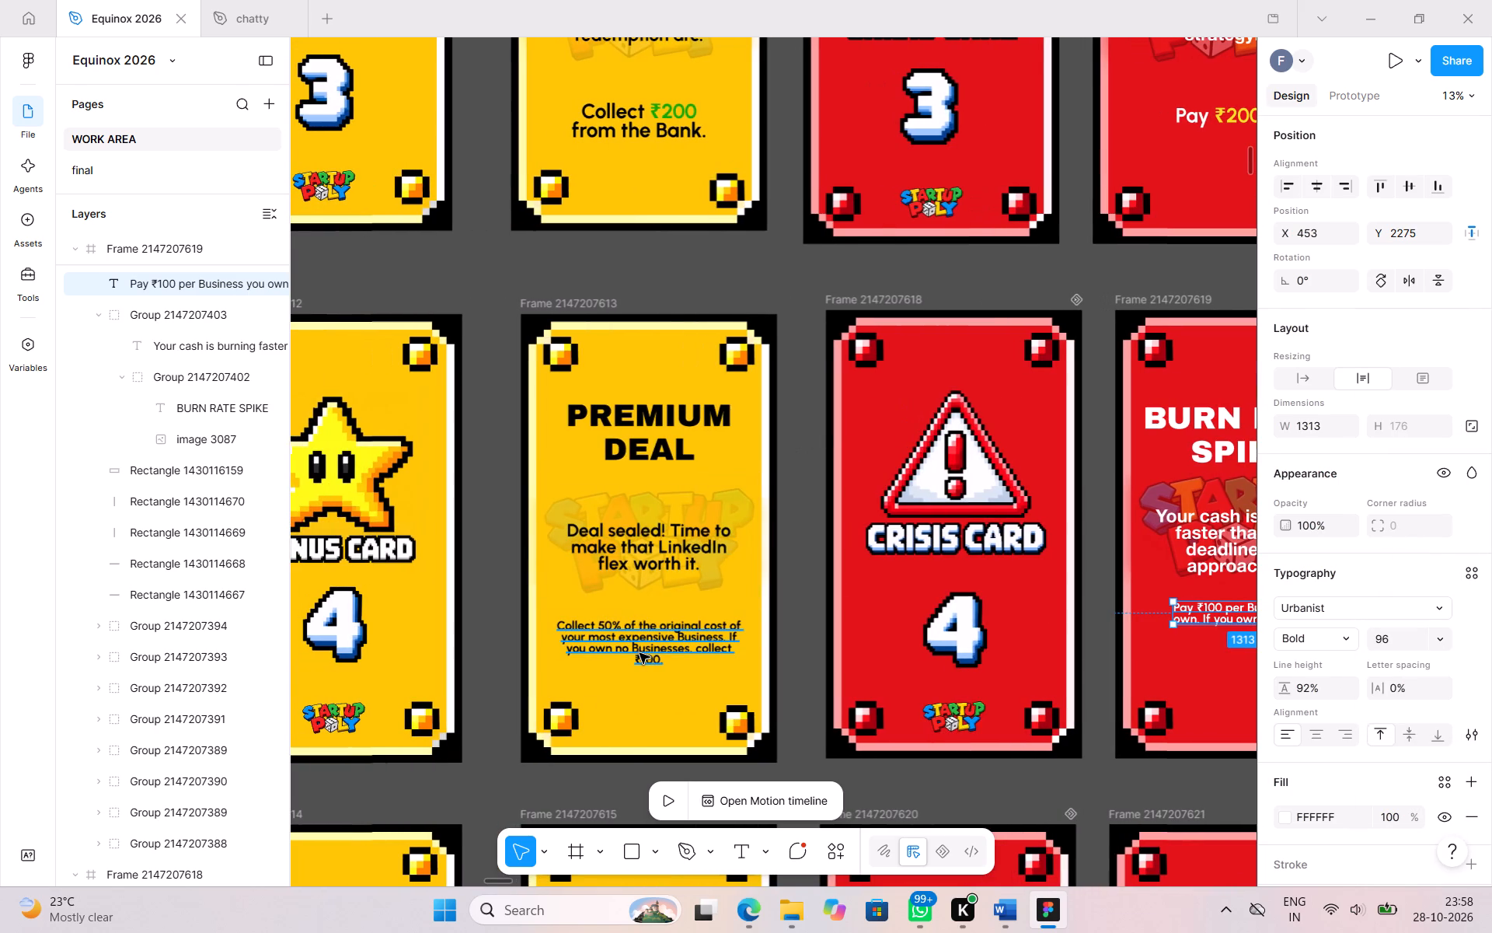
{"action": "left_click", "coordinate": [640, 653]}
{"action": "scroll", "coordinate": [640, 653], "scroll_direction": "left", "scroll_amount": 4}
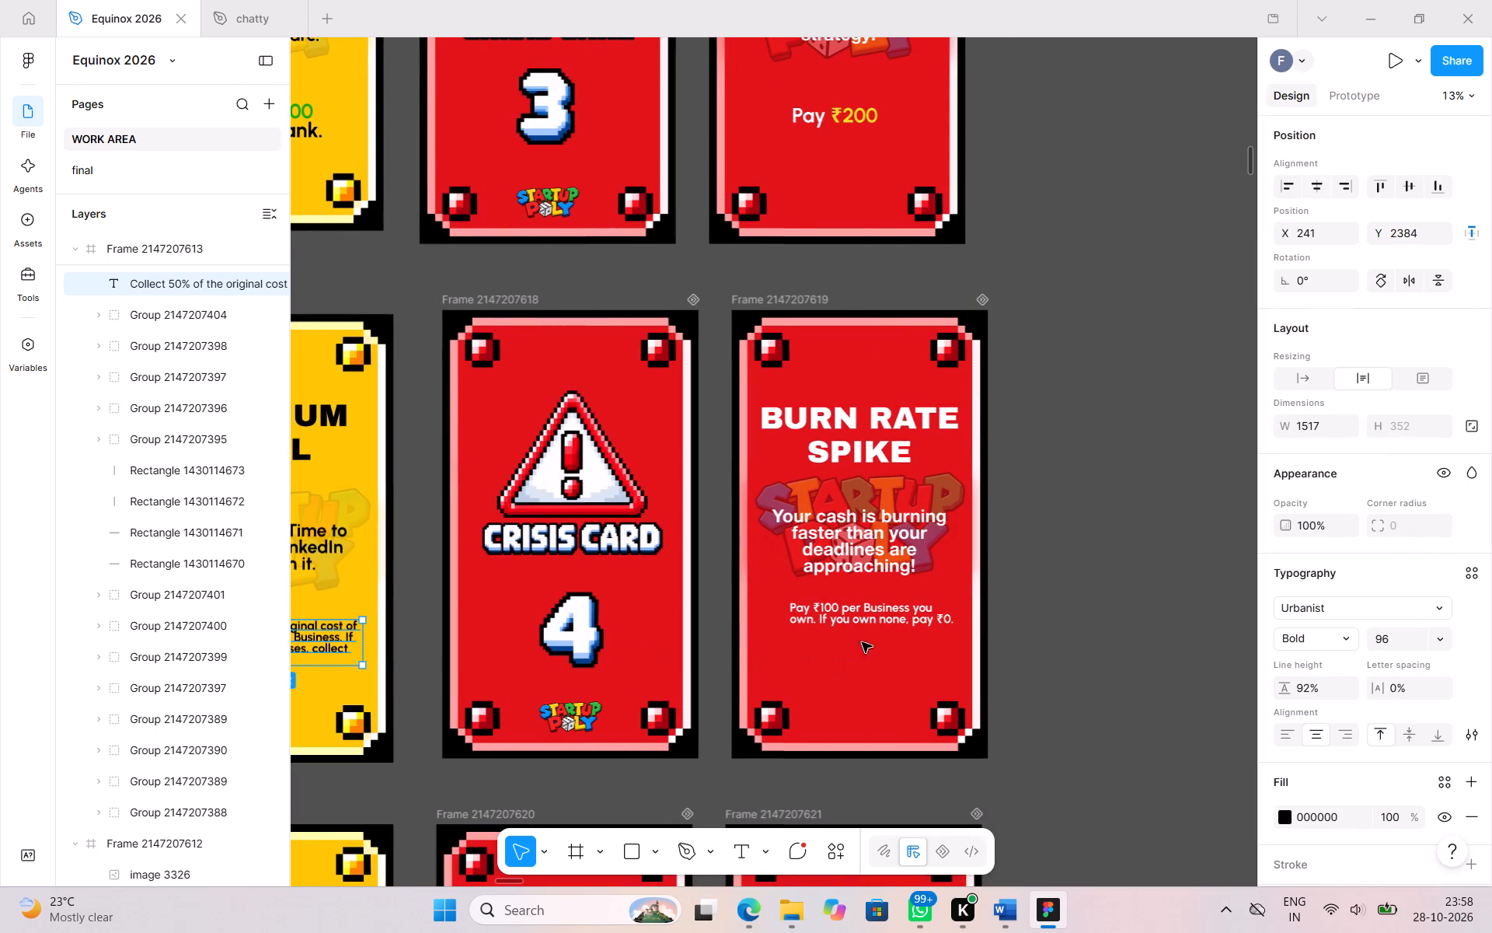
Centre the BURN RATE SPIKE payment text box horizontally on the card and centre-align its text.
{"action": "left_click", "coordinate": [878, 602]}
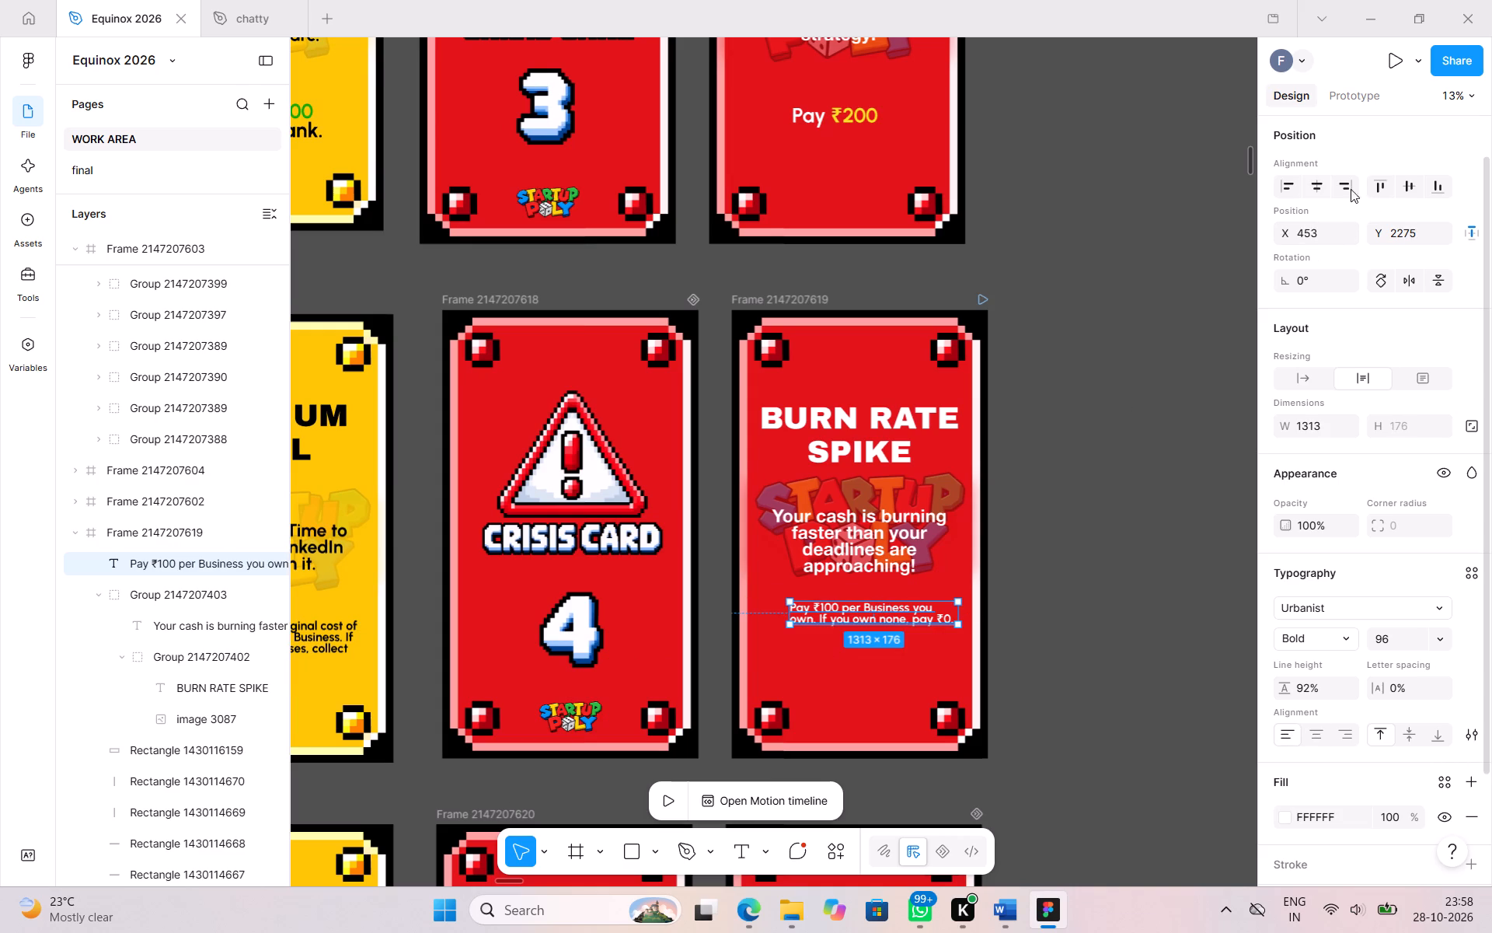
{"action": "left_click", "coordinate": [1324, 187]}
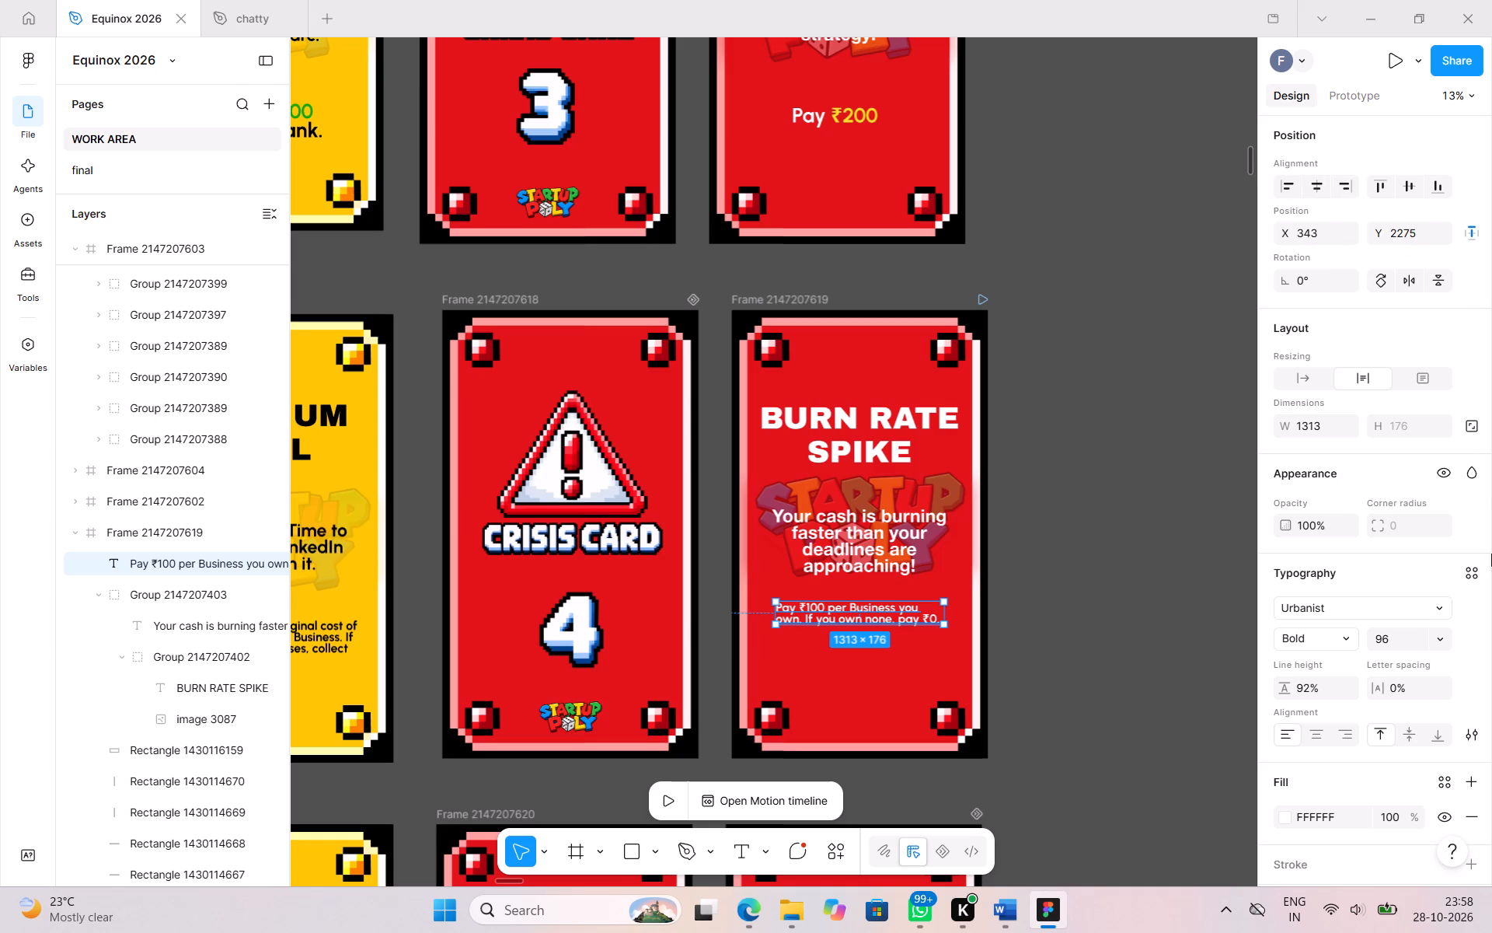
{"action": "left_click", "coordinate": [1317, 740]}
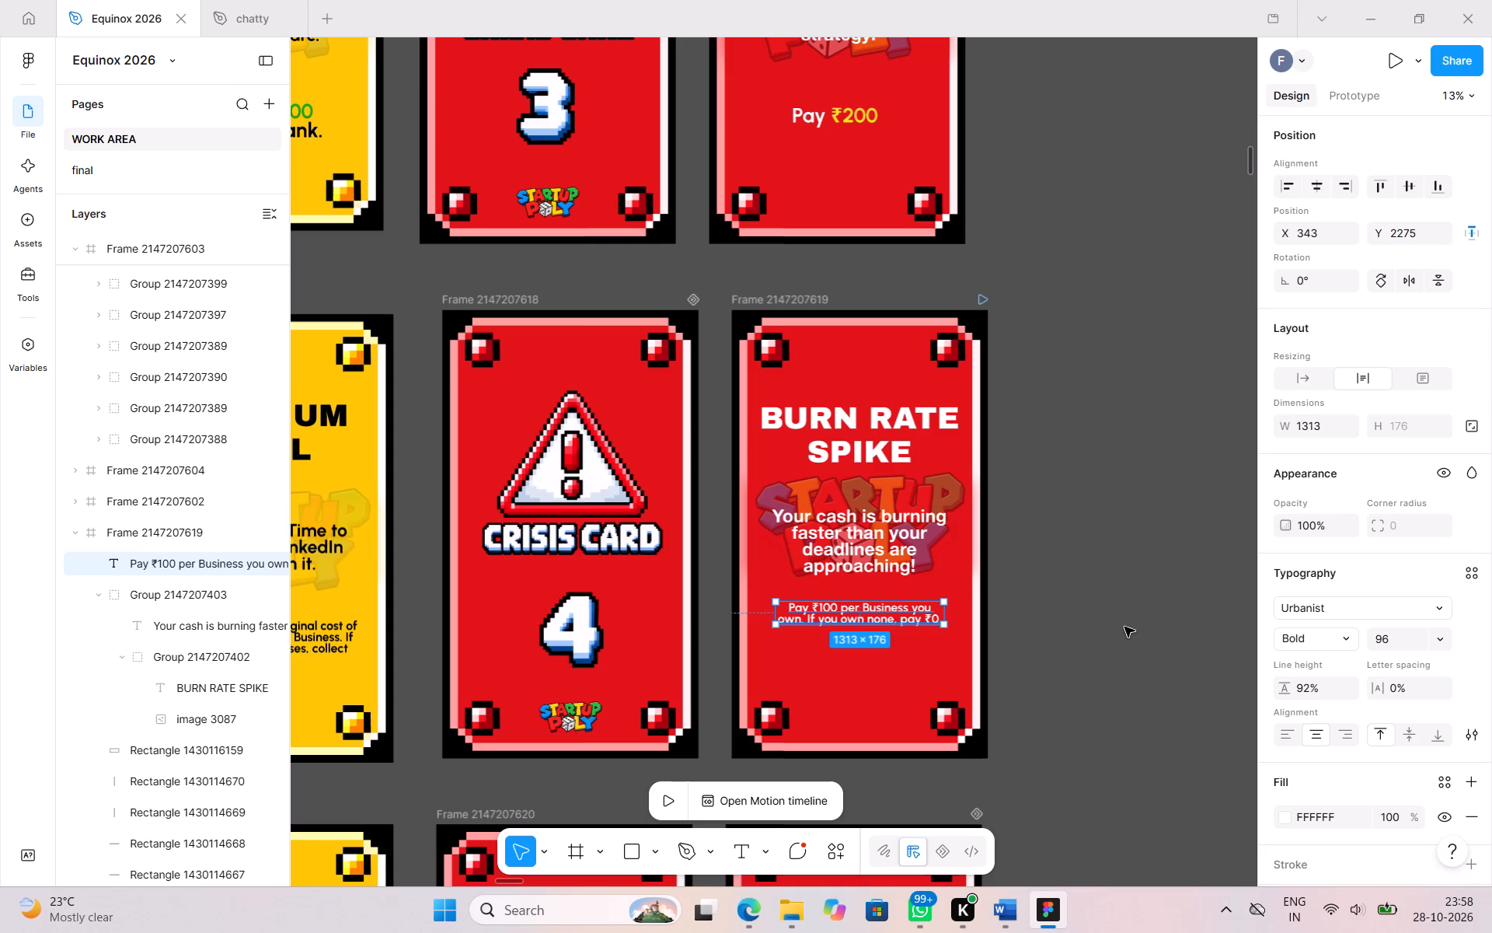
Compare the BURN RATE SPIKE text styles with the LEGAL TROUBLE card and set the BURN RATE SPIKE description's font to Urbanist.
{"action": "scroll", "coordinate": [1124, 627], "scroll_direction": "up", "scroll_amount": 5}
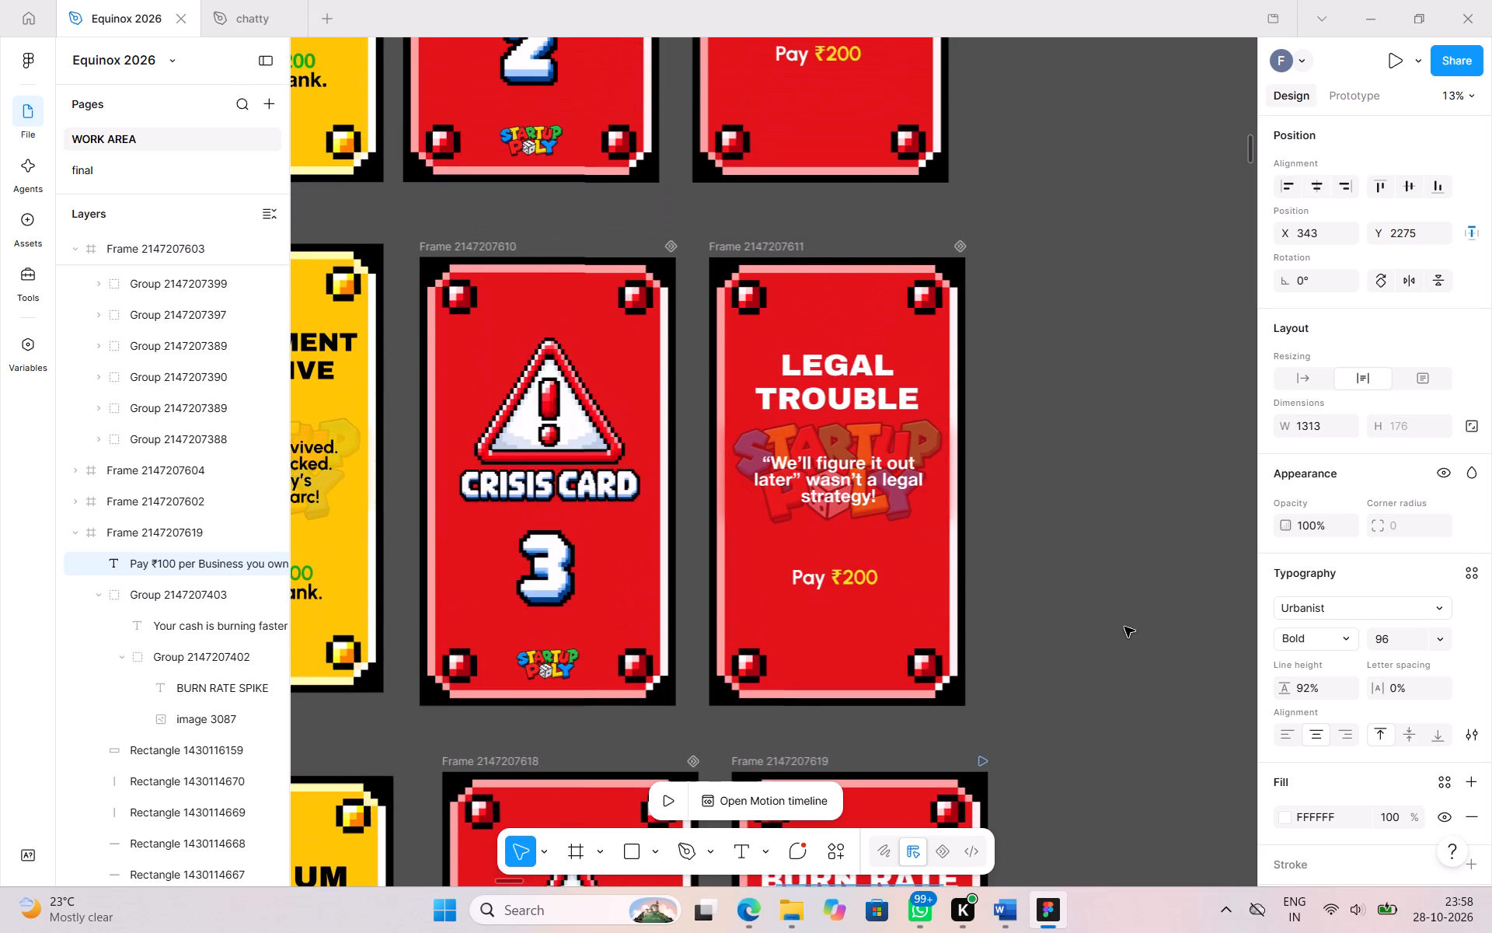
{"action": "left_click", "coordinate": [852, 584]}
{"action": "scroll", "coordinate": [852, 584], "scroll_direction": "down", "scroll_amount": 3}
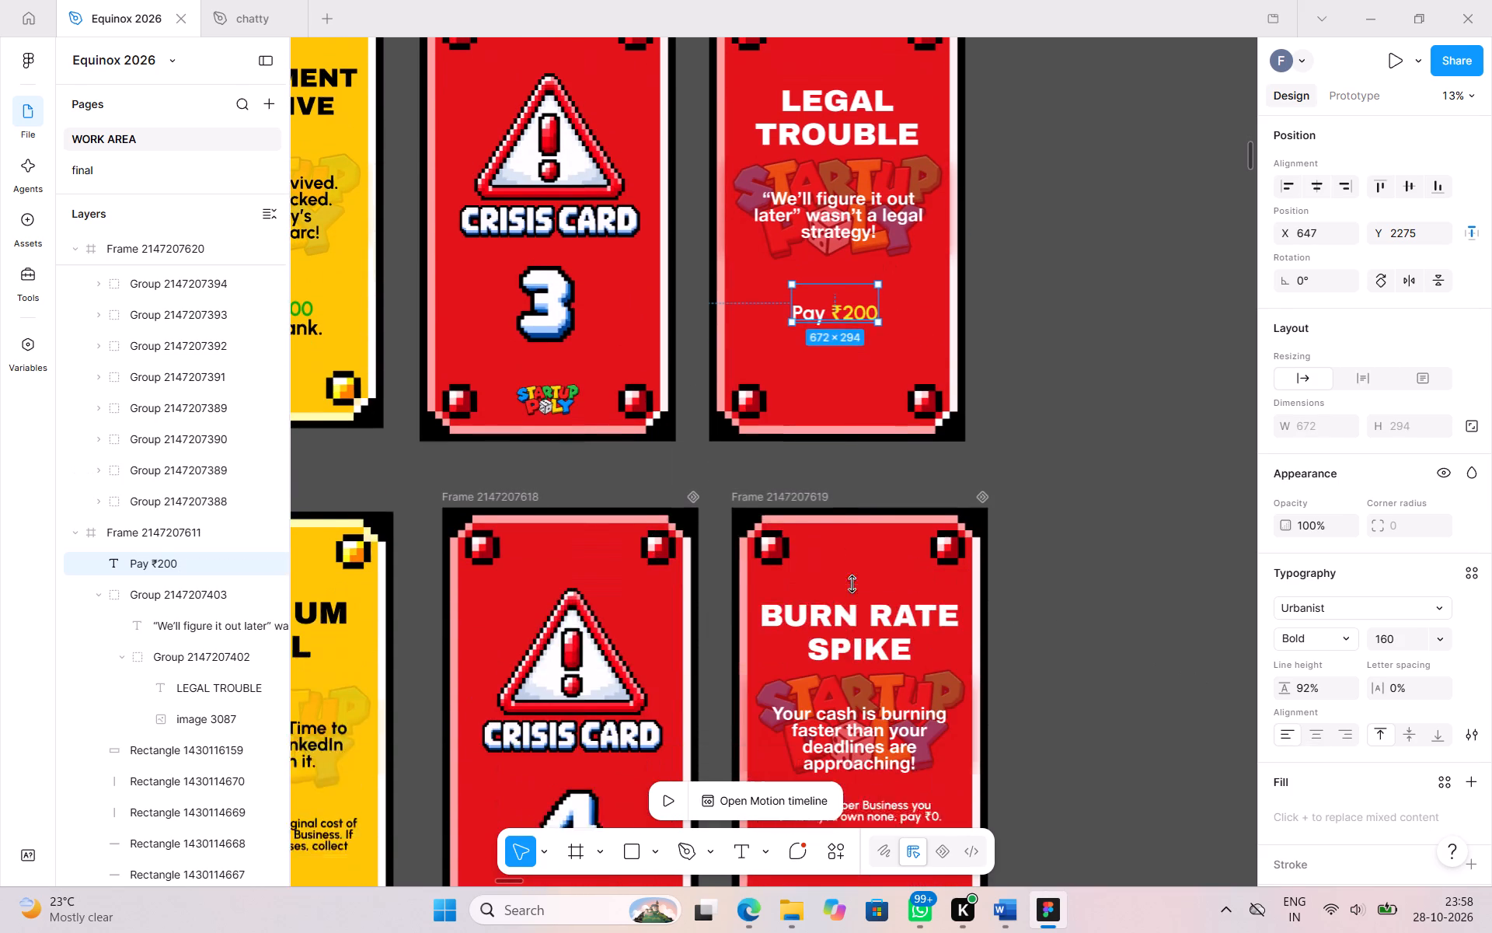
{"action": "scroll", "coordinate": [852, 584], "scroll_direction": "down", "scroll_amount": 1}
{"action": "left_click", "coordinate": [869, 418]}
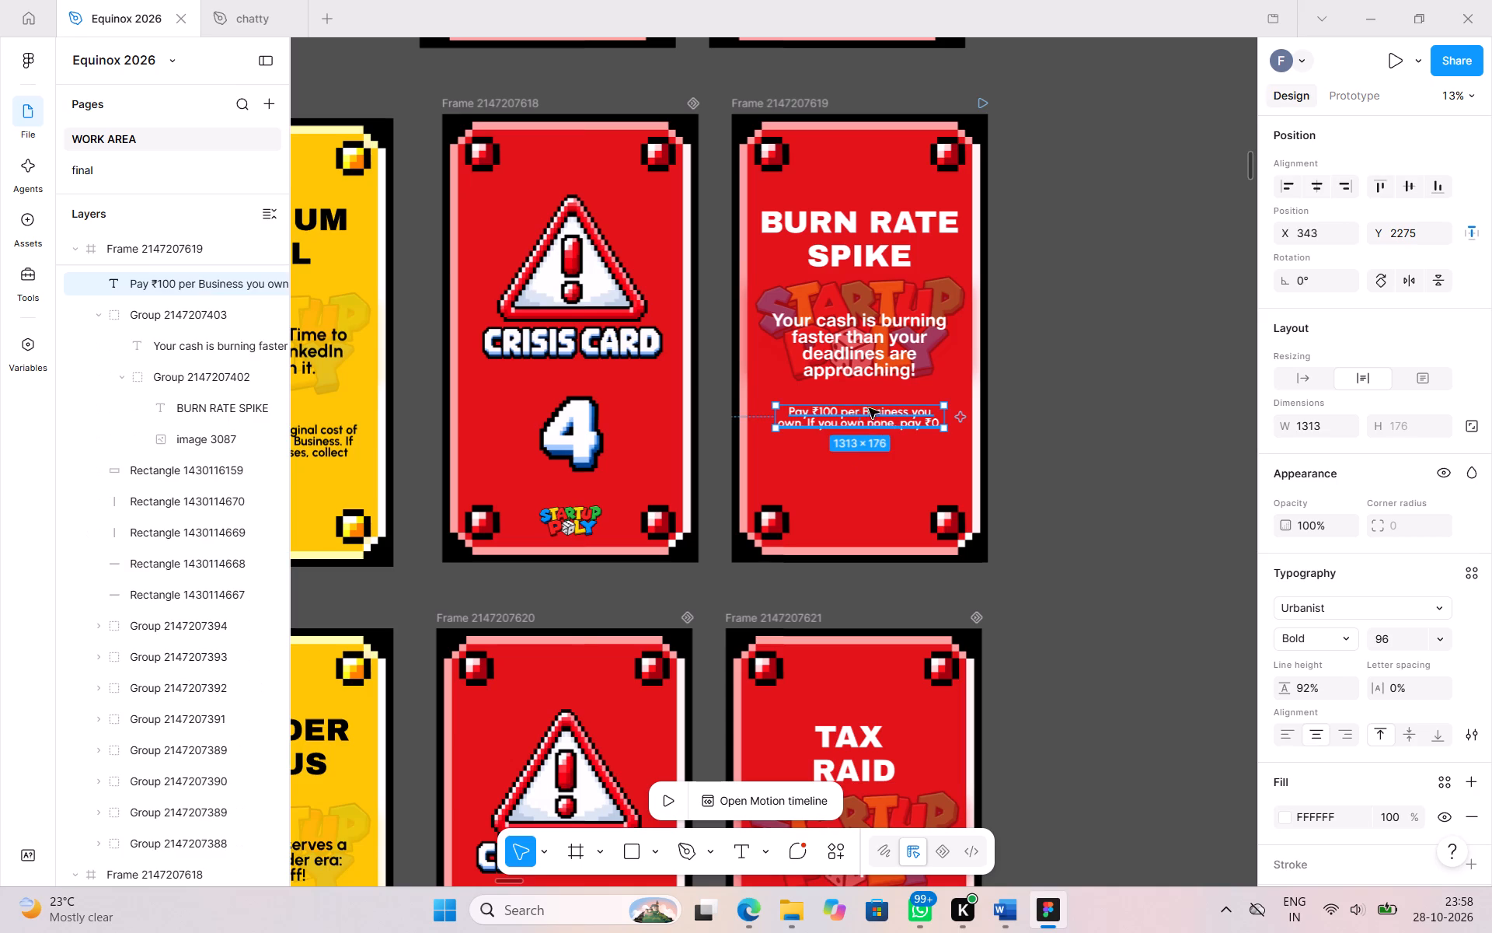
{"action": "left_click", "coordinate": [869, 346]}
{"action": "double_click", "coordinate": [869, 346]}
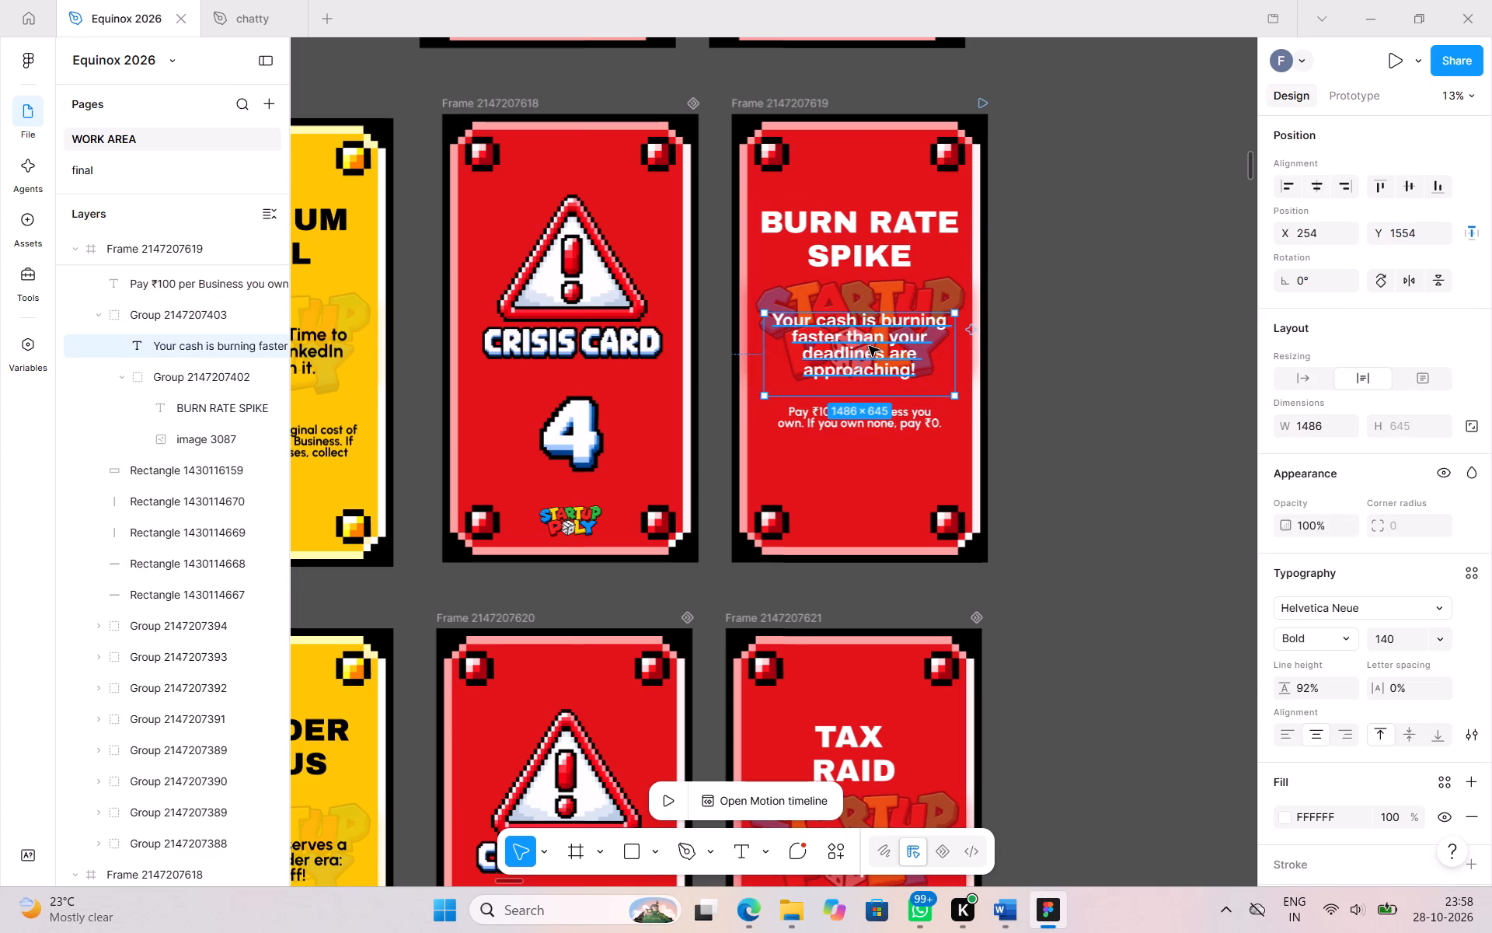
{"action": "scroll", "coordinate": [869, 346], "scroll_direction": "up", "scroll_amount": 5}
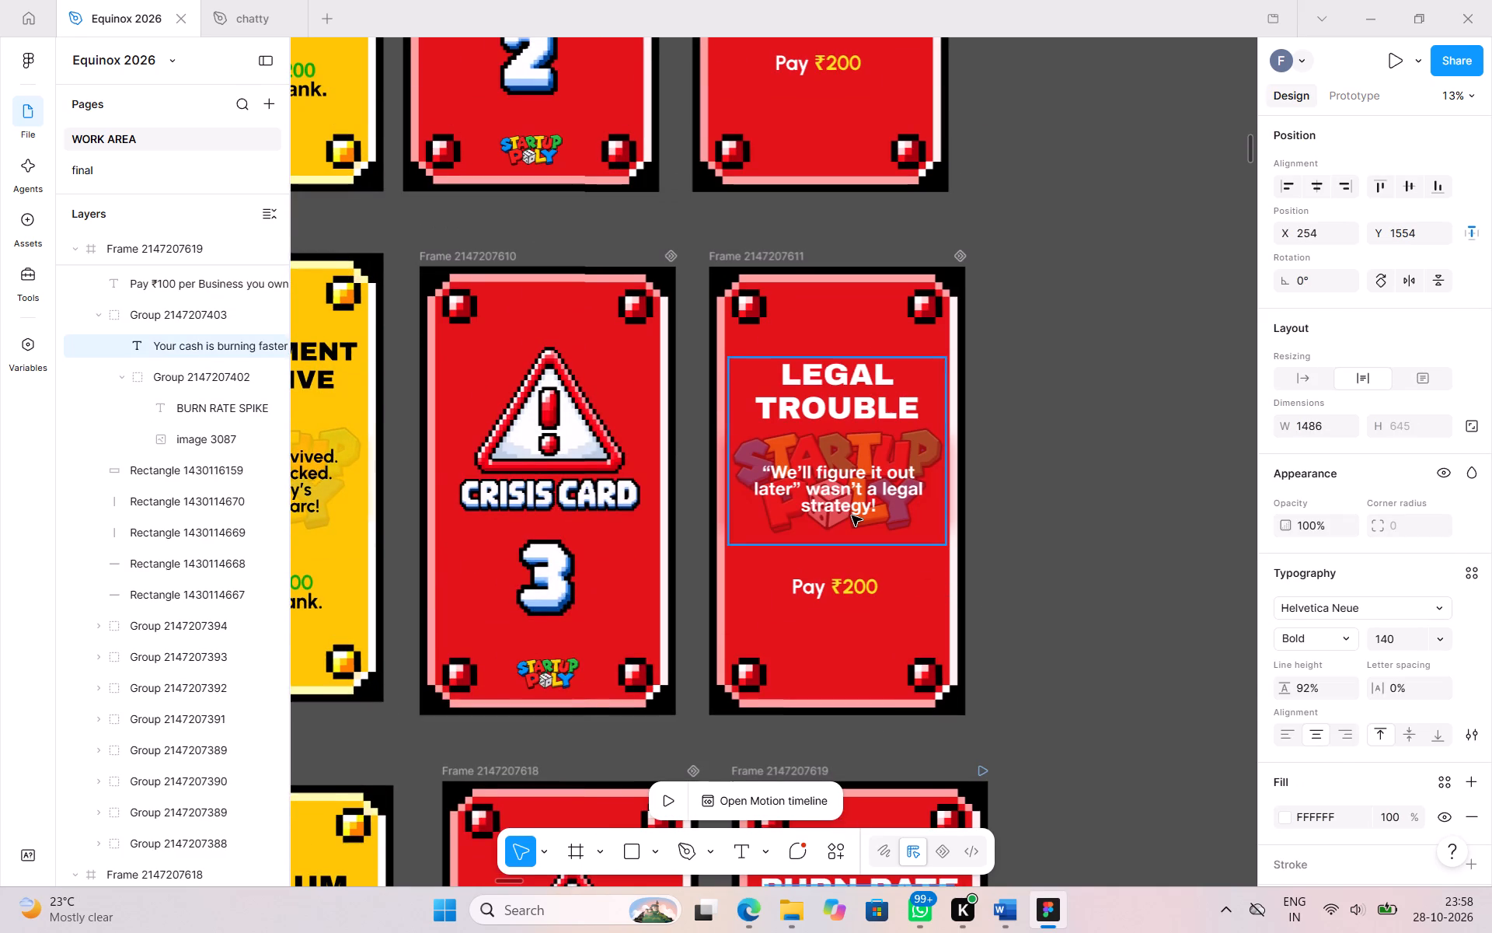
{"action": "double_click", "coordinate": [852, 515]}
{"action": "scroll", "coordinate": [852, 515], "scroll_direction": "down", "scroll_amount": 5}
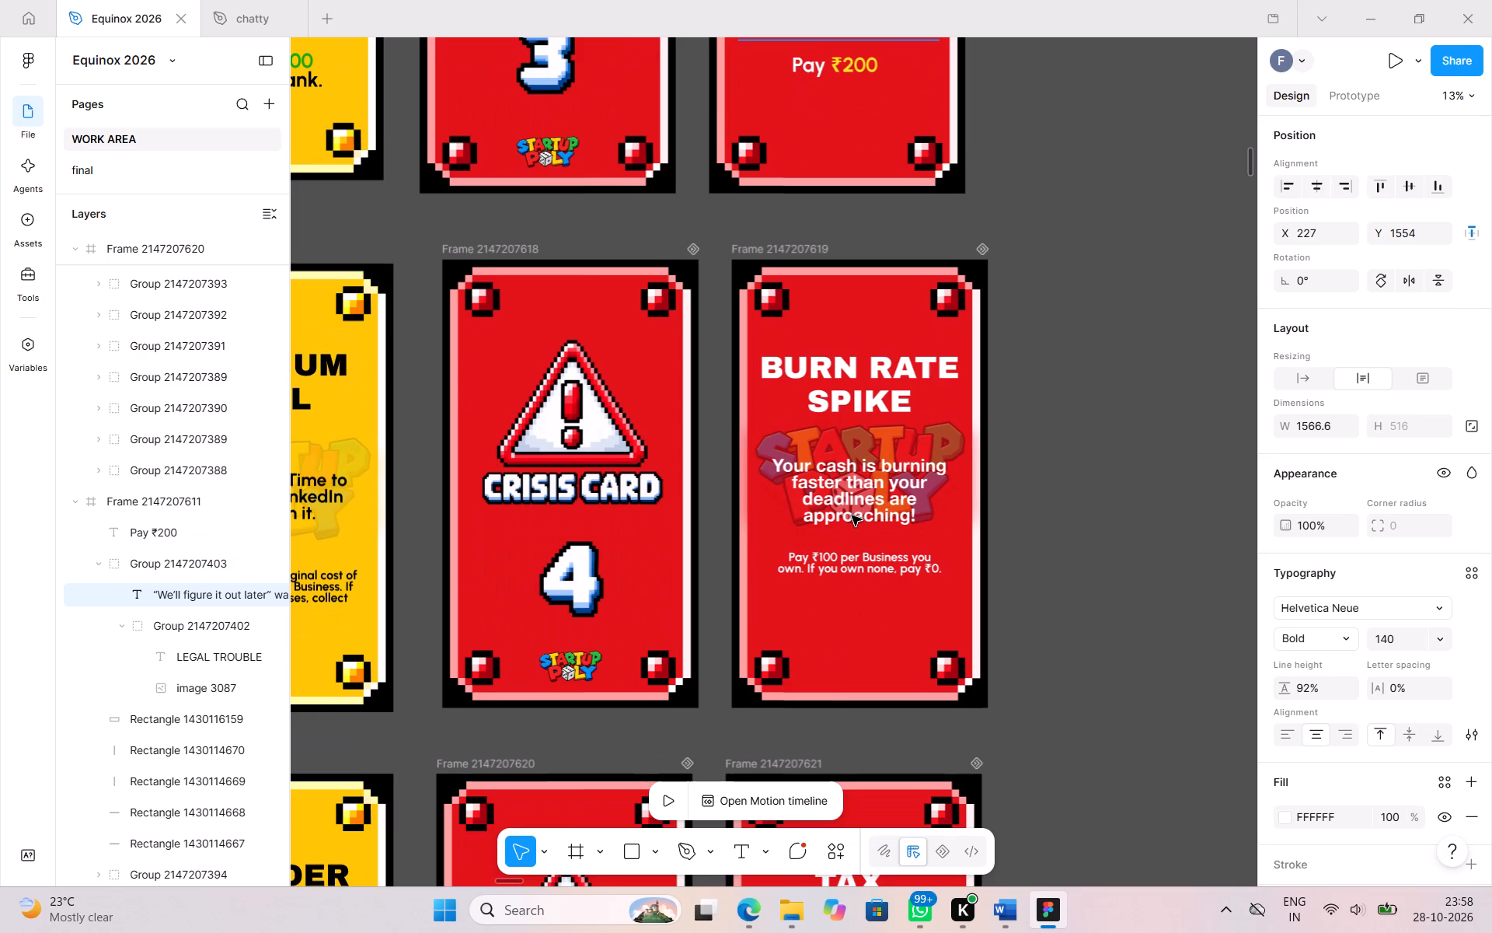
{"action": "scroll", "coordinate": [852, 515], "scroll_direction": "down", "scroll_amount": 1}
{"action": "double_click", "coordinate": [850, 455]}
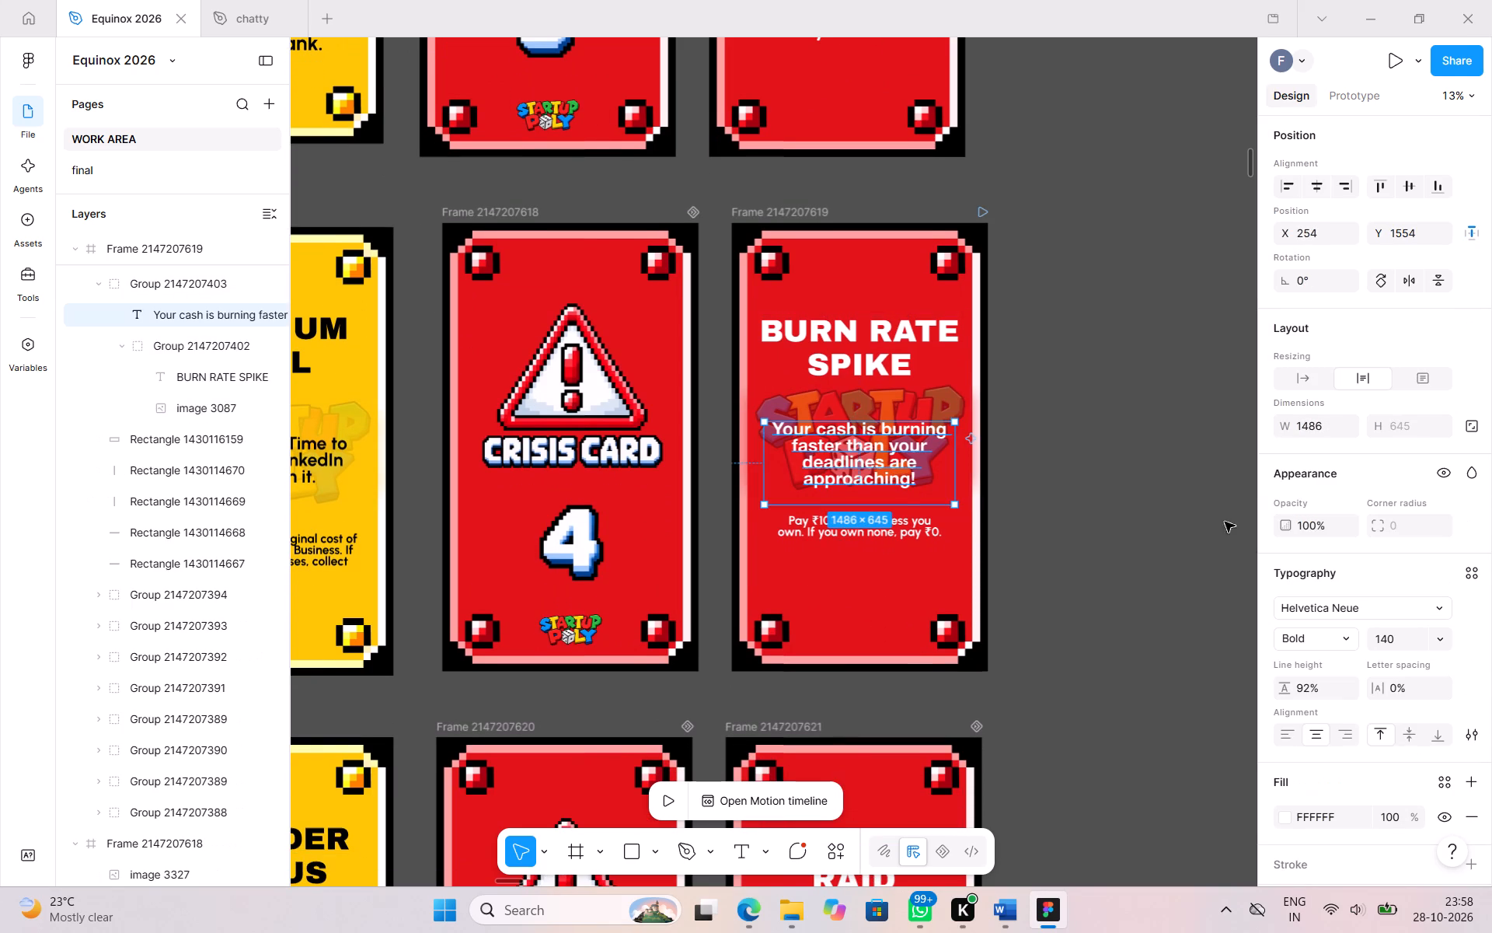
{"action": "left_click", "coordinate": [1313, 603]}
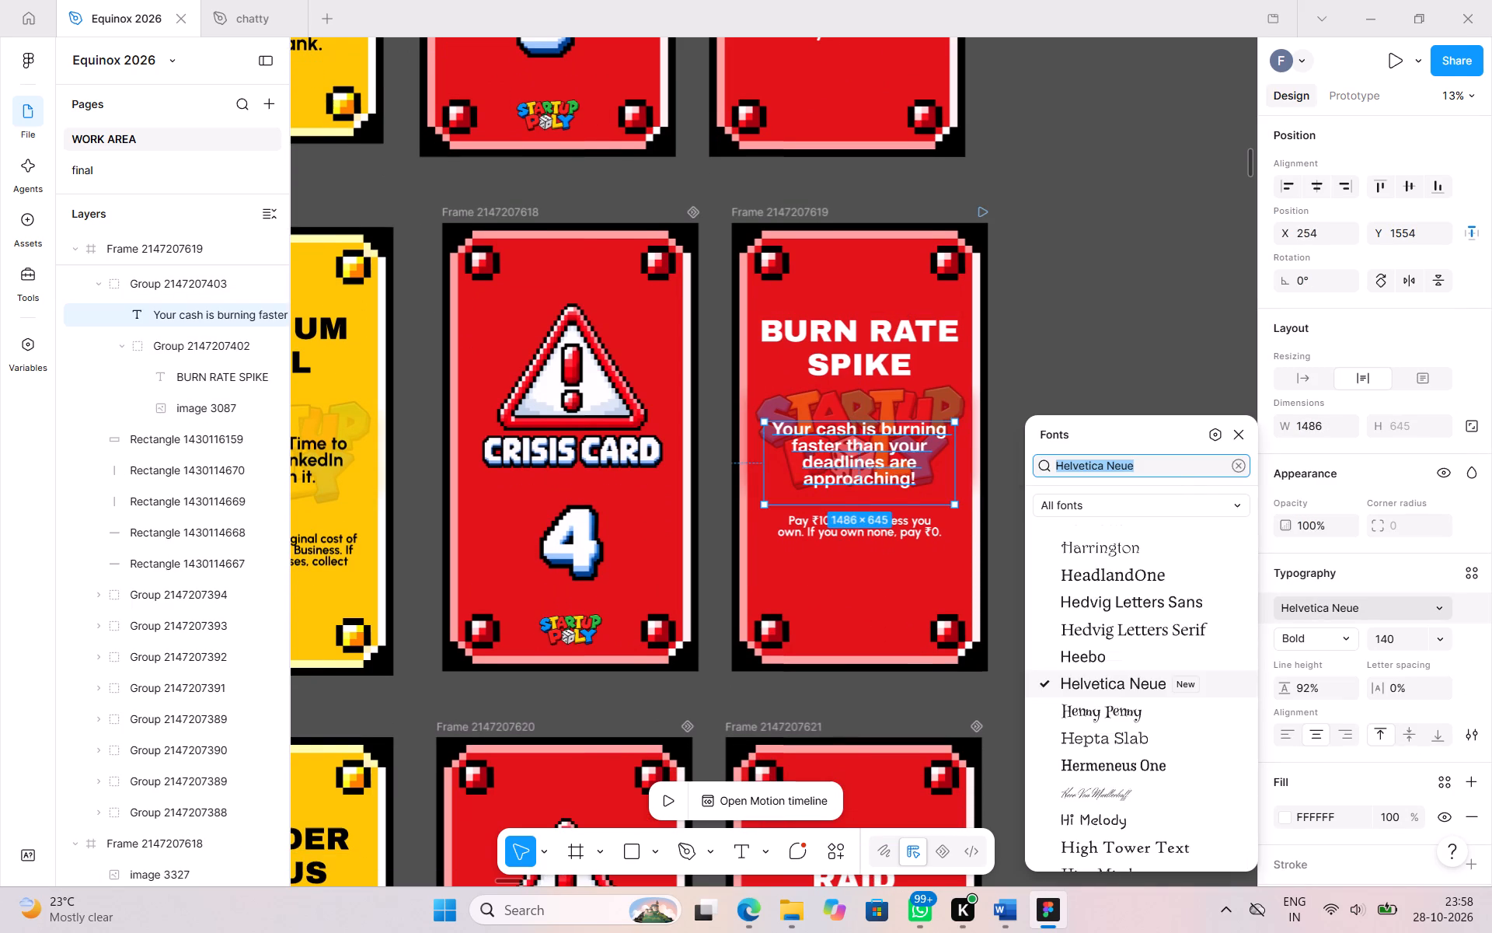
{"action": "type", "text": "ur"}
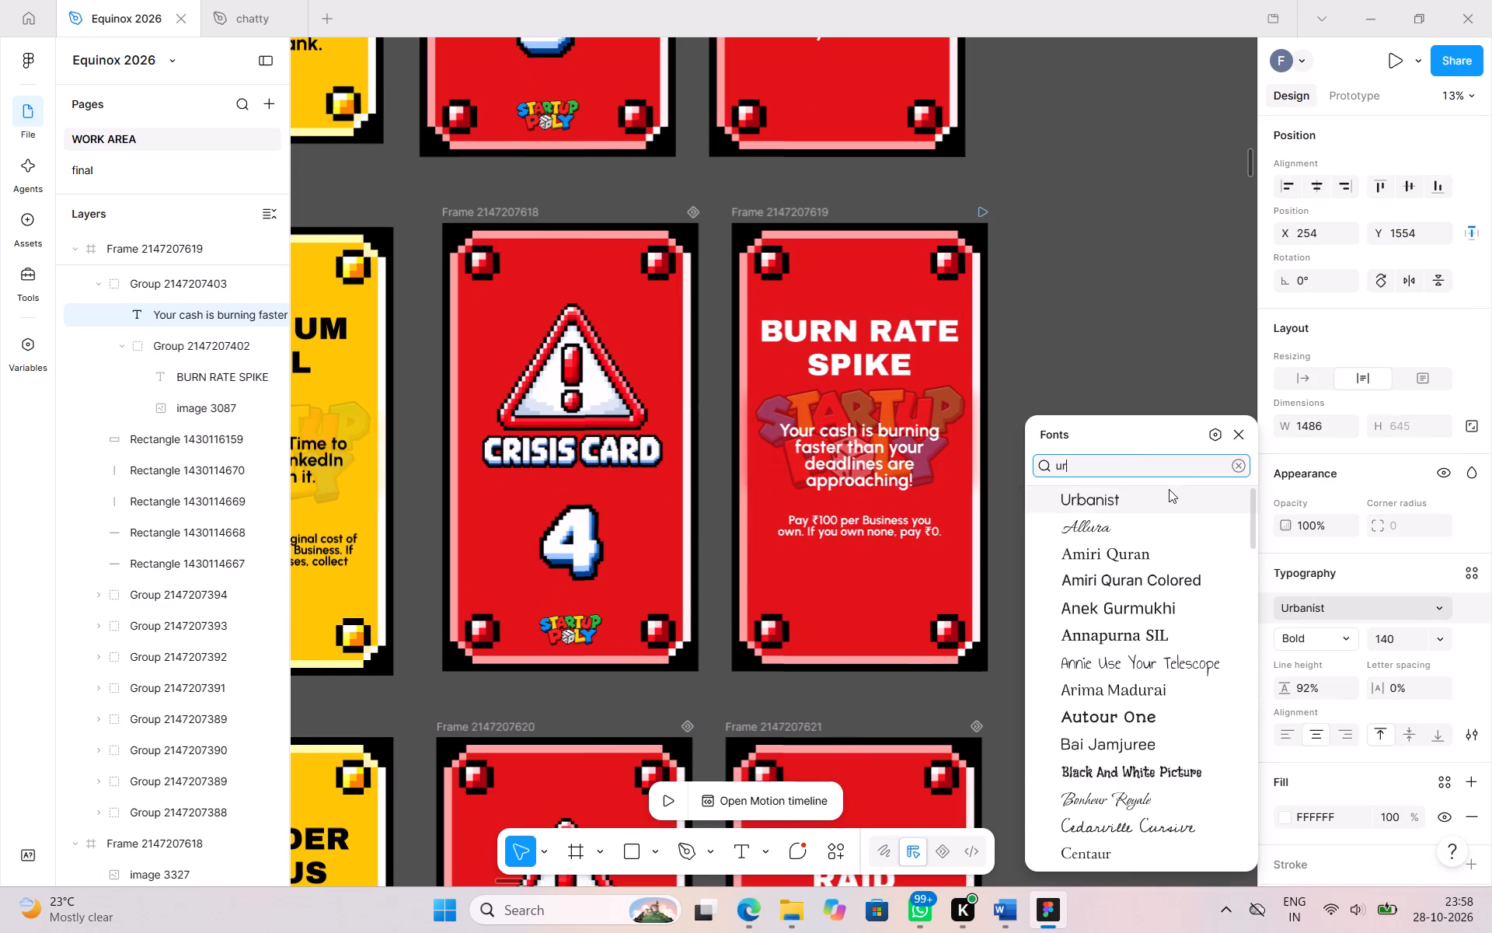
{"action": "left_click", "coordinate": [1167, 491]}
{"action": "scroll", "coordinate": [1135, 480], "scroll_direction": "up", "scroll_amount": 1}
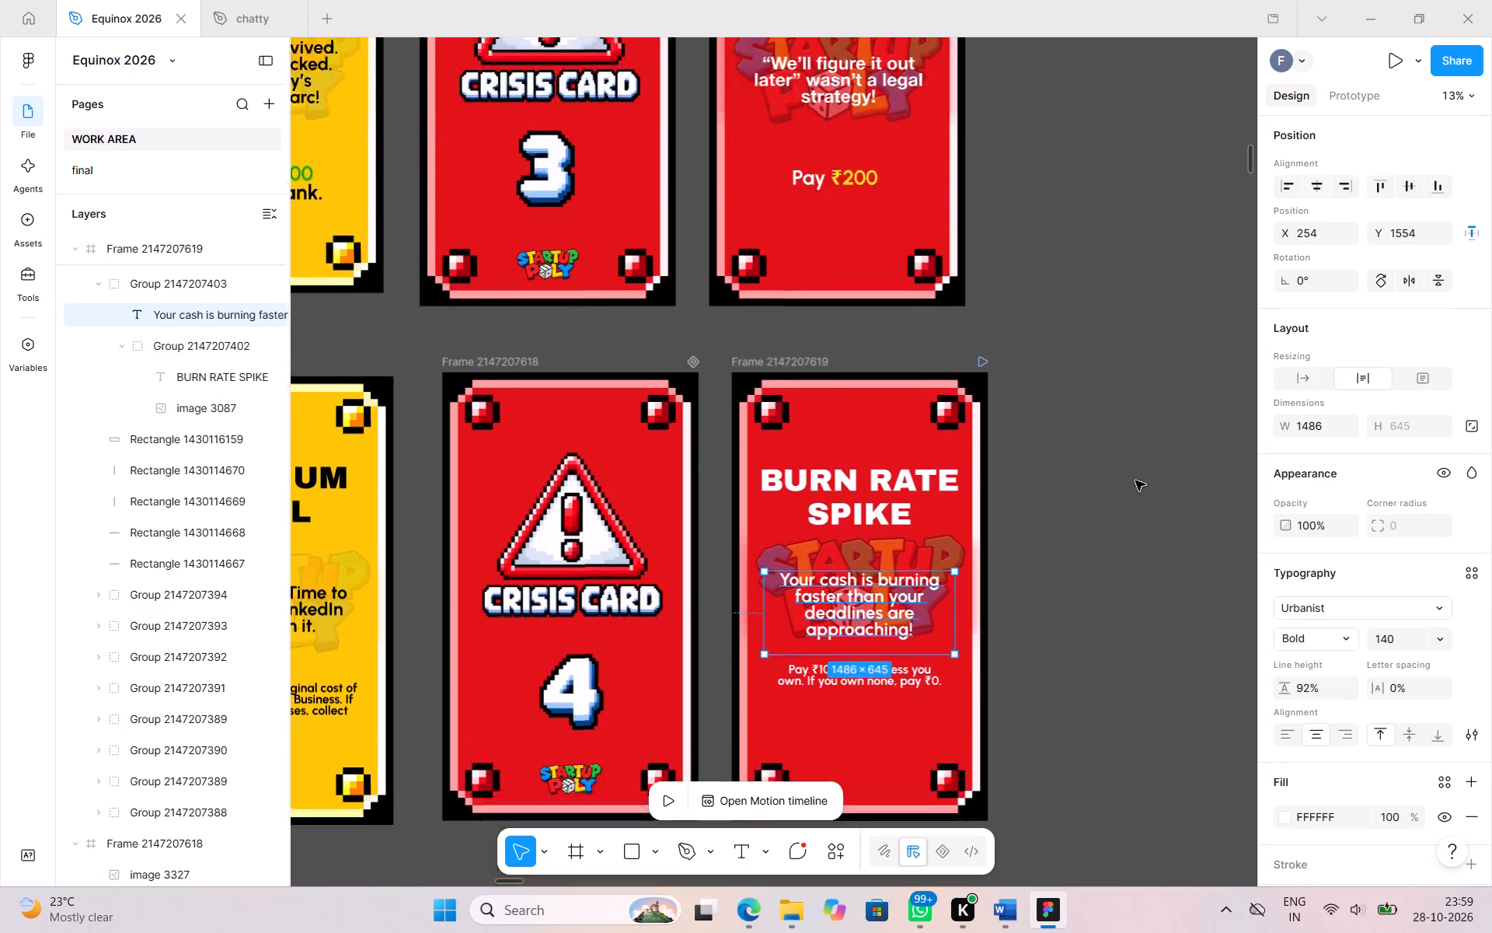
Compare the MARKET CRASH description's text style and set the LEGAL TROUBLE description's font to Urbanist.
{"action": "scroll", "coordinate": [1135, 480], "scroll_direction": "up", "scroll_amount": 3}
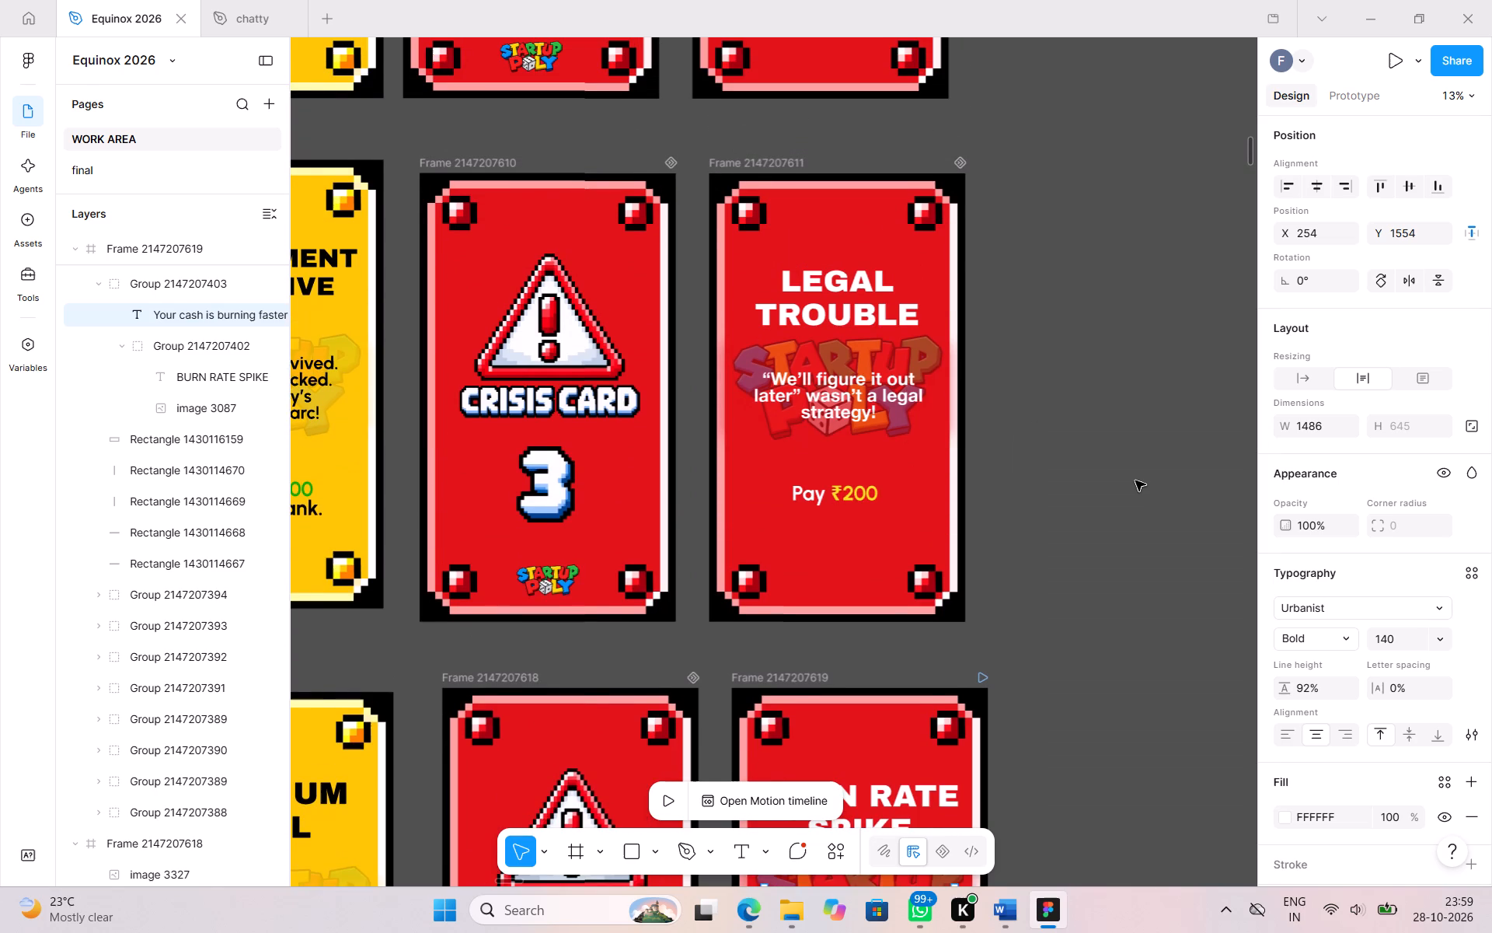
{"action": "scroll", "coordinate": [1135, 480], "scroll_direction": "up", "scroll_amount": 1}
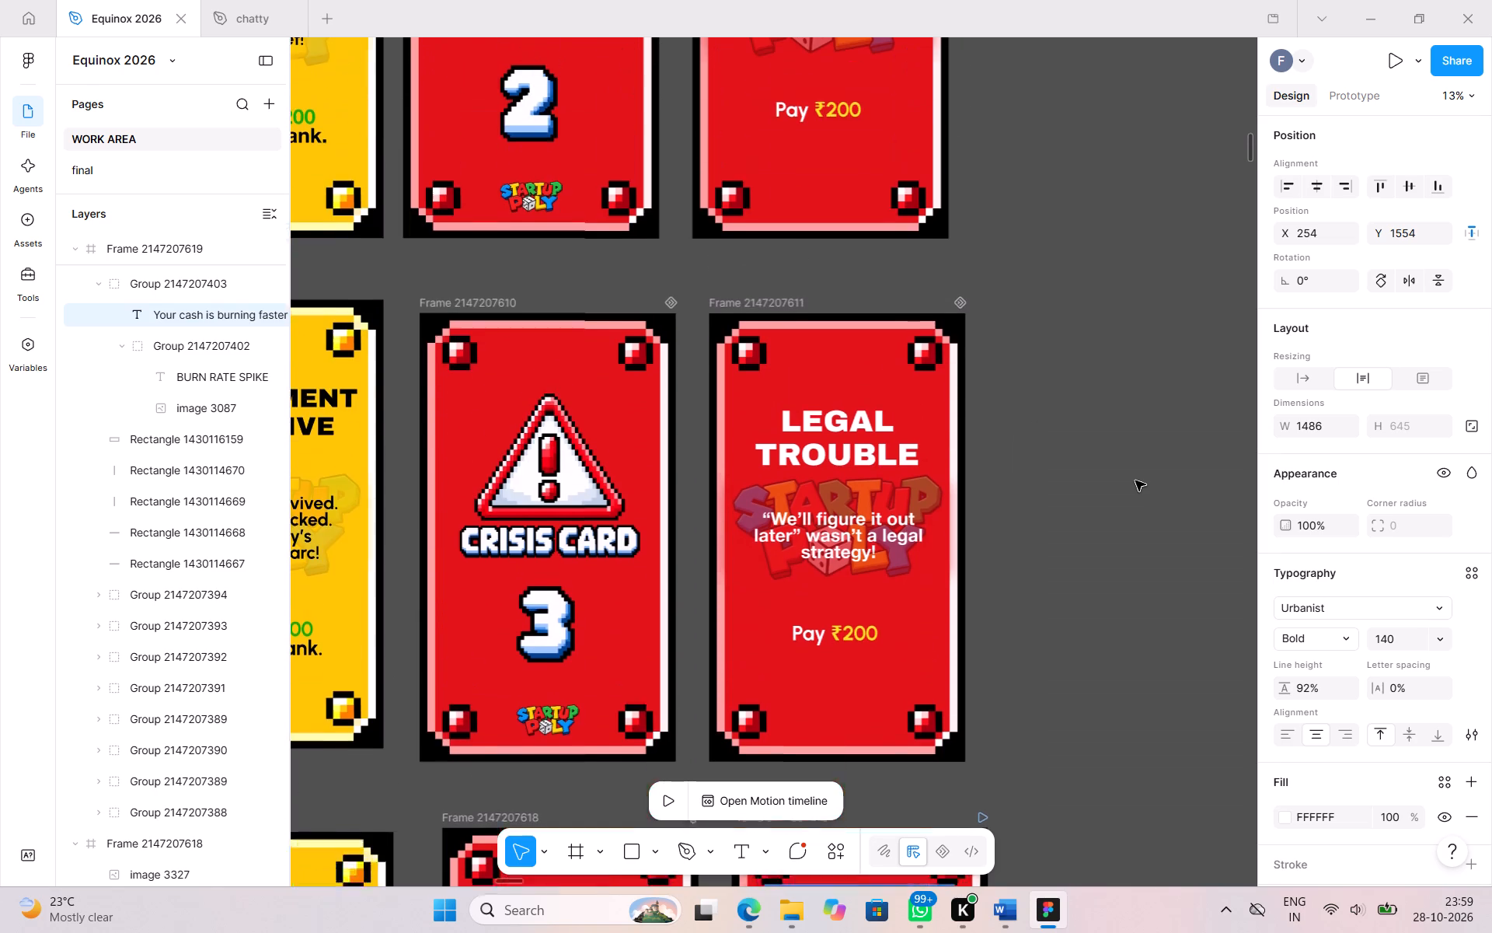
{"action": "scroll", "coordinate": [1135, 480], "scroll_direction": "up", "scroll_amount": 2}
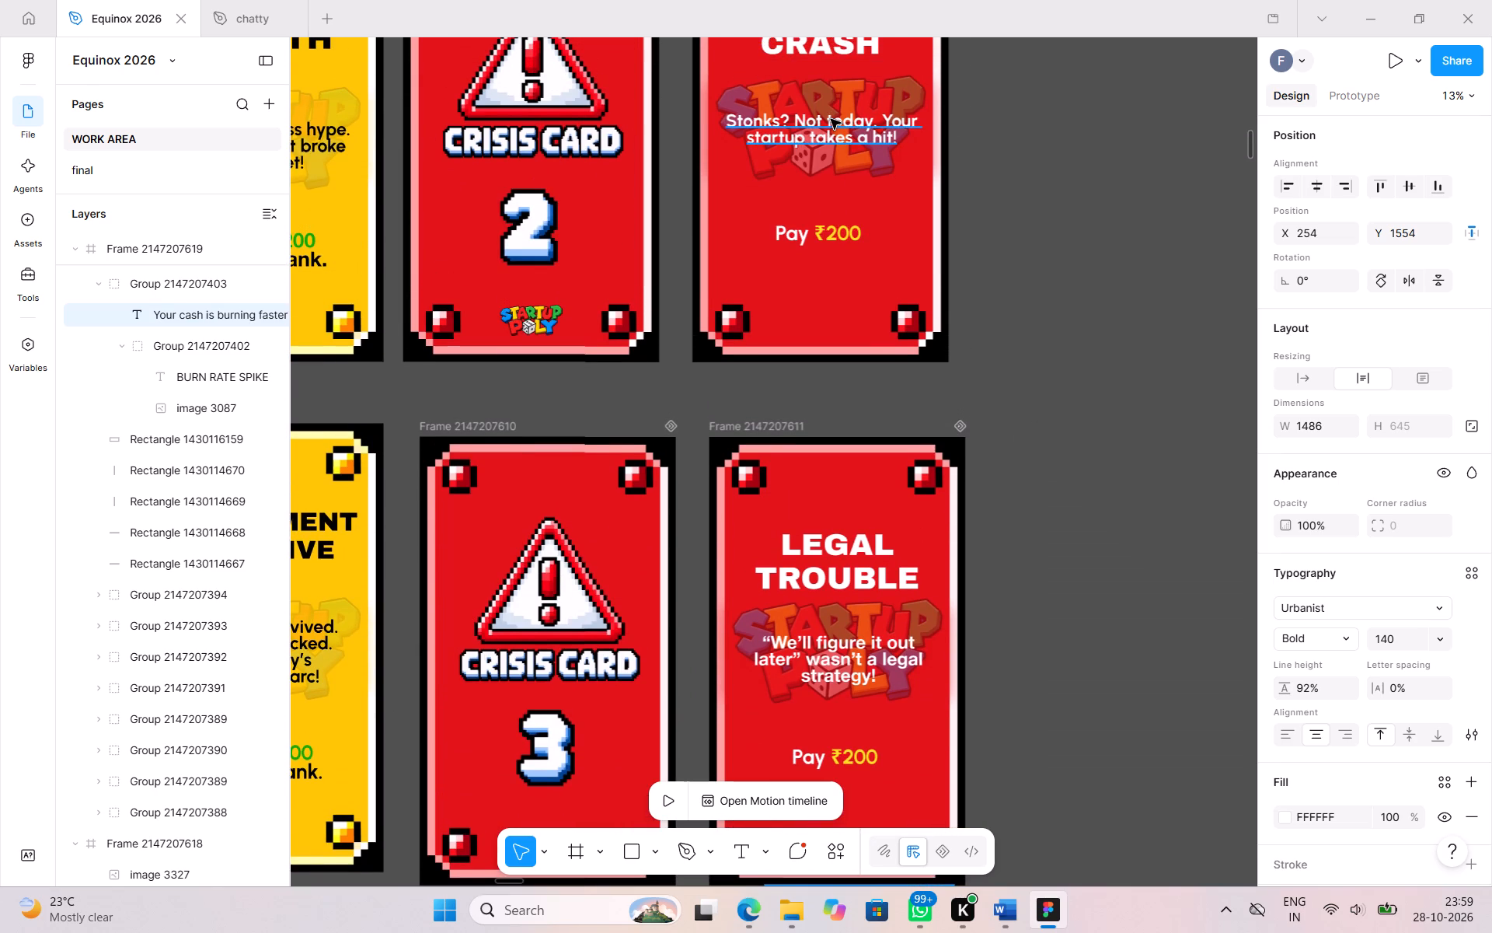
{"action": "left_click", "coordinate": [831, 119]}
{"action": "scroll", "coordinate": [831, 119], "scroll_direction": "down", "scroll_amount": 2}
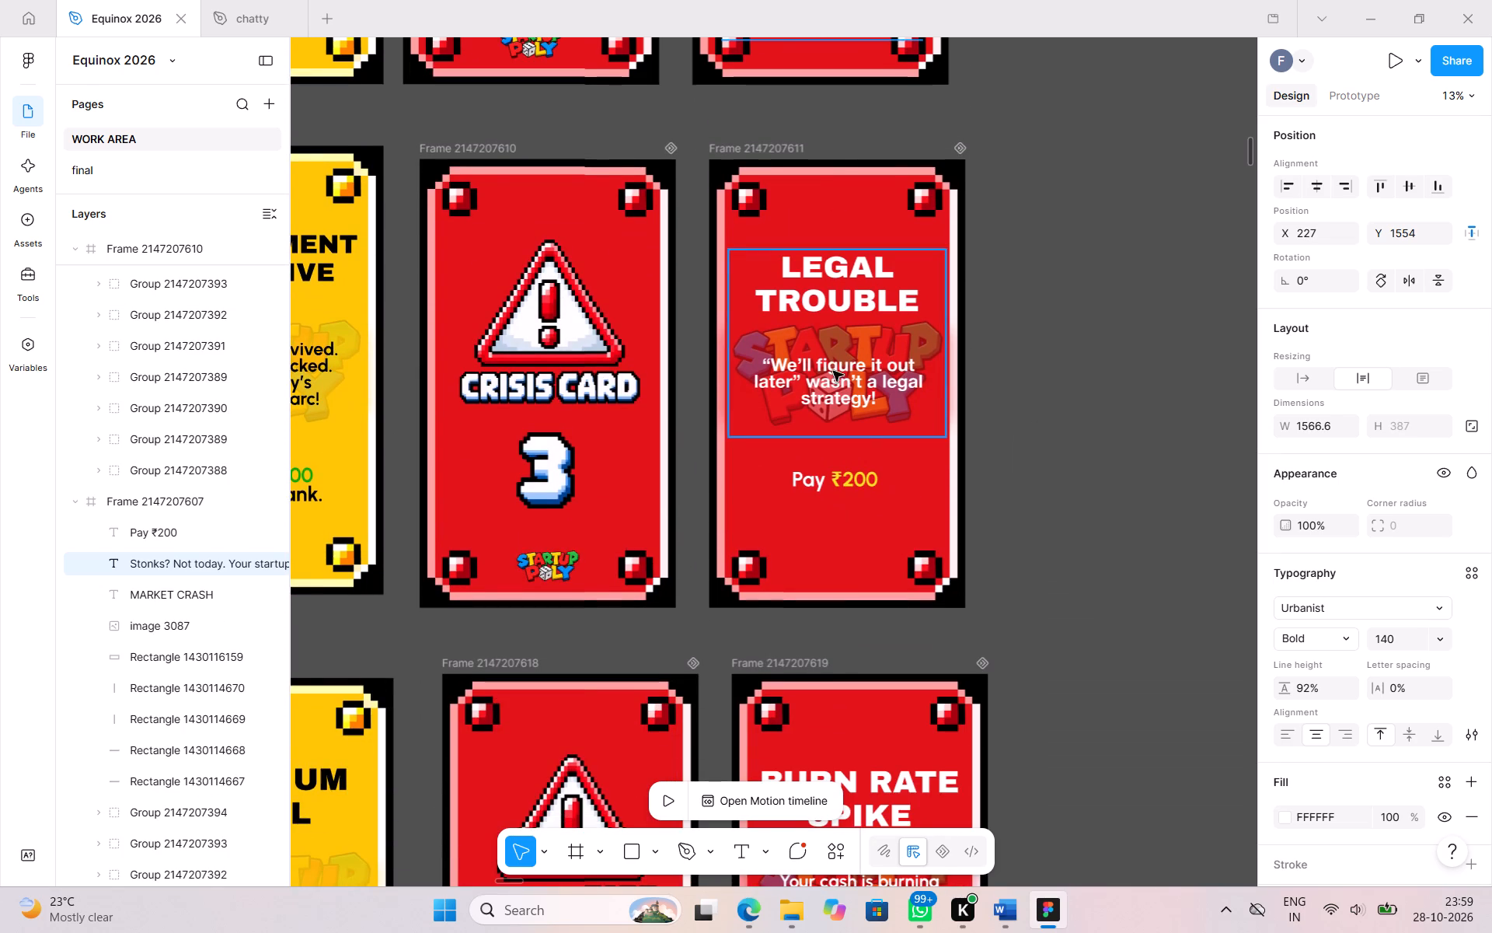
{"action": "double_click", "coordinate": [838, 381]}
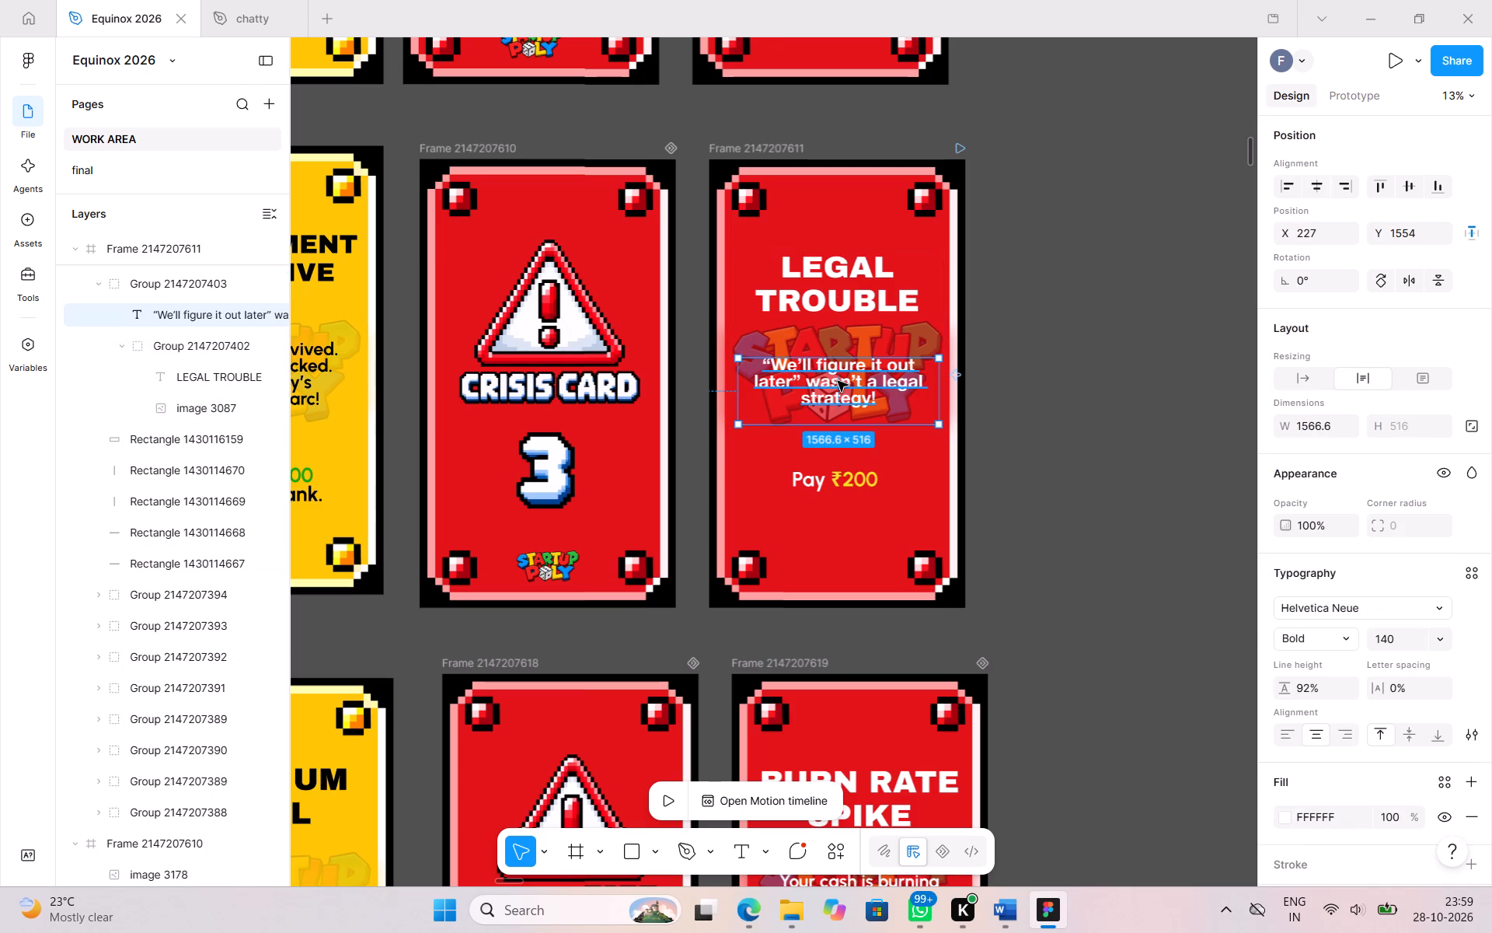
{"action": "left_click", "coordinate": [1331, 610]}
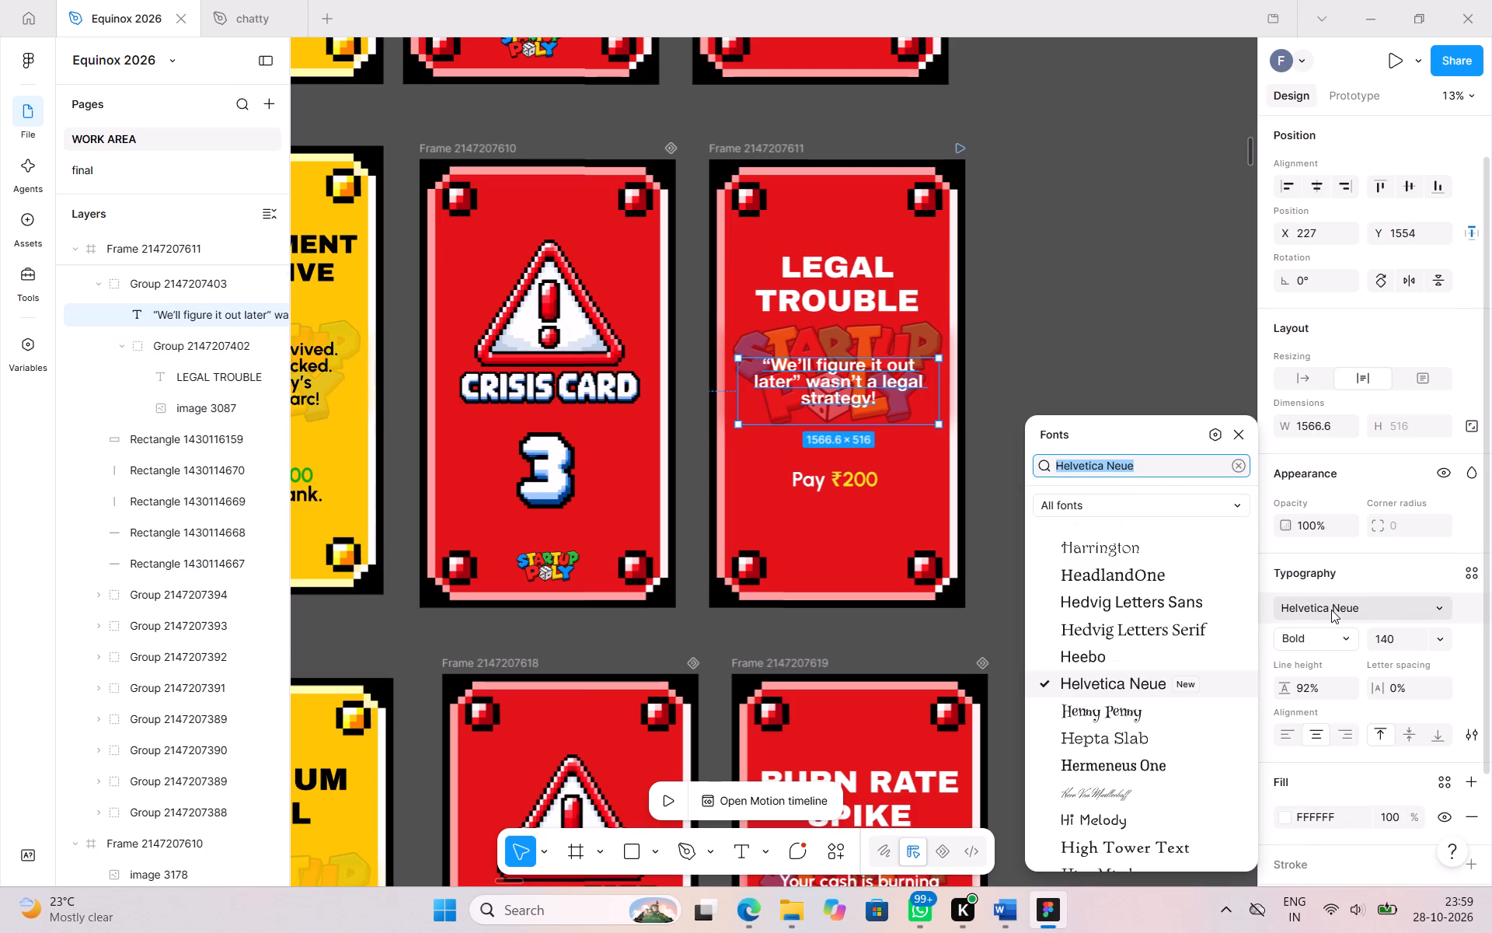
{"action": "type", "text": "ur"}
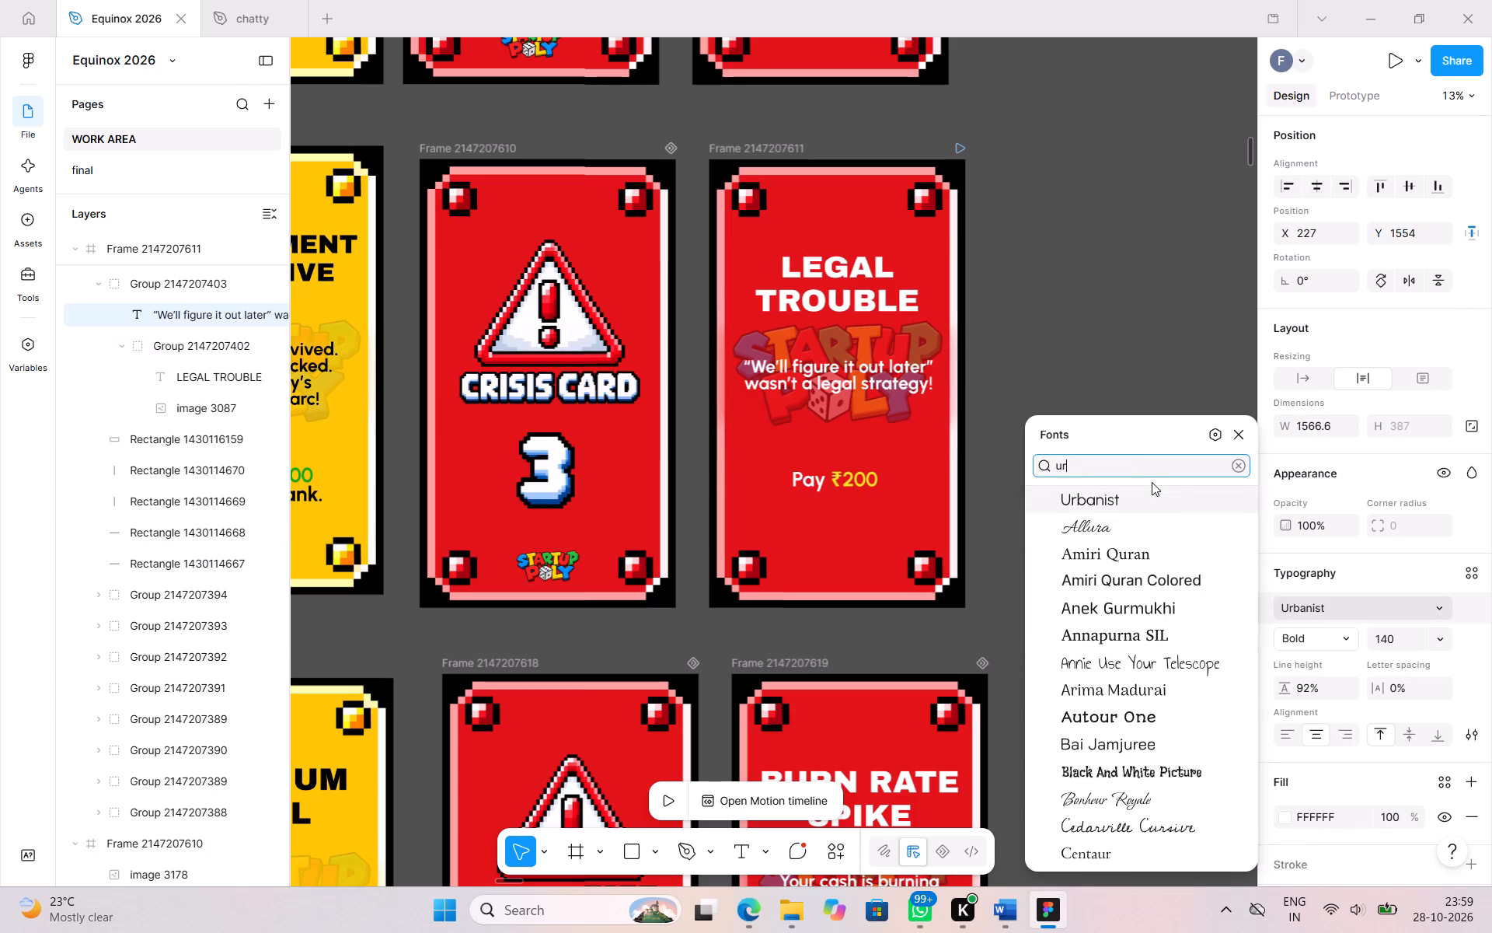
{"action": "left_click", "coordinate": [1144, 502]}
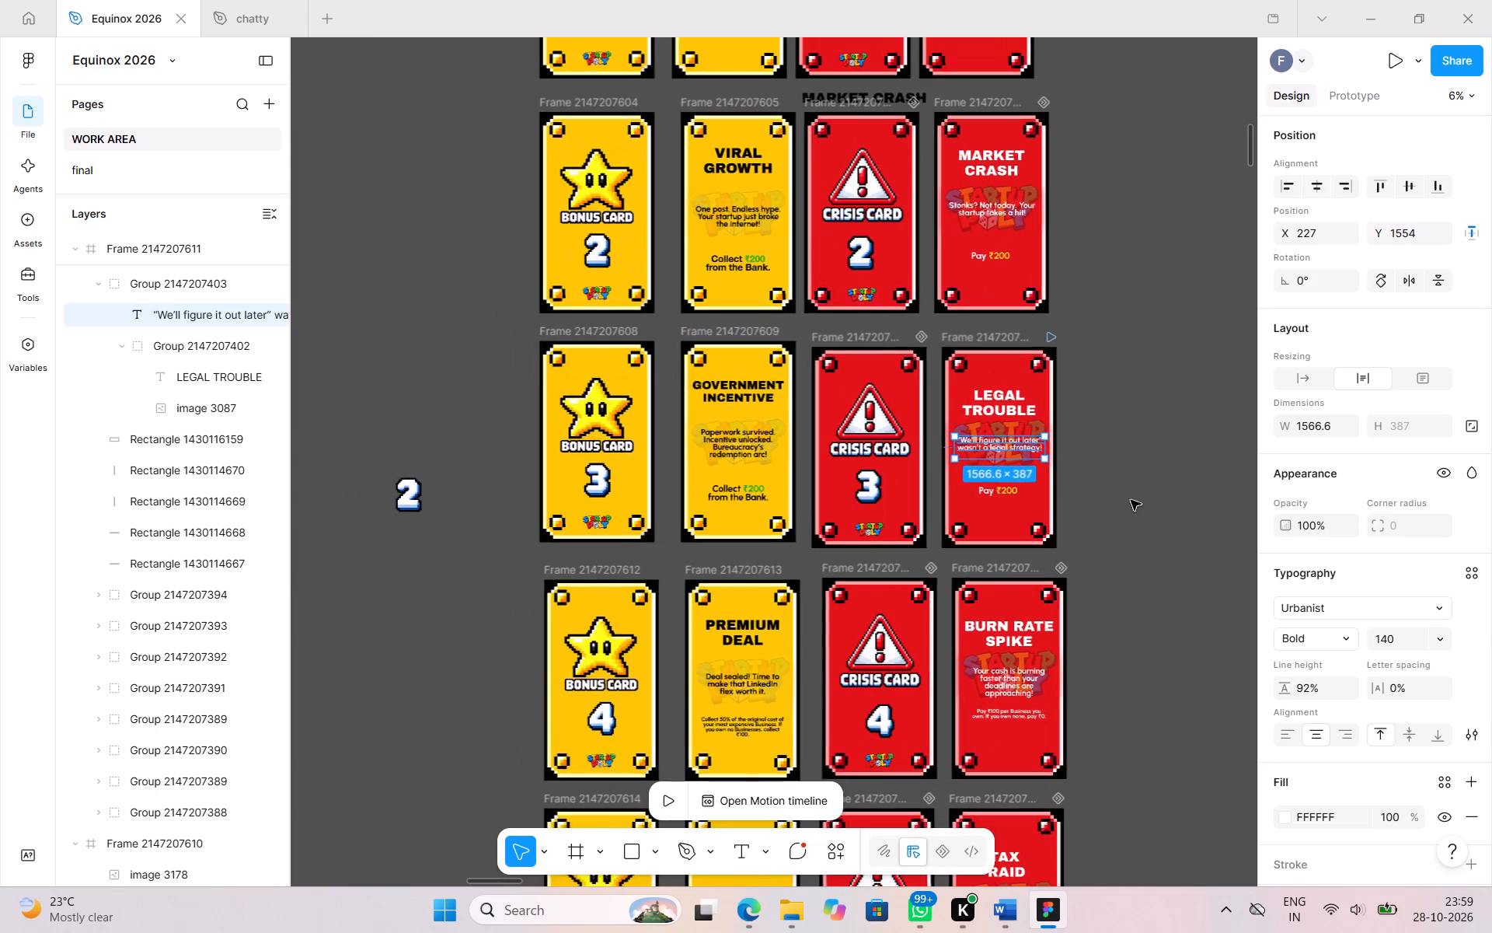
{"action": "left_click", "coordinate": [1131, 500]}
Widen the BURN RATE SPIKE description box to 1686 and centre the box and its group horizontally on the card.
{"action": "scroll", "coordinate": [1131, 500], "scroll_direction": "down", "scroll_amount": 1}
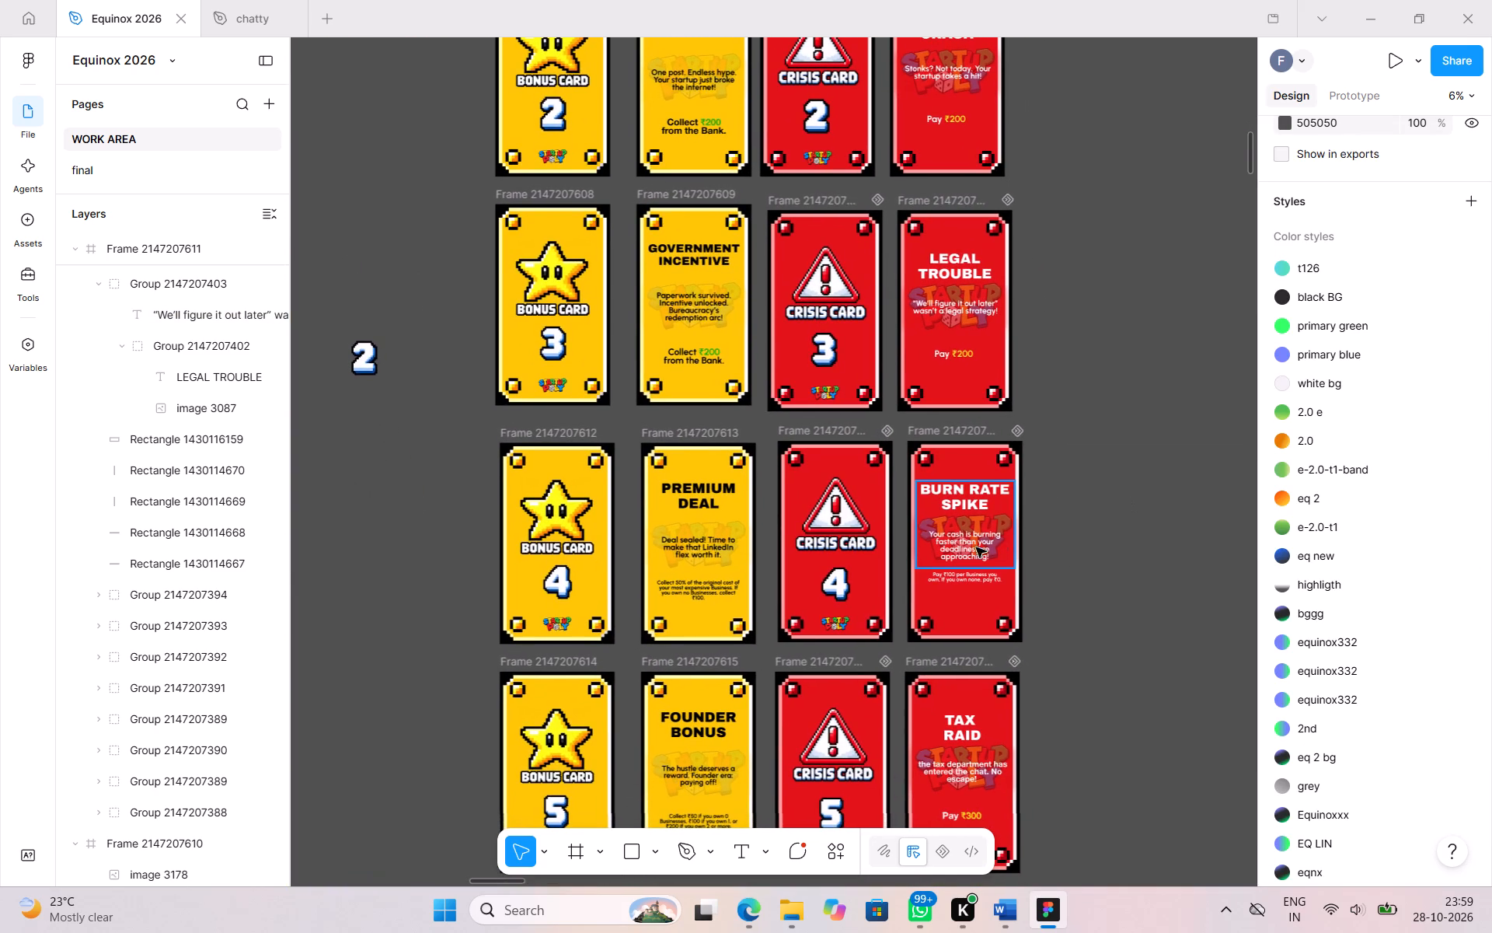
{"action": "left_click", "coordinate": [971, 548]}
{"action": "double_click", "coordinate": [971, 548]}
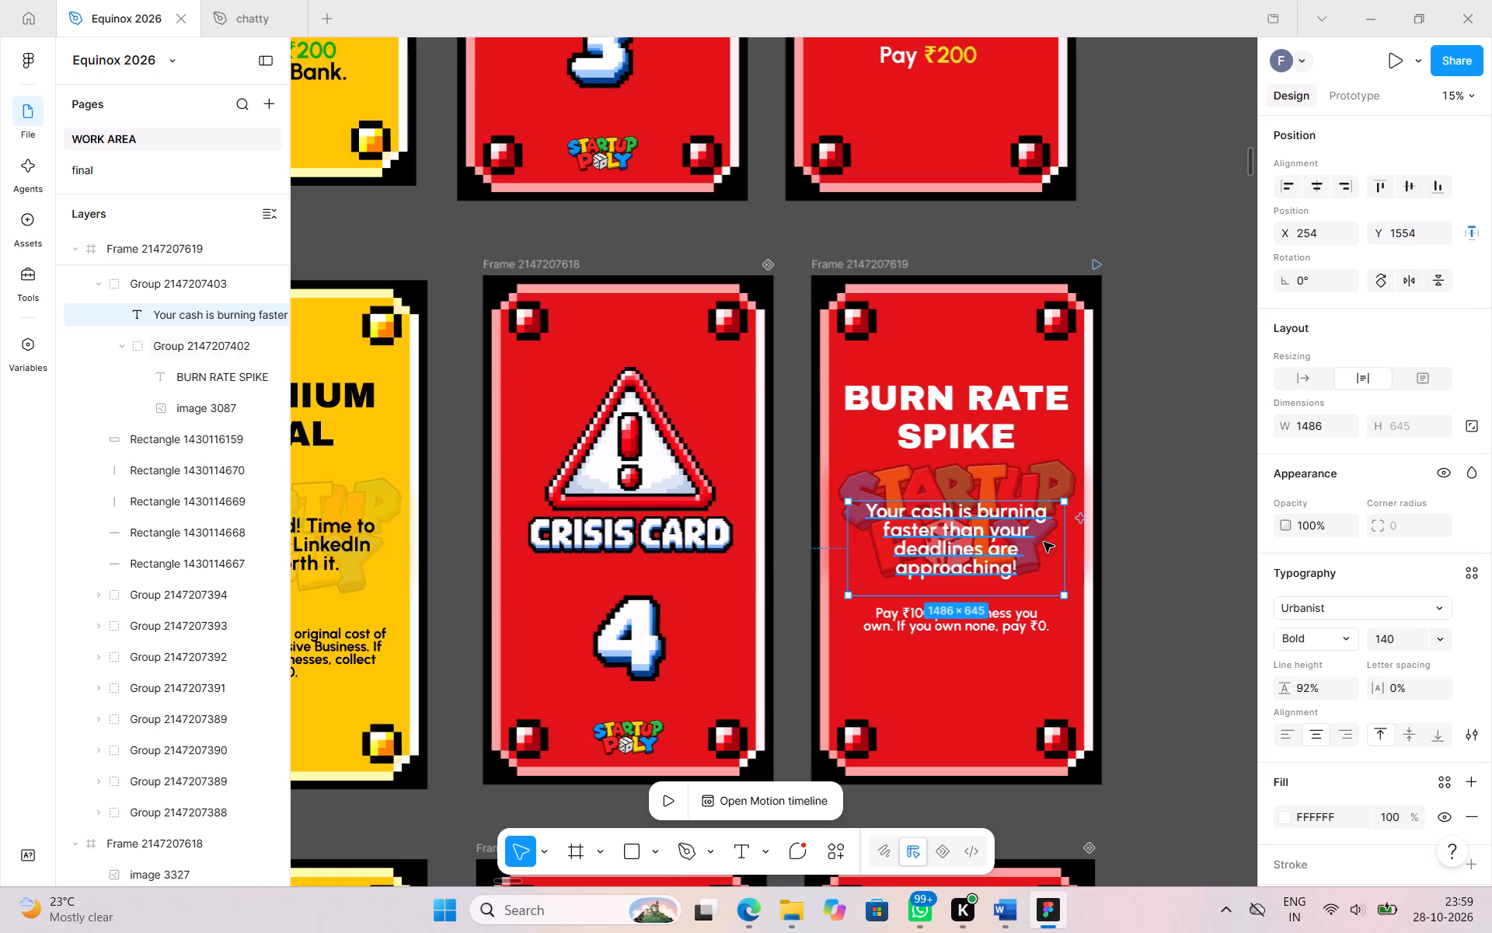
{"action": "left_click_drag", "start_coordinate": [1062, 551], "coordinate": [1084, 551]}
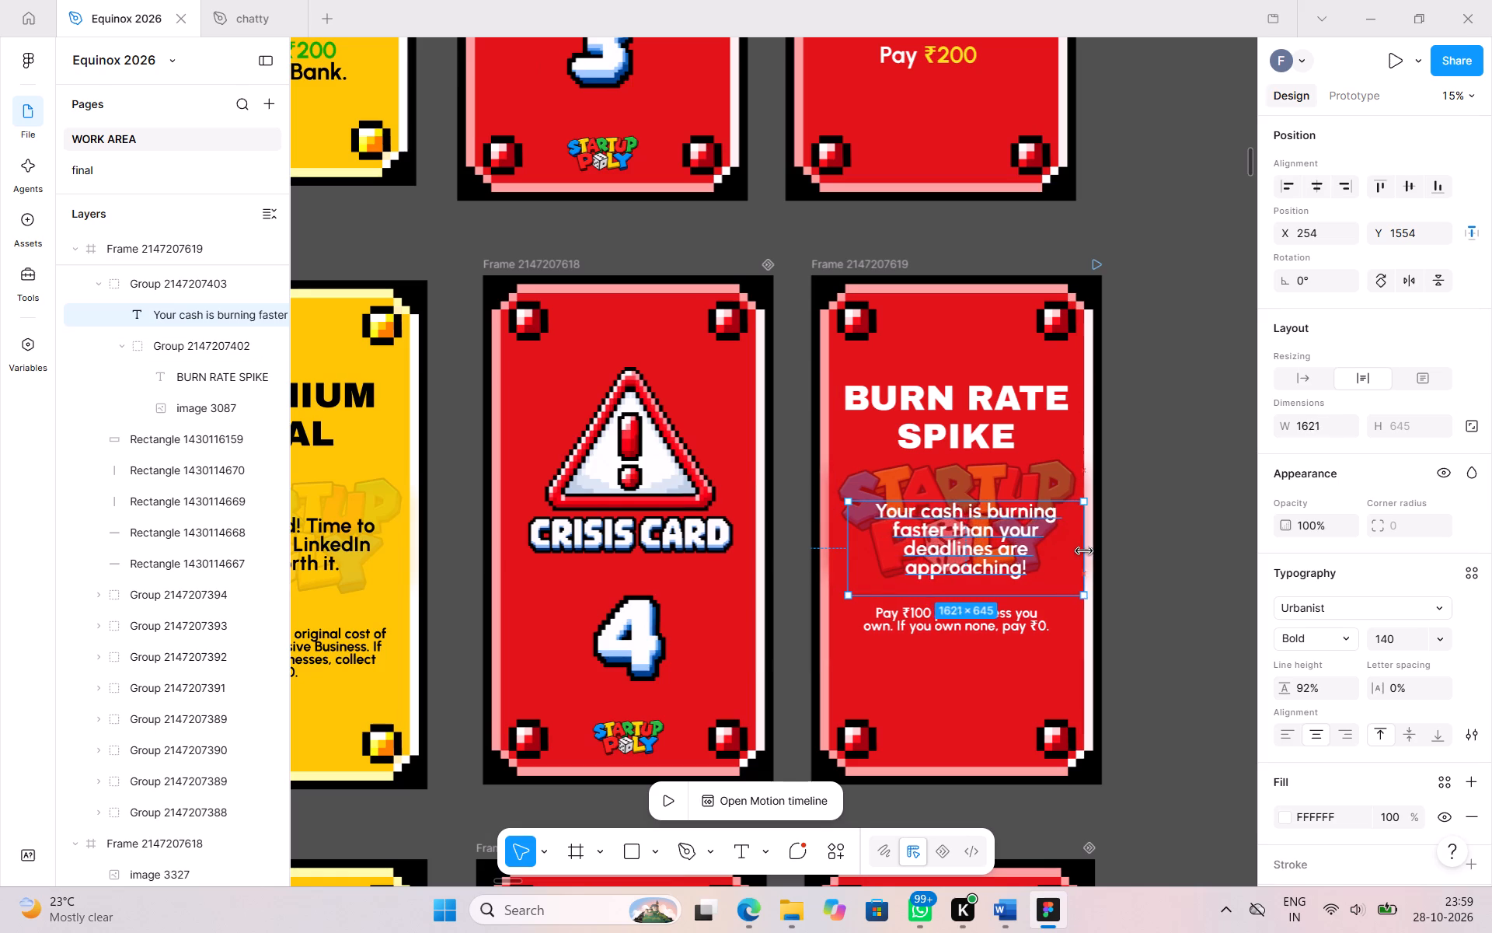
{"action": "left_click_drag", "start_coordinate": [1084, 551], "coordinate": [1096, 553]}
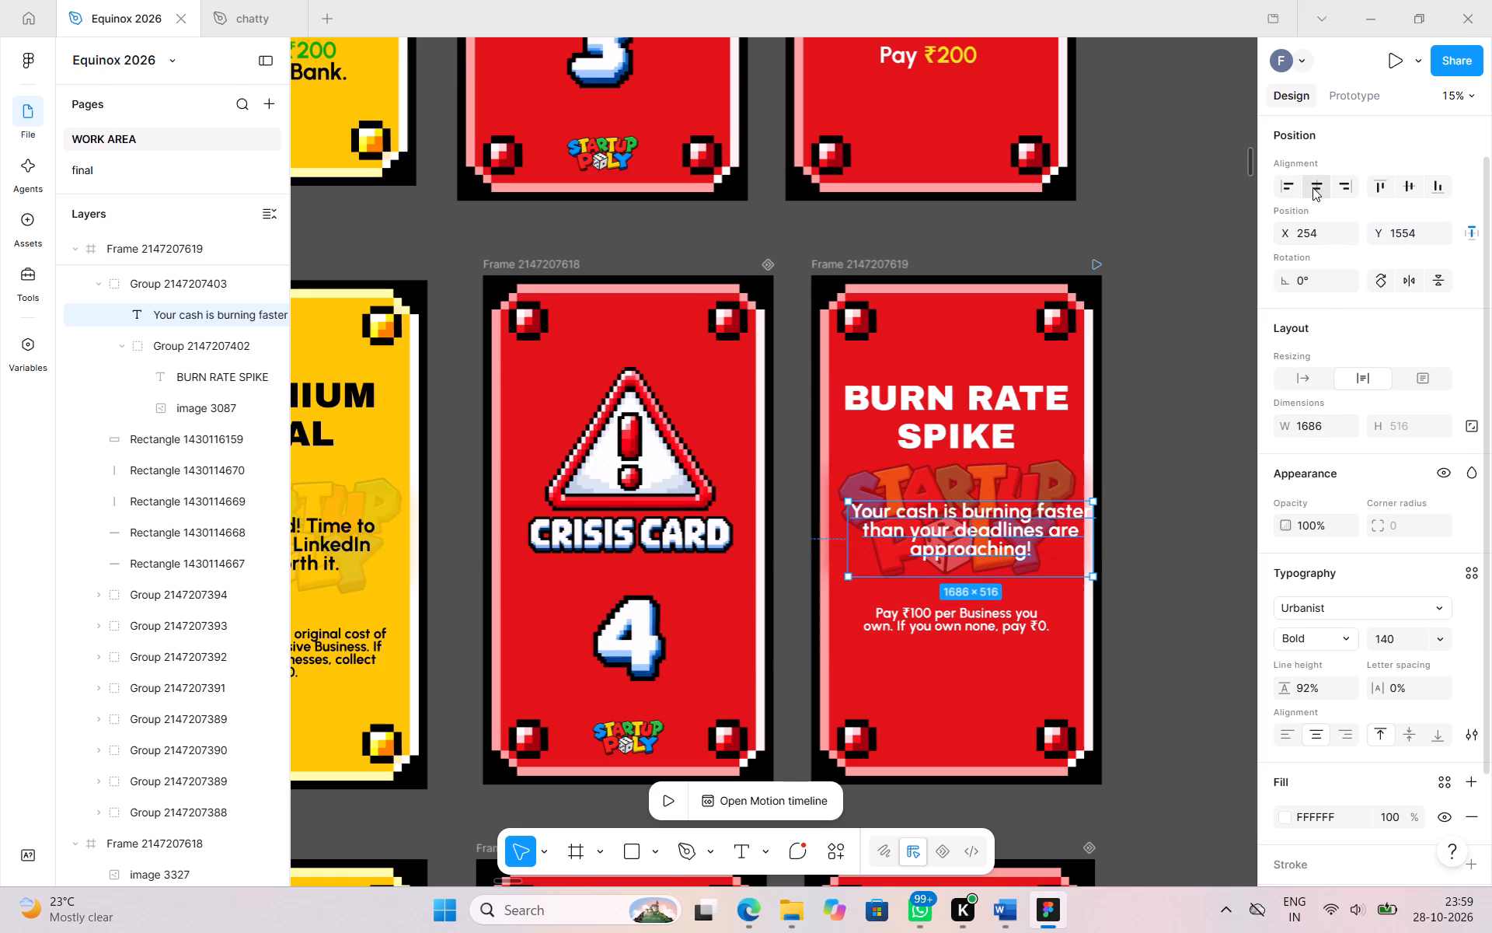
{"action": "left_click", "coordinate": [1312, 187]}
{"action": "triple_click", "coordinate": [1312, 187]}
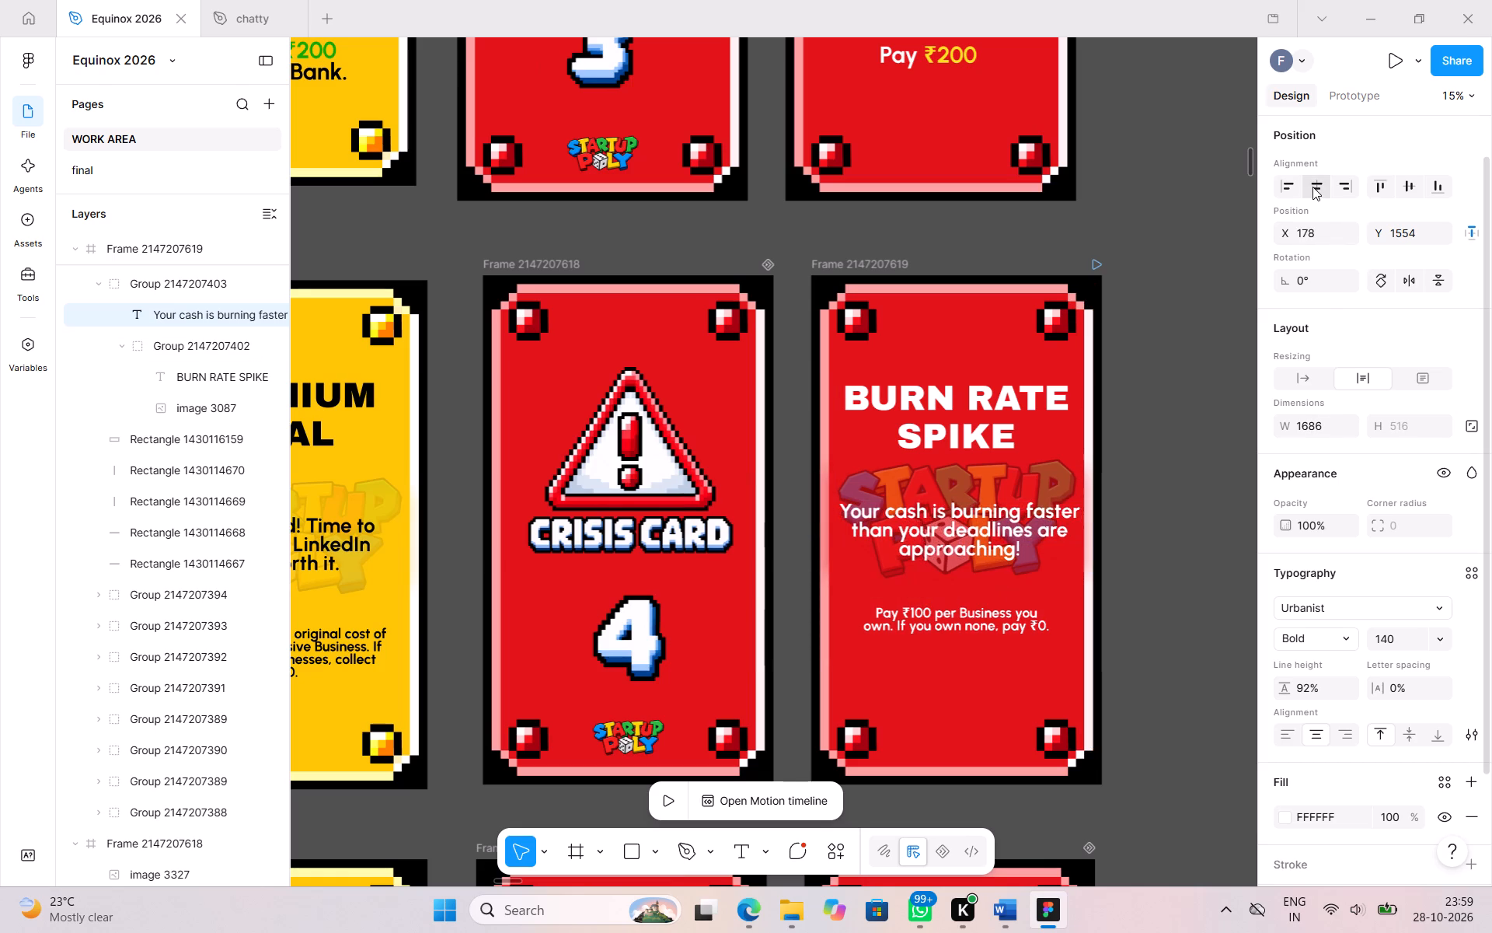
{"action": "left_click", "coordinate": [1152, 630]}
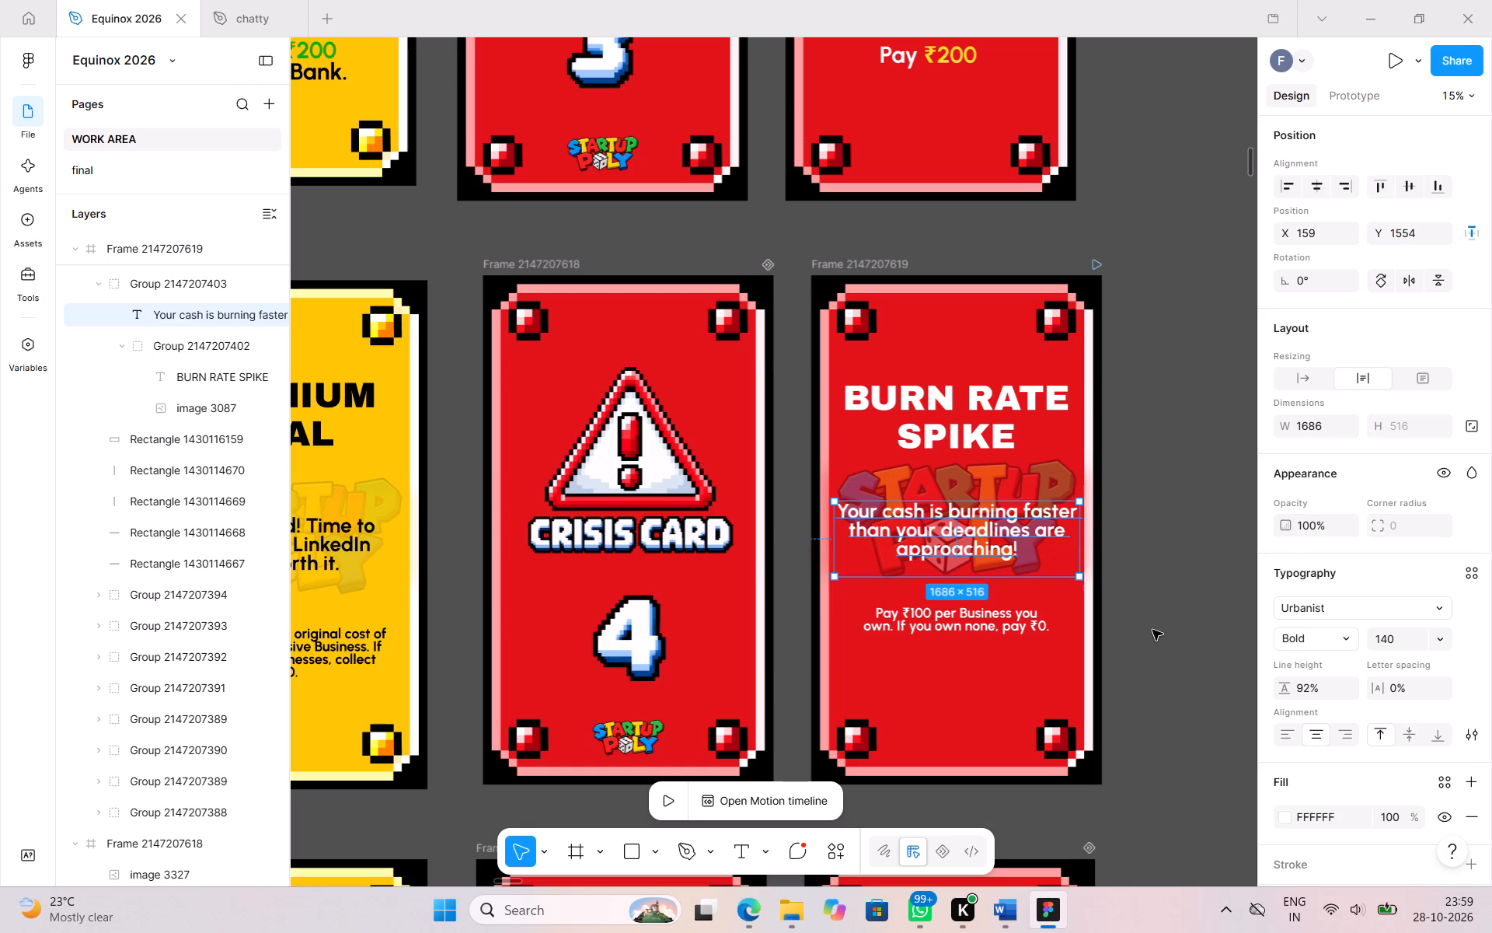
{"action": "left_click", "coordinate": [992, 522]}
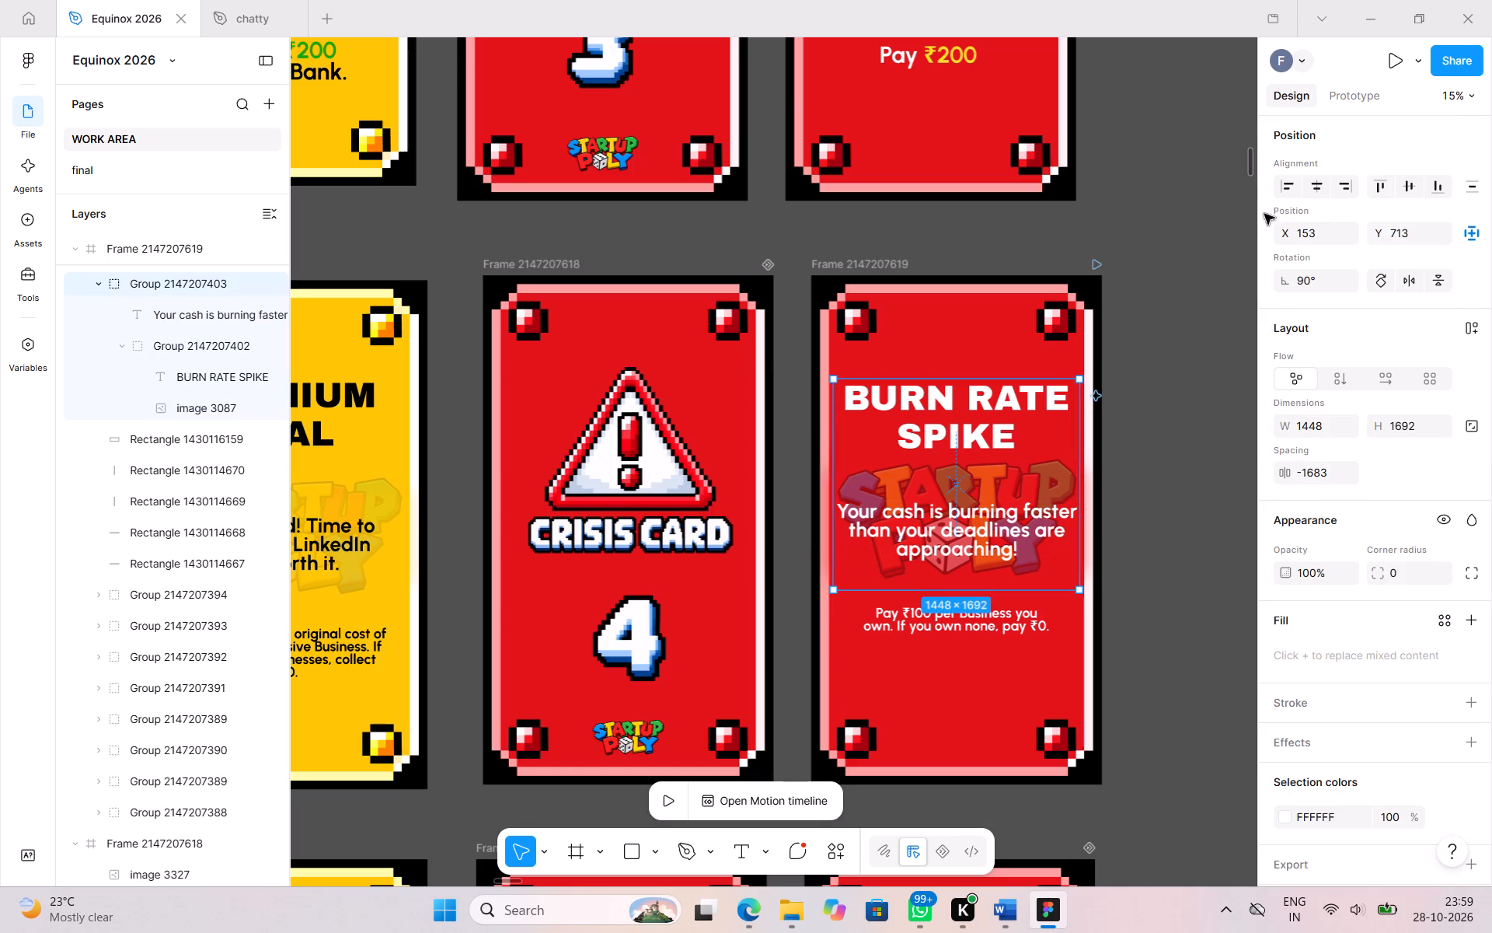
{"action": "left_click", "coordinate": [1316, 182]}
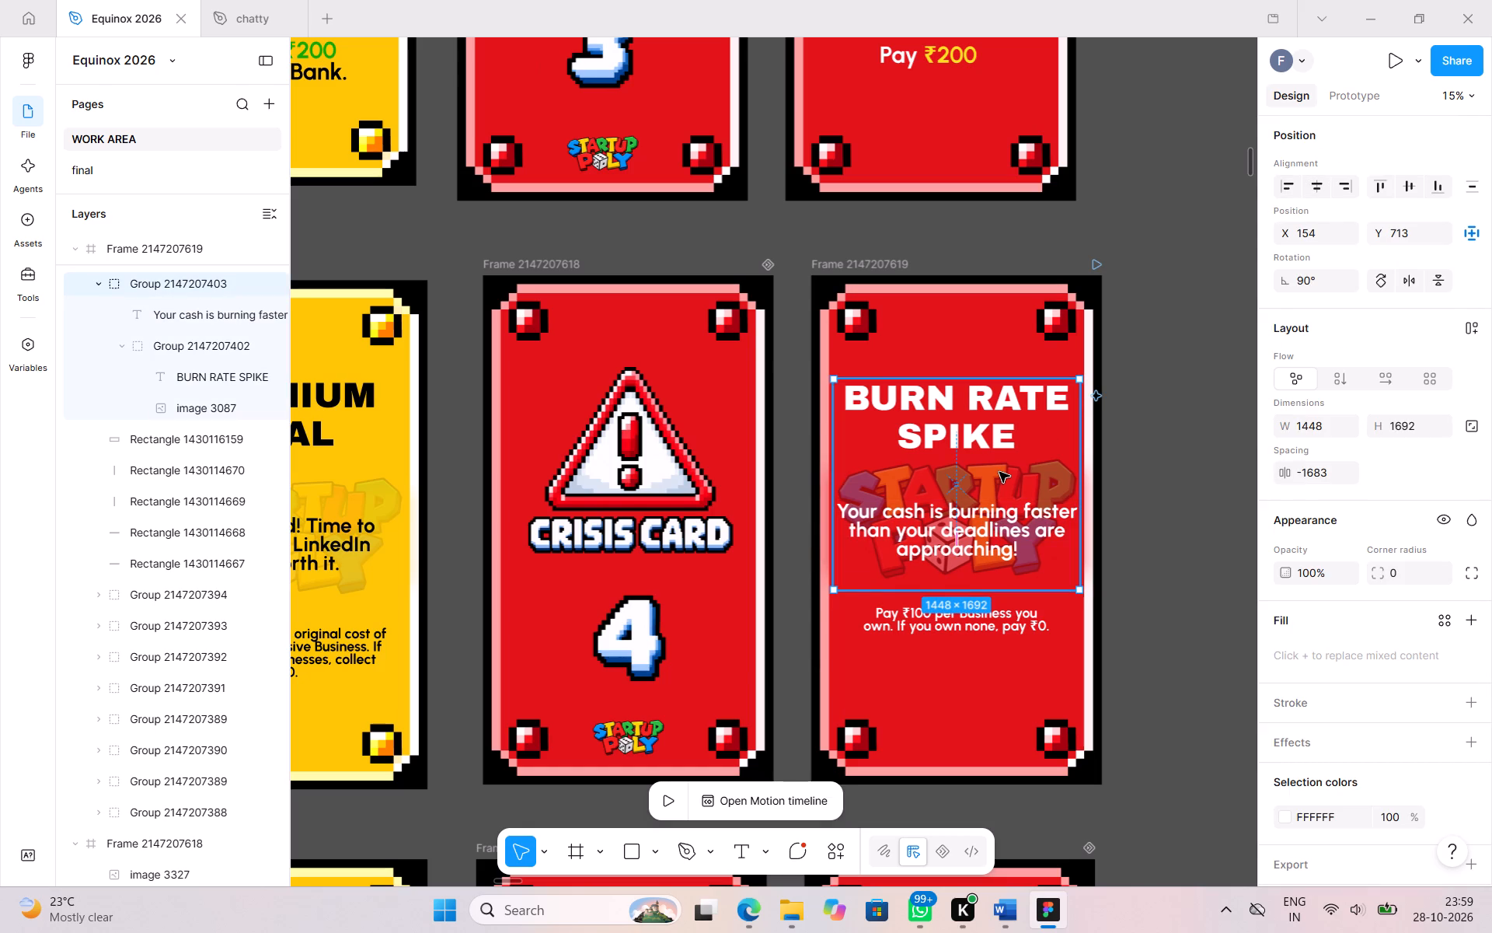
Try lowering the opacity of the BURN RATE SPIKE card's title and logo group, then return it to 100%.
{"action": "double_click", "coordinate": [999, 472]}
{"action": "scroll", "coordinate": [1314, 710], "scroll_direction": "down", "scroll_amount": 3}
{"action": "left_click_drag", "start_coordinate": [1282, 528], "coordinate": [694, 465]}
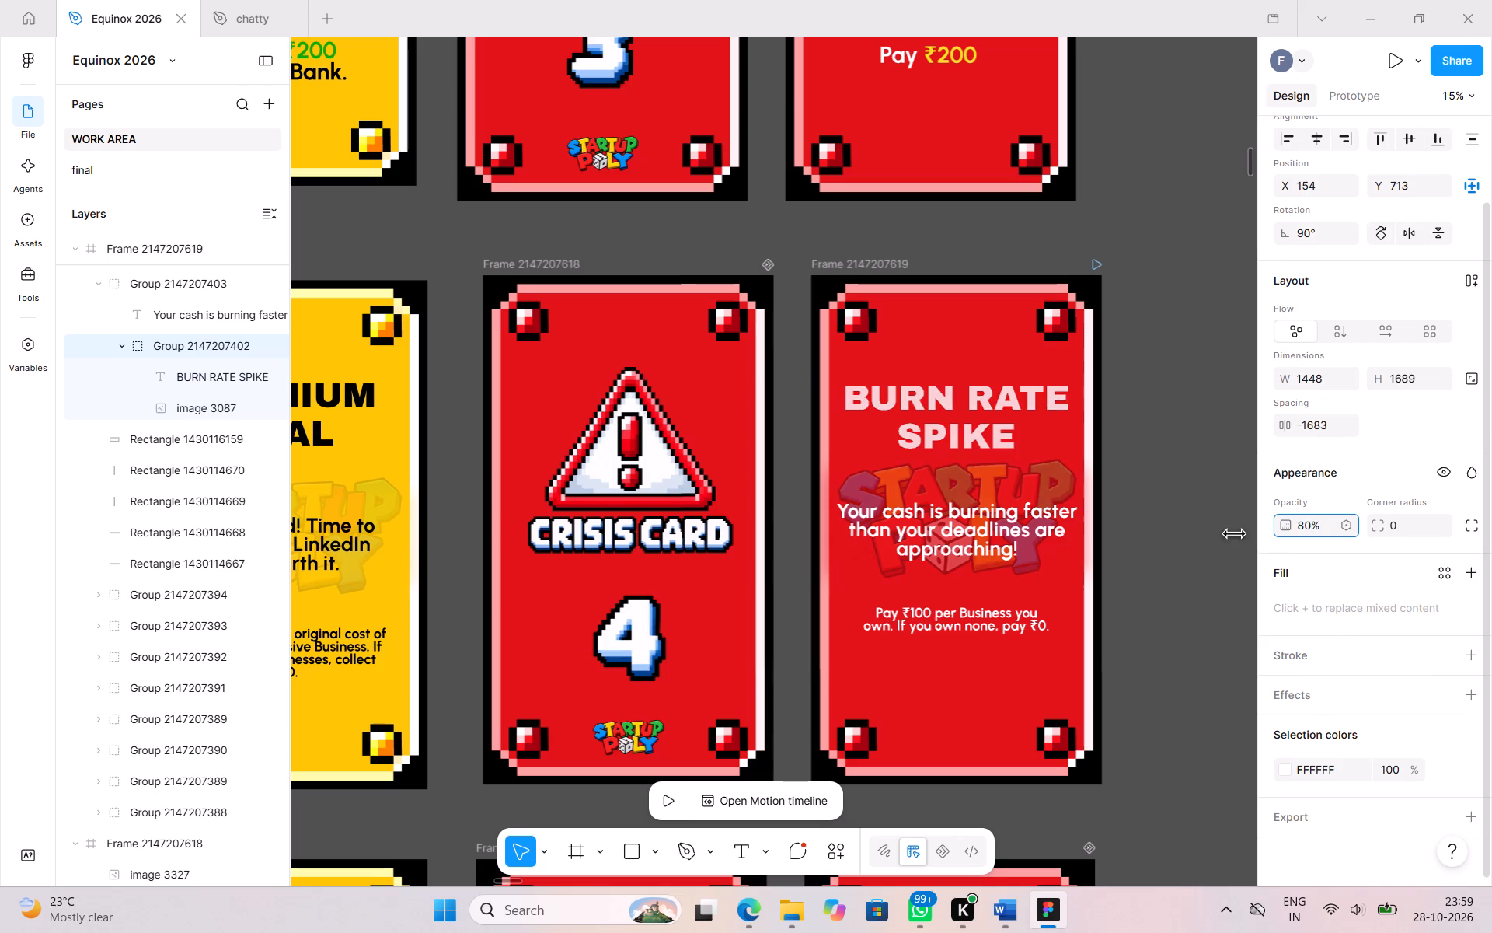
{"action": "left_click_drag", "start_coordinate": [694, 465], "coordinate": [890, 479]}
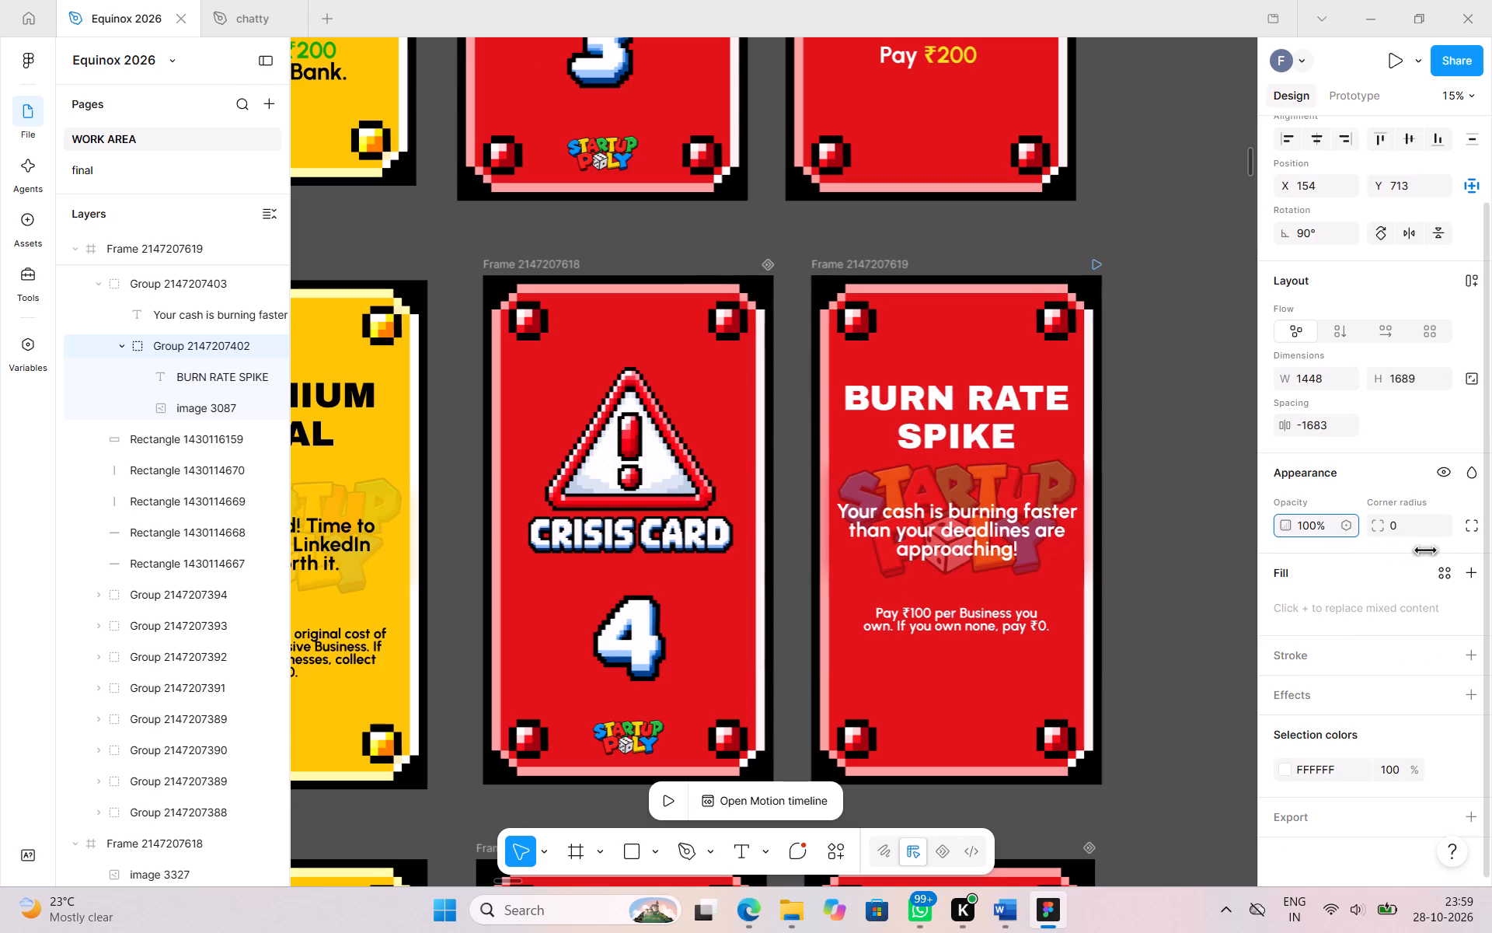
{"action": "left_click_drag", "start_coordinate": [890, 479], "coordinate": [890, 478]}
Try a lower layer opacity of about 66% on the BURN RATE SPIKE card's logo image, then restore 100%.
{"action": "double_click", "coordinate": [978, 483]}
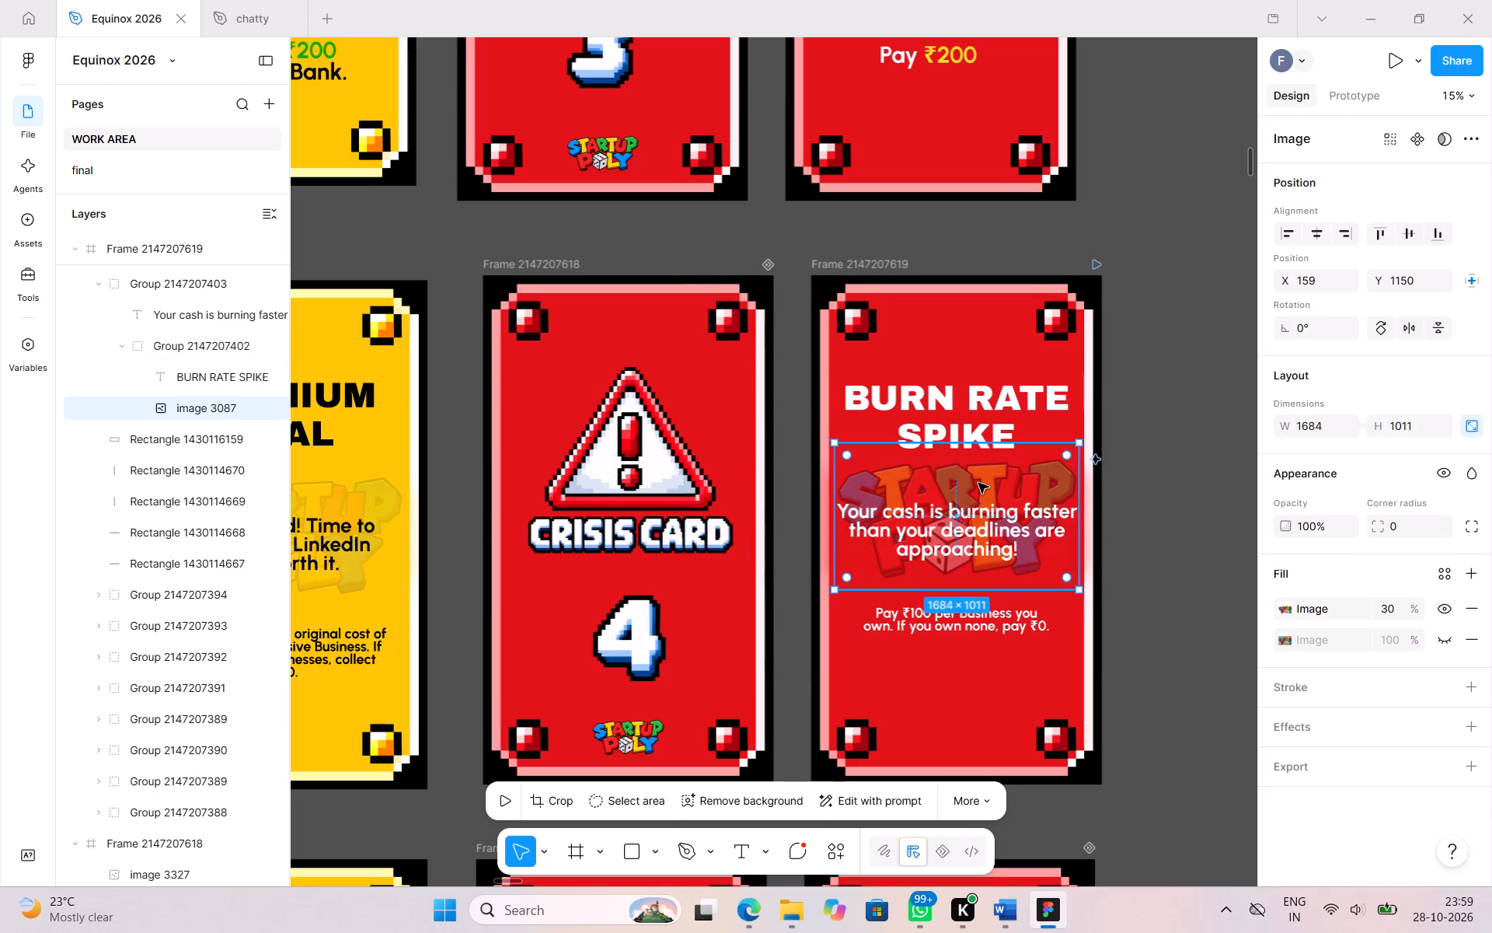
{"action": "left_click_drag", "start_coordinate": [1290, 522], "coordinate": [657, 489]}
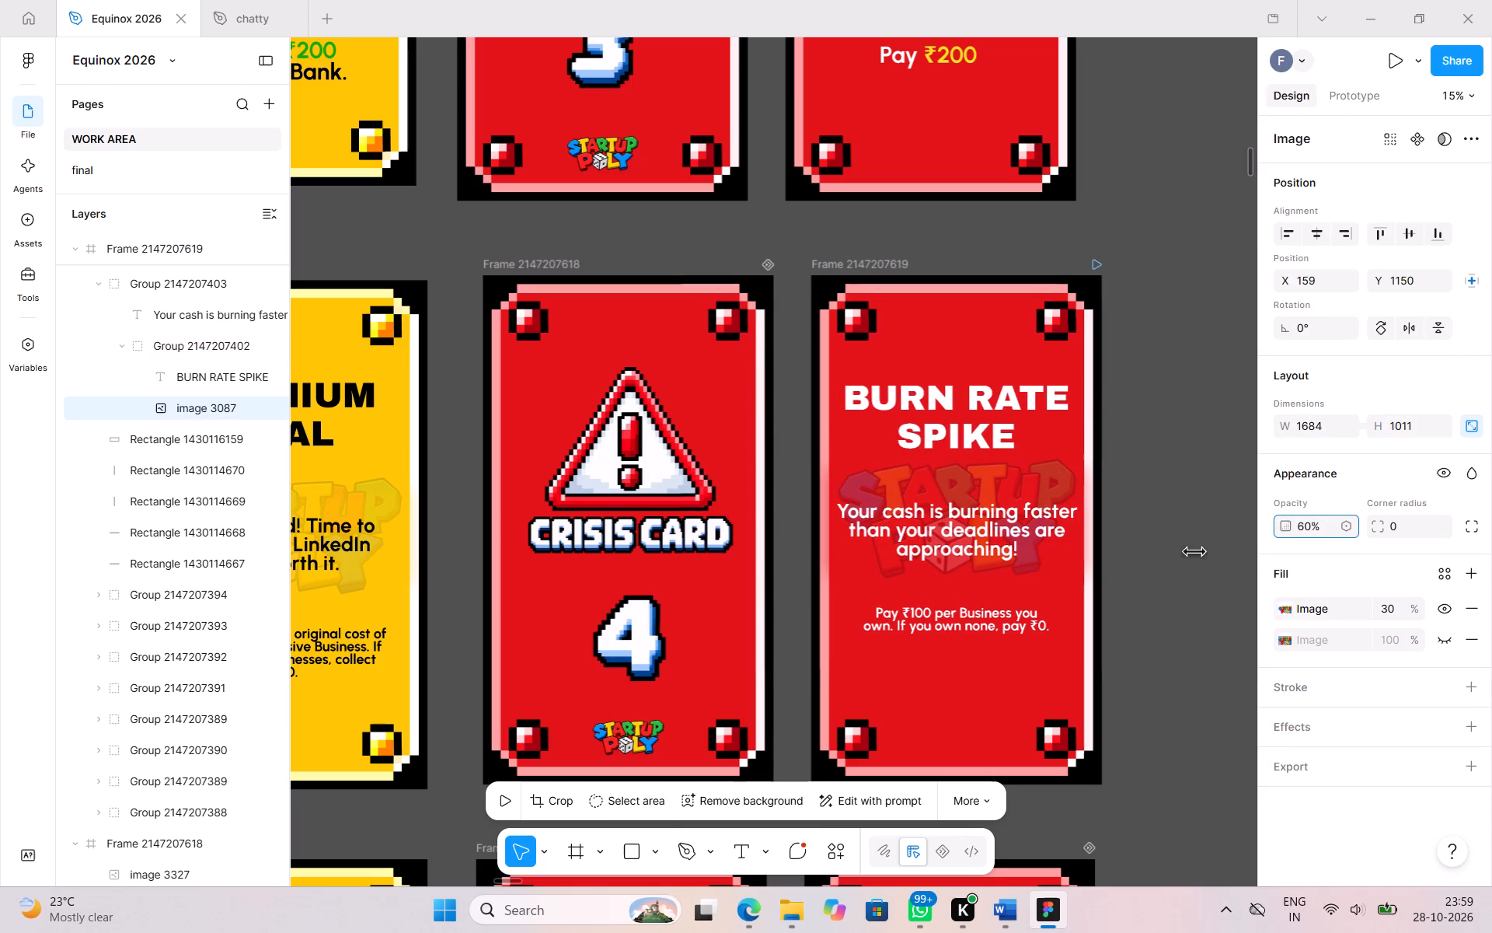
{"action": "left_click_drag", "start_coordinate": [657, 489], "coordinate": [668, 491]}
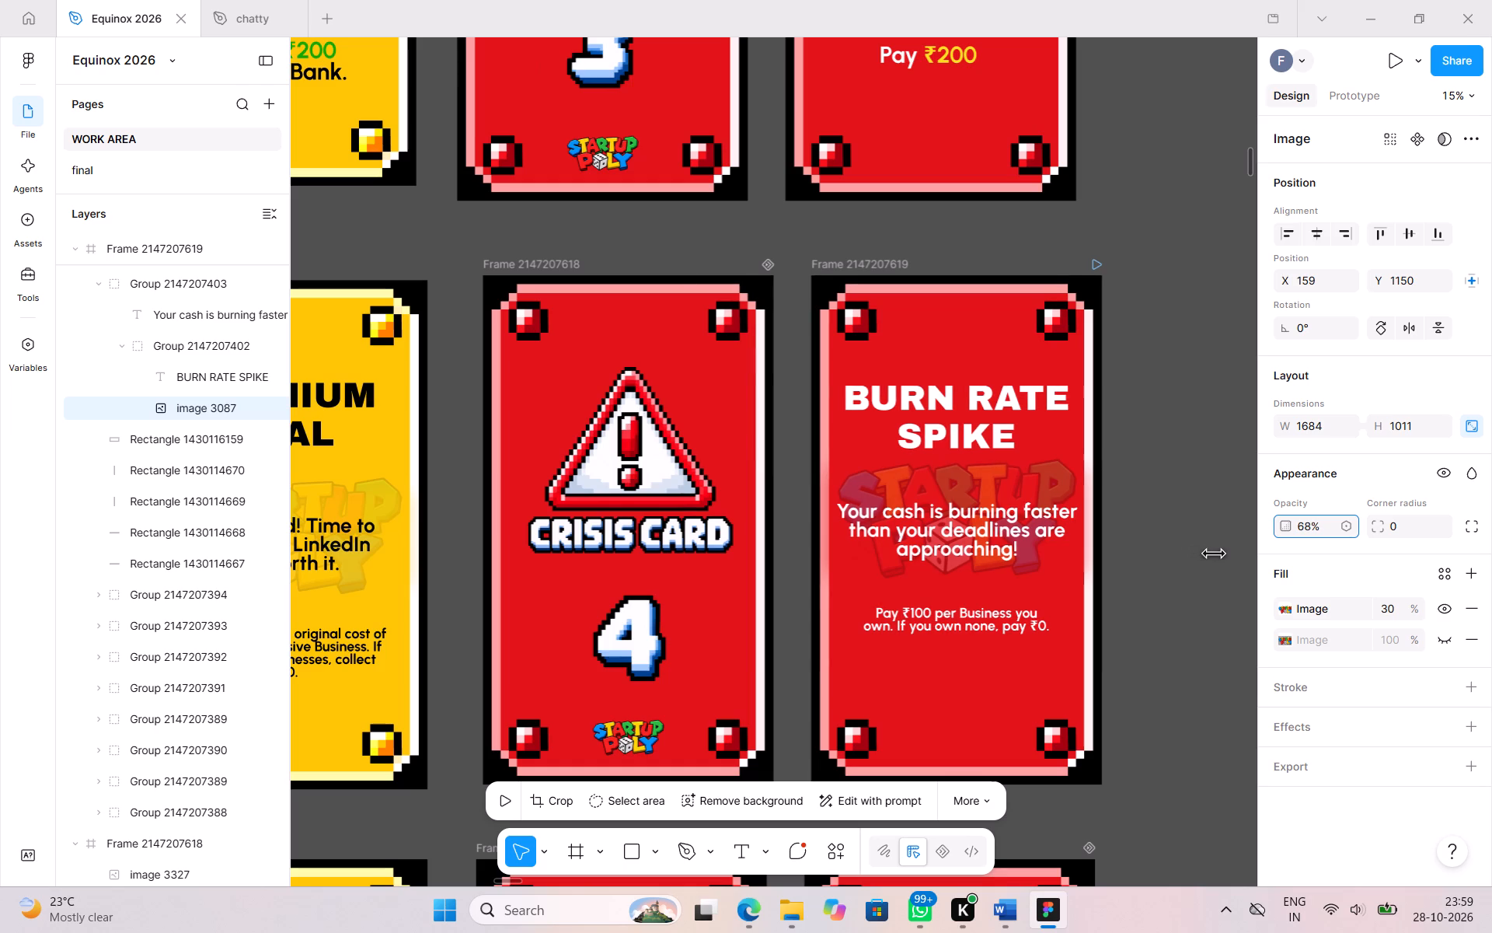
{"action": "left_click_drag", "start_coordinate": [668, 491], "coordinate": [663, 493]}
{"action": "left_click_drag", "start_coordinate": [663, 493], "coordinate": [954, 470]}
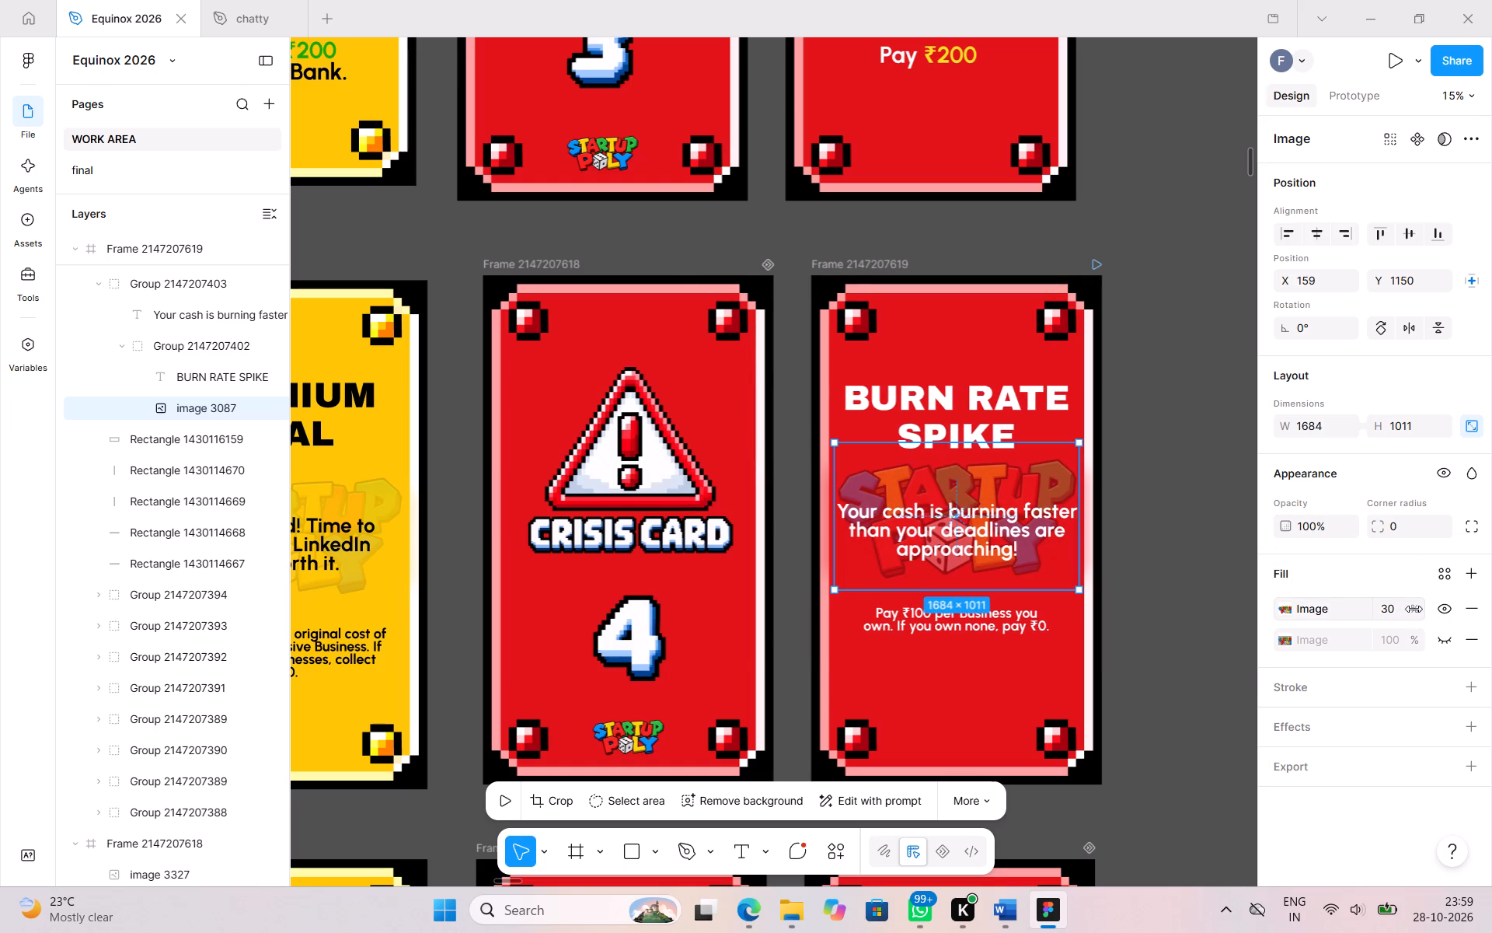
Set the image fill opacity of the BURN RATE SPIKE card's Startupoly logo to 15%.
{"action": "left_click_drag", "start_coordinate": [1414, 609], "coordinate": [714, 463]}
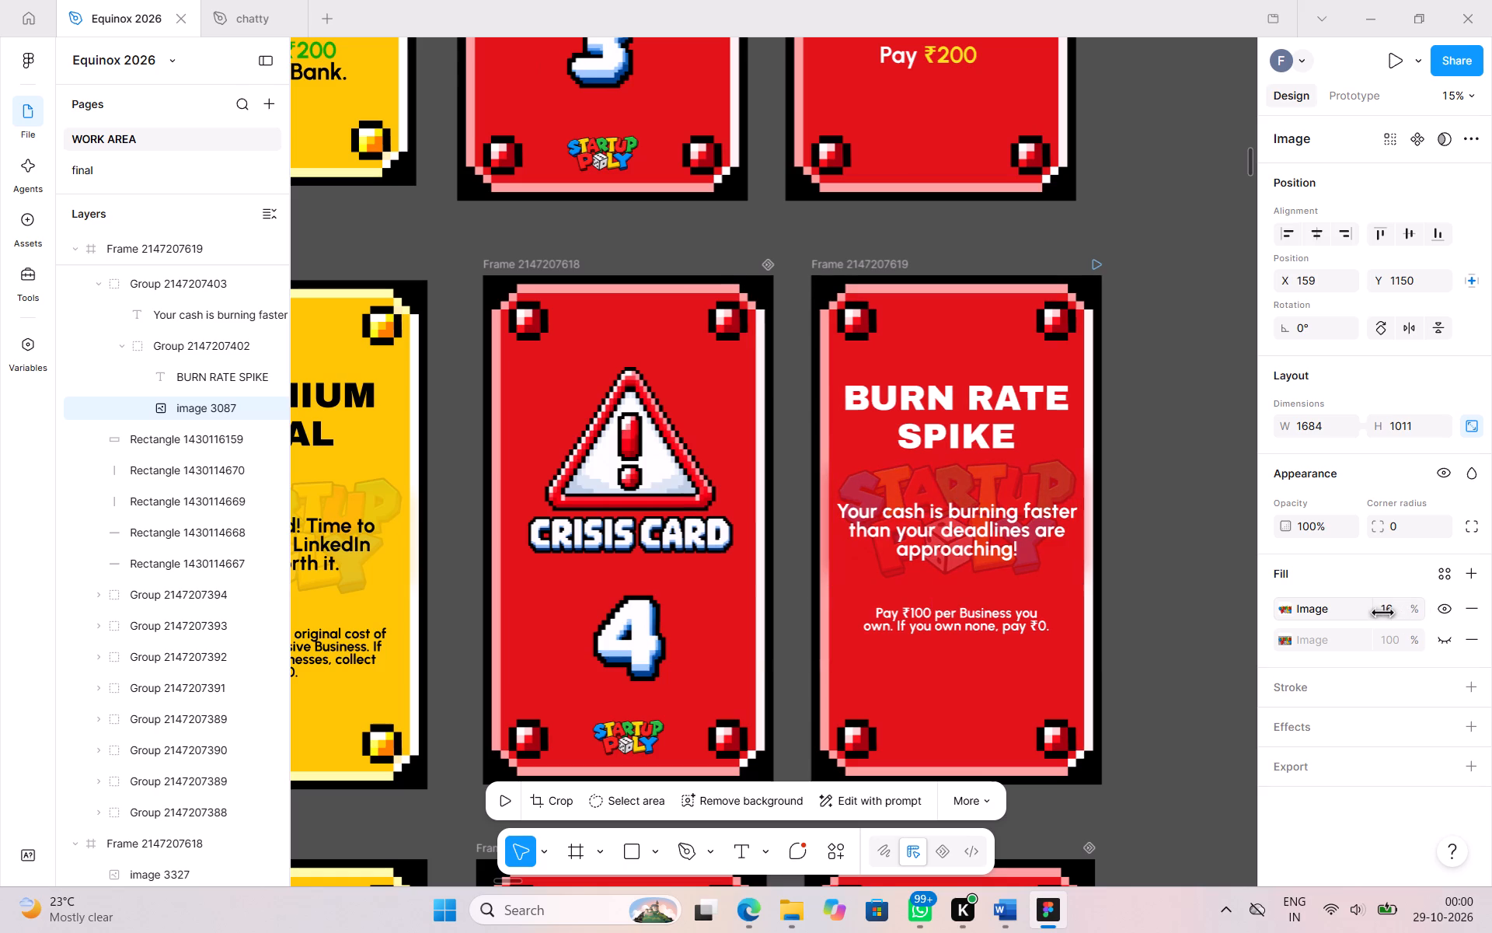
{"action": "left_click_drag", "start_coordinate": [714, 463], "coordinate": [713, 469]}
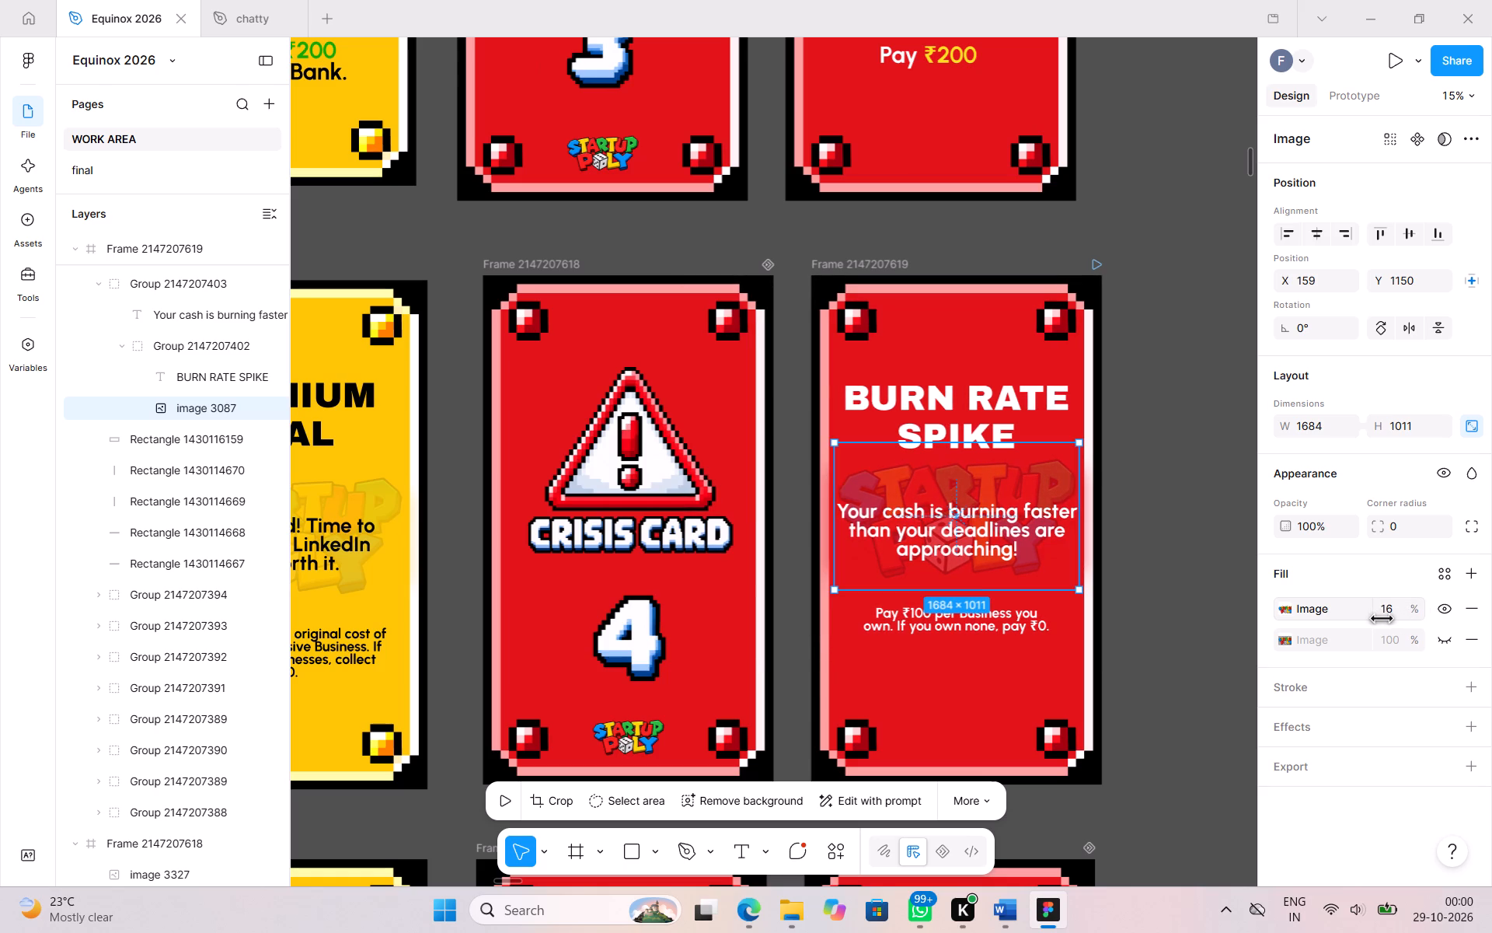
{"action": "left_click_drag", "start_coordinate": [713, 469], "coordinate": [706, 472]}
{"action": "double_click", "coordinate": [1393, 603]}
{"action": "type", "text": "15"}
{"action": "key", "text": "Return"}
Nudge the BURN RATE SPIKE card's logo image up to Y 1146.
{"action": "scroll", "coordinate": [1393, 603], "scroll_direction": "left", "scroll_amount": 1}
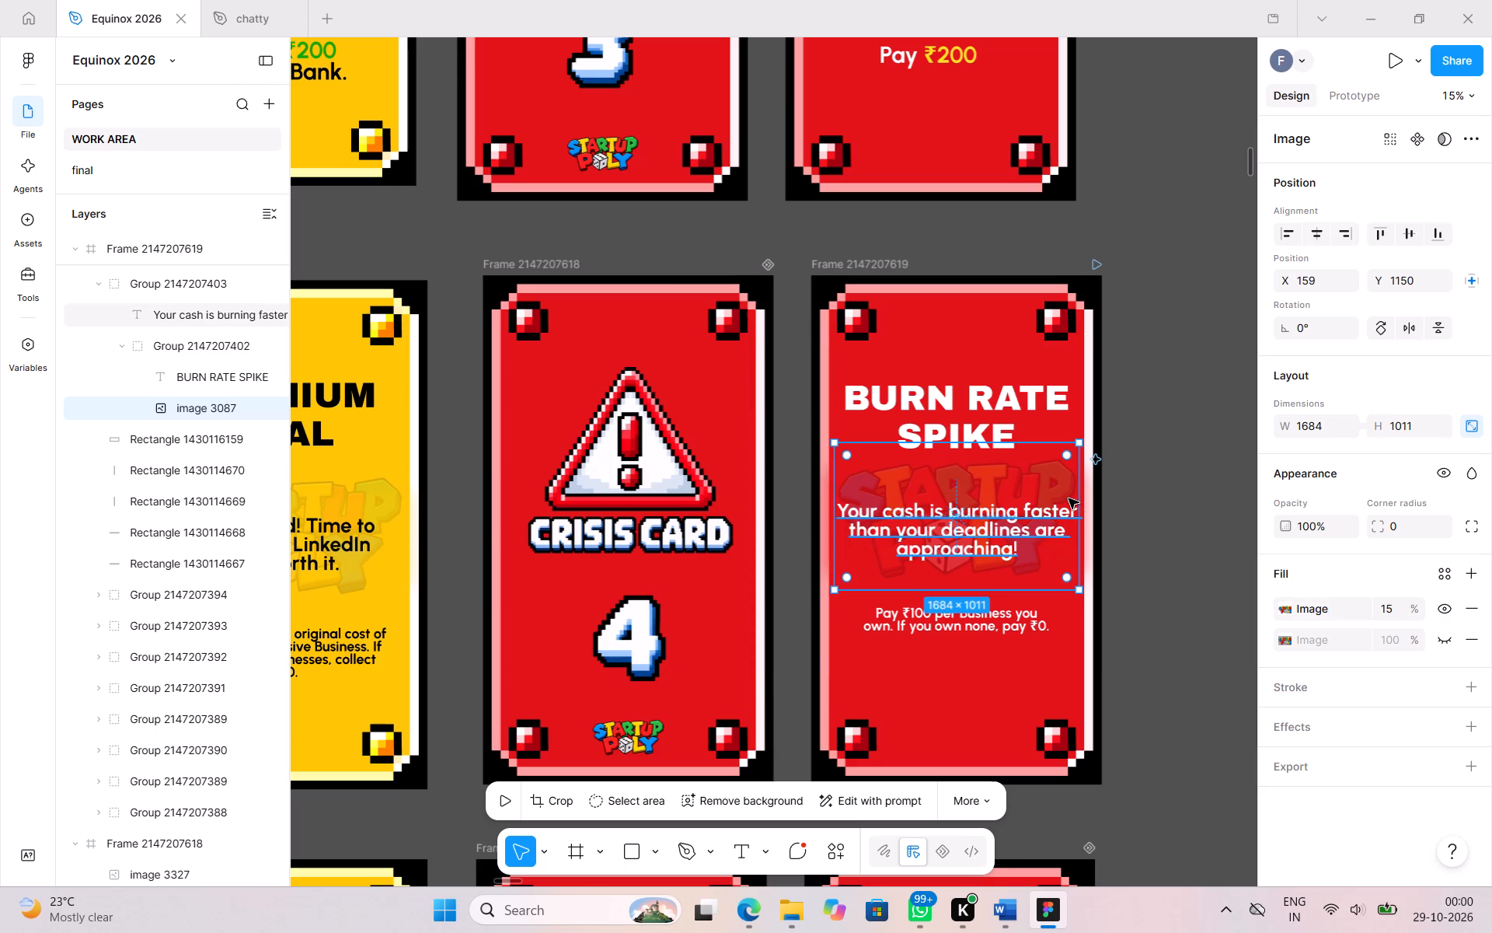
{"action": "scroll", "coordinate": [1068, 498], "scroll_direction": "right", "scroll_amount": 2}
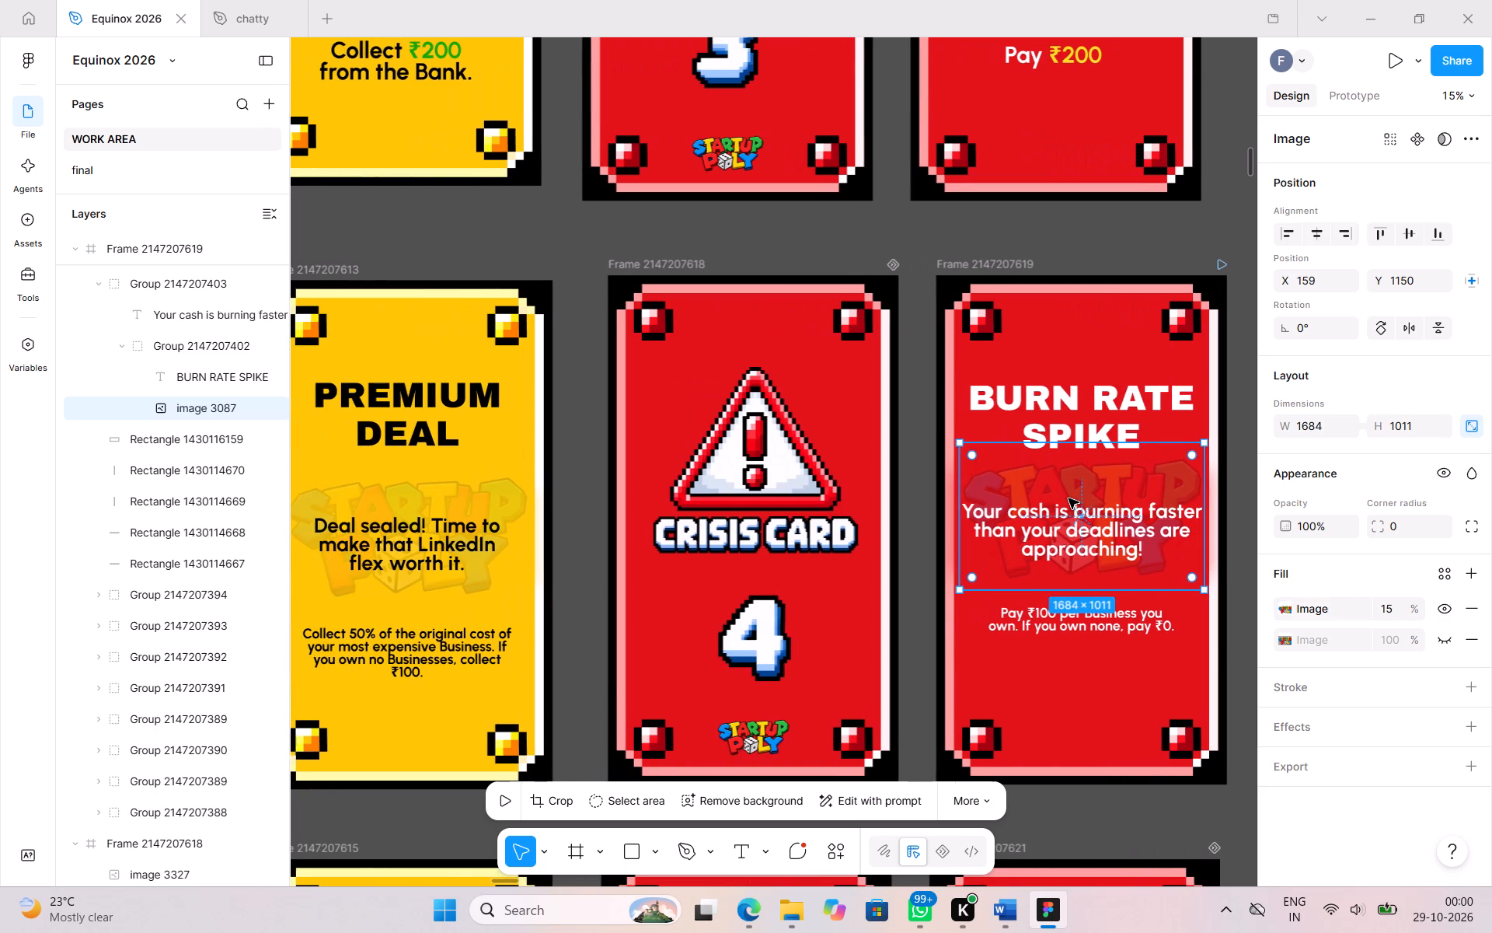
{"action": "key", "text": "Up"}
{"action": "key", "text": "Up"}
{"action": "key", "text": "Up"}
{"action": "key", "text": "Up"}
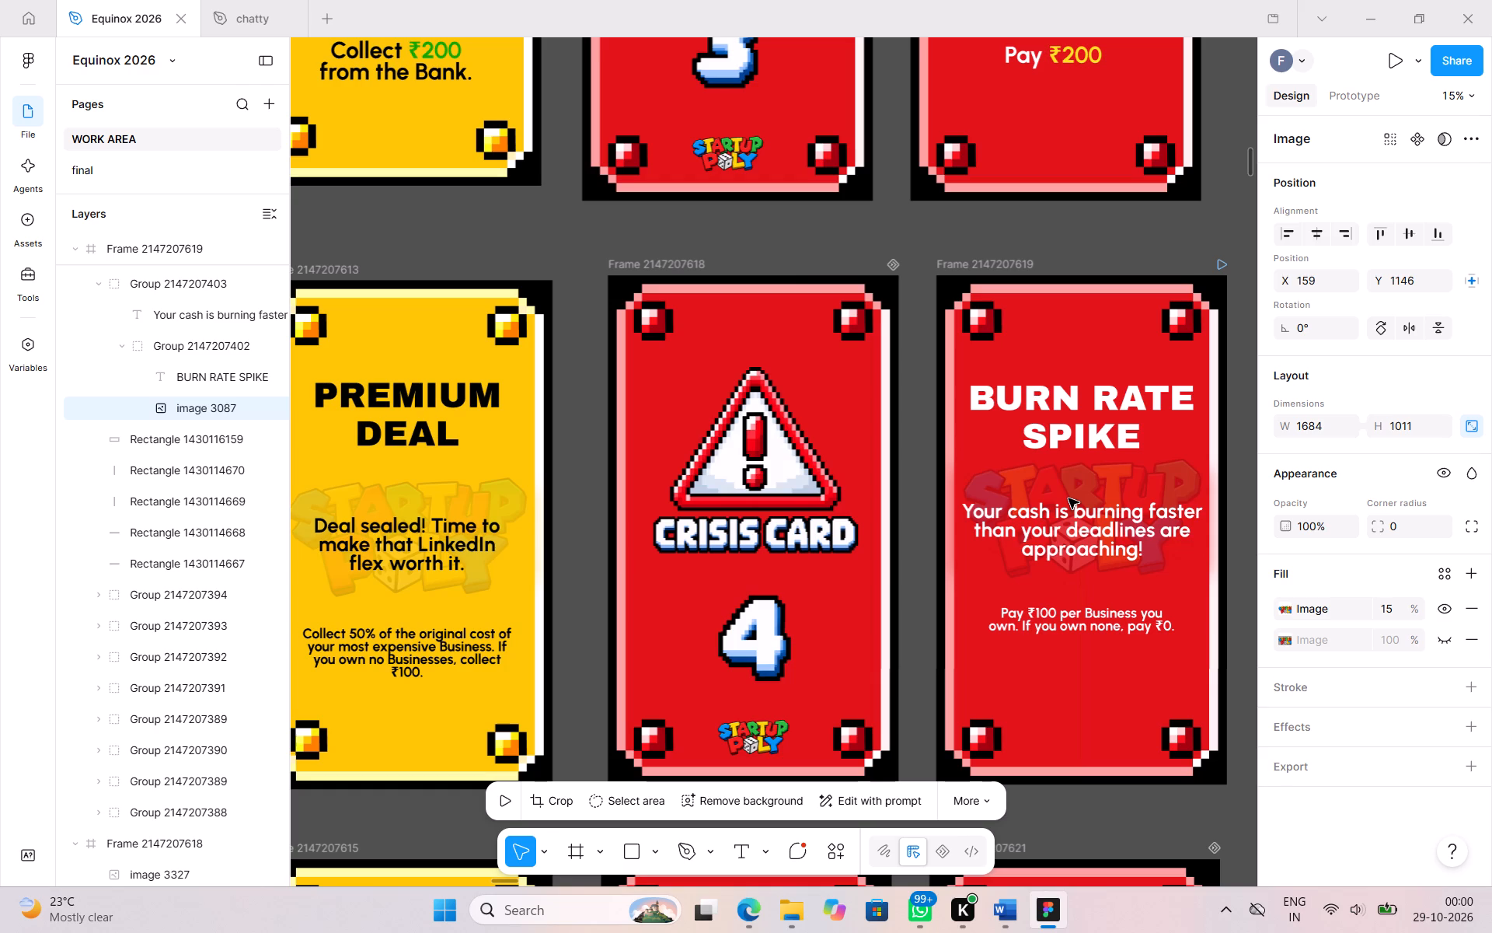
Set the image fill opacity of the LEGAL TROUBLE card's background Startupoly logo to 15%.
{"action": "scroll", "coordinate": [1068, 498], "scroll_direction": "up", "scroll_amount": 2}
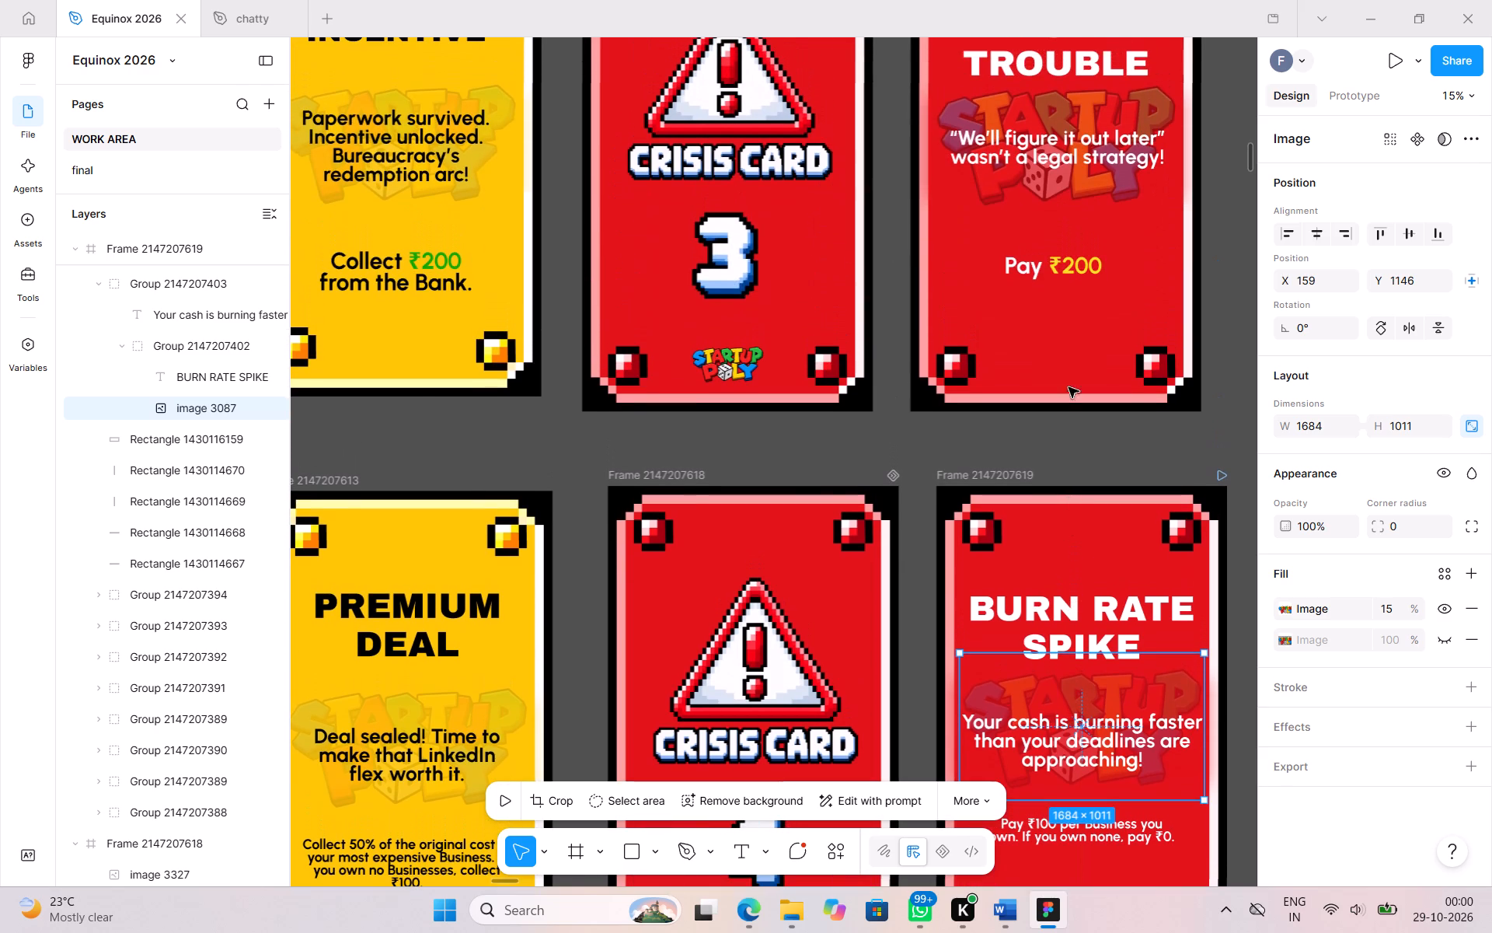
{"action": "left_click", "coordinate": [1041, 189]}
{"action": "double_click", "coordinate": [1041, 189]}
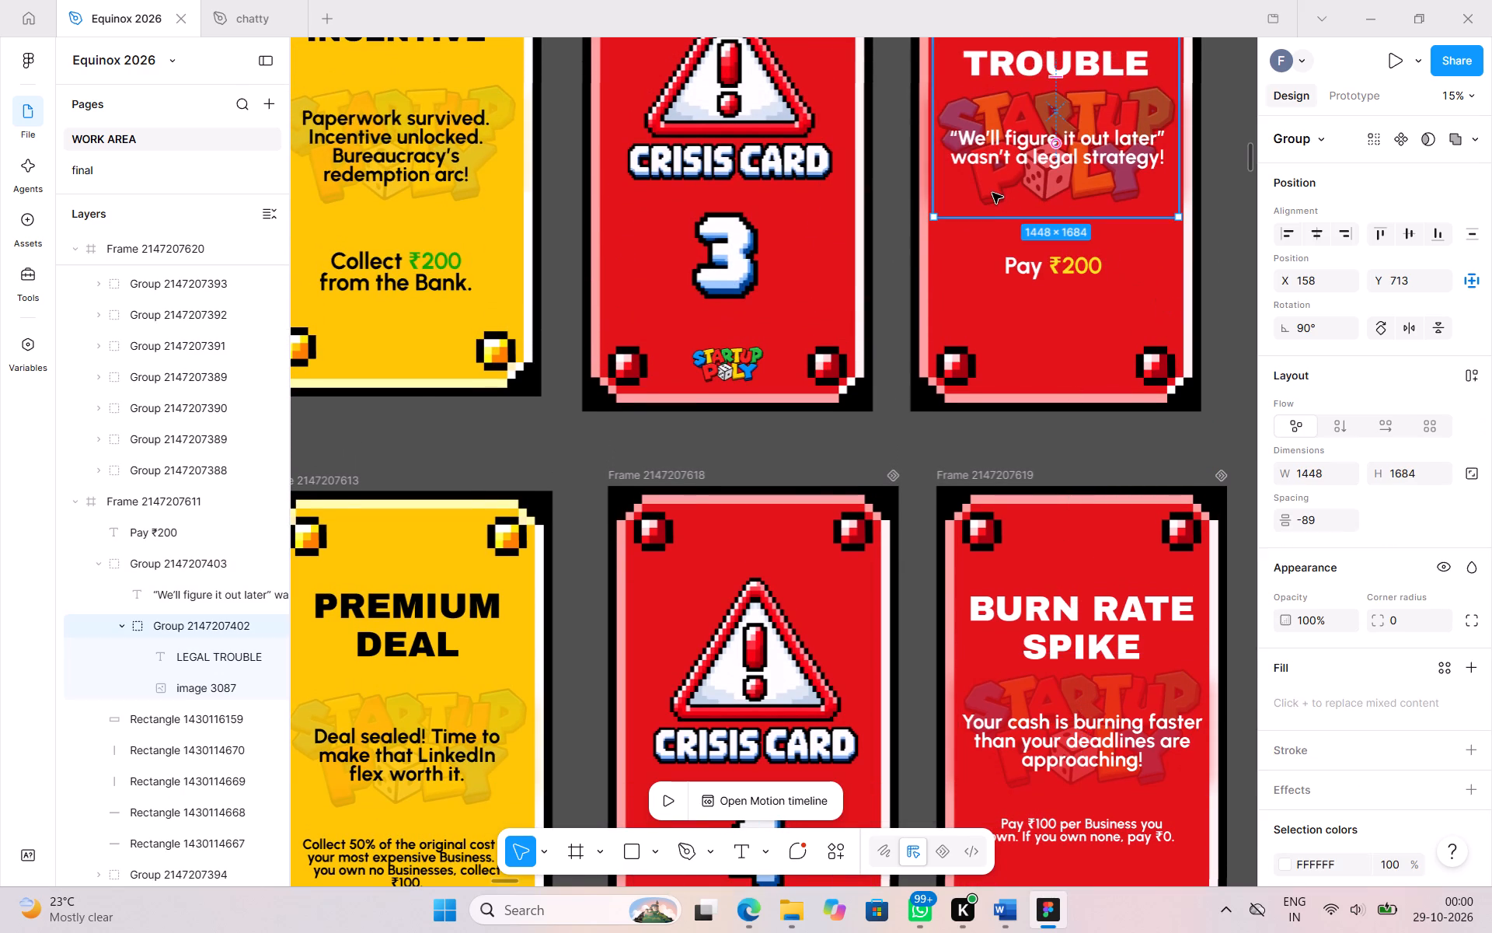
{"action": "double_click", "coordinate": [979, 175]}
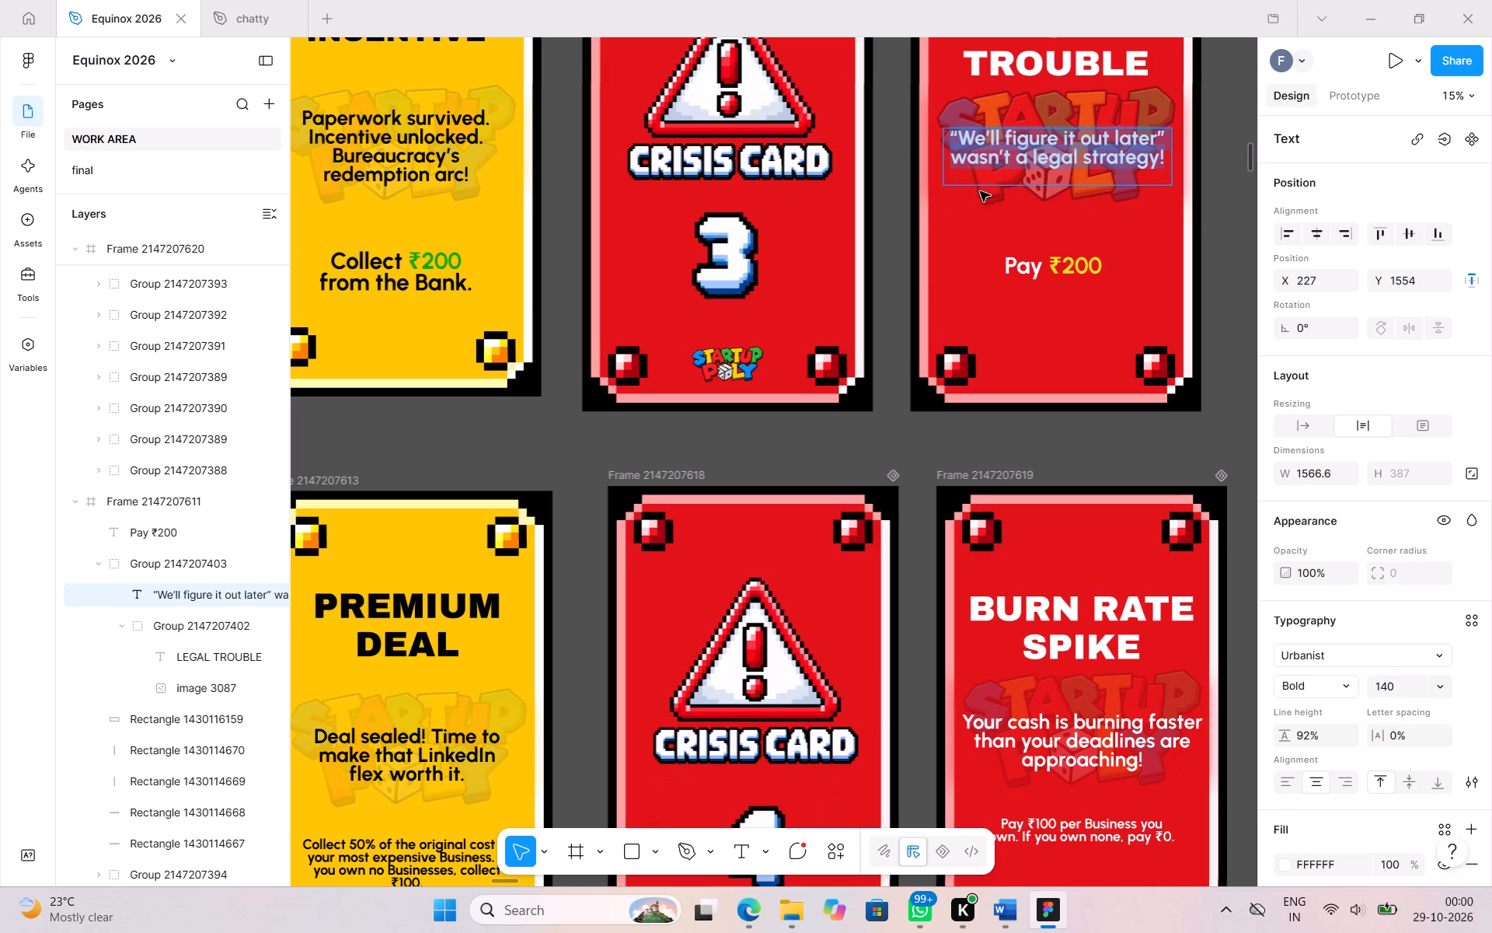
{"action": "triple_click", "coordinate": [980, 195]}
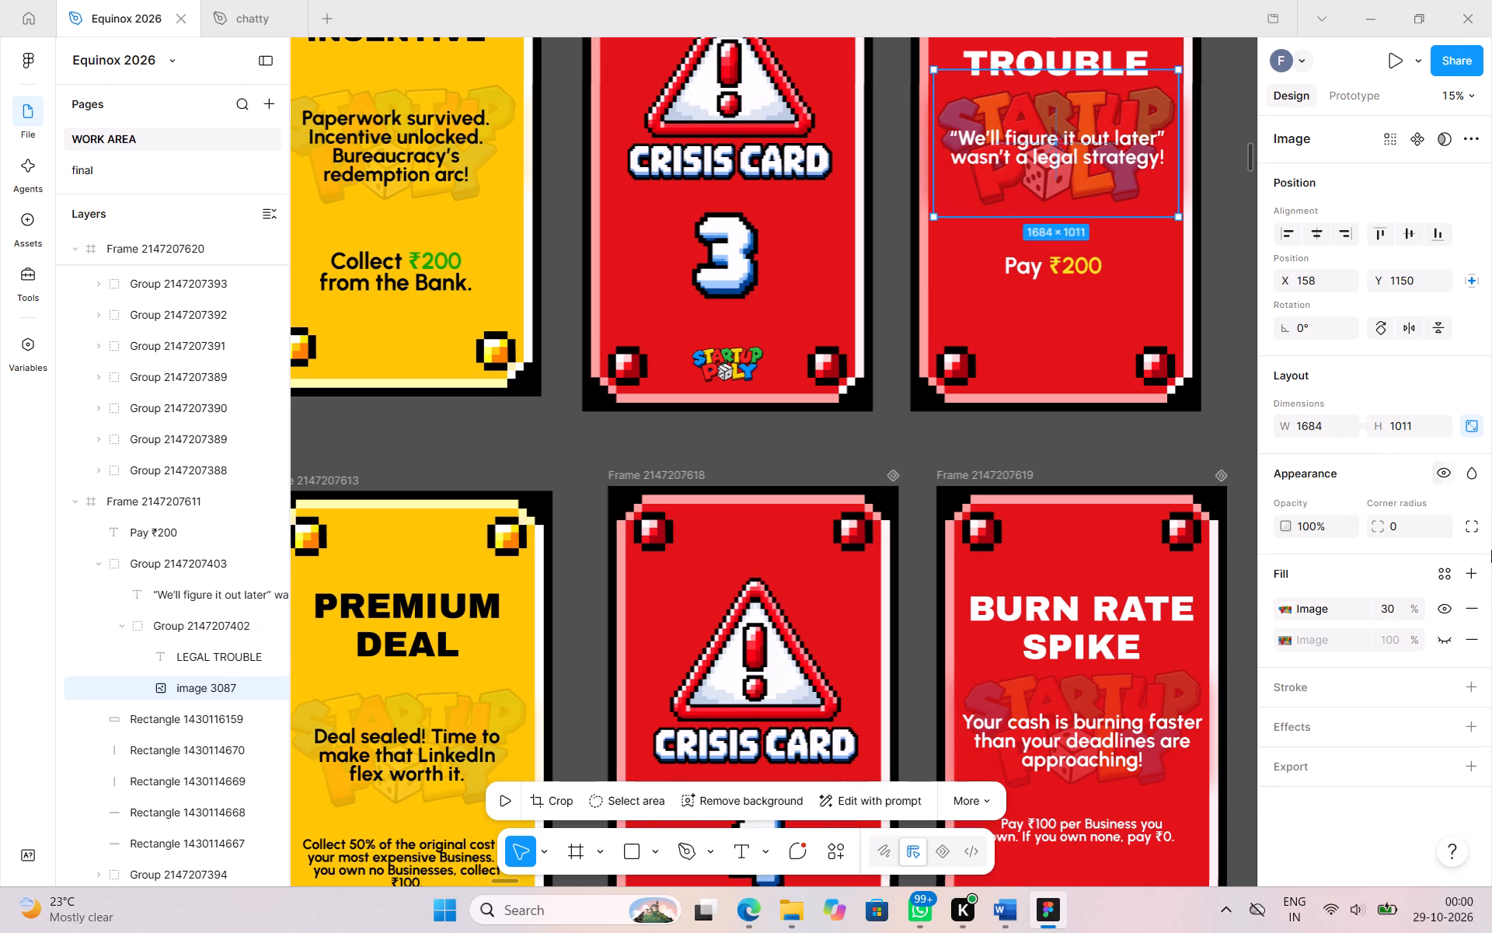
{"action": "double_click", "coordinate": [1392, 616]}
{"action": "type", "text": "15"}
{"action": "key", "text": "Return"}
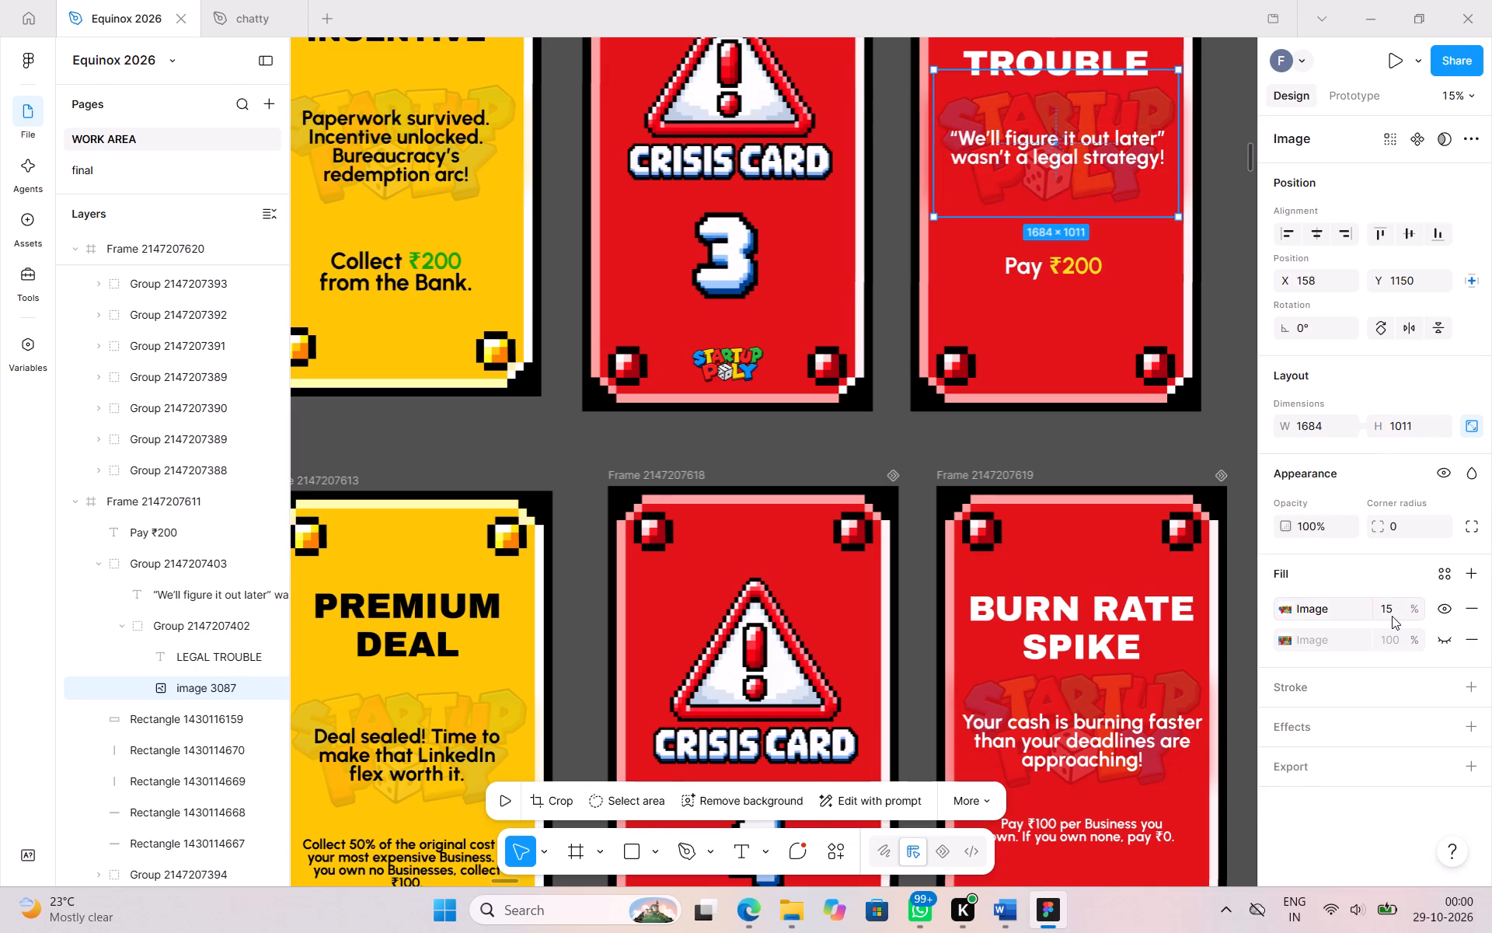
{"action": "scroll", "coordinate": [1392, 616], "scroll_direction": "up", "scroll_amount": 4}
{"action": "left_click", "coordinate": [1180, 460]}
Set the image fill opacity of the MARKET CRASH card's background Startupoly logo to 15%.
{"action": "scroll", "coordinate": [1180, 460], "scroll_direction": "up", "scroll_amount": 3}
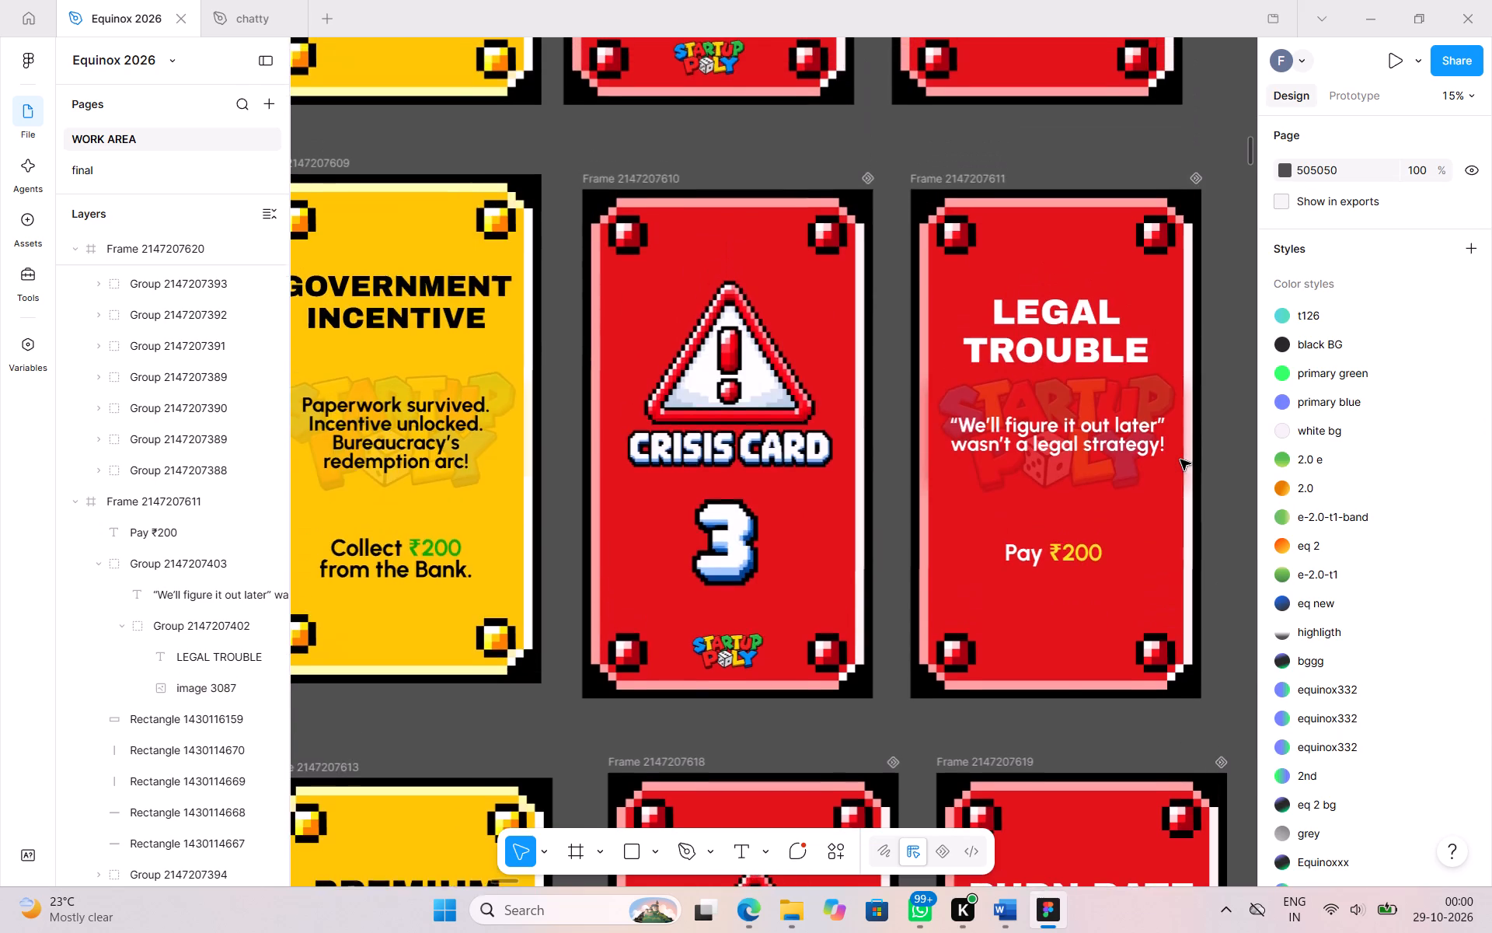
{"action": "scroll", "coordinate": [1180, 460], "scroll_direction": "up", "scroll_amount": 5}
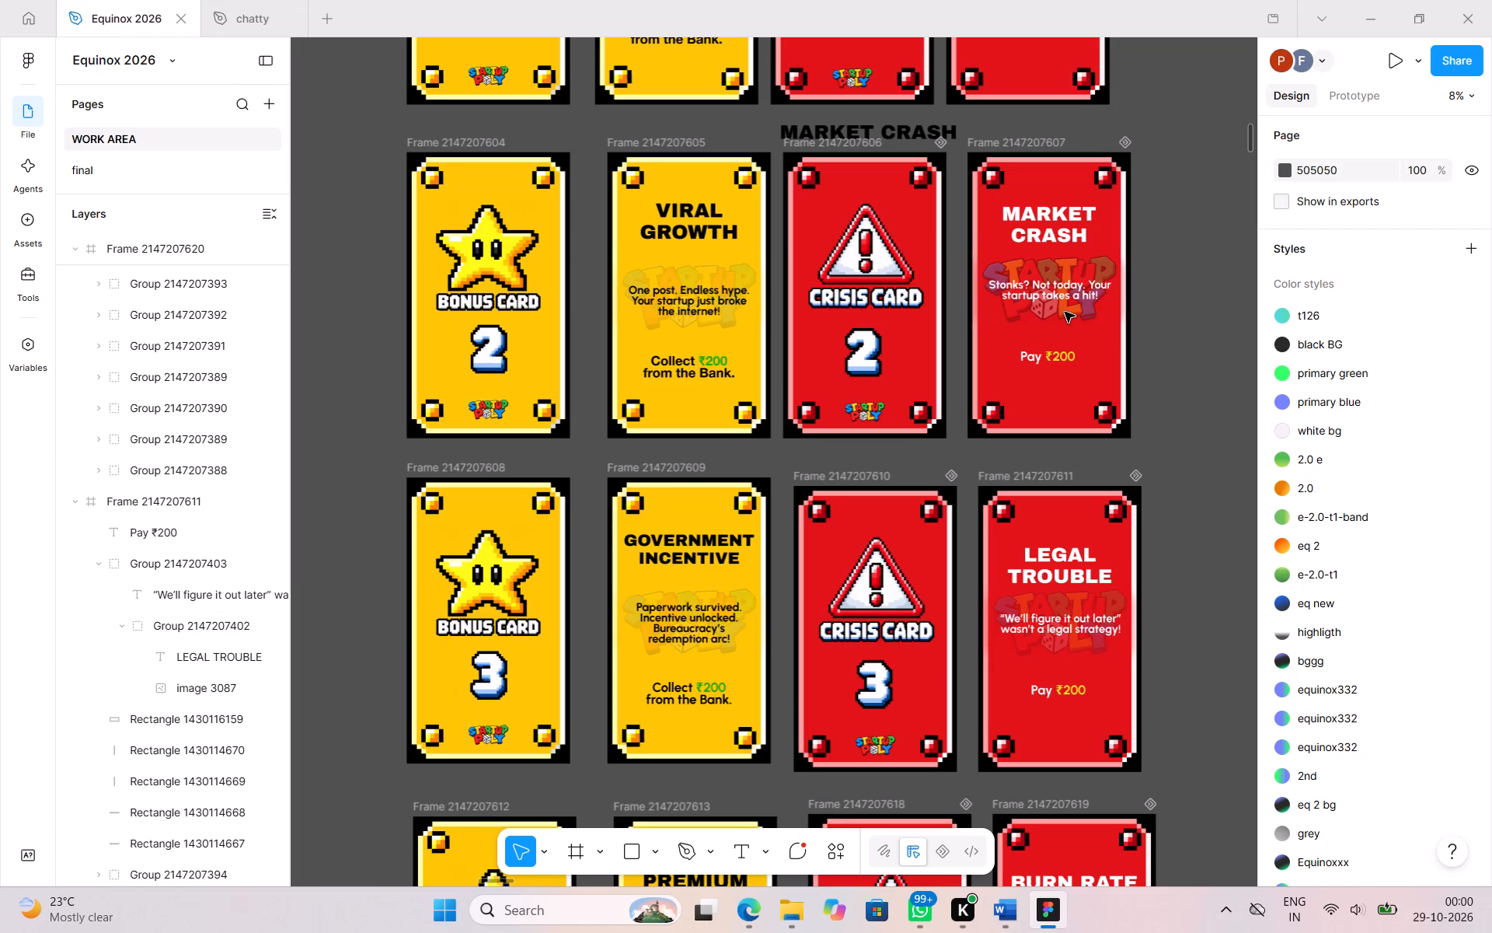
{"action": "double_click", "coordinate": [1049, 319]}
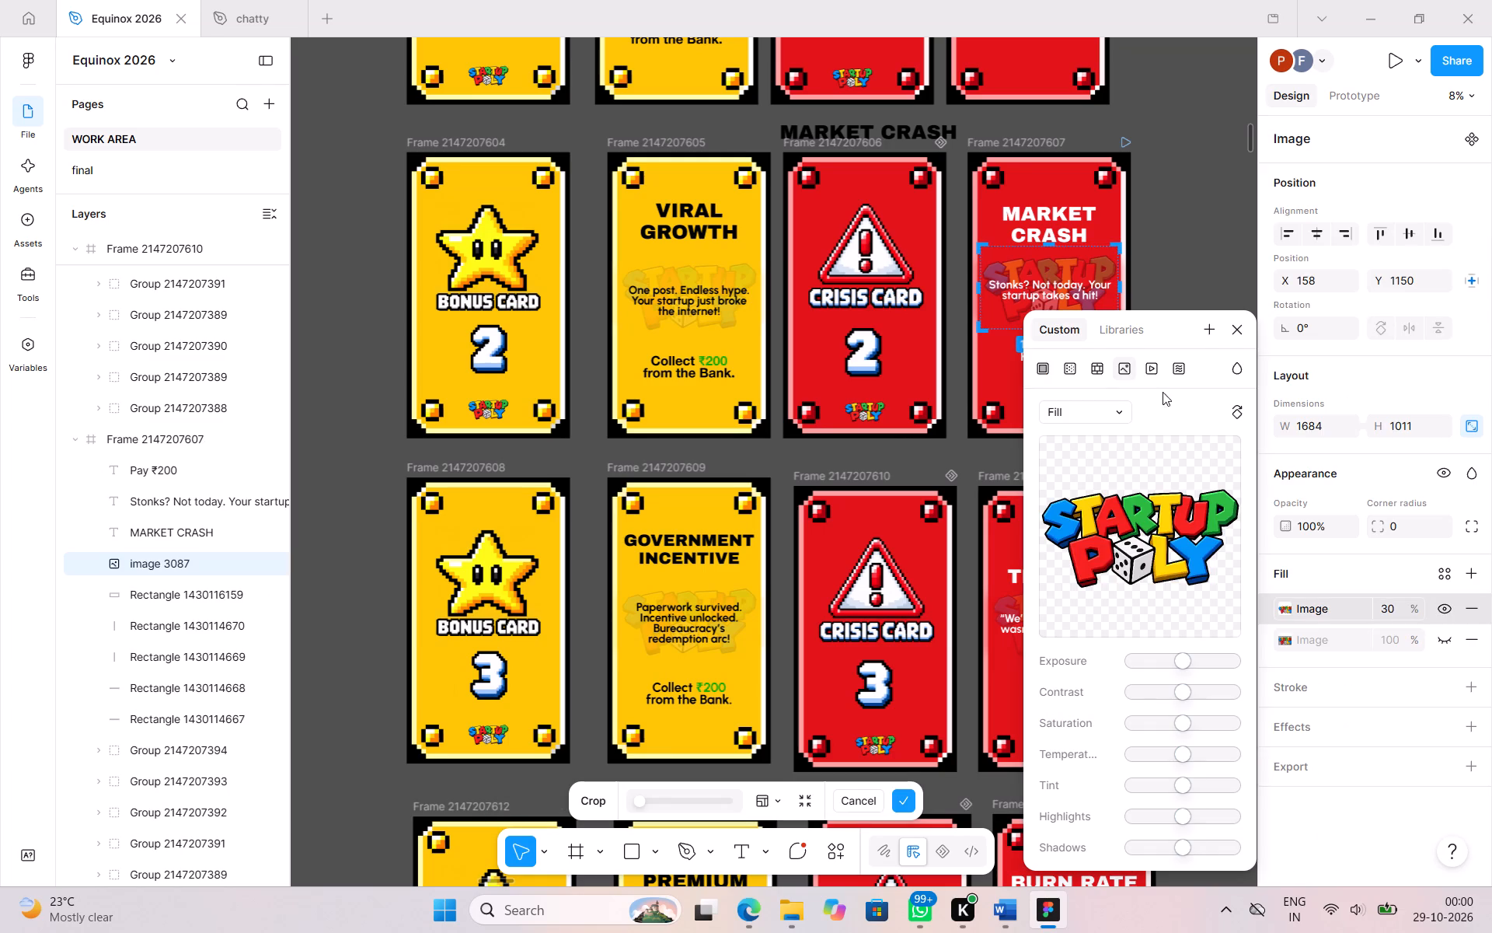
{"action": "double_click", "coordinate": [1386, 610]}
{"action": "type", "text": "15"}
{"action": "key", "text": "Return"}
Set the background logo's image fill opacity to 15% on the TAX RAID card beside Crisis Card 1.
{"action": "scroll", "coordinate": [1347, 574], "scroll_direction": "up", "scroll_amount": 2}
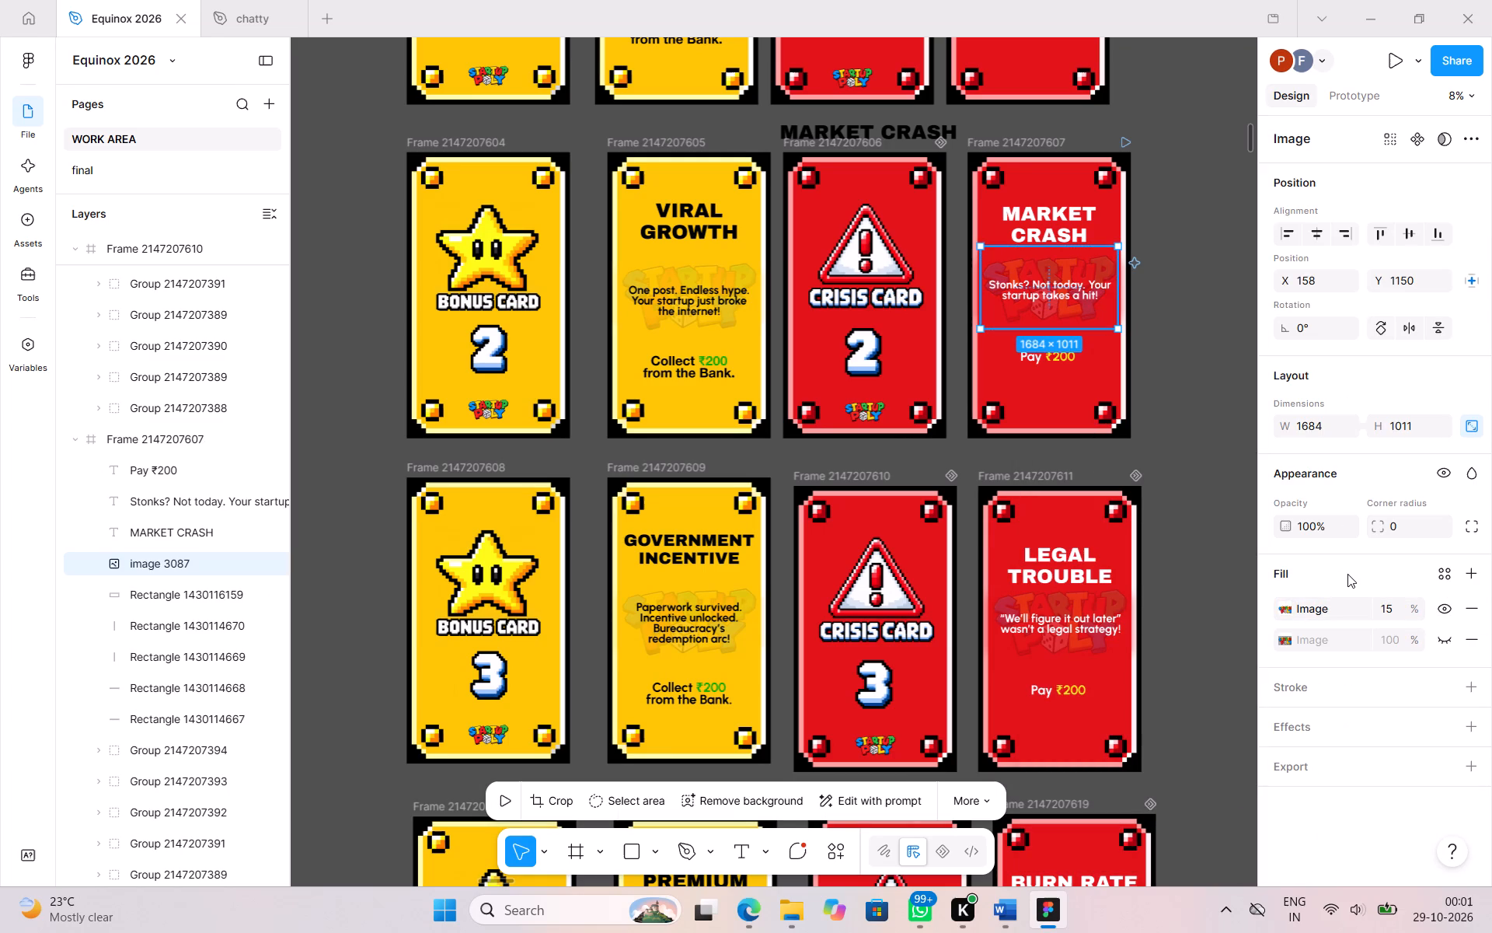
{"action": "scroll", "coordinate": [1148, 425], "scroll_direction": "up", "scroll_amount": 3}
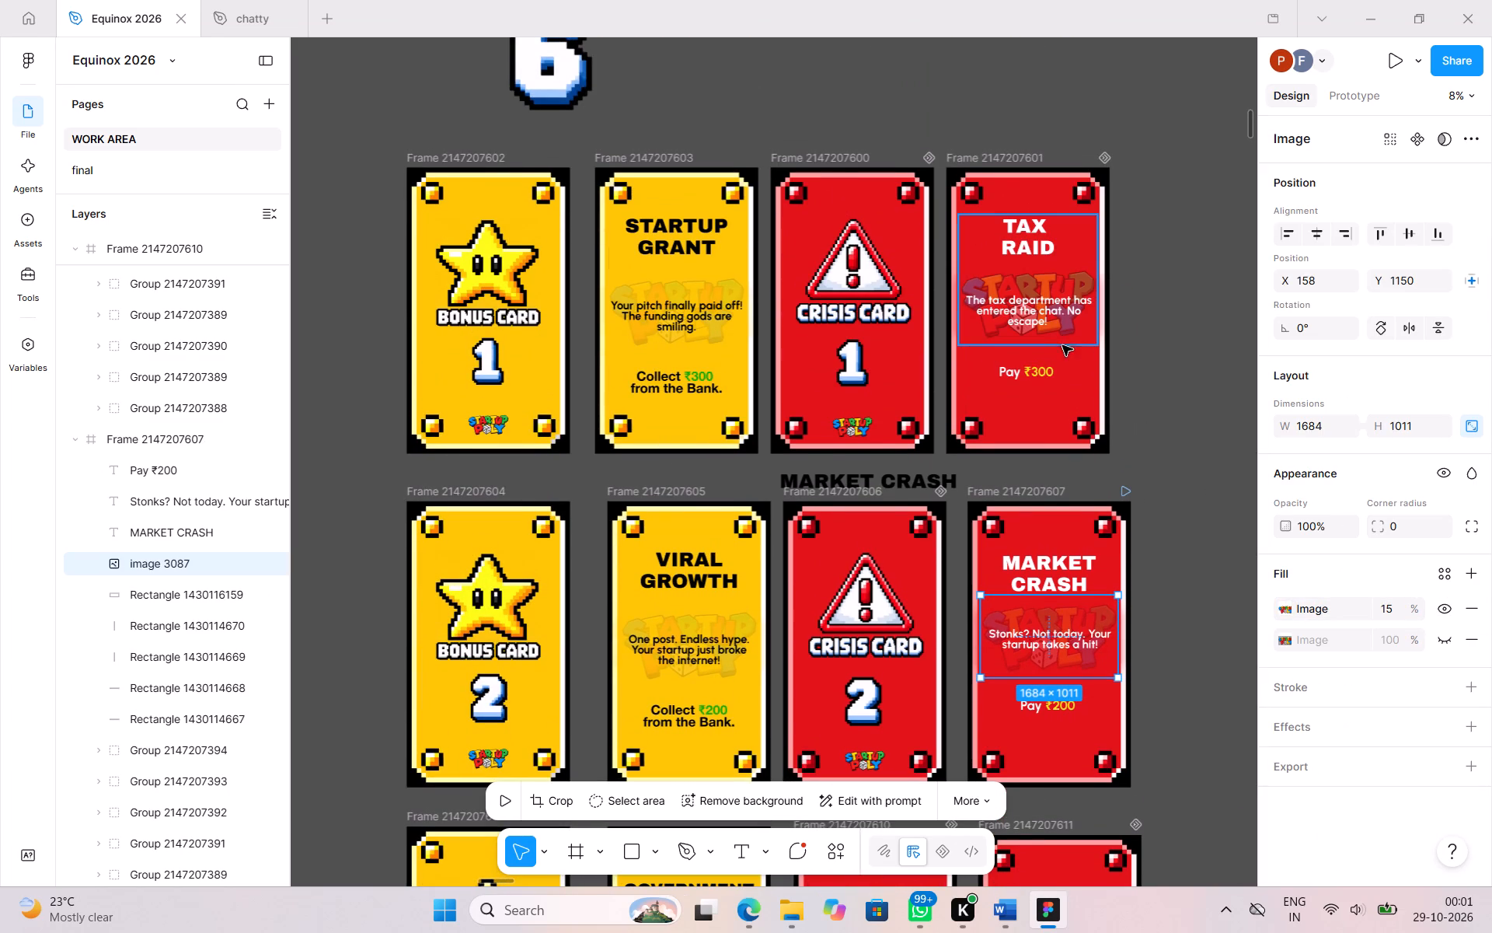
{"action": "double_click", "coordinate": [1044, 329]}
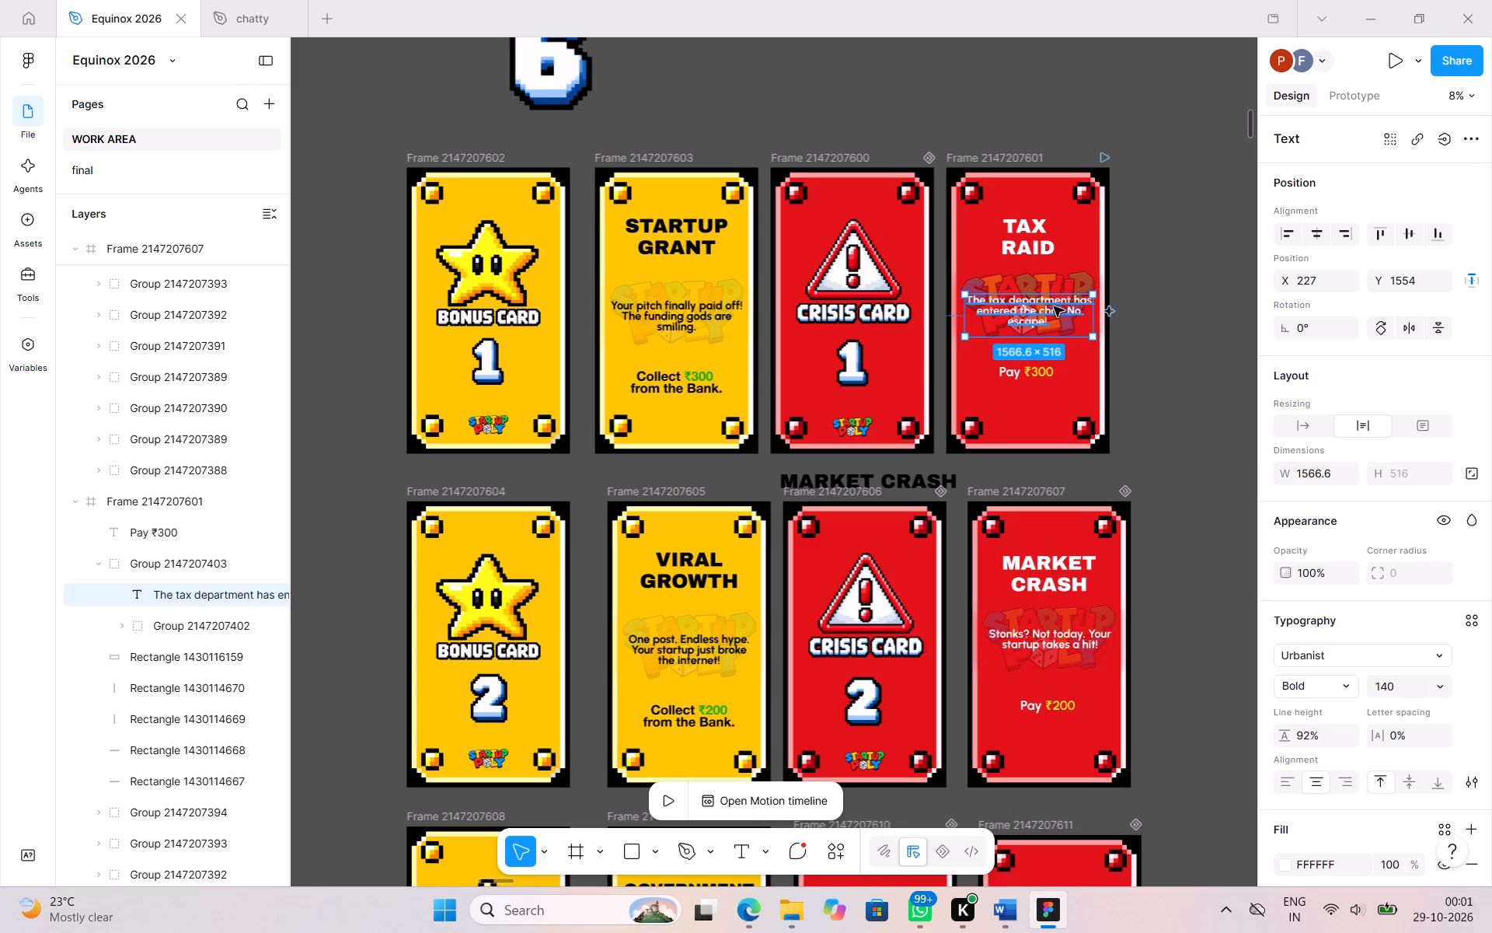
{"action": "double_click", "coordinate": [1061, 284]}
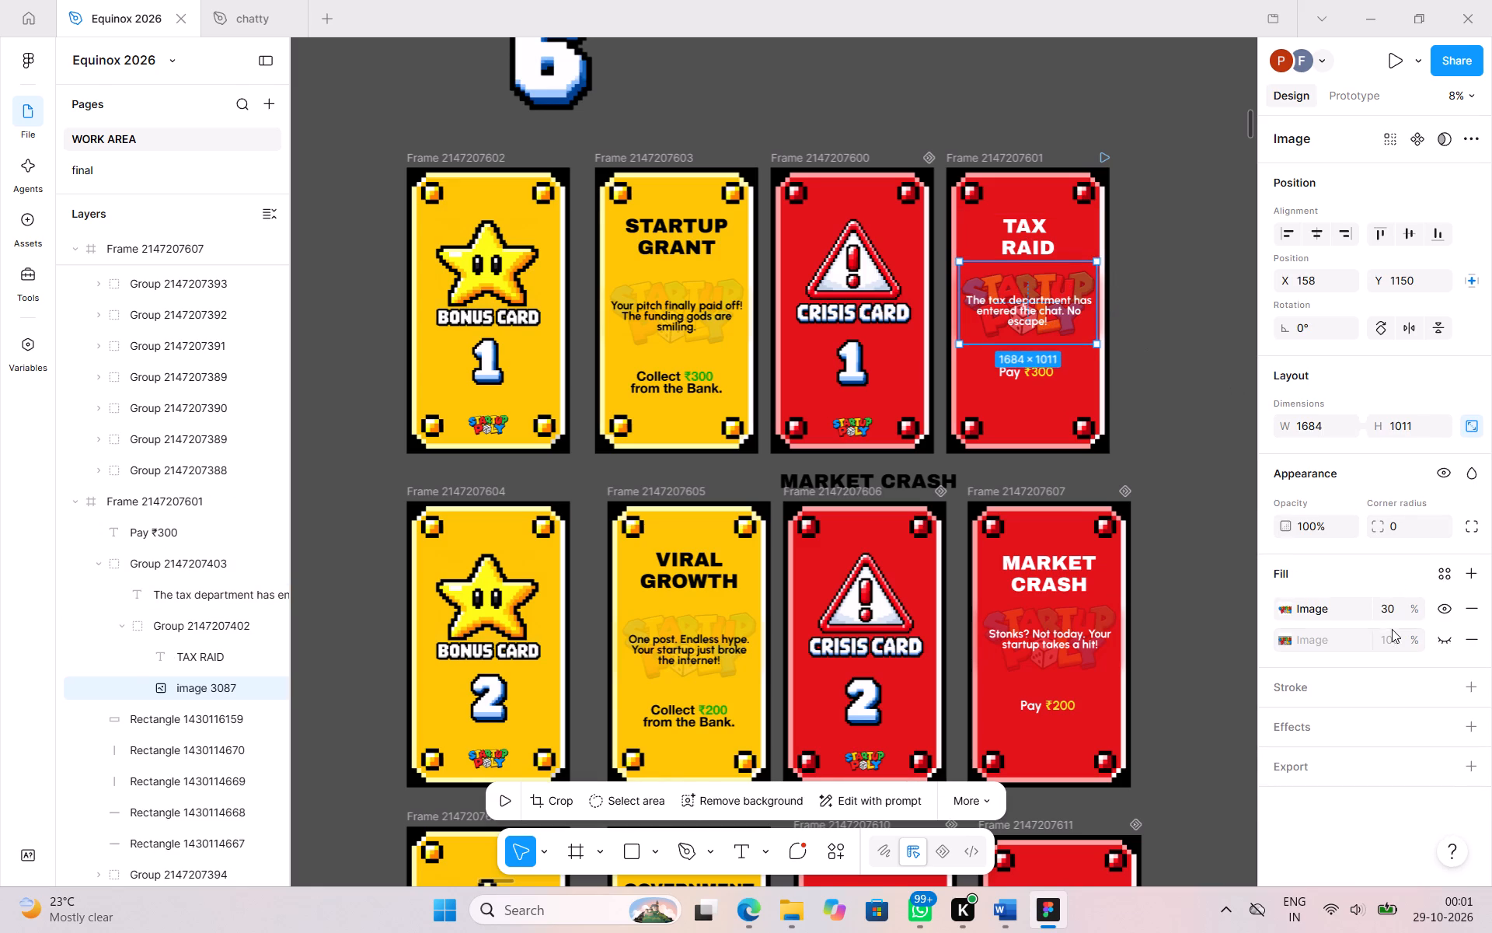
{"action": "double_click", "coordinate": [1386, 610]}
{"action": "type", "text": "15"}
{"action": "key", "text": "Return"}
{"action": "left_click", "coordinate": [1121, 467]}
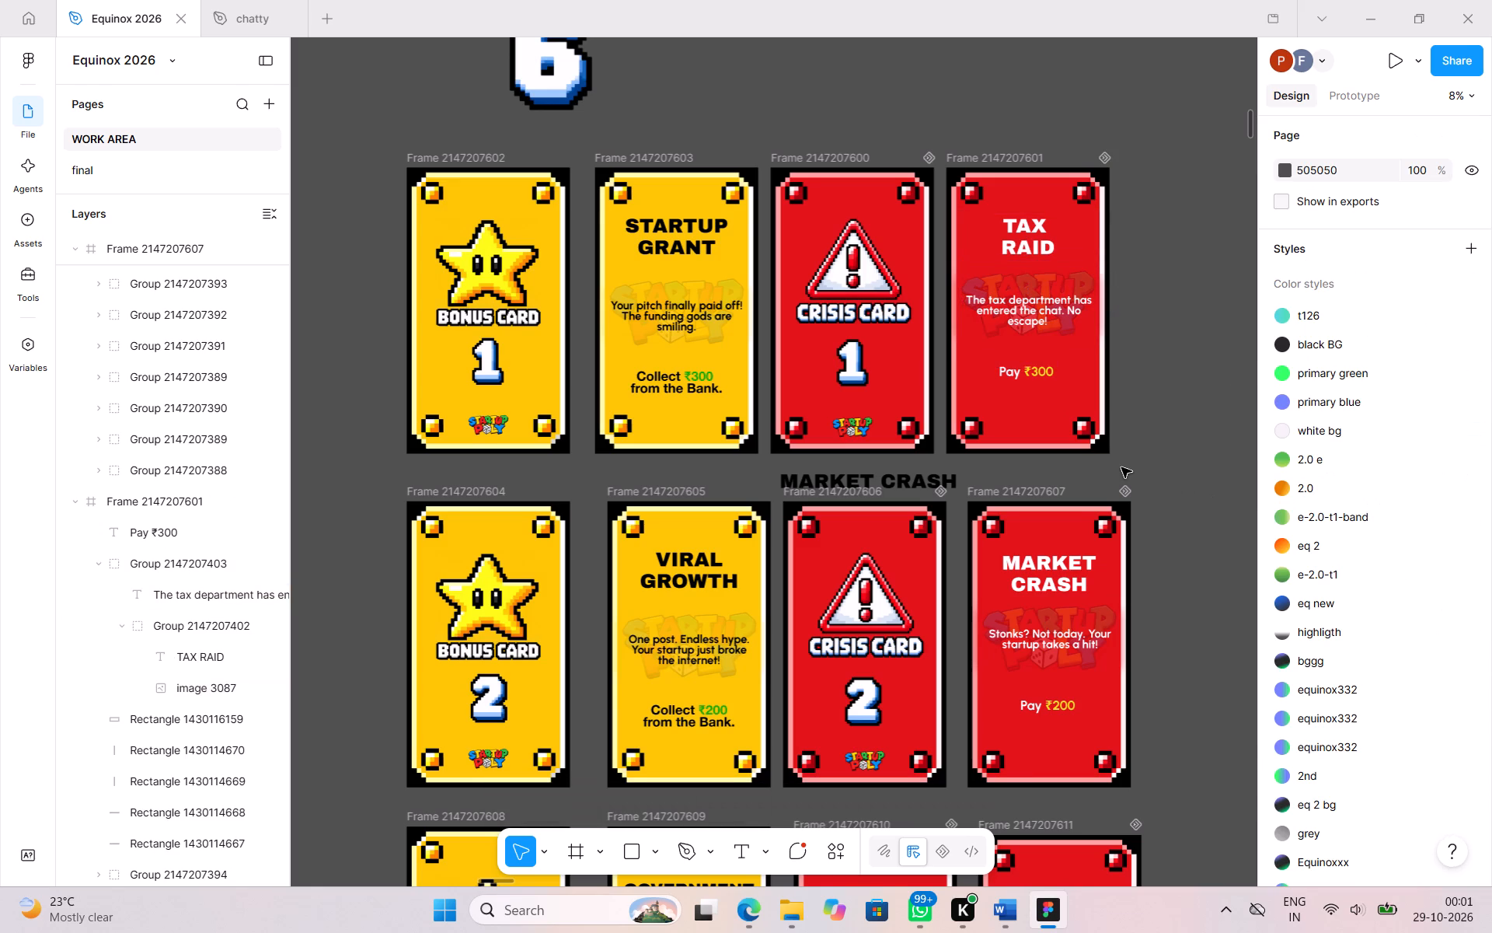
Set the background logo's image fill opacity to 15% on the TAX RAID card beside Crisis Card 5.
{"action": "scroll", "coordinate": [1121, 467], "scroll_direction": "down", "scroll_amount": 3}
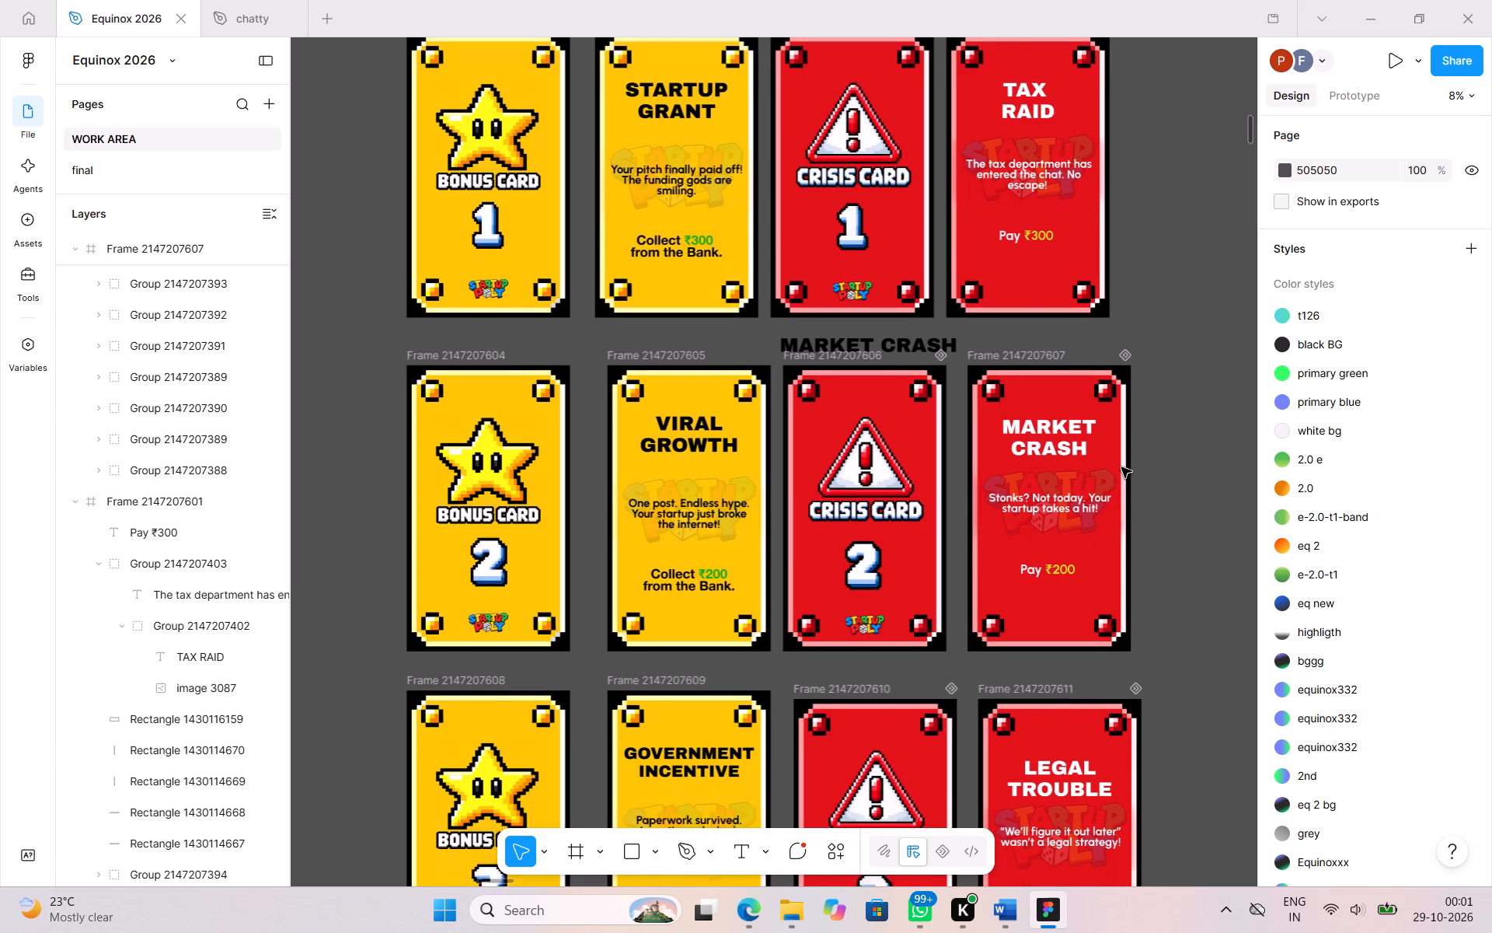
{"action": "scroll", "coordinate": [1121, 467], "scroll_direction": "down", "scroll_amount": 5}
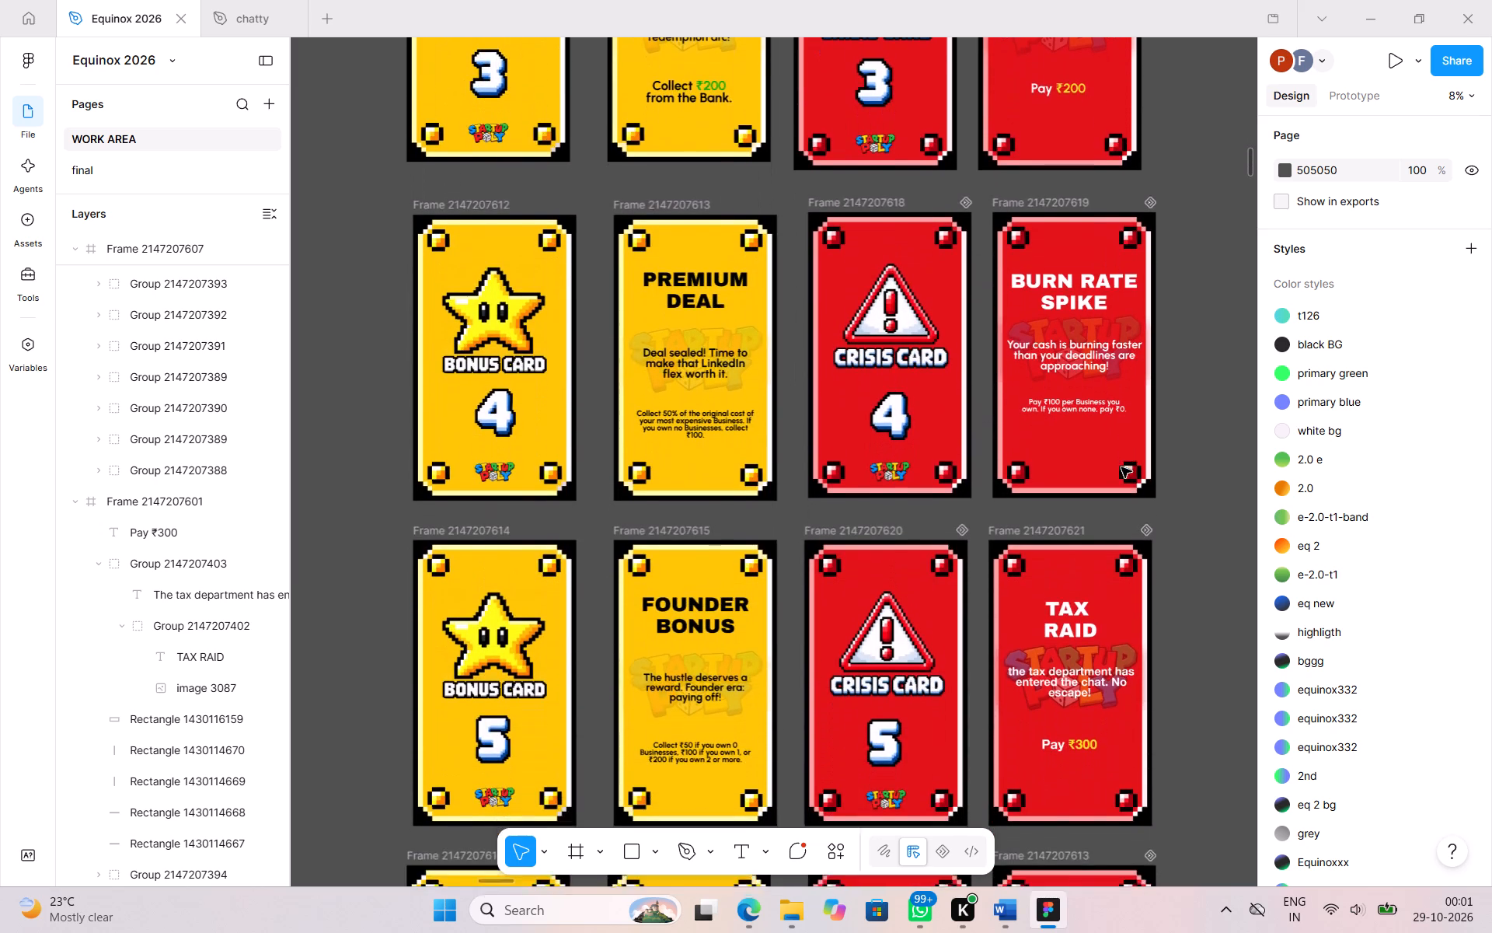
{"action": "scroll", "coordinate": [1121, 467], "scroll_direction": "down", "scroll_amount": 1}
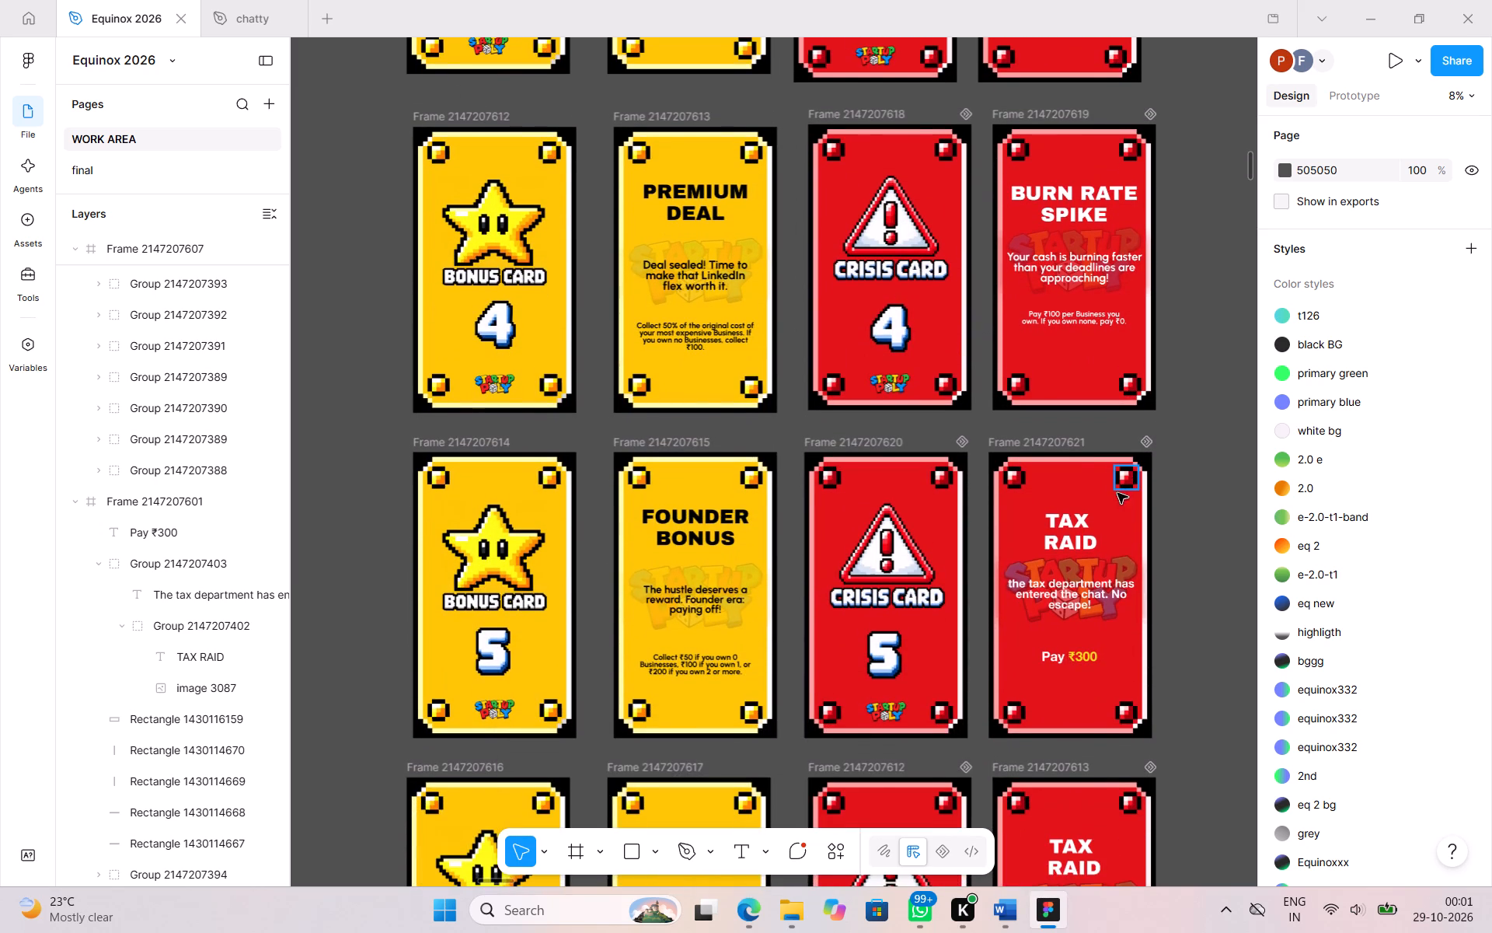
{"action": "triple_click", "coordinate": [1117, 568]}
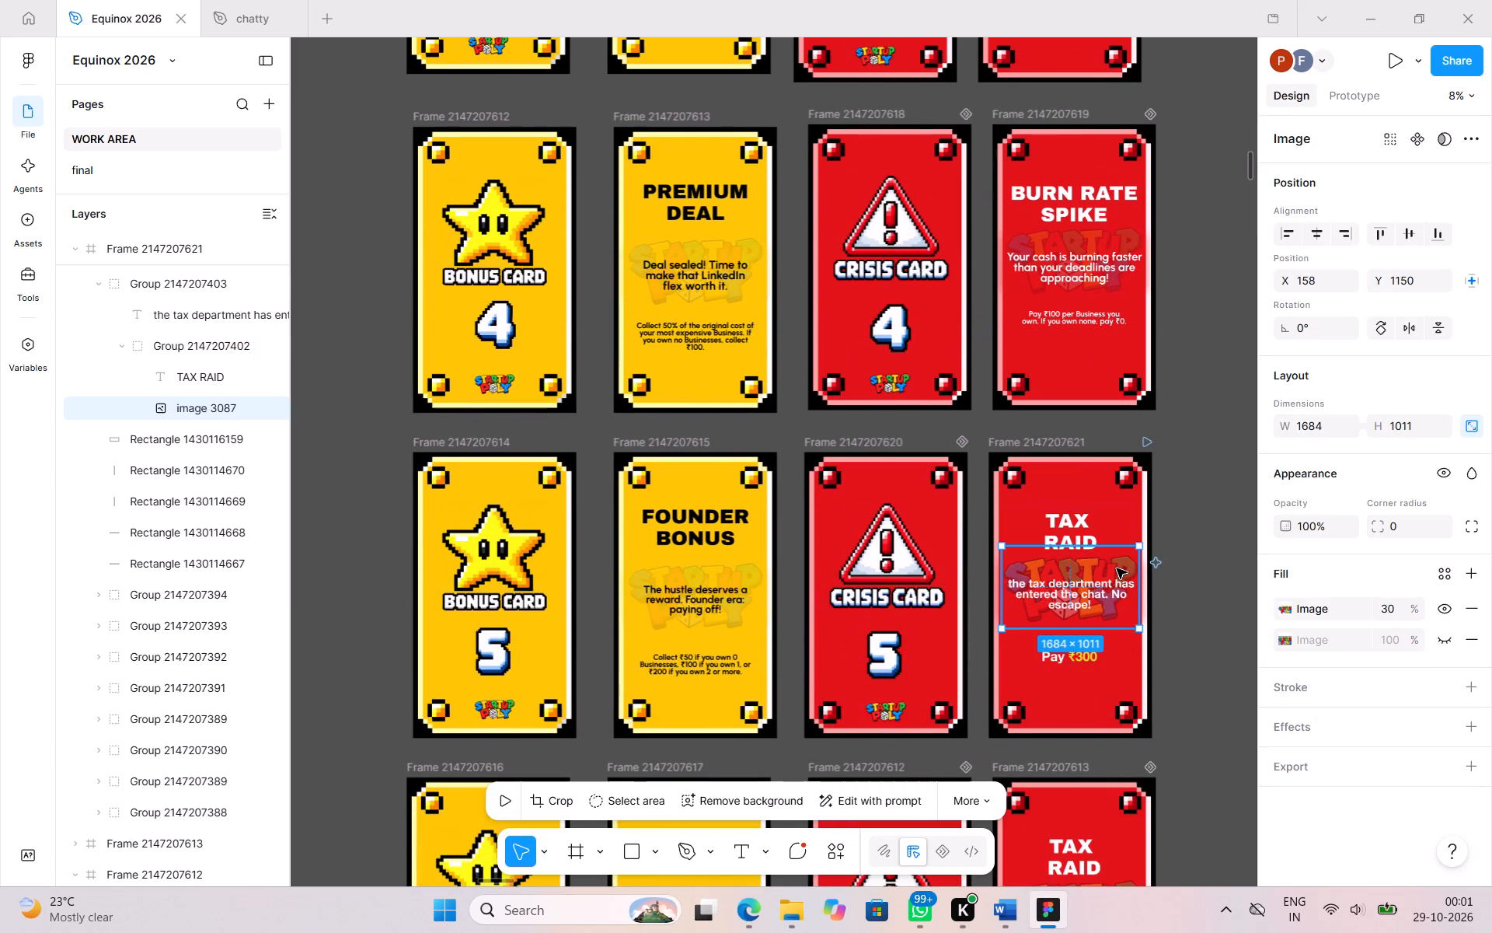
{"action": "double_click", "coordinate": [1387, 607]}
{"action": "type", "text": "15"}
{"action": "key", "text": "Return"}
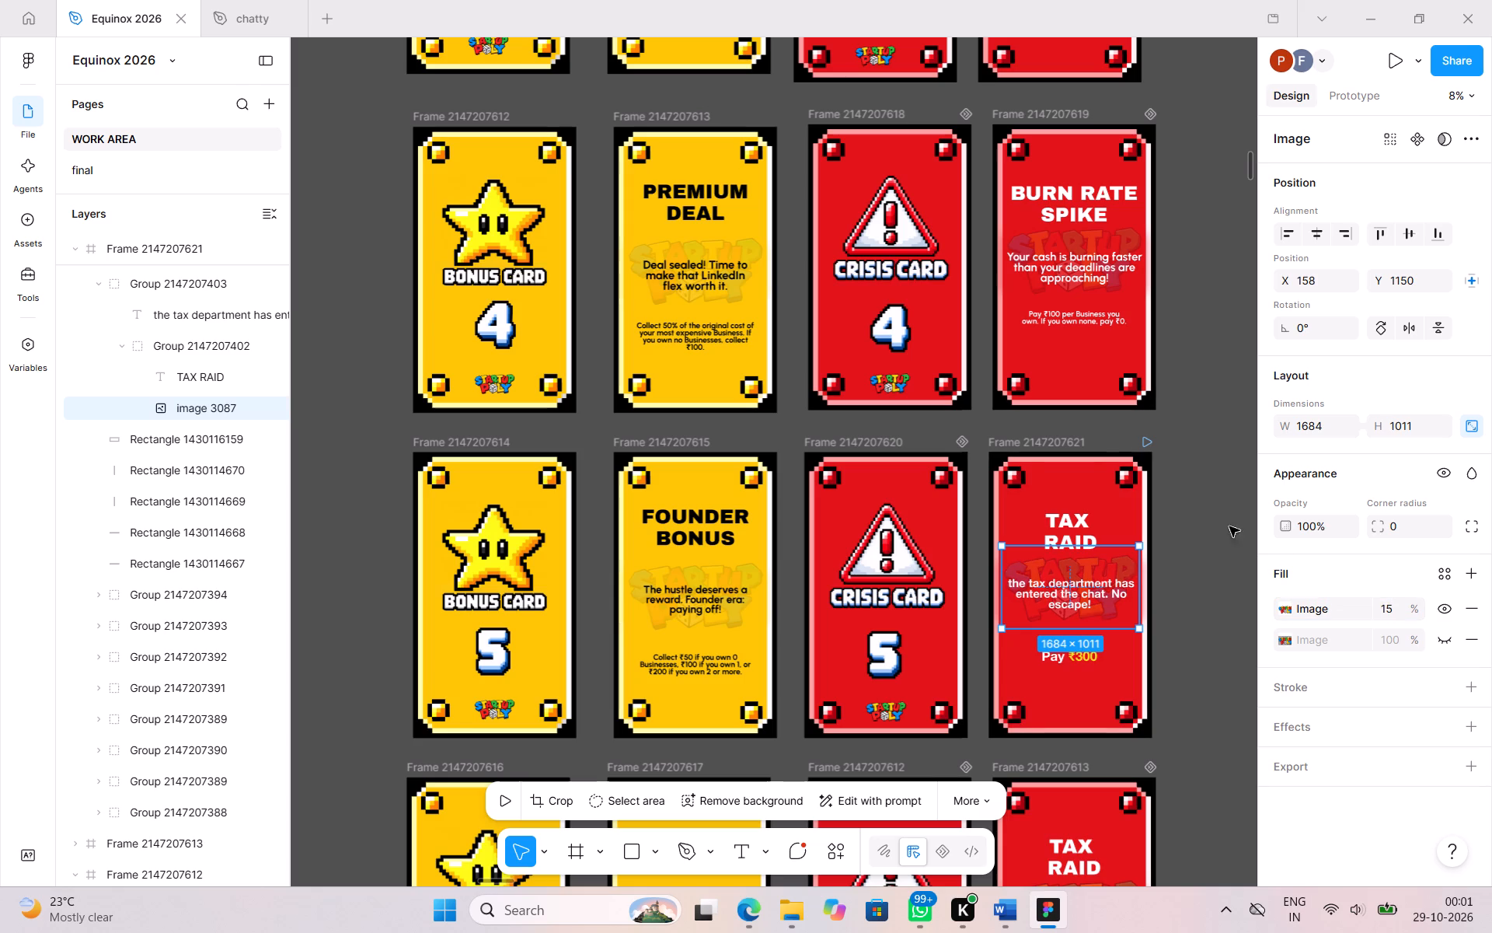
Colour the ₹100 amount in the BURN RATE SPIKE card's payment text yellow, FDBF16, from the page colours.
{"action": "scroll", "coordinate": [1086, 351], "scroll_direction": "up", "scroll_amount": 2}
{"action": "triple_click", "coordinate": [972, 297]}
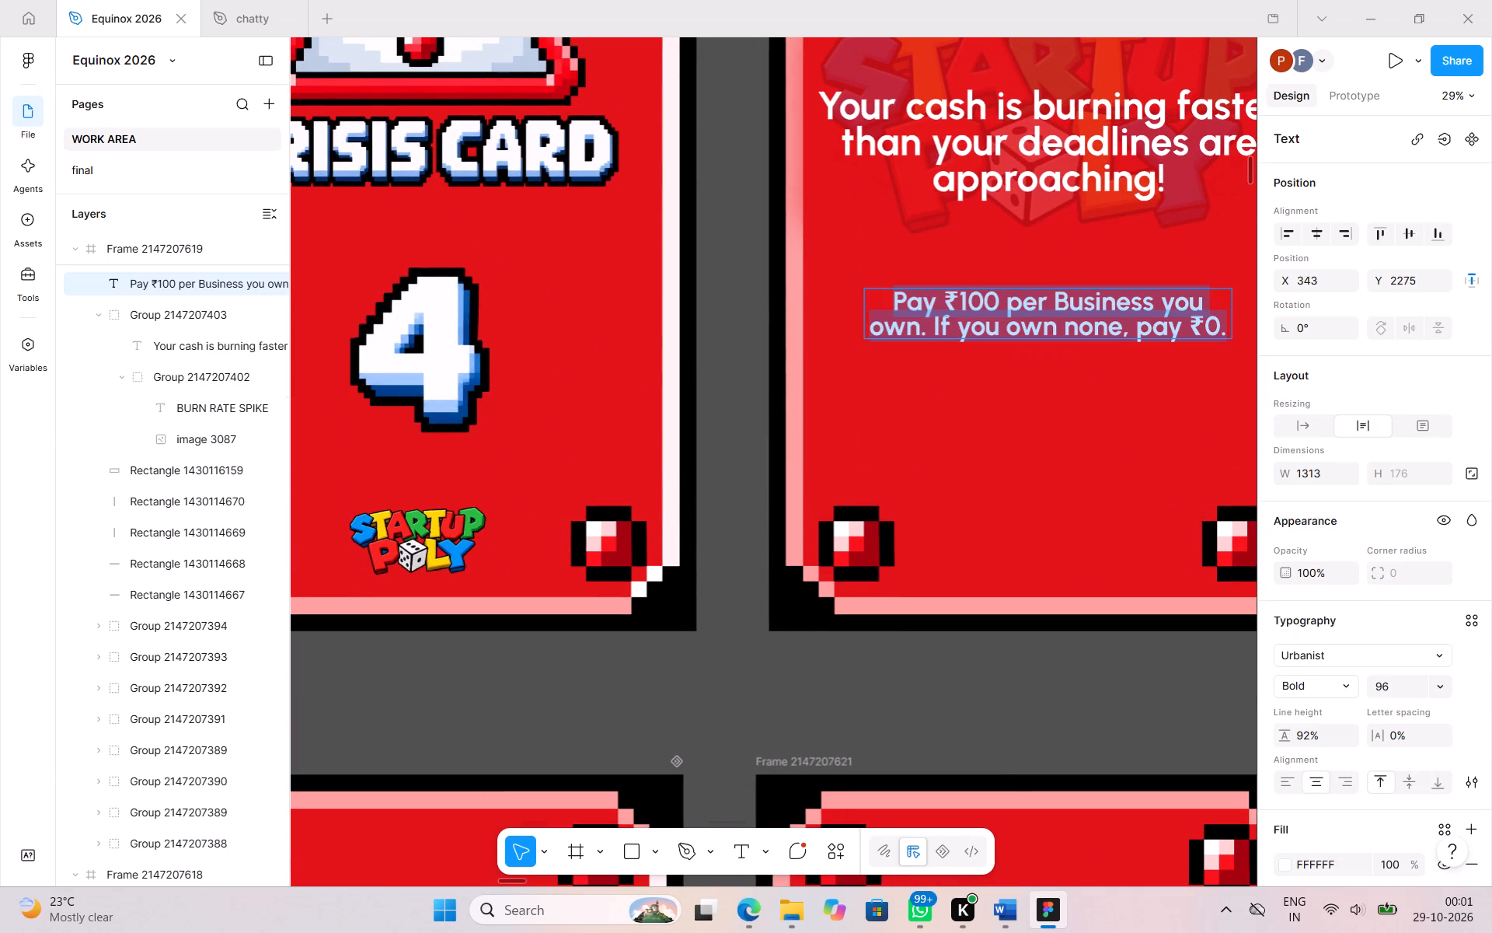
{"action": "triple_click", "coordinate": [972, 297]}
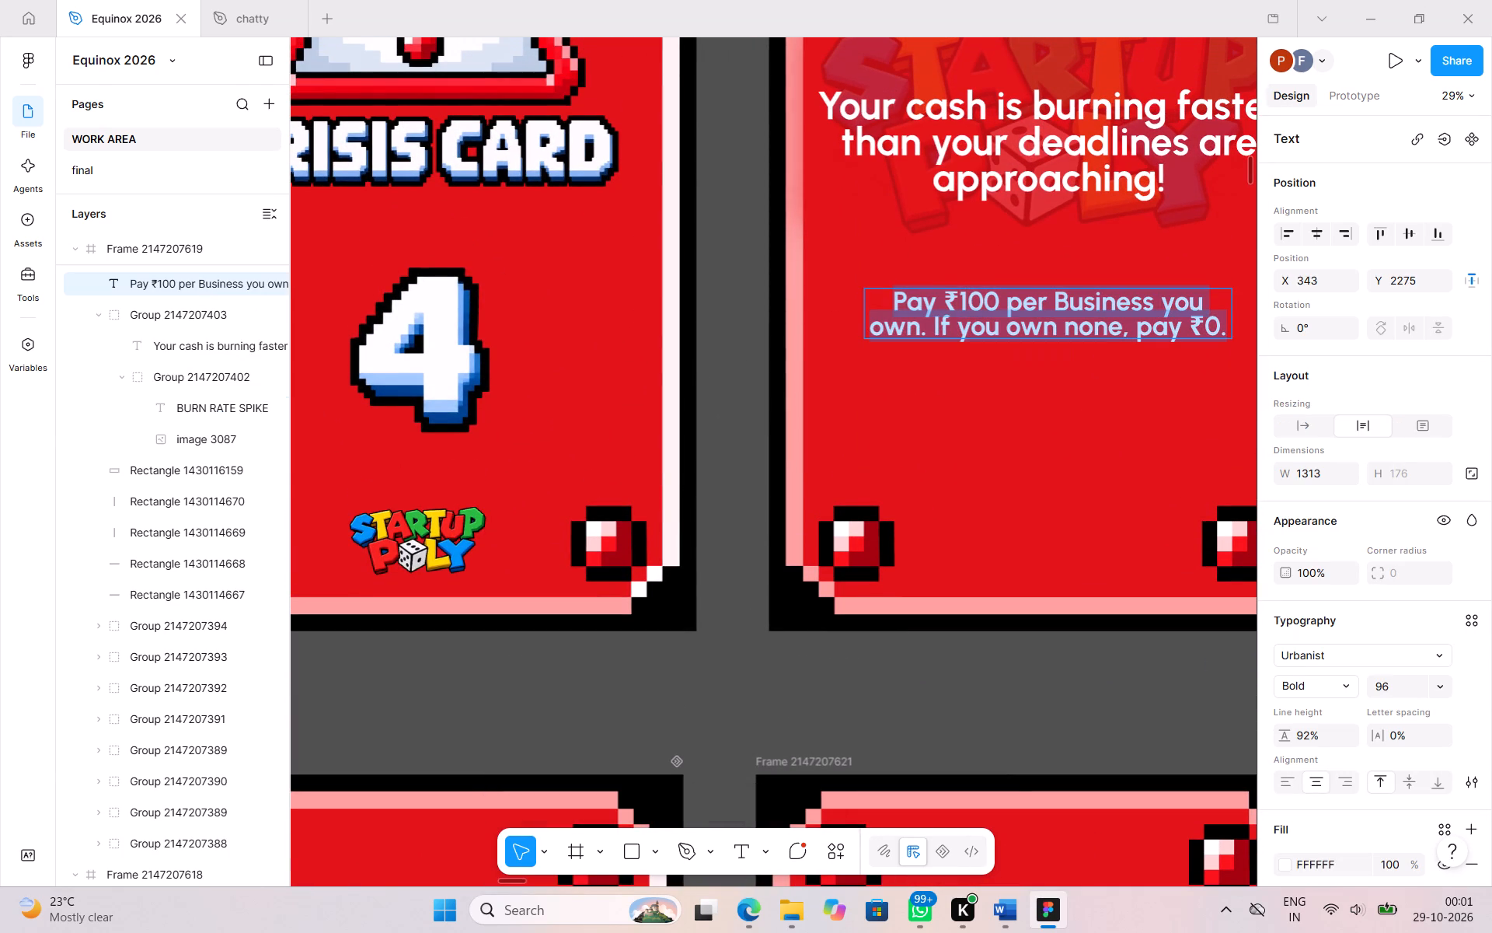
{"action": "left_click", "coordinate": [939, 307]}
{"action": "left_click", "coordinate": [944, 306]}
{"action": "left_click_drag", "start_coordinate": [944, 306], "coordinate": [975, 306]}
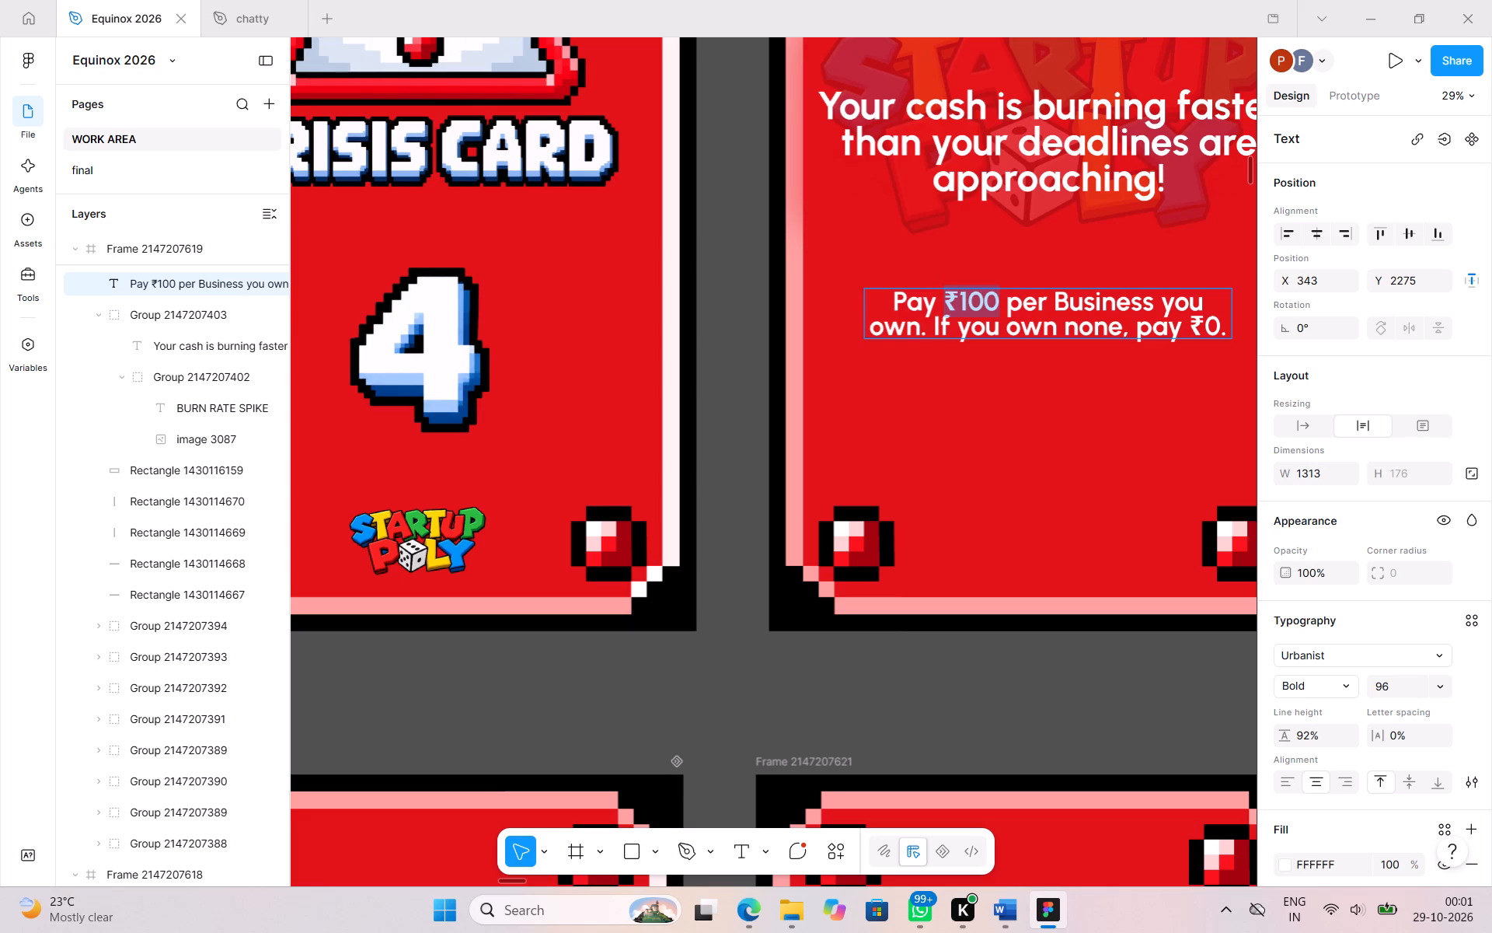
{"action": "left_click_drag", "start_coordinate": [975, 306], "coordinate": [992, 306]}
{"action": "scroll", "coordinate": [1372, 739], "scroll_direction": "down", "scroll_amount": 1}
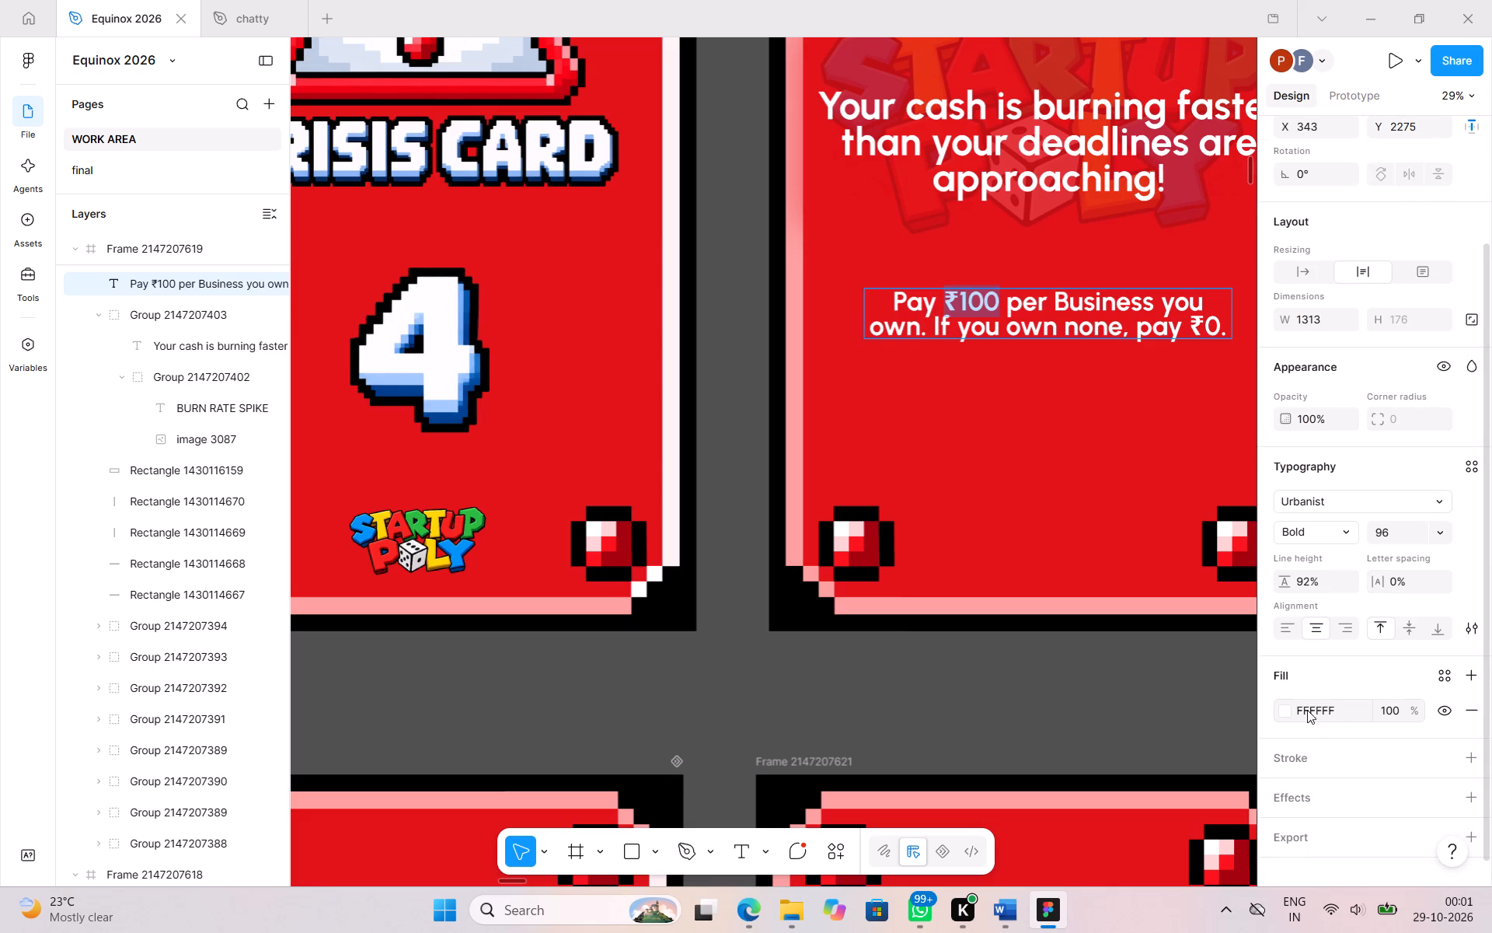
{"action": "left_click", "coordinate": [1291, 707]}
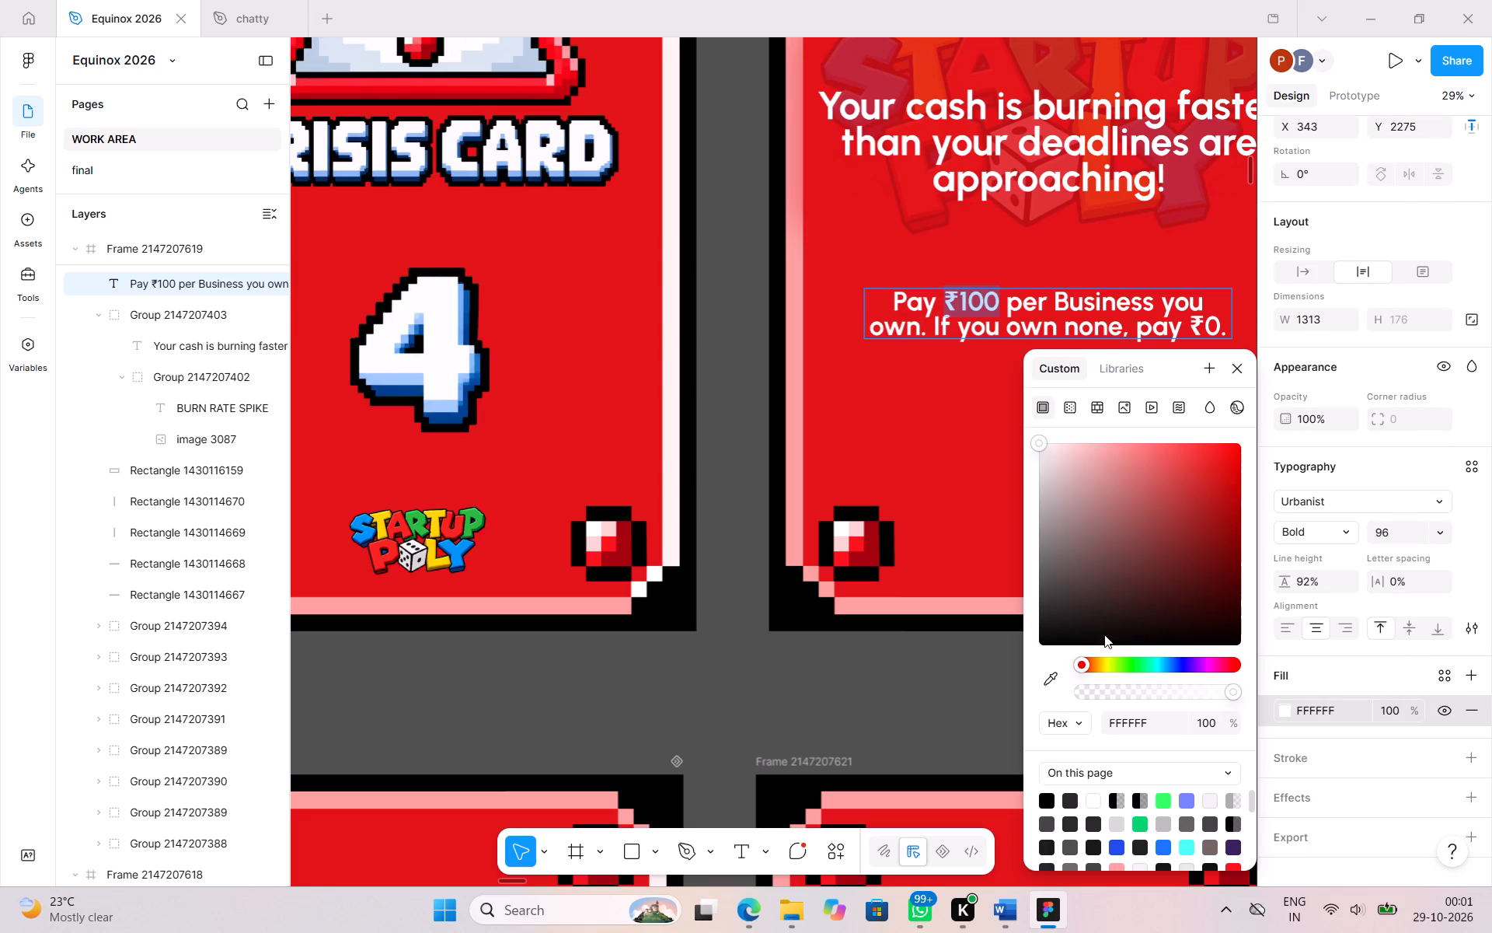
{"action": "scroll", "coordinate": [1092, 613], "scroll_direction": "down", "scroll_amount": 6}
{"action": "scroll", "coordinate": [1130, 882], "scroll_direction": "down", "scroll_amount": 1}
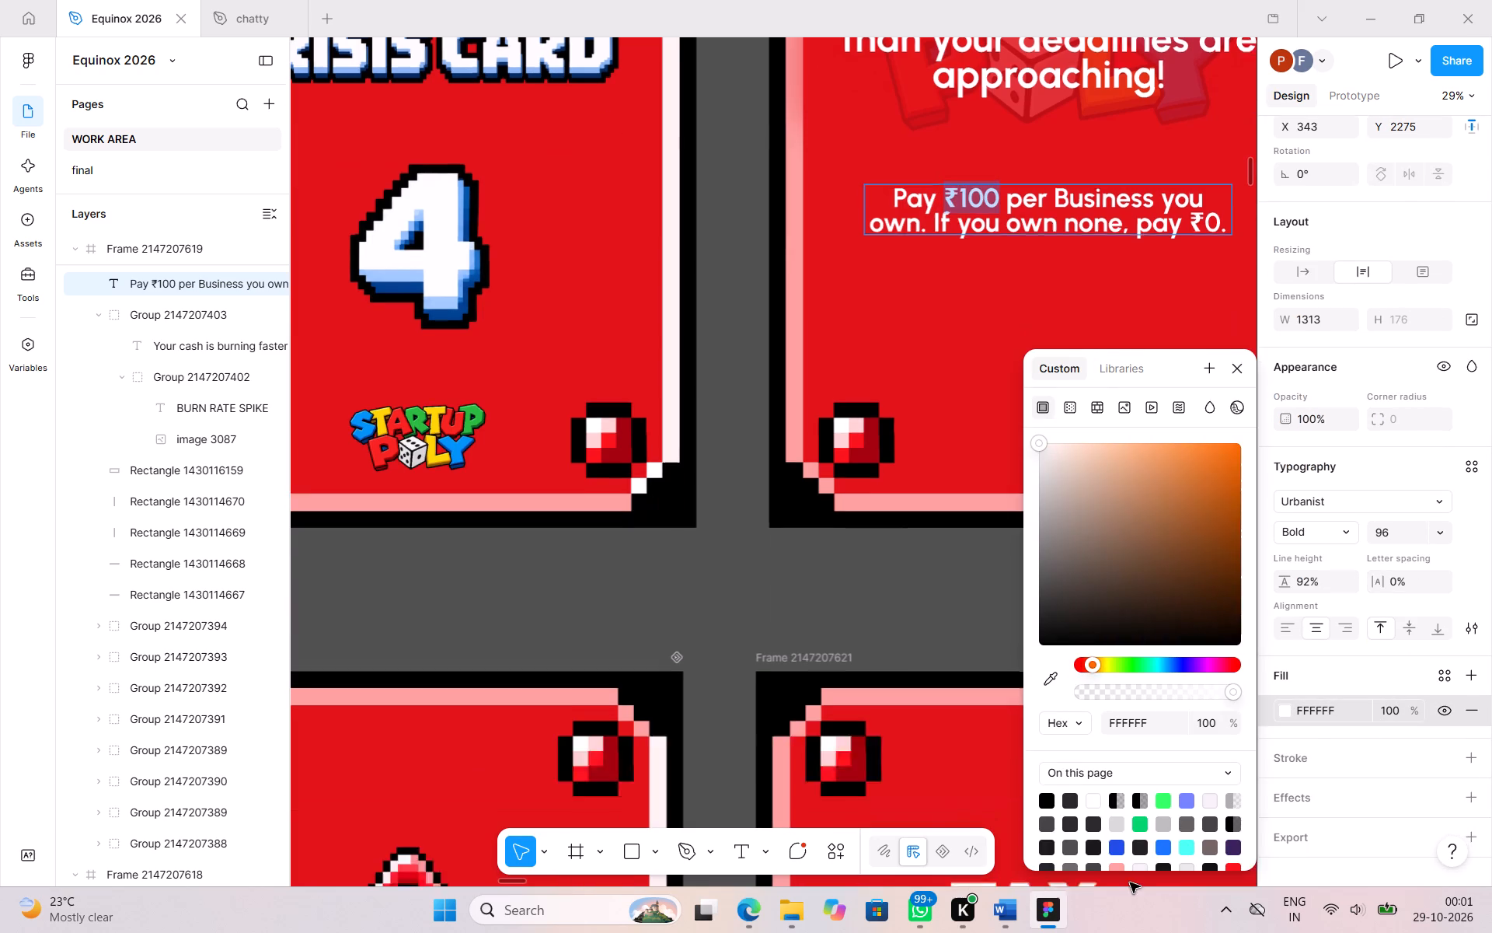
{"action": "scroll", "coordinate": [1130, 882], "scroll_direction": "down", "scroll_amount": 1}
{"action": "scroll", "coordinate": [1128, 797], "scroll_direction": "down", "scroll_amount": 3}
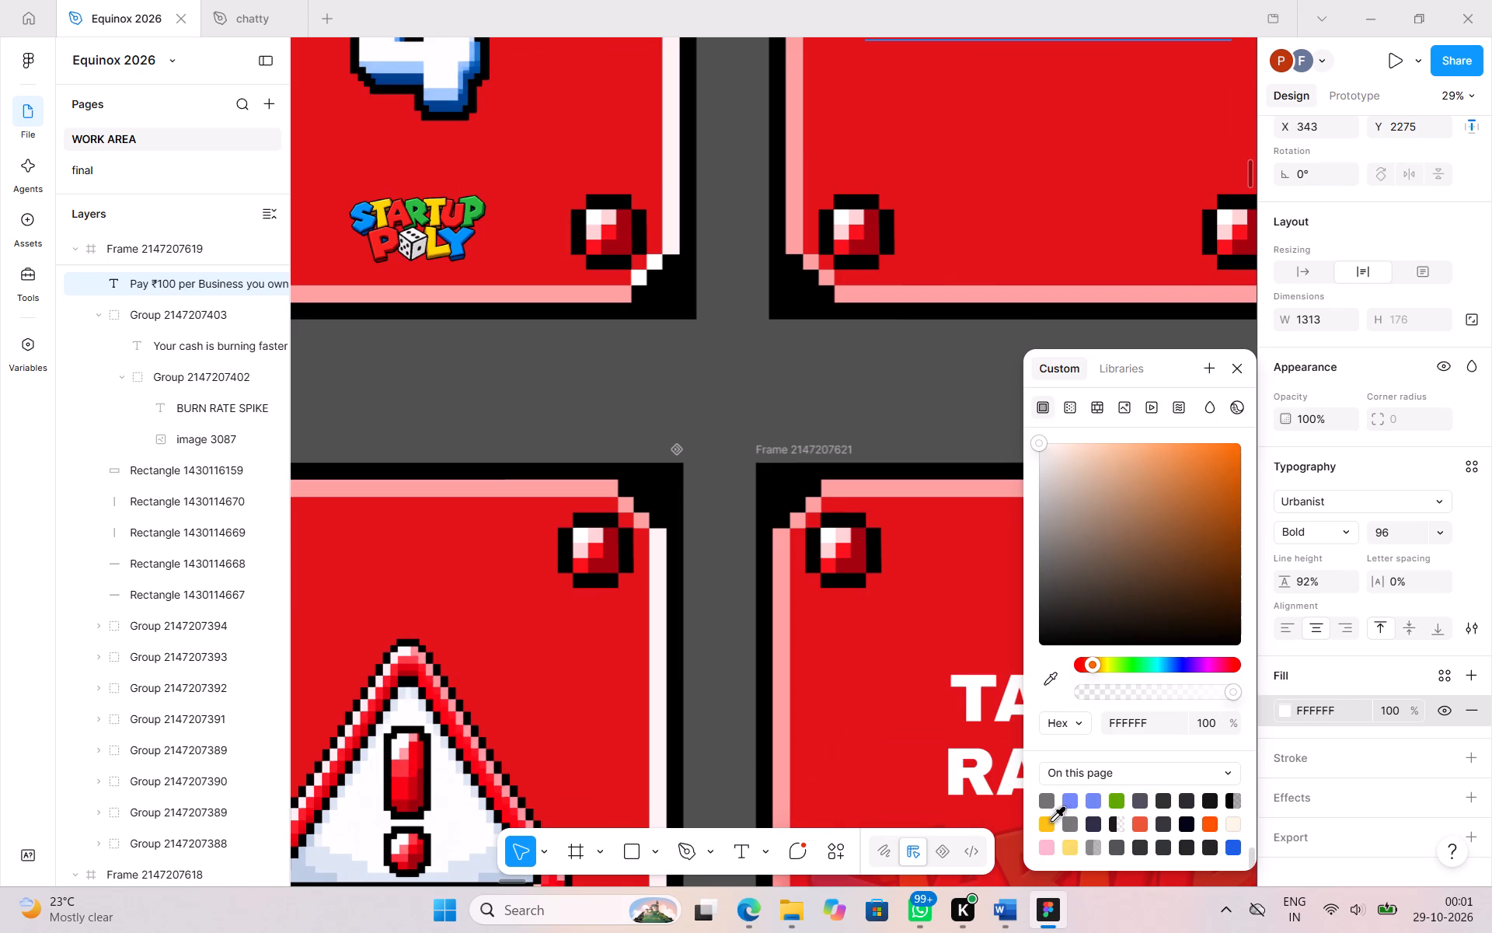
{"action": "left_click", "coordinate": [1051, 821]}
Copy the yellow hex code FDDD1C from the ₹200 amount in the LEGAL TROUBLE card's payment text.
{"action": "scroll", "coordinate": [950, 442], "scroll_direction": "up", "scroll_amount": 2}
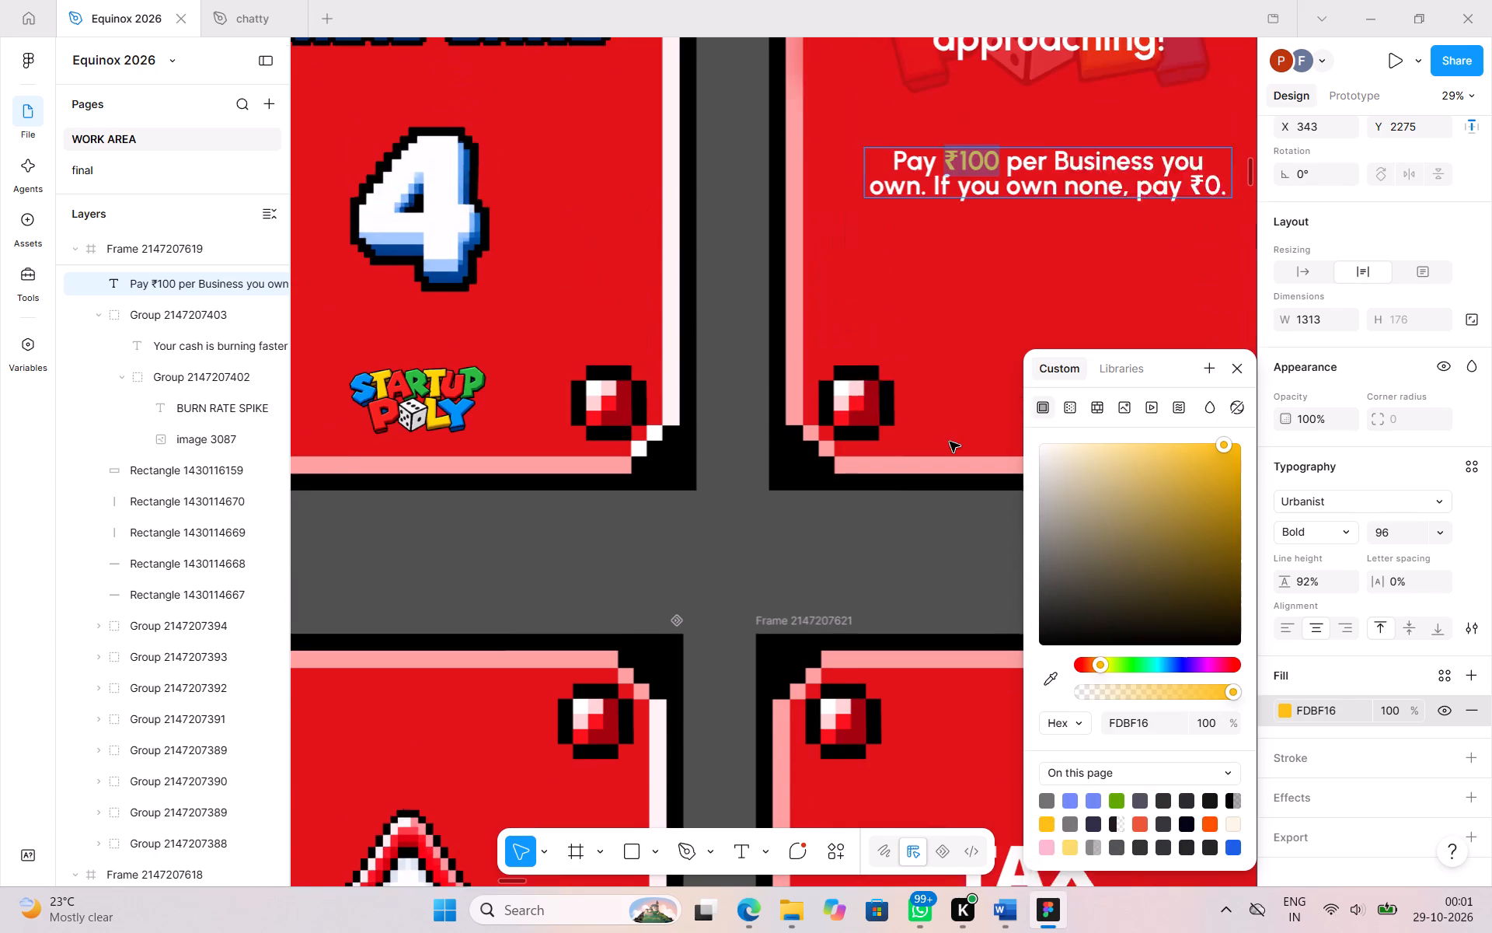
{"action": "scroll", "coordinate": [950, 442], "scroll_direction": "up", "scroll_amount": 9}
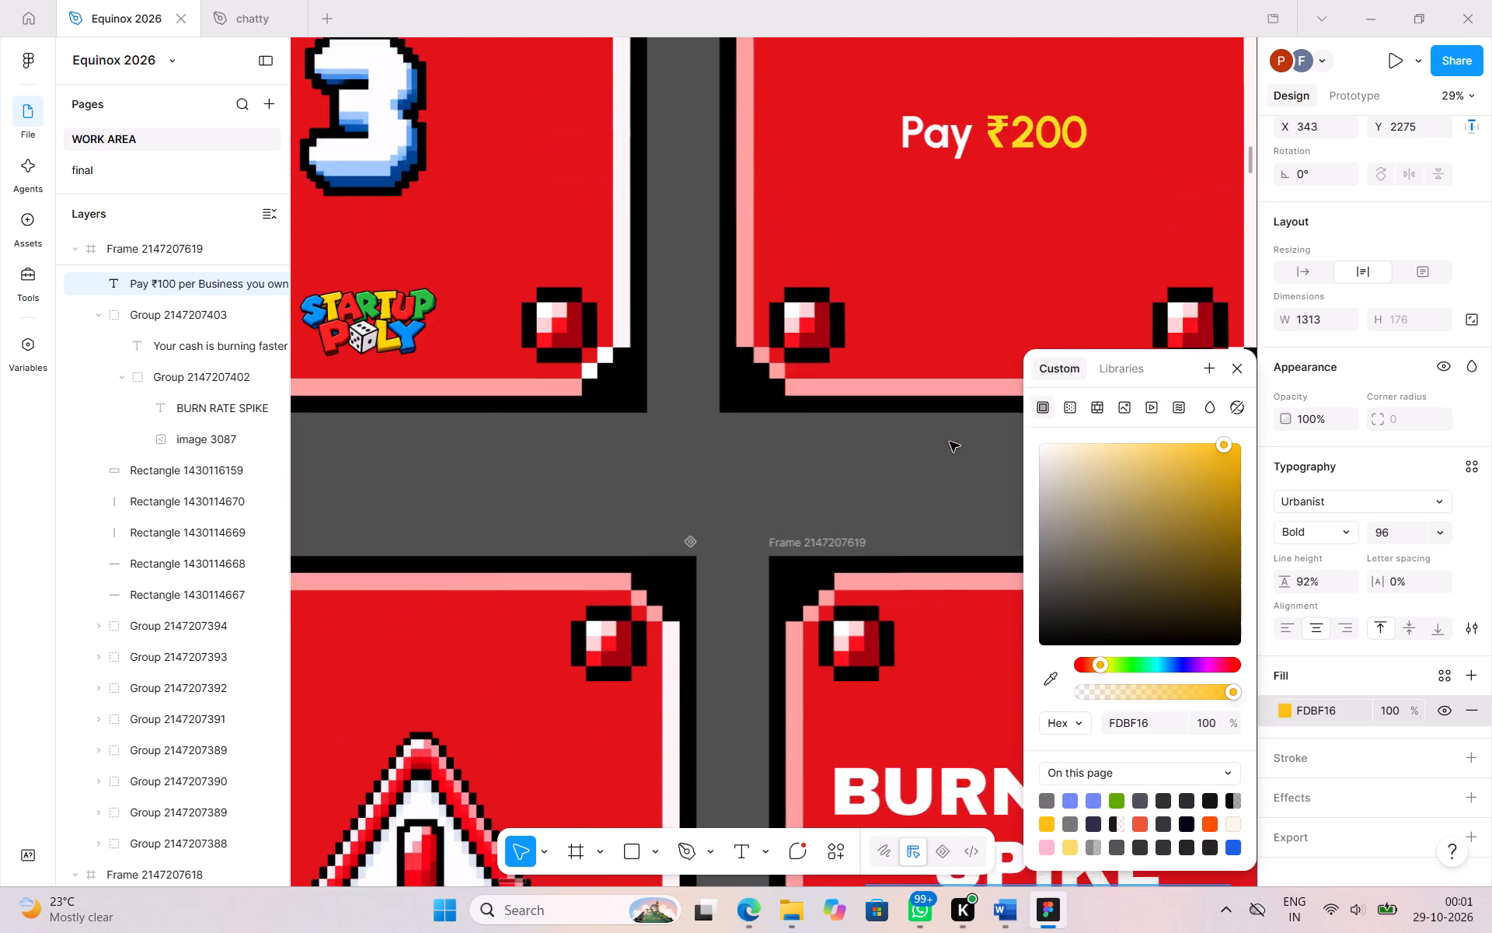
{"action": "scroll", "coordinate": [950, 442], "scroll_direction": "up", "scroll_amount": 1}
{"action": "triple_click", "coordinate": [1003, 243]}
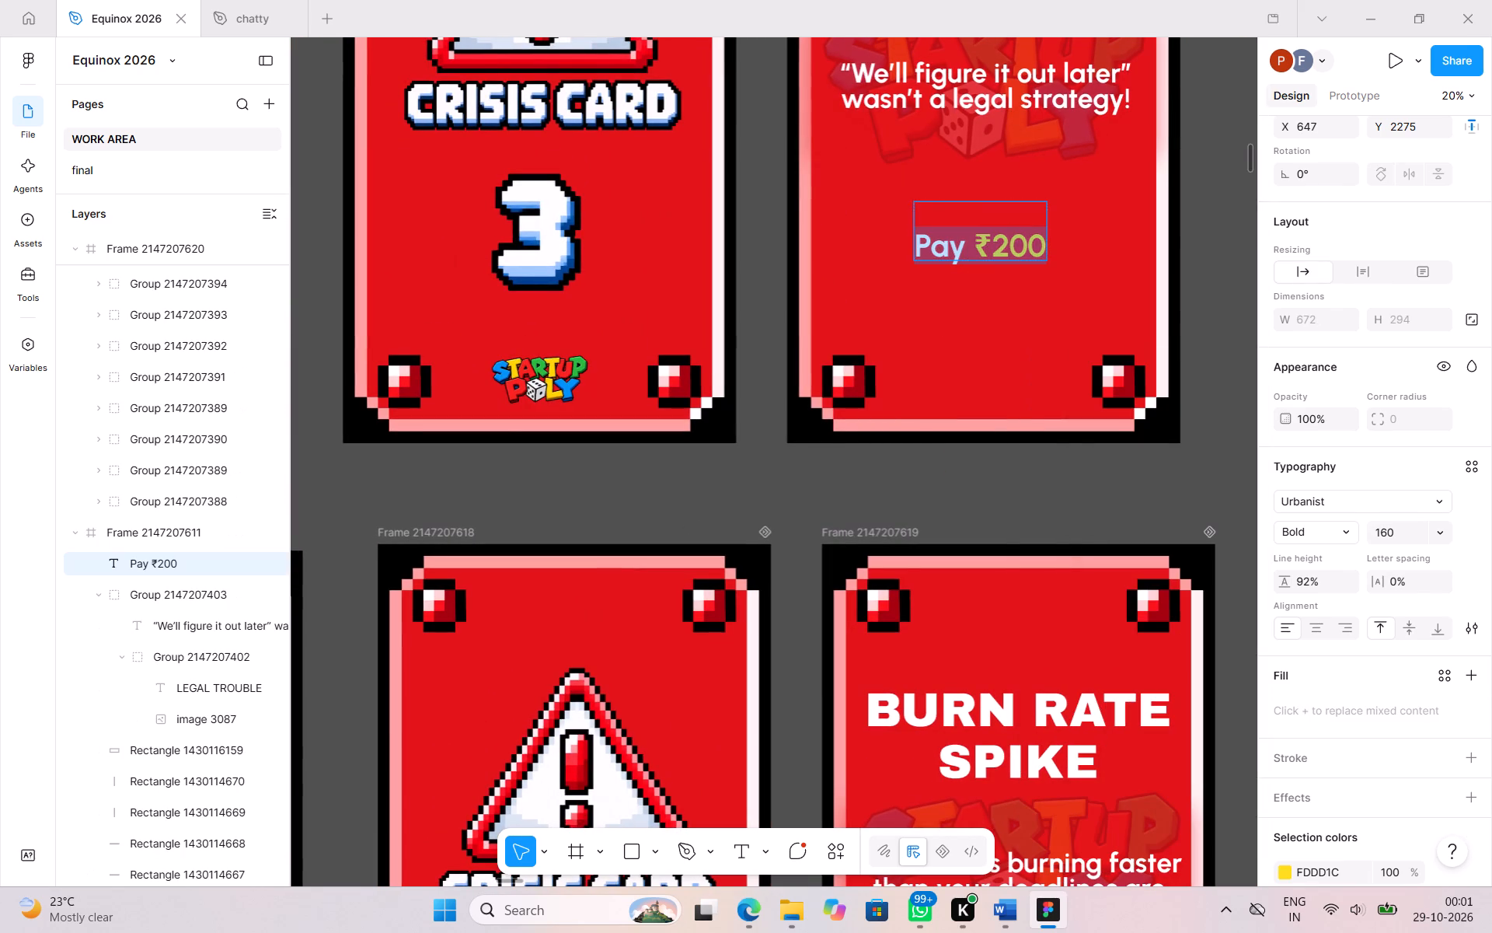
{"action": "triple_click", "coordinate": [1333, 868]}
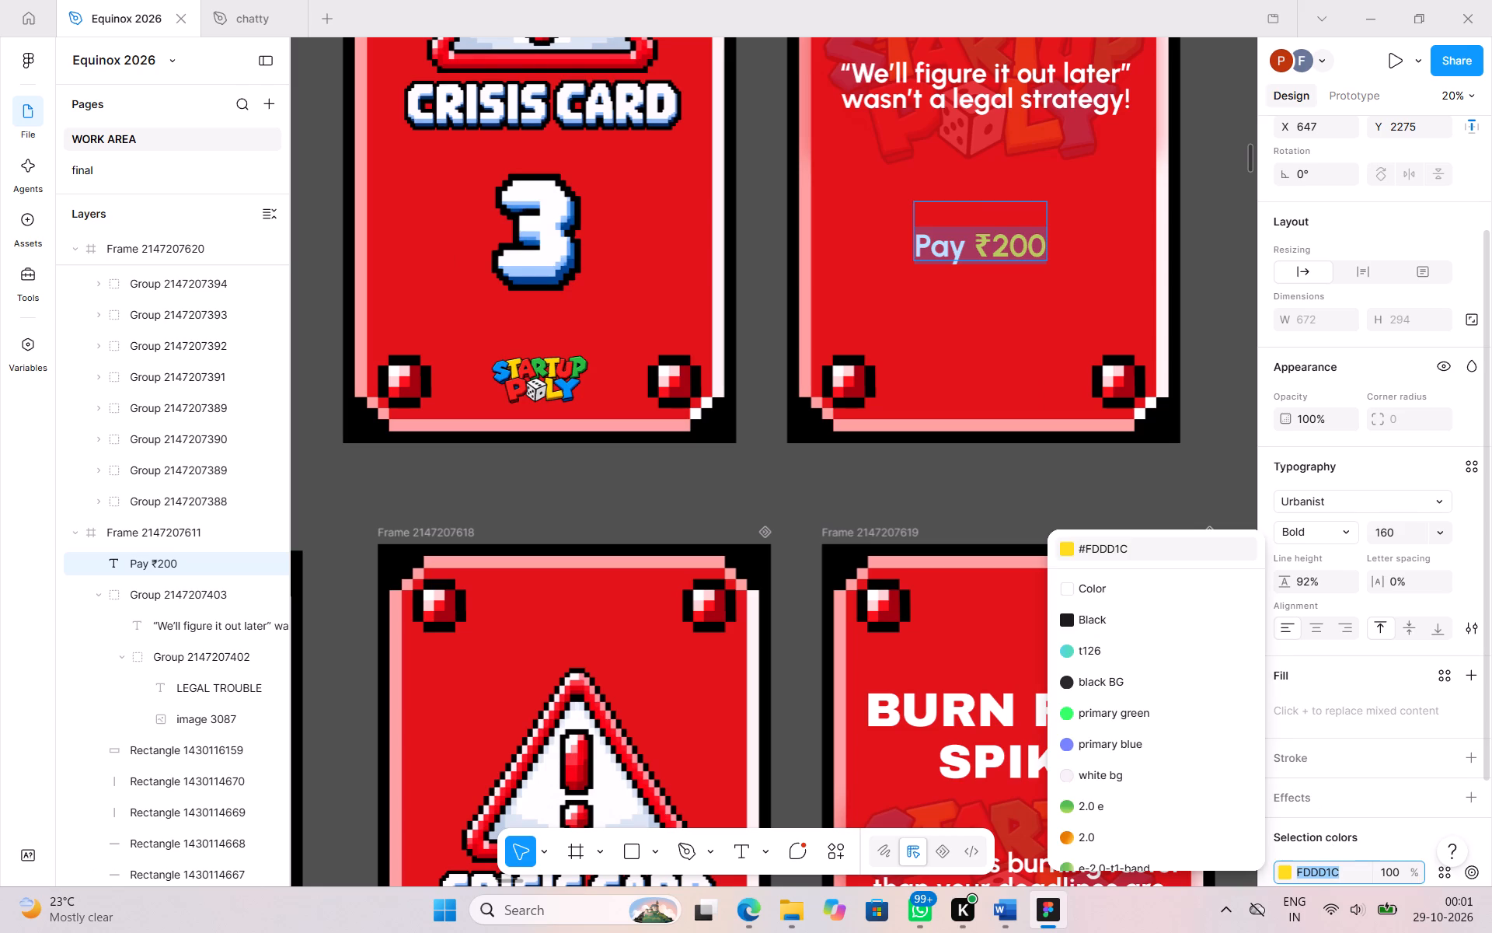
{"action": "key", "text": "ctrl+c"}
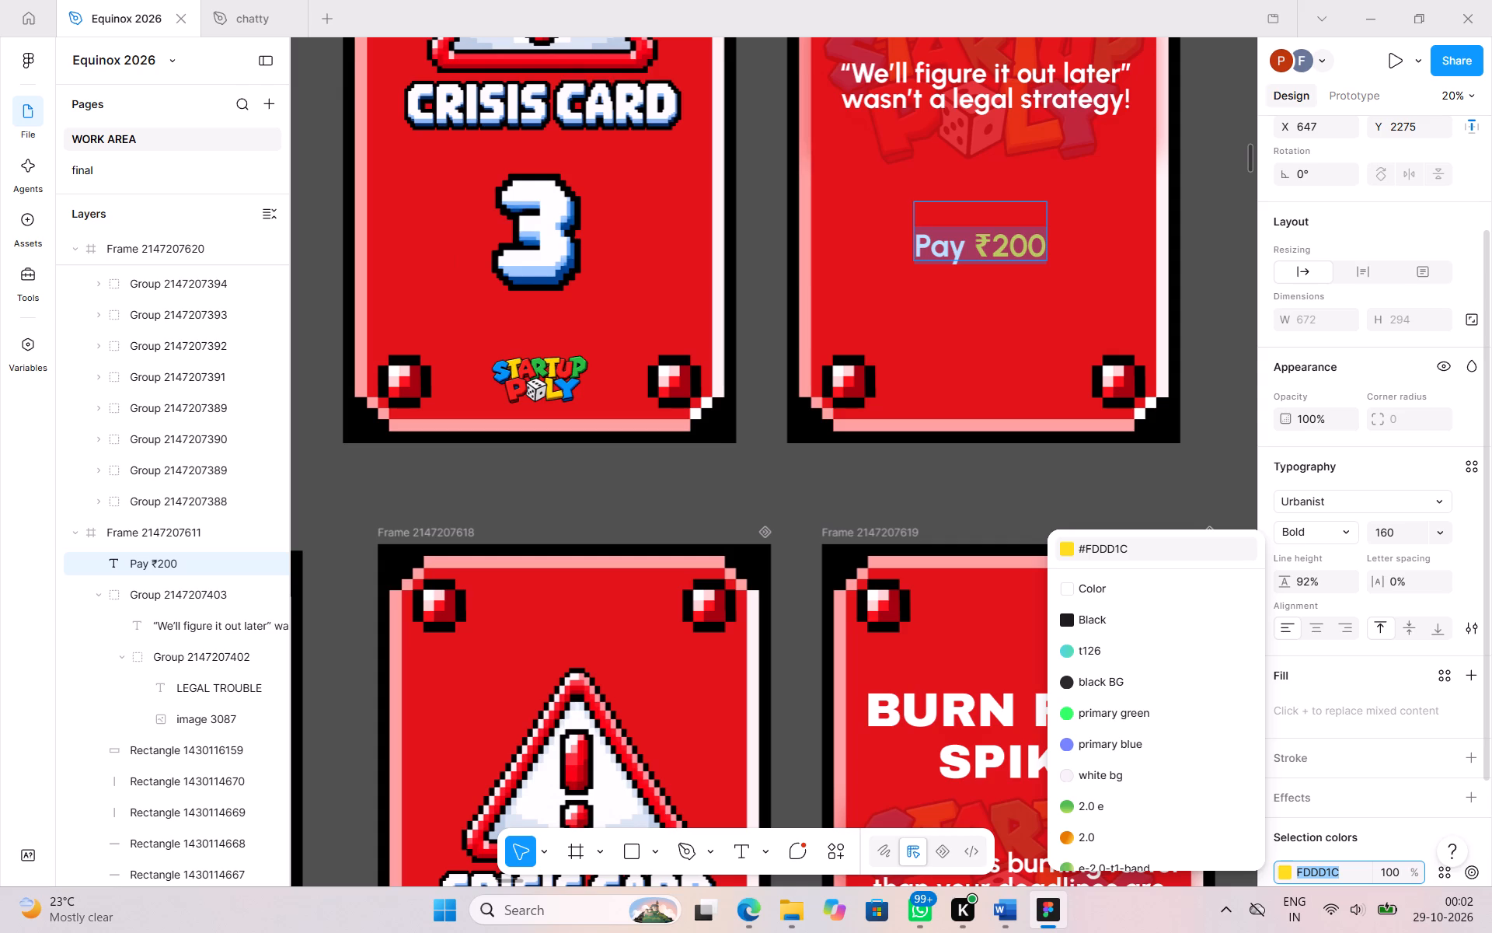
{"action": "left_click", "coordinate": [1333, 868]}
{"action": "triple_click", "coordinate": [1337, 882]}
{"action": "key", "text": "ctrl+c"}
{"action": "left_click", "coordinate": [1093, 514]}
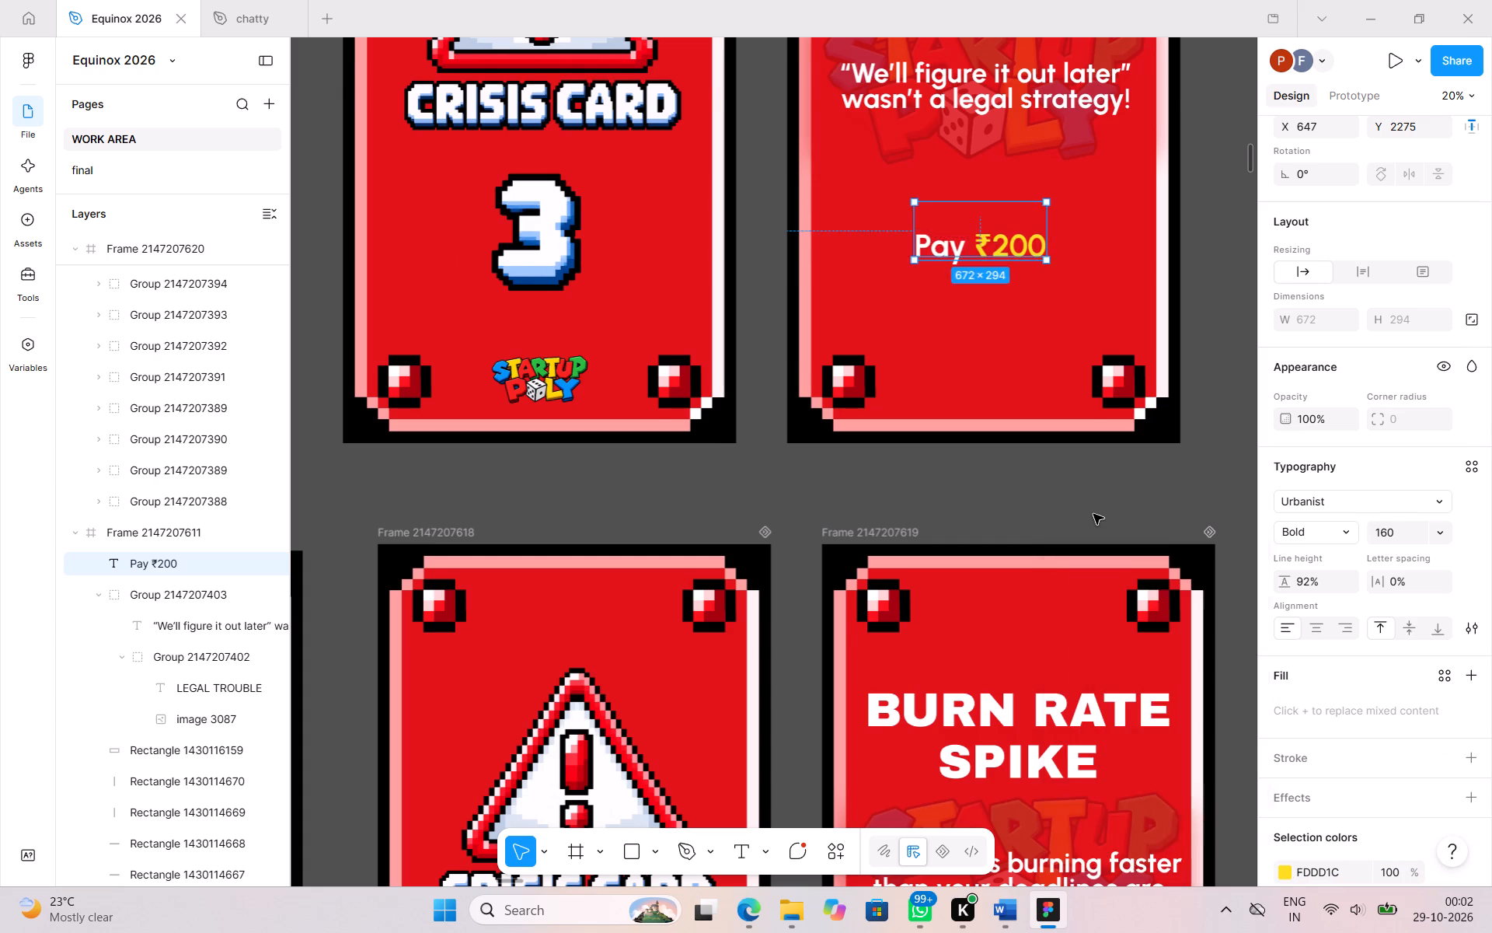
Recolour the ₹100 amount in the BURN RATE SPIKE card's payment text with the copied yellow, FDDD1C.
{"action": "scroll", "coordinate": [1093, 514], "scroll_direction": "down", "scroll_amount": 2}
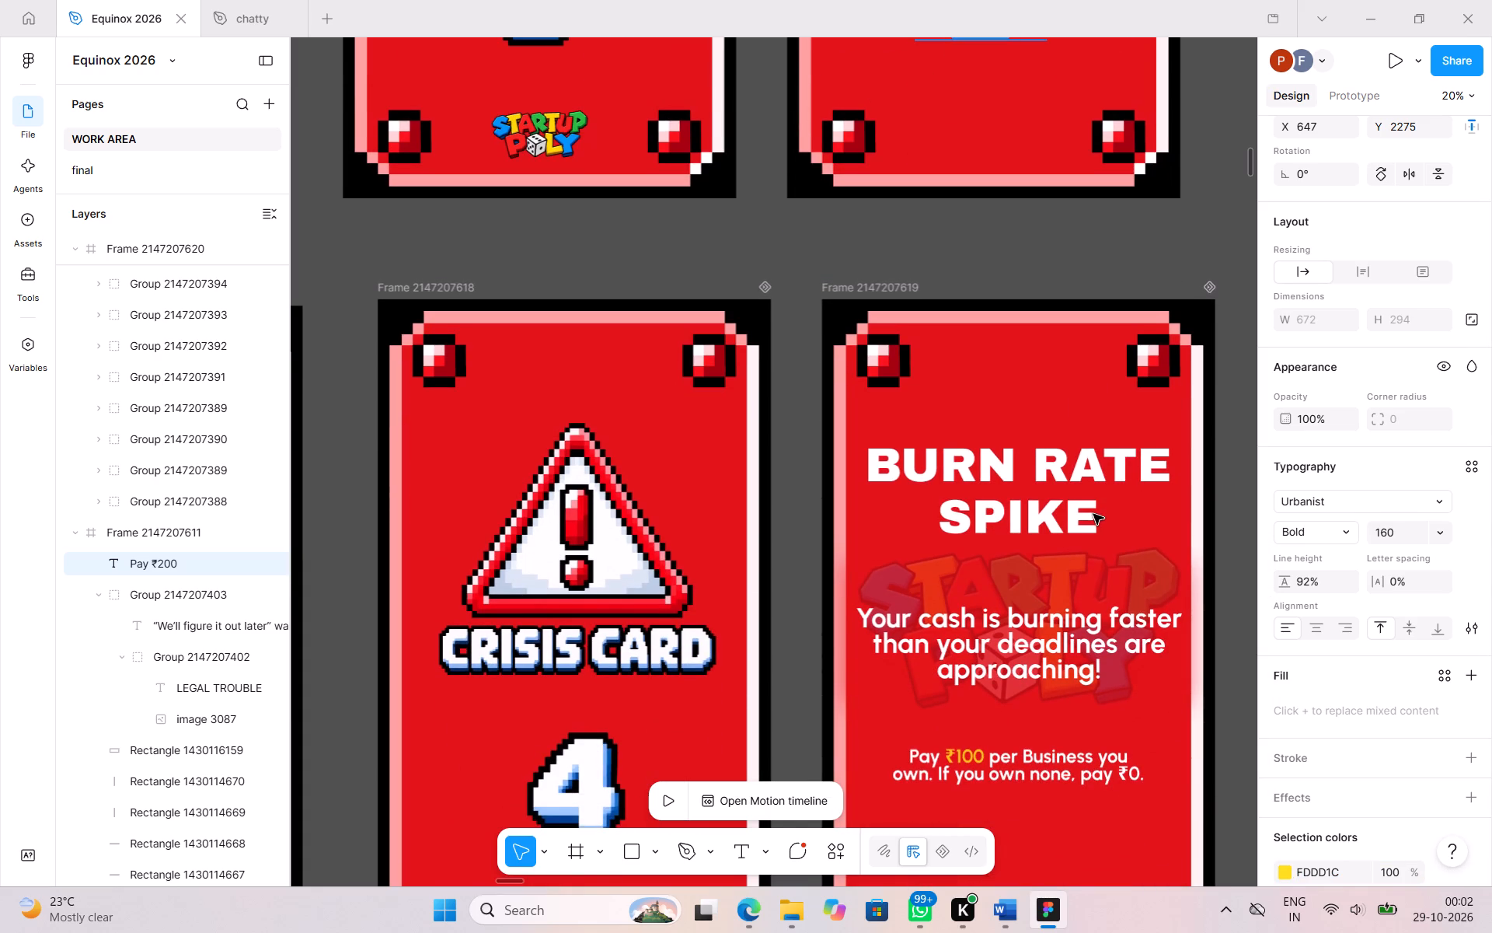
{"action": "scroll", "coordinate": [1093, 514], "scroll_direction": "down", "scroll_amount": 1}
{"action": "left_click", "coordinate": [919, 663]}
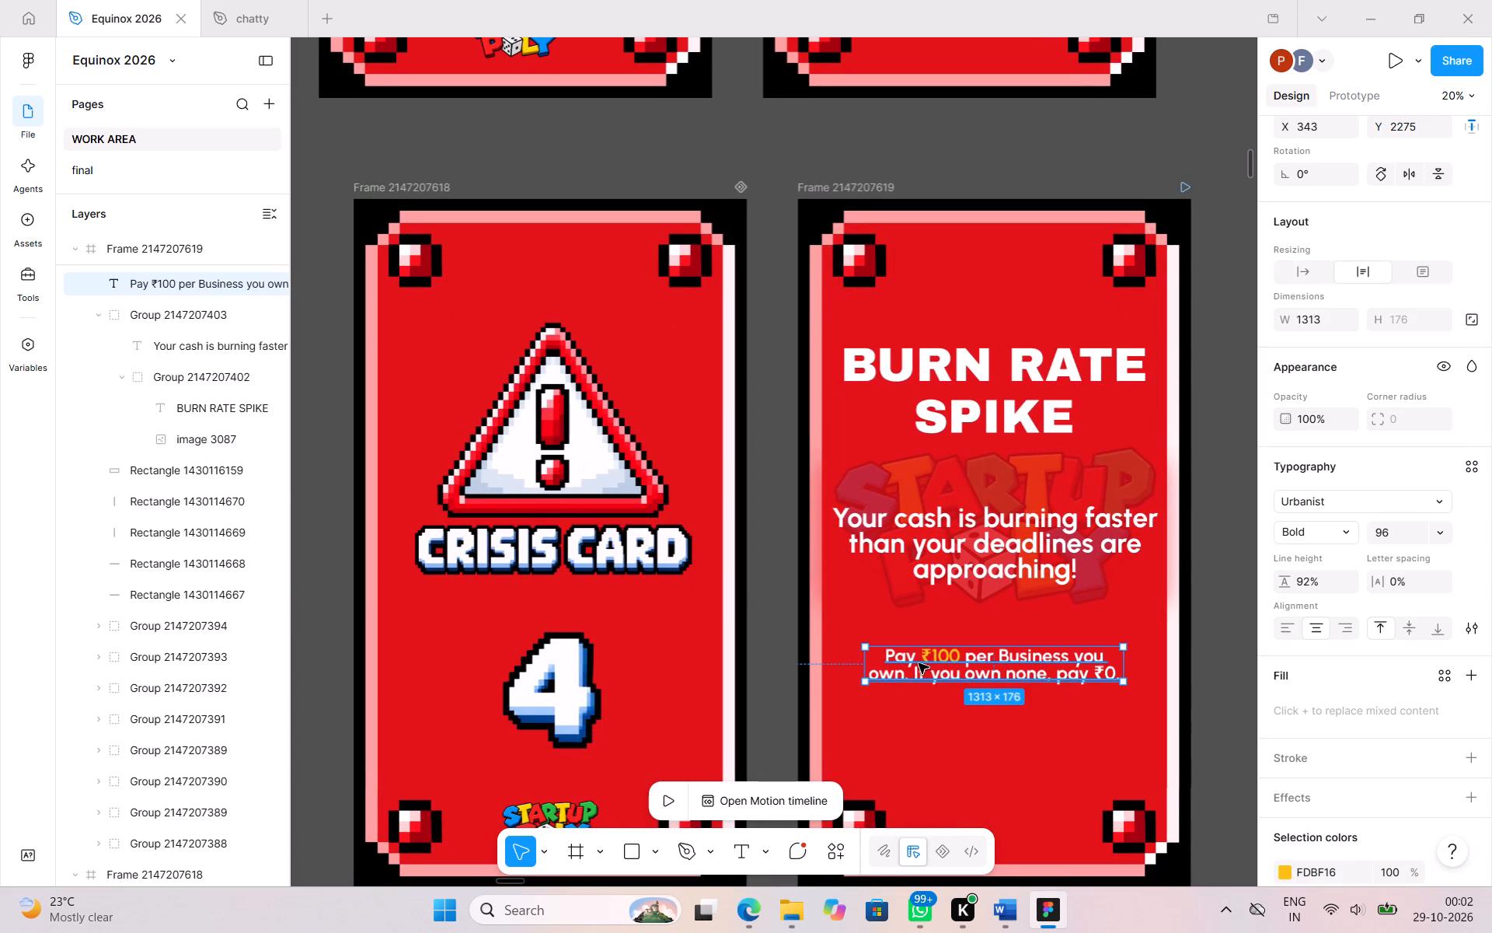
{"action": "left_click", "coordinate": [923, 656]}
{"action": "left_click", "coordinate": [923, 656]}
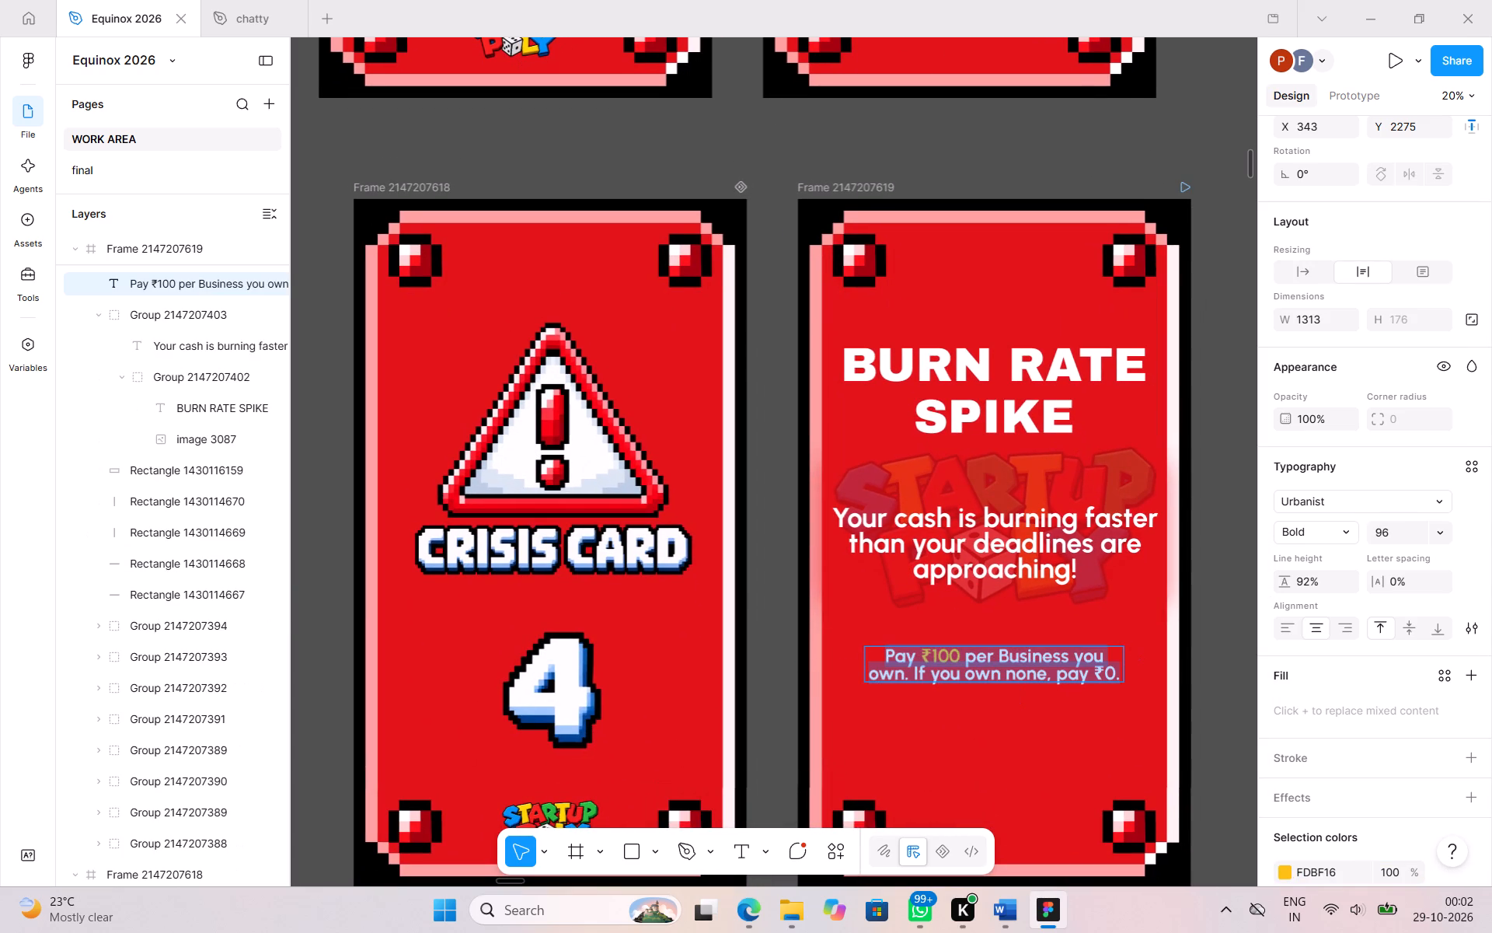
{"action": "left_click", "coordinate": [923, 655]}
{"action": "left_click_drag", "start_coordinate": [923, 655], "coordinate": [953, 655]}
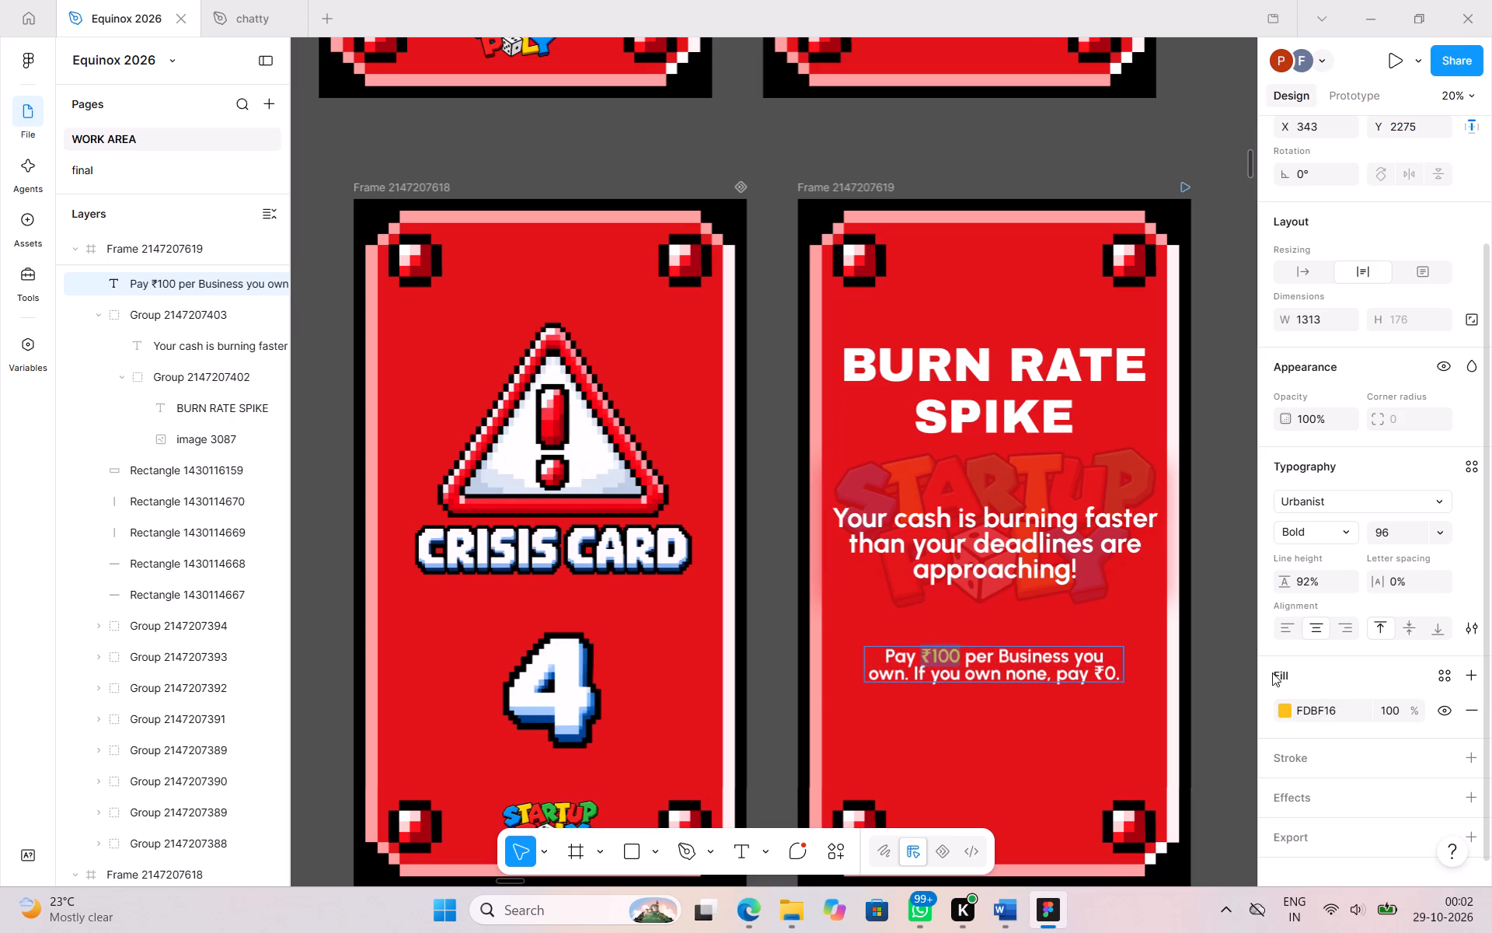
{"action": "double_click", "coordinate": [1315, 708]}
{"action": "key", "text": "ctrl+v"}
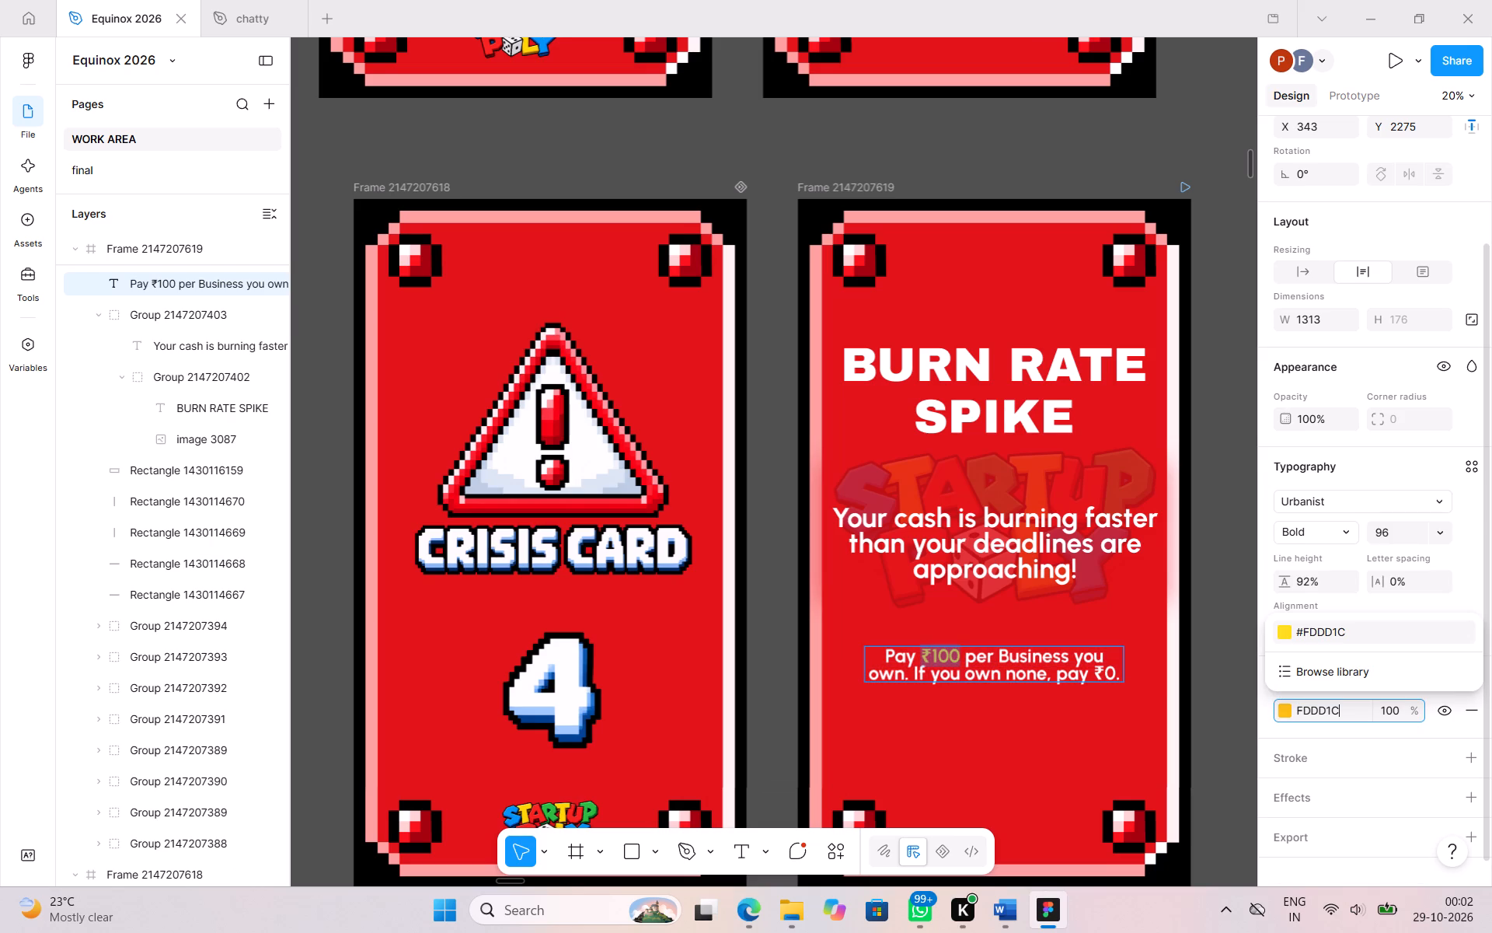
{"action": "left_click", "coordinate": [1161, 687]}
Colour the ₹0 amount at the end of the BURN RATE SPIKE card's payment text yellow, FDDD1C.
{"action": "left_click", "coordinate": [1099, 675]}
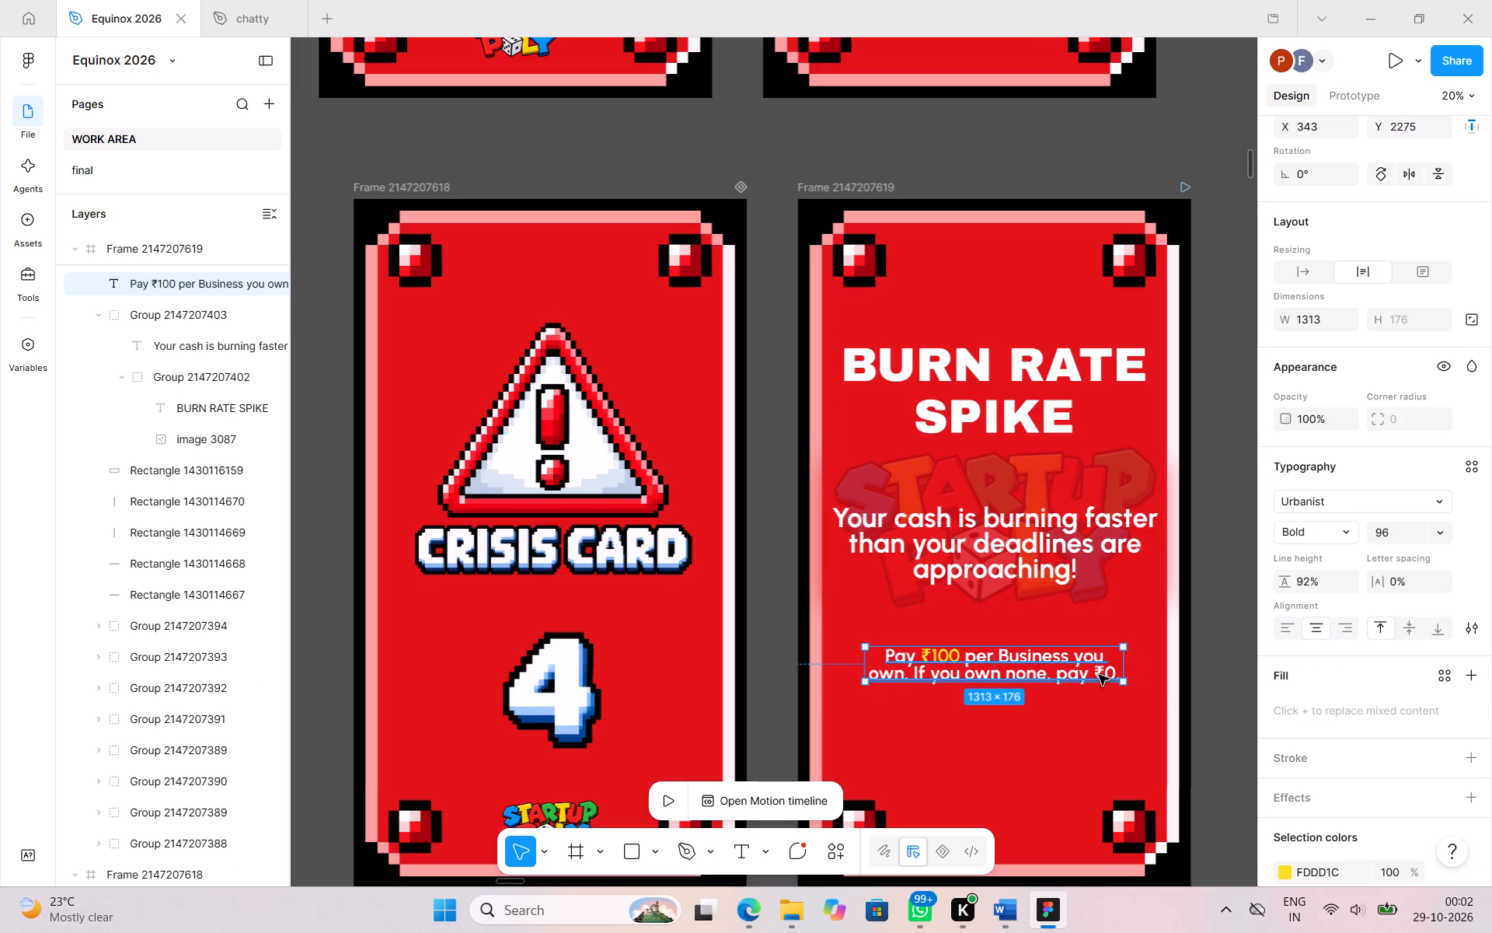
{"action": "double_click", "coordinate": [1091, 673]}
{"action": "double_click", "coordinate": [1091, 673]}
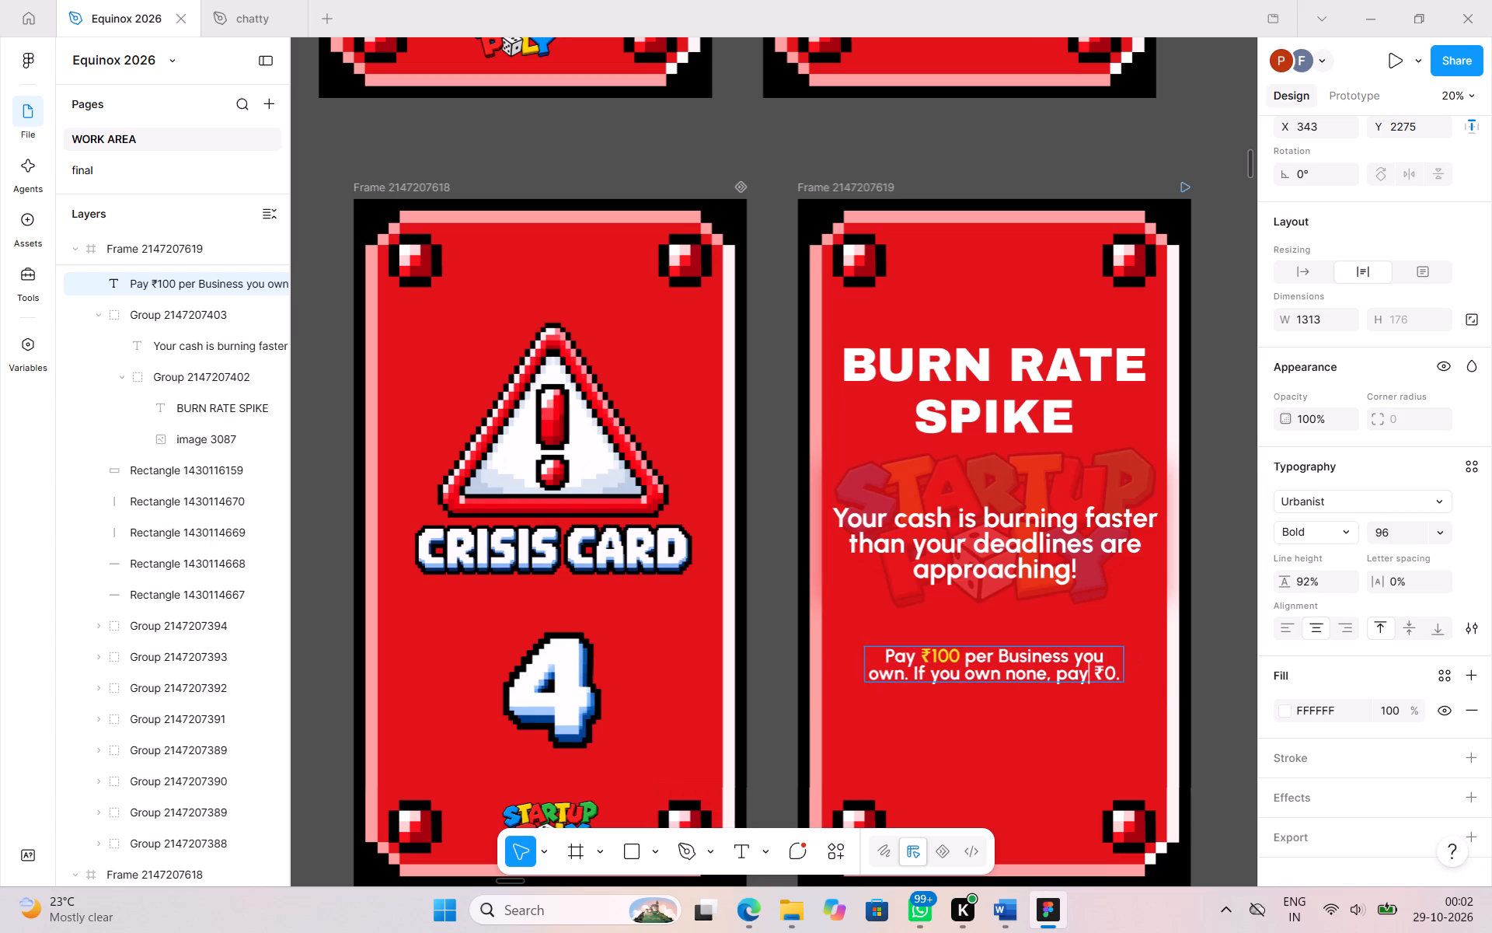
{"action": "left_click_drag", "start_coordinate": [1091, 673], "coordinate": [1119, 675]}
{"action": "double_click", "coordinate": [1343, 712]}
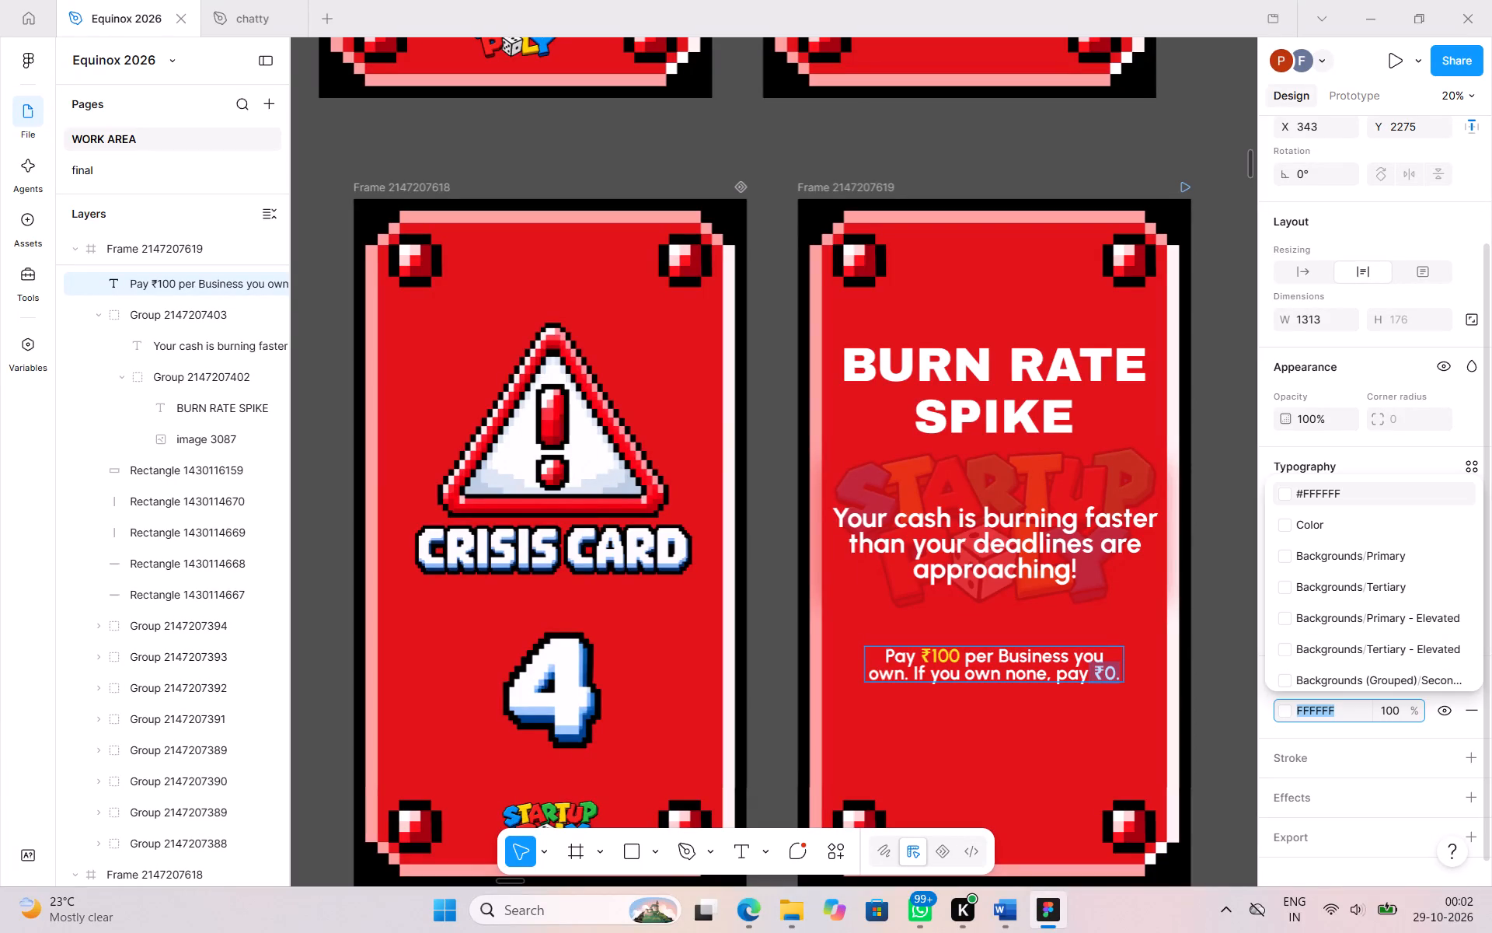
{"action": "key", "text": "ctrl+v"}
{"action": "left_click", "coordinate": [1204, 620]}
{"action": "left_click", "coordinate": [1204, 620]}
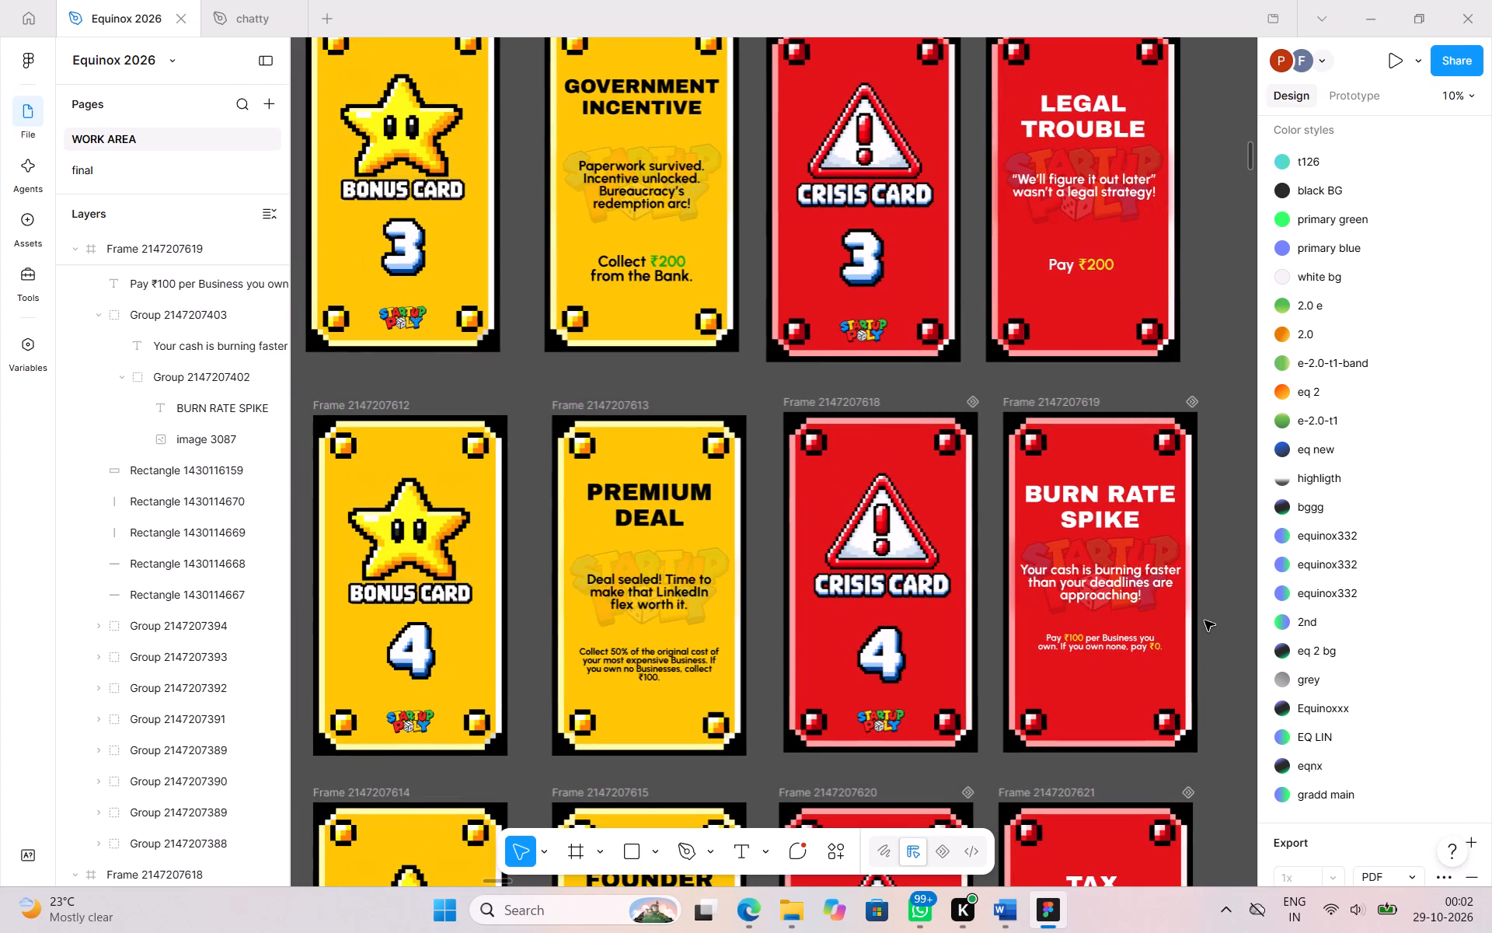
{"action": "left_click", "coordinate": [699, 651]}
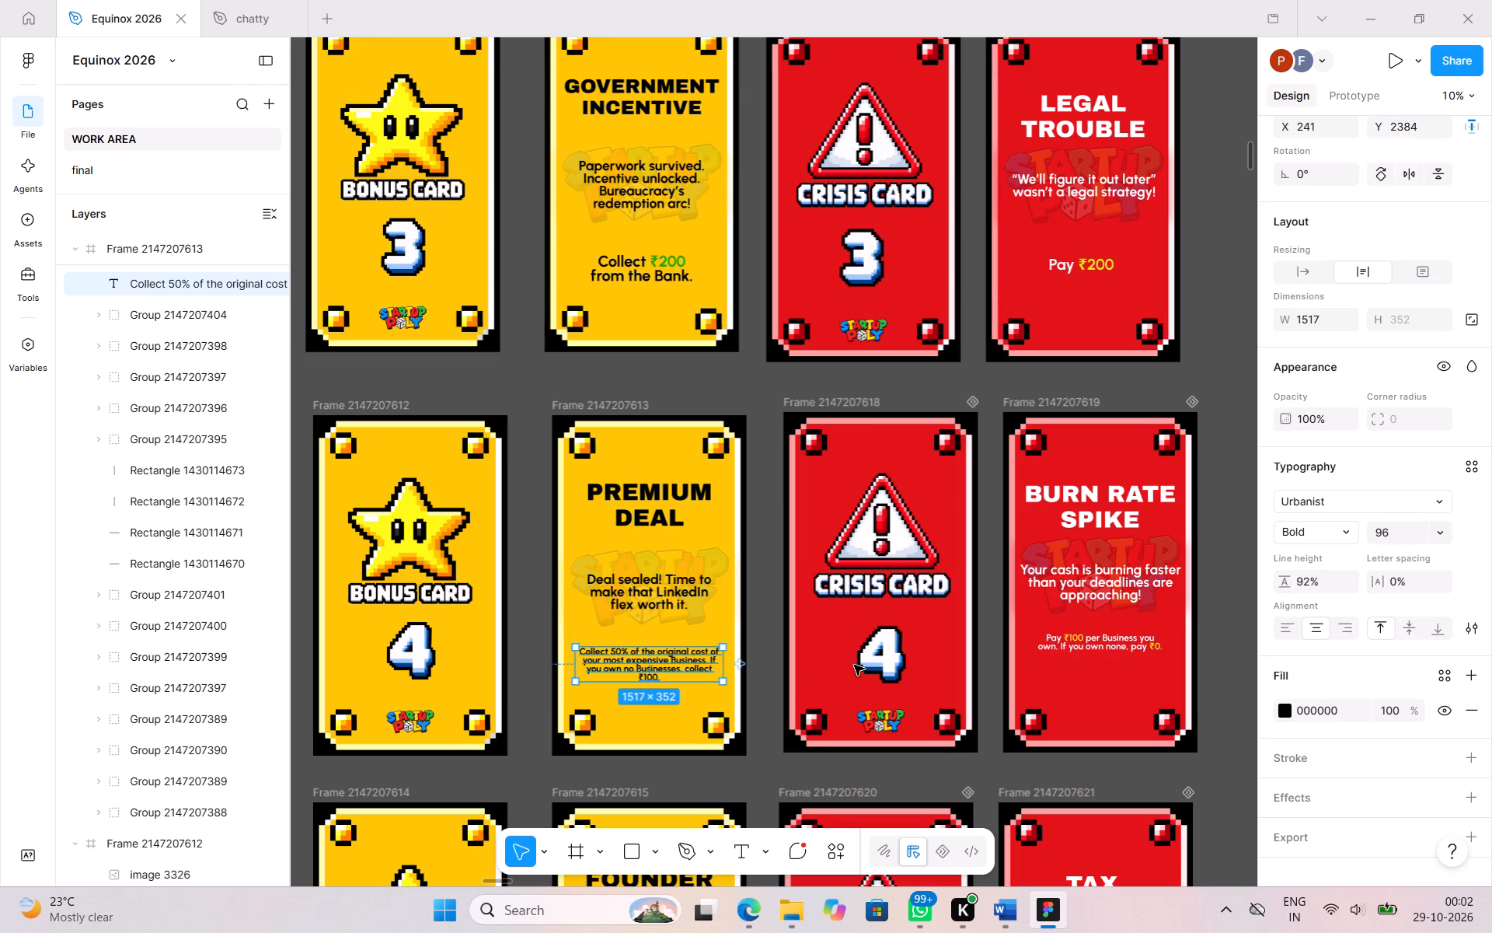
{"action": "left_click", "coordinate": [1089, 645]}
Switch to the Startupoly cards document in Word and copy the crisis card 5 title, BAD PR, without its number.
{"action": "scroll", "coordinate": [1089, 645], "scroll_direction": "down", "scroll_amount": 1}
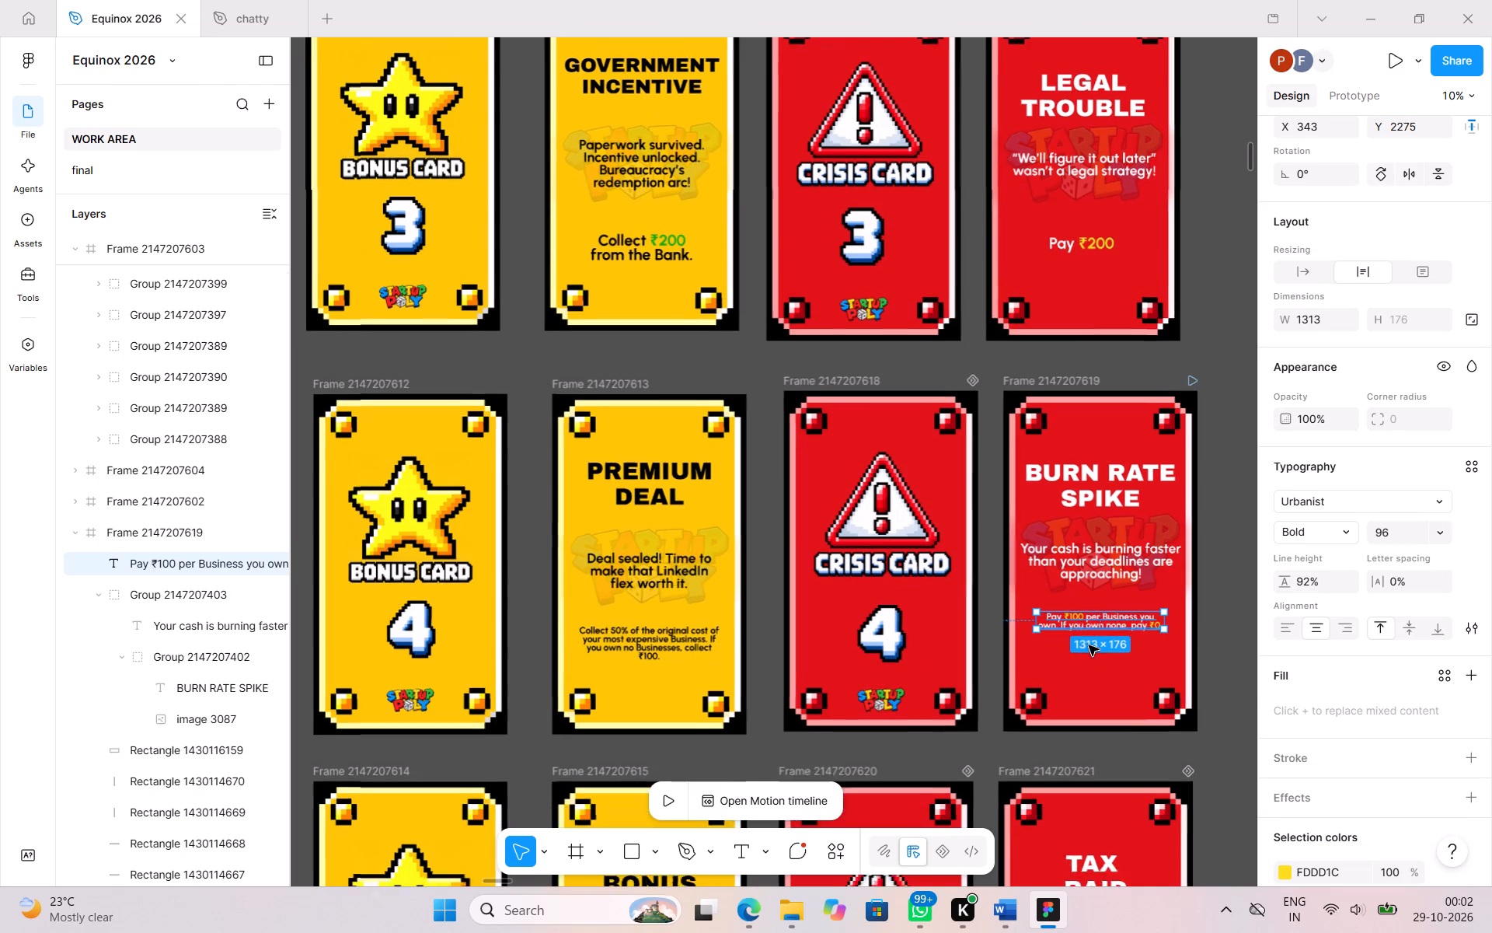
{"action": "scroll", "coordinate": [1089, 645], "scroll_direction": "down", "scroll_amount": 8}
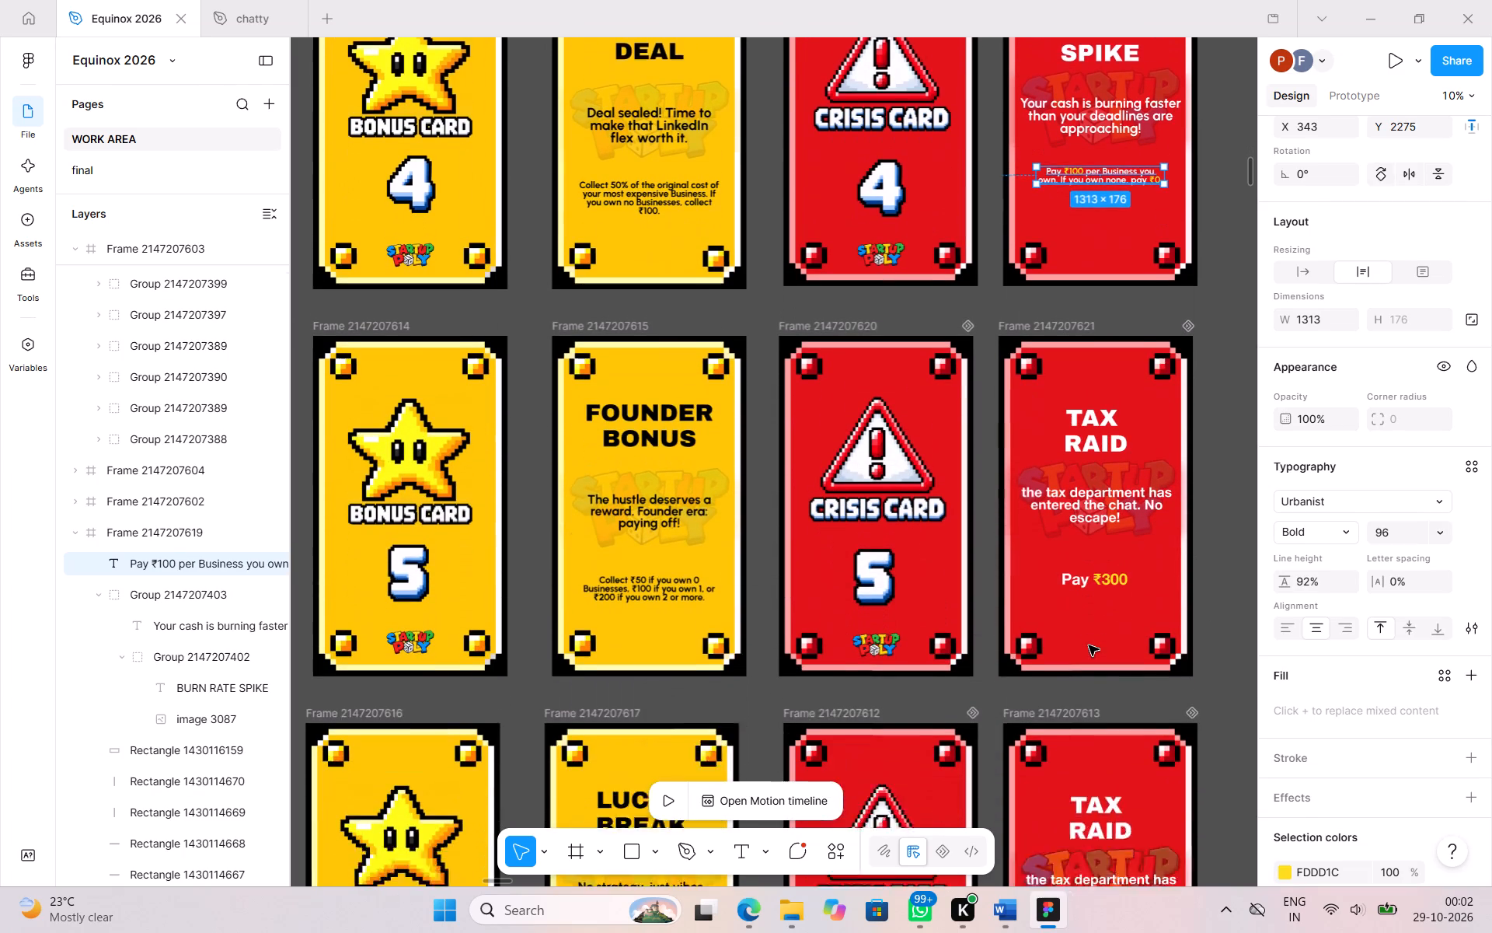
{"action": "scroll", "coordinate": [1089, 645], "scroll_direction": "down", "scroll_amount": 2}
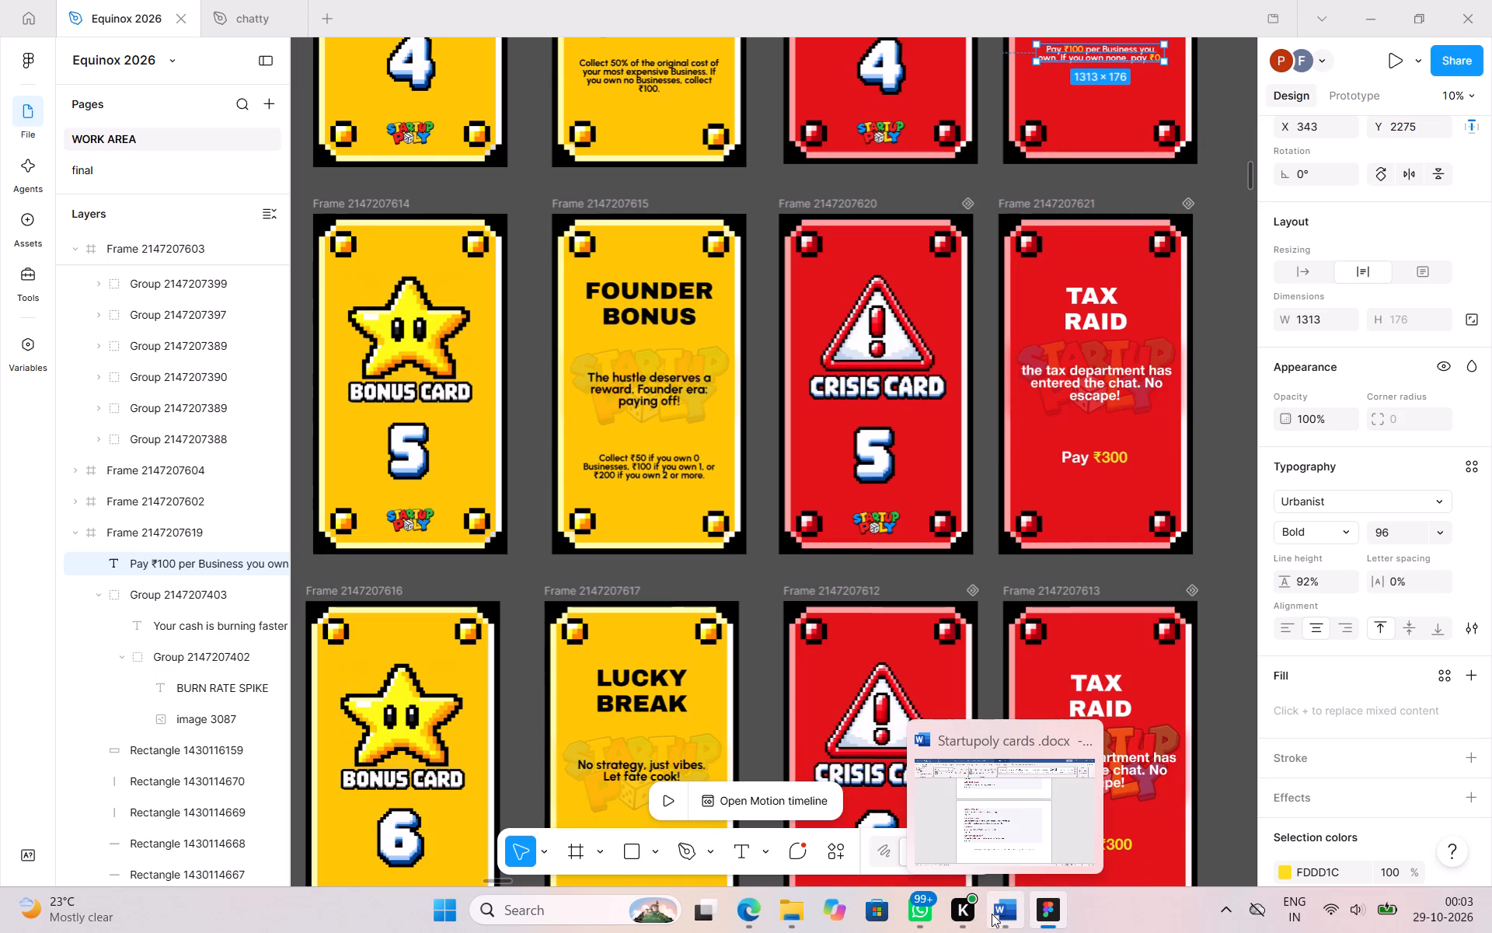
{"action": "left_click", "coordinate": [992, 914]}
{"action": "scroll", "coordinate": [594, 494], "scroll_direction": "down", "scroll_amount": 1}
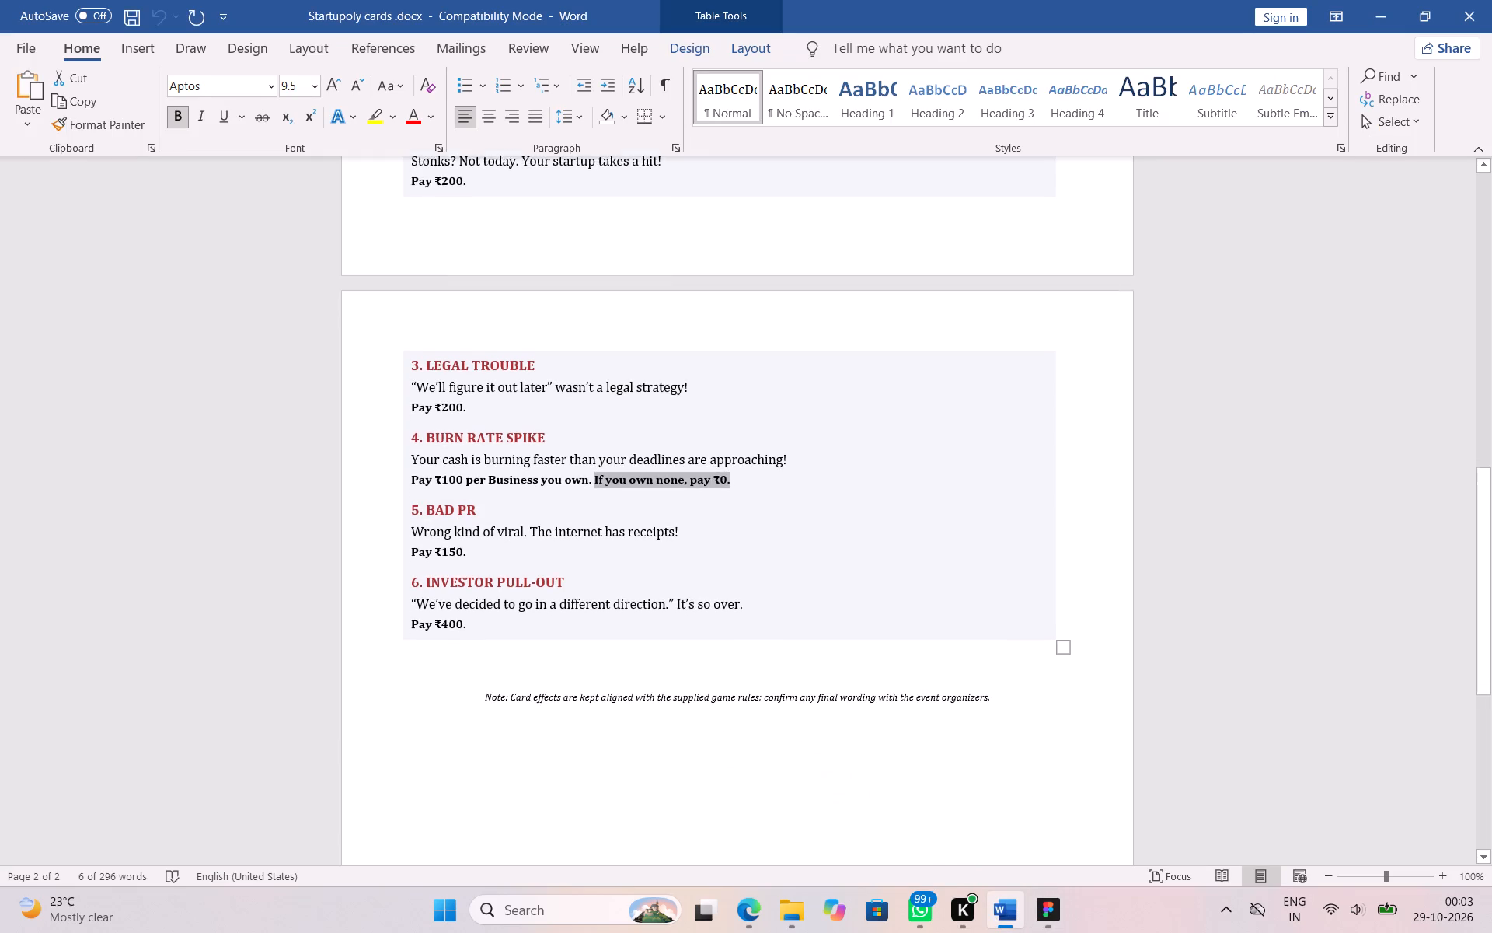
{"action": "double_click", "coordinate": [444, 494]}
{"action": "triple_click", "coordinate": [444, 494]}
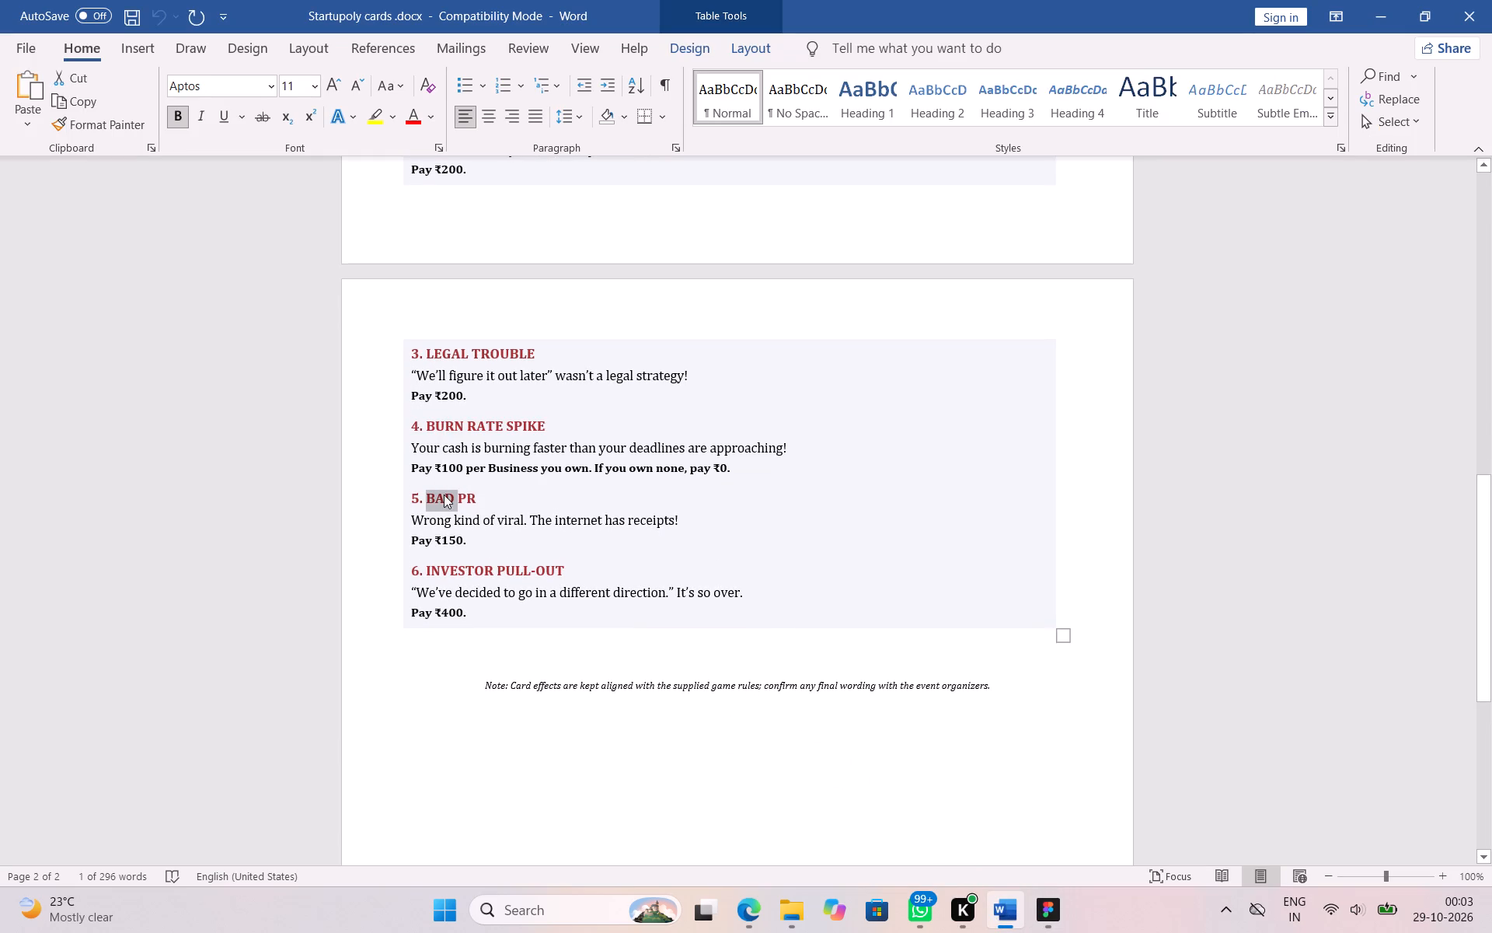
{"action": "left_click", "coordinate": [444, 494]}
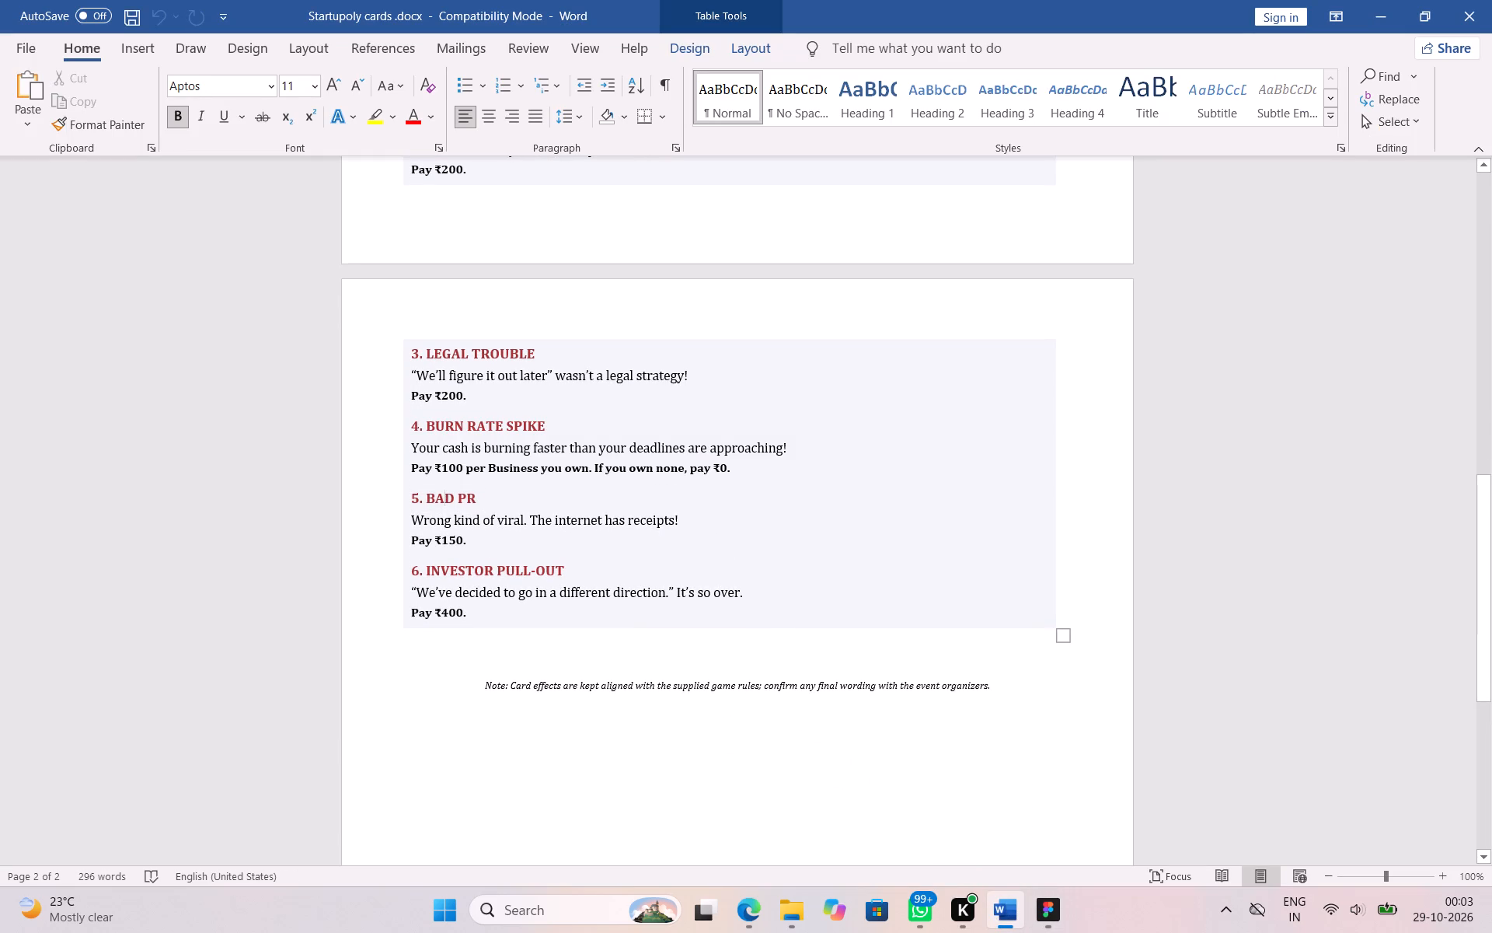
{"action": "left_click_drag", "start_coordinate": [427, 499], "coordinate": [490, 505]}
{"action": "left_click_drag", "start_coordinate": [490, 505], "coordinate": [476, 502]}
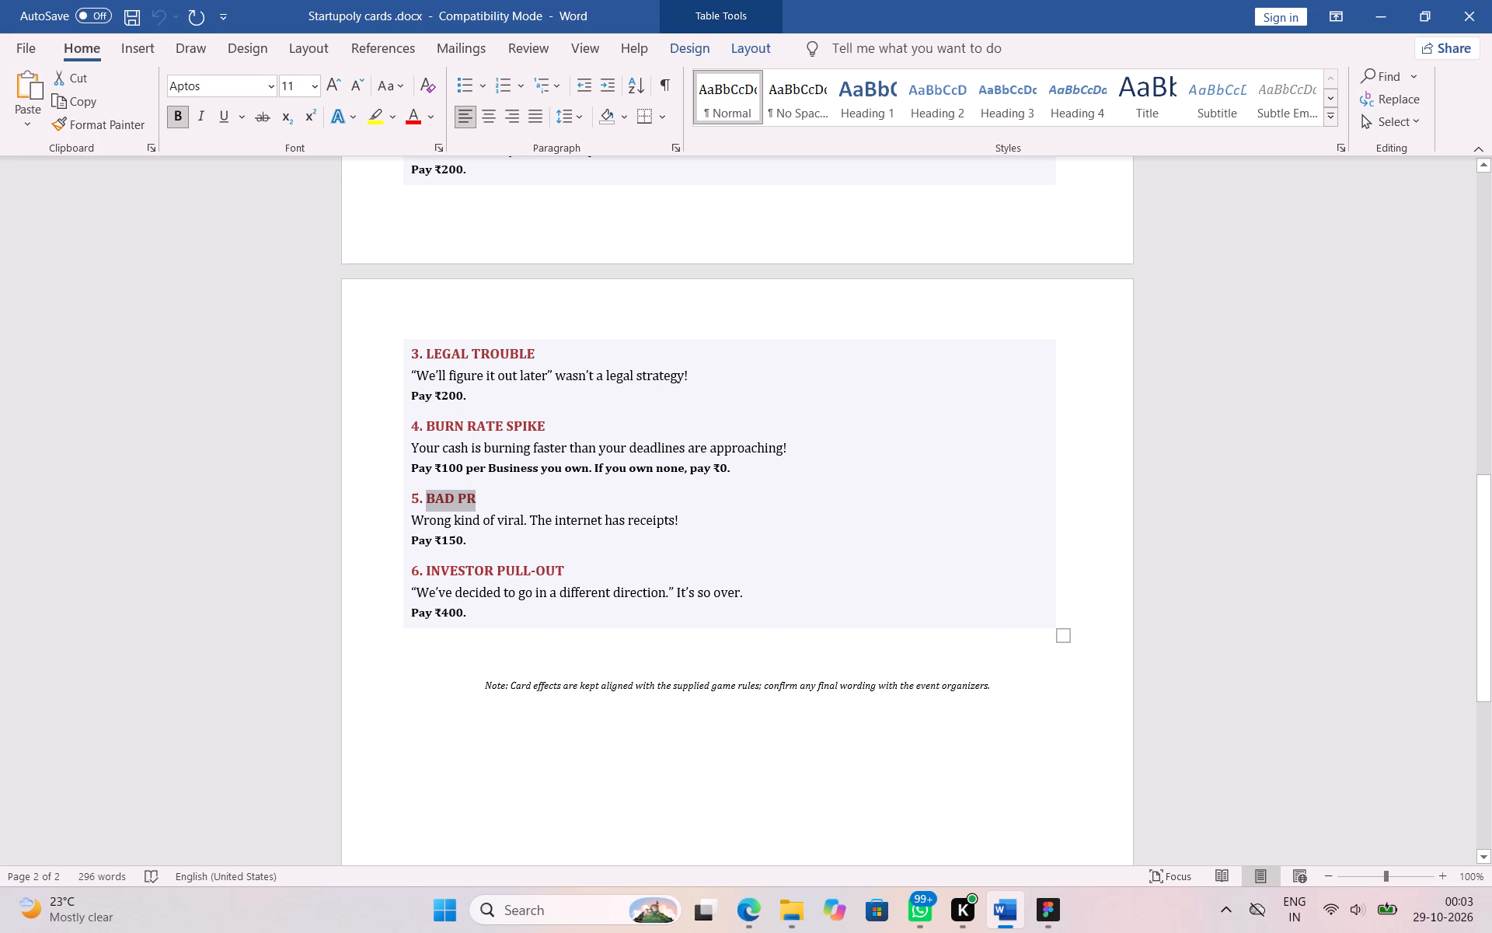
{"action": "key", "text": "ctrl+c"}
Back in Figma, replace the TAX RAID title on the card beside Crisis Card 5 with BAD PR.
{"action": "left_click", "coordinate": [1004, 916]}
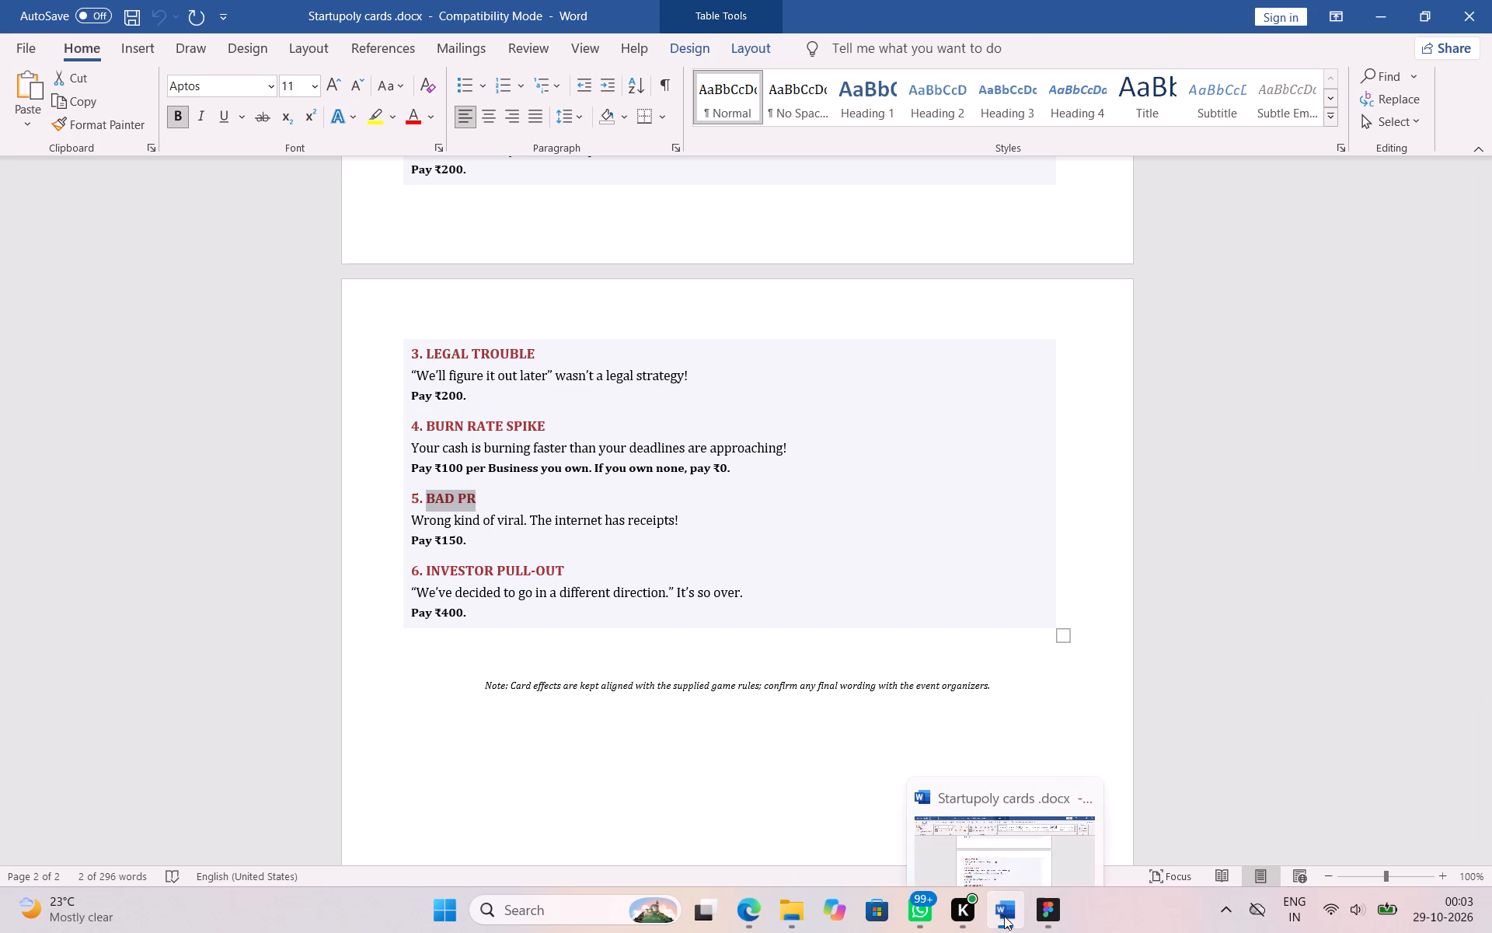
{"action": "triple_click", "coordinate": [1085, 306]}
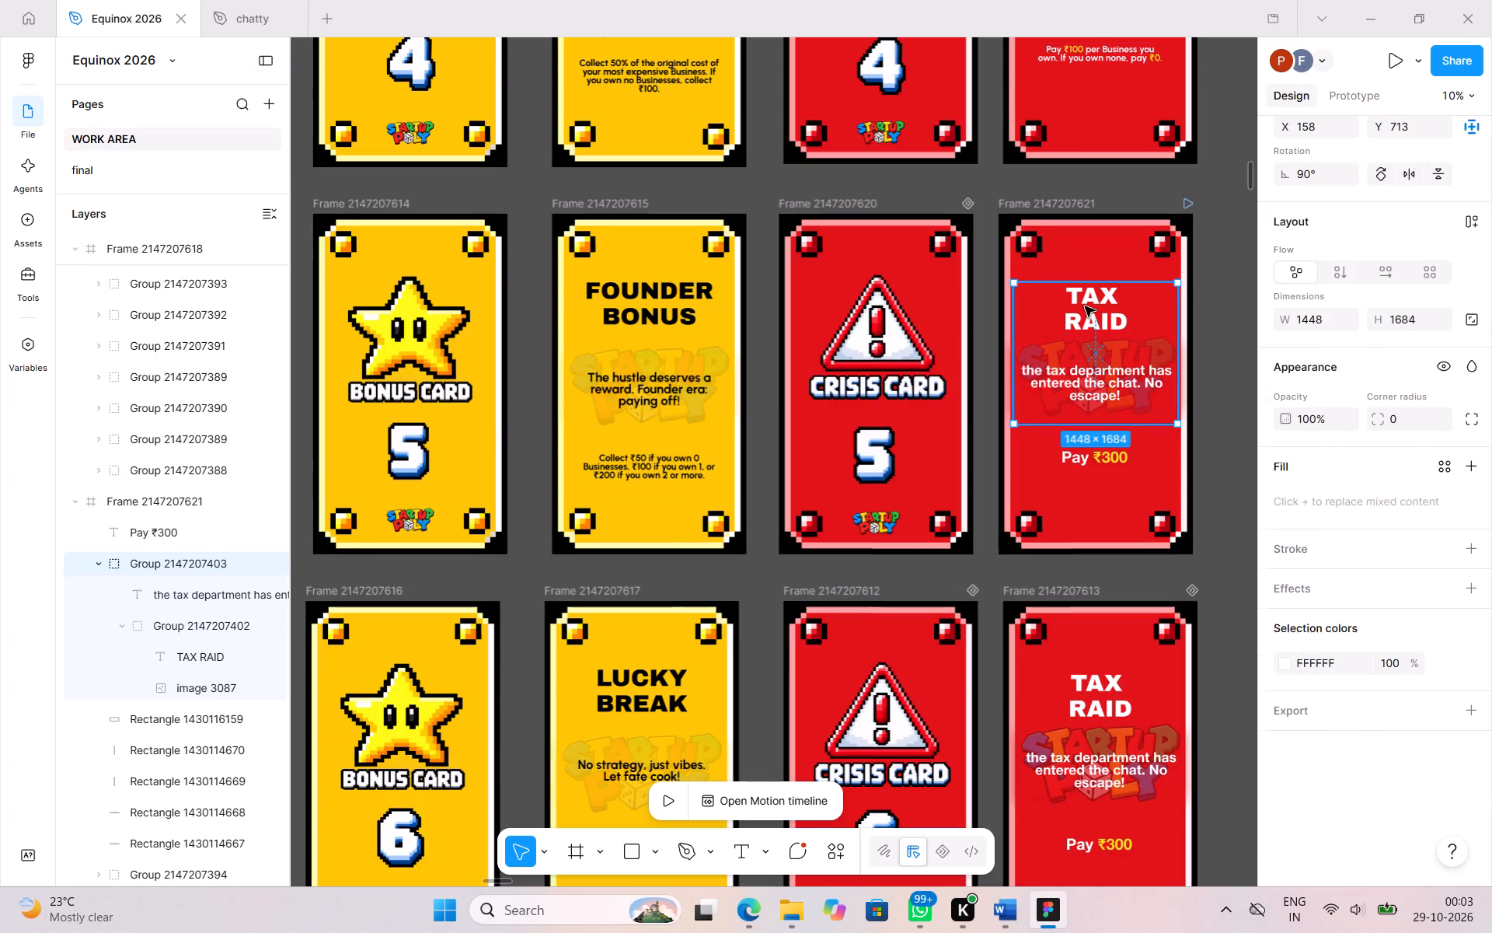
{"action": "left_click", "coordinate": [1085, 306]}
{"action": "key", "text": "ctrl+v"}
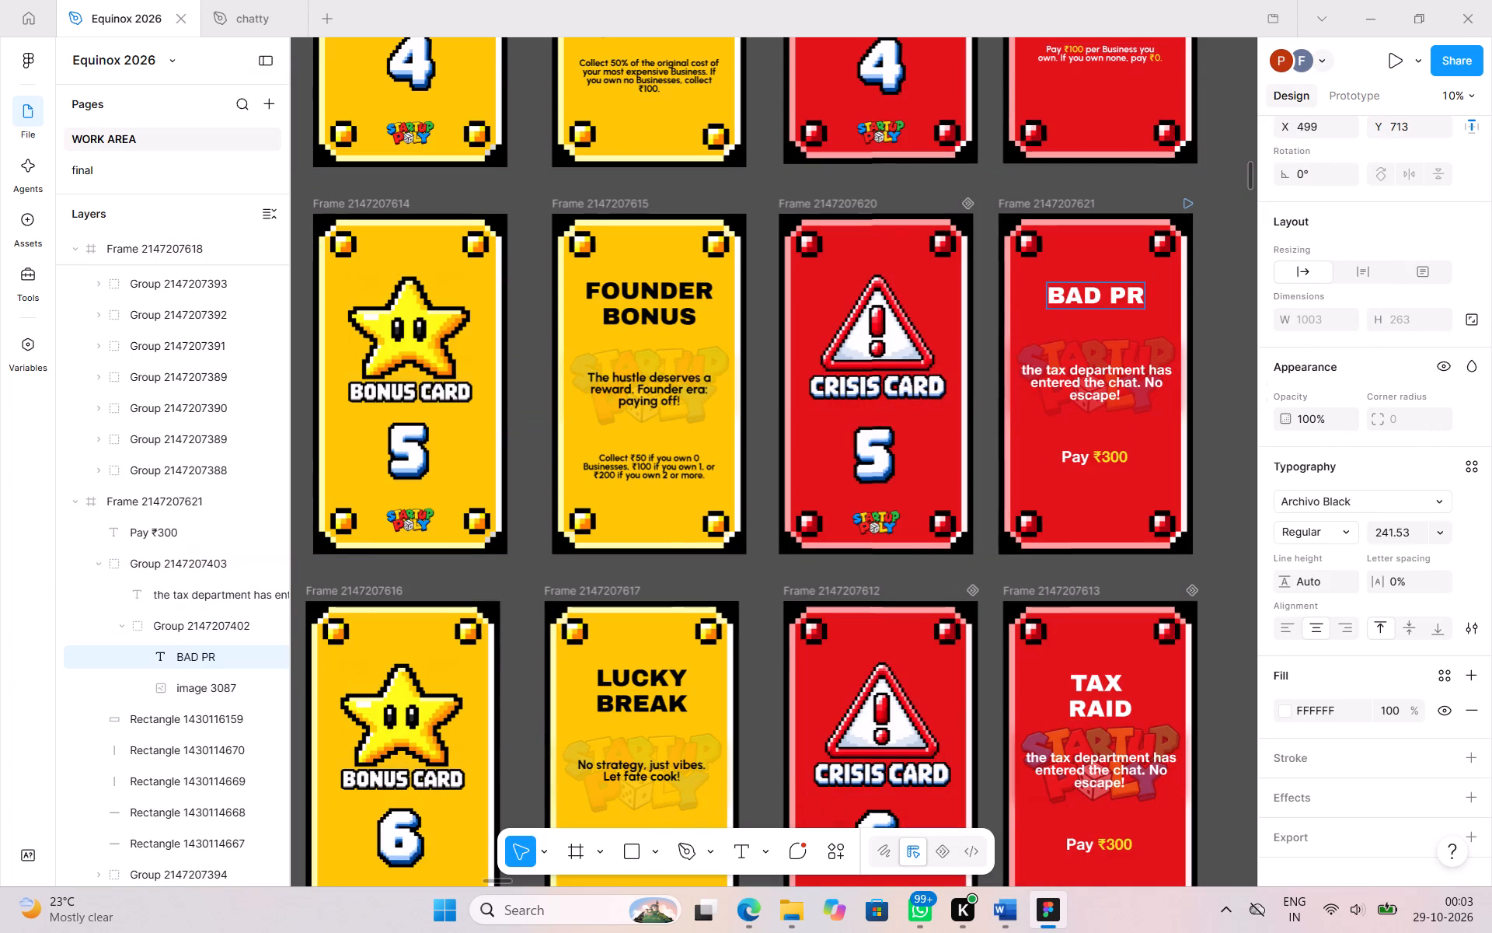
{"action": "left_click", "coordinate": [1232, 388]}
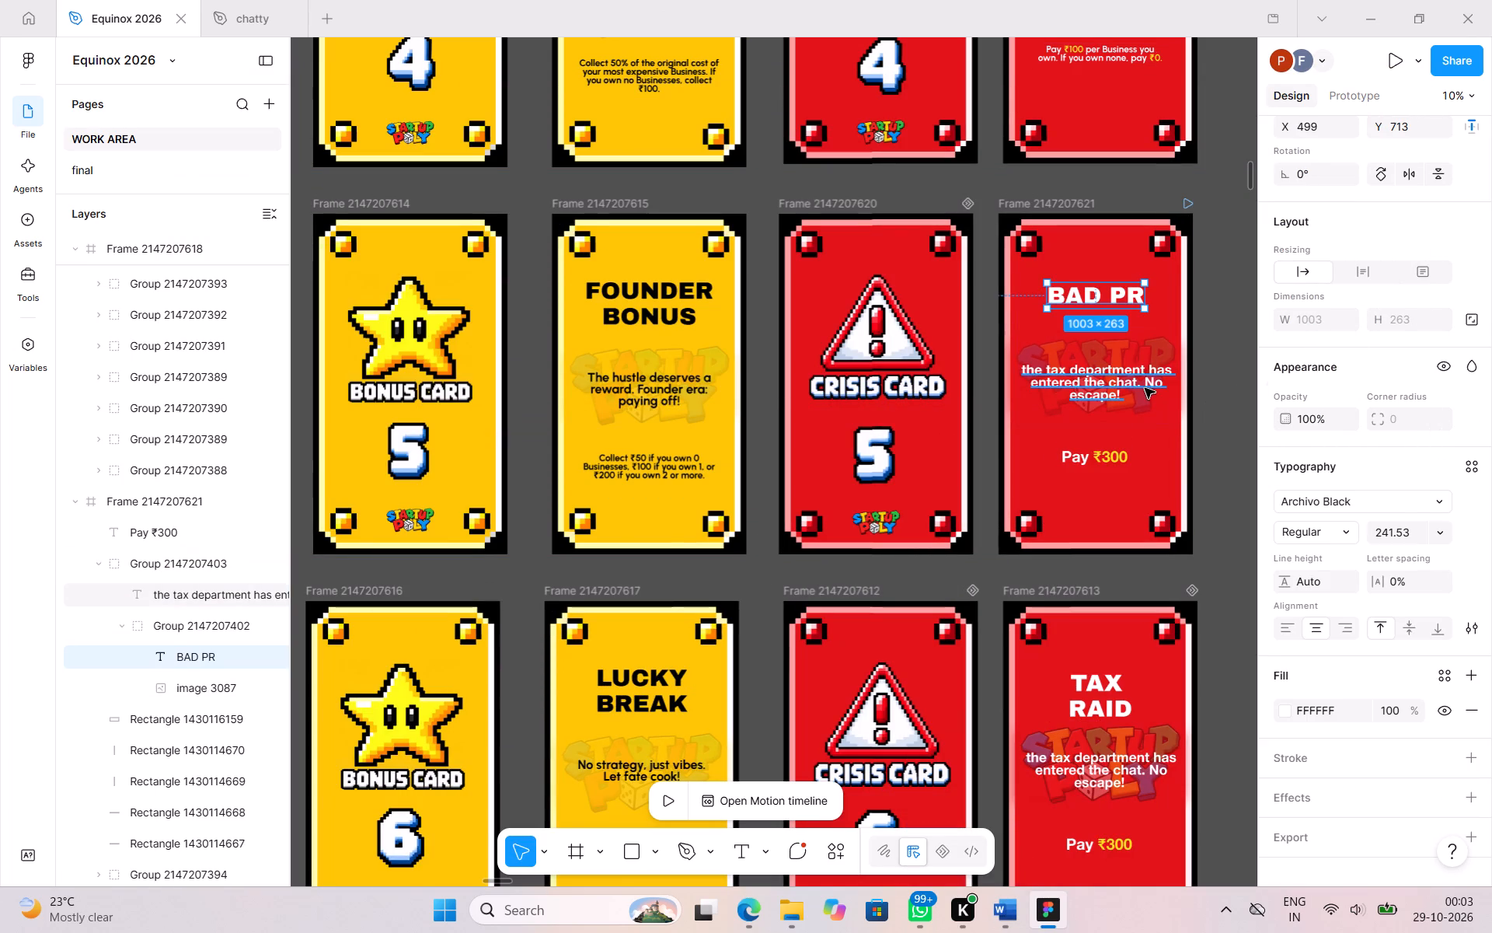
Select the tax department description text on the BAD PR card.
{"action": "left_click", "coordinate": [1137, 384]}
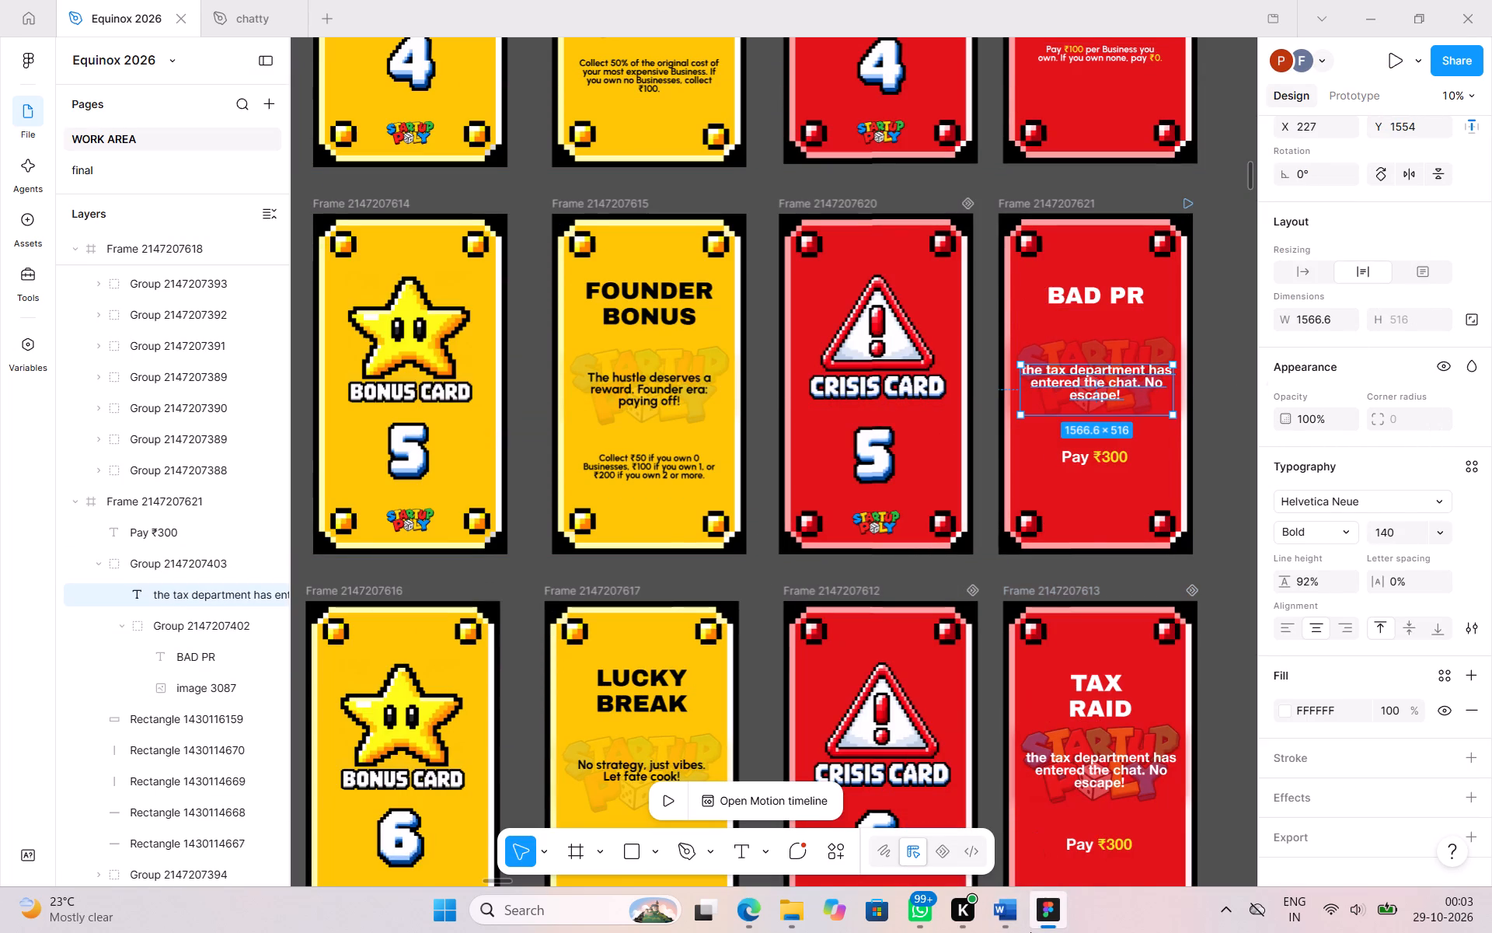
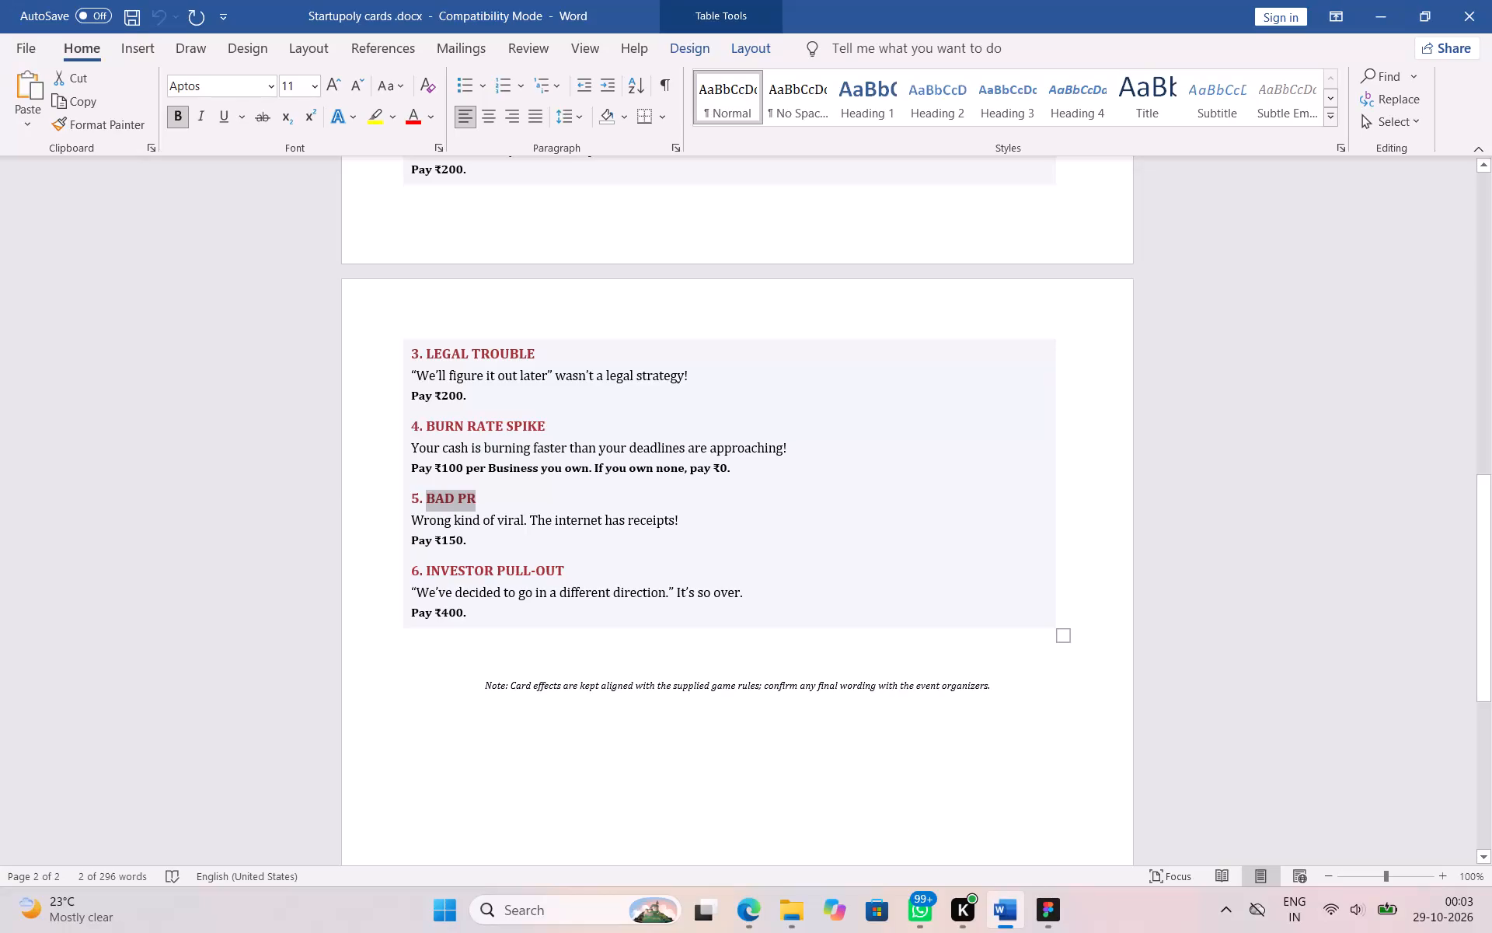
Copy the BAD PR description "Wrong kind of viral. The internet has receipts!" from the Word document.
{"action": "scroll", "coordinate": [706, 449], "scroll_direction": "down", "scroll_amount": 1}
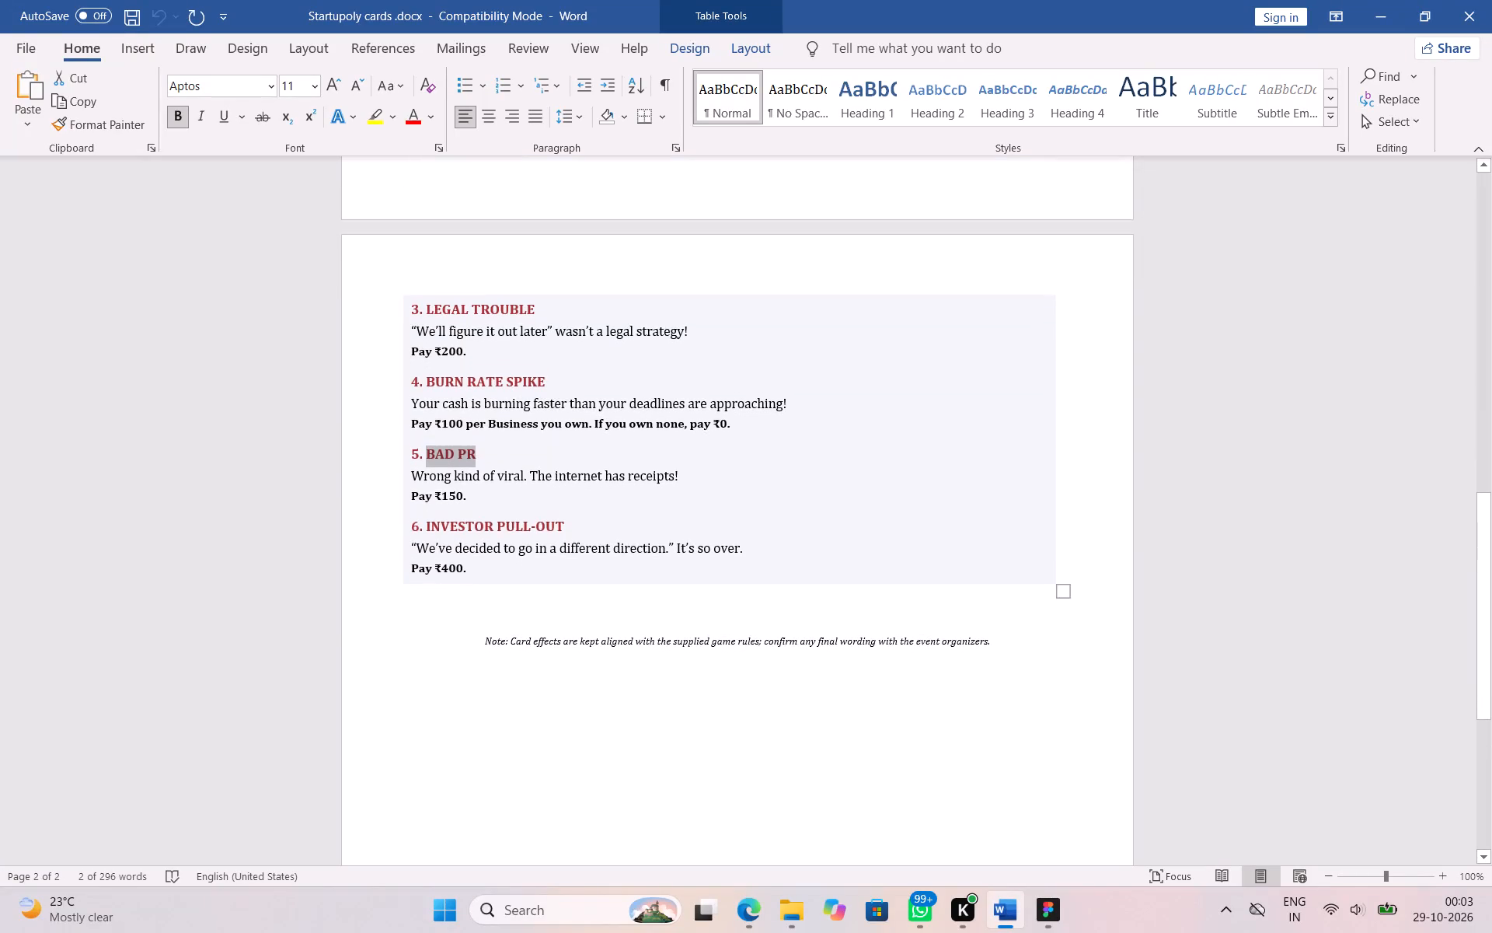
{"action": "left_click_drag", "start_coordinate": [413, 463], "coordinate": [522, 456]}
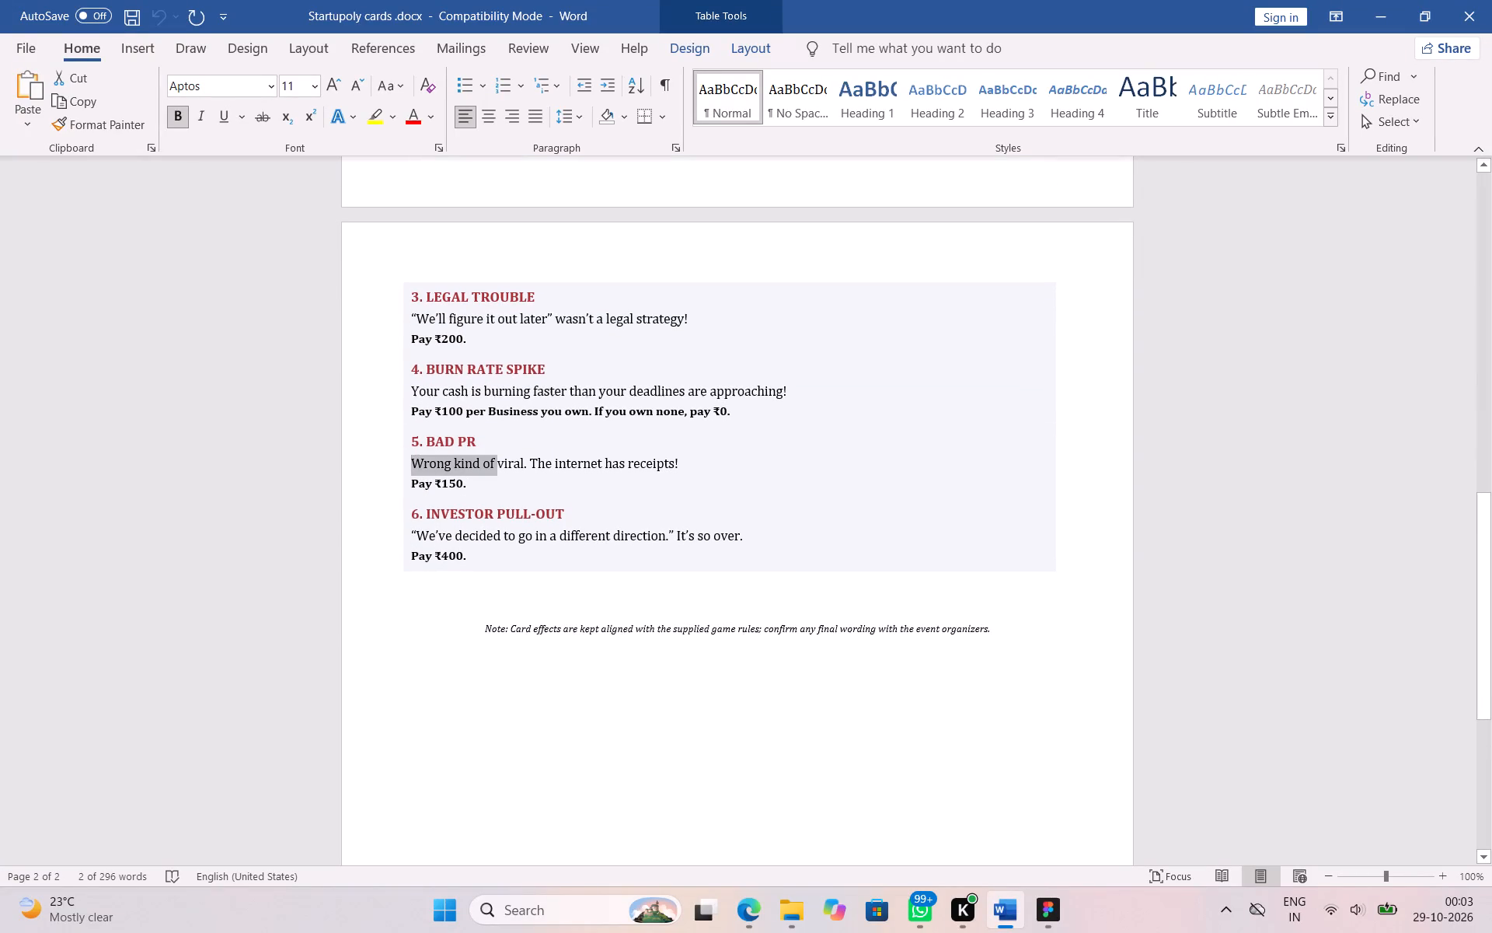
{"action": "left_click_drag", "start_coordinate": [522, 456], "coordinate": [678, 463]}
{"action": "key", "text": "ctrl+c"}
In Figma, replace the tax department description on the BAD PR card with "Wrong kind of viral. The internet has receipts!".
{"action": "left_click", "coordinate": [1041, 909]}
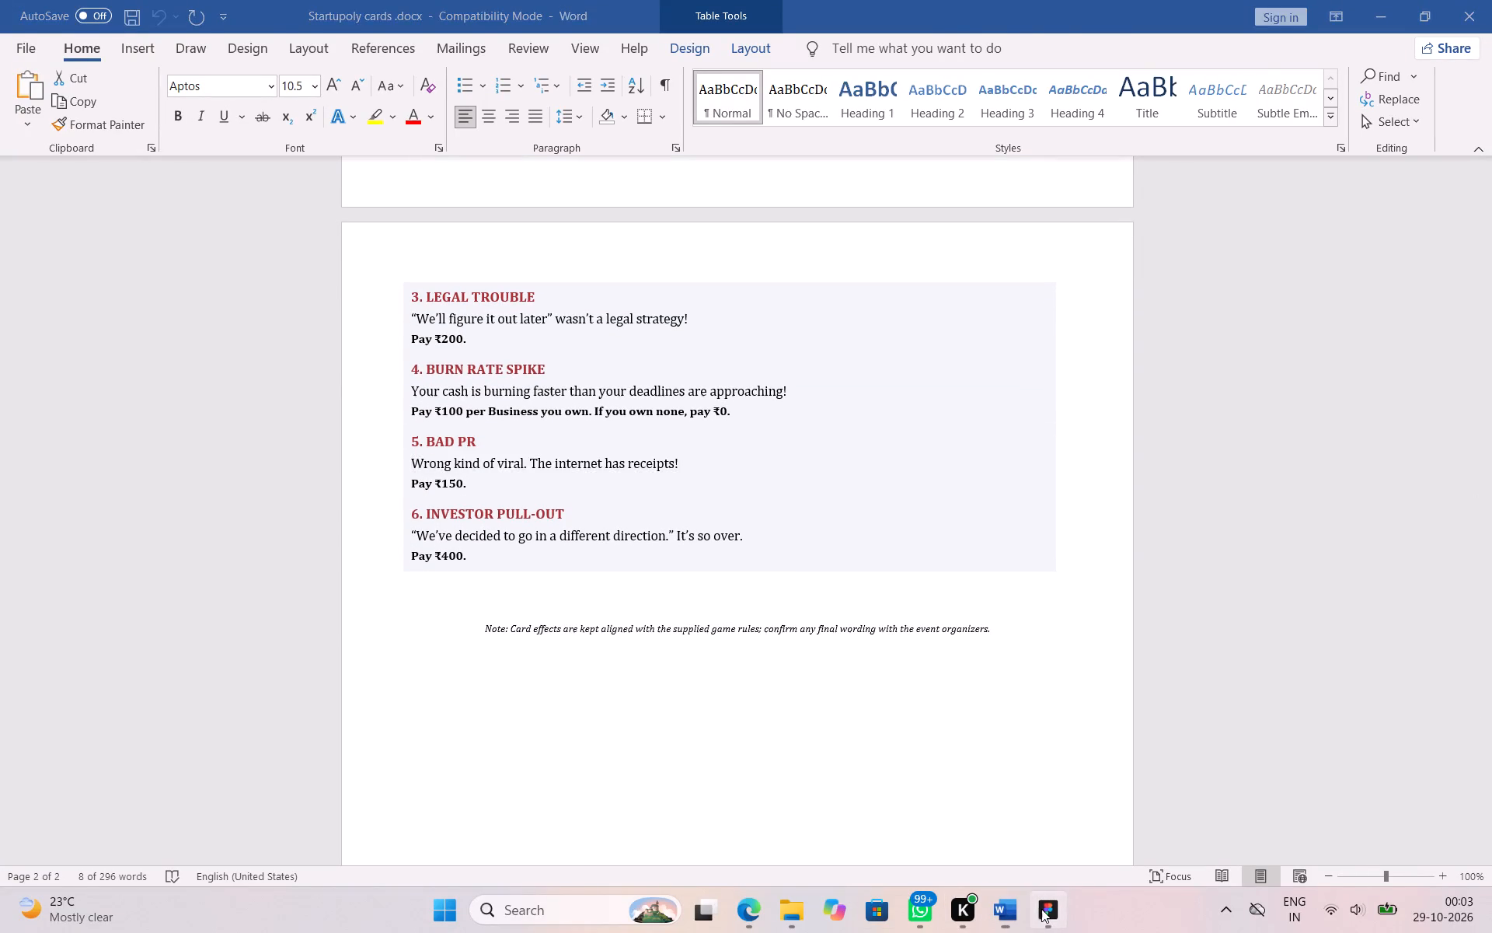
{"action": "triple_click", "coordinate": [1084, 383]}
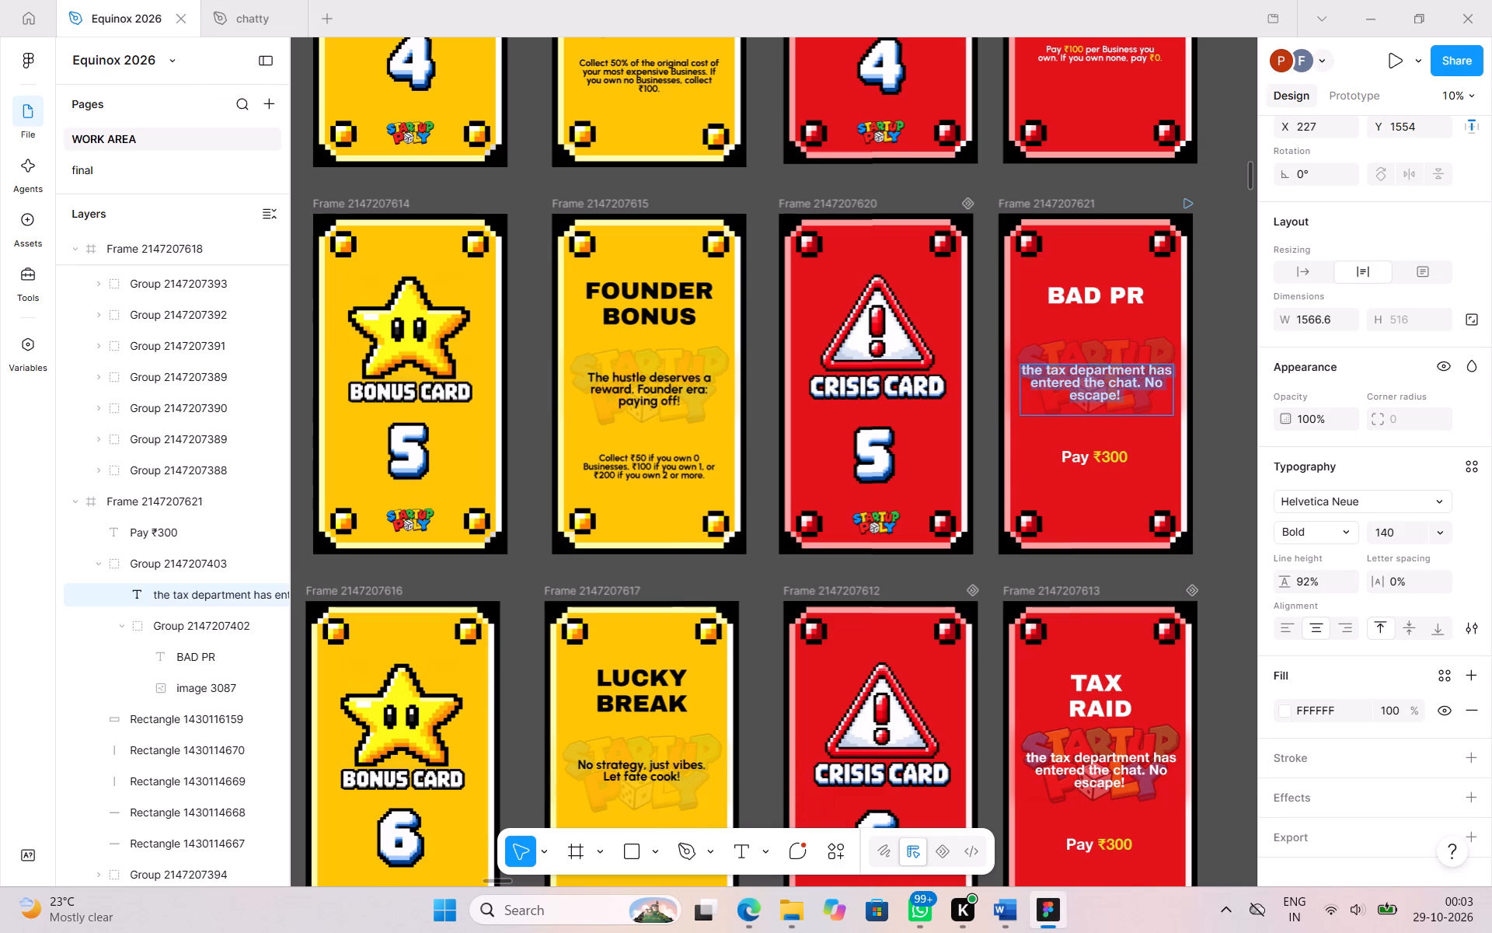
{"action": "key", "text": "ctrl+v"}
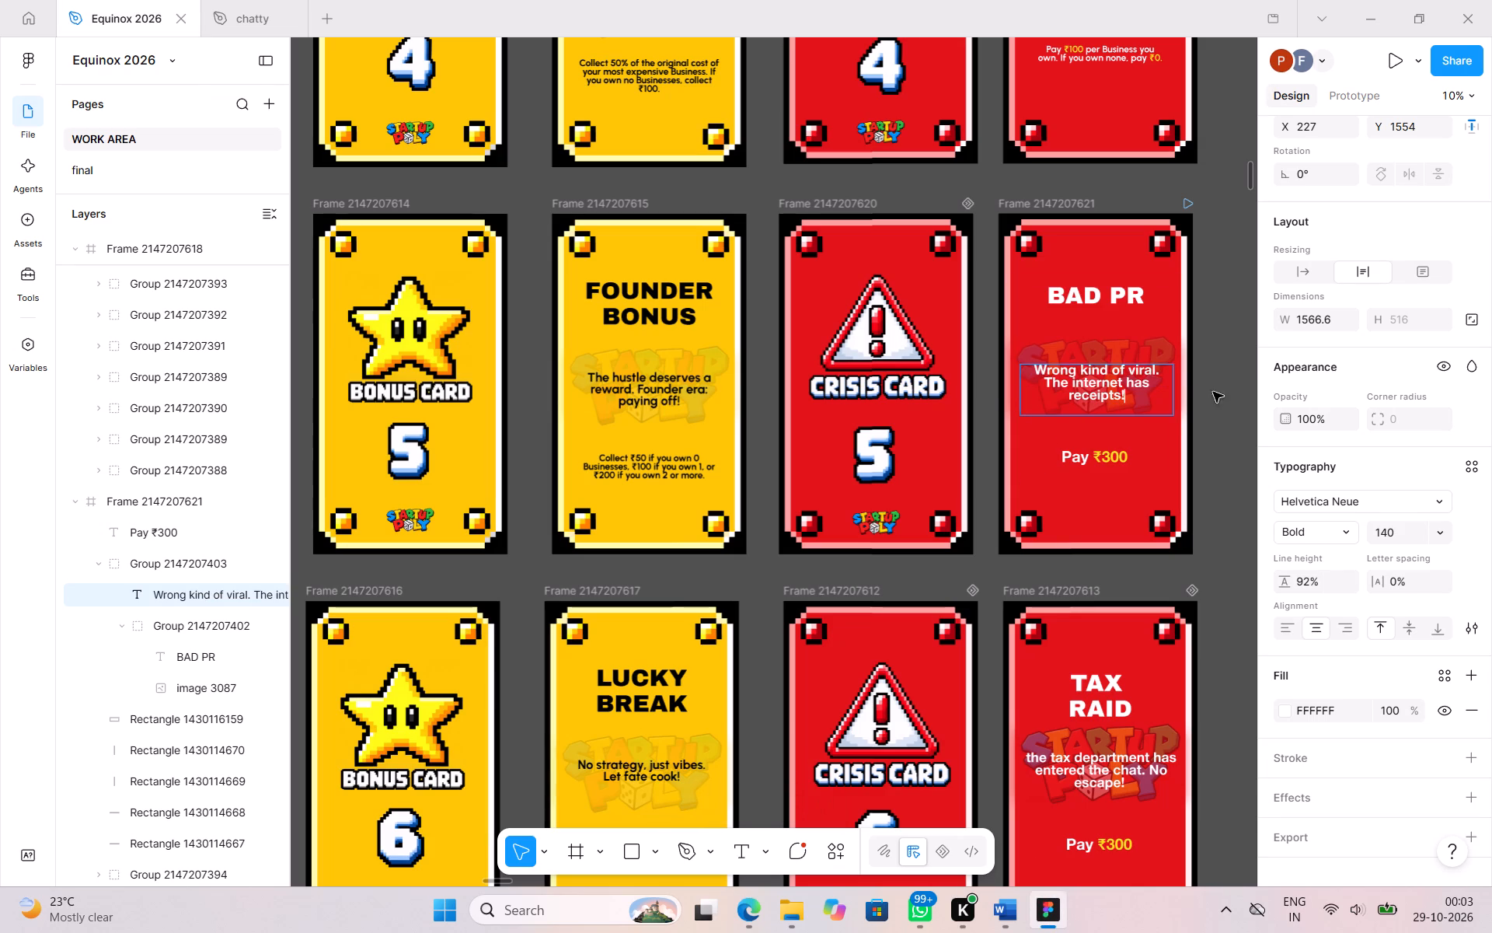
{"action": "left_click", "coordinate": [1202, 394]}
{"action": "left_click", "coordinate": [1202, 394]}
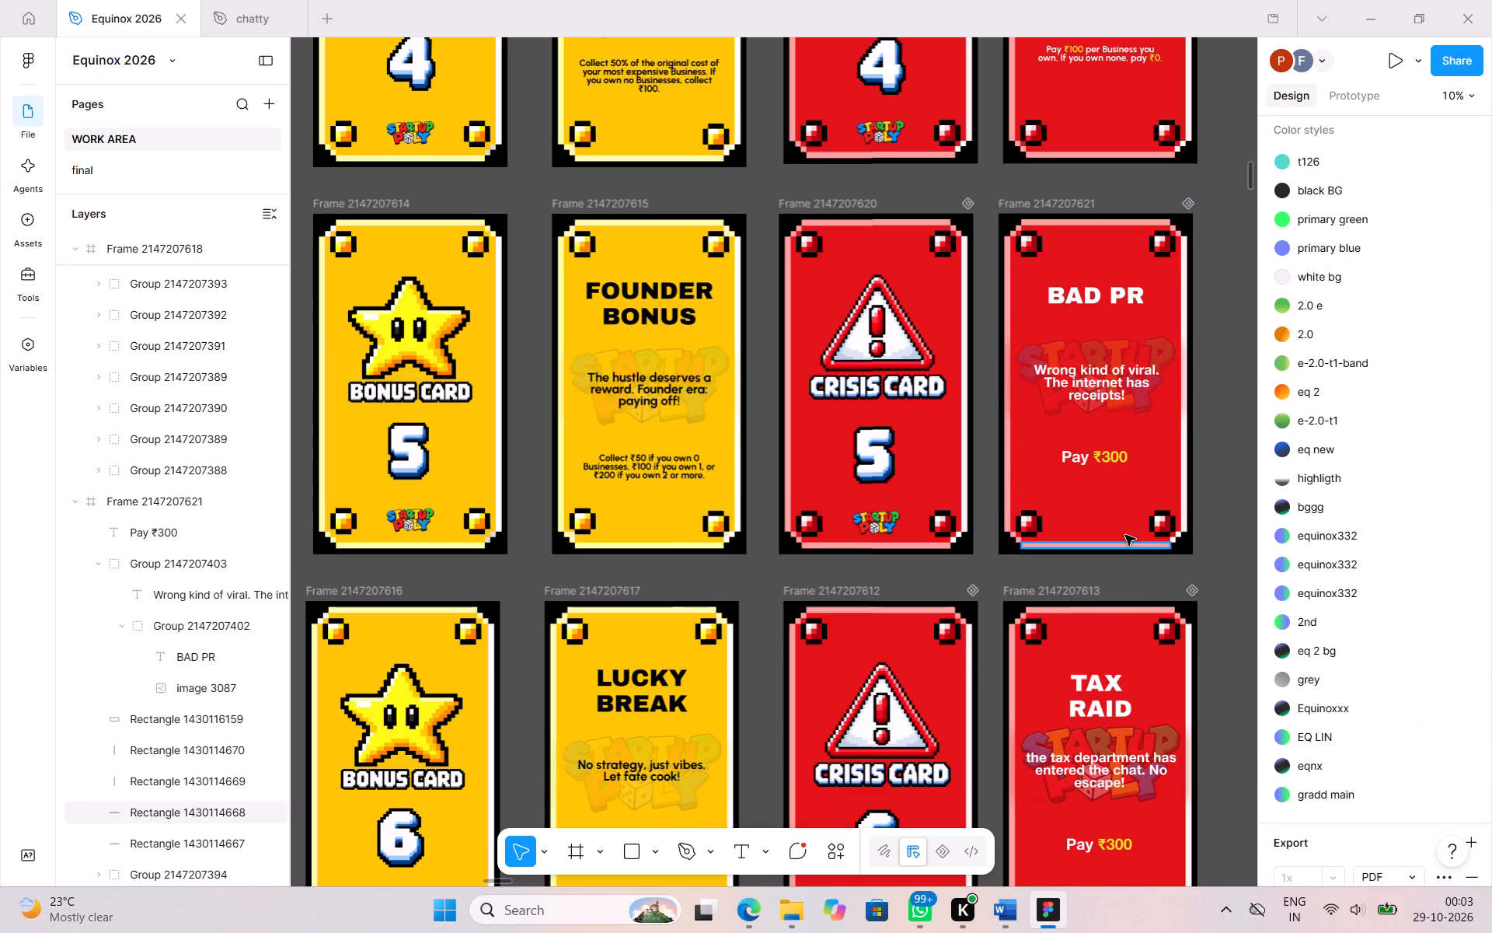
Check the BAD PR payment in the Word document and, back in Figma, change the card's payment amount to ₹150.
{"action": "left_click", "coordinate": [1051, 917]}
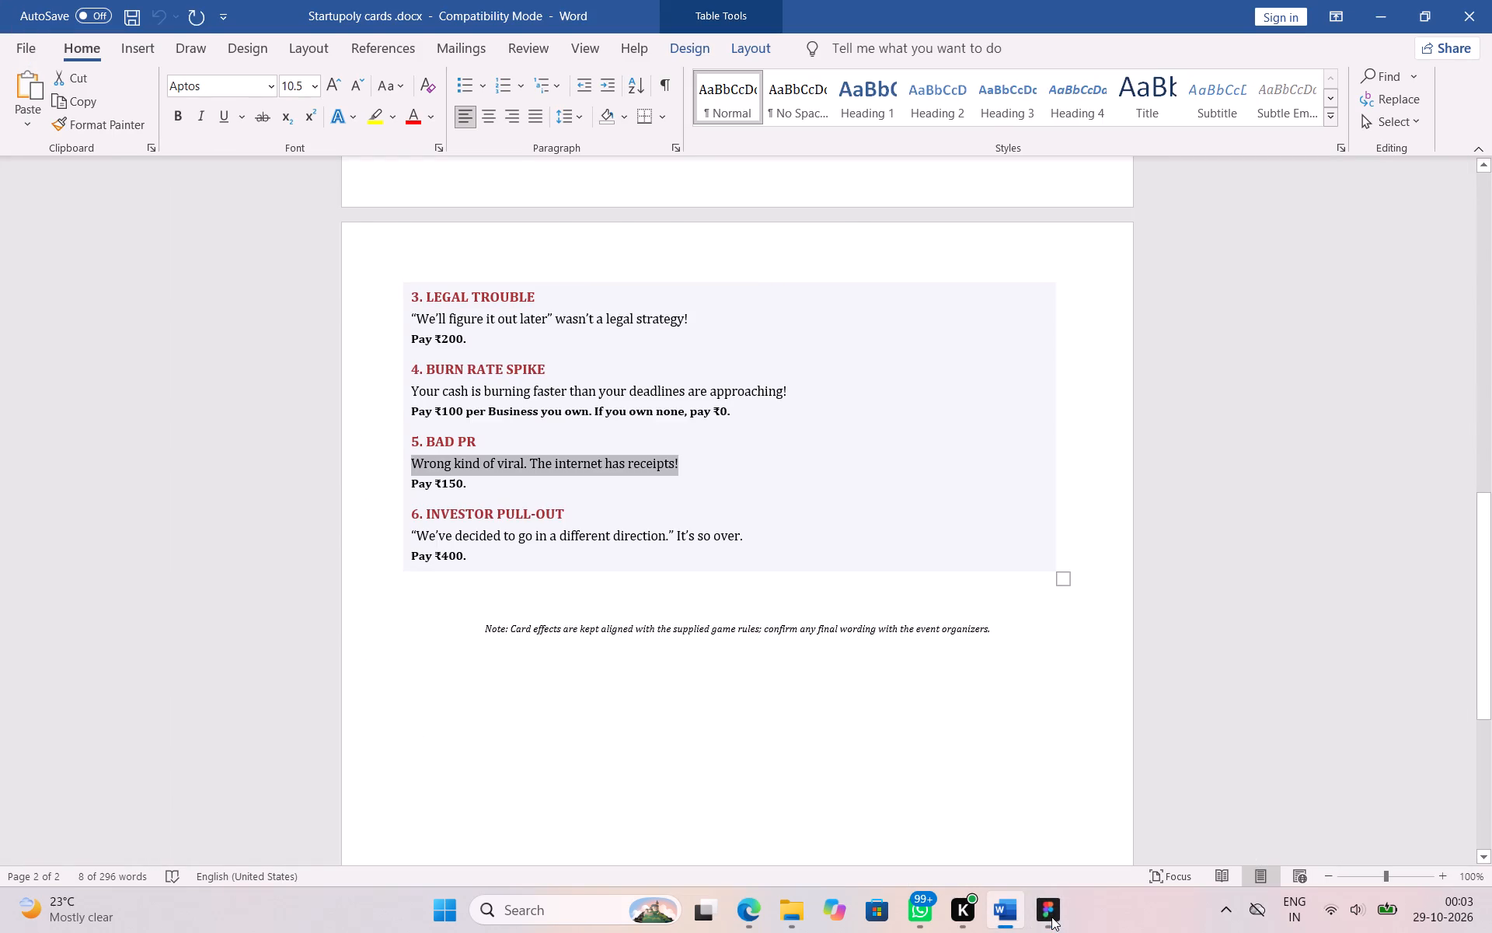
{"action": "left_click", "coordinate": [1051, 917]}
{"action": "triple_click", "coordinate": [1116, 461]}
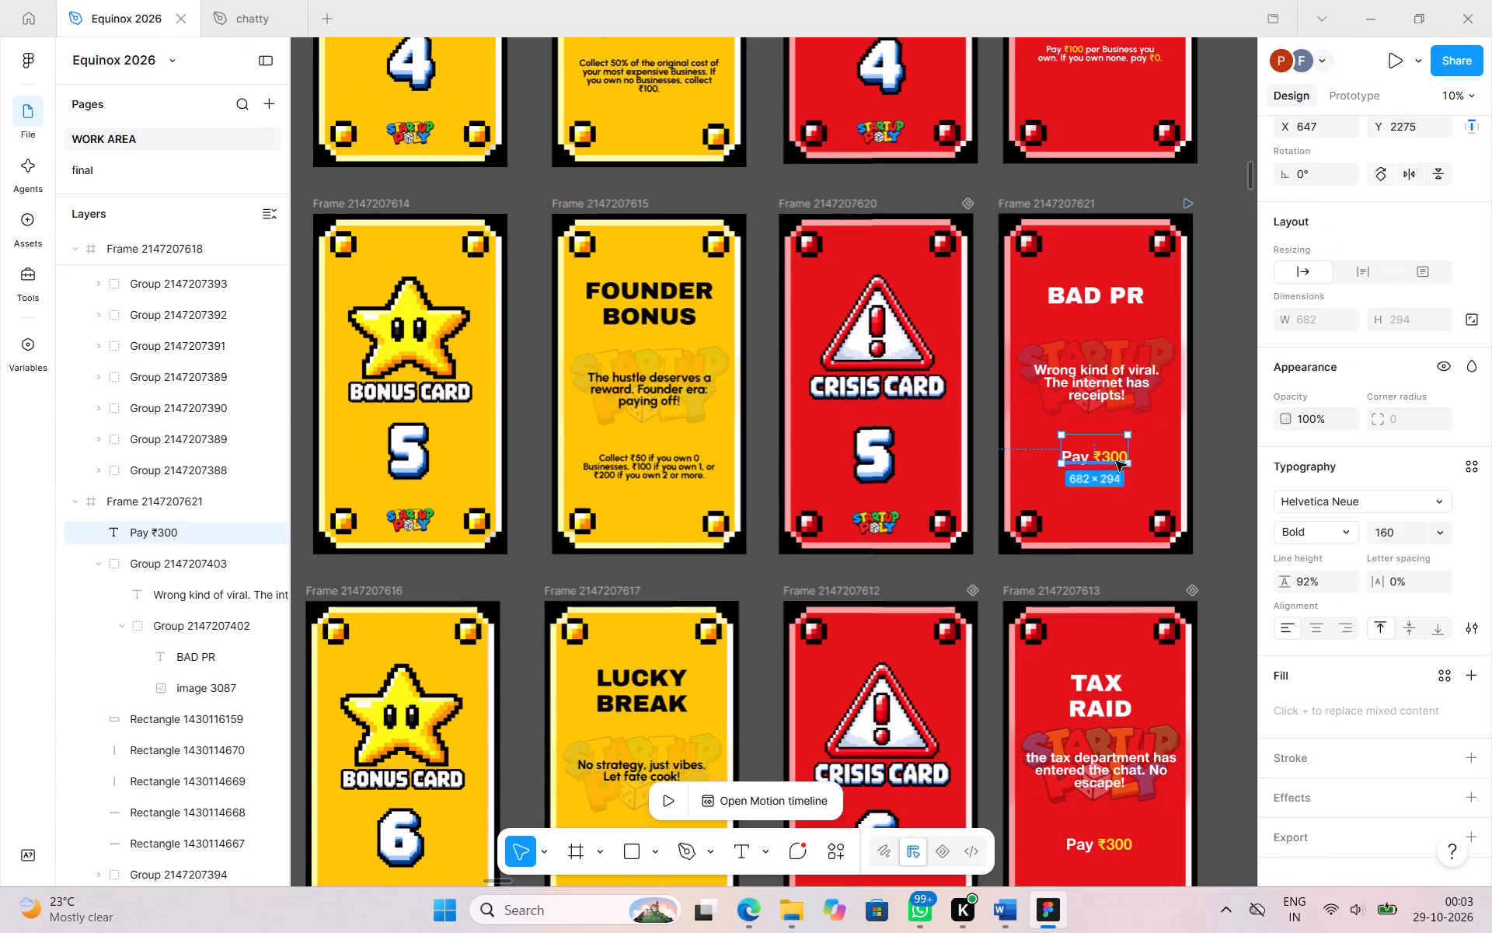
{"action": "left_click", "coordinate": [1116, 461]}
{"action": "key", "text": "BackSpace"}
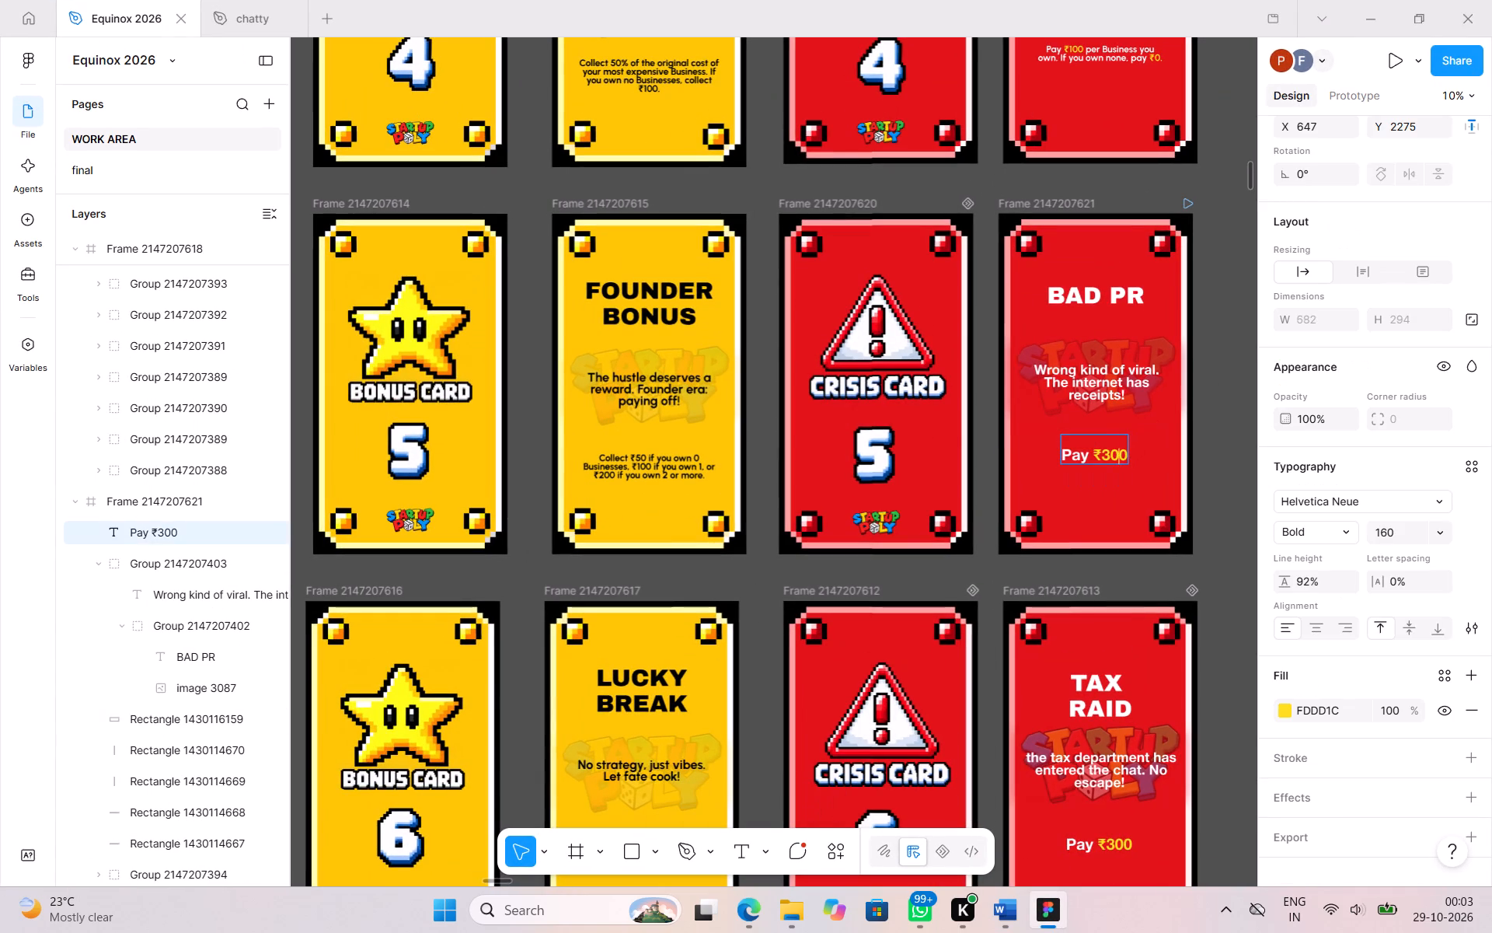
{"action": "key", "text": "BackSpace"}
{"action": "type", "text": "15"}
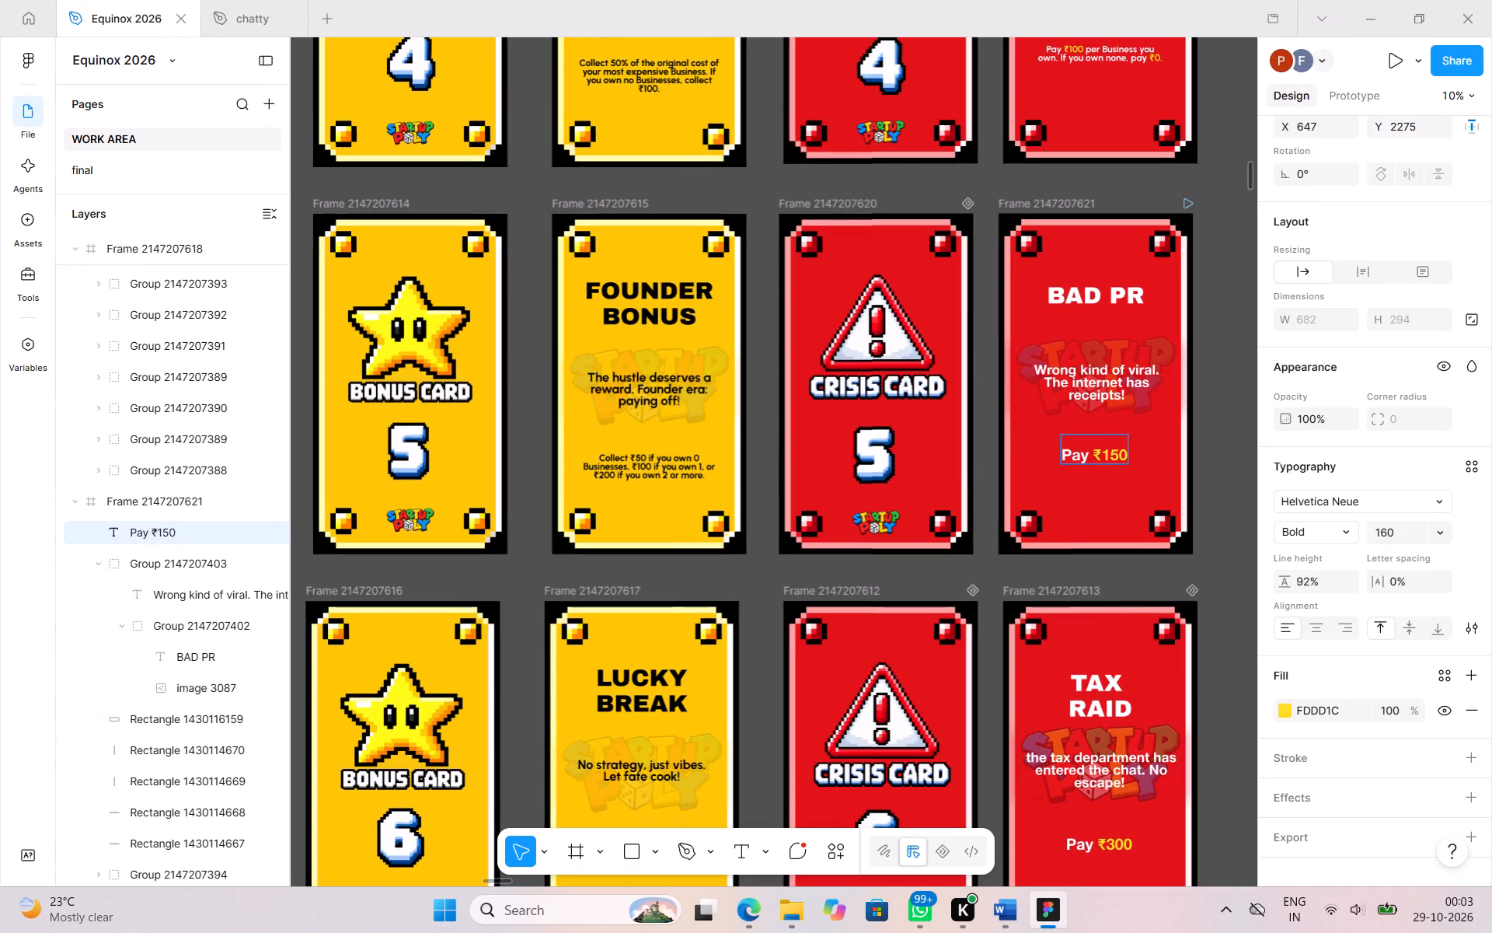
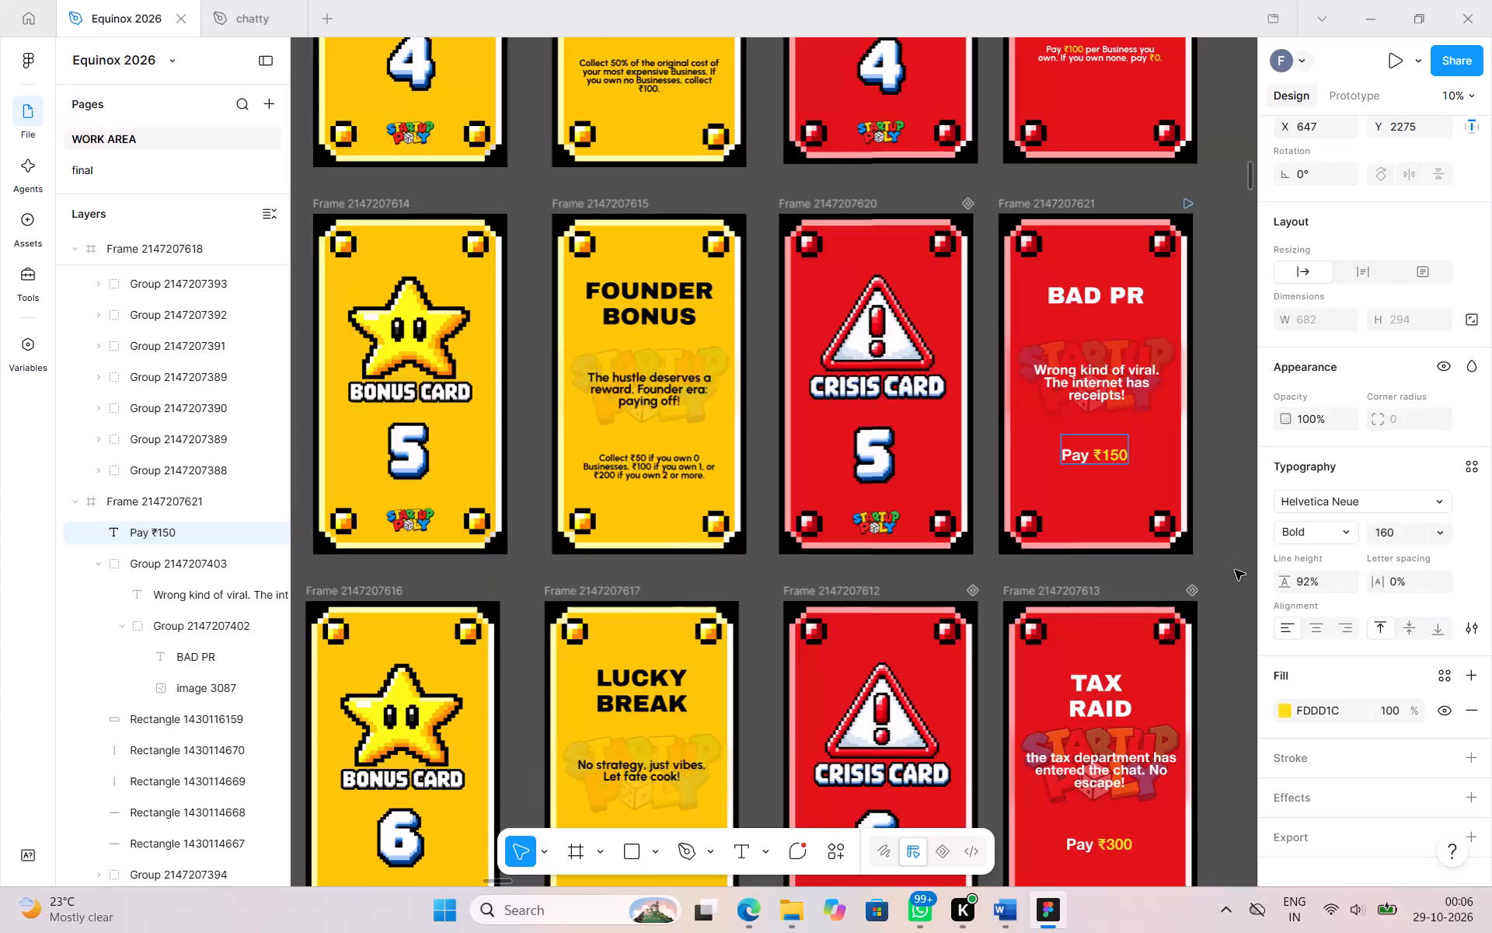
Select the TAX RAID title on crisis card 6, and copy the heading "INVESTOR PULL-OUT" from the Word document.
{"action": "scroll", "coordinate": [1235, 570], "scroll_direction": "down", "scroll_amount": 1}
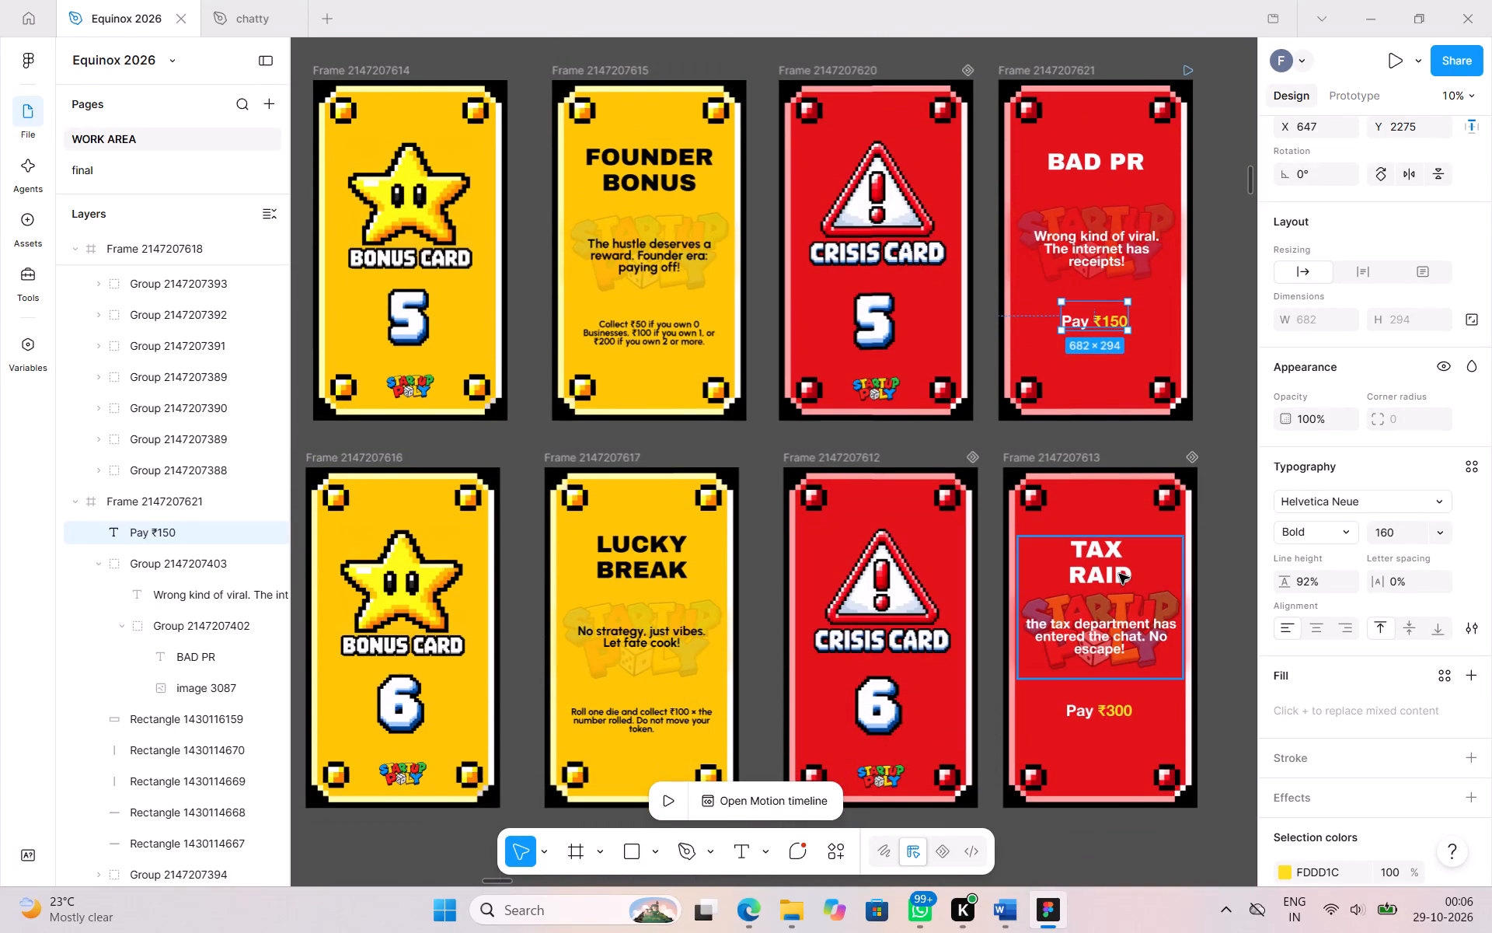
{"action": "double_click", "coordinate": [1119, 574]}
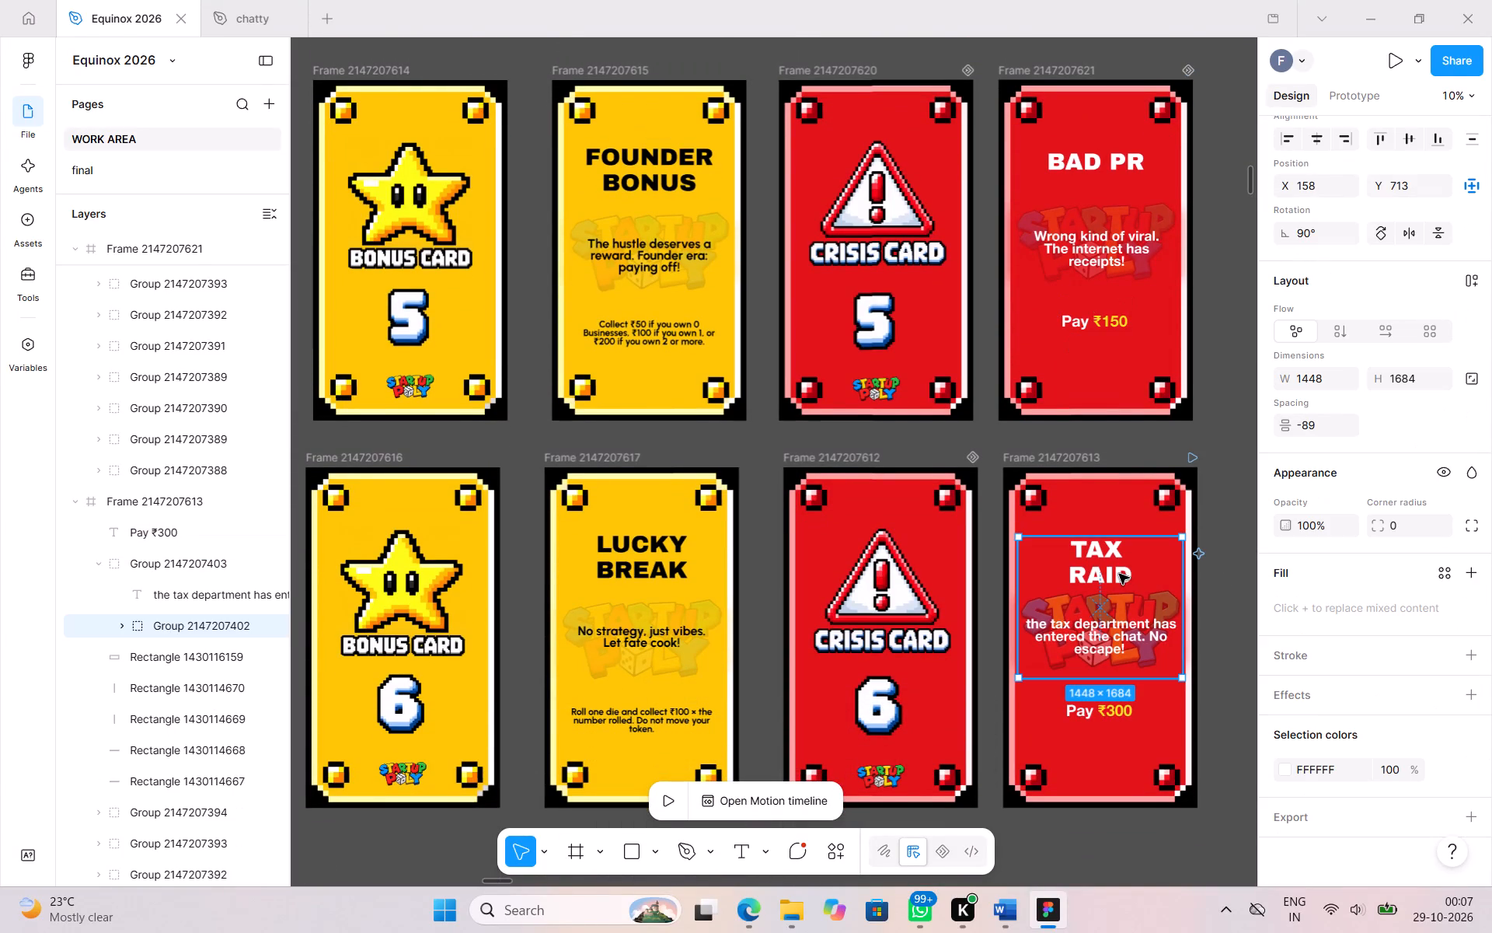
{"action": "double_click", "coordinate": [1119, 574]}
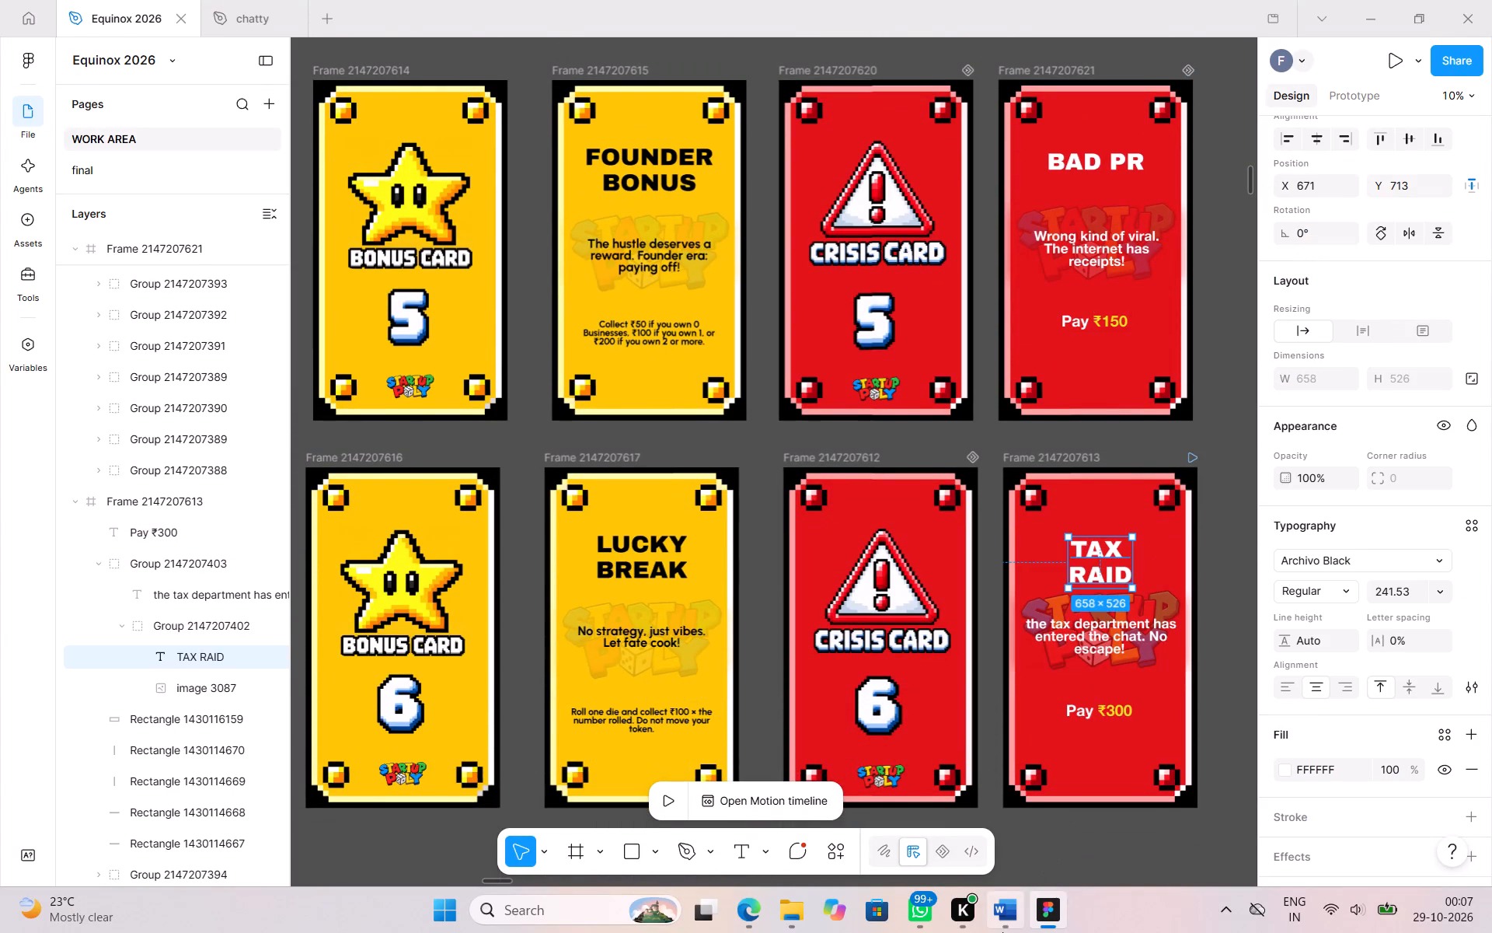
{"action": "left_click", "coordinate": [999, 932]}
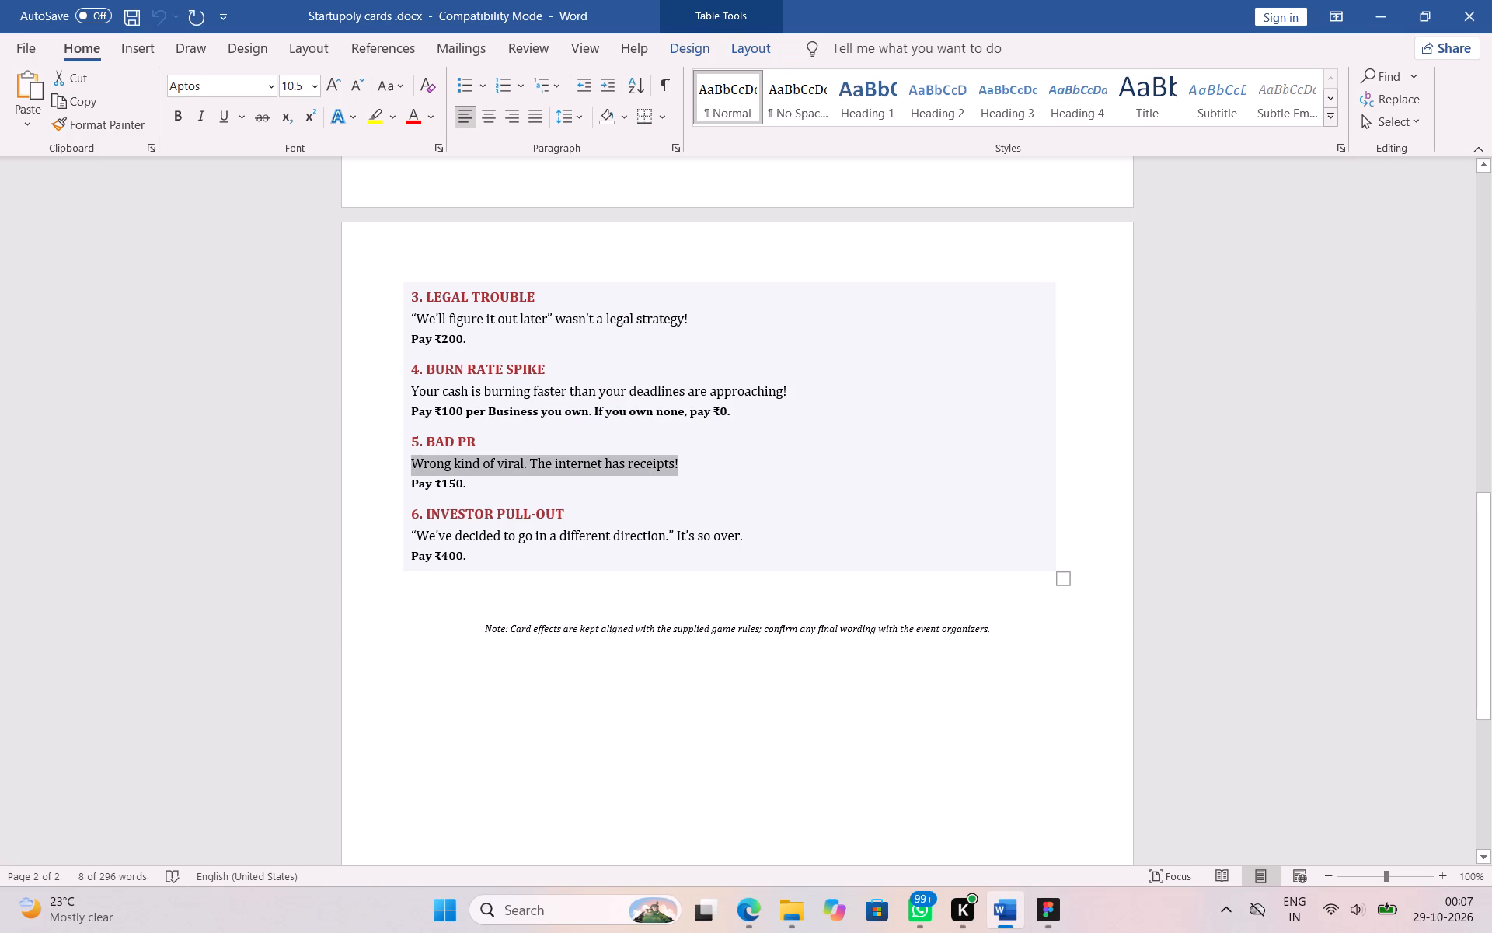
{"action": "left_click_drag", "start_coordinate": [427, 512], "coordinate": [465, 514]}
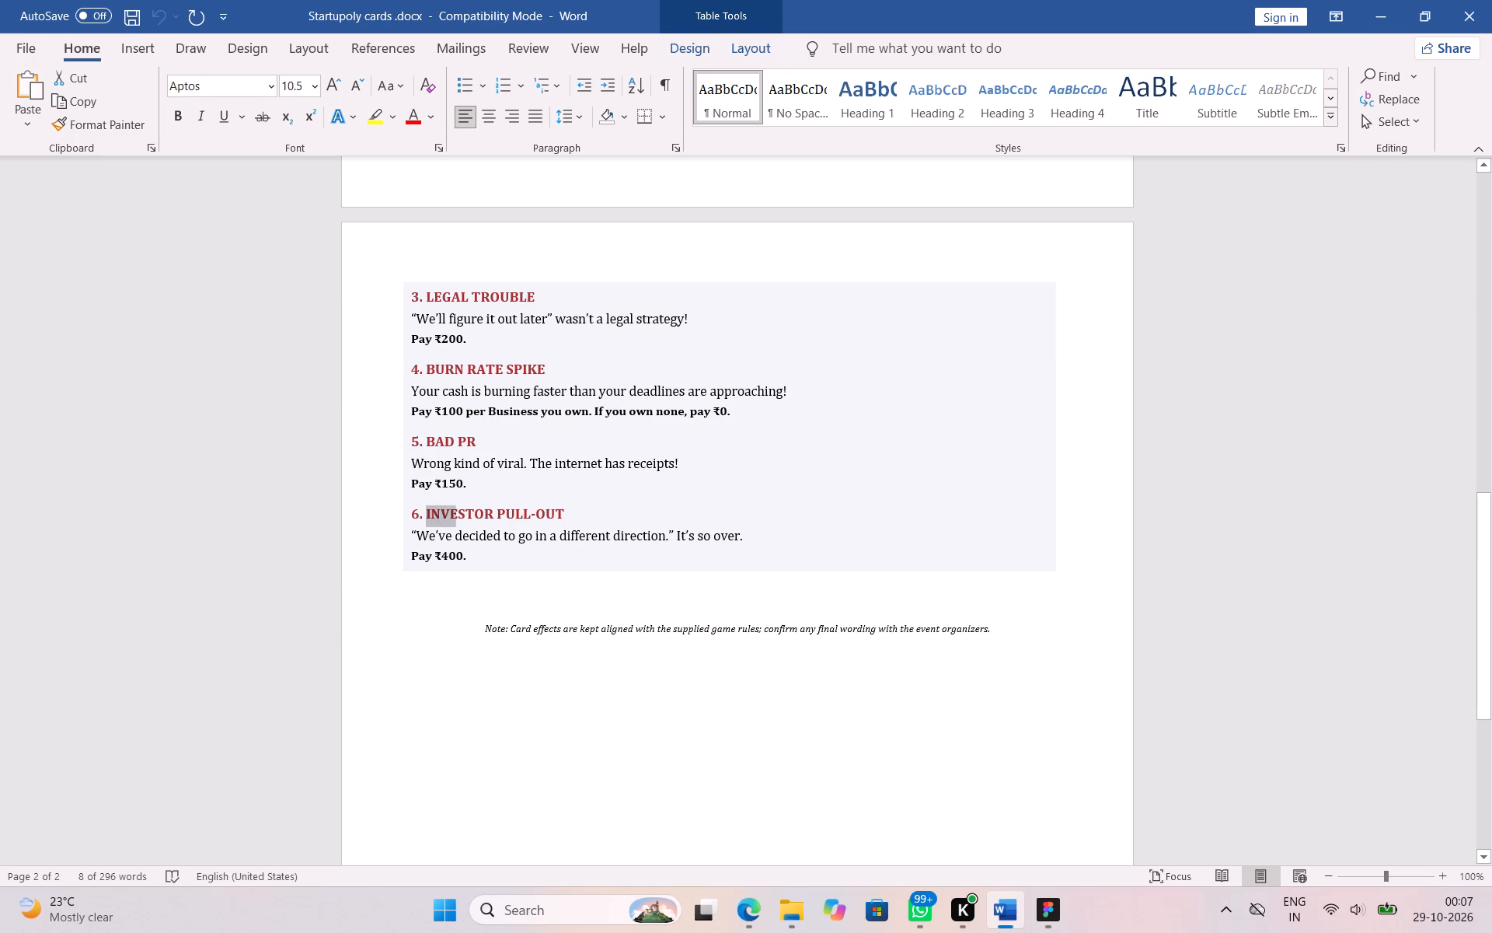
{"action": "left_click_drag", "start_coordinate": [465, 514], "coordinate": [559, 508]}
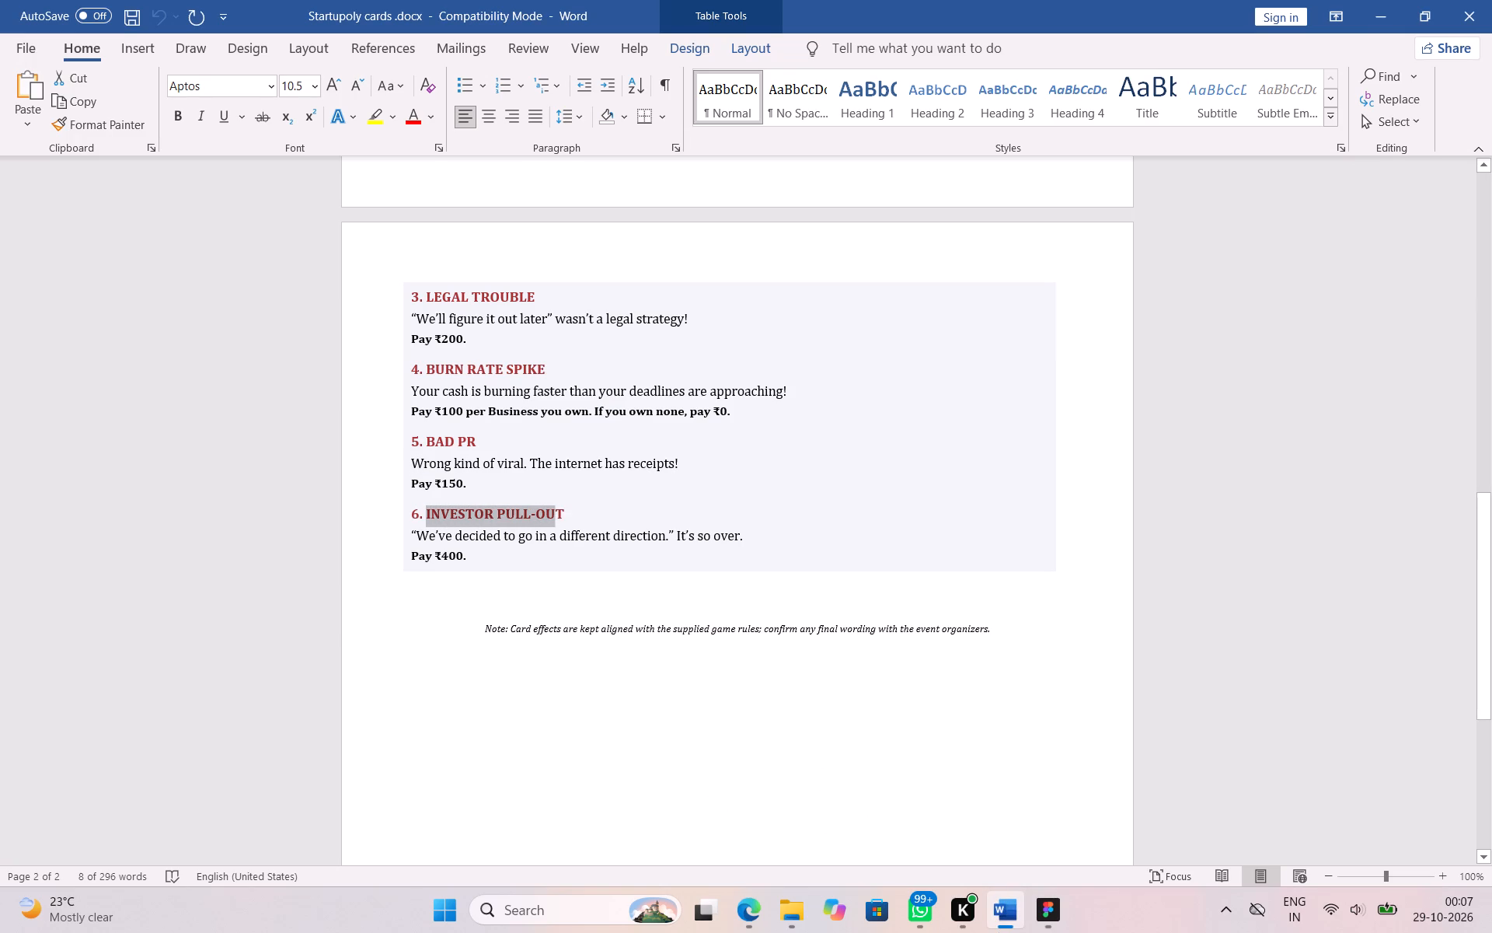
{"action": "left_click_drag", "start_coordinate": [559, 508], "coordinate": [567, 512]}
{"action": "key", "text": "ctrl+c"}
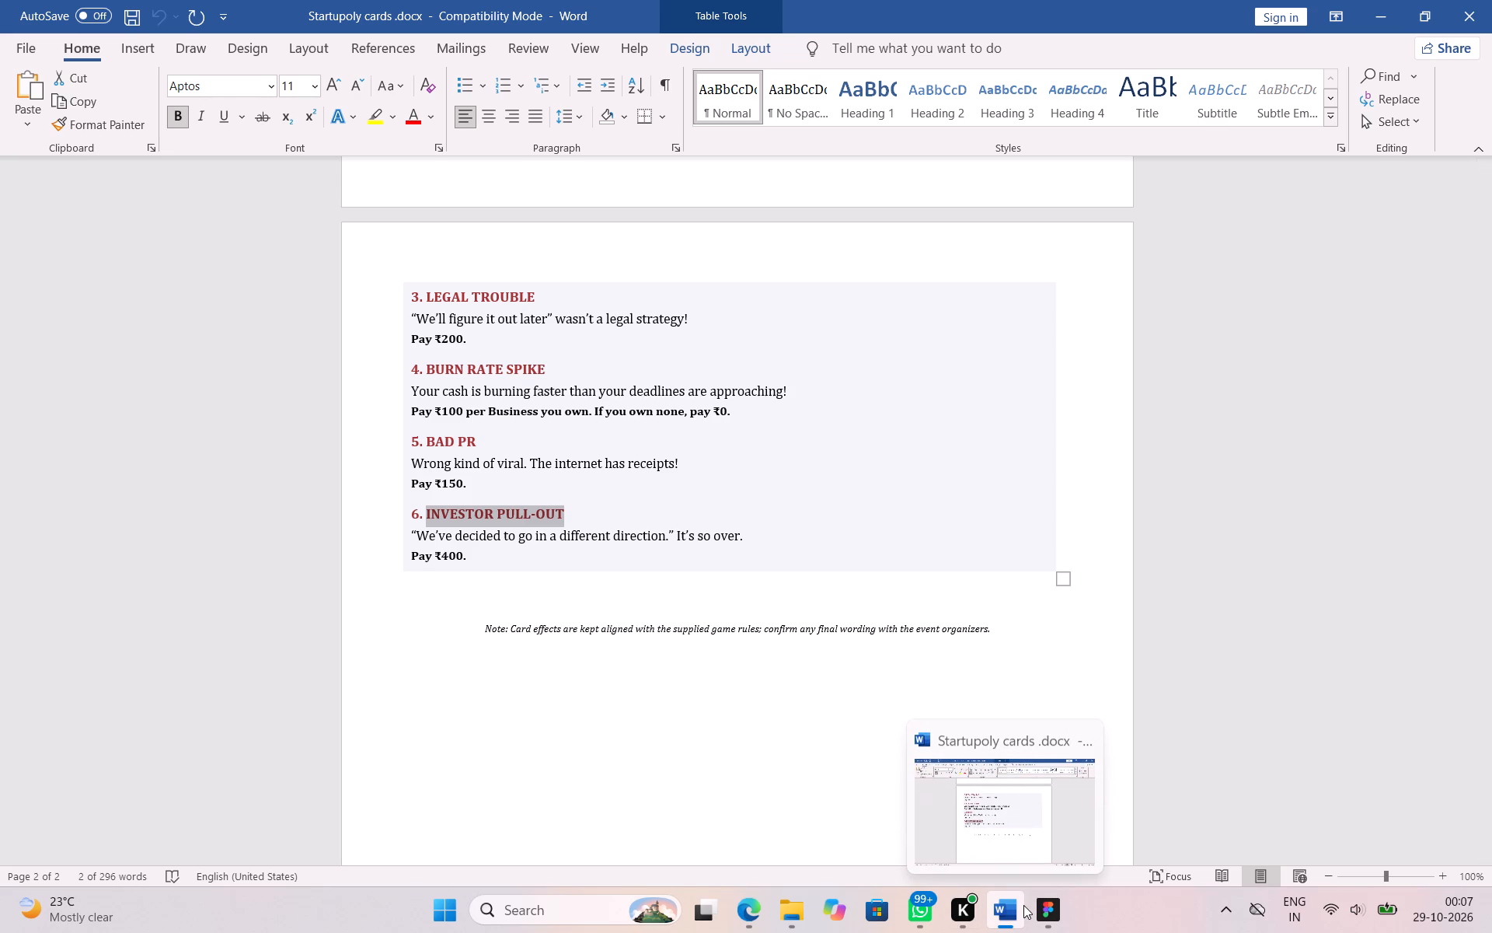
Back in Figma, replace the TAX RAID title on crisis card 6 with "INVESTOR PULL-OUT".
{"action": "left_click", "coordinate": [1051, 914]}
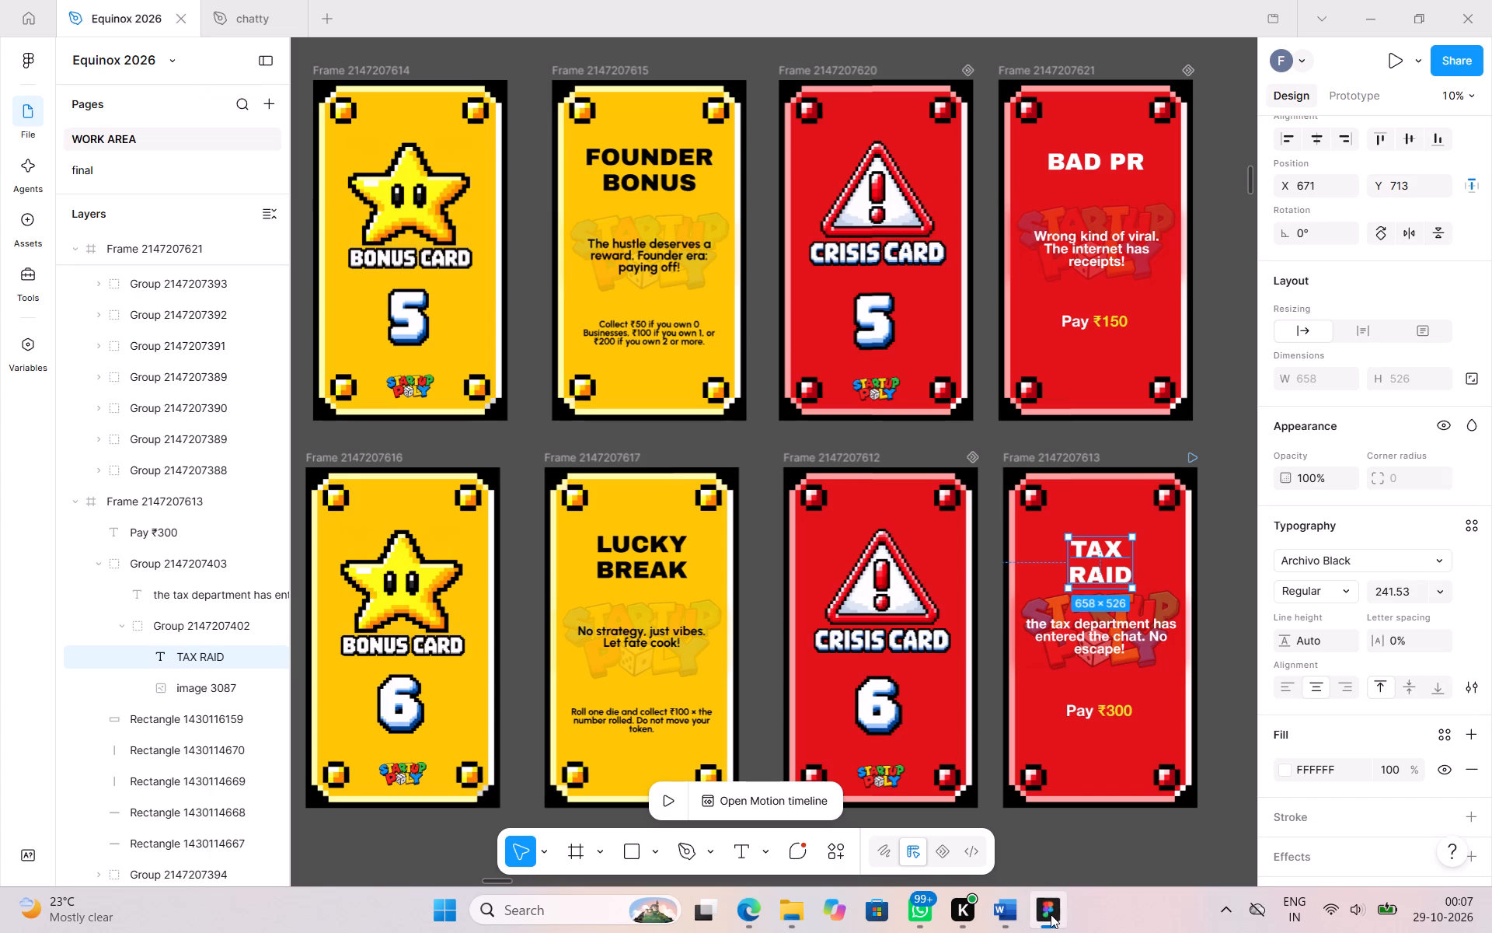
{"action": "triple_click", "coordinate": [1093, 566]}
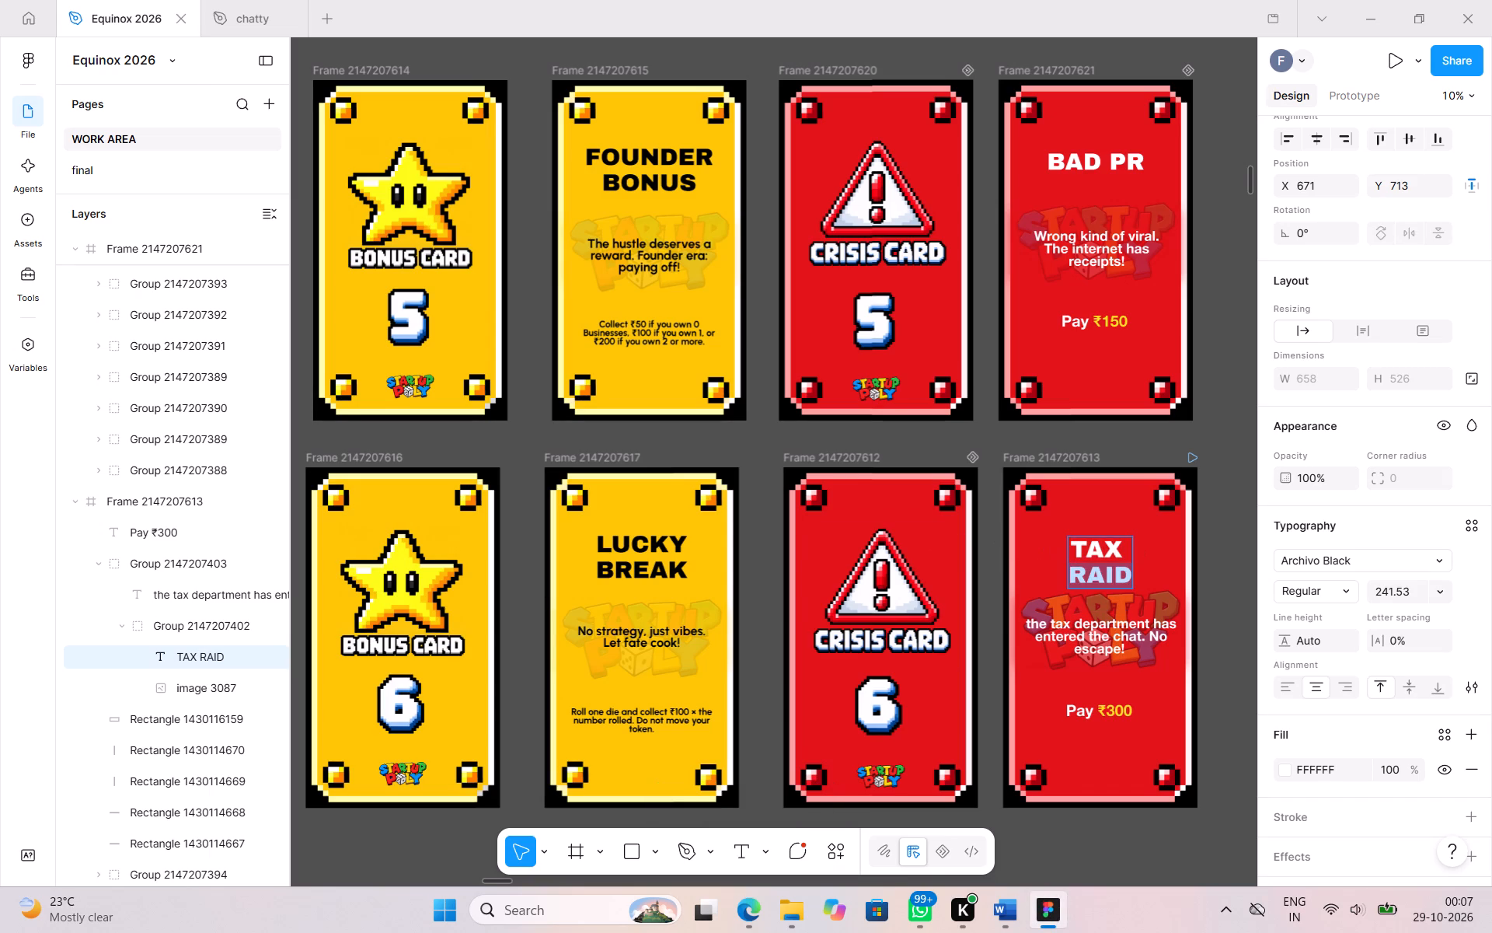
{"action": "triple_click", "coordinate": [1093, 566]}
{"action": "triple_click", "coordinate": [1092, 546]}
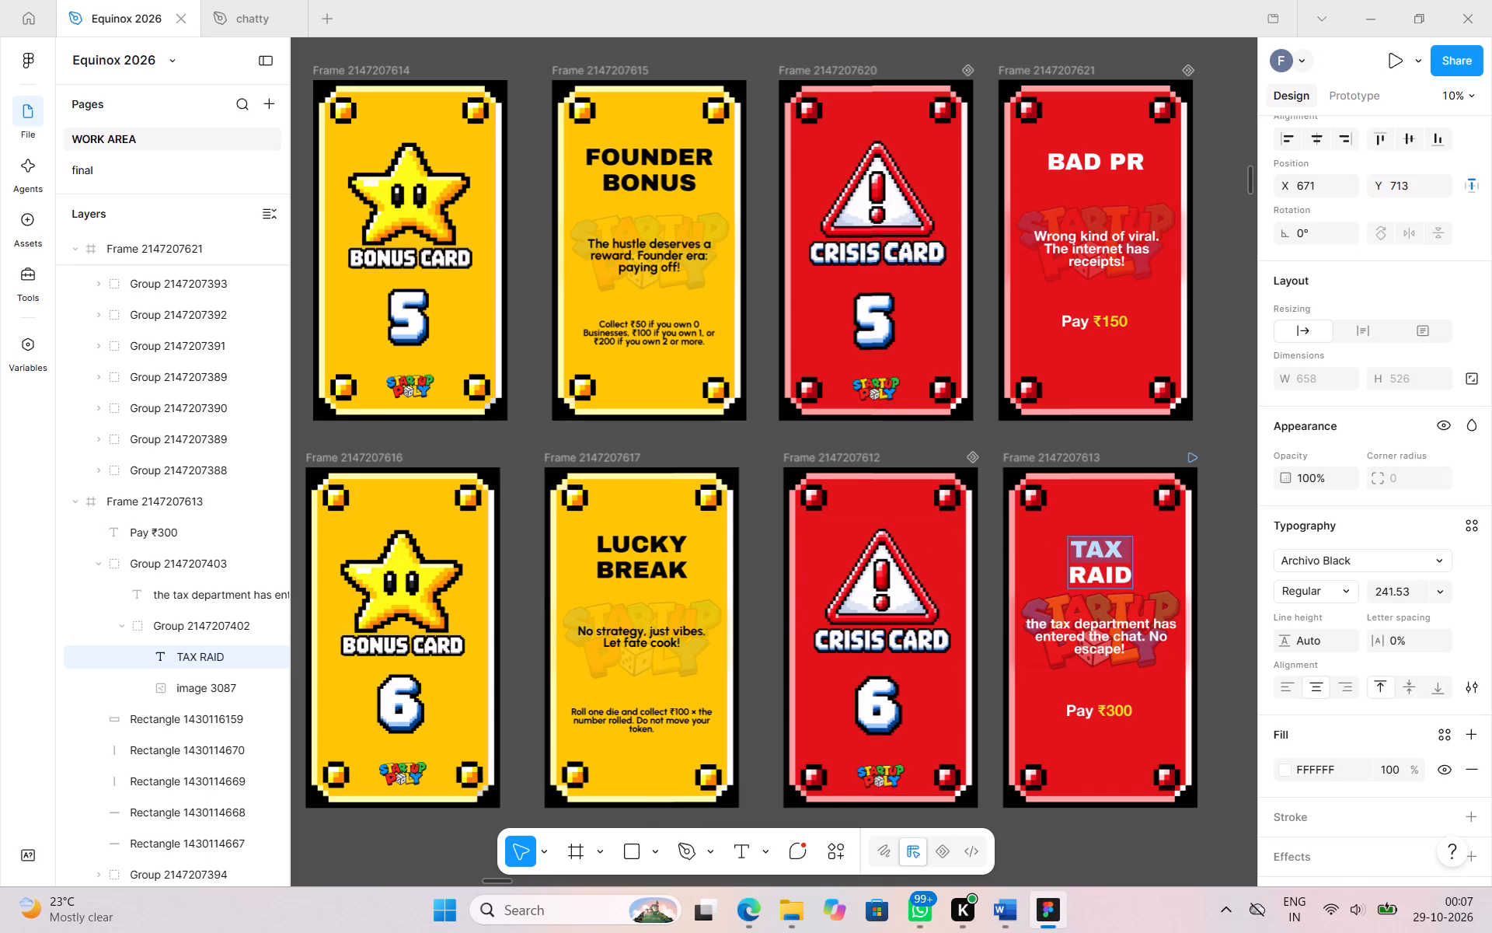
{"action": "triple_click", "coordinate": [1092, 546]}
{"action": "left_click", "coordinate": [1092, 546]}
{"action": "key", "text": "ctrl+v"}
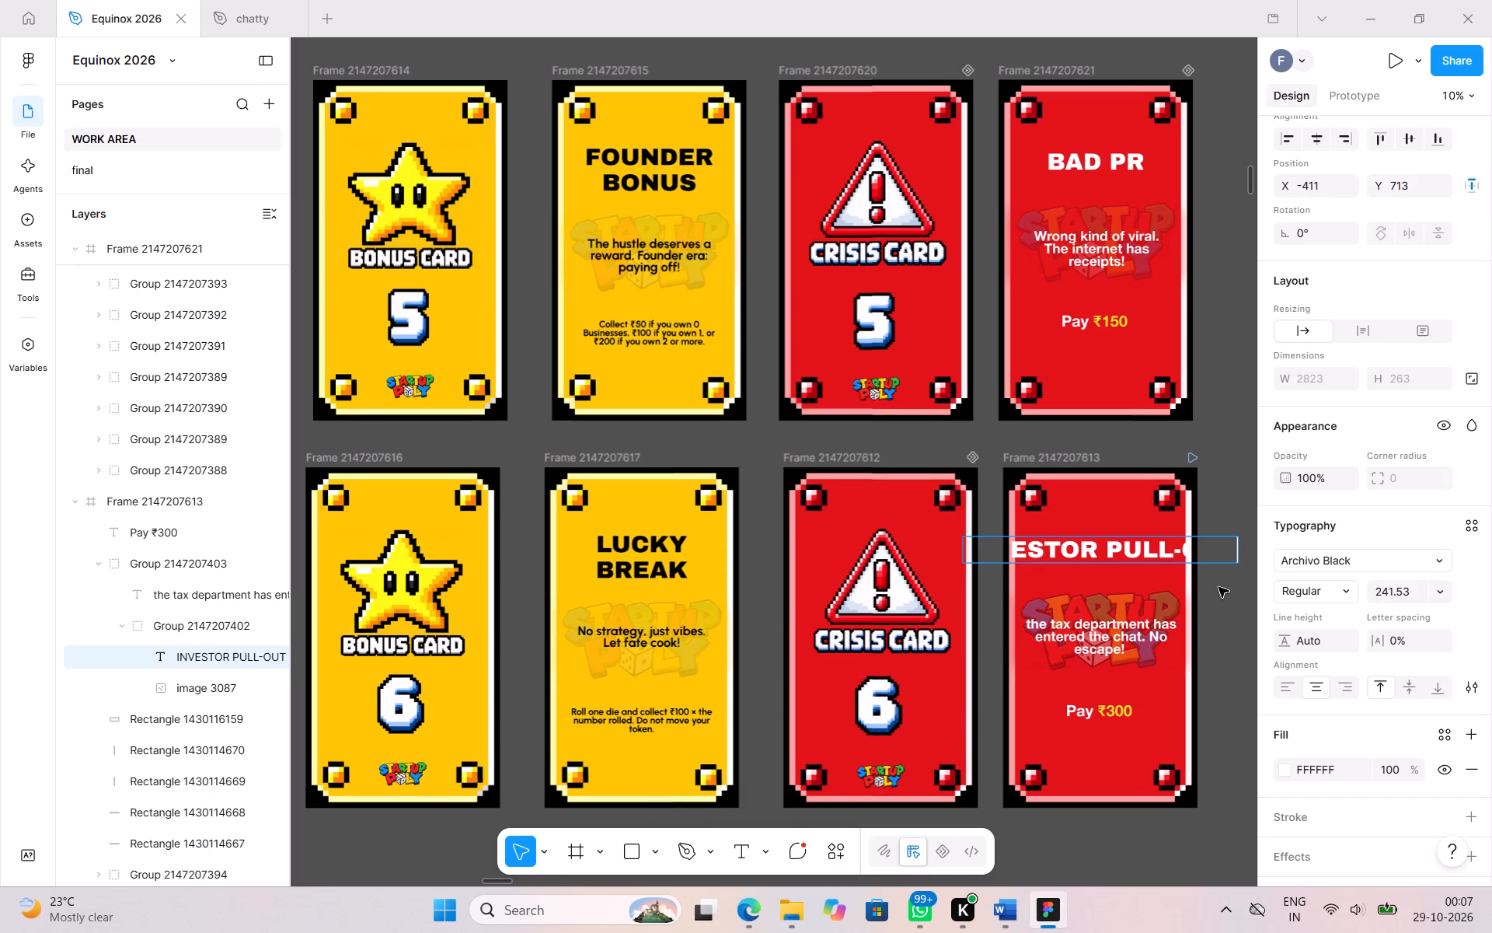
{"action": "left_click", "coordinate": [1175, 550]}
{"action": "left_click", "coordinate": [1225, 400]}
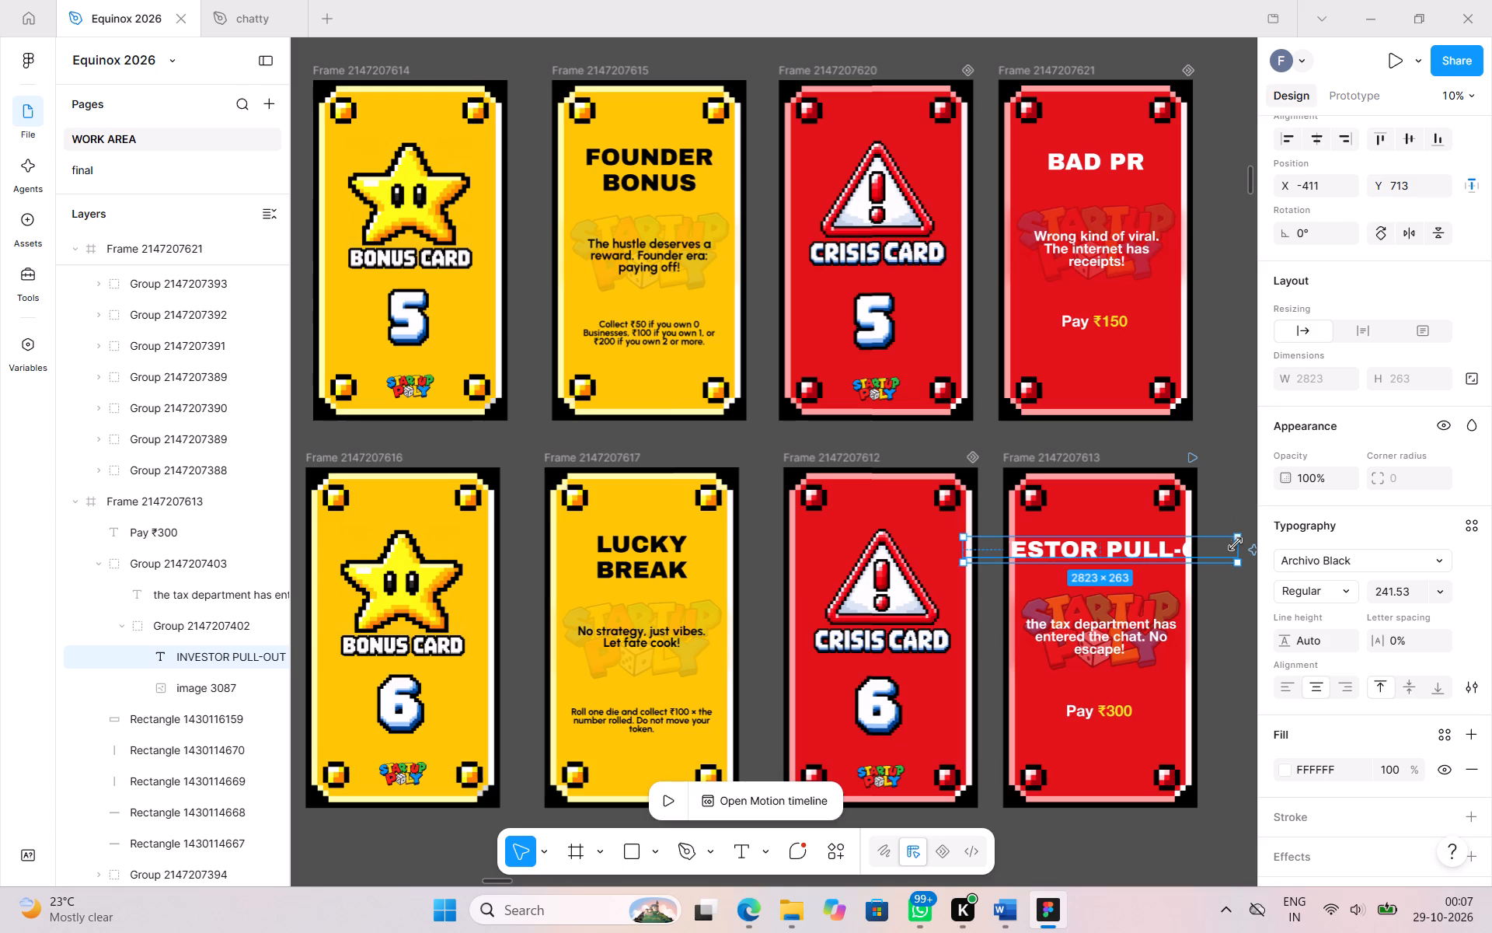
Narrow the INVESTOR PULL-OUT title box to about 1599 wide so it wraps onto two lines, and centre it horizontally on the card.
{"action": "left_click_drag", "start_coordinate": [1236, 548], "coordinate": [1119, 557]}
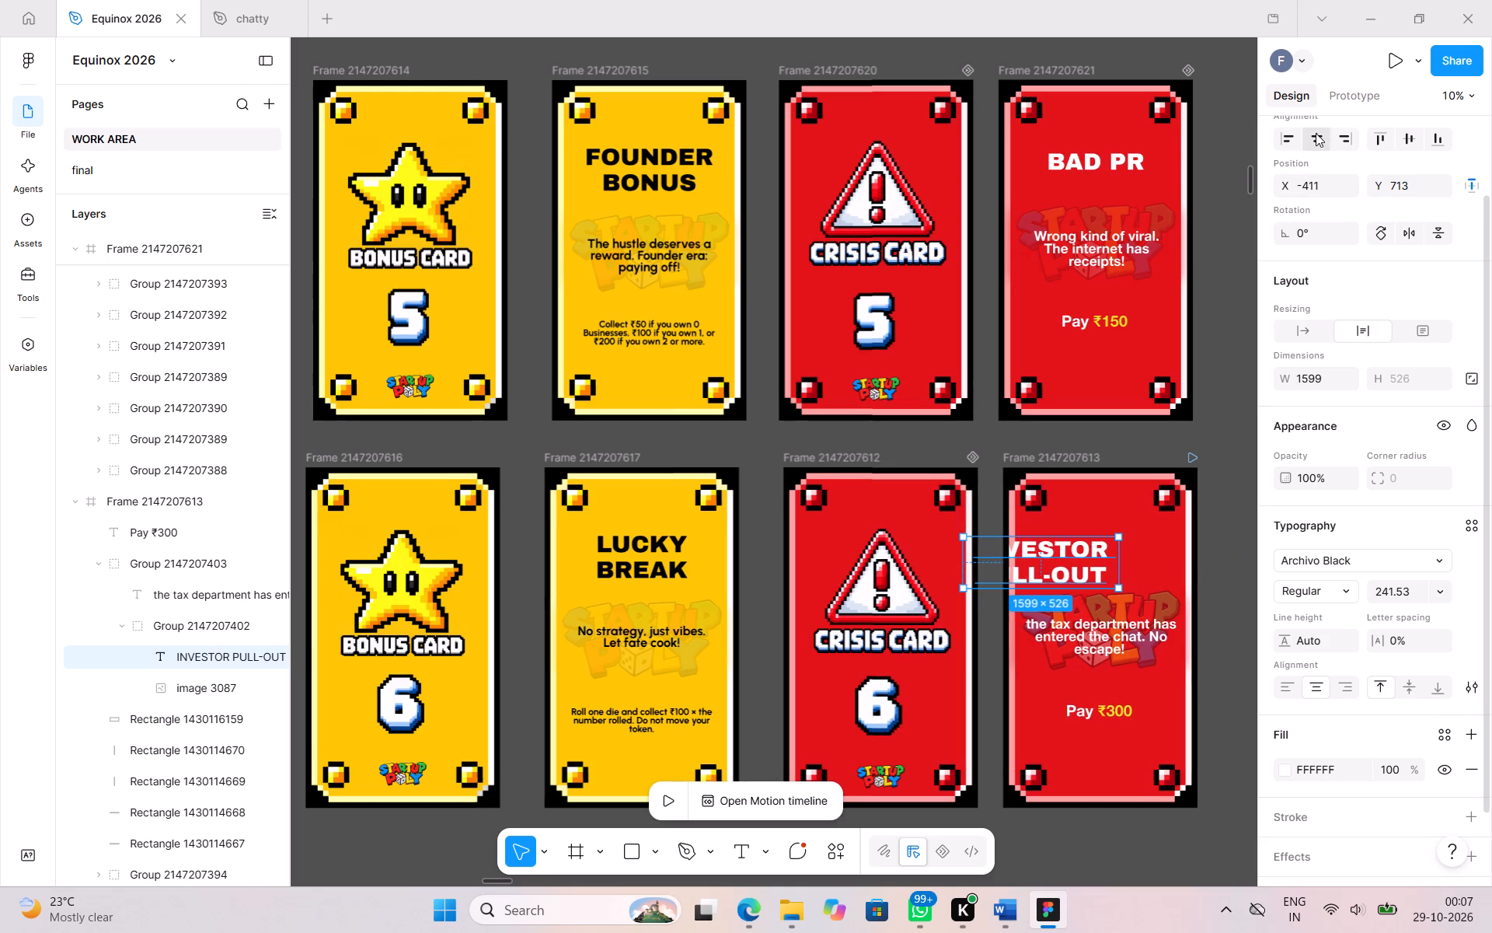
{"action": "left_click_drag", "start_coordinate": [1316, 124], "coordinate": [1316, 131]}
{"action": "triple_click", "coordinate": [1316, 131]}
{"action": "triple_click", "coordinate": [1316, 131]}
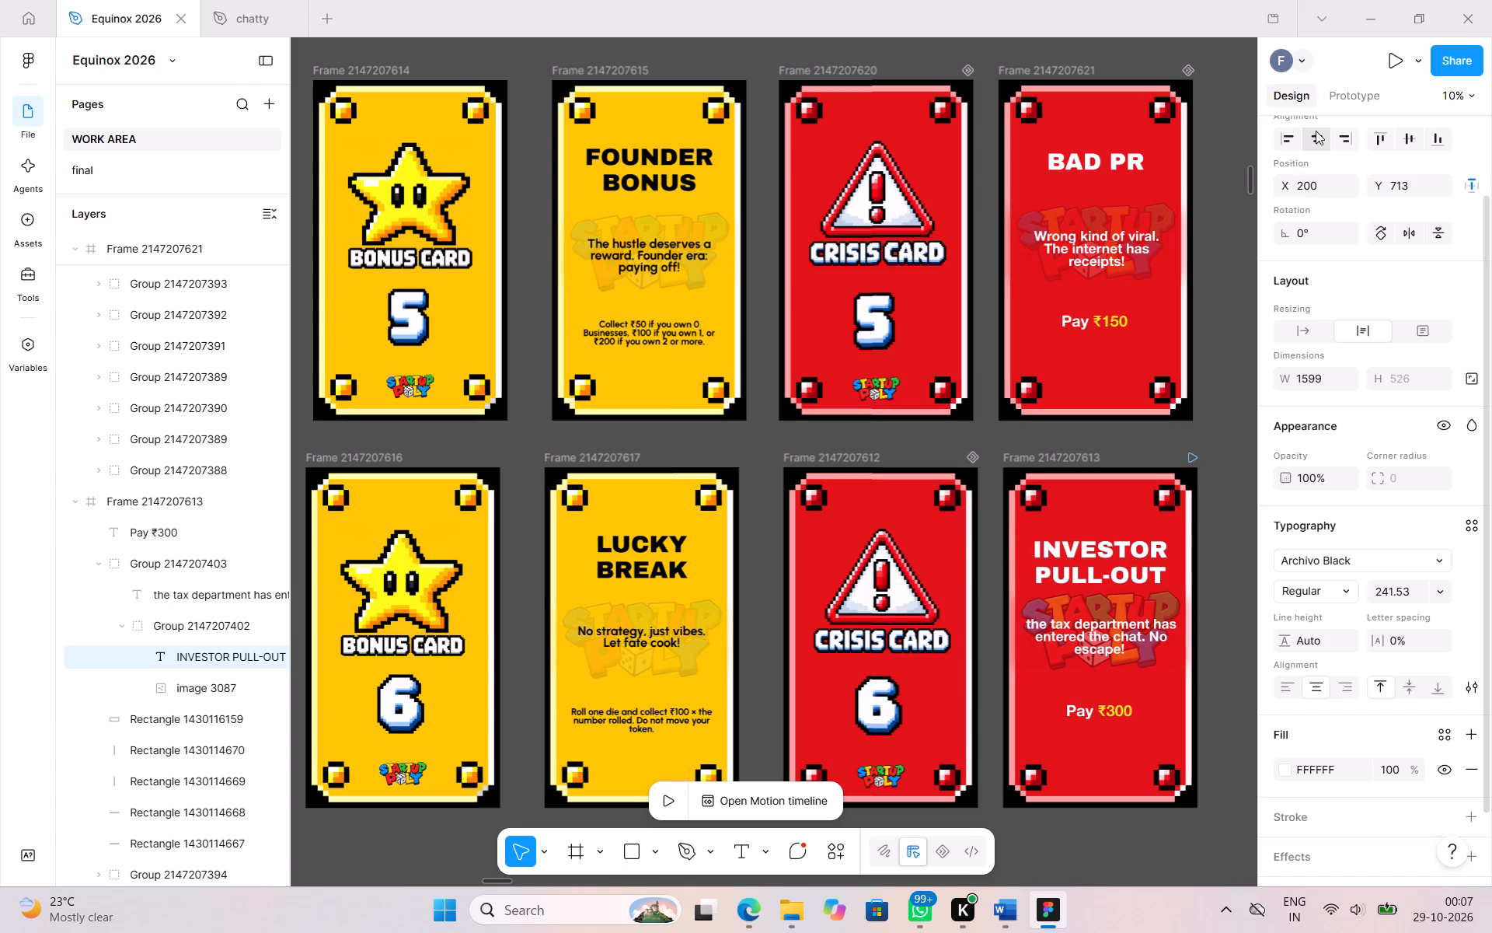
{"action": "left_click", "coordinate": [1316, 131]}
{"action": "left_click", "coordinate": [1316, 131]}
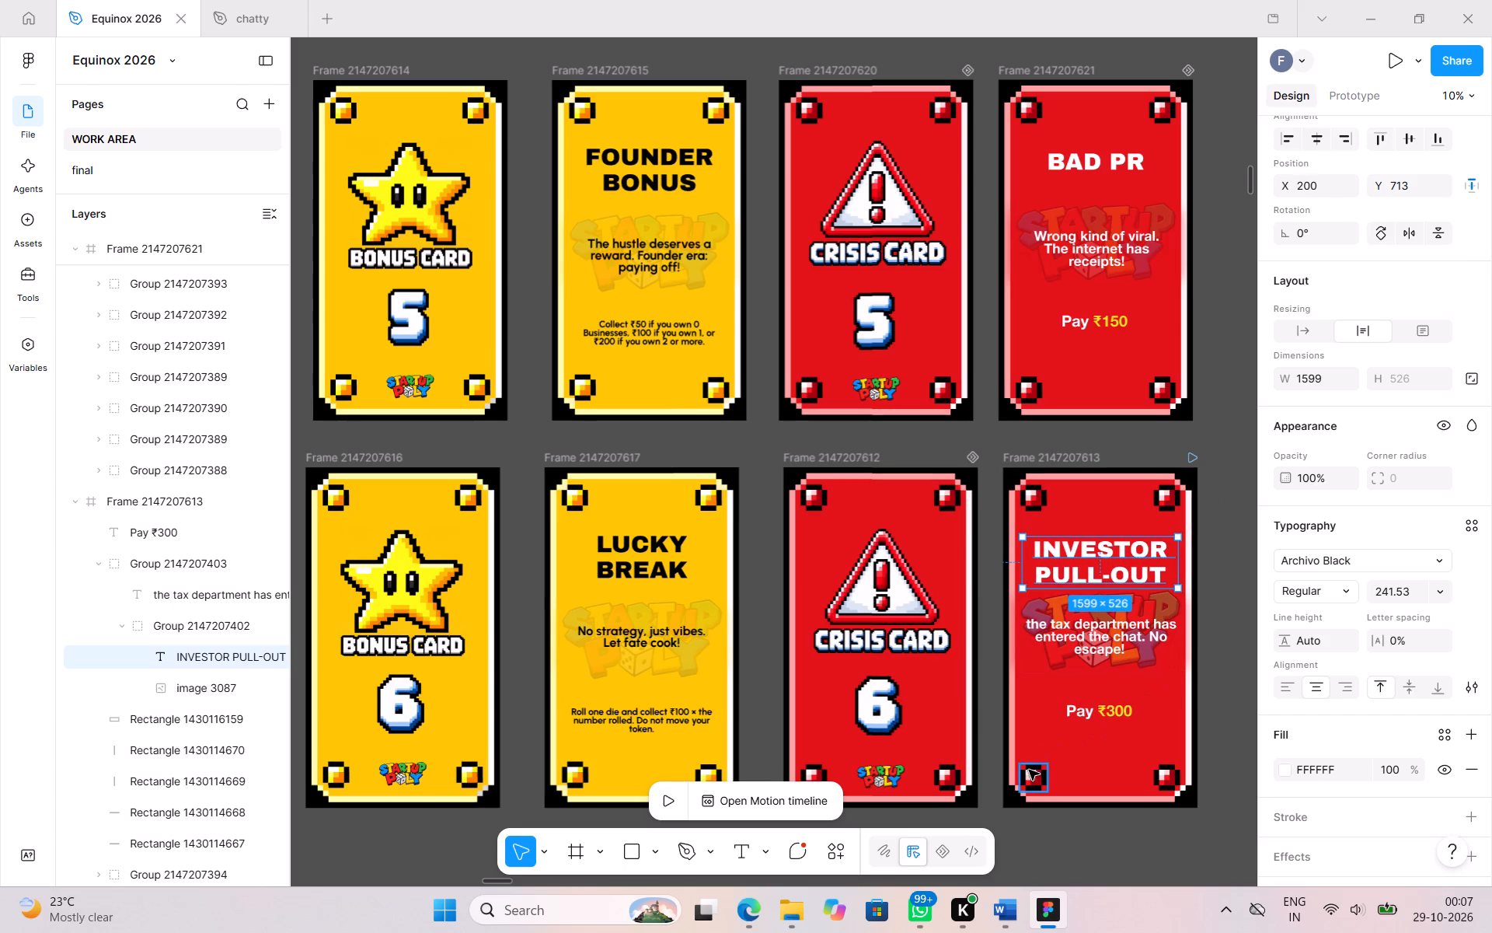
Replace the INVESTOR PULL-OUT card's description in Figma with "We've decided to go in a different direction." It's so over., copied from the Word document.
{"action": "left_click", "coordinate": [1003, 913]}
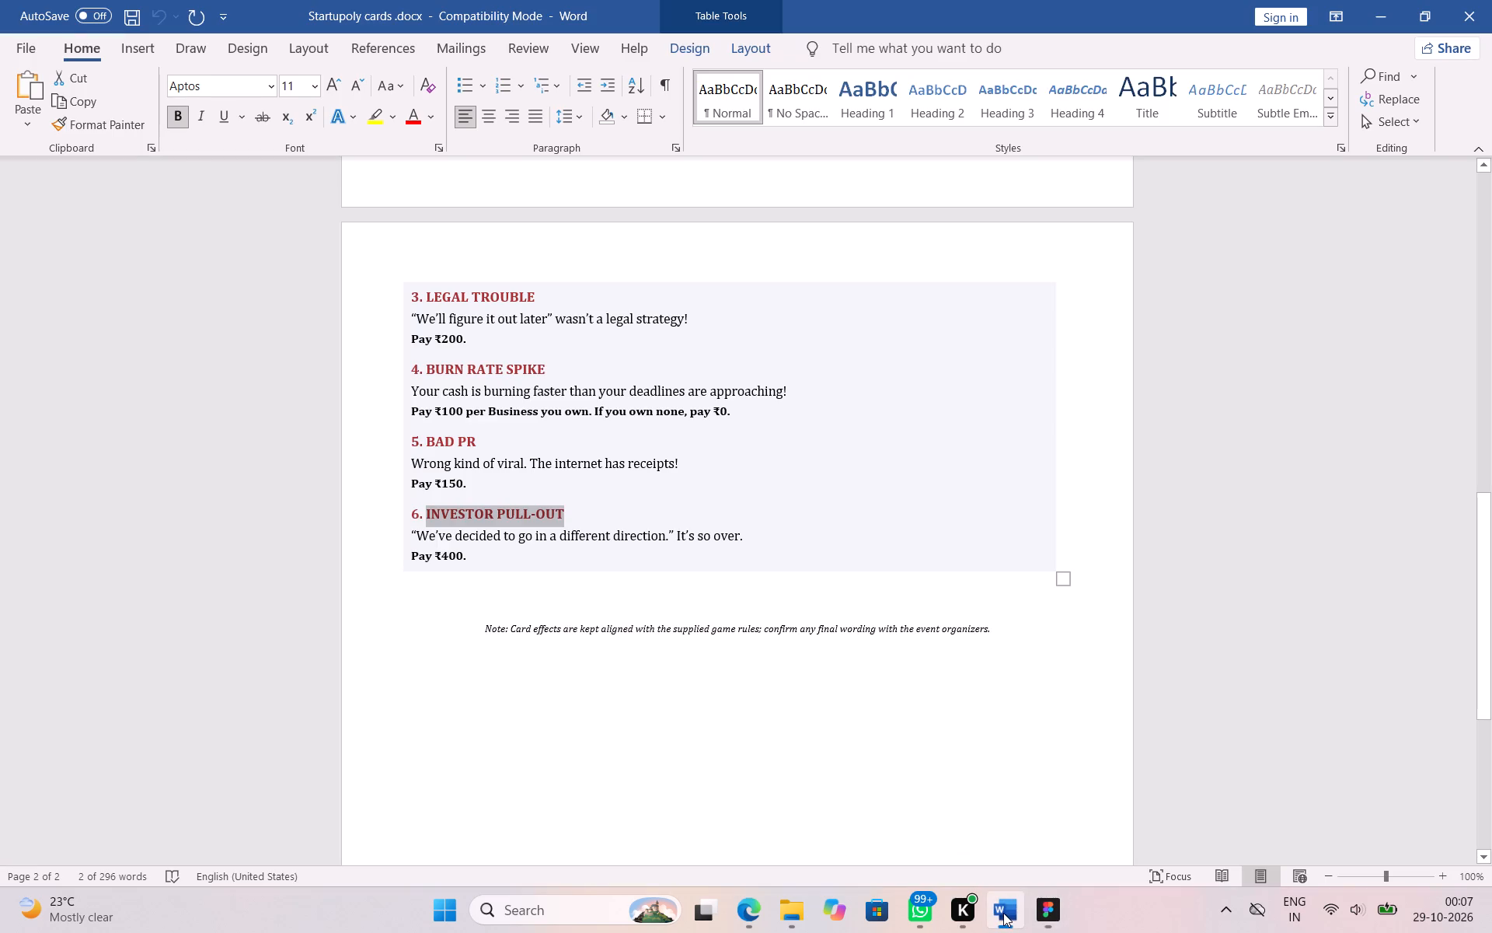
{"action": "triple_click", "coordinate": [413, 533]}
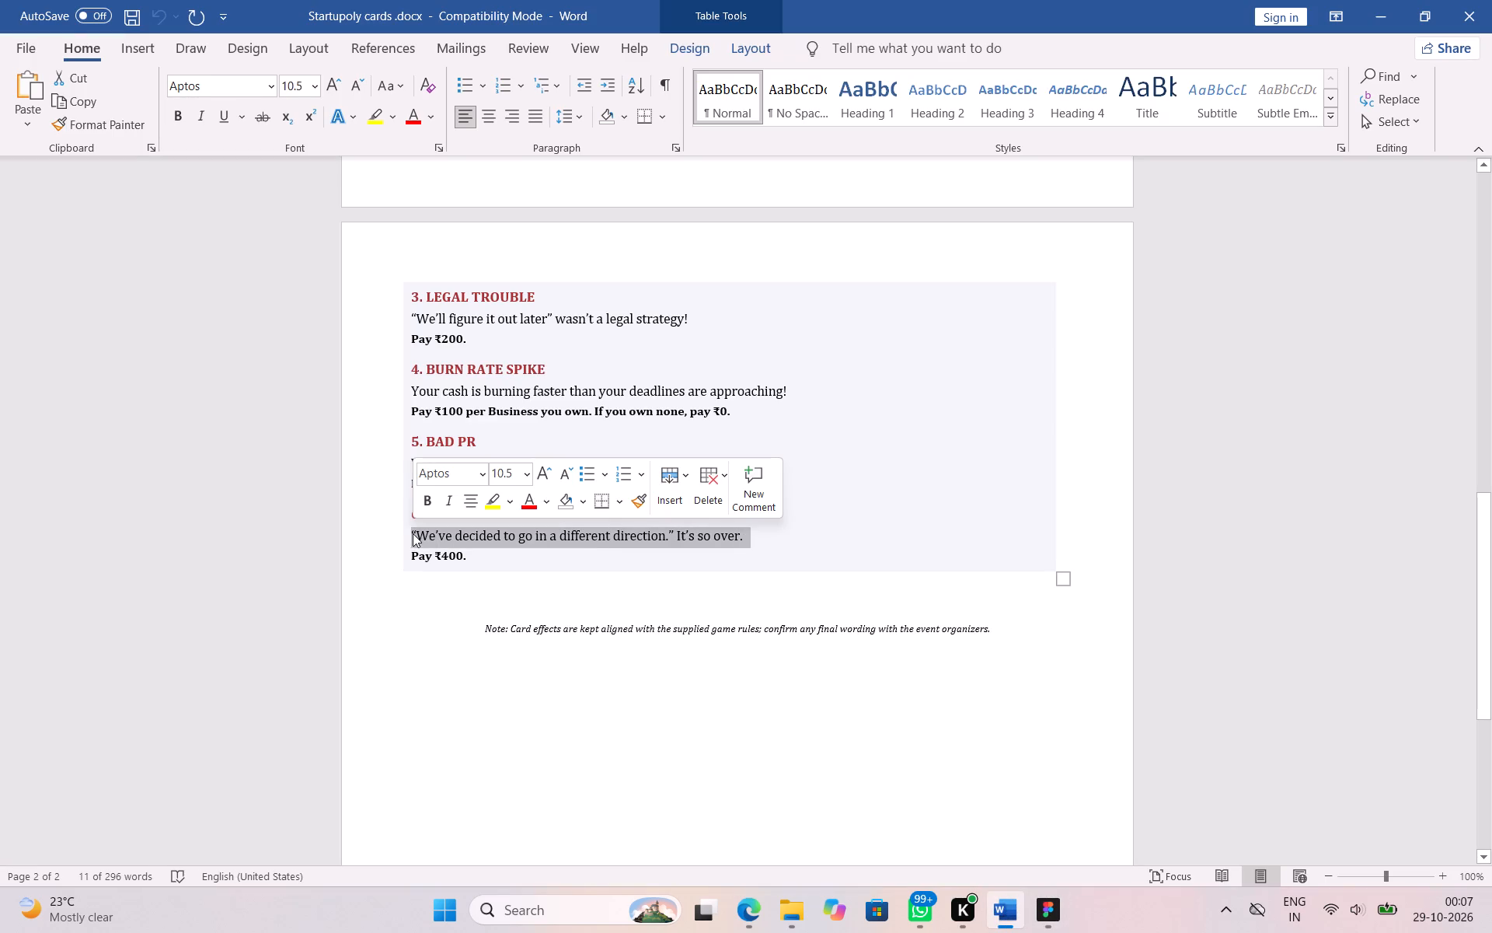
{"action": "key", "text": "ctrl+c"}
{"action": "key", "text": "ctrl+c"}
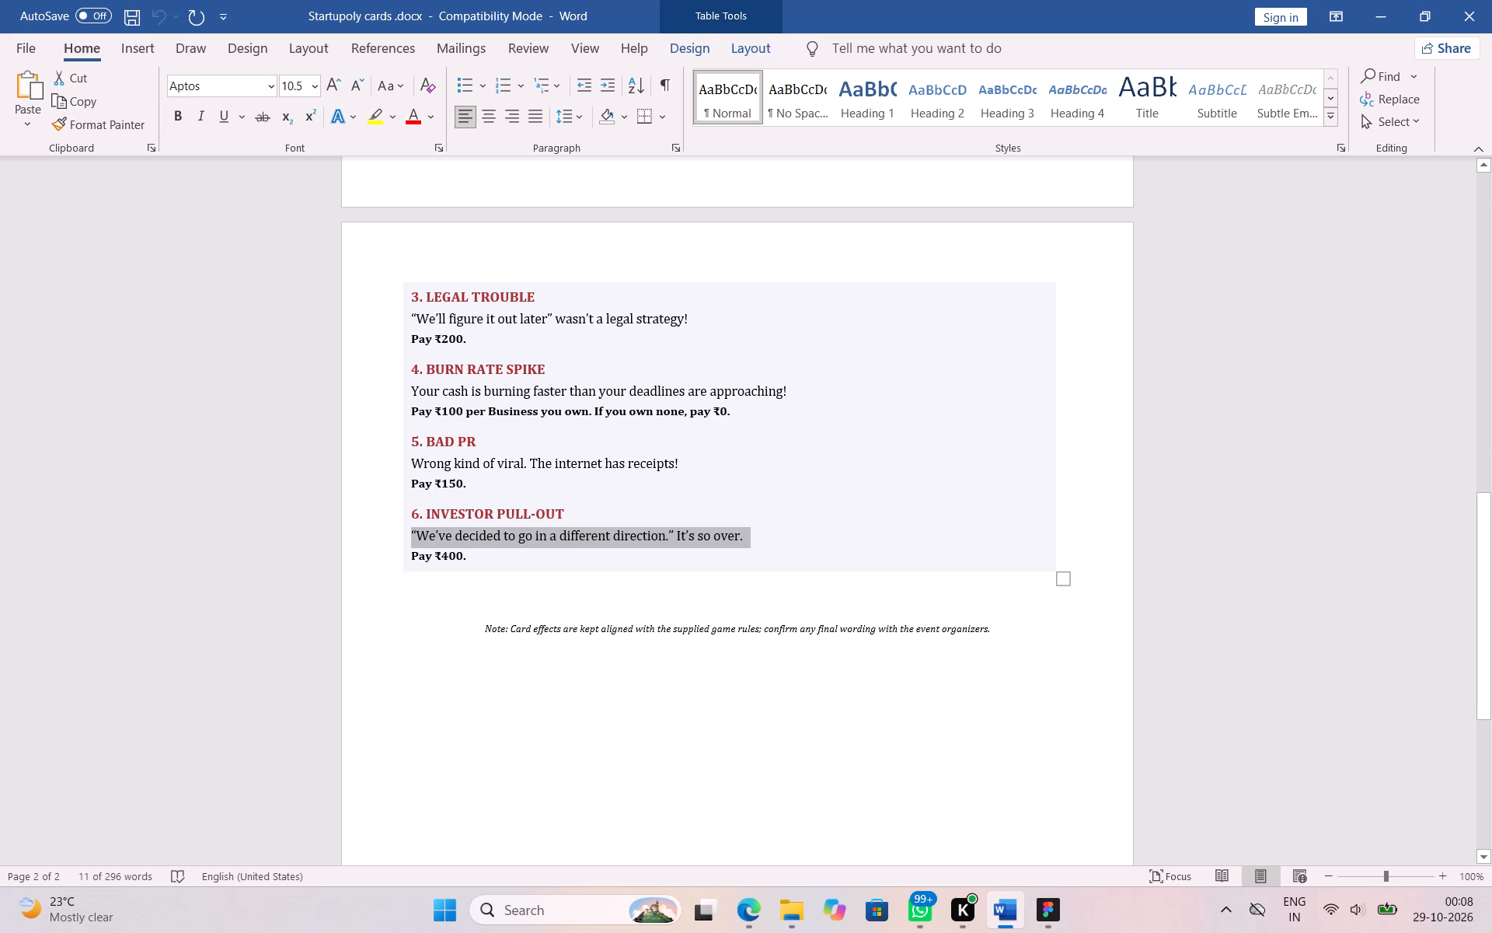
{"action": "left_click", "coordinate": [1003, 893]}
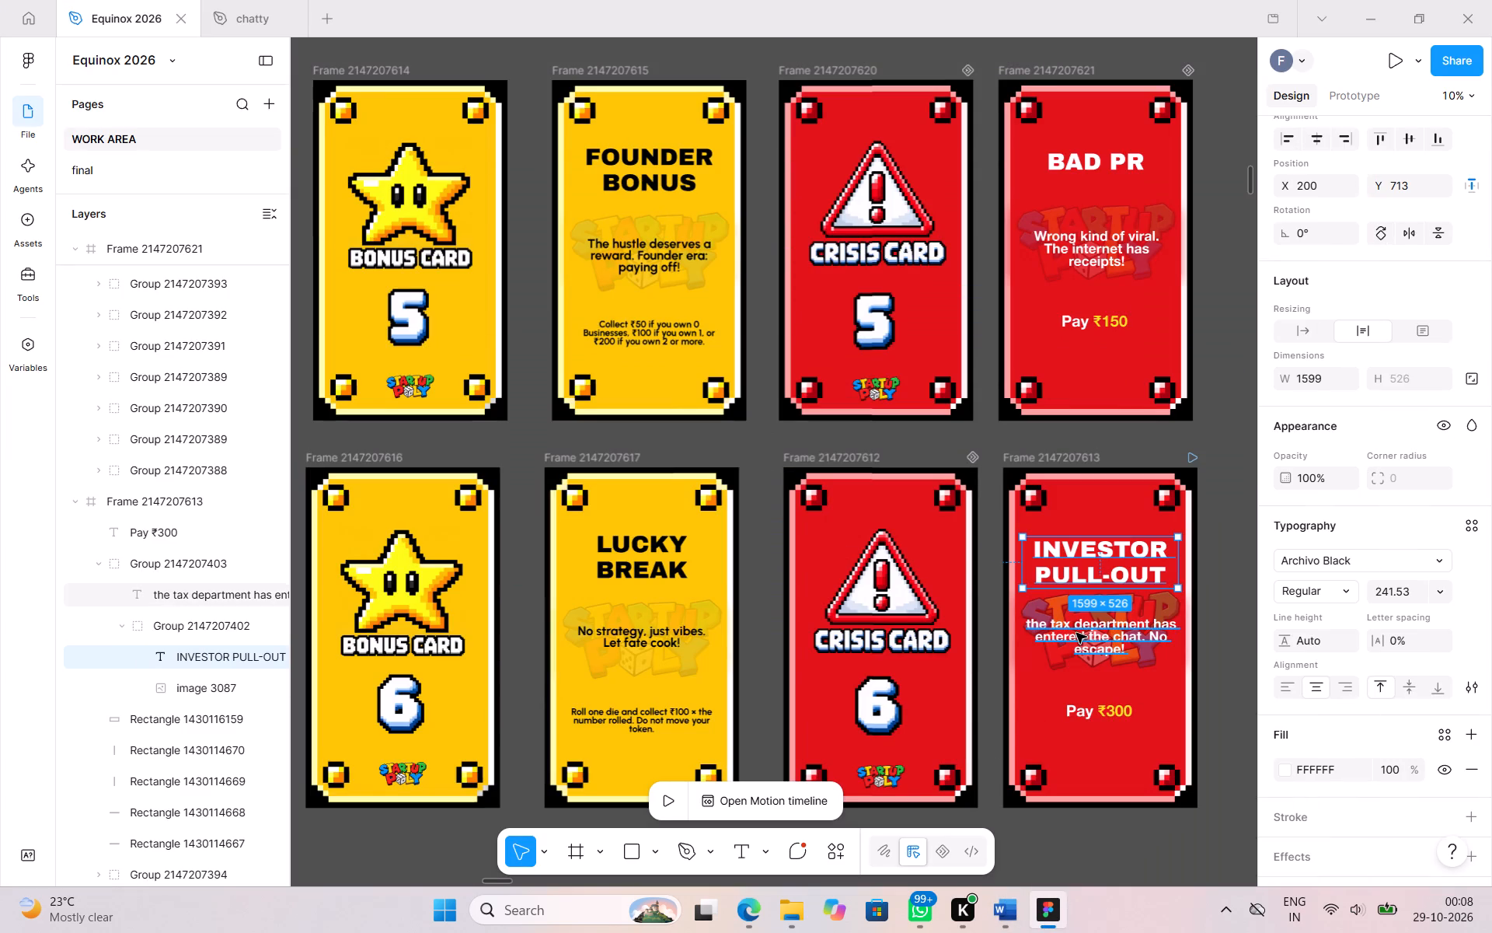
{"action": "triple_click", "coordinate": [1076, 633]}
{"action": "key", "text": "ctrl+v"}
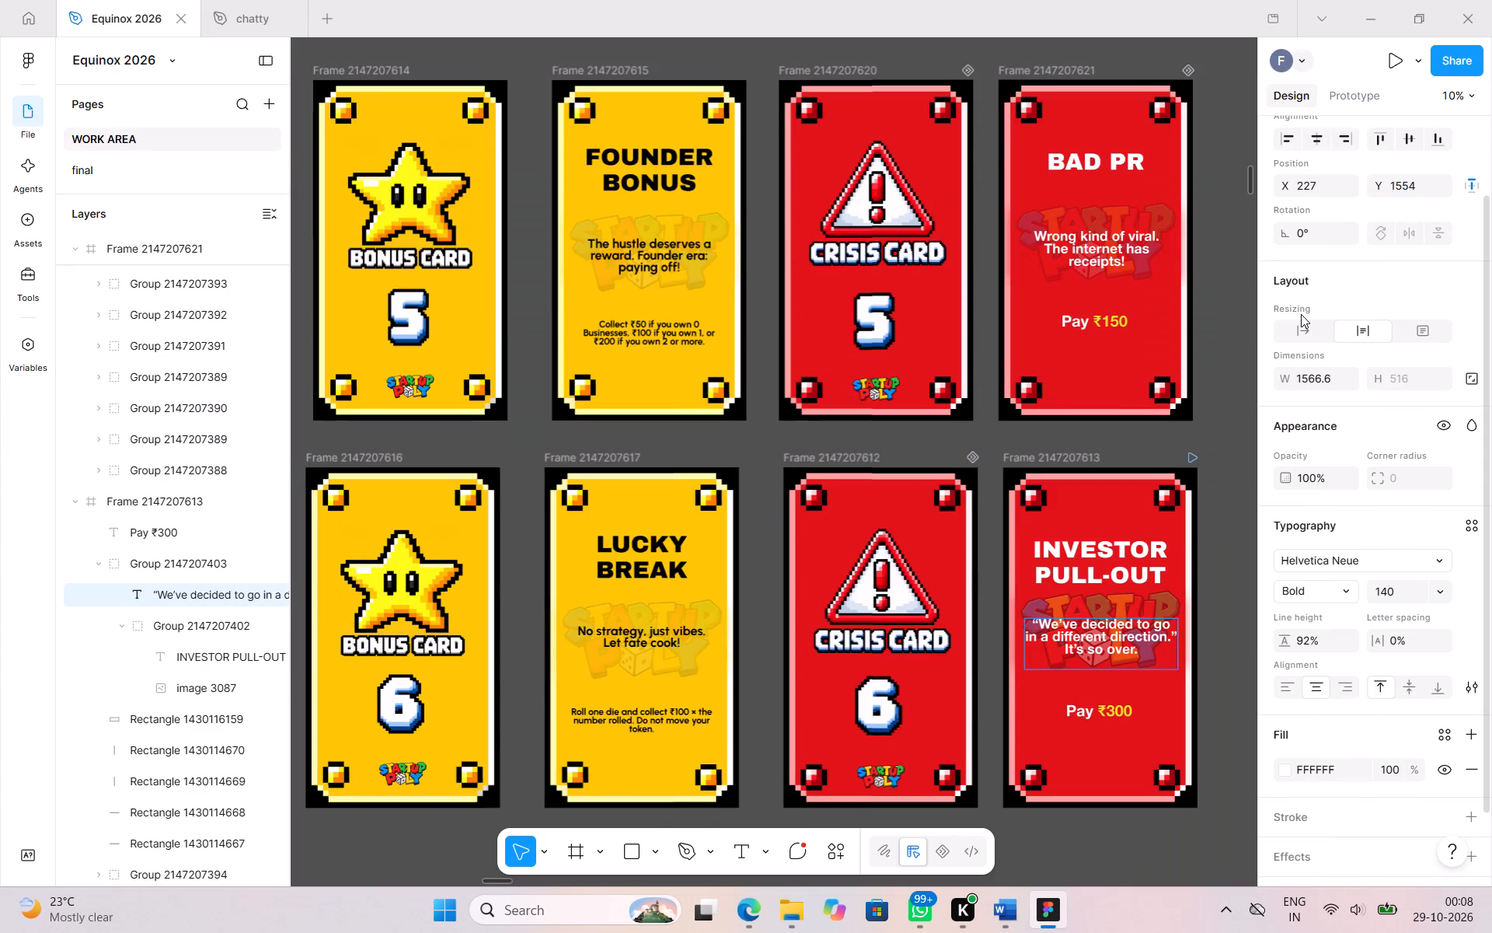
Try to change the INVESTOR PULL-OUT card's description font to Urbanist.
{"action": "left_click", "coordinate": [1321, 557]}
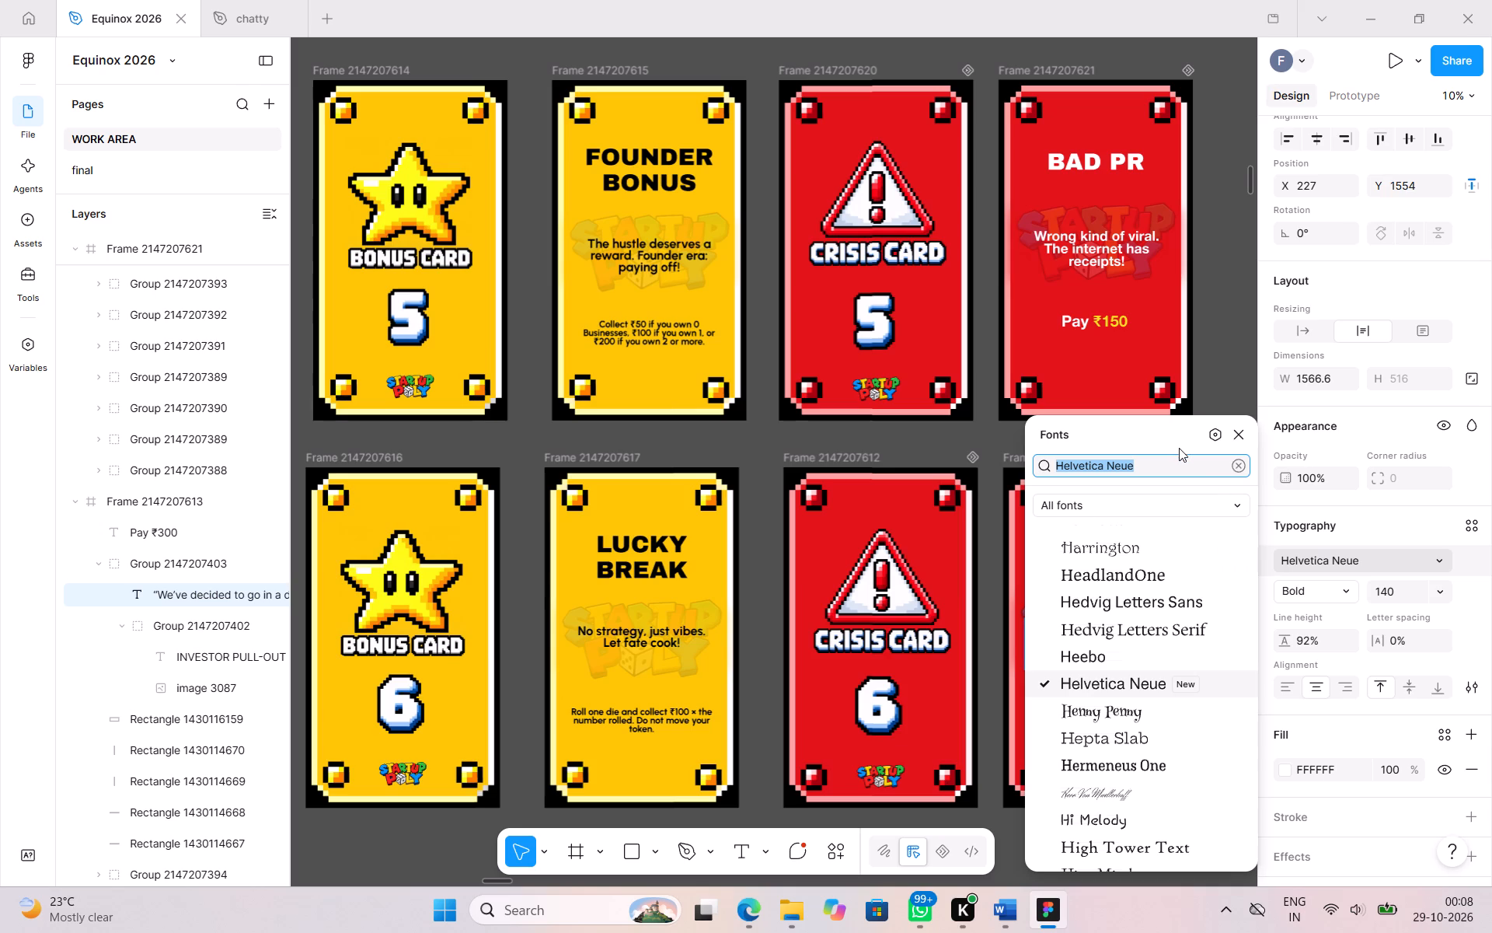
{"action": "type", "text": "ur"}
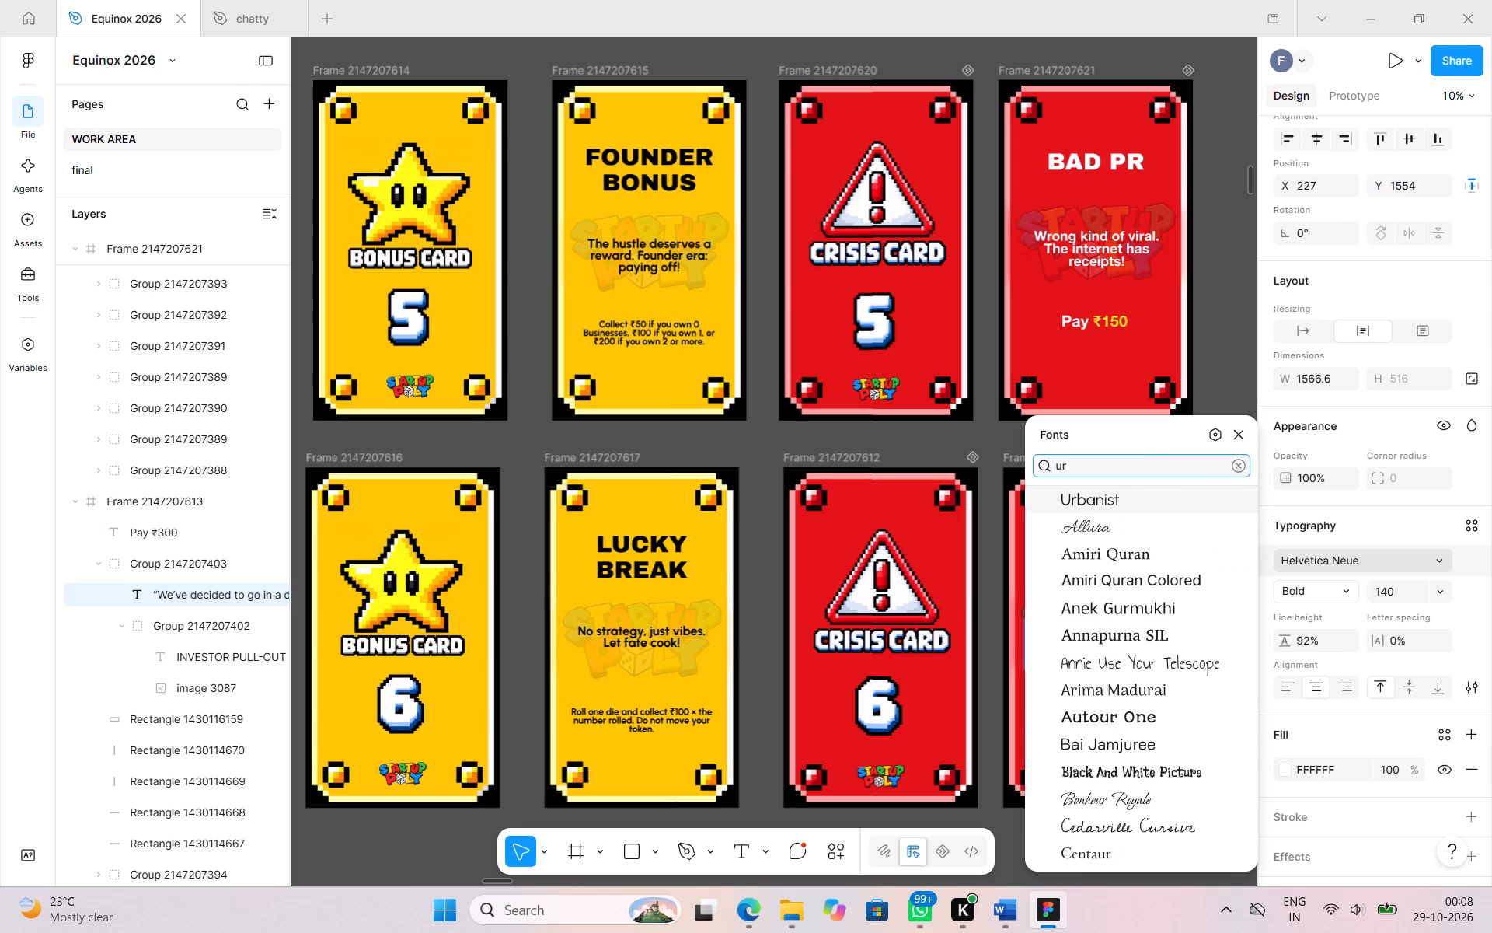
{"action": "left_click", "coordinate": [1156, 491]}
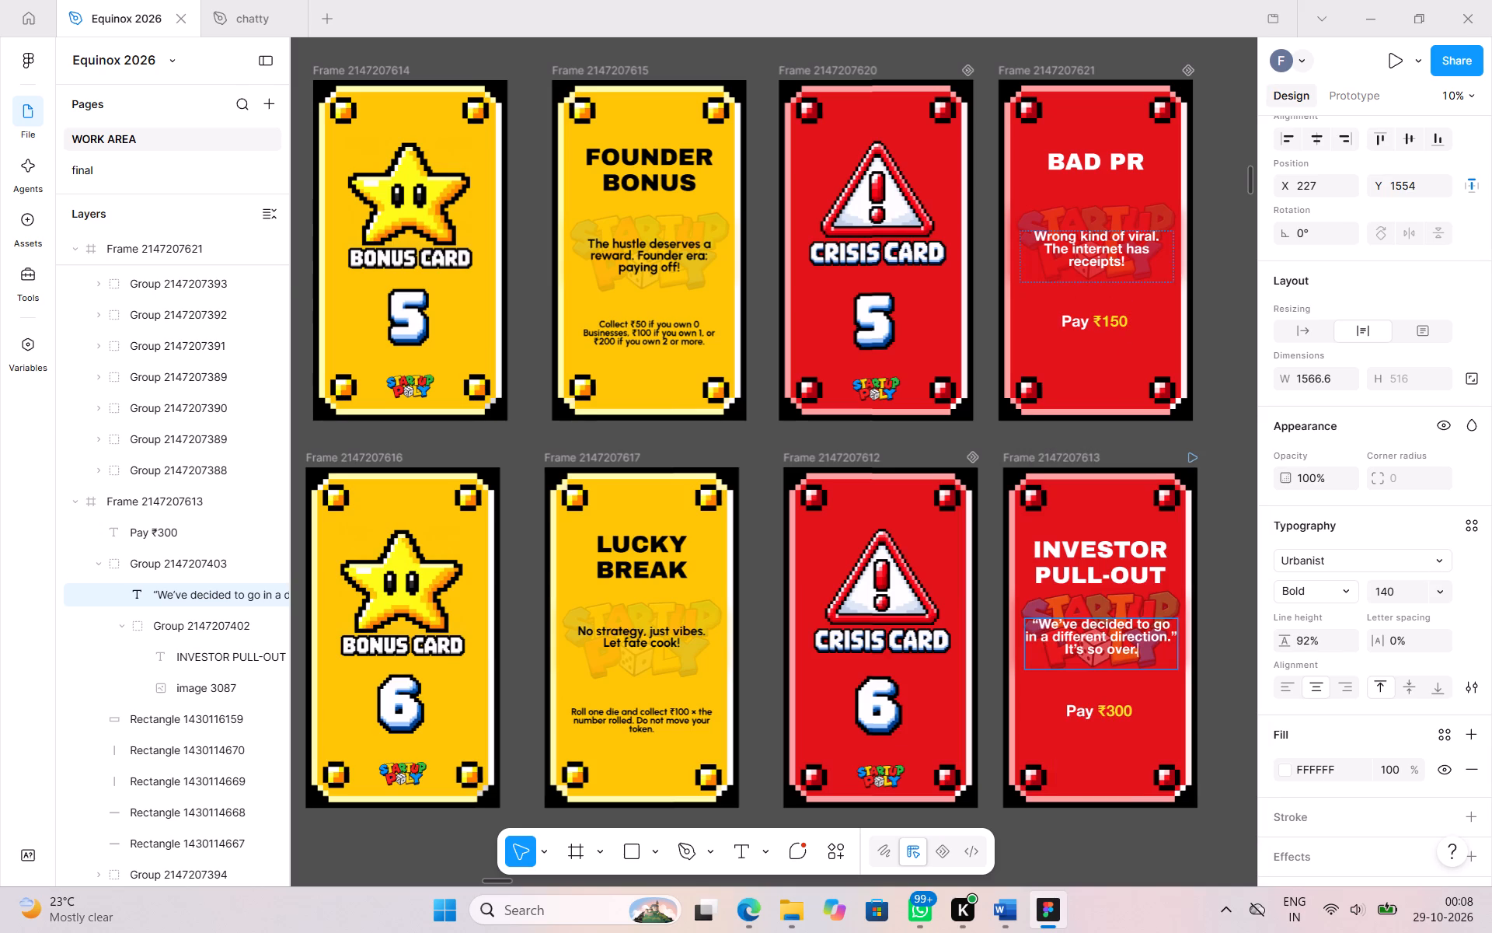
Change the font of the whole description on the BAD PR card to Urbanist.
{"action": "left_click", "coordinate": [1103, 254]}
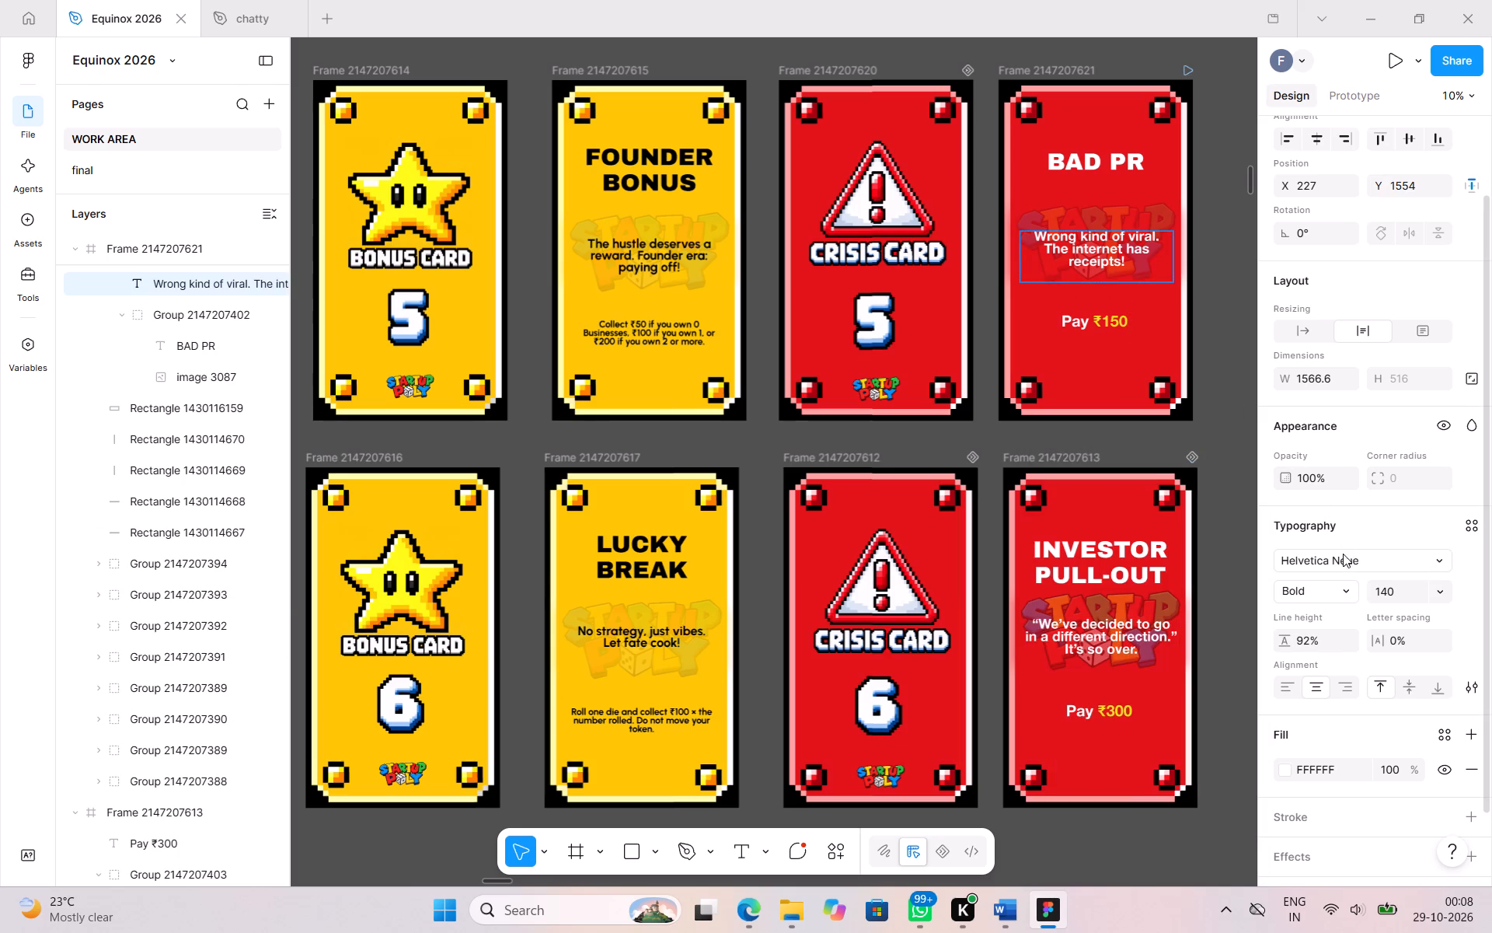
{"action": "triple_click", "coordinate": [1122, 253]}
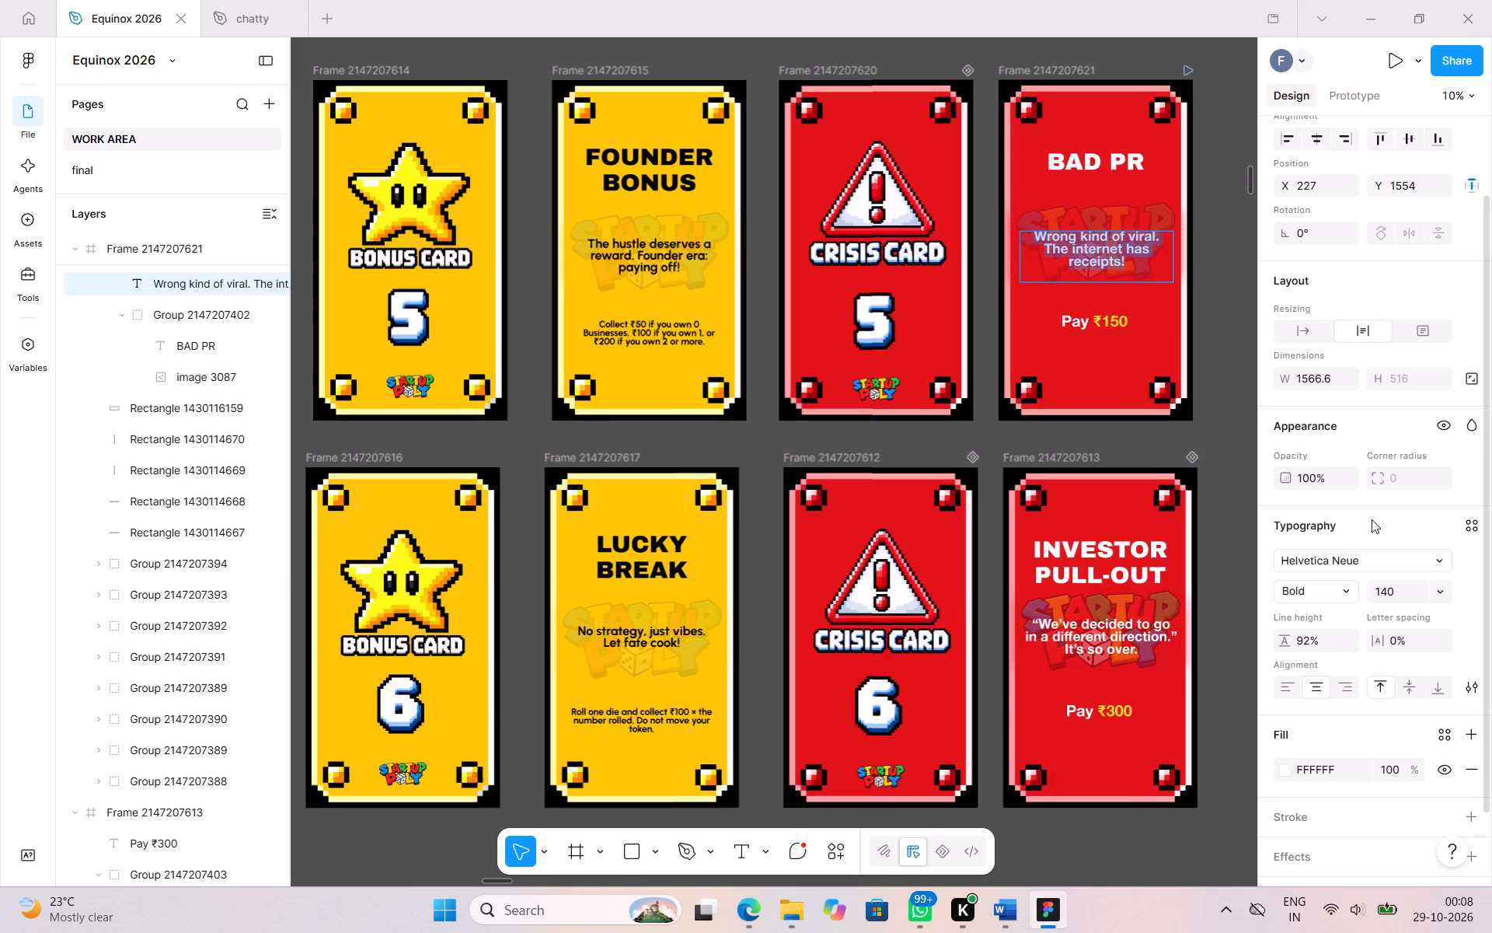
{"action": "double_click", "coordinate": [1367, 551]}
{"action": "left_click", "coordinate": [1368, 555]}
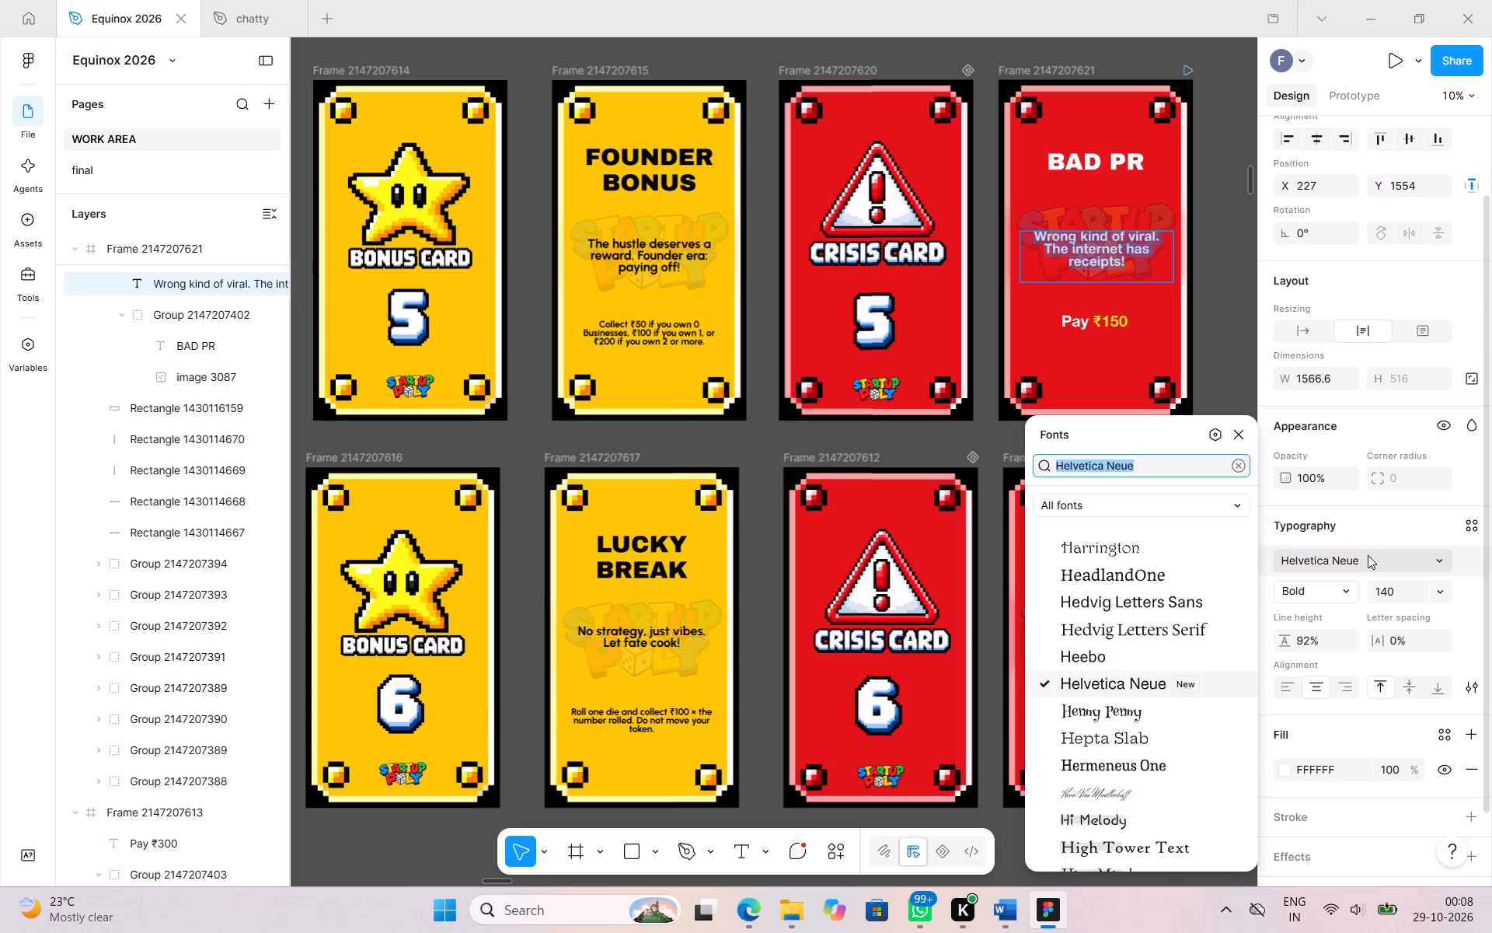
{"action": "type", "text": "ur"}
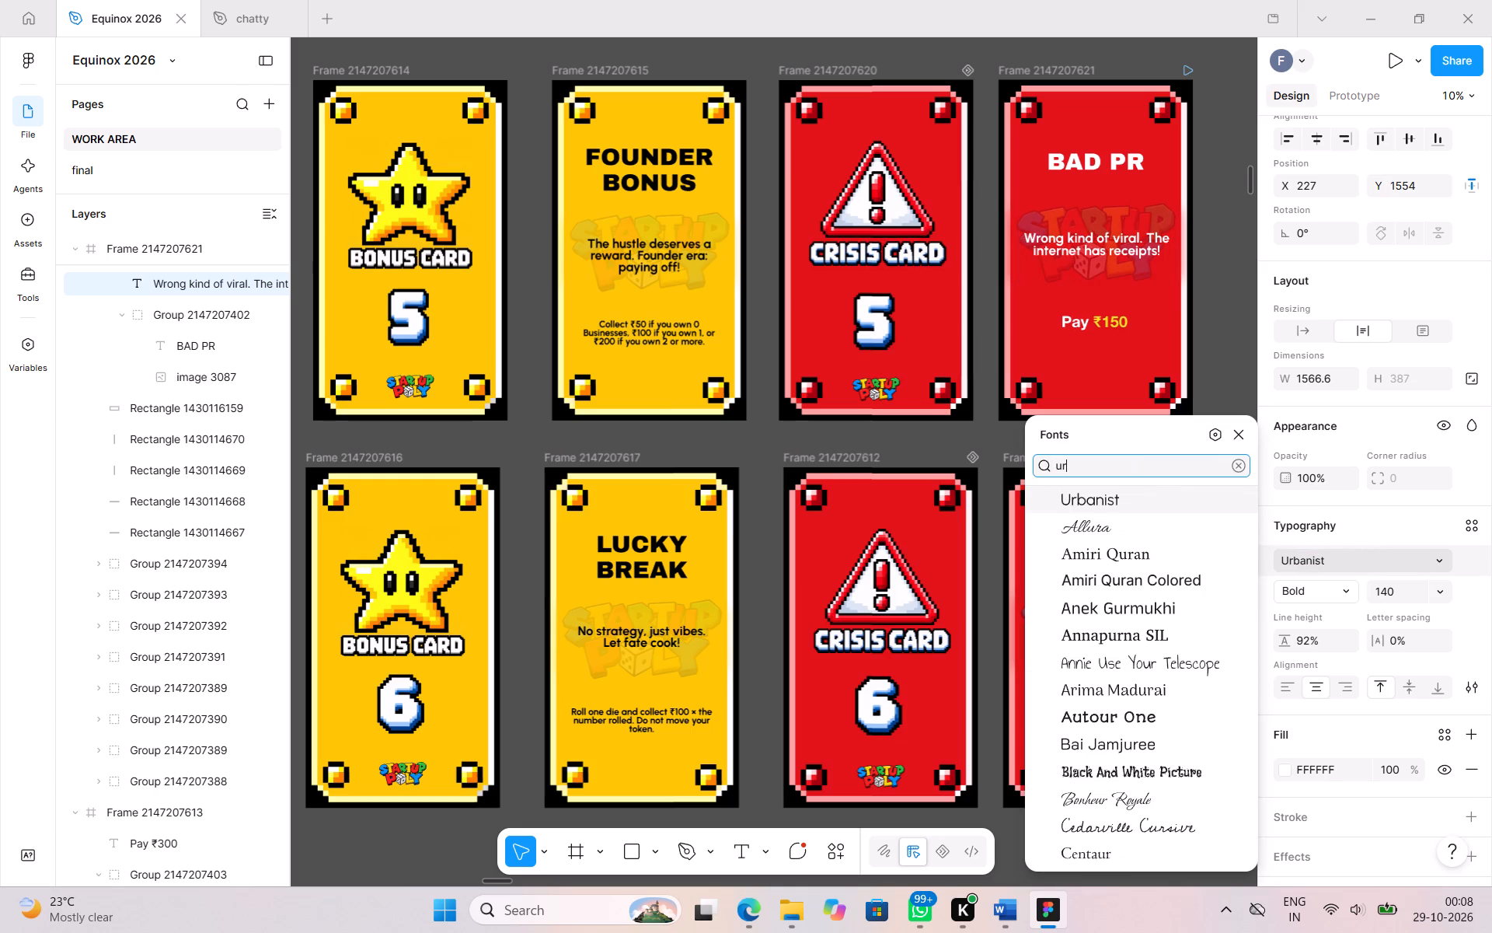
{"action": "left_click", "coordinate": [1109, 505]}
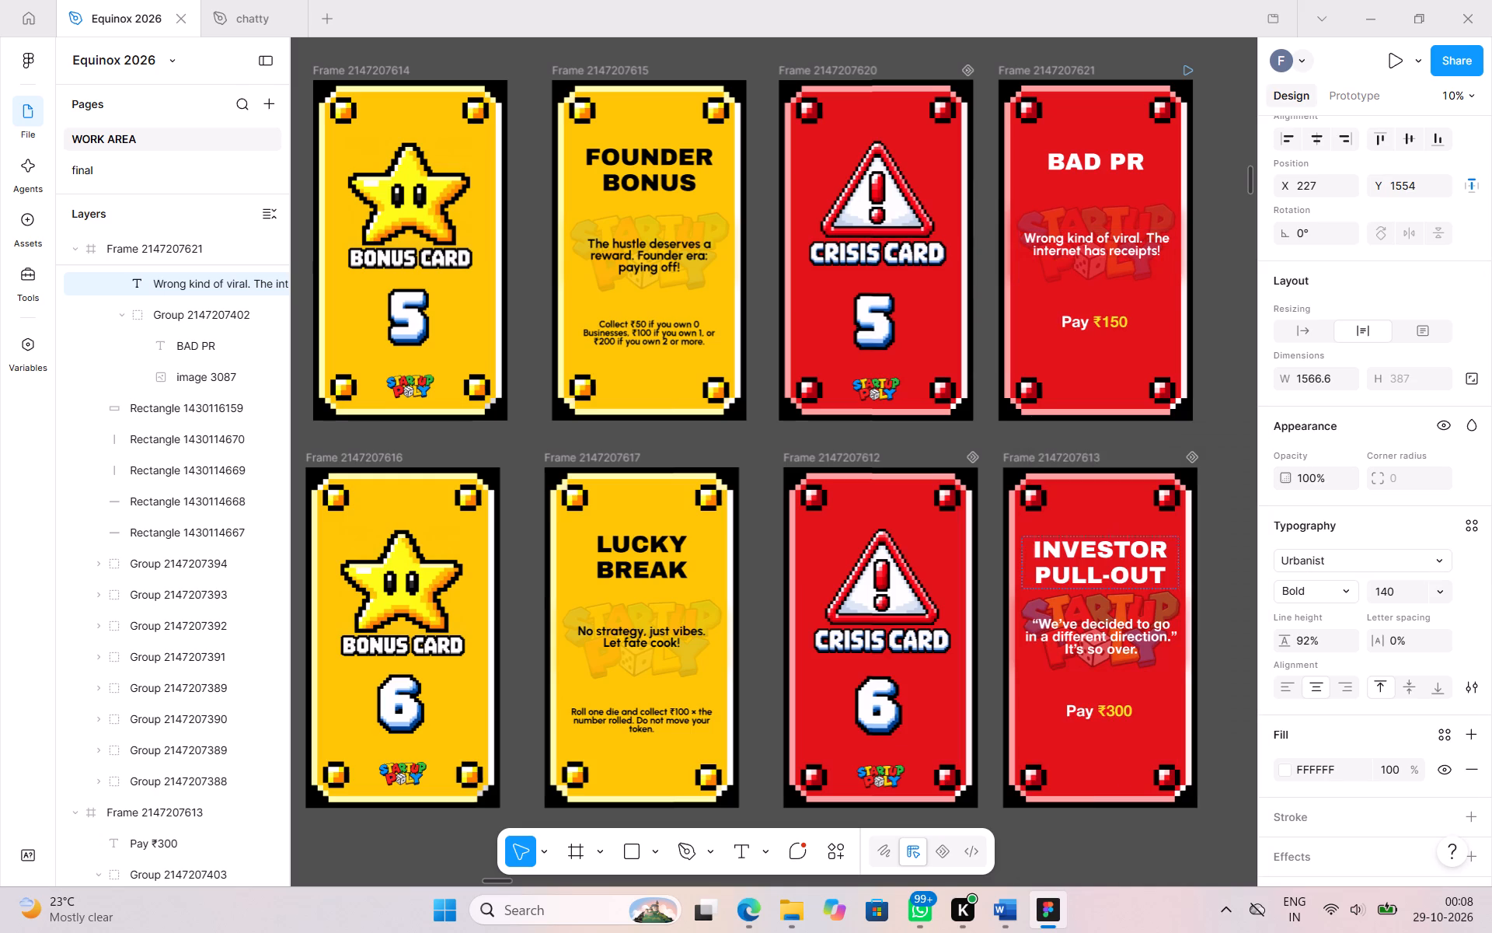
Change the font of the payment line on the INVESTOR PULL-OUT card to Urbanist.
{"action": "left_click", "coordinate": [1101, 724]}
{"action": "left_click", "coordinate": [1100, 702]}
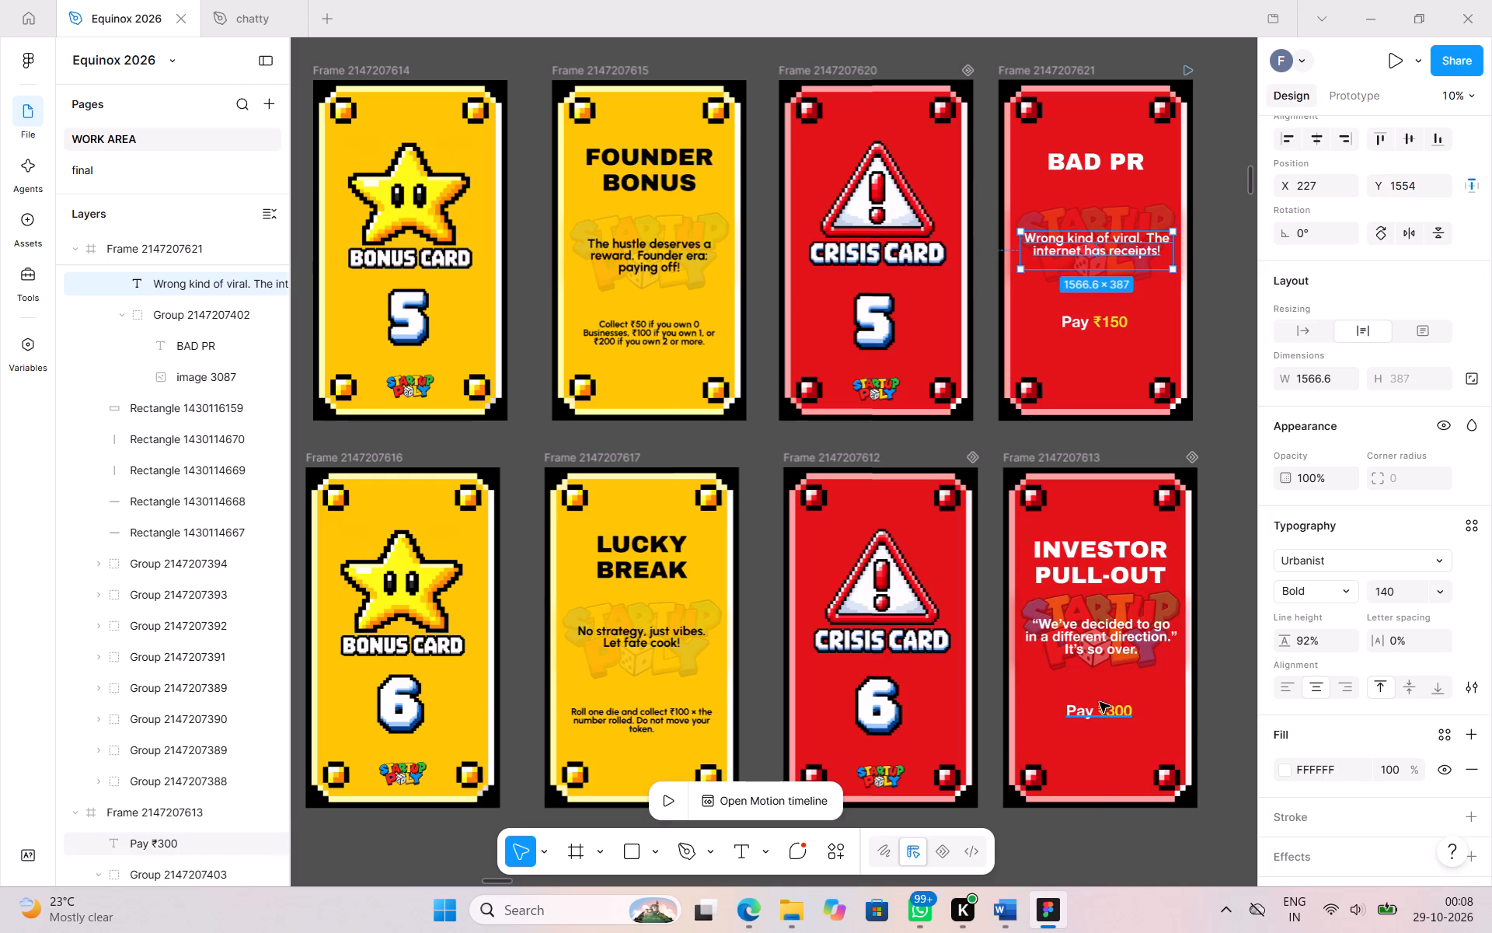
{"action": "left_click", "coordinate": [1318, 558]}
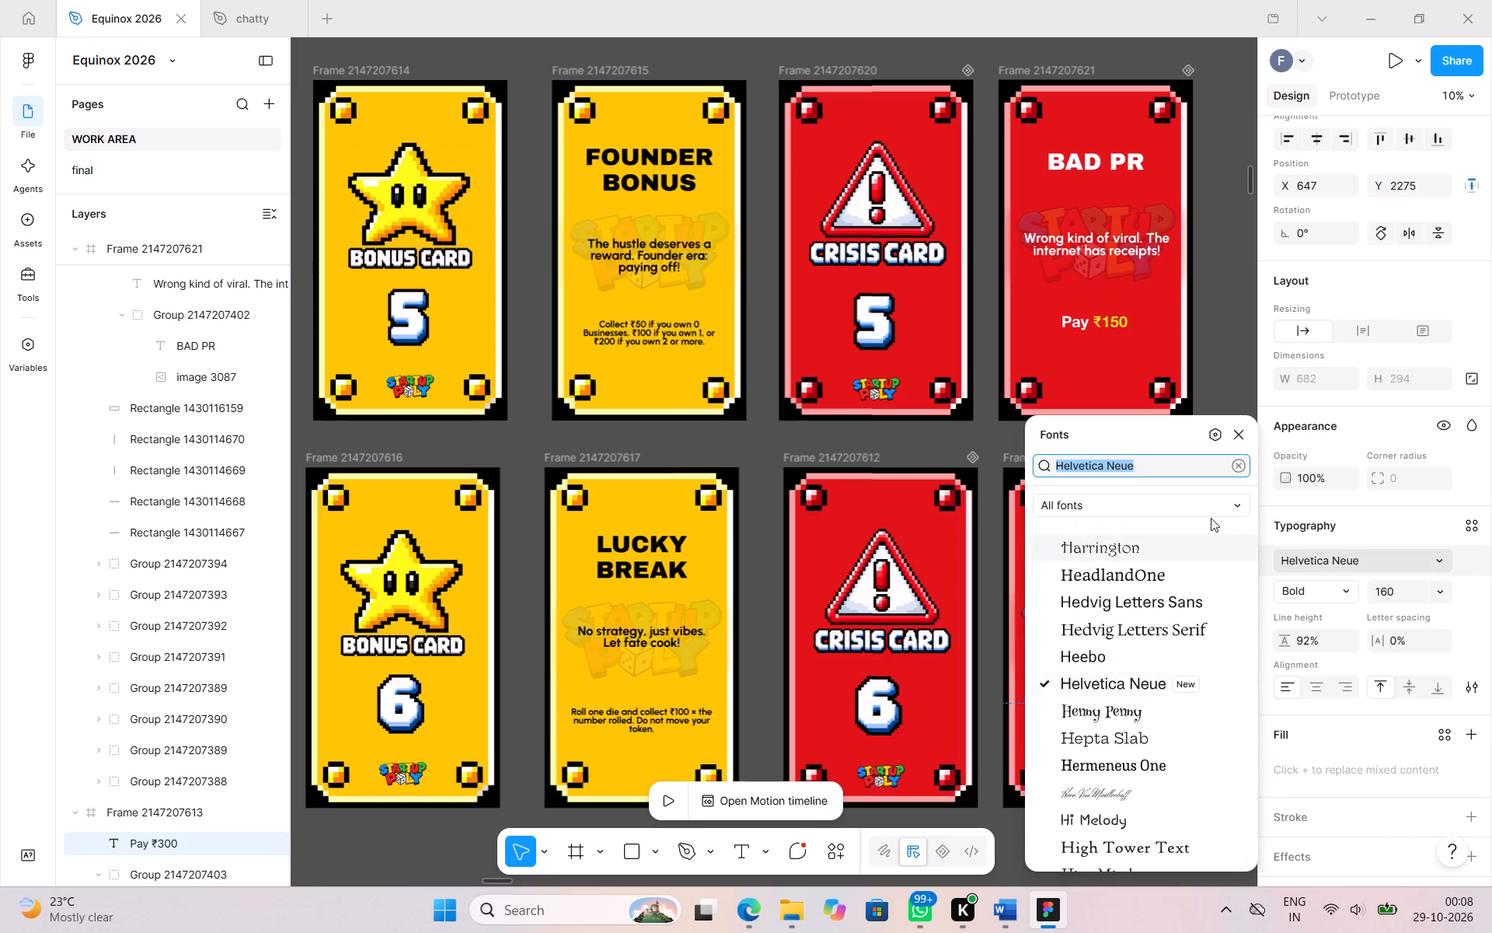
{"action": "type", "text": "ur"}
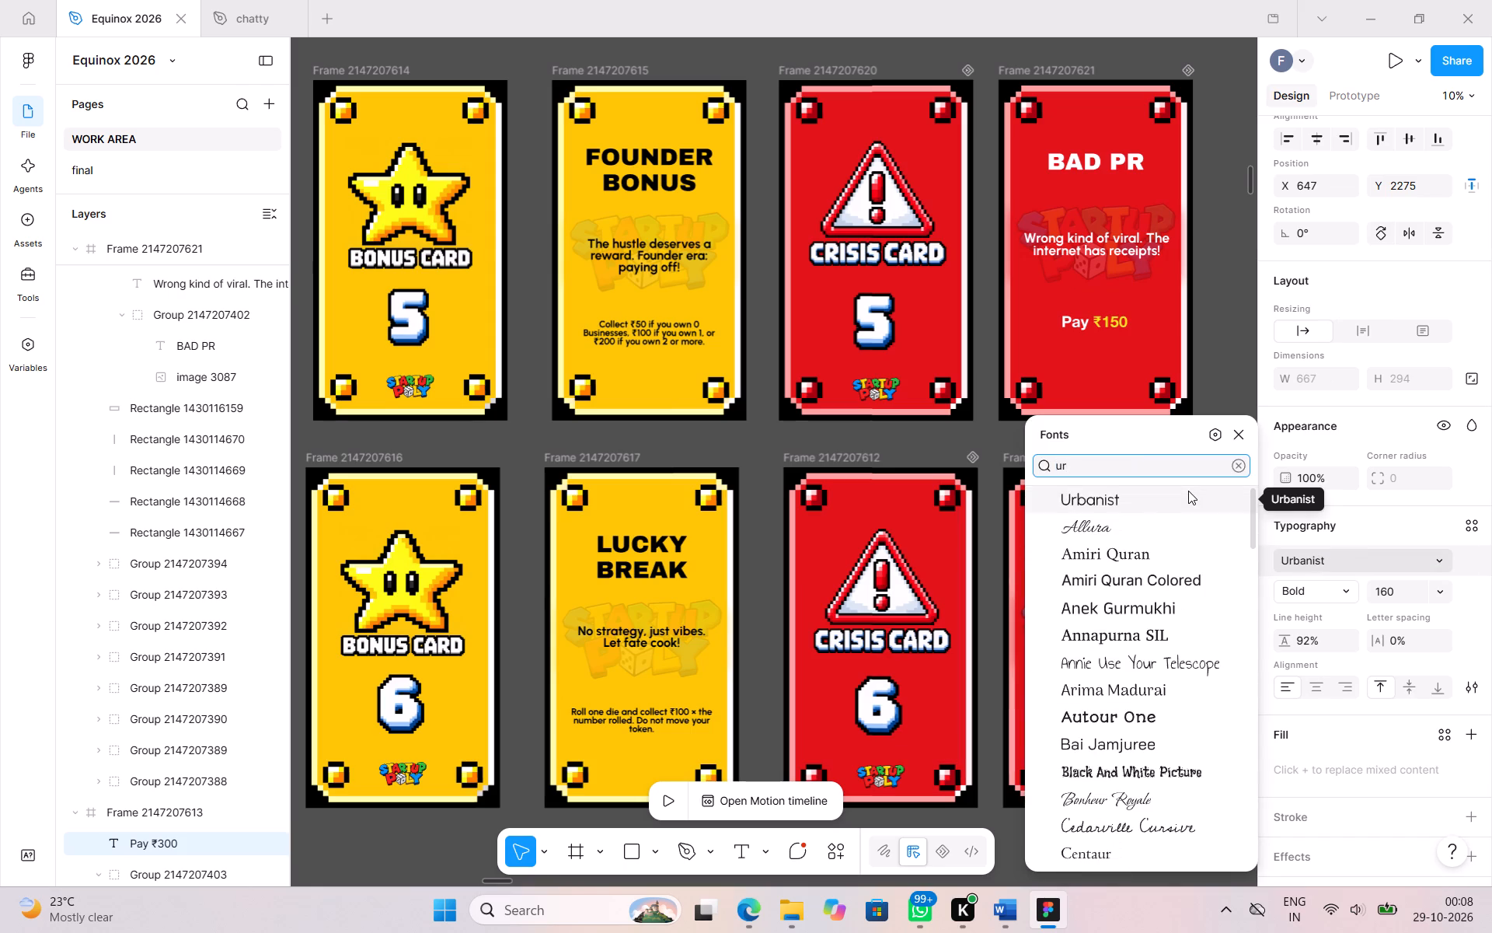
{"action": "left_click", "coordinate": [1188, 491]}
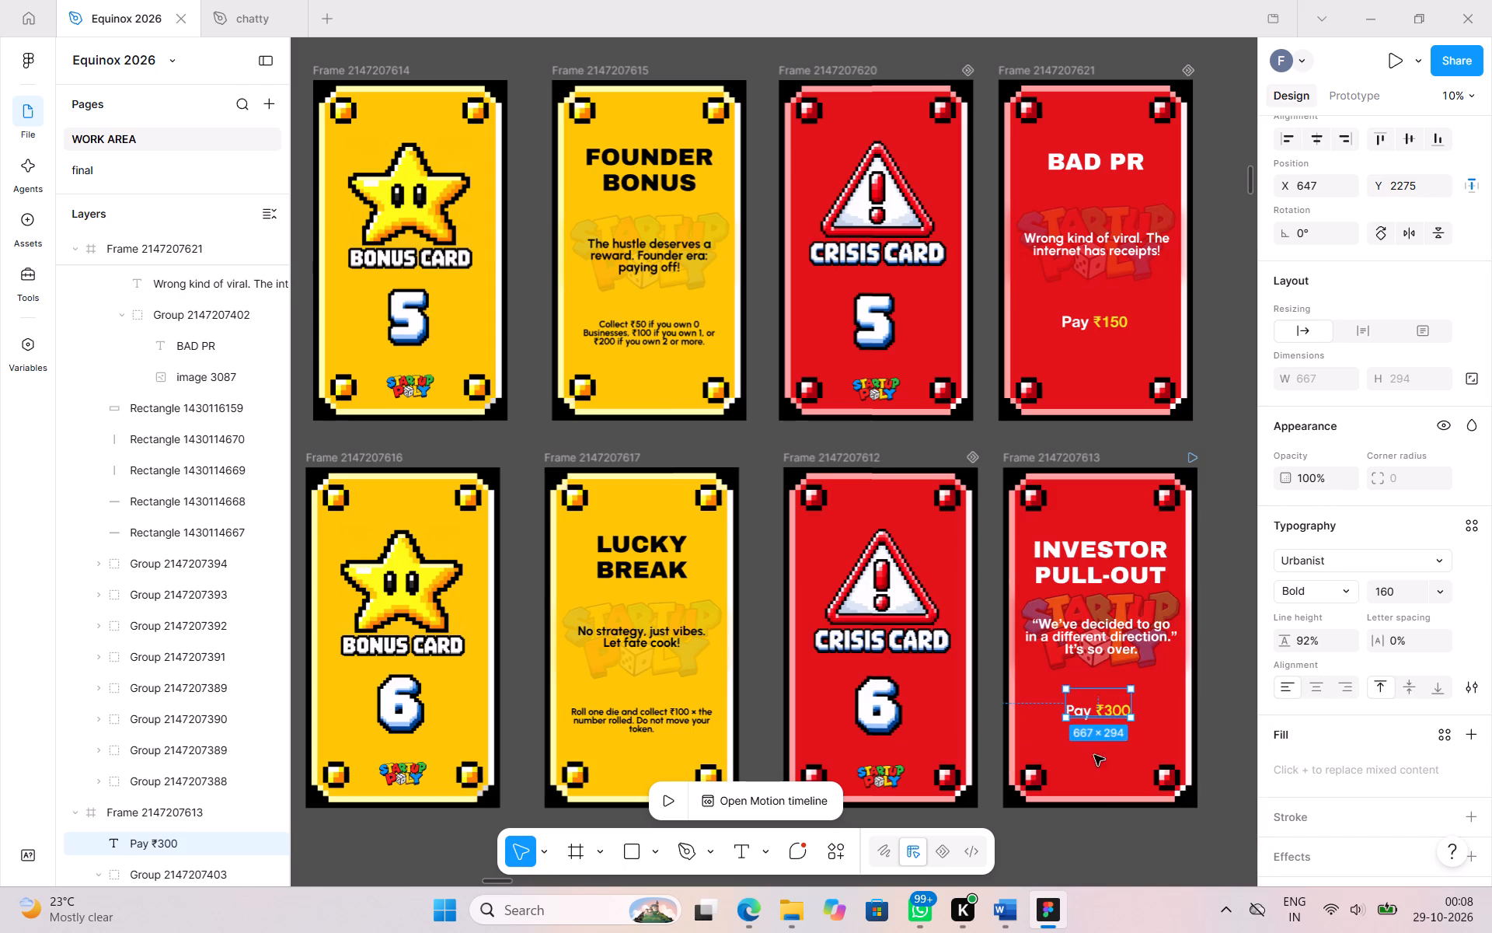
Check the INVESTOR PULL-OUT payment in the Word document and change the amount on its Figma card to ₹400.
{"action": "left_click", "coordinate": [1018, 910]}
{"action": "left_click", "coordinate": [1018, 910]}
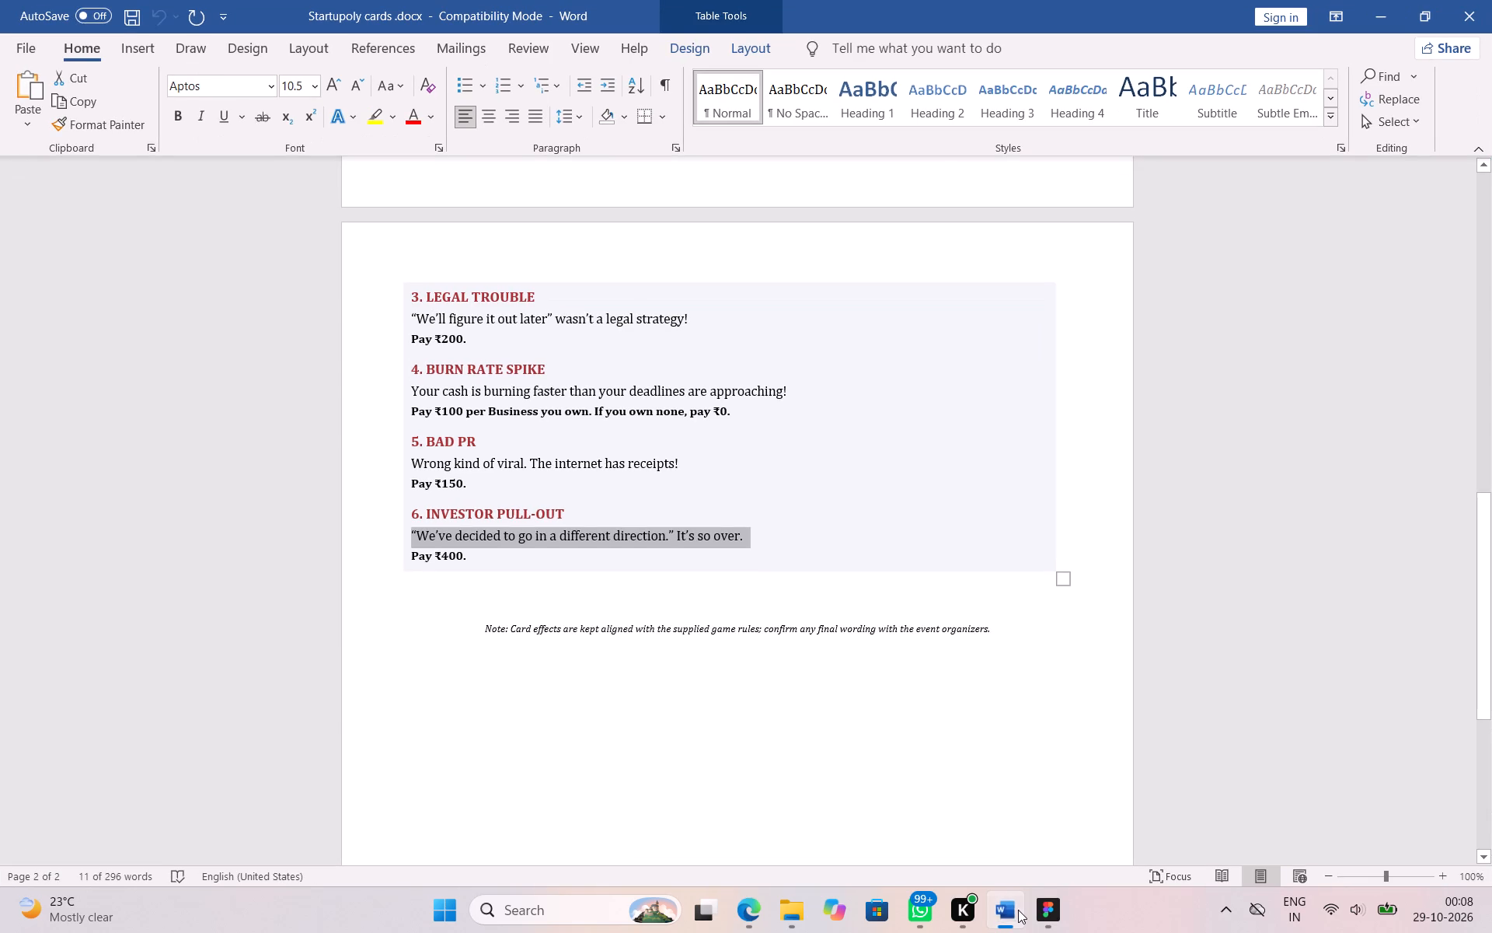
{"action": "left_click", "coordinate": [1107, 716]}
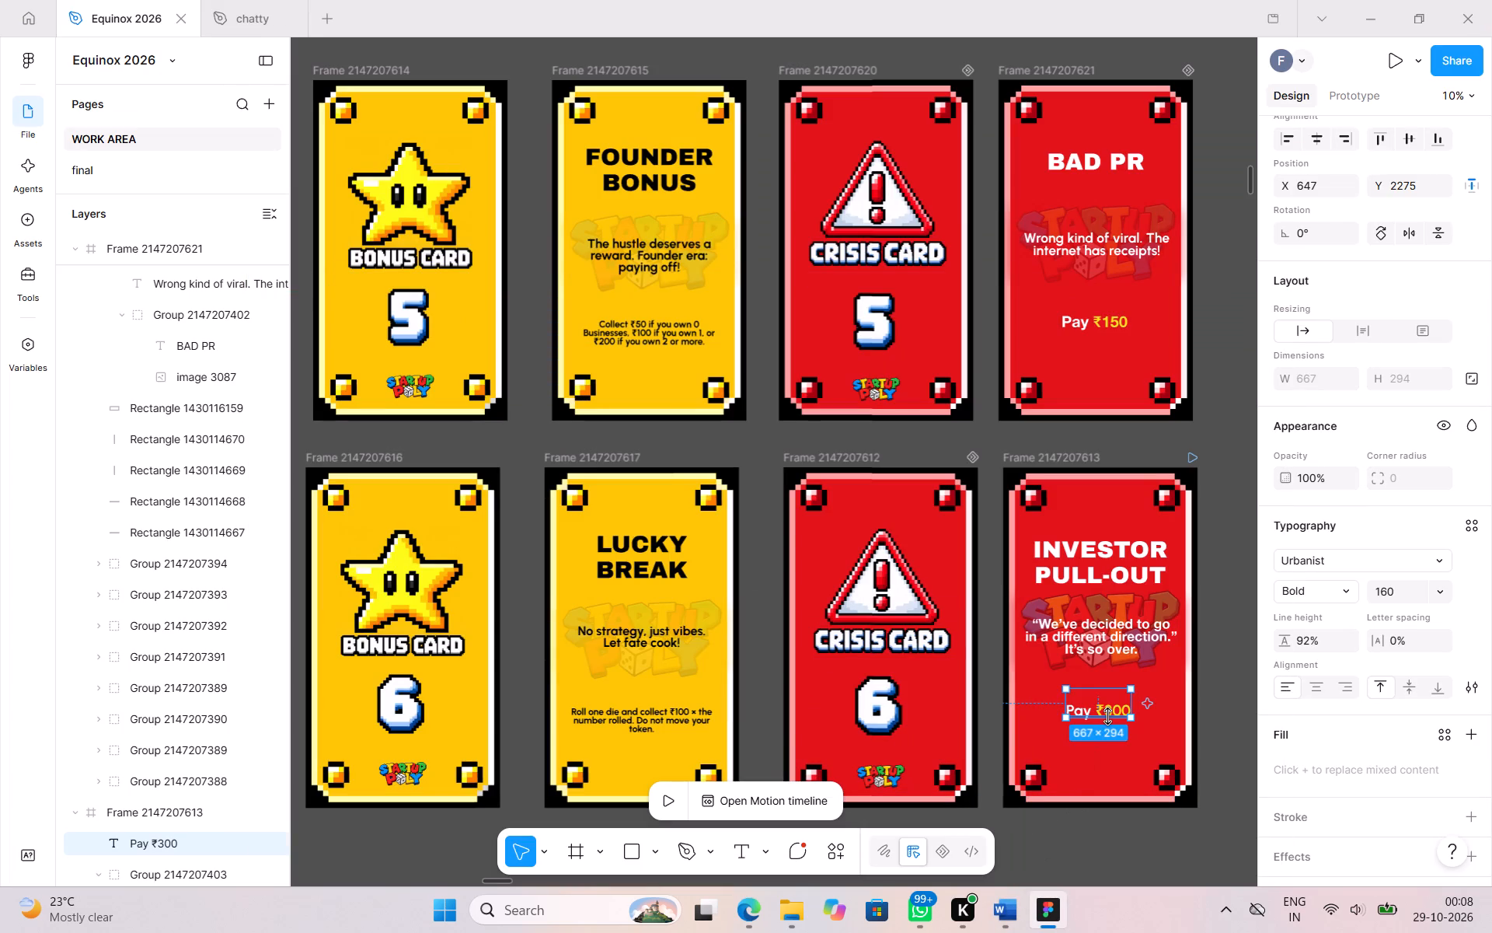
{"action": "double_click", "coordinate": [1110, 715]}
{"action": "double_click", "coordinate": [1110, 715]}
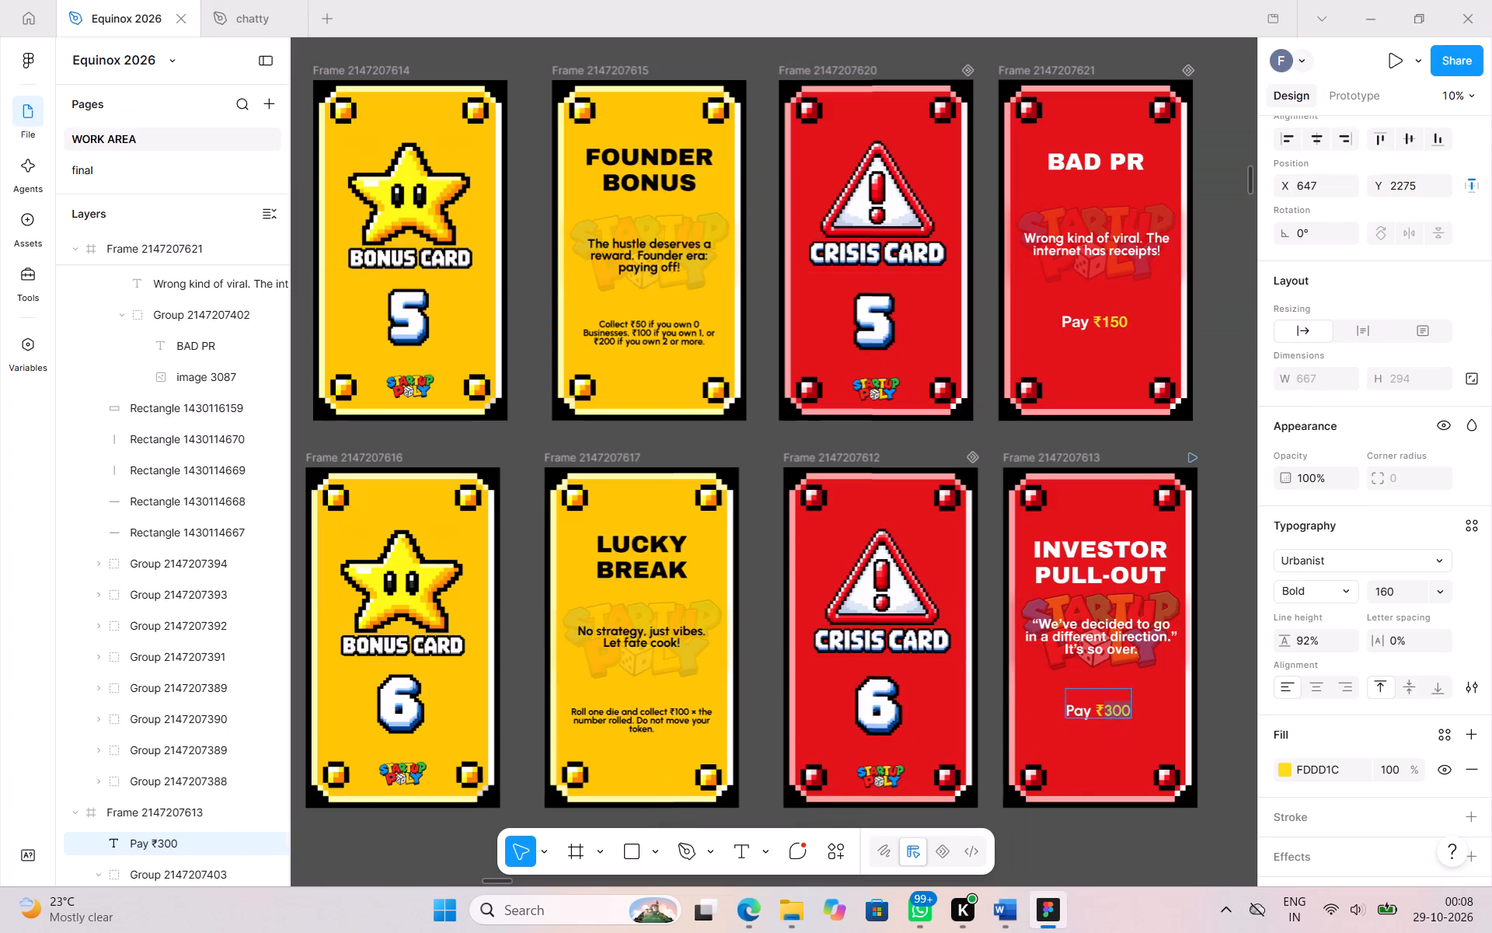
{"action": "left_click", "coordinate": [1110, 715]}
{"action": "key", "text": "BackSpace"}
{"action": "key", "text": "4"}
{"action": "left_click", "coordinate": [1209, 627]}
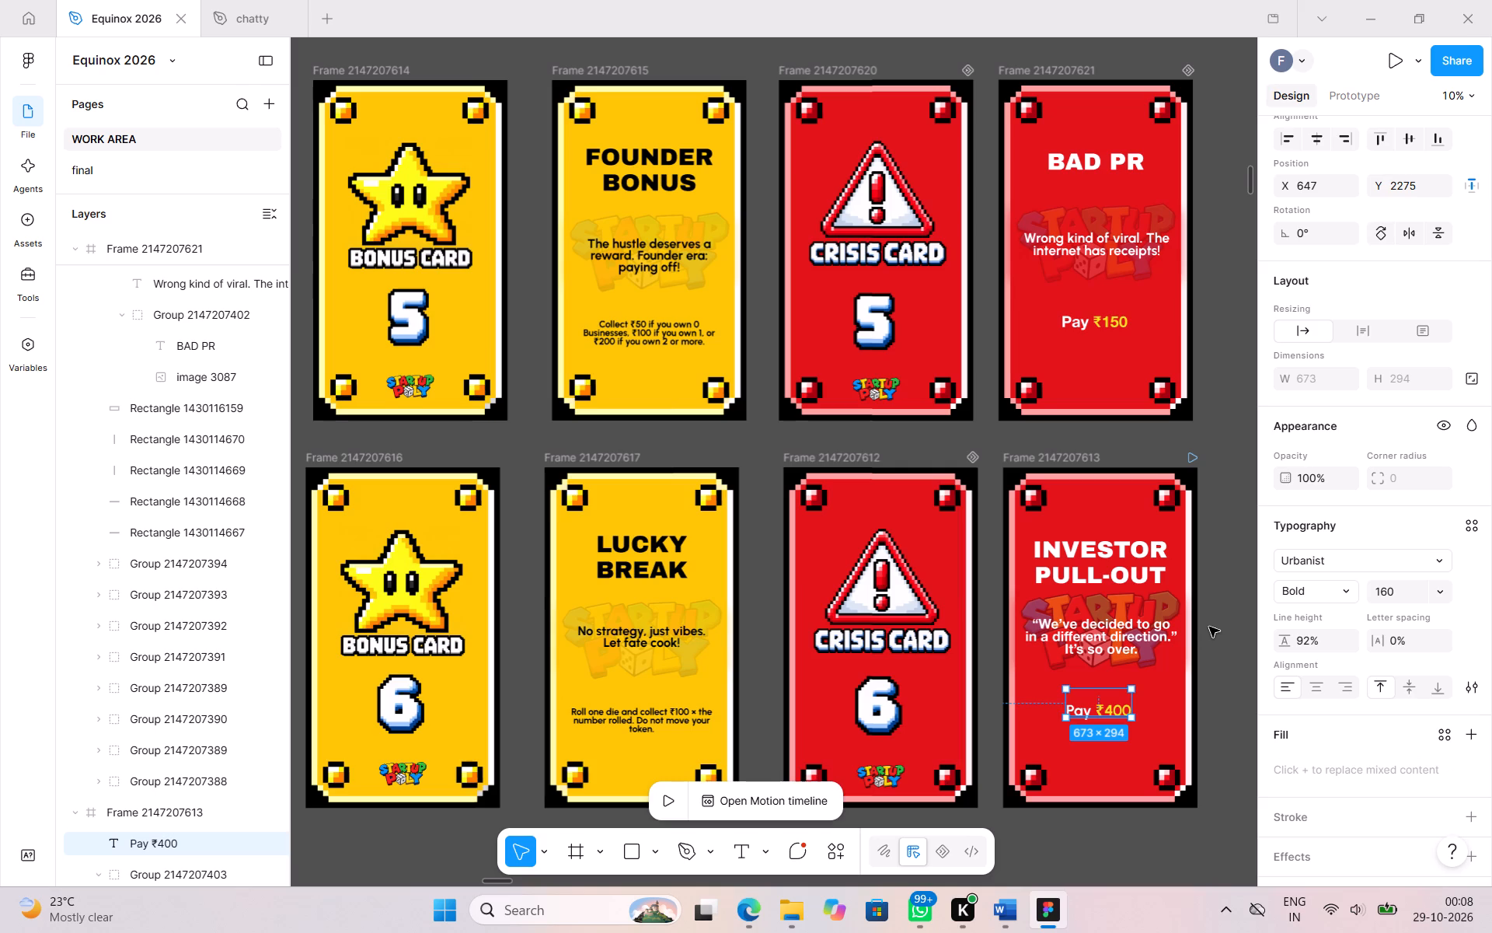
{"action": "left_click", "coordinate": [1131, 585]}
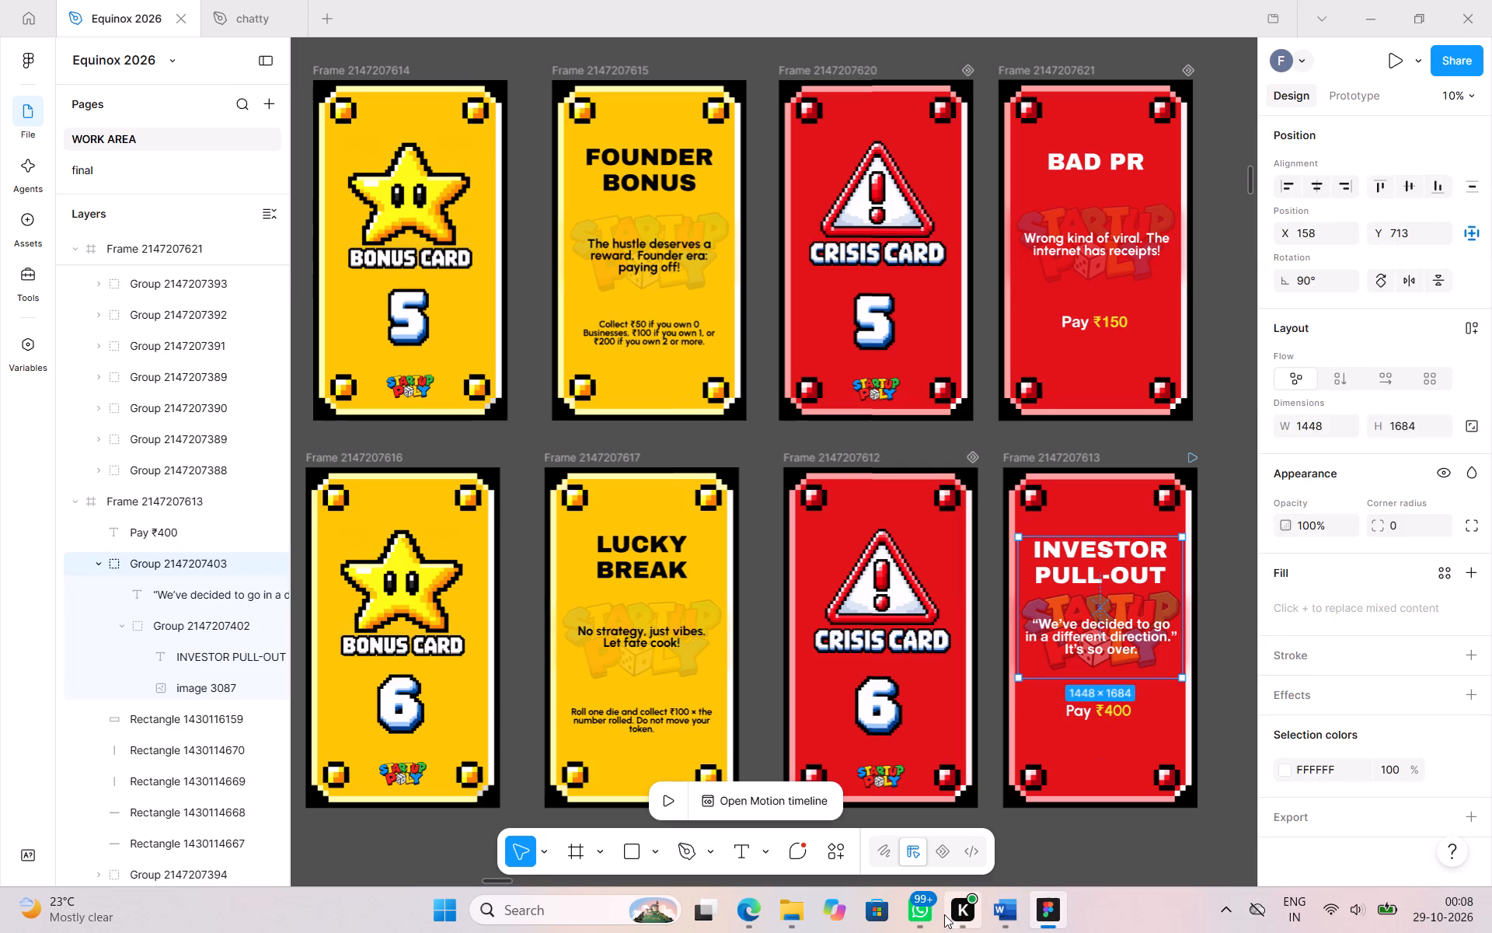
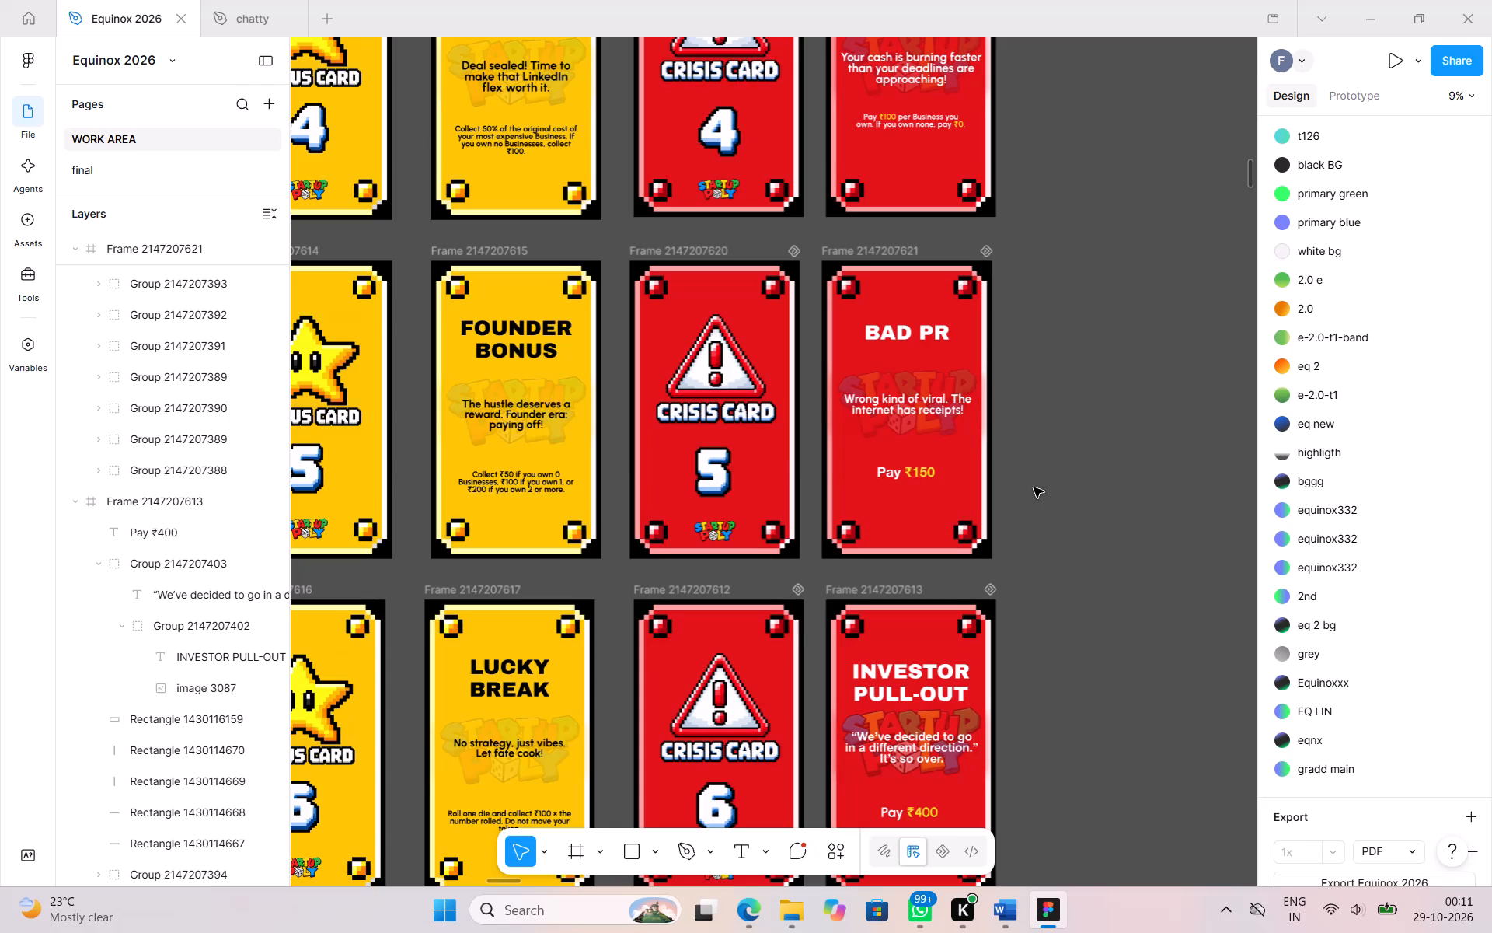
Change the font of the description text on the INVESTOR PULL-OUT card to Urbanist.
{"action": "double_click", "coordinate": [905, 737]}
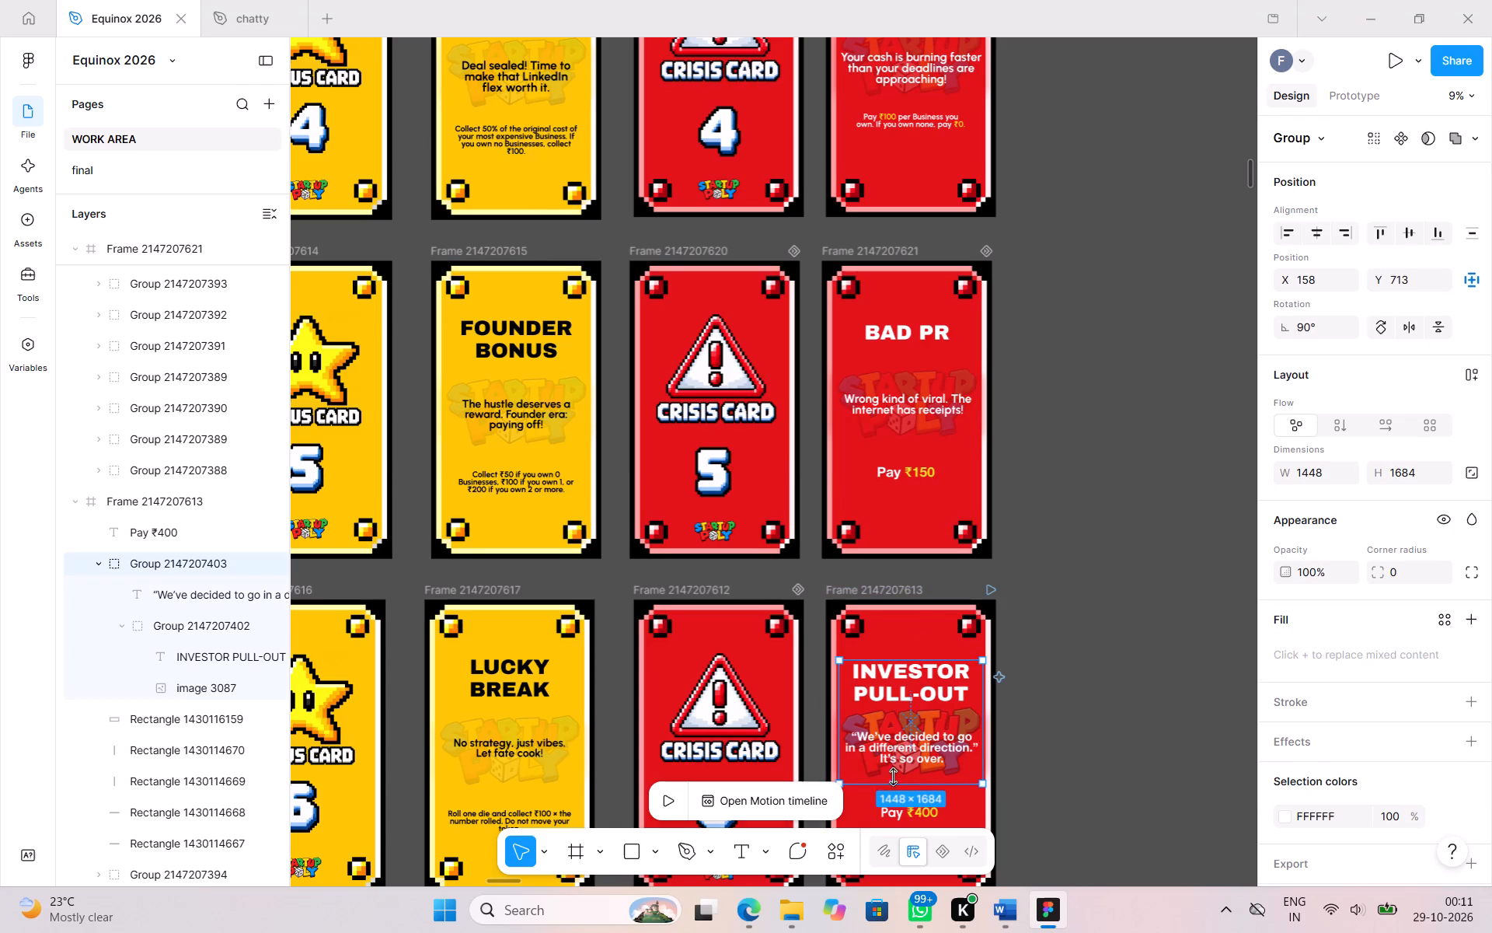
{"action": "double_click", "coordinate": [898, 766]}
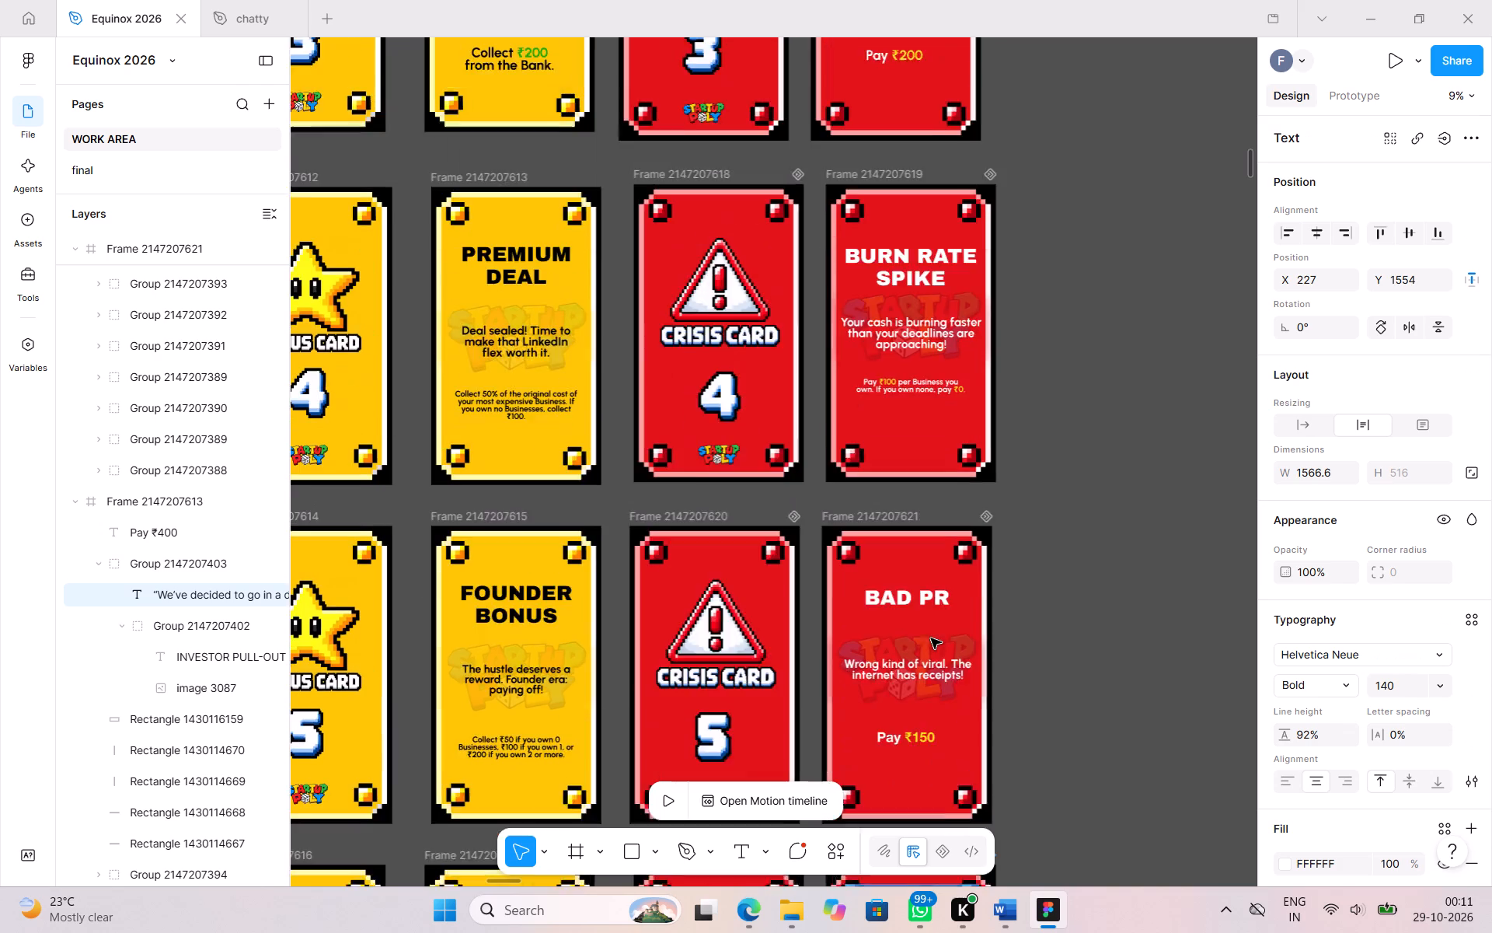
{"action": "left_click", "coordinate": [1305, 655]}
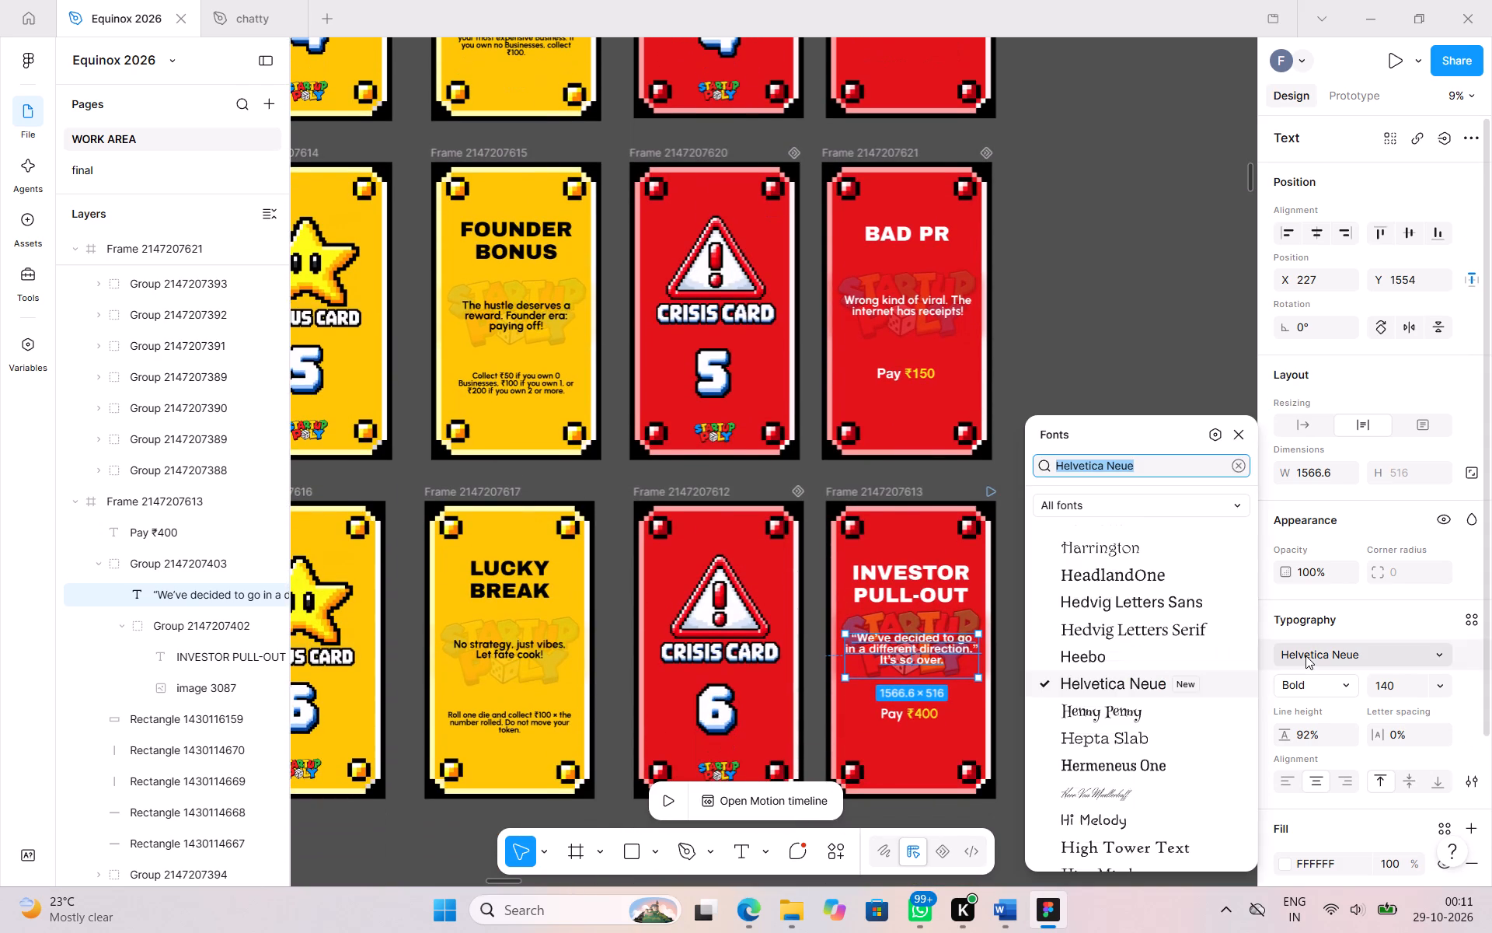
{"action": "type", "text": "ur"}
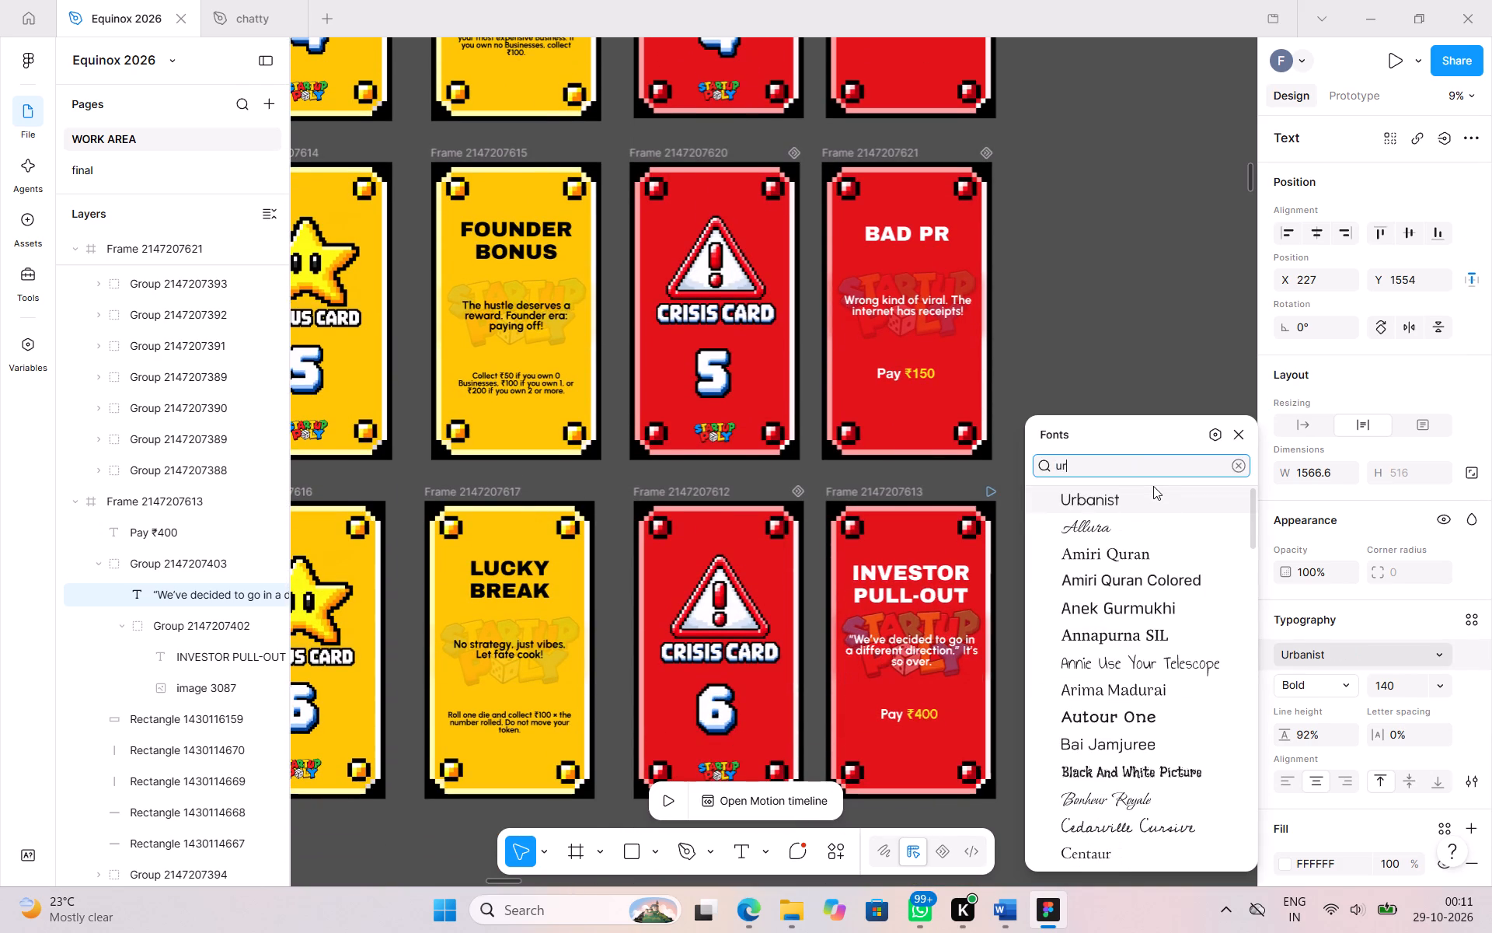
{"action": "left_click", "coordinate": [1139, 497]}
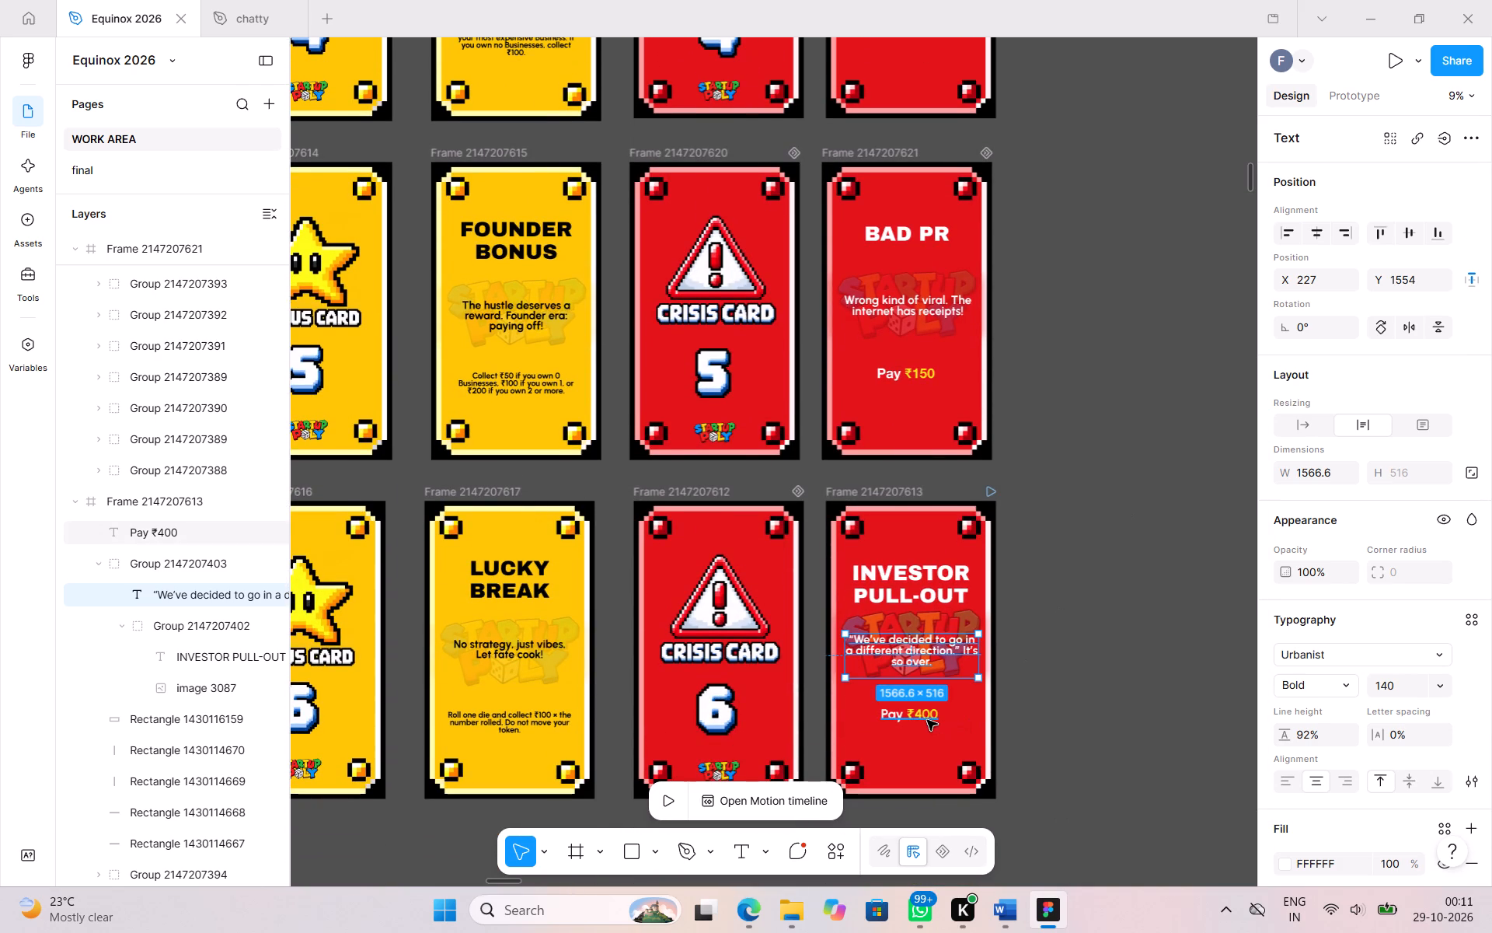
Check the font of the INVESTOR PULL-OUT payment line and of the BURN RATE SPIKE, LEGAL TROUBLE and MARKET CRASH descriptions.
{"action": "left_click", "coordinate": [927, 720]}
{"action": "scroll", "coordinate": [964, 309], "scroll_direction": "up", "scroll_amount": 4}
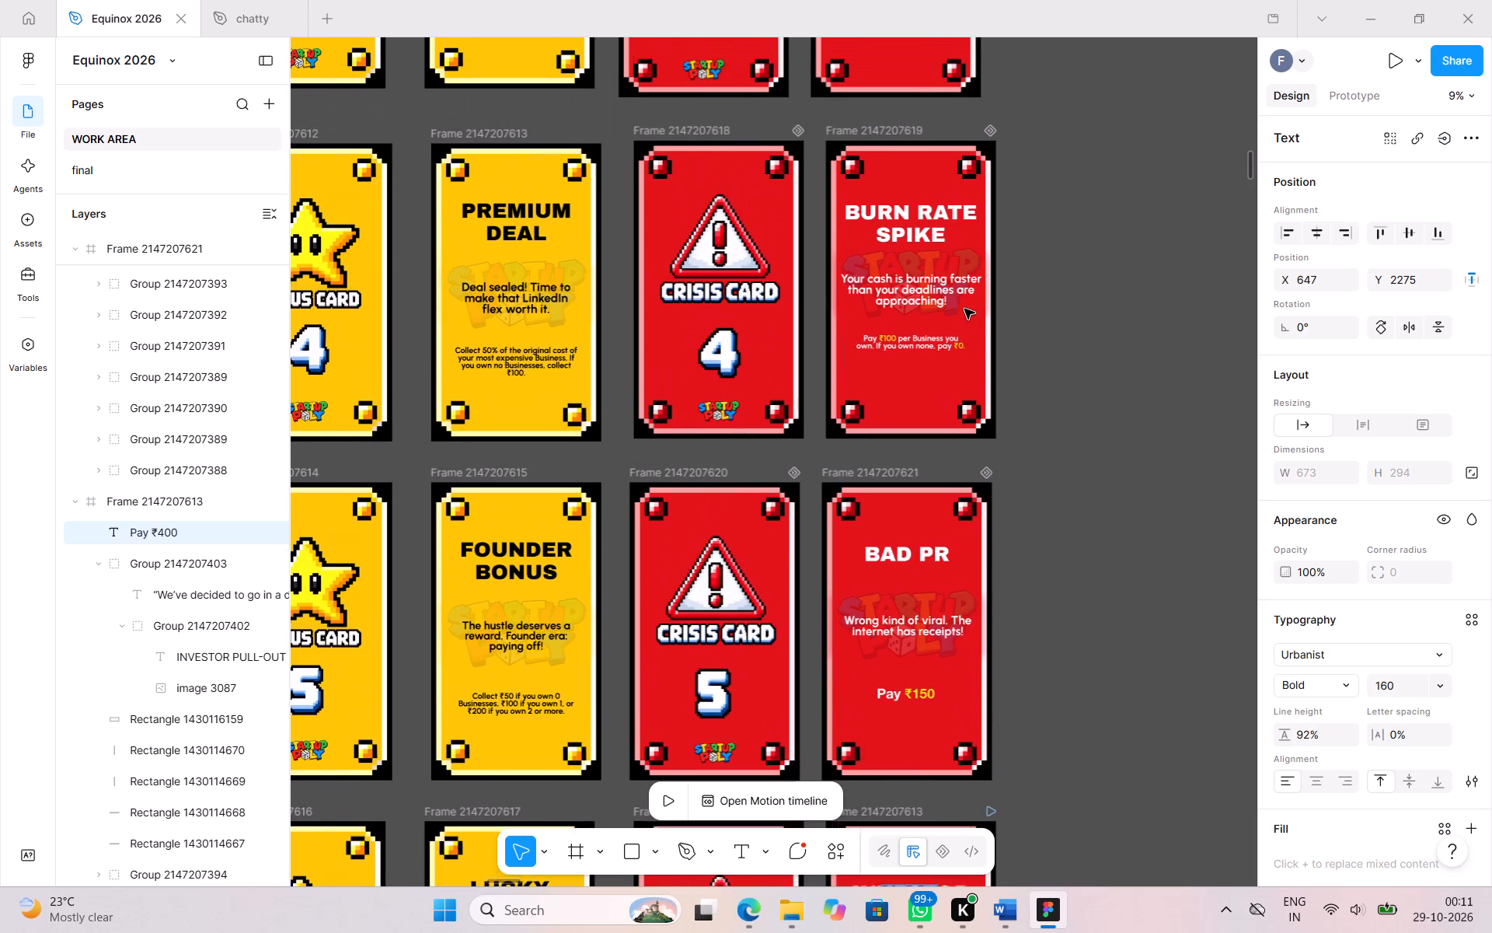
{"action": "double_click", "coordinate": [917, 289]}
{"action": "scroll", "coordinate": [917, 289], "scroll_direction": "up", "scroll_amount": 2}
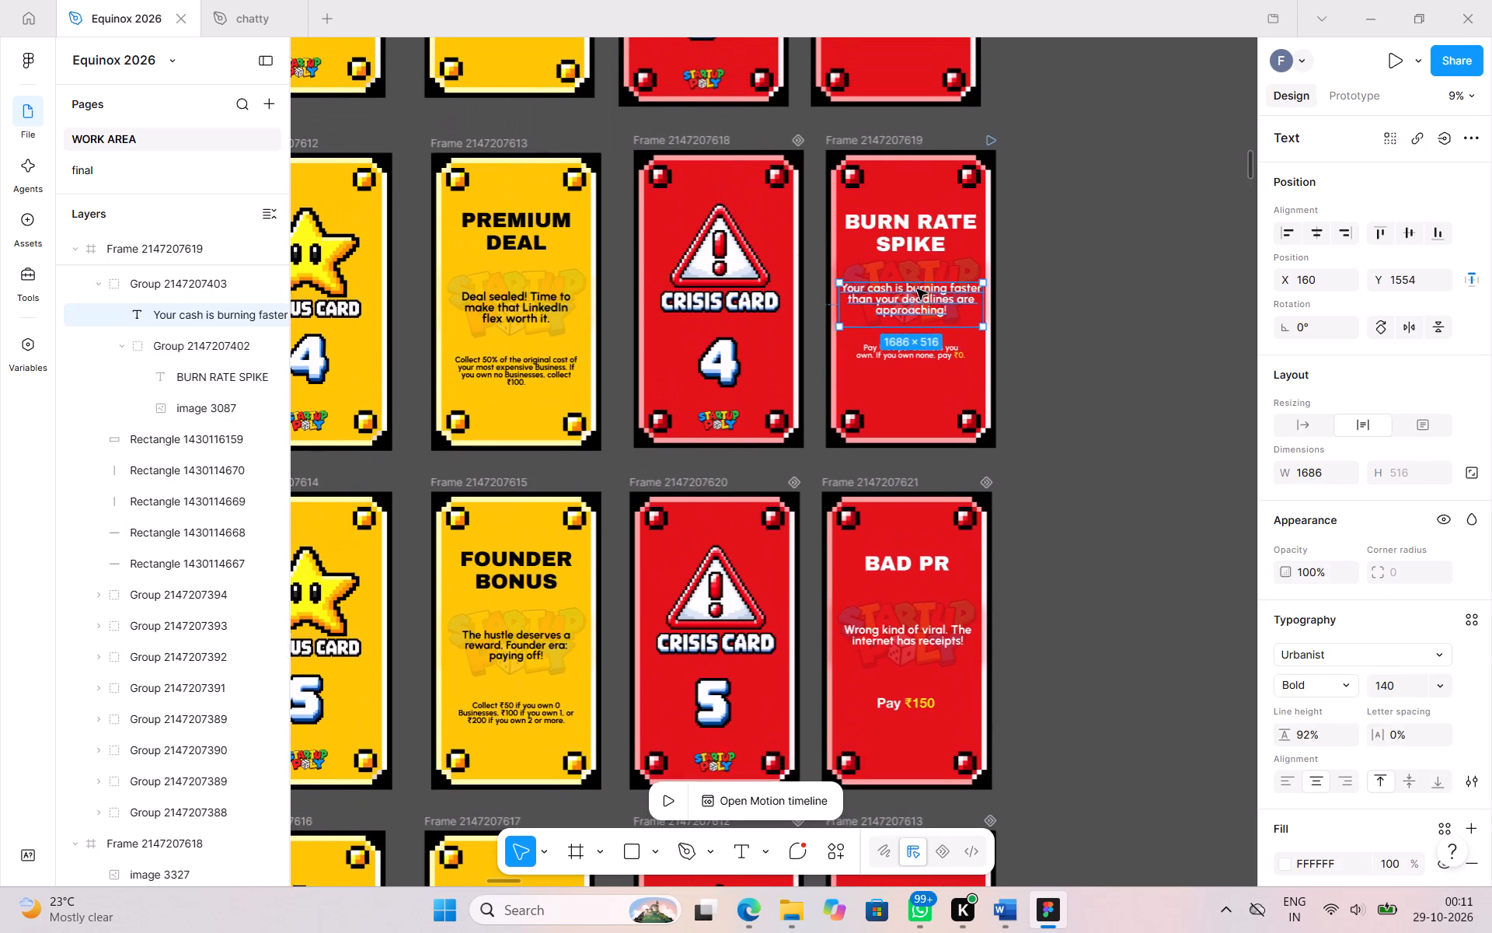
{"action": "scroll", "coordinate": [917, 289], "scroll_direction": "up", "scroll_amount": 2}
{"action": "double_click", "coordinate": [888, 208]}
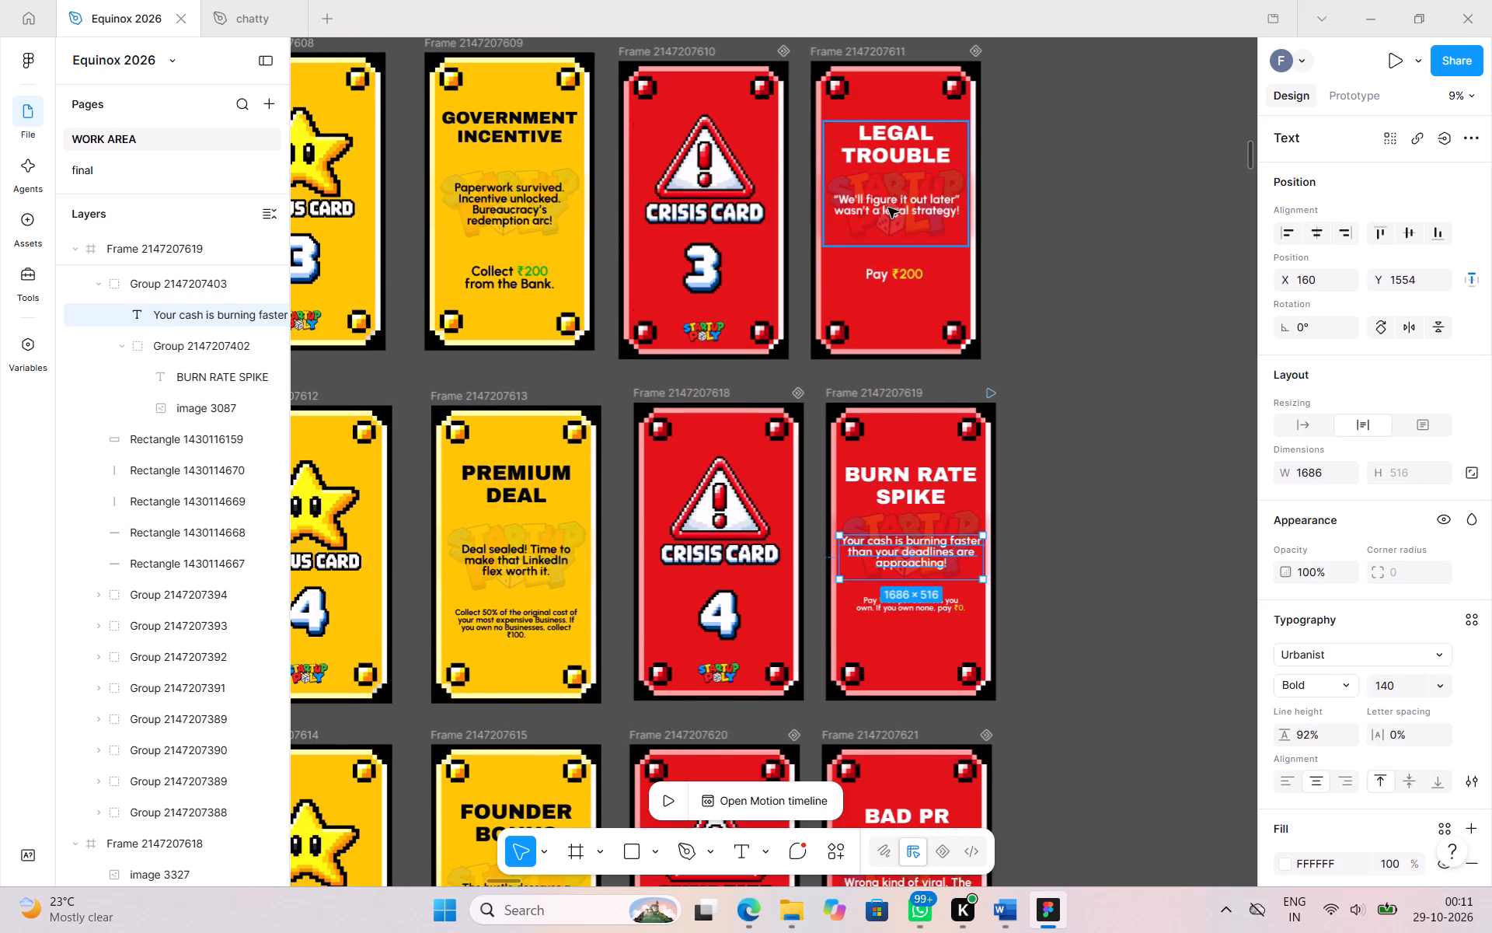
{"action": "scroll", "coordinate": [888, 208], "scroll_direction": "up", "scroll_amount": 3}
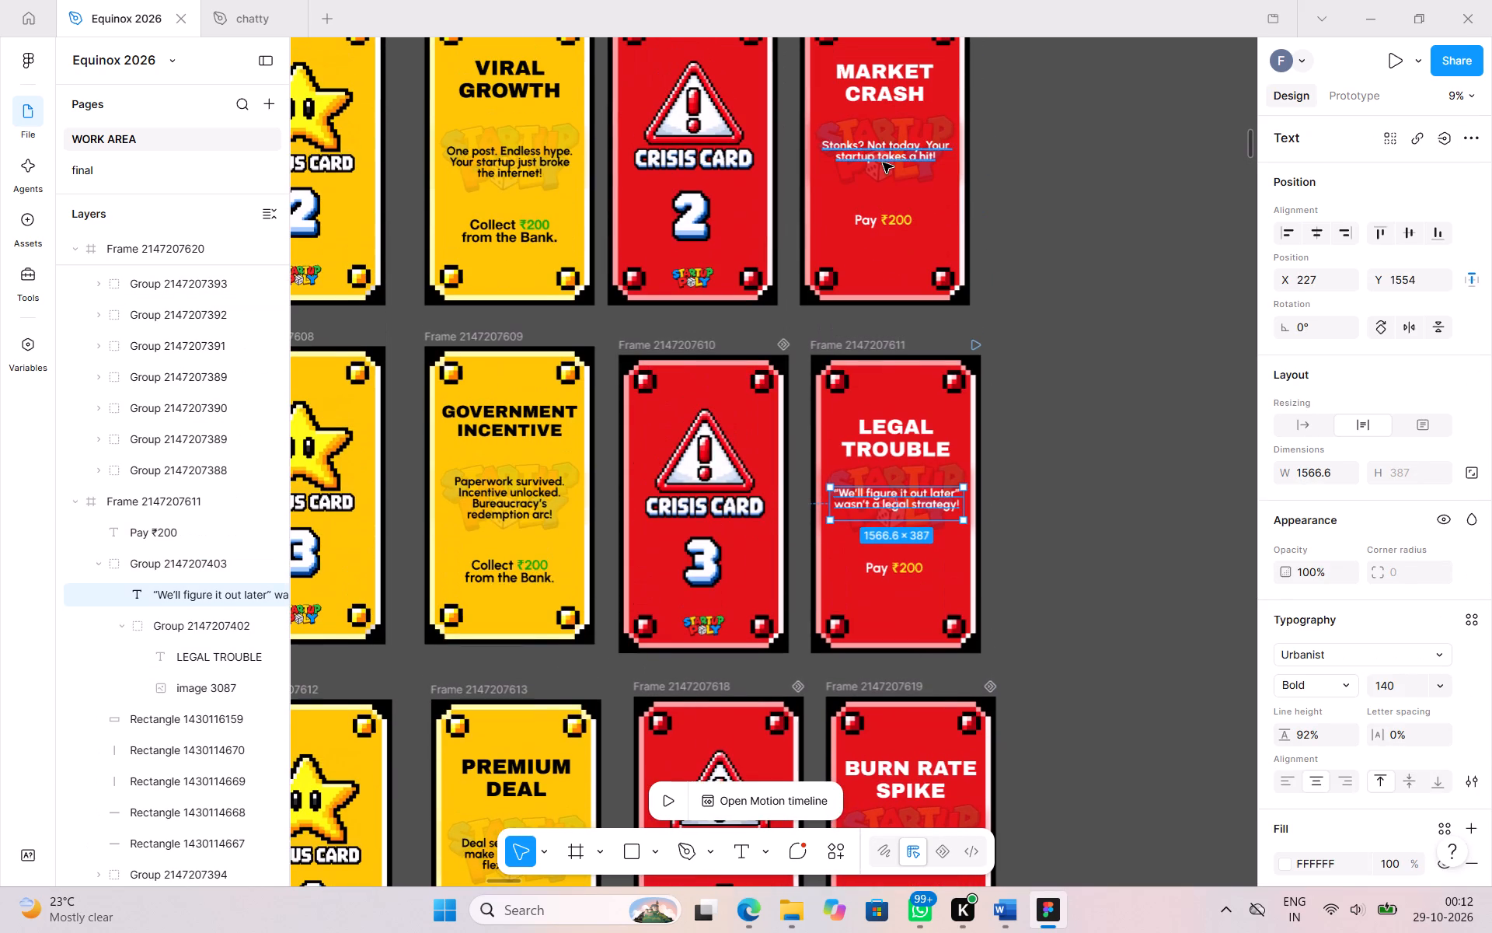
{"action": "double_click", "coordinate": [883, 162]}
{"action": "scroll", "coordinate": [883, 162], "scroll_direction": "up", "scroll_amount": 3}
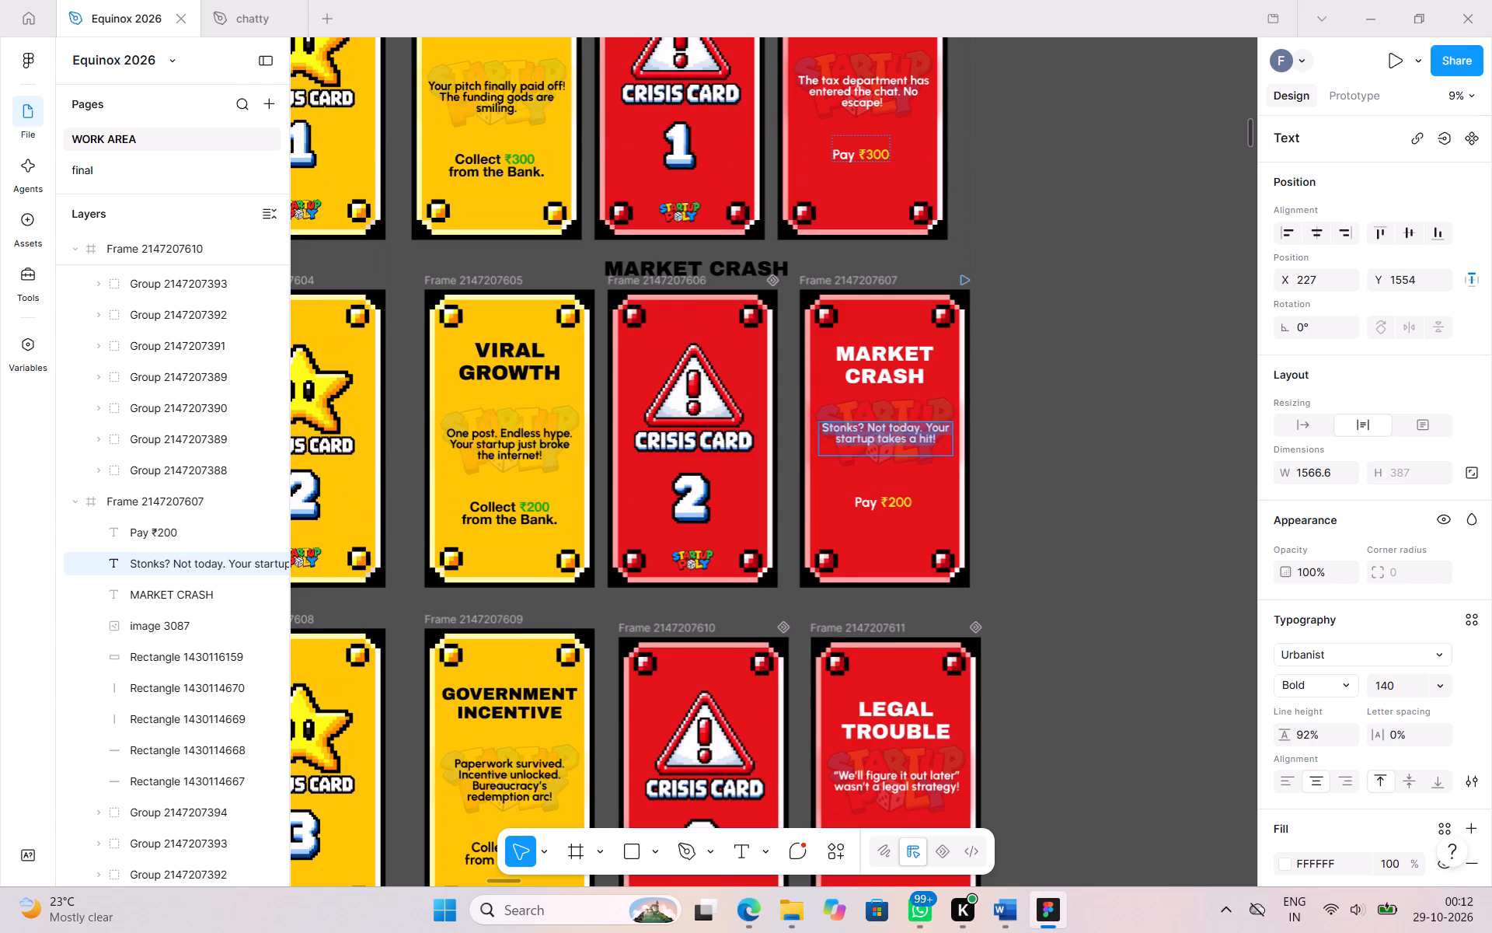
{"action": "left_click", "coordinate": [1053, 284]}
{"action": "scroll", "coordinate": [1053, 284], "scroll_direction": "up", "scroll_amount": 2}
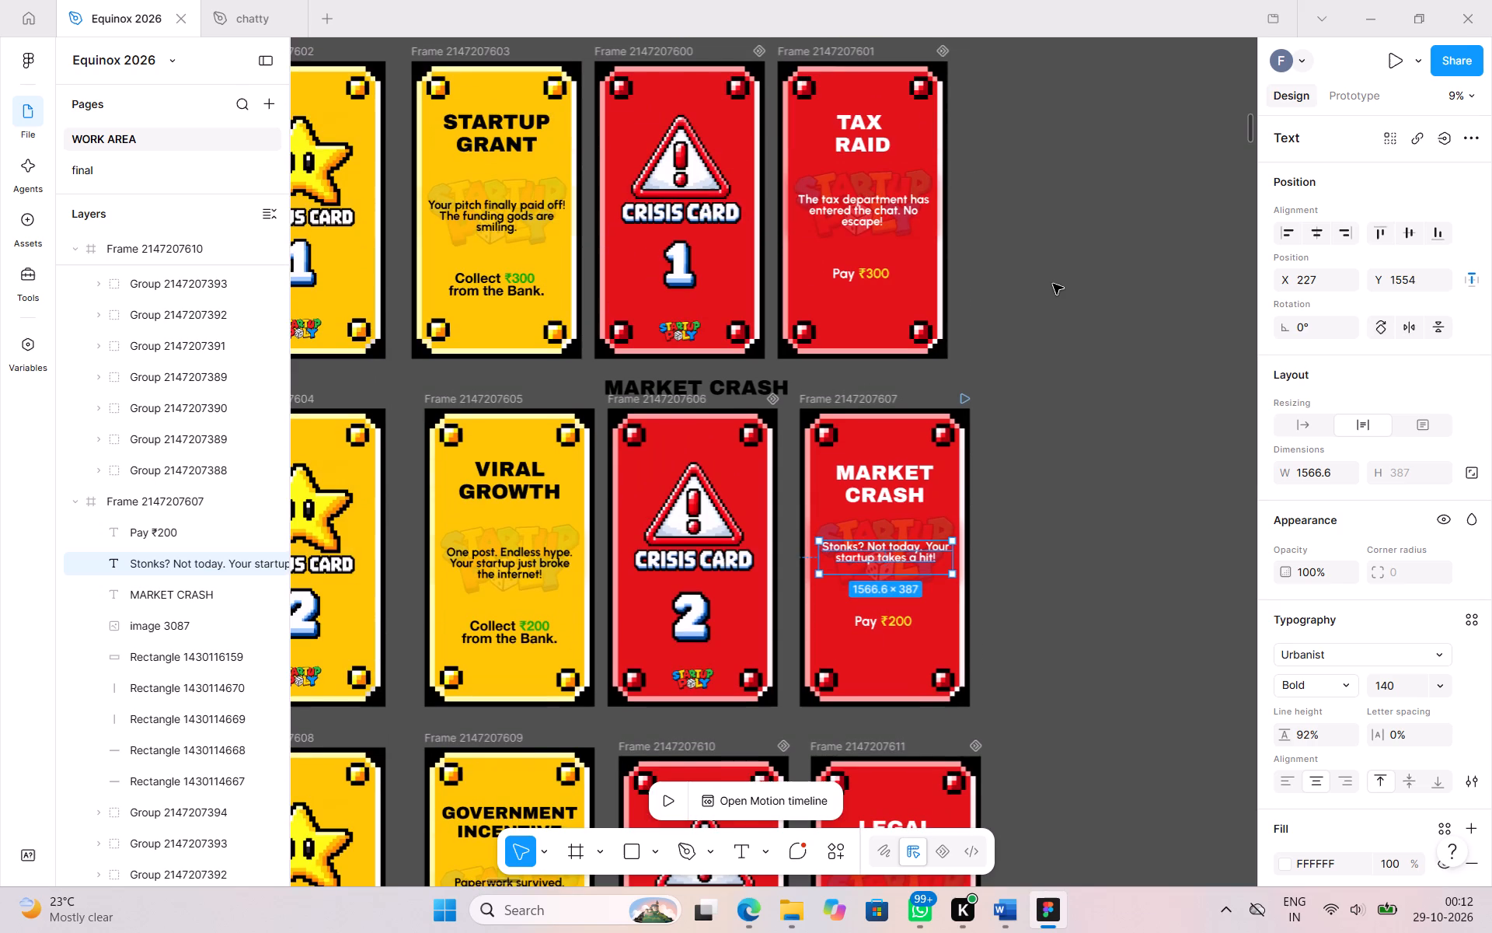
{"action": "left_click", "coordinate": [1053, 284]}
Look over the complete set of bonus and crisis cards, from number 1 to number 6.
{"action": "scroll", "coordinate": [1053, 284], "scroll_direction": "up", "scroll_amount": 3}
{"action": "scroll", "coordinate": [1053, 284], "scroll_direction": "down", "scroll_amount": 3}
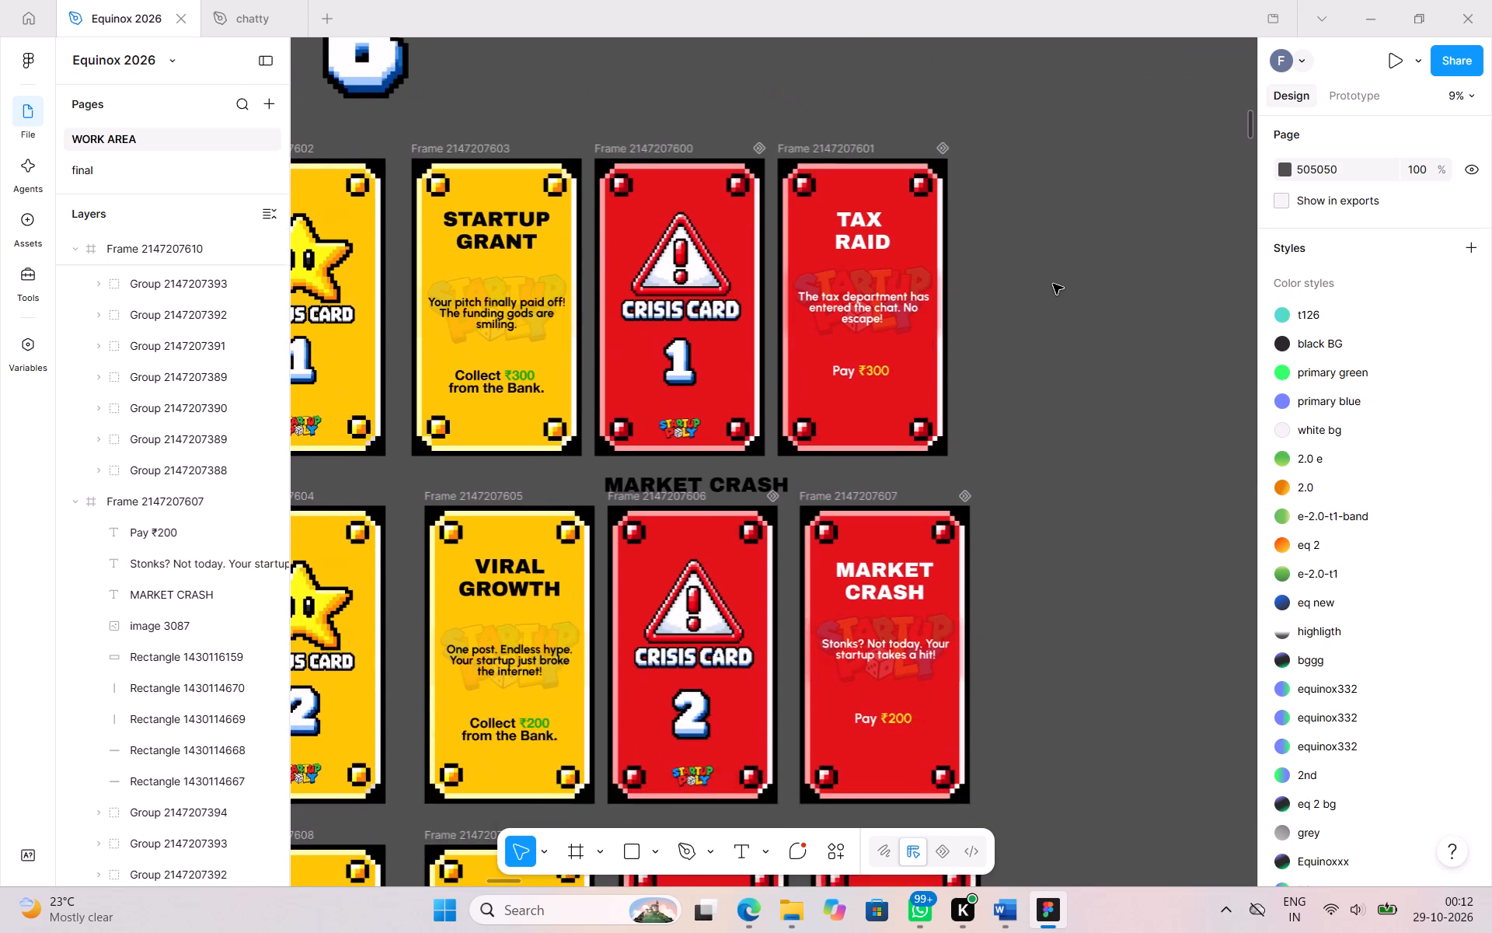
{"action": "scroll", "coordinate": [1053, 284], "scroll_direction": "down", "scroll_amount": 3}
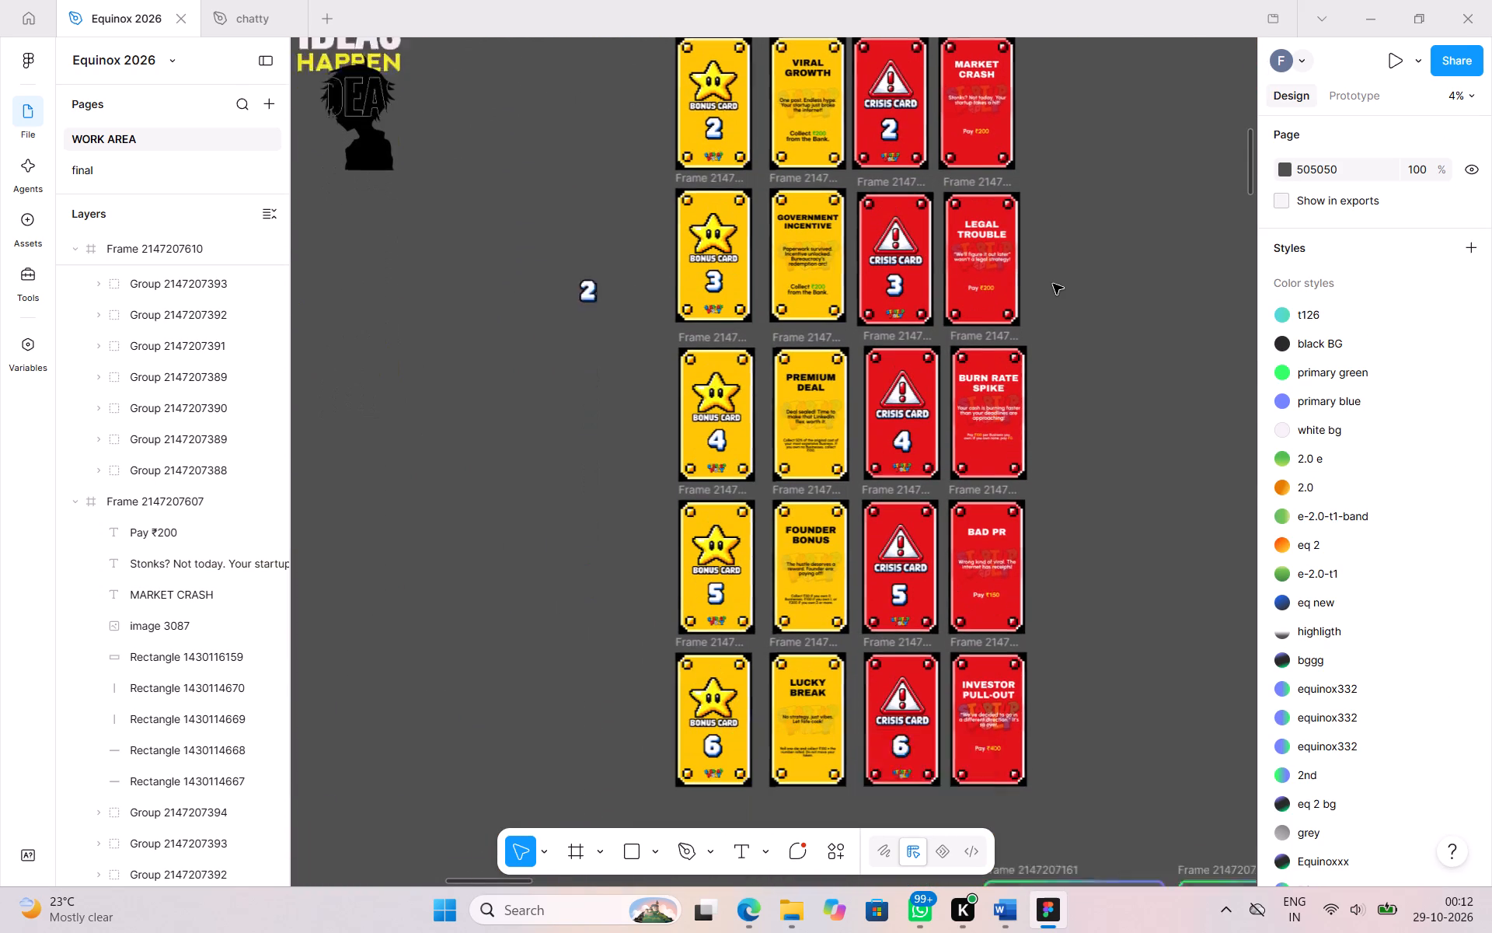
{"action": "scroll", "coordinate": [1053, 284], "scroll_direction": "down", "scroll_amount": 1}
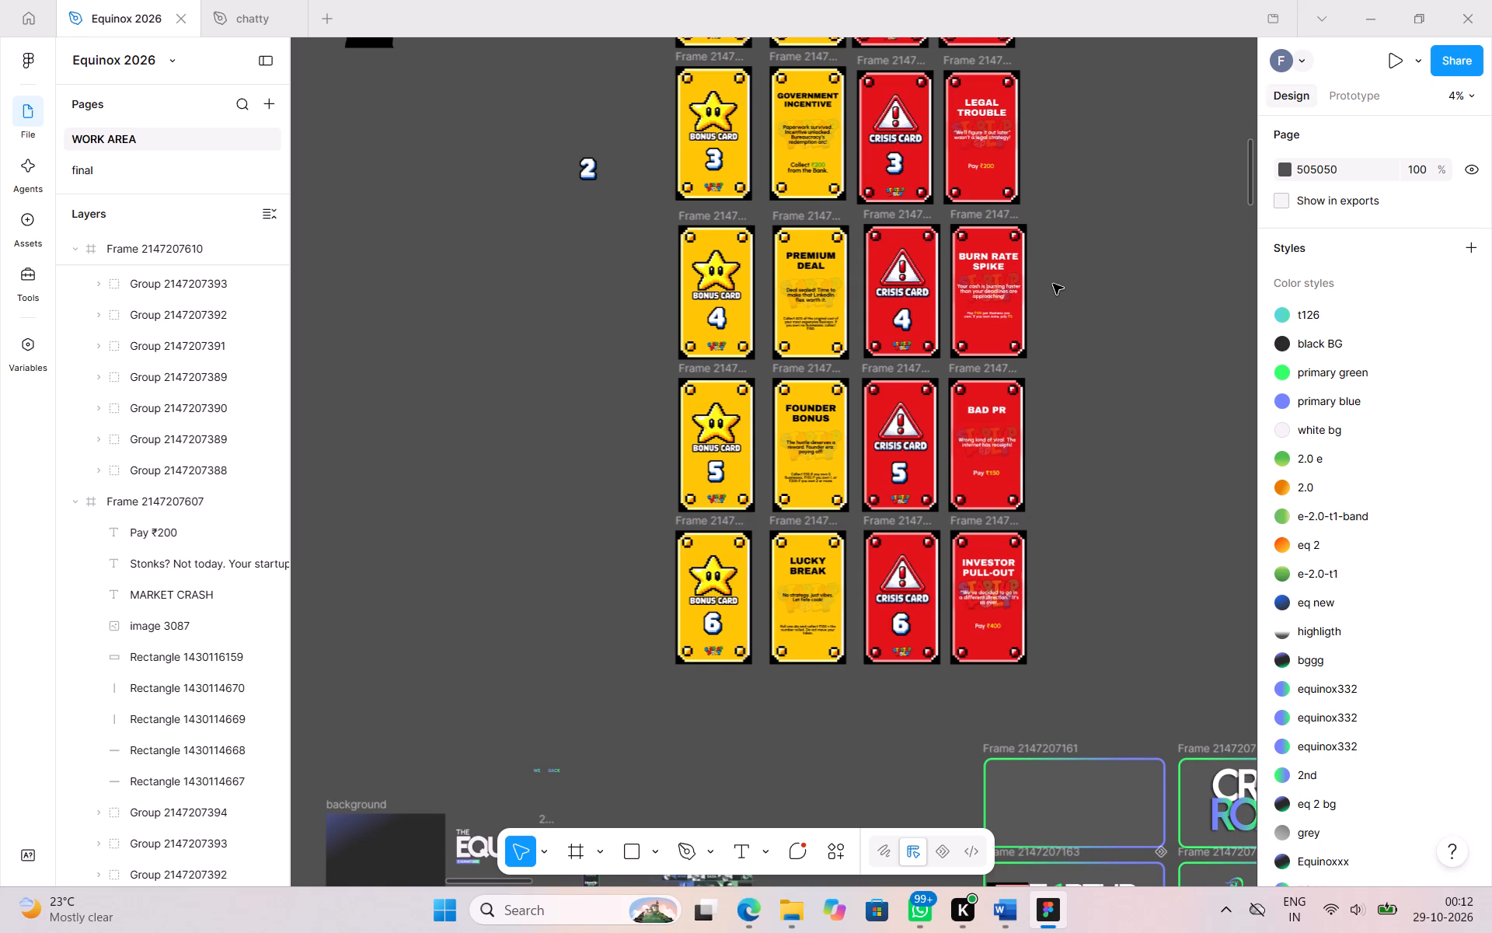
{"action": "scroll", "coordinate": [1053, 284], "scroll_direction": "up", "scroll_amount": 3}
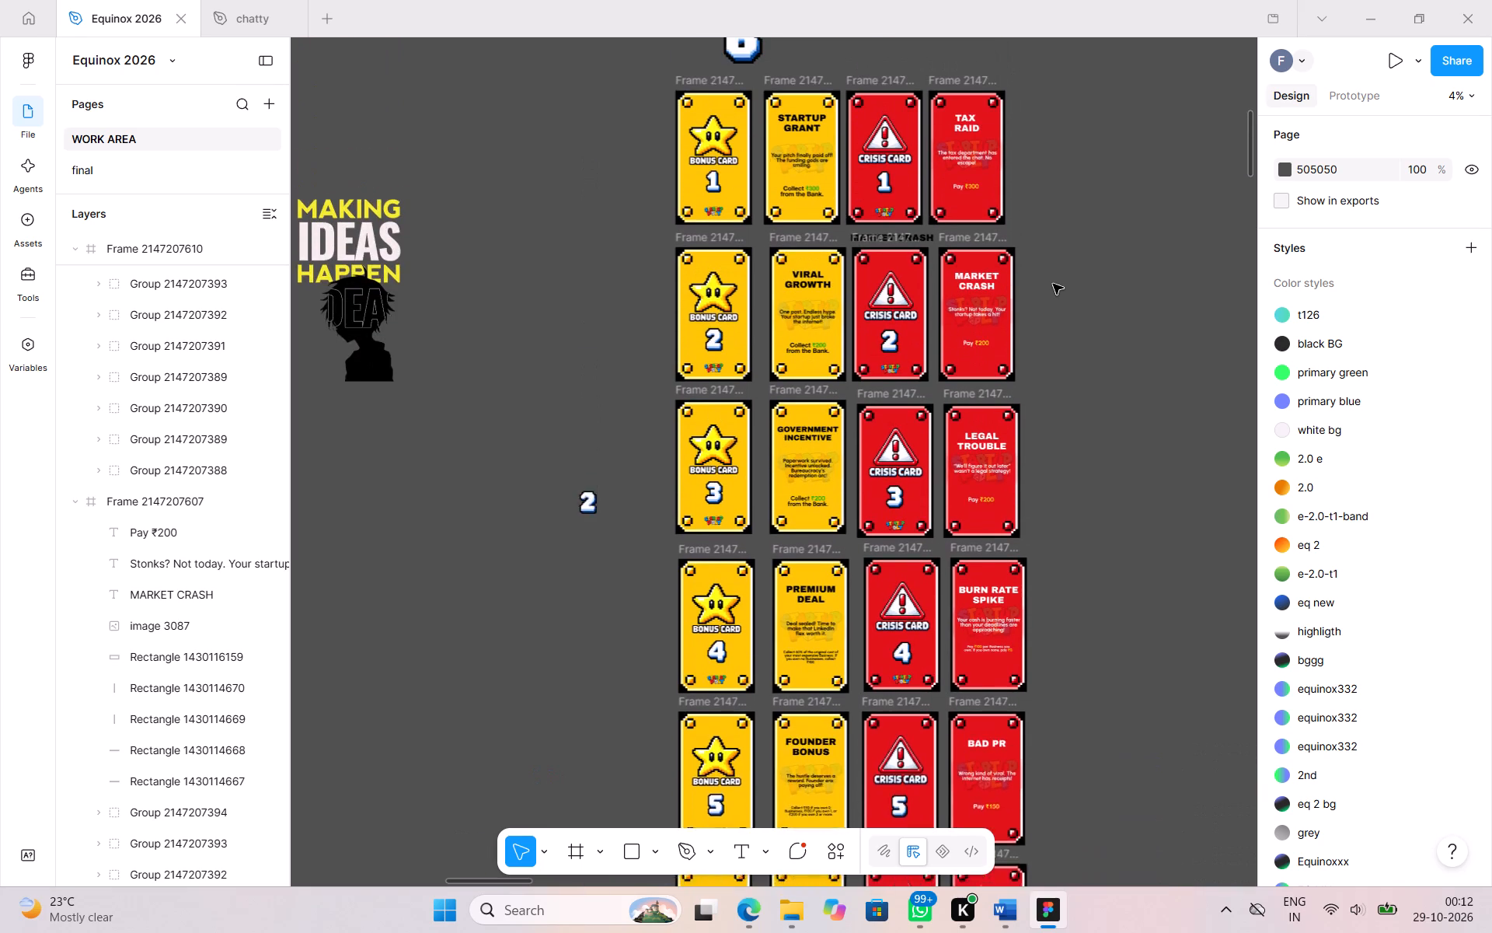
{"action": "scroll", "coordinate": [1053, 284], "scroll_direction": "up", "scroll_amount": 2}
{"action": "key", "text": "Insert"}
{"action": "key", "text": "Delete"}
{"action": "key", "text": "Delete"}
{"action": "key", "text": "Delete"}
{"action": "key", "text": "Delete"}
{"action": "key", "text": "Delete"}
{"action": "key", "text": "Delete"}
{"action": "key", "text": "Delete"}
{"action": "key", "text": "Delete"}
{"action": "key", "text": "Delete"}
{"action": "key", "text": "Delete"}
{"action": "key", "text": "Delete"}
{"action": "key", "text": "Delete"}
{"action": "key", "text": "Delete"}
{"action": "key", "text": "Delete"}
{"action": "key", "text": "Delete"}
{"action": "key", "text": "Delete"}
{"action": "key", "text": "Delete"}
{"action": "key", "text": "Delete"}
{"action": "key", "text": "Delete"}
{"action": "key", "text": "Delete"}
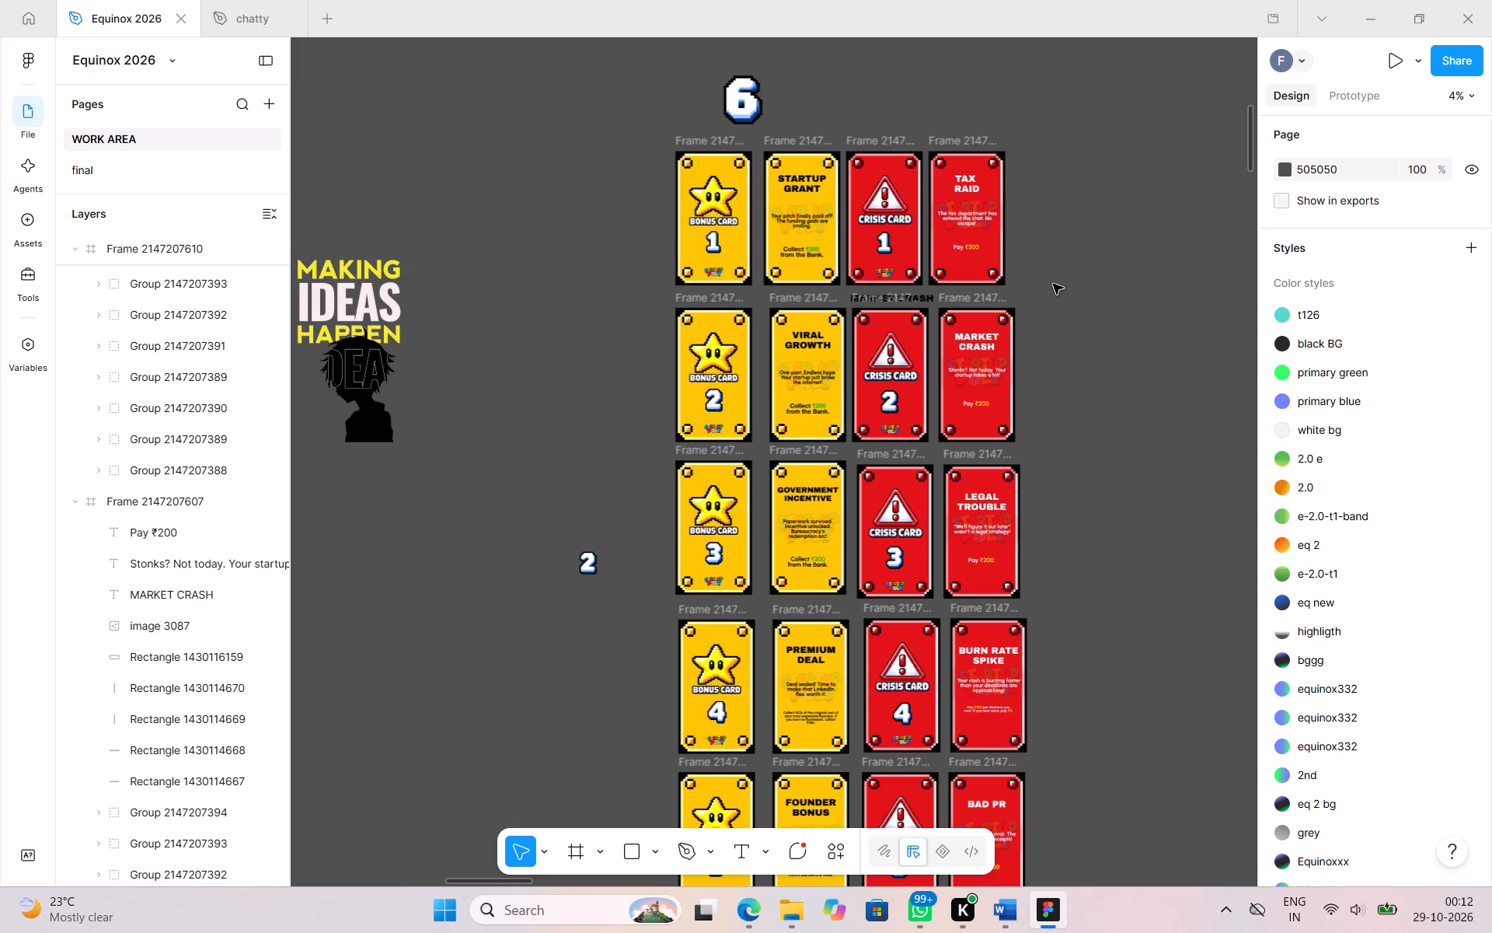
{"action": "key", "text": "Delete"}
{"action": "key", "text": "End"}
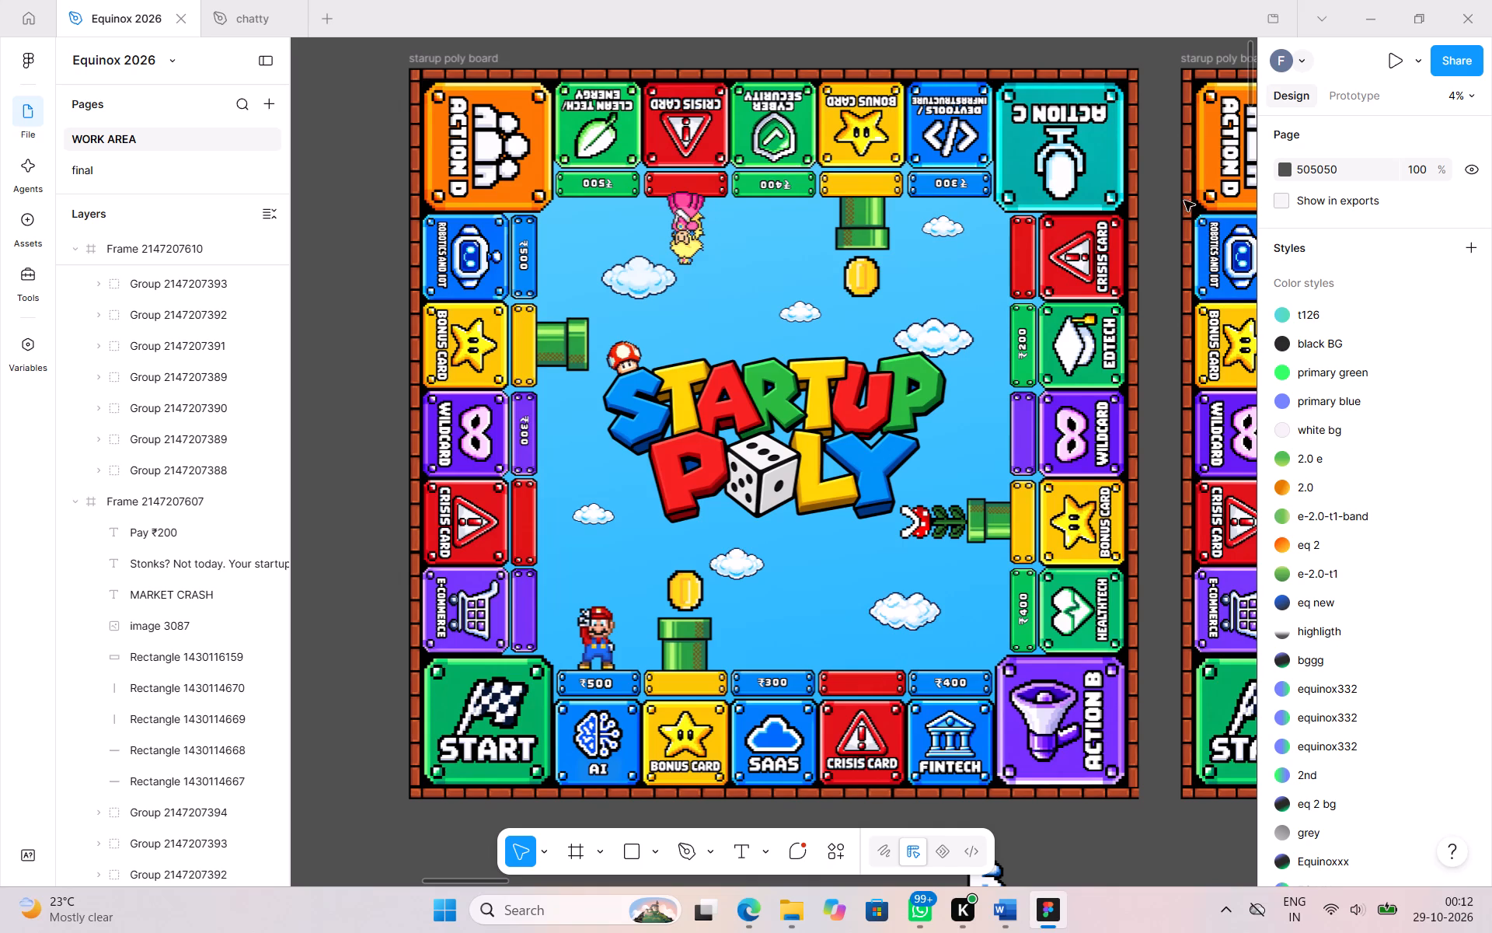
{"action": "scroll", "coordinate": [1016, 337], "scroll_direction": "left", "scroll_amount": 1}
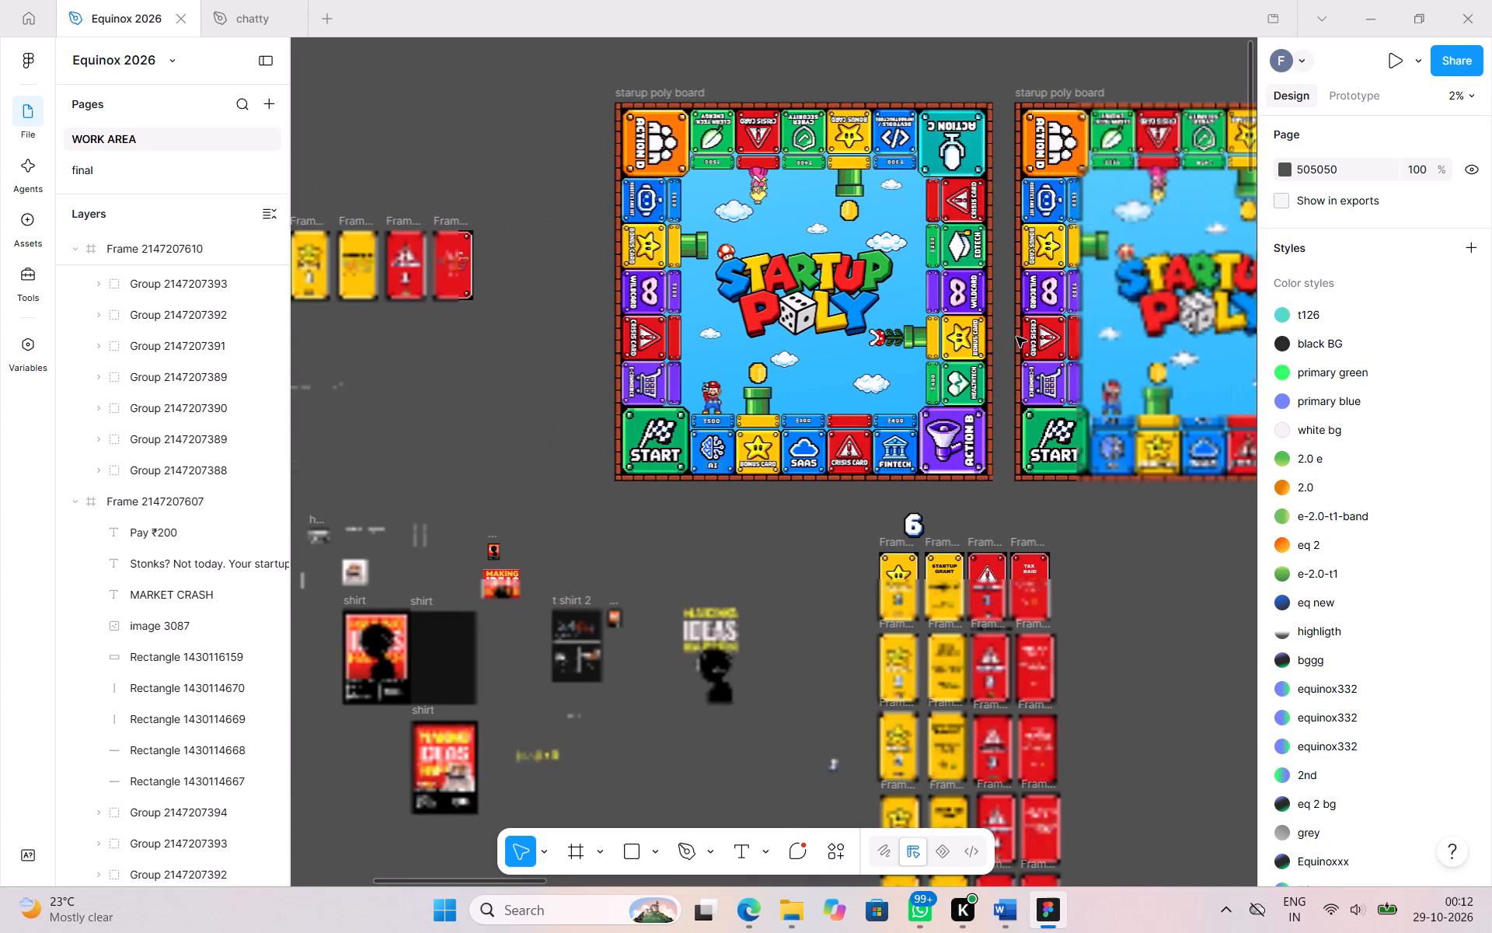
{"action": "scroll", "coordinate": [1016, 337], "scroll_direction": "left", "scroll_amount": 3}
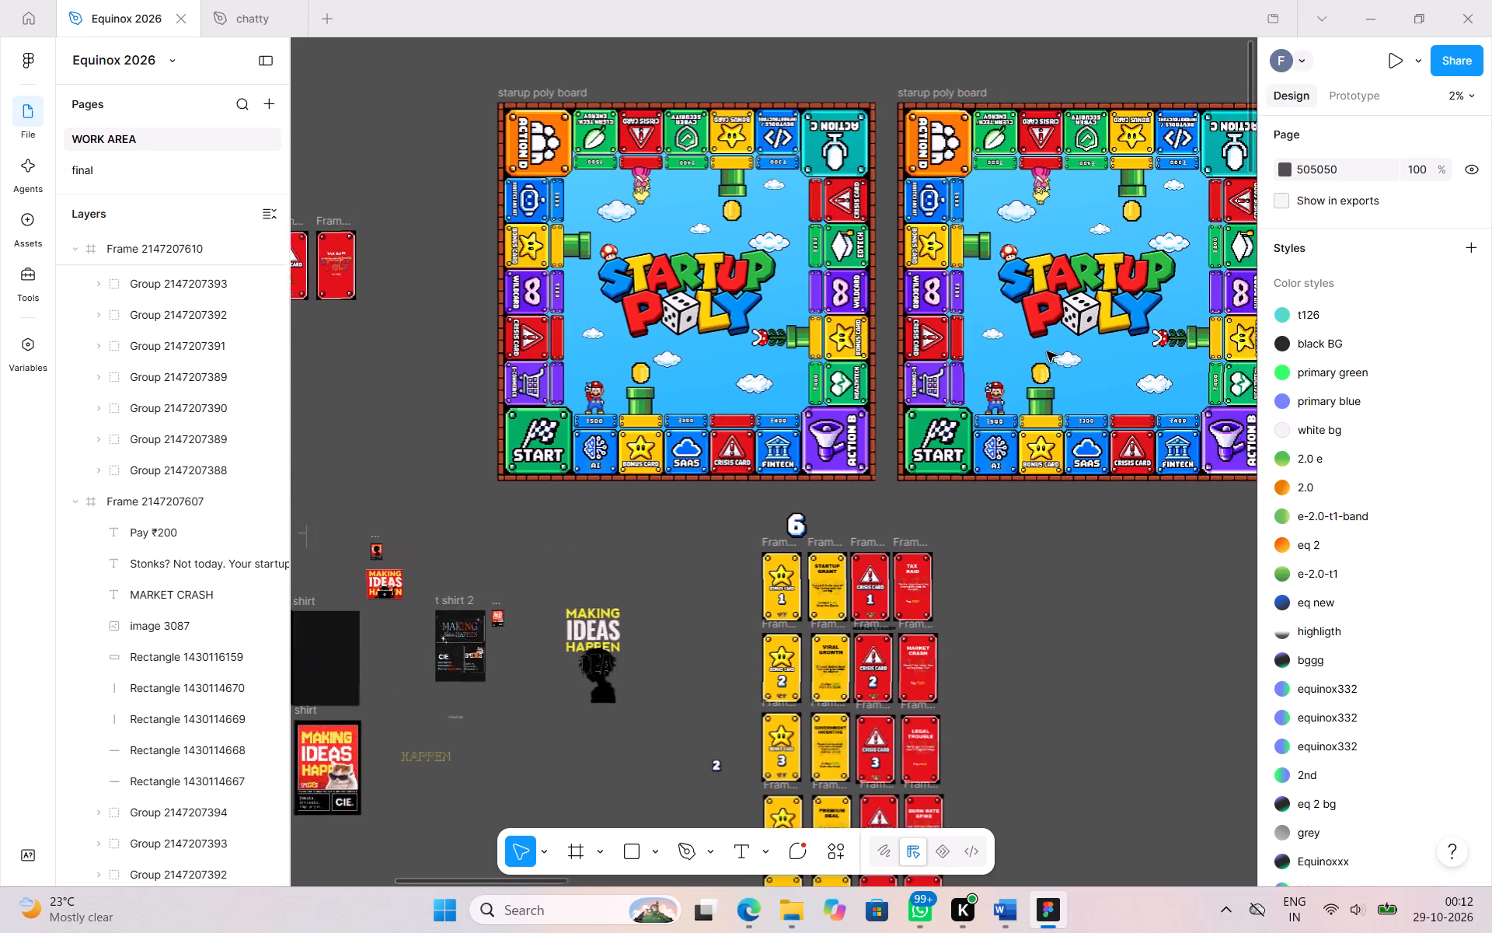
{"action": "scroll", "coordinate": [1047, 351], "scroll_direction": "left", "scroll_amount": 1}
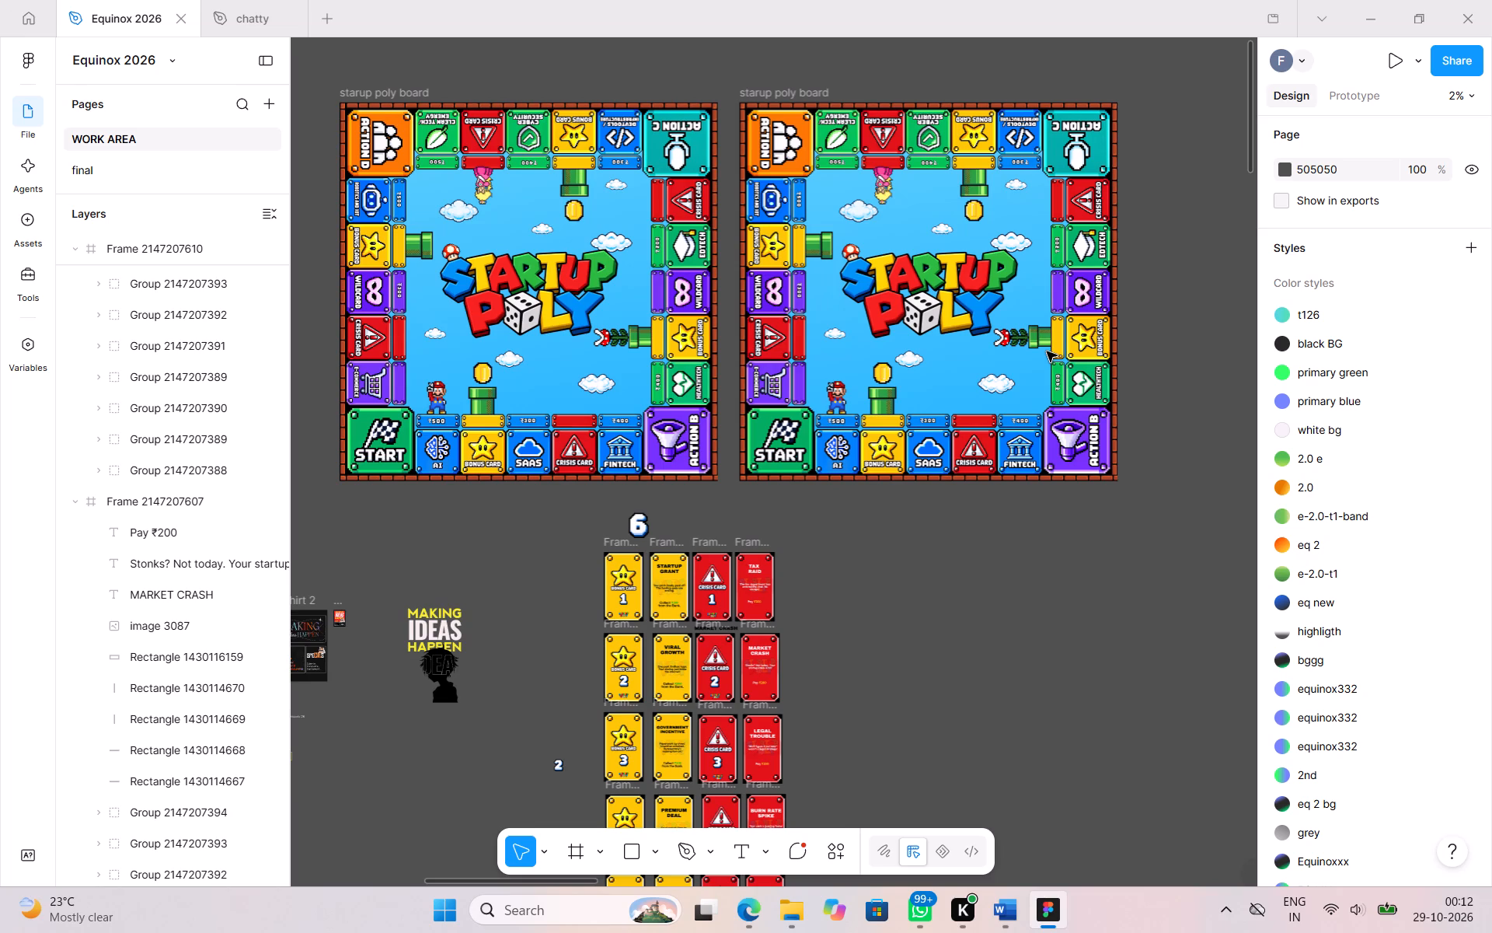
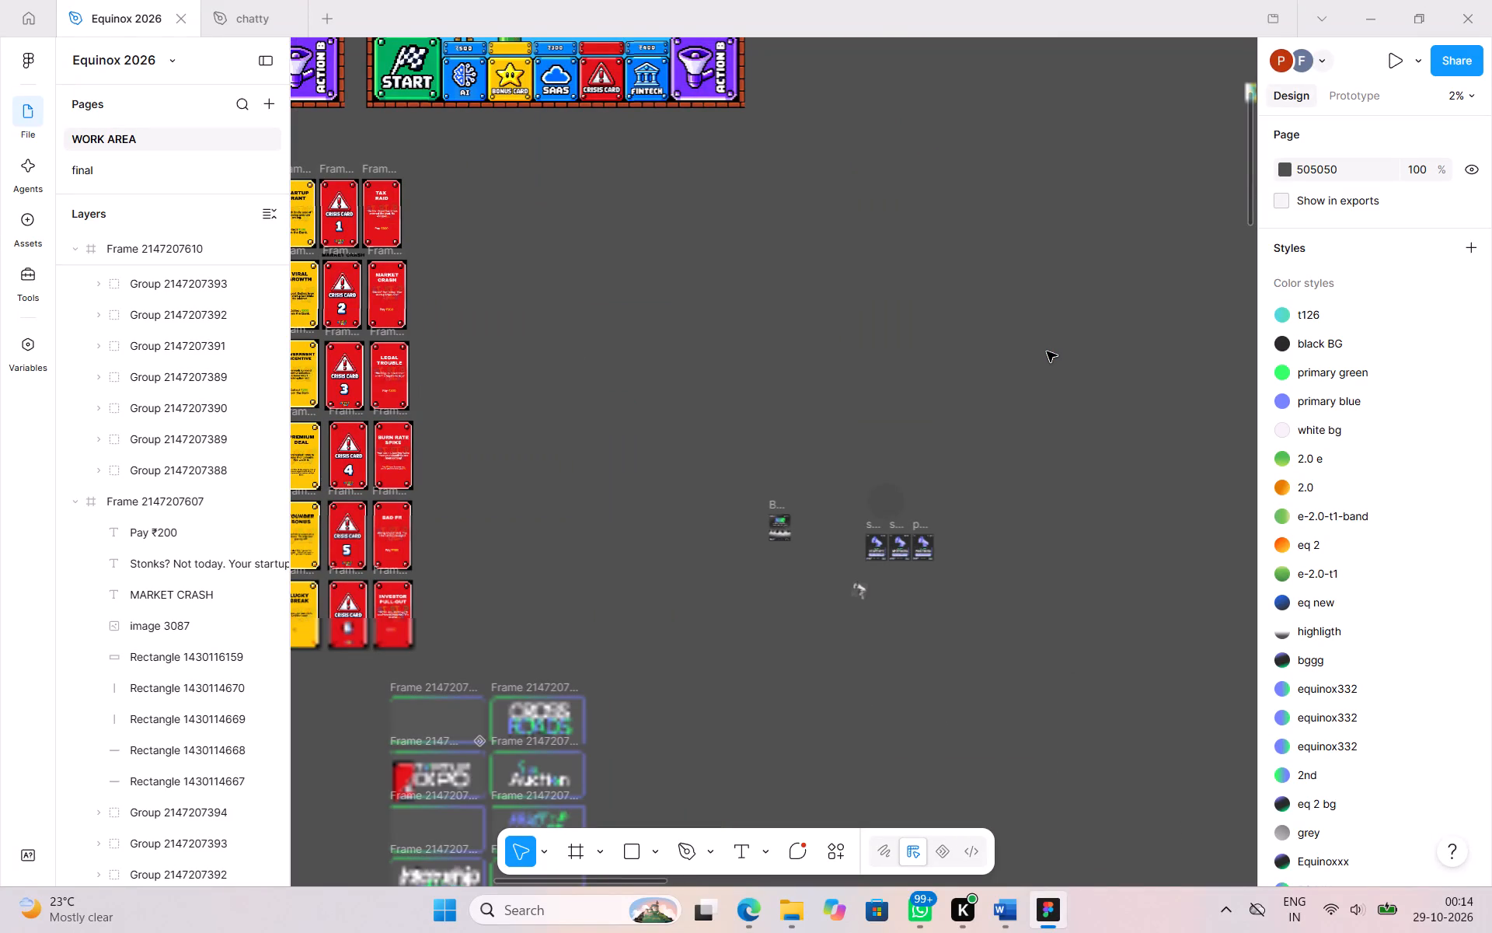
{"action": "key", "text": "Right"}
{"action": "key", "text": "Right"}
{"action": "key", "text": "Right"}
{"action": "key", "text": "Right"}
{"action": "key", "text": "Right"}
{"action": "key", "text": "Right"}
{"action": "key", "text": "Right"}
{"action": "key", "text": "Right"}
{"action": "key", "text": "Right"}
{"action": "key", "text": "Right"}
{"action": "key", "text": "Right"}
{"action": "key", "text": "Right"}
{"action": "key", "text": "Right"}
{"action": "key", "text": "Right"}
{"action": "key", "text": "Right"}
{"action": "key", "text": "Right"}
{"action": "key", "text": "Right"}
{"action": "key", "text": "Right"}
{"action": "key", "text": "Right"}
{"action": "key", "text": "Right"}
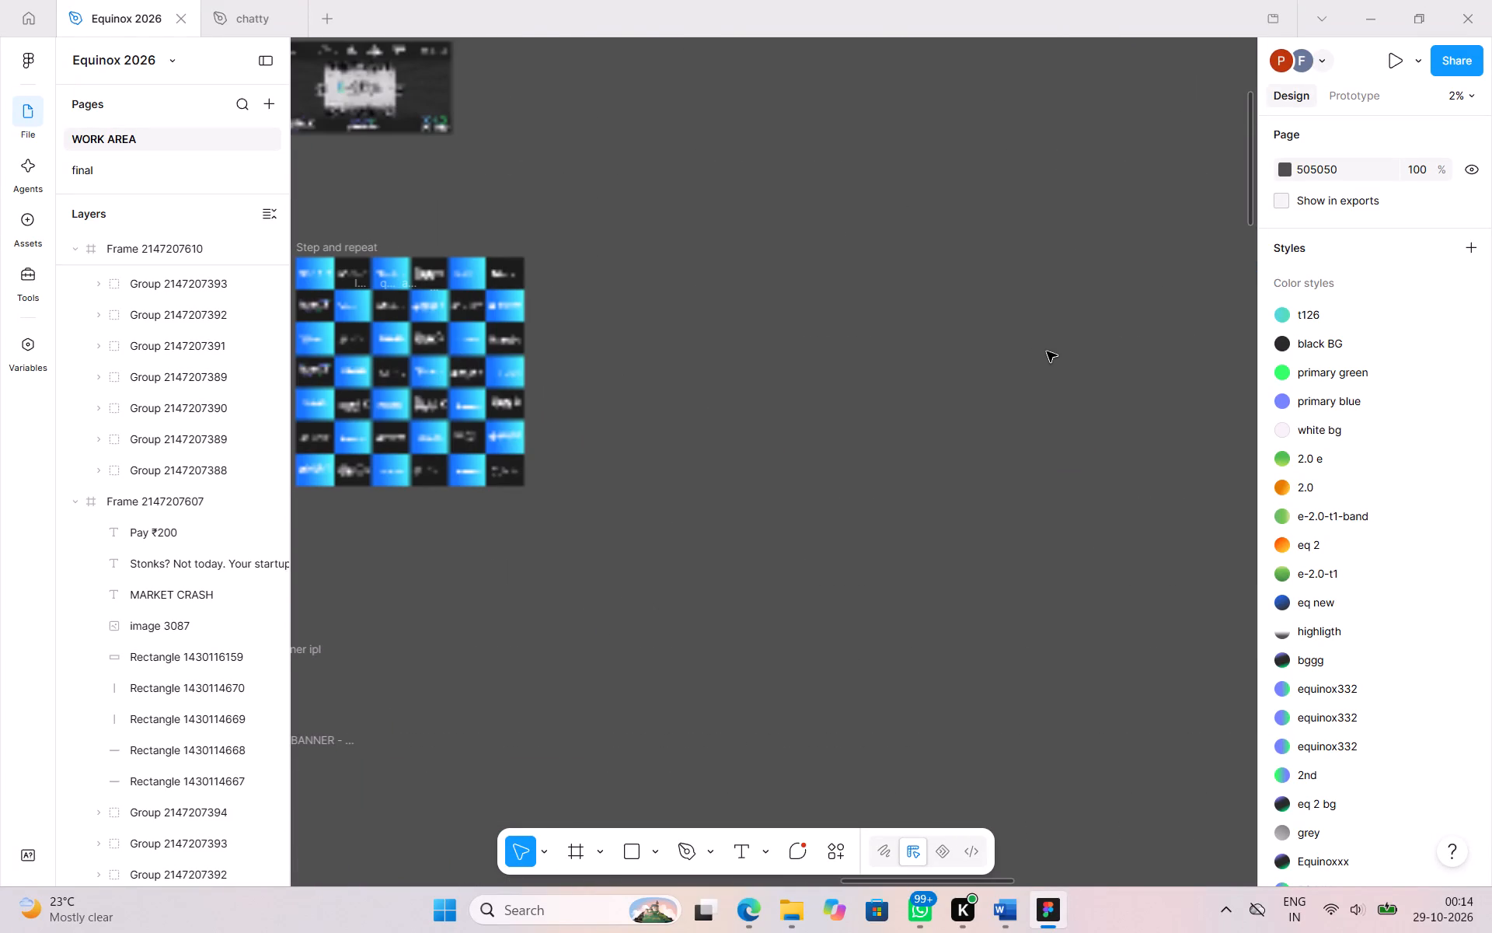
Close the Figma window with the Equinox 2026 design file.
{"action": "left_click", "coordinate": [1491, 0]}
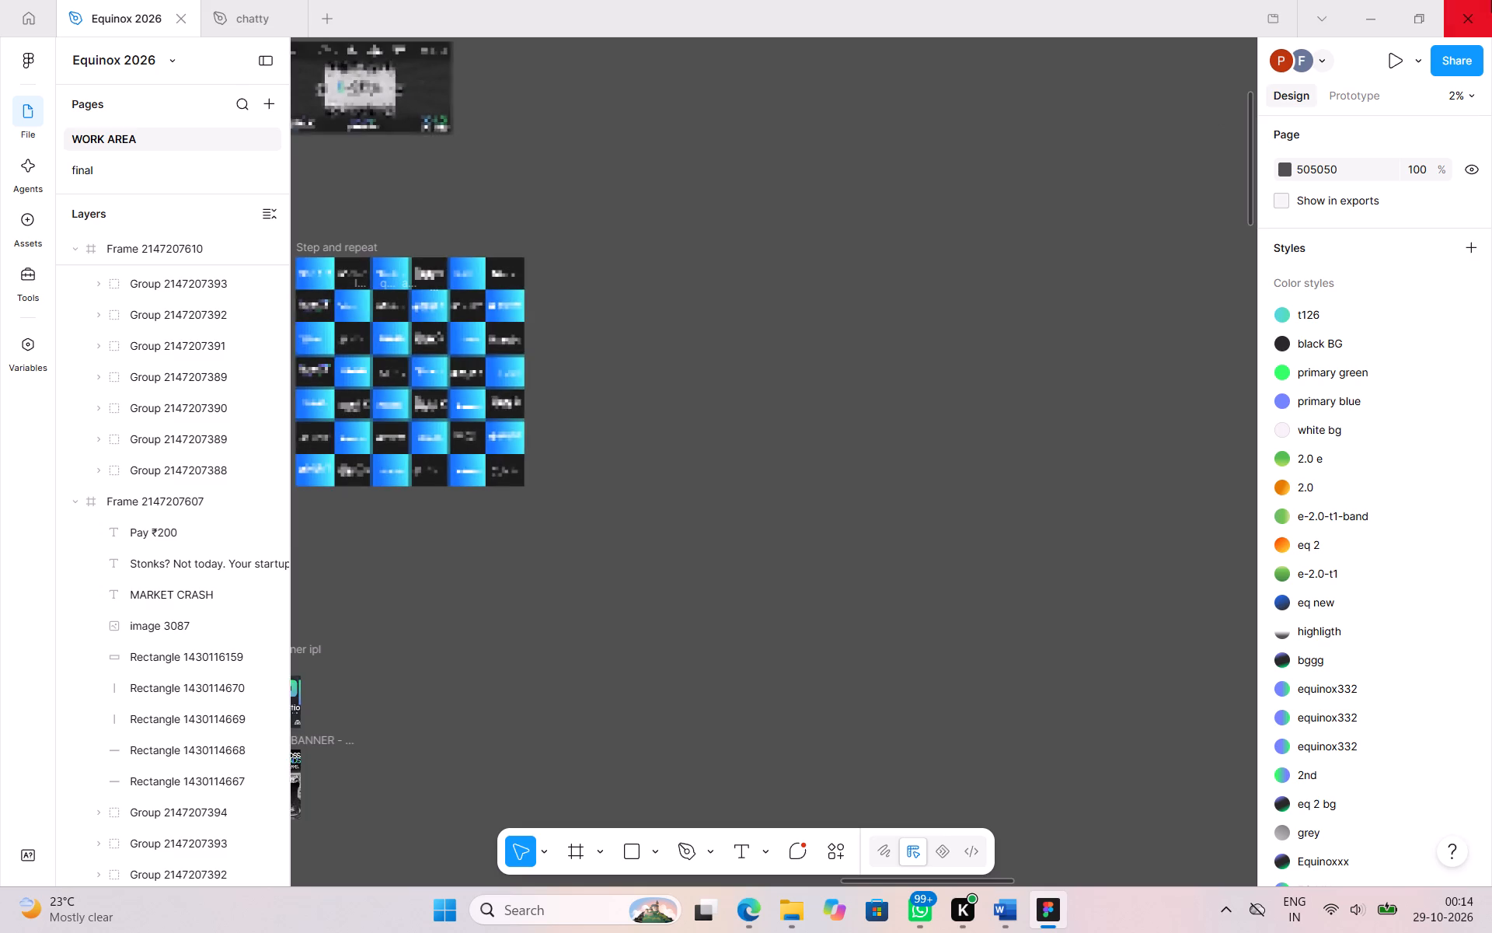